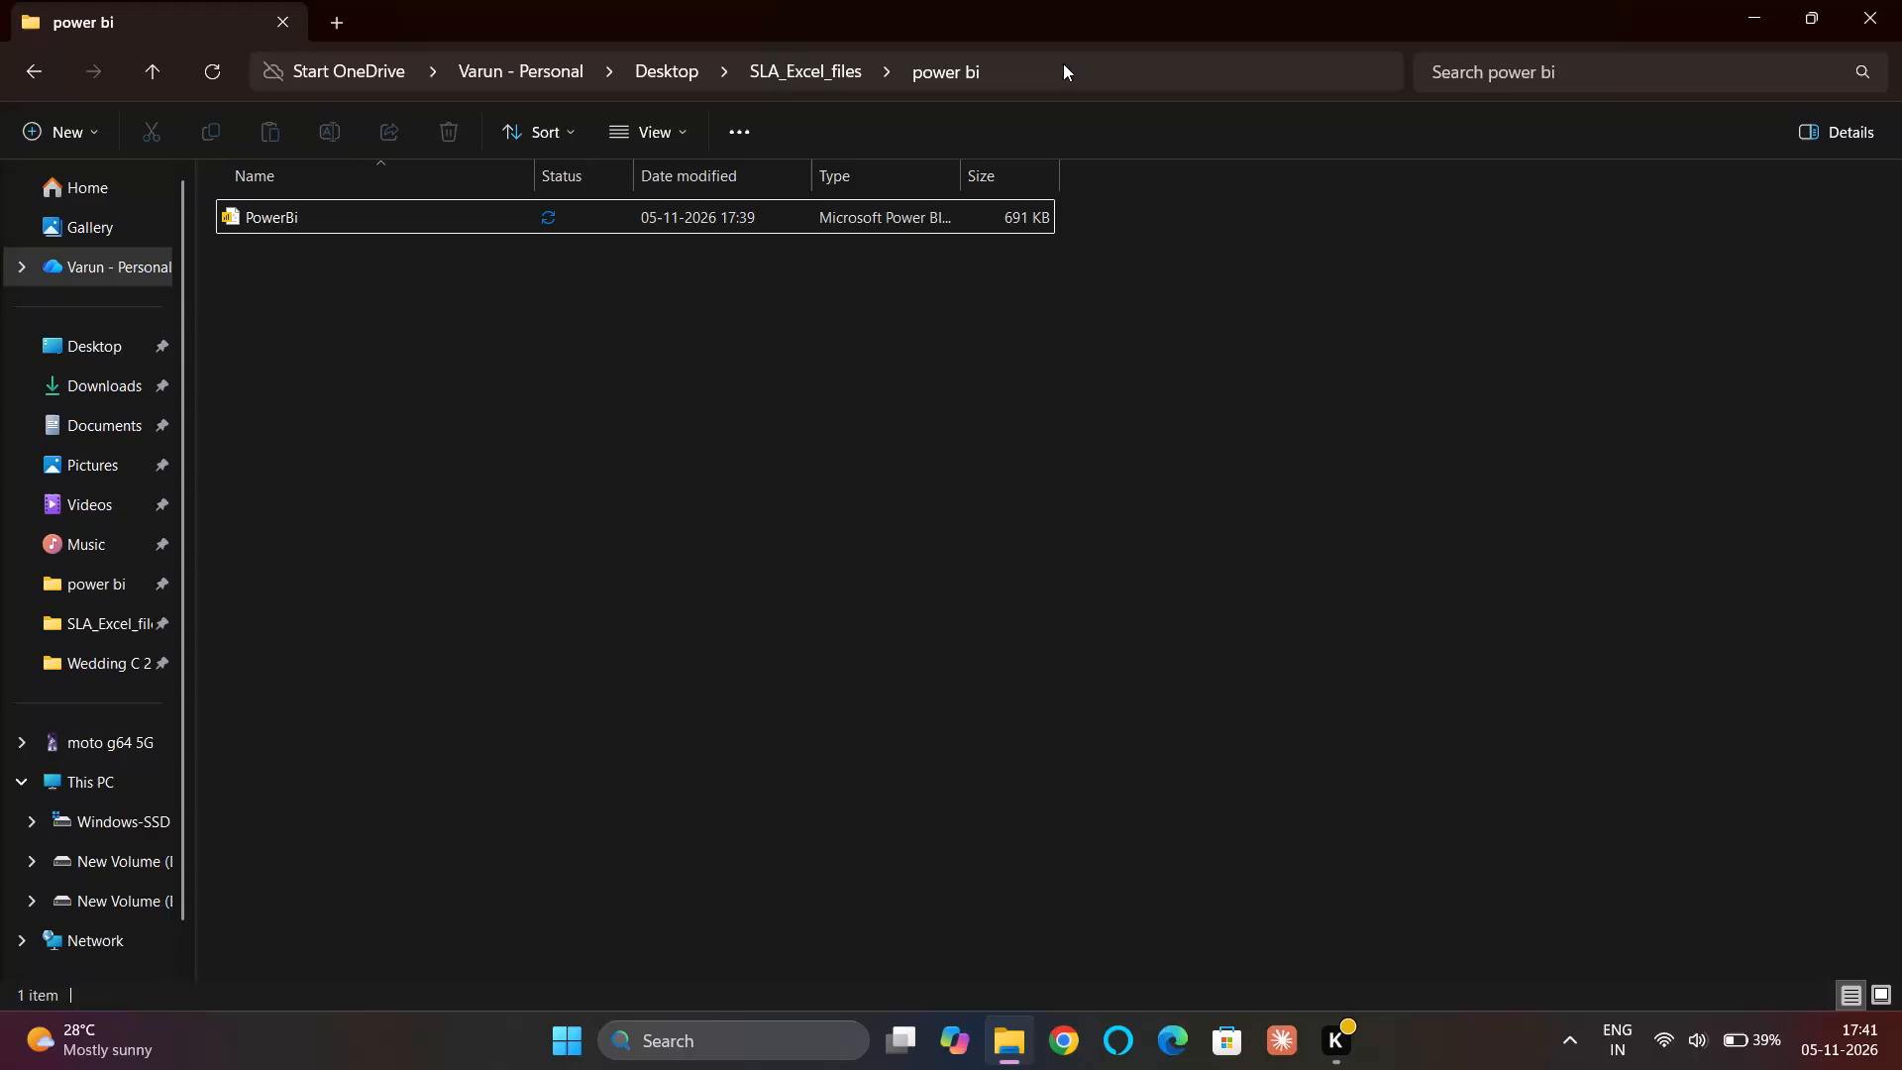
# Skim the chat text document inside the Power BI Batch 3.Nov. 1.30.pm archive in Downloads, and close it.
pyautogui.click(44, 71)
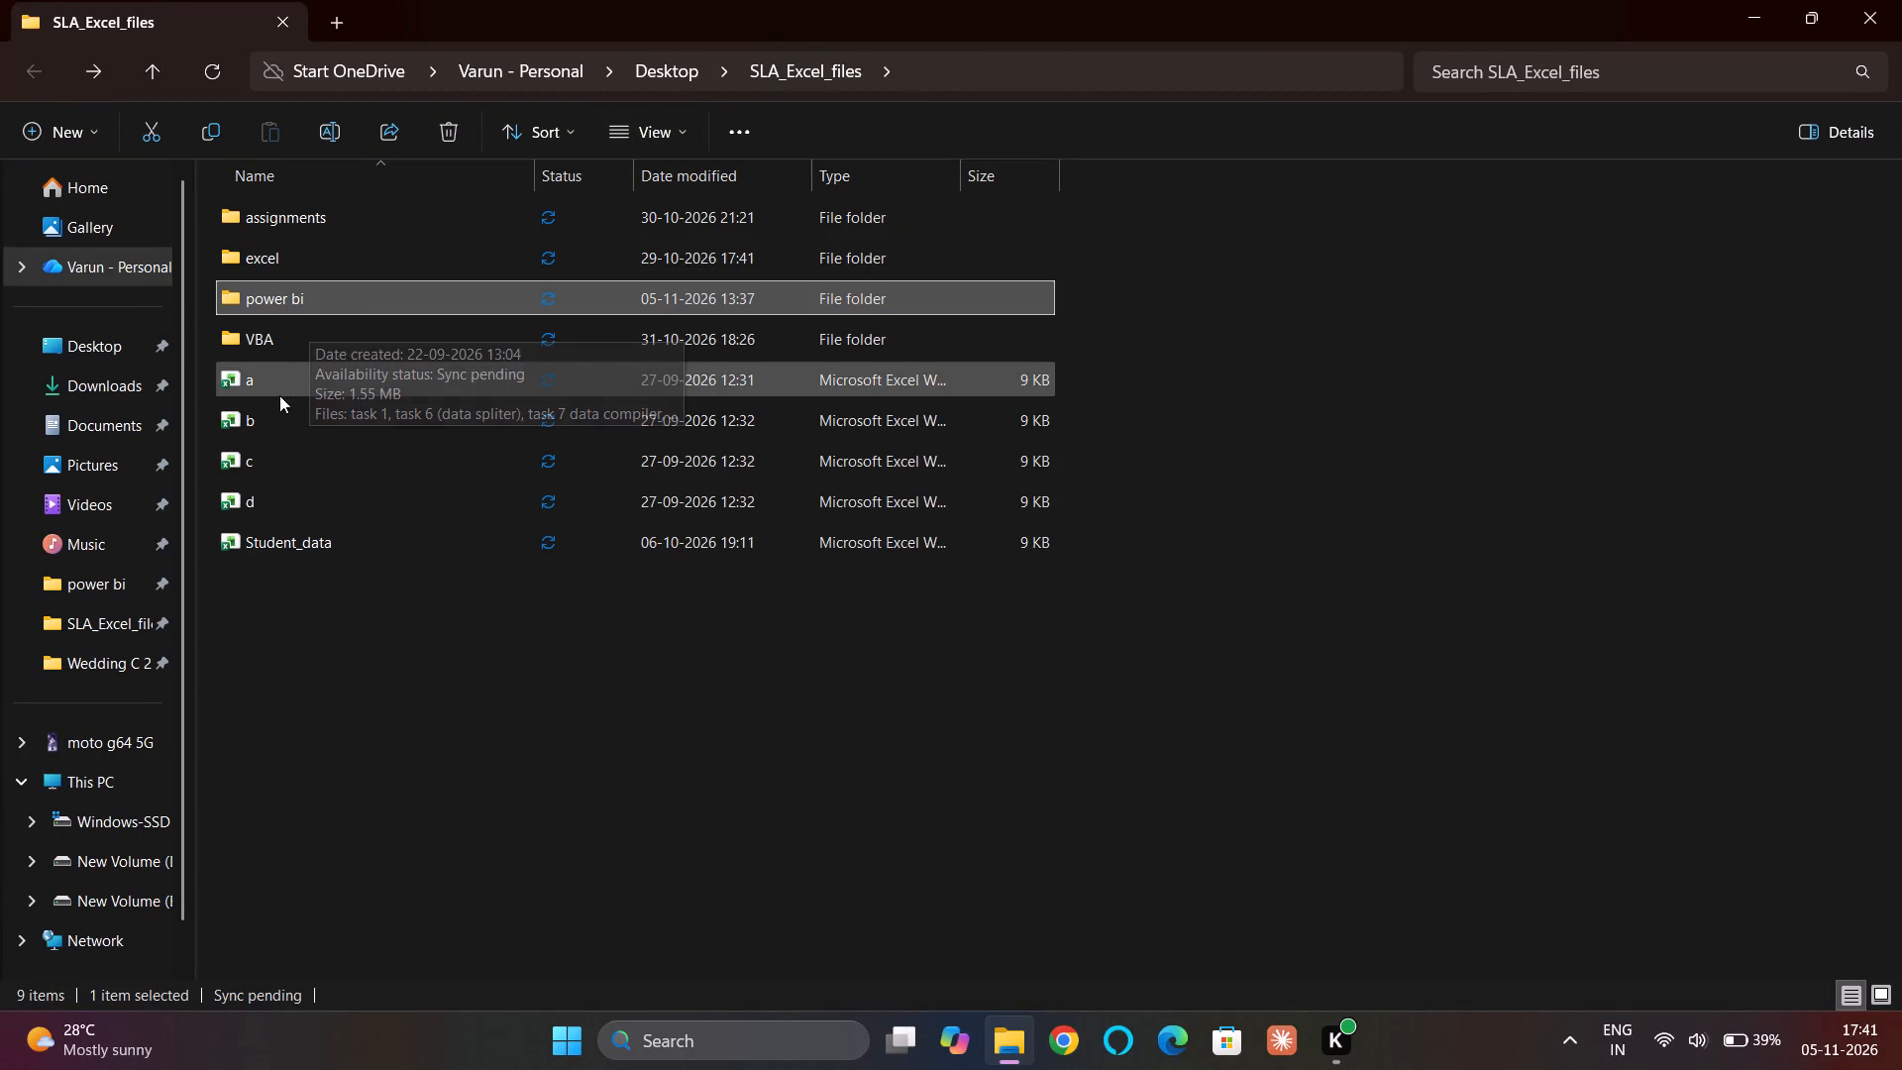
pyautogui.click(103, 385)
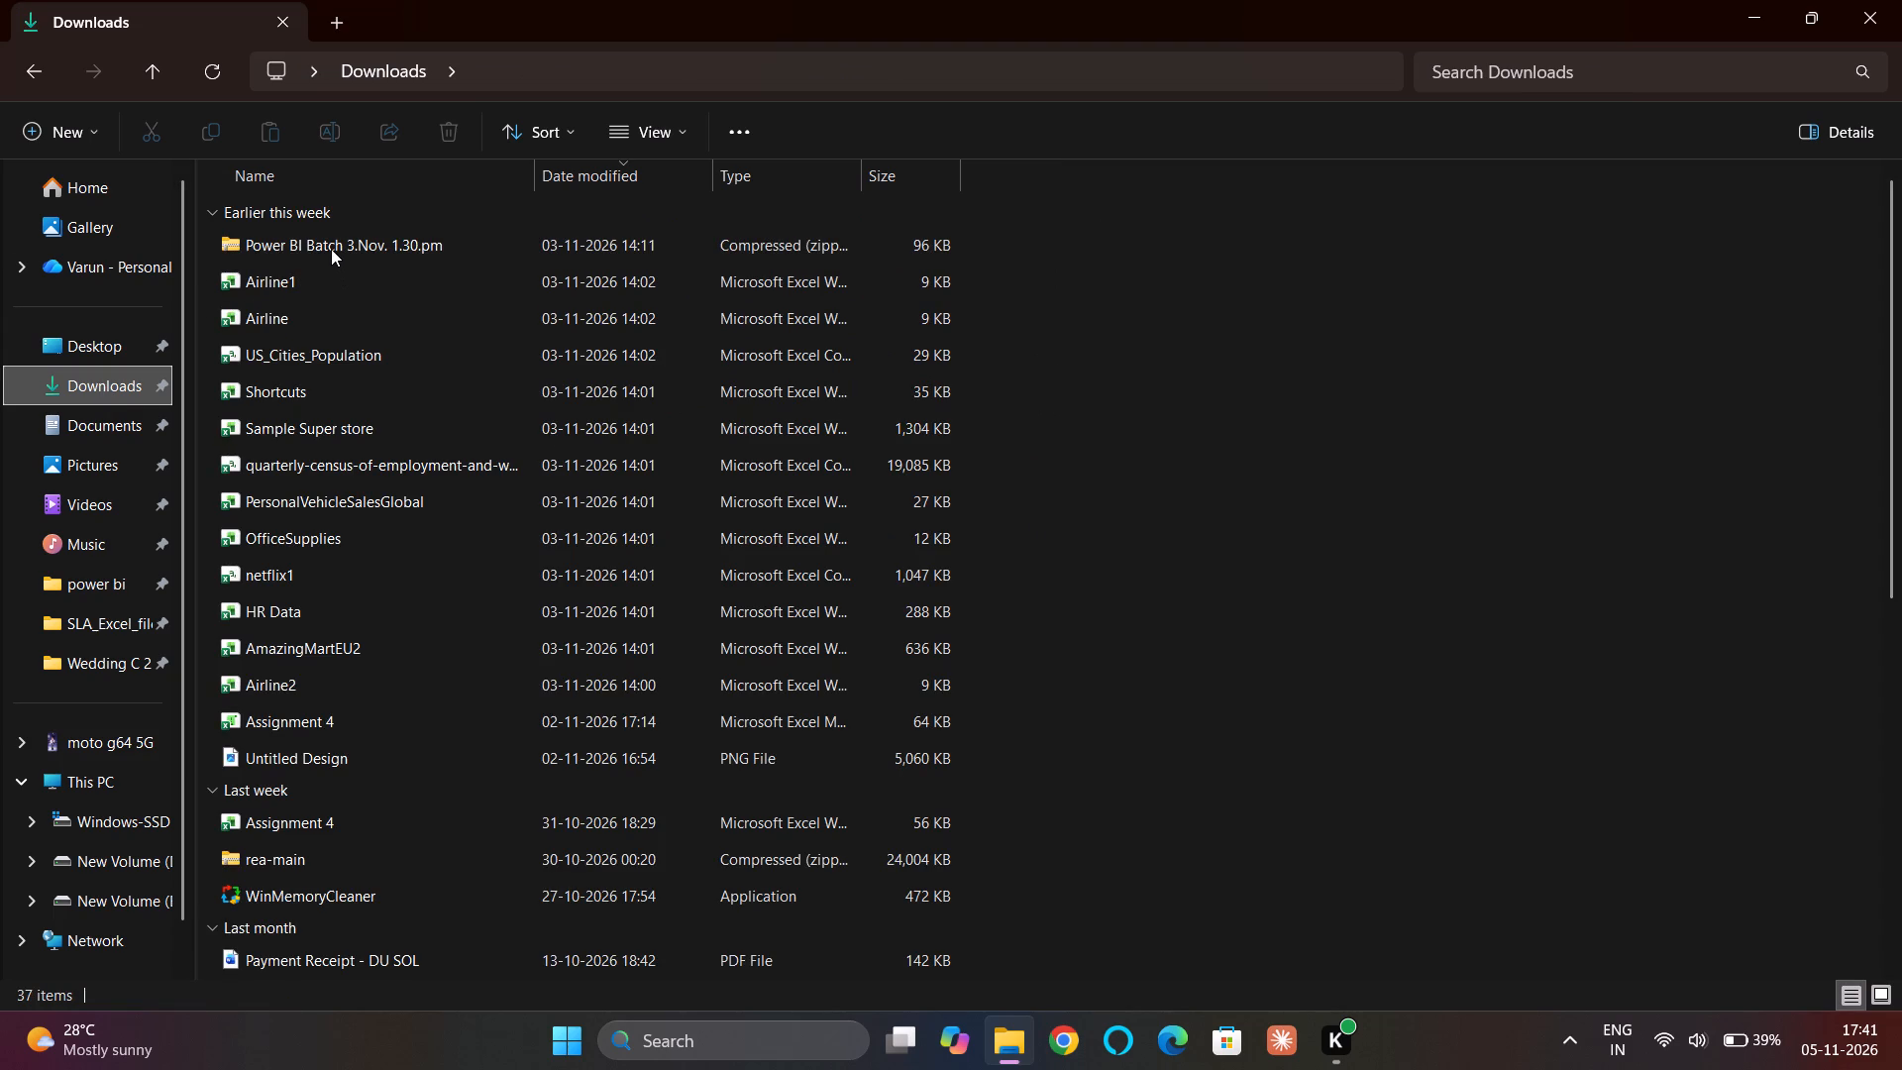
pyautogui.doubleClick(331, 249)
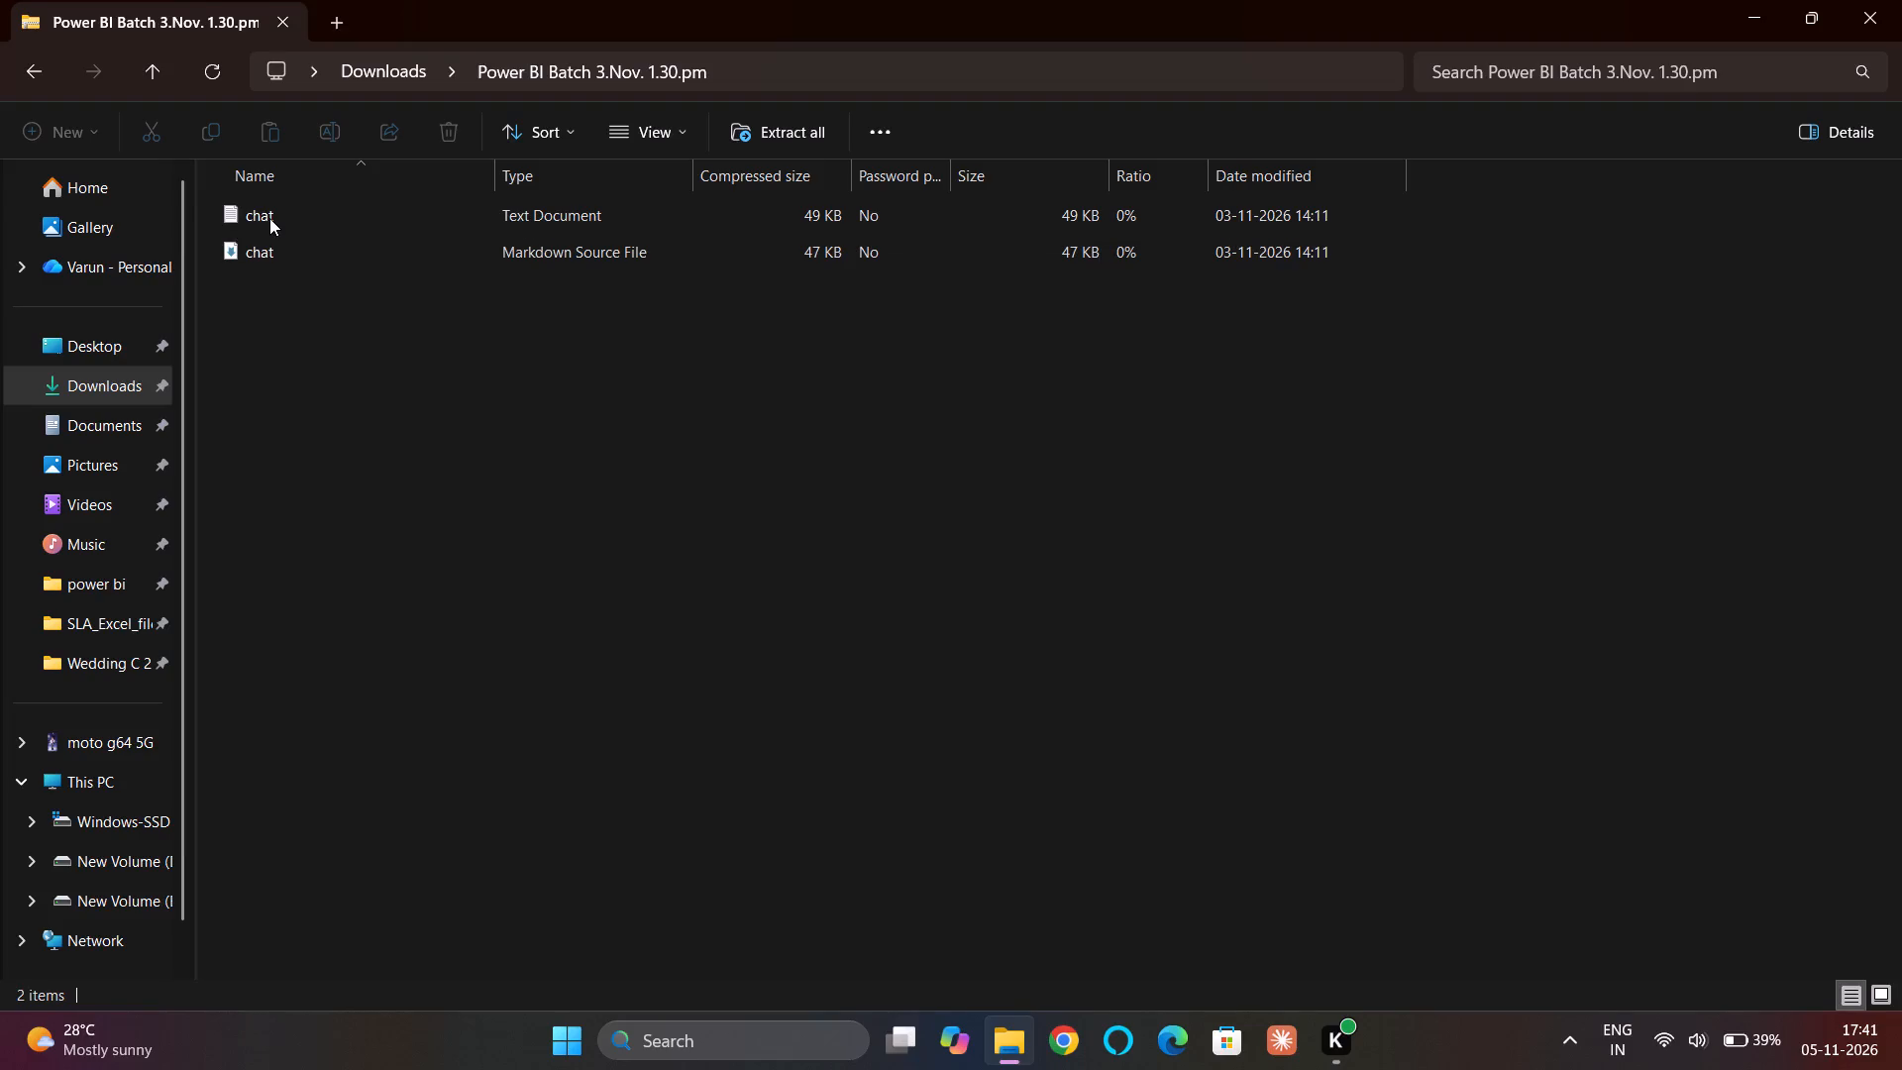
pyautogui.doubleClick(269, 218)
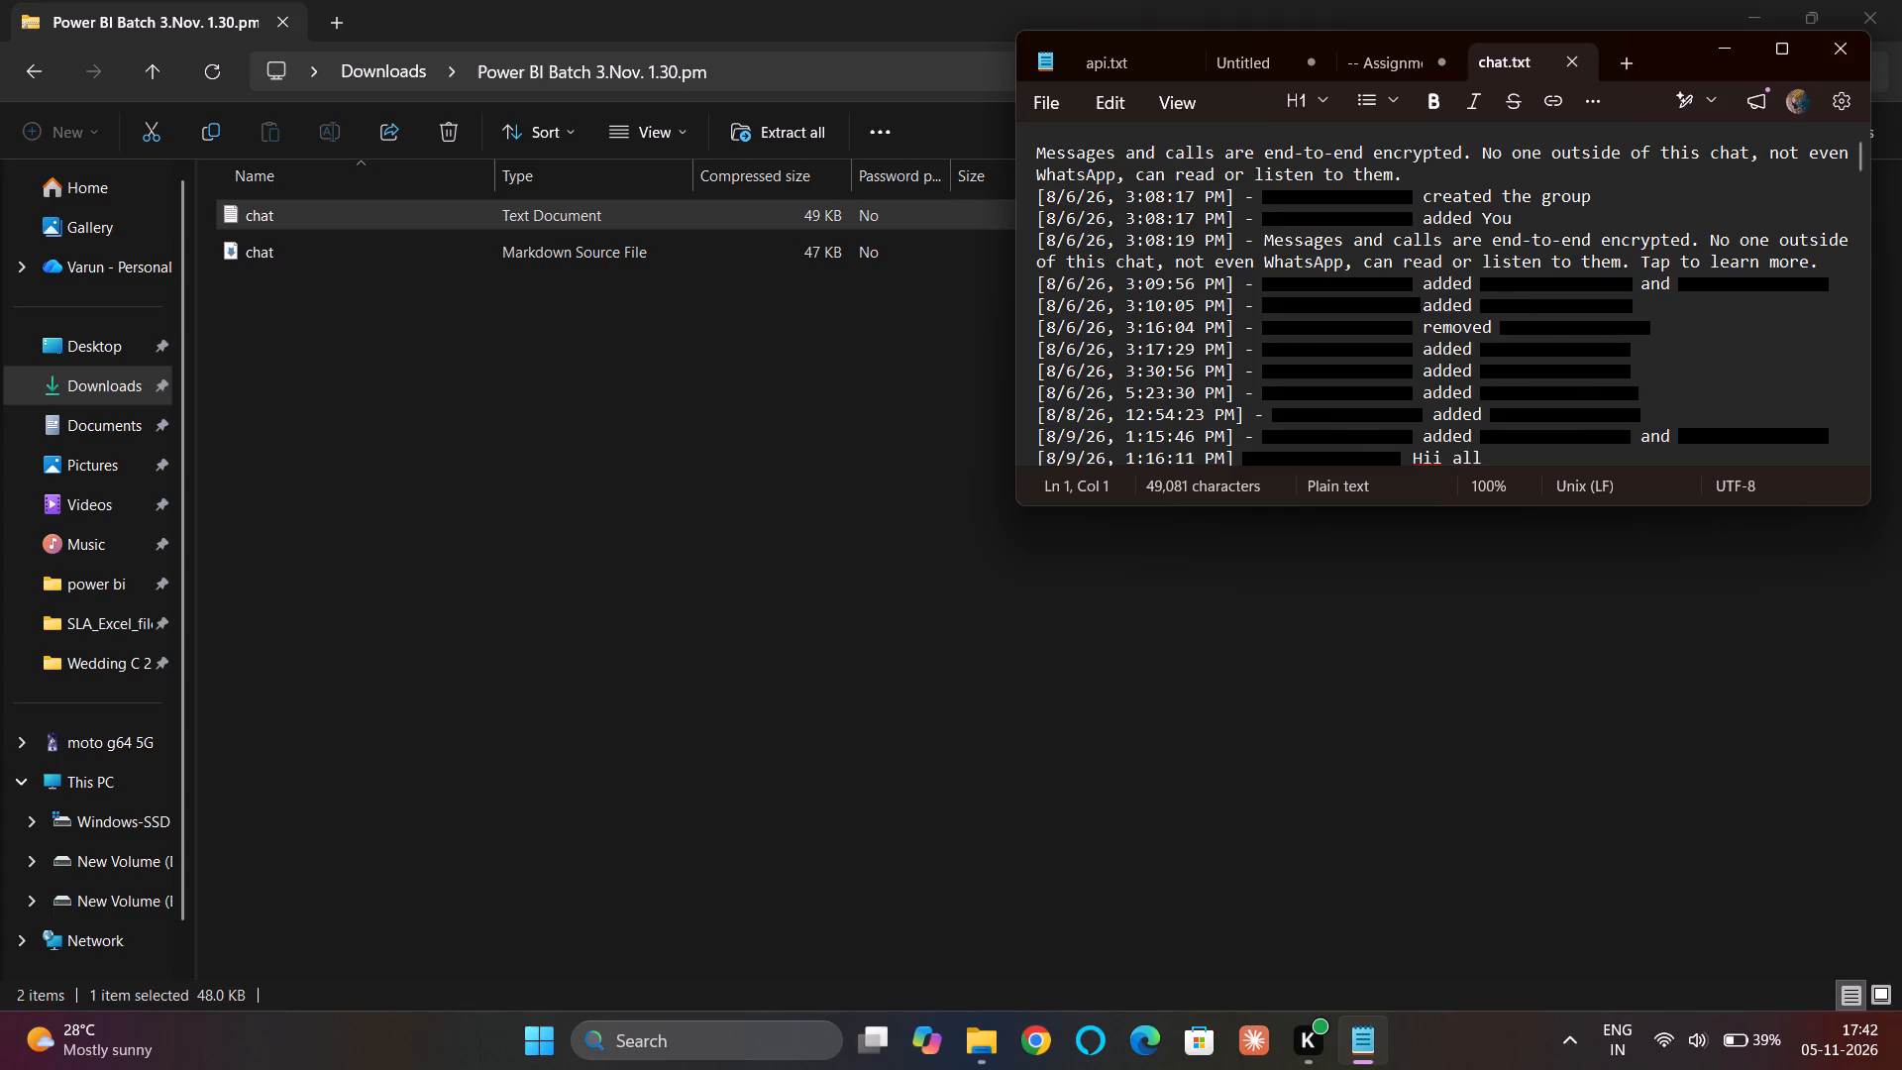
pyautogui.scroll(-17, 1503, 347)
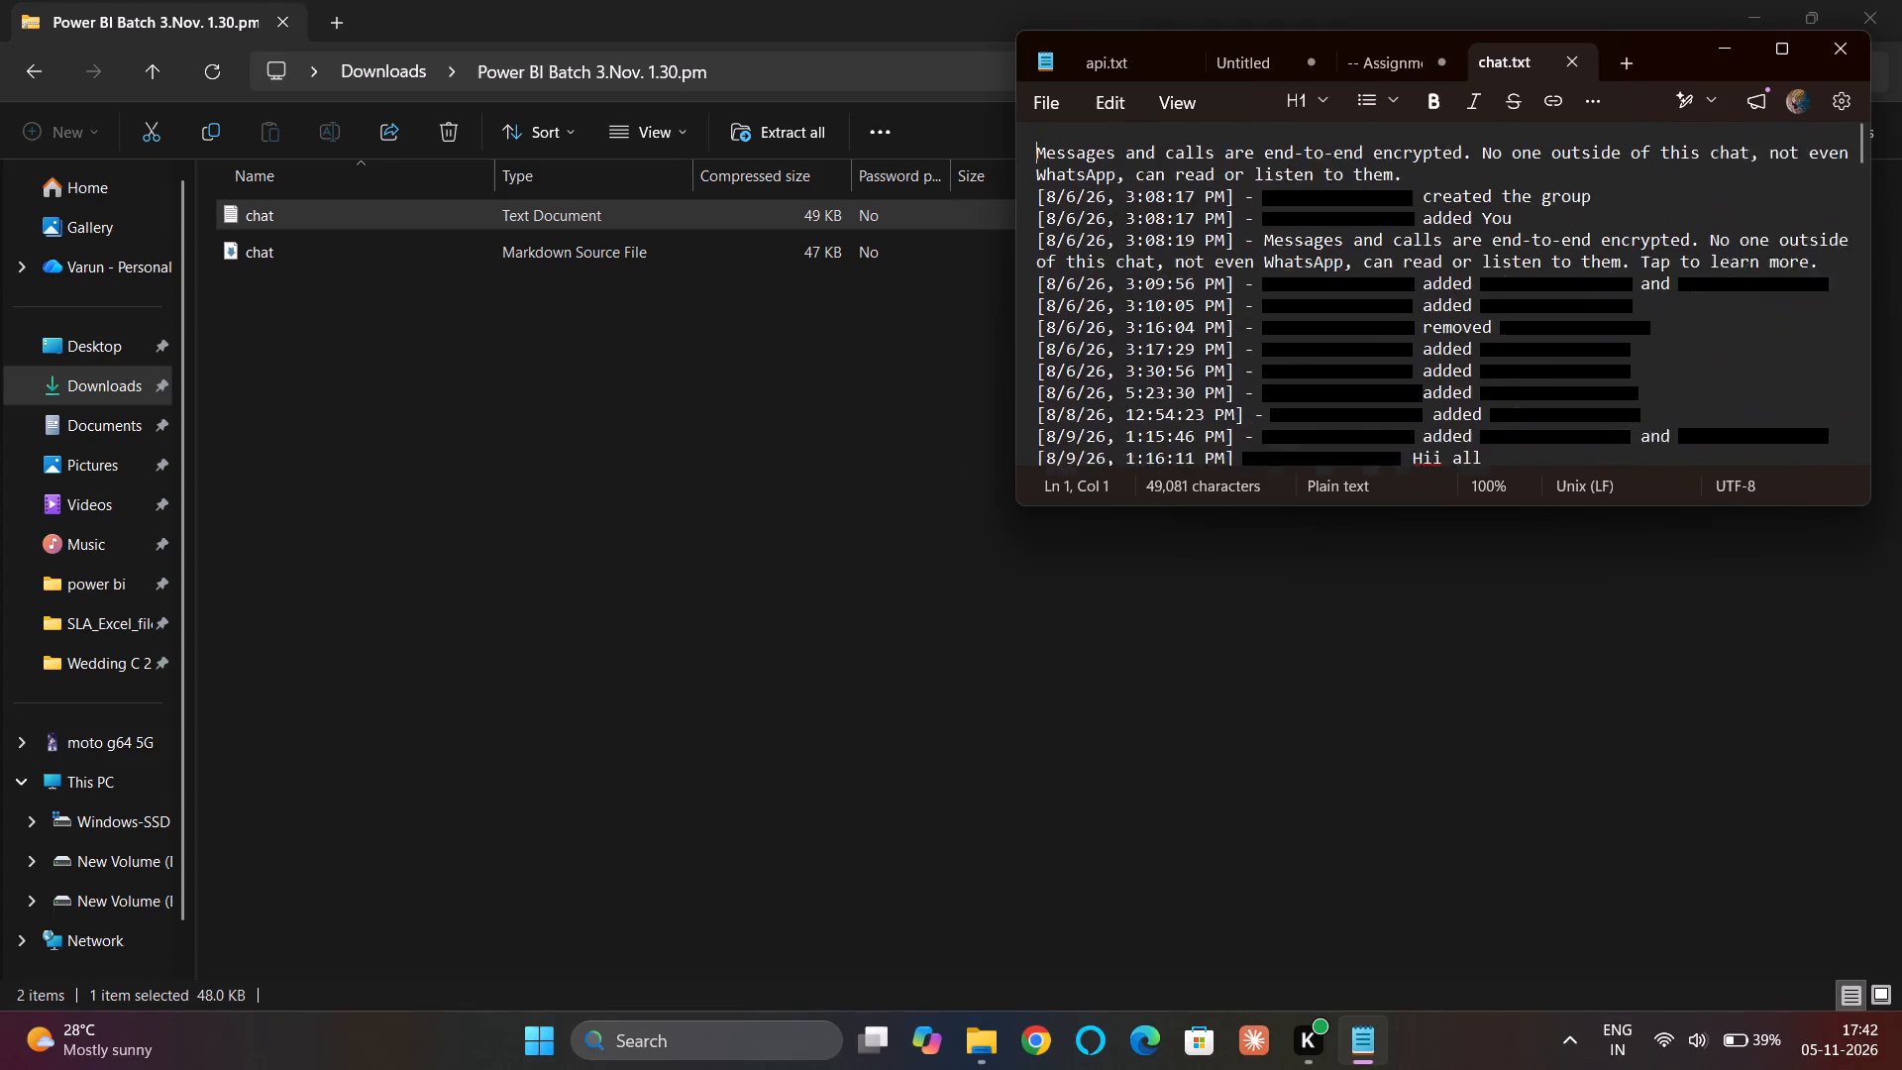
pyautogui.scroll(-20, 1503, 347)
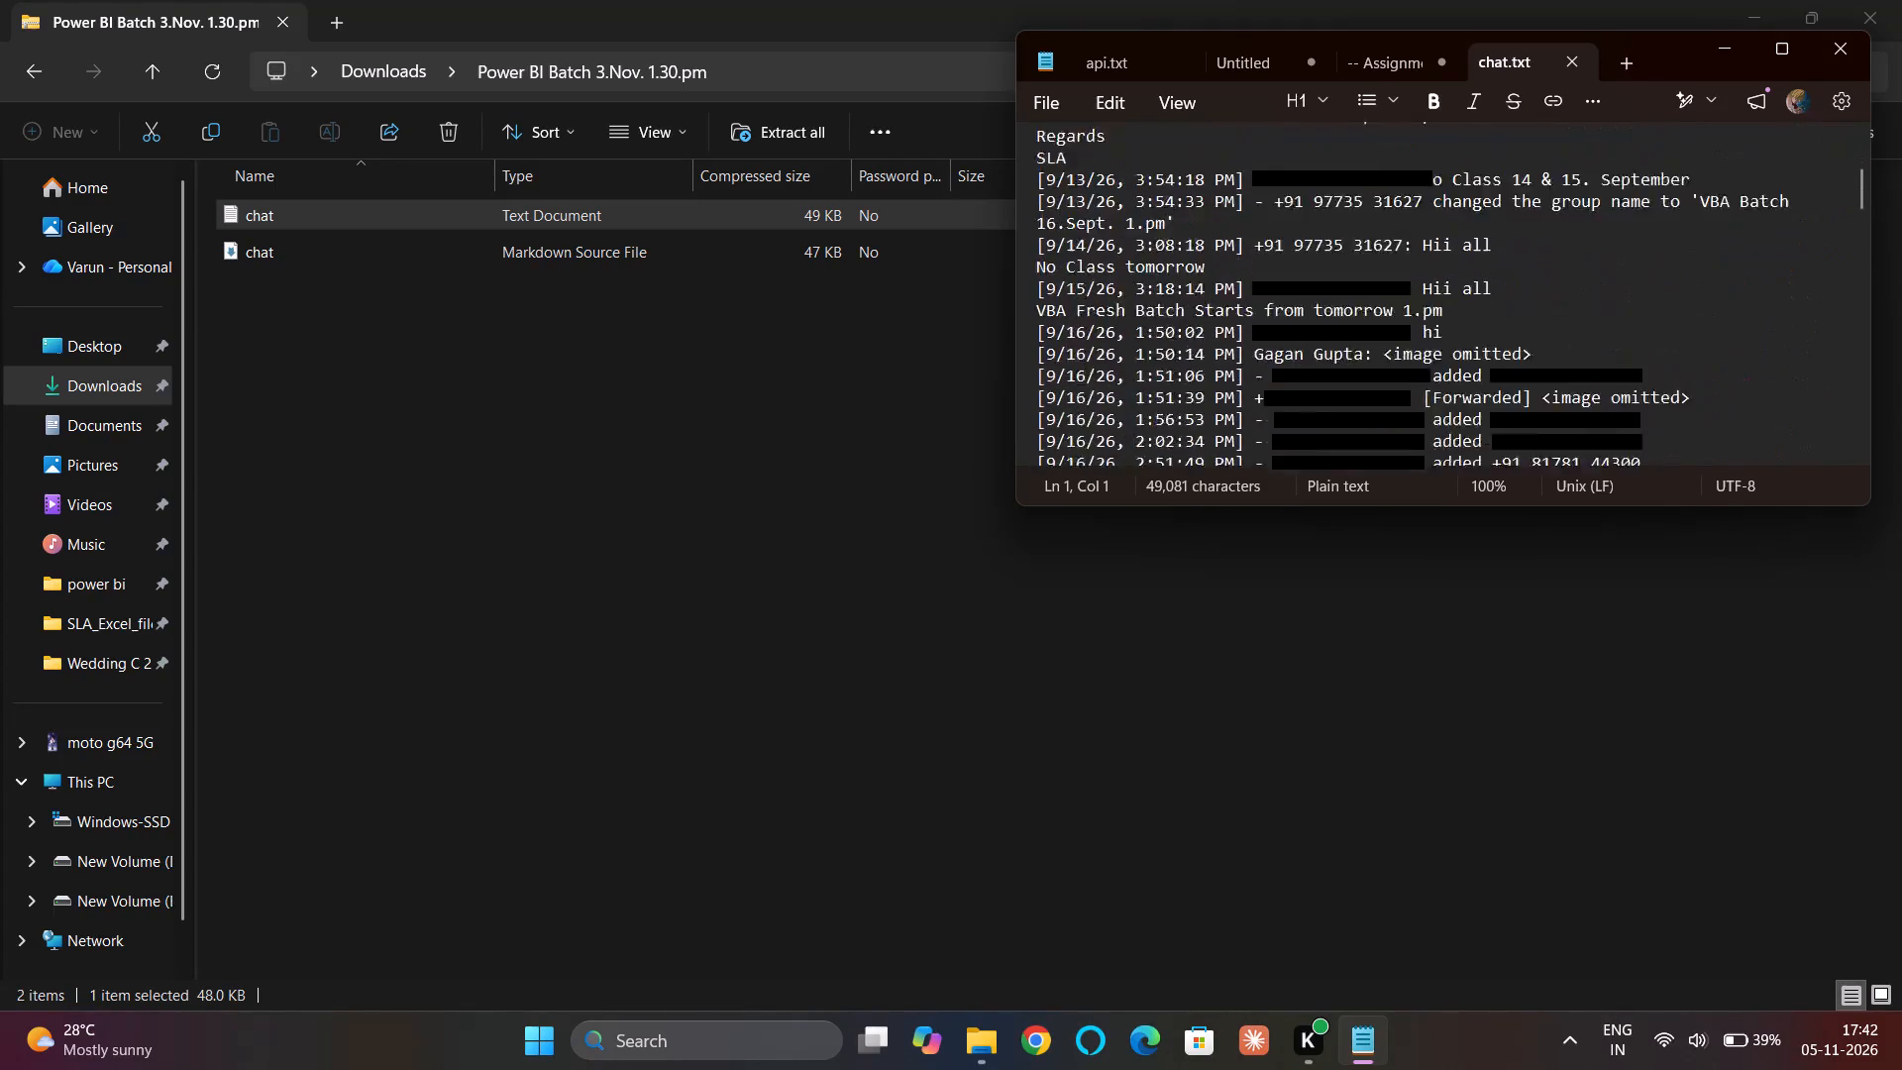
pyautogui.scroll(-17, 1503, 347)
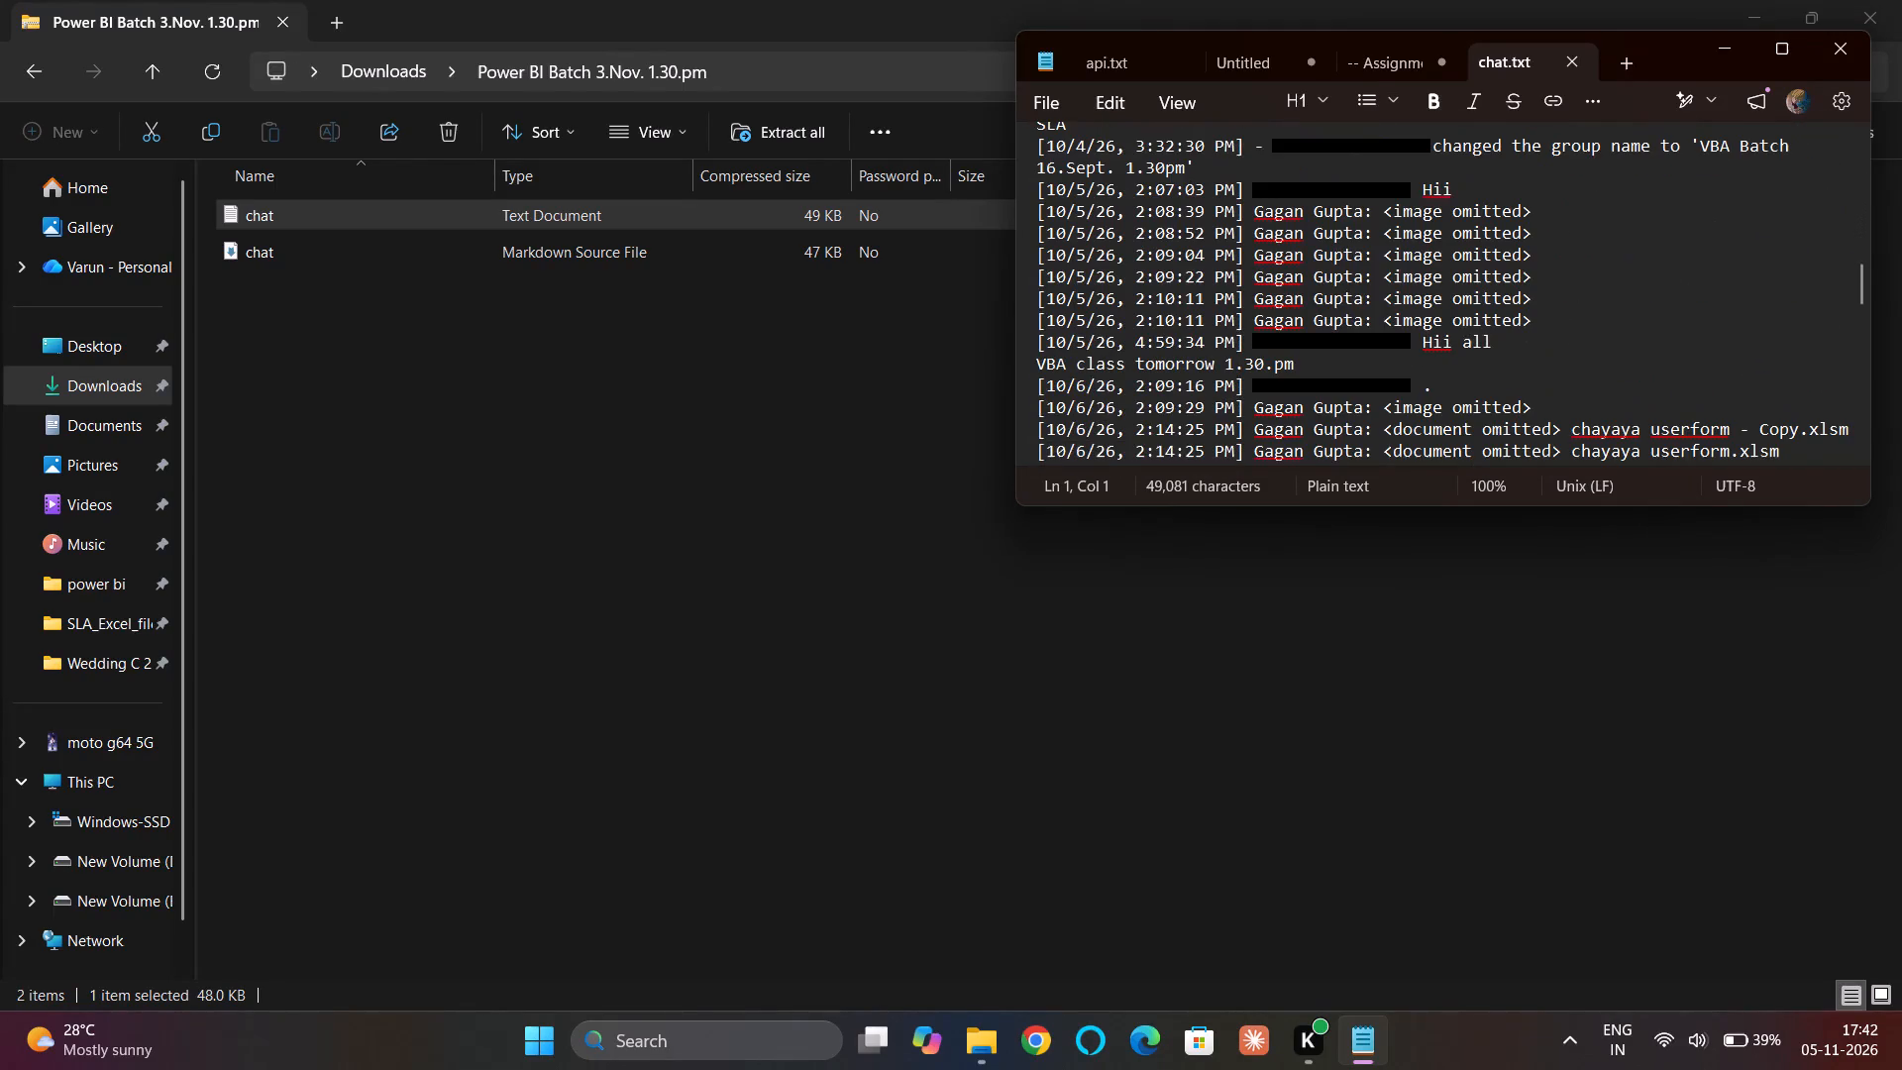
pyautogui.scroll(-1, 1503, 347)
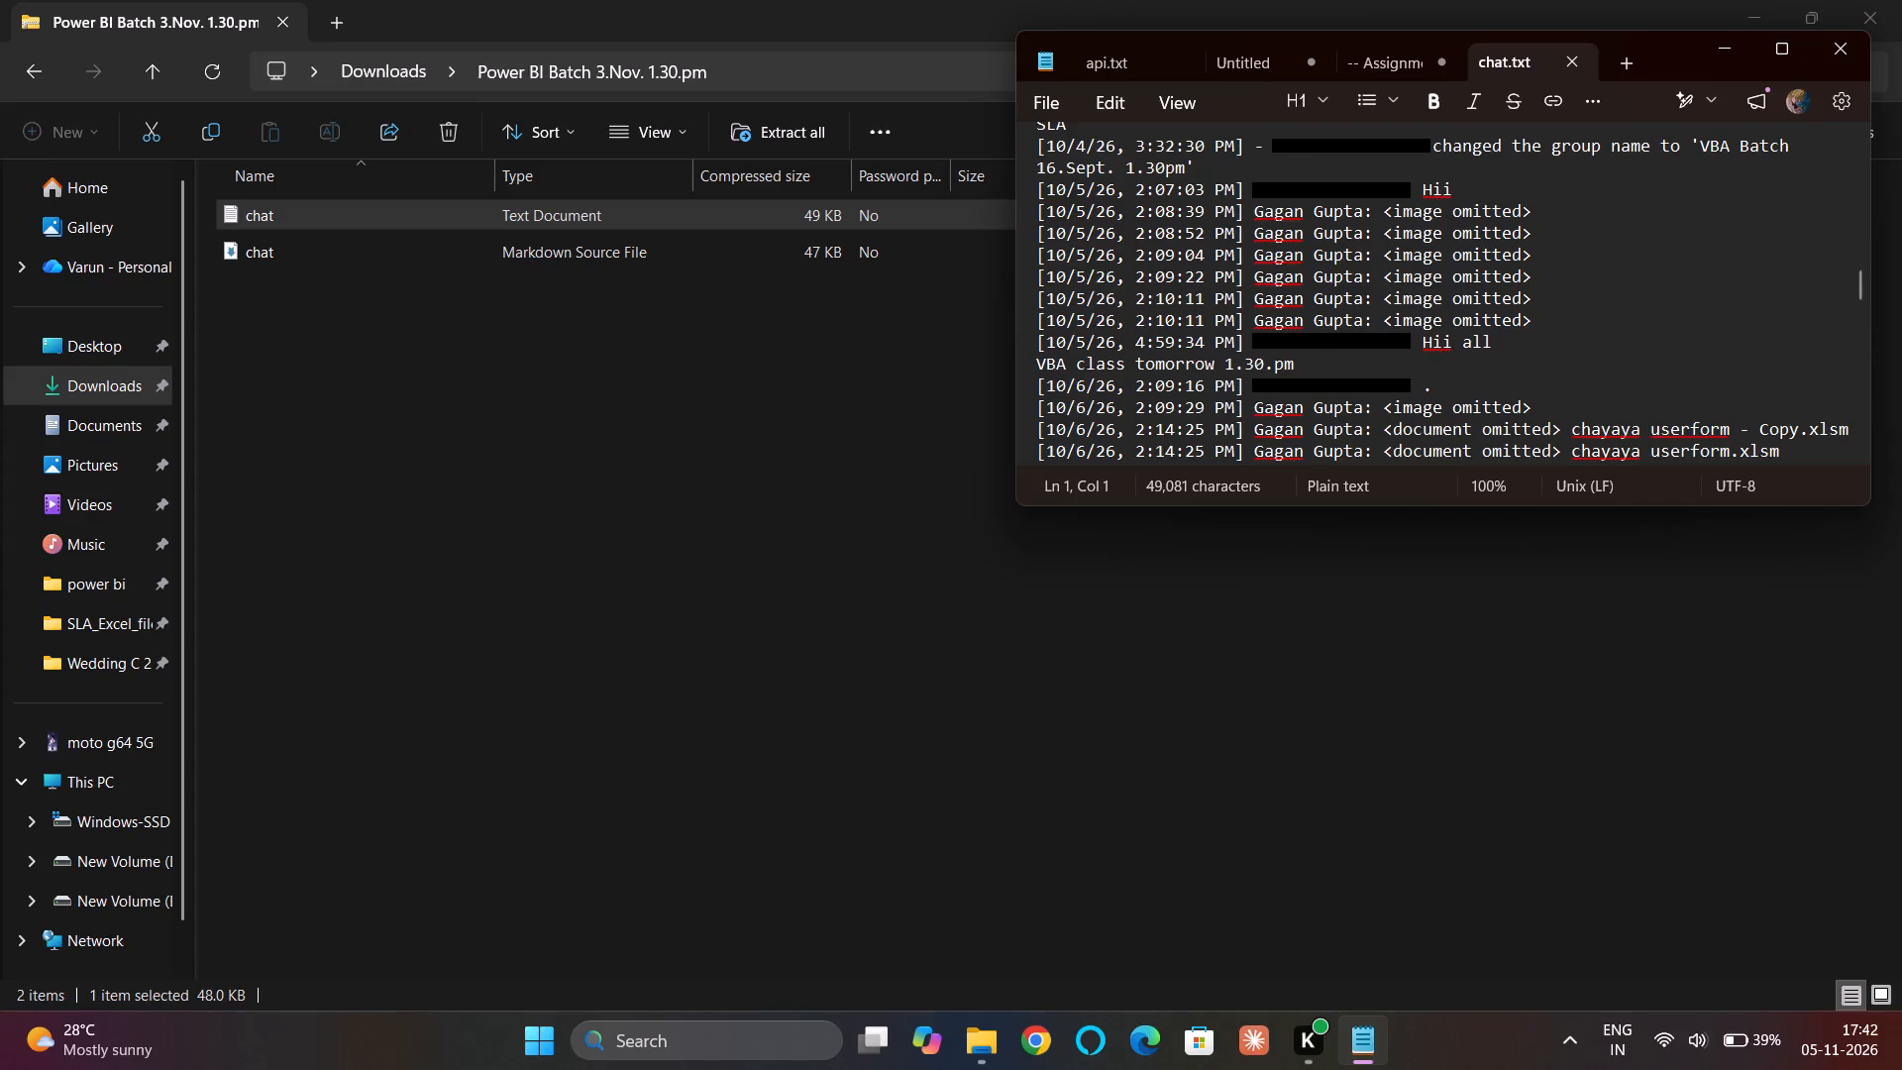
pyautogui.click(1844, 42)
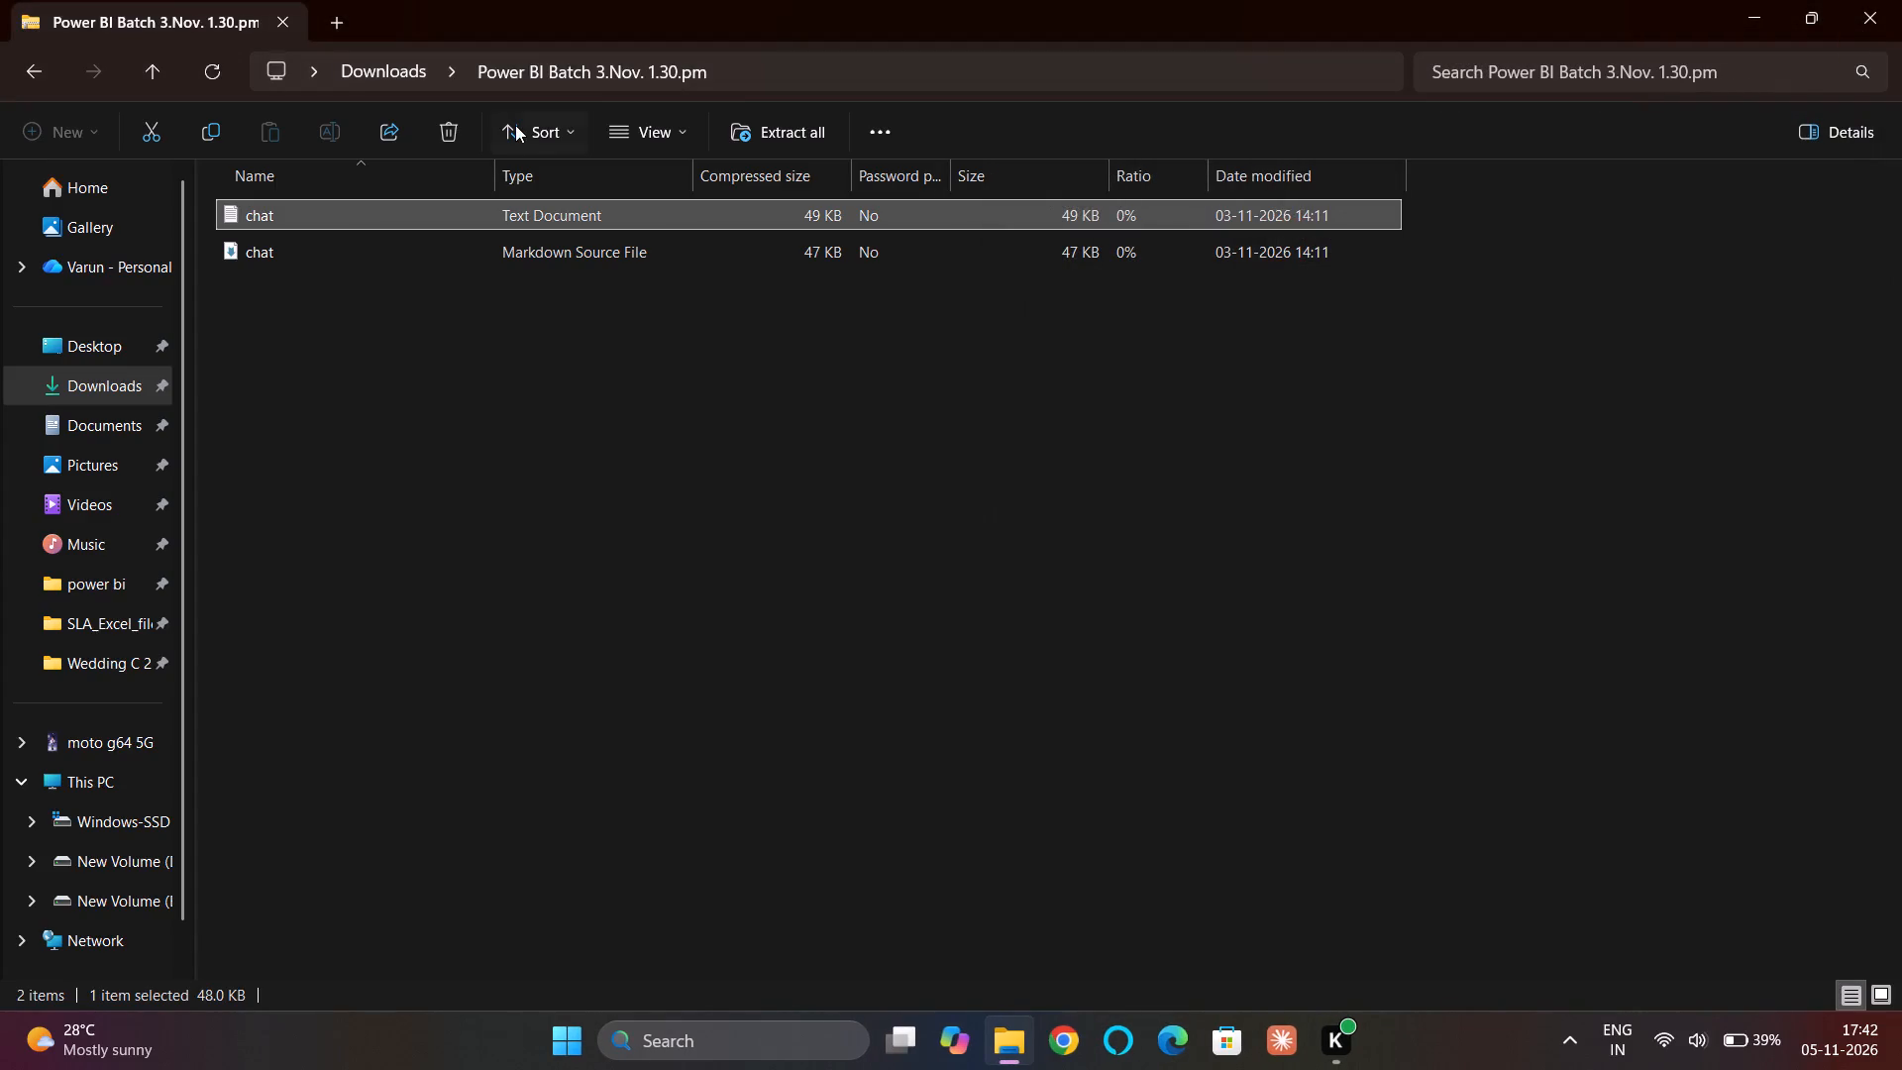
# Open the macro-enabled Assignment 4 workbook, dated 02-11-2026, from the Downloads folder.
pyautogui.click(32, 76)
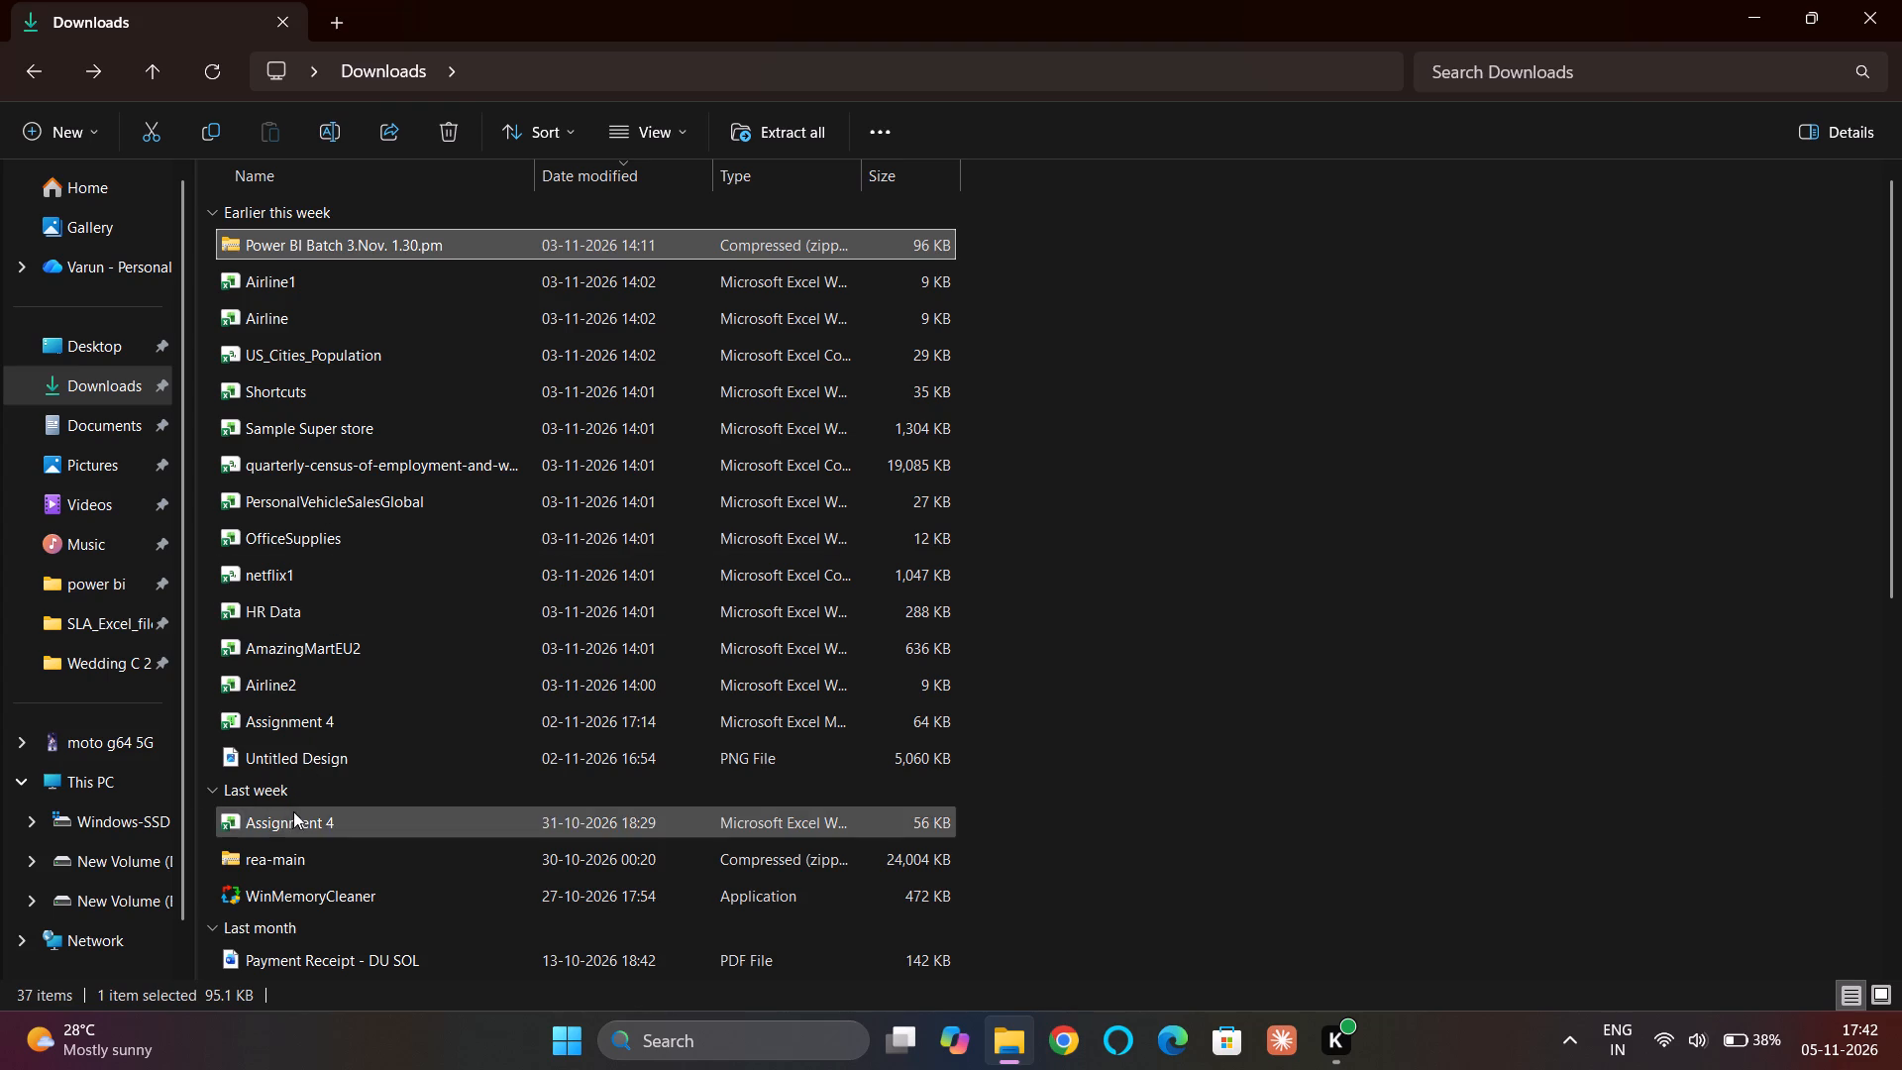
pyautogui.doubleClick(318, 729)
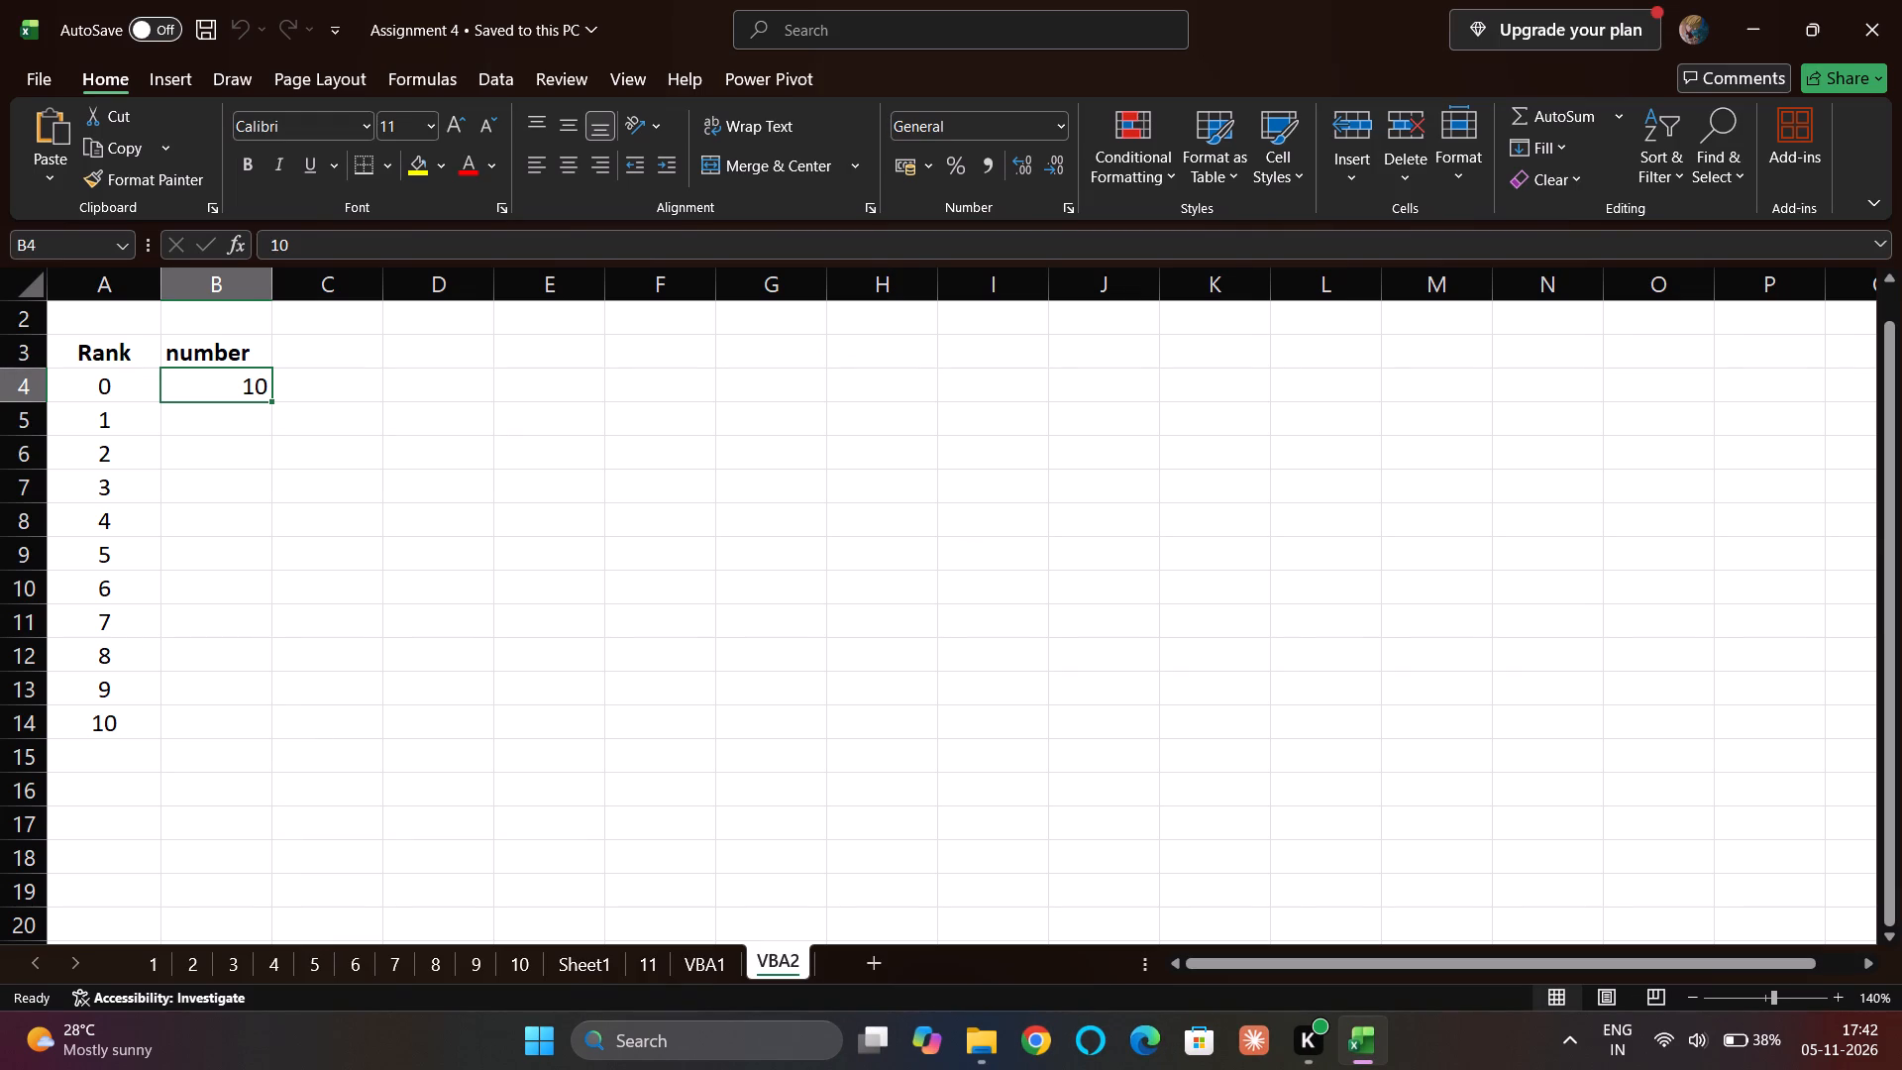
# In the workbook's VBA code, clear the body of the number macro, keeping only its Sub and End Sub lines.
pyautogui.hotkey('alt', 'F11')
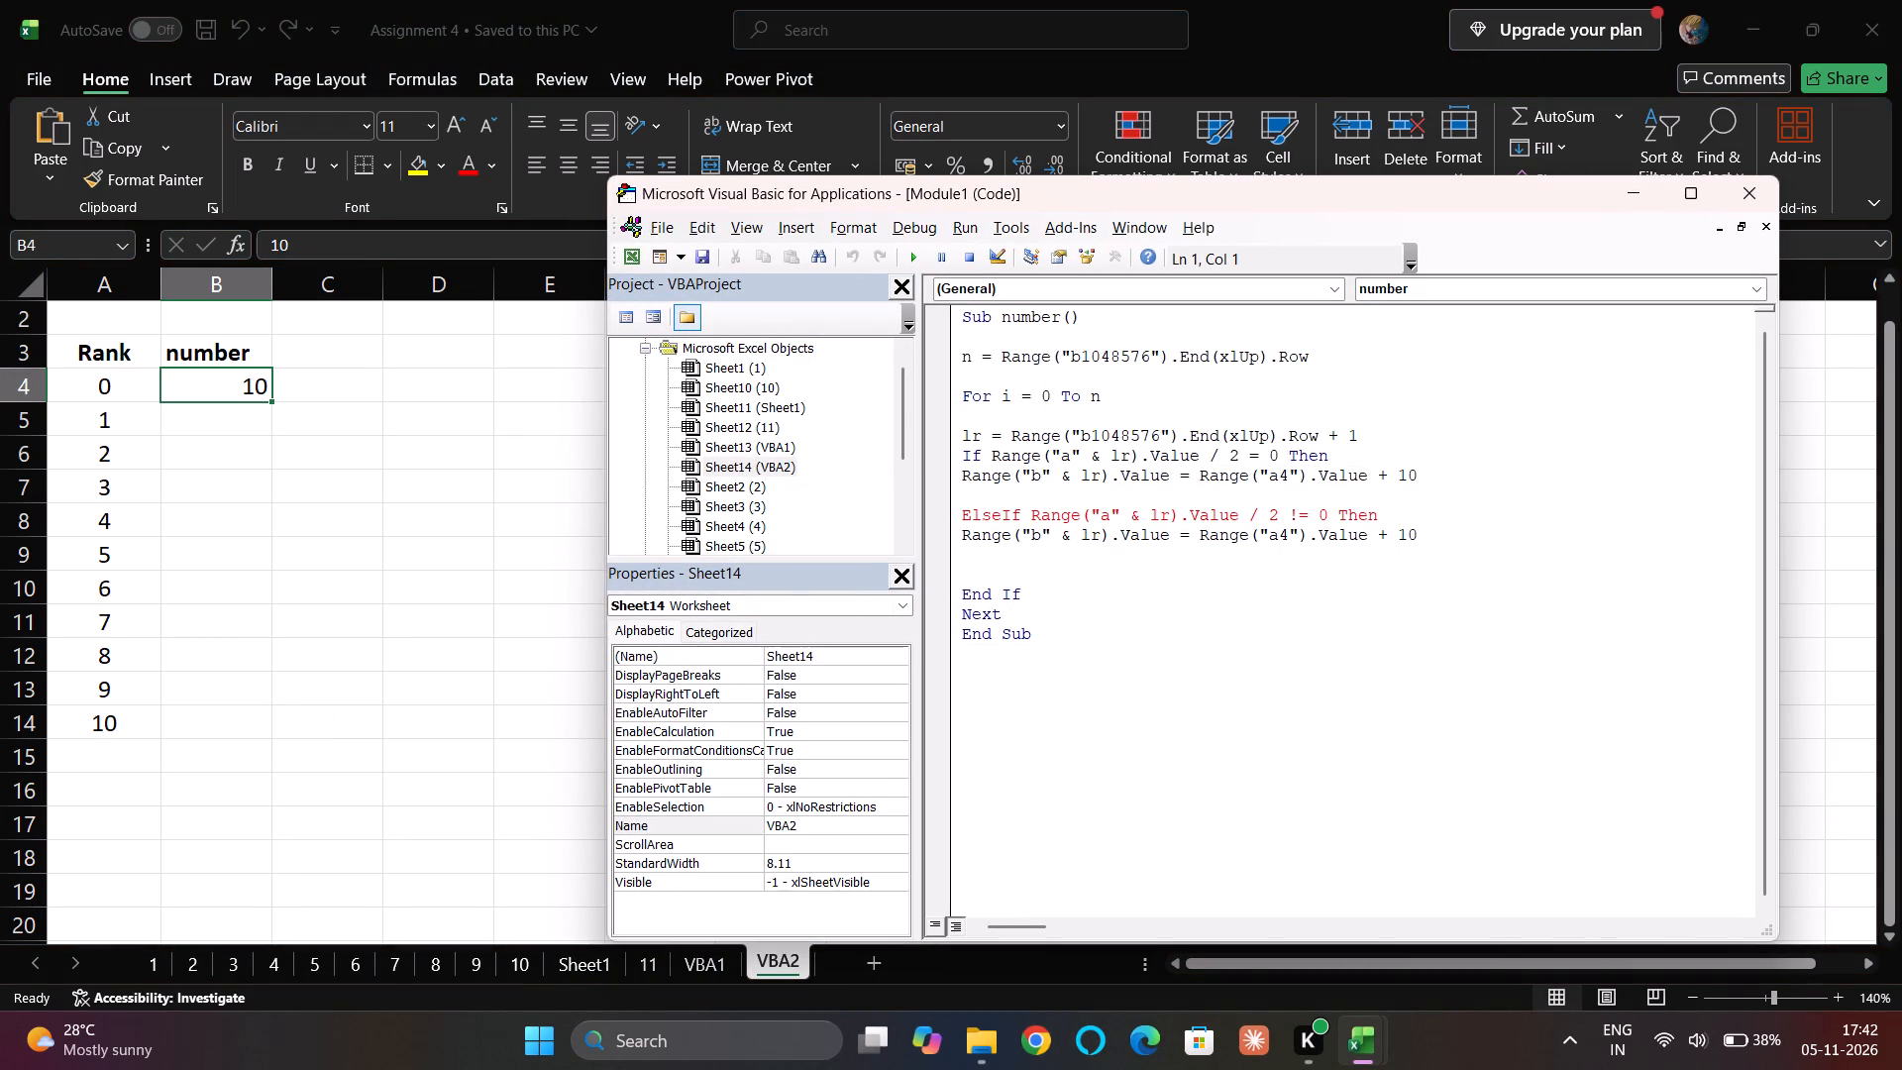
pyautogui.moveTo(1010, 616); pyautogui.dragTo(956, 355)
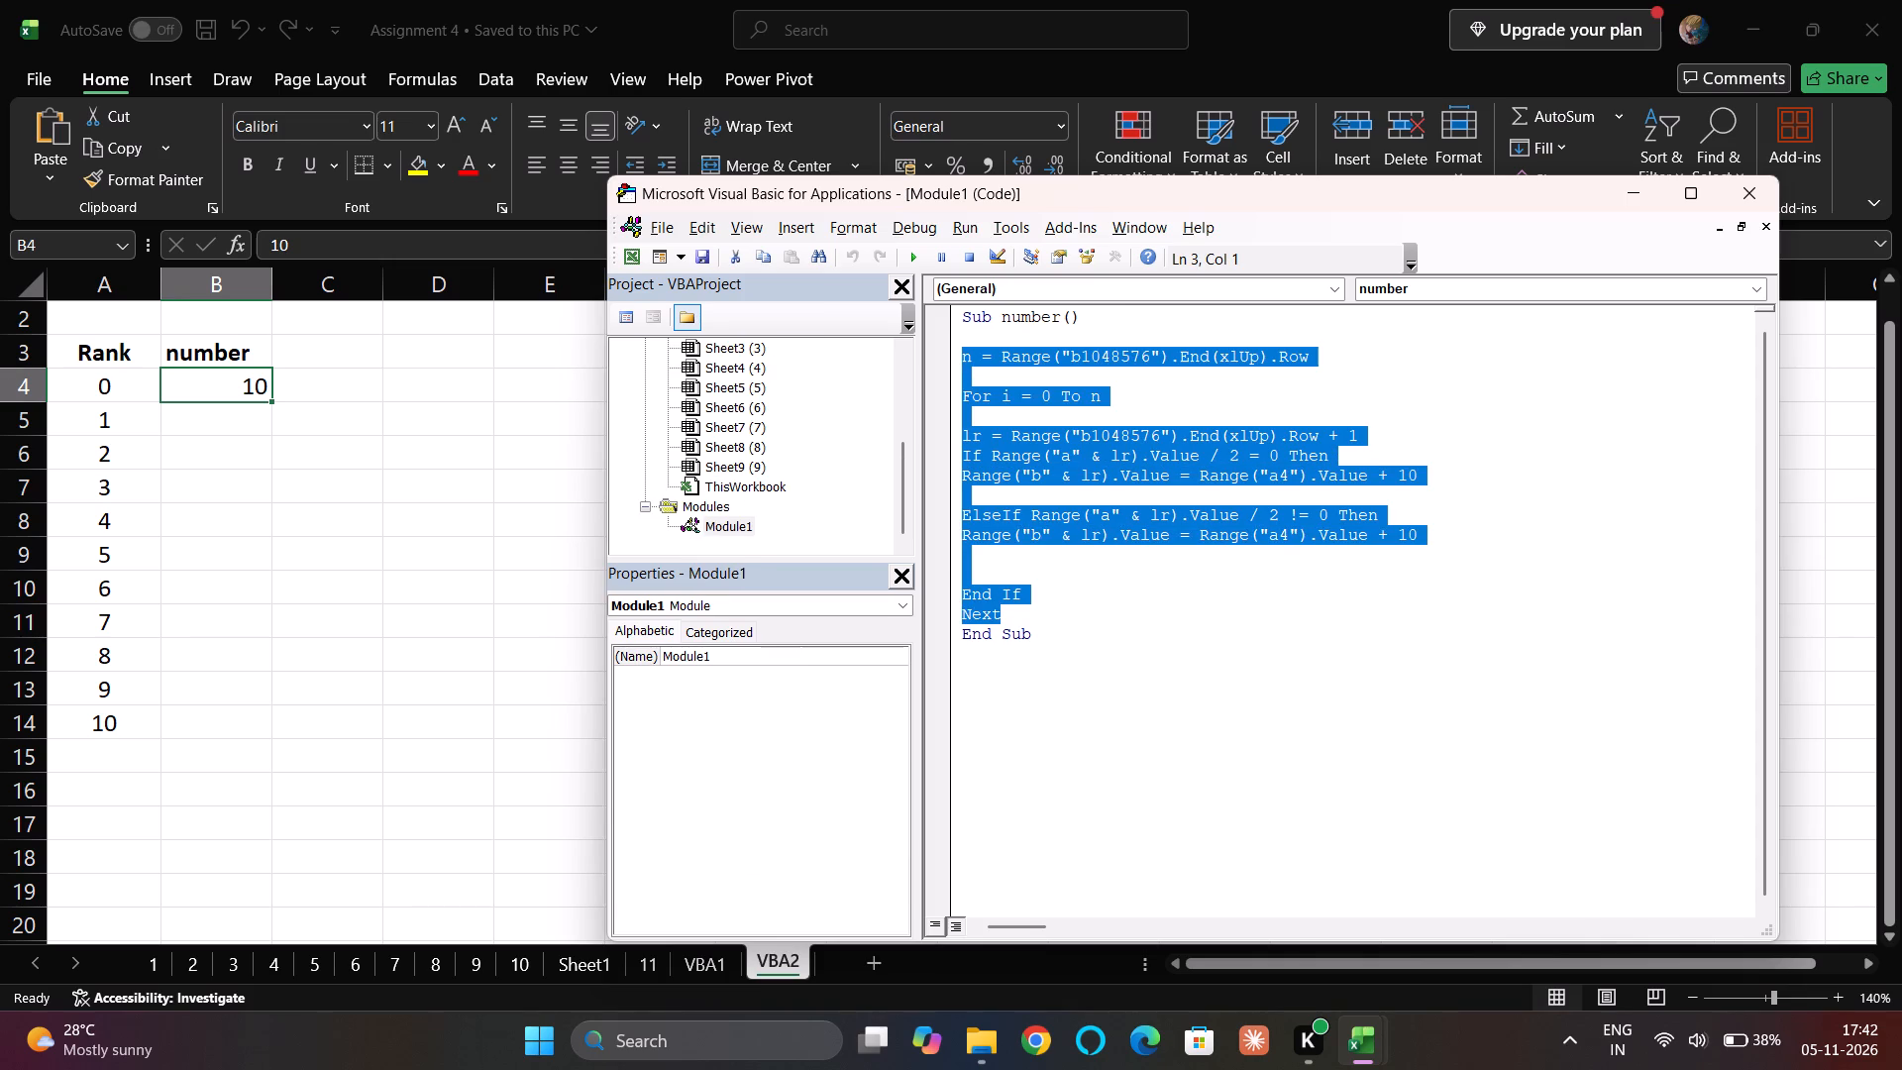
pyautogui.moveTo(956, 355); pyautogui.dragTo(954, 349)
pyautogui.press('Delete')
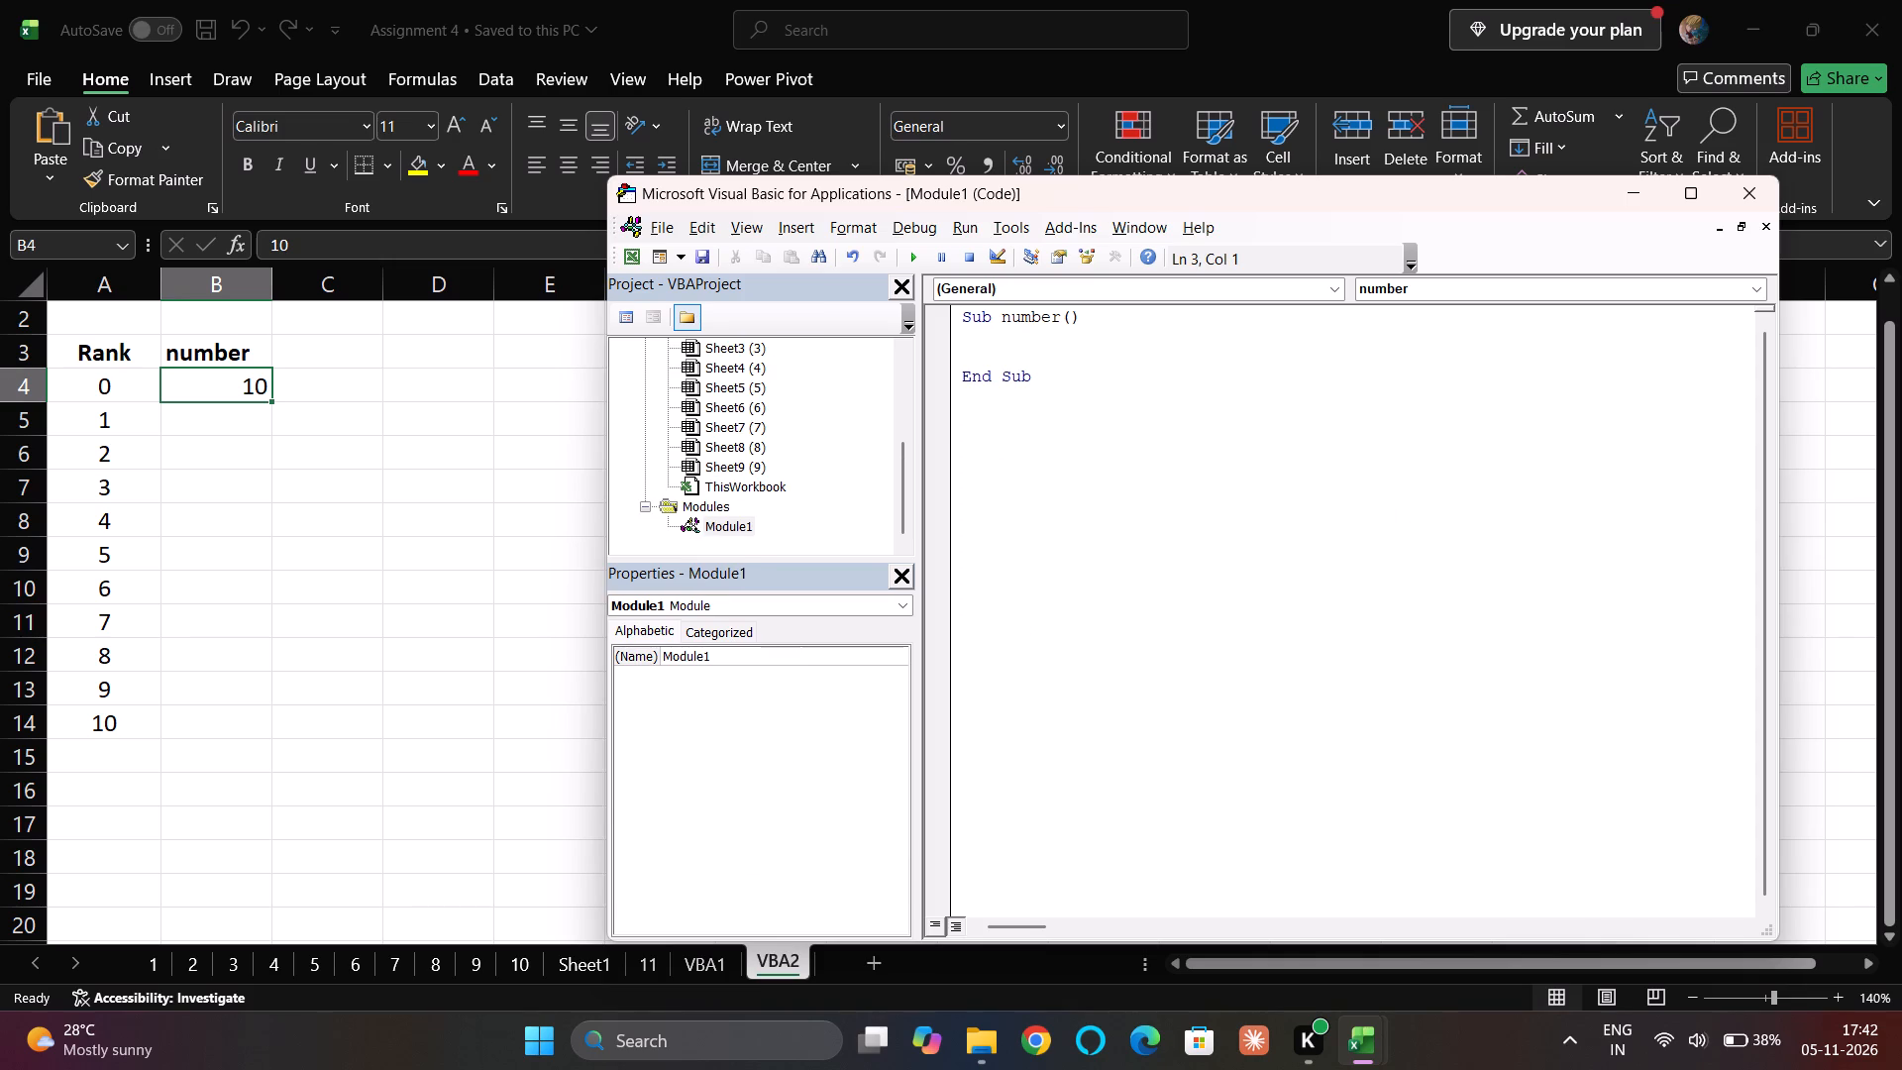
pyautogui.press('Return')
pyautogui.press('Up')
# Clear cell B4 under the number heading on the VBA2 sheet.
pyautogui.click(235, 396)
pyautogui.press('Delete')
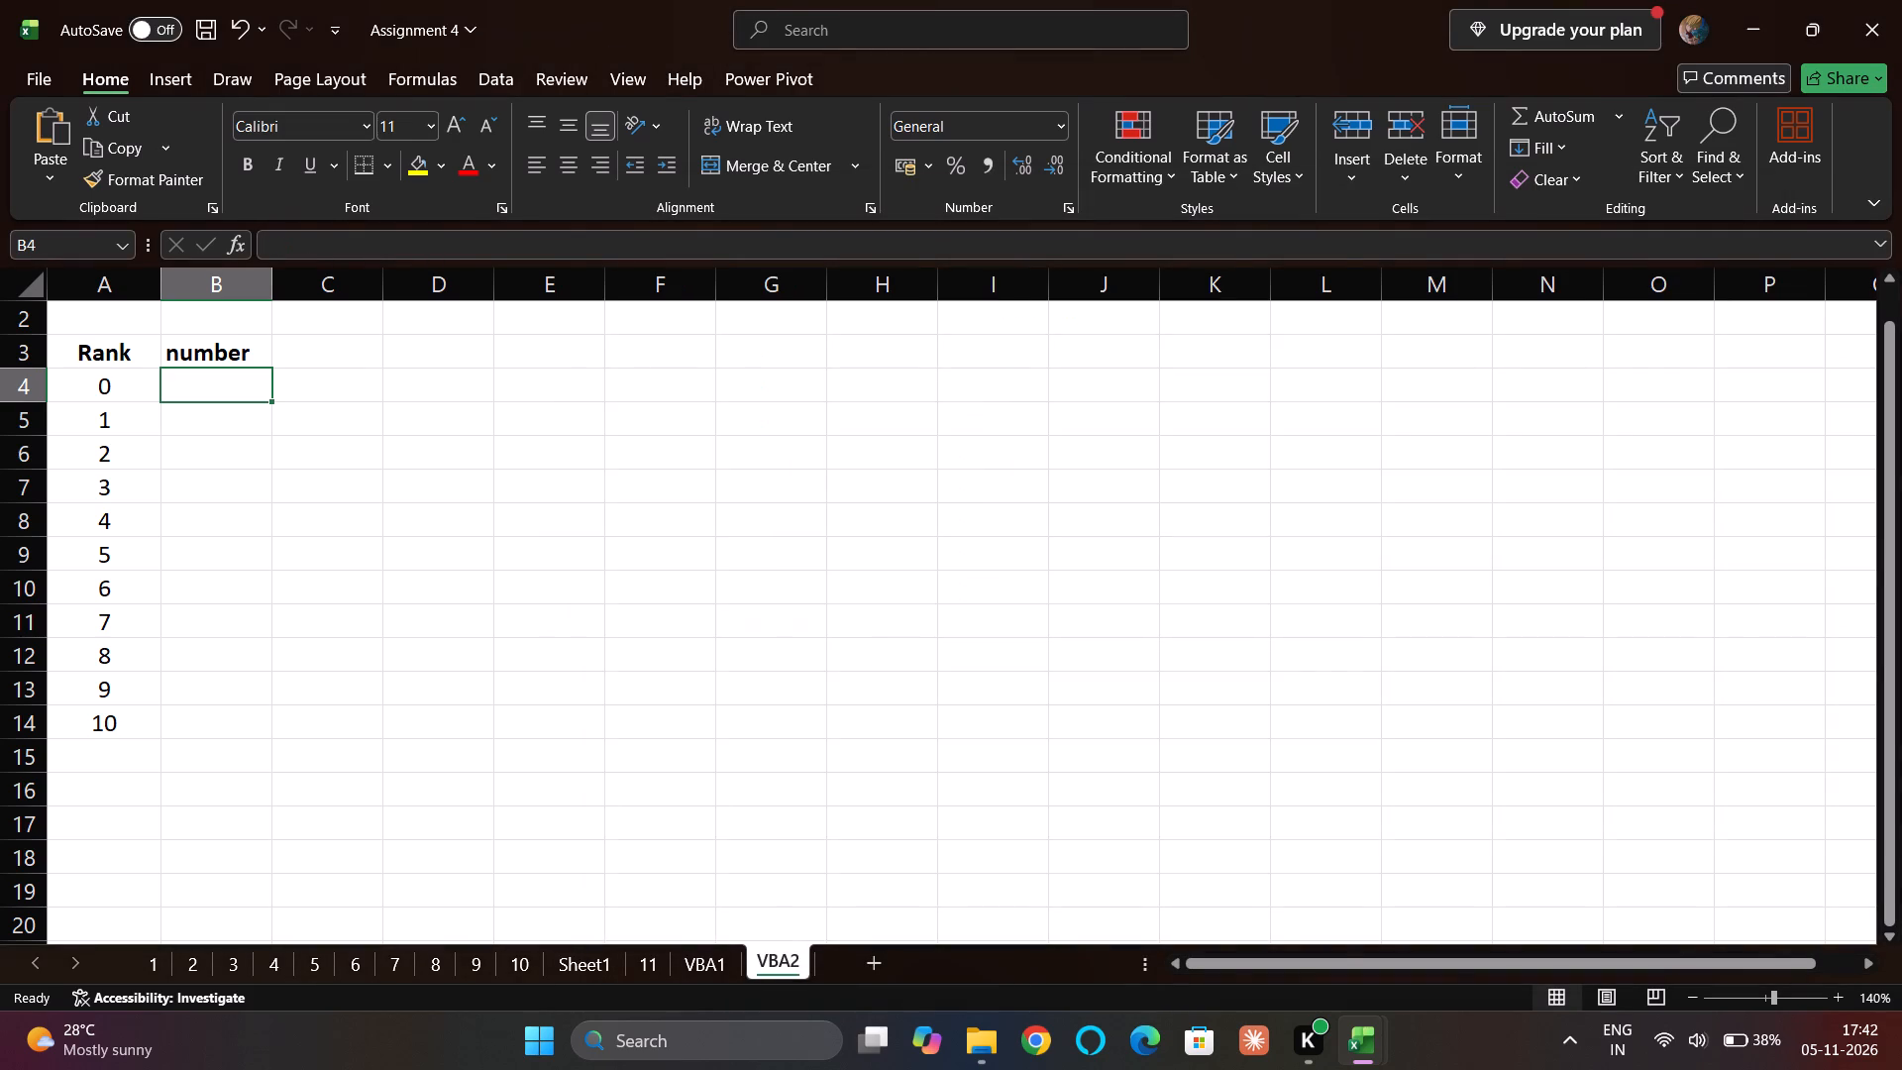
# Start a new statement in the empty number macro reading n = range(" with the quotation mark left open.
pyautogui.hotkey('alt', 'Tab')
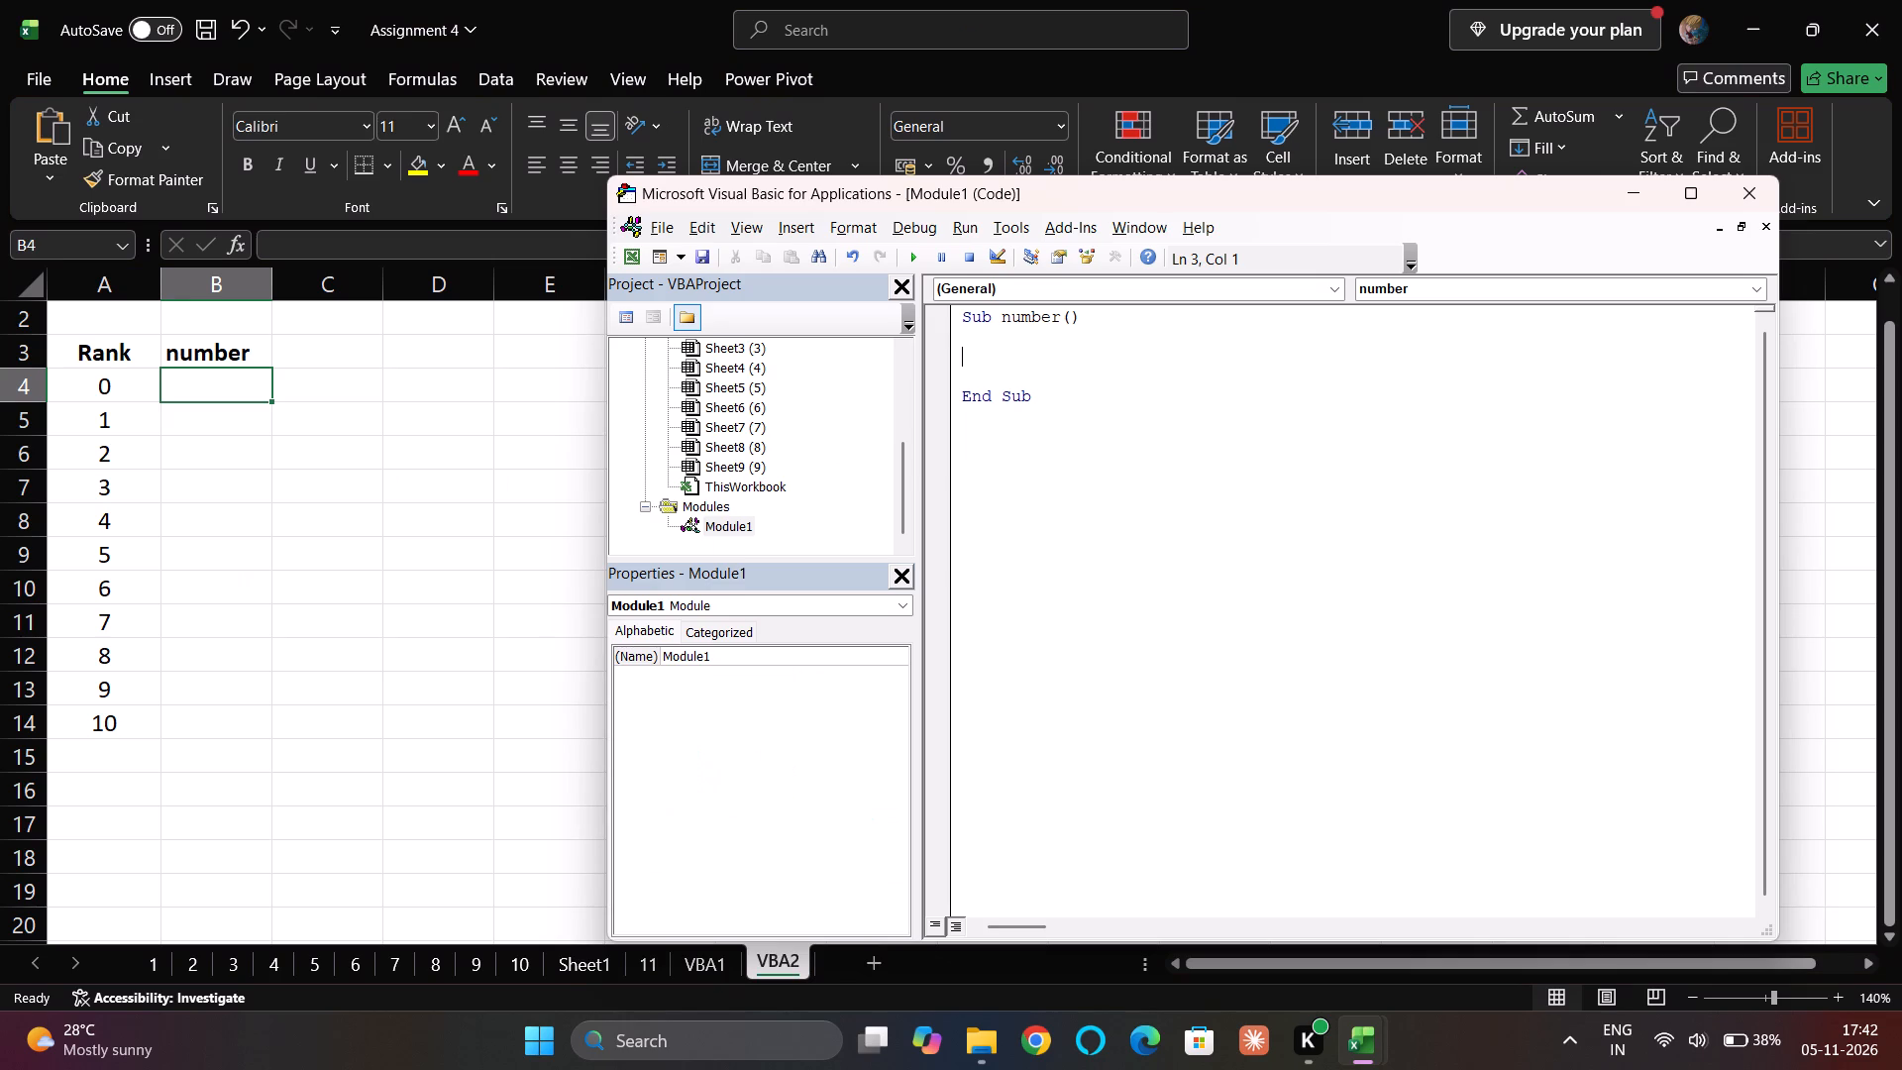
pyautogui.press('n')
pyautogui.press('q')
pyautogui.press('BackSpace')
pyautogui.press('space')
pyautogui.press('BackSpace')
pyautogui.press('BackSpace')
pyautogui.write('n')
pyautogui.press('space')
pyautogui.press('=')
pyautogui.press('space')
pyautogui.write('range(')
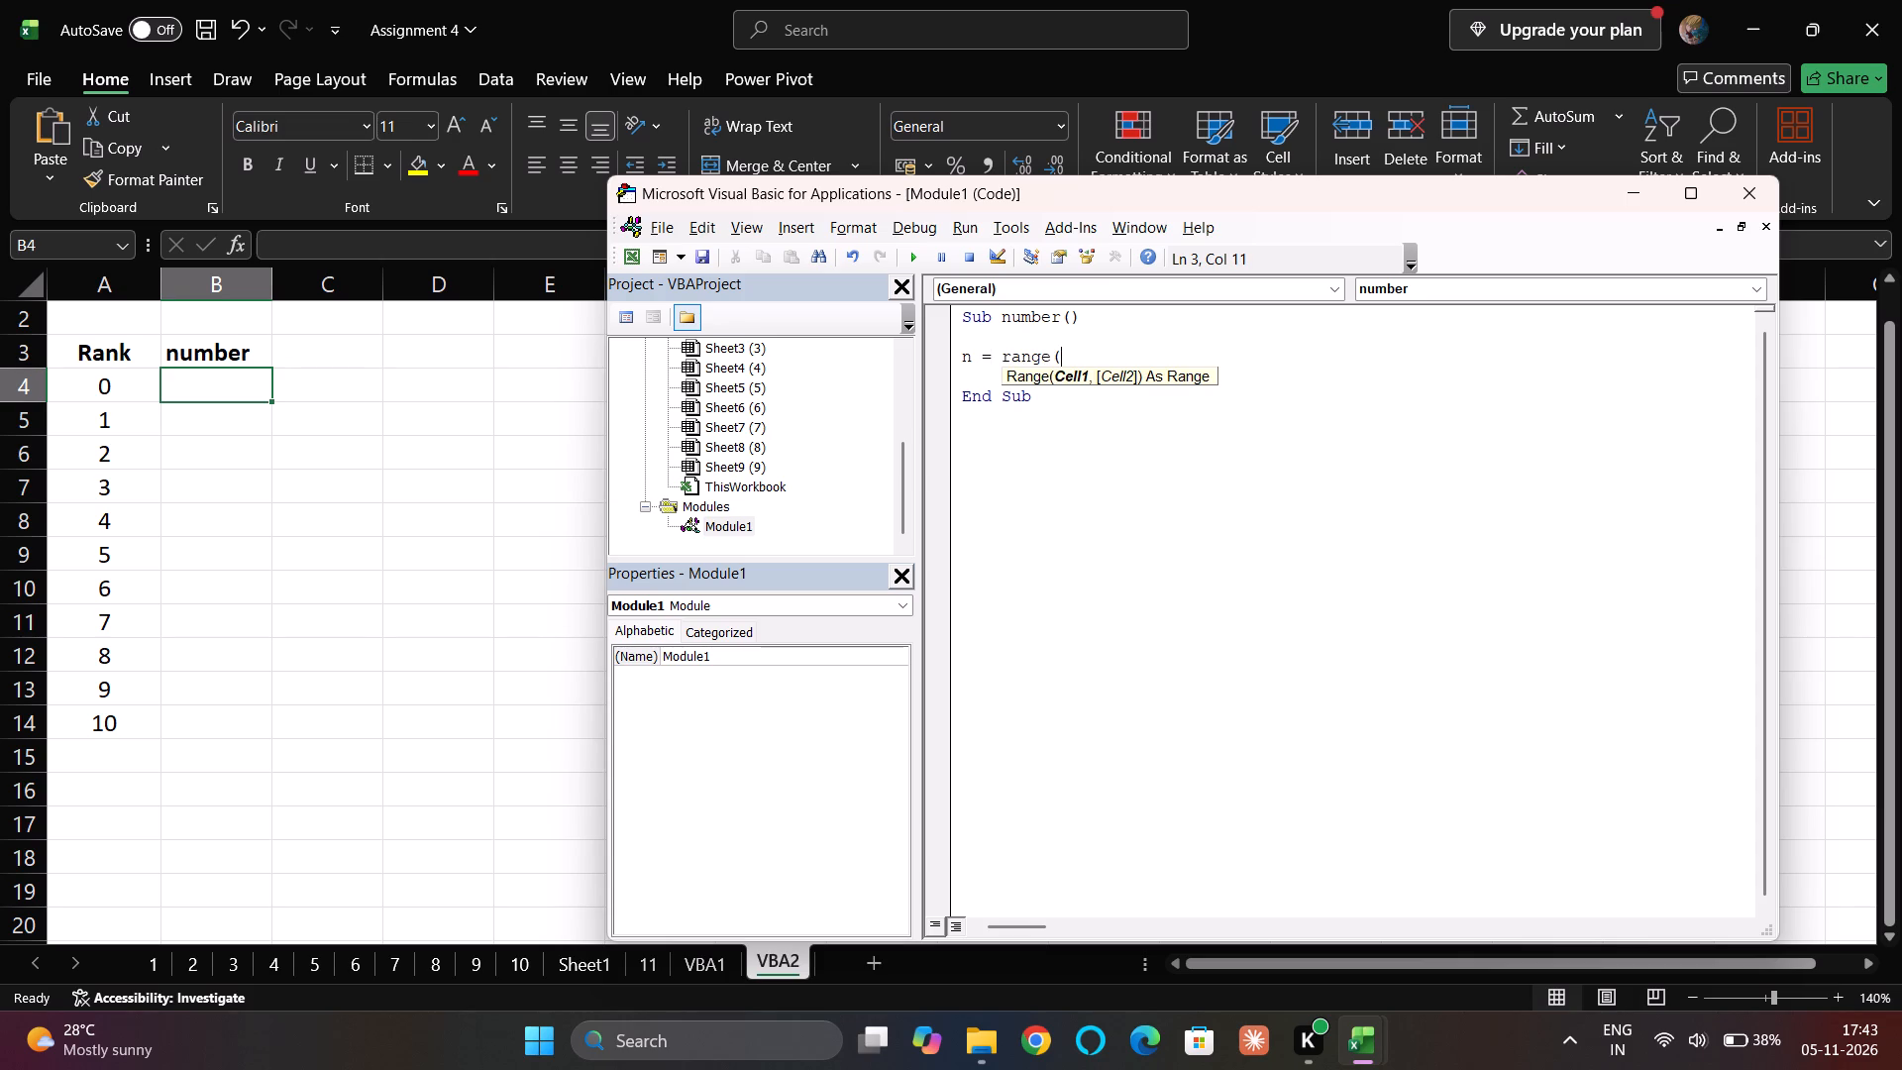
pyautogui.hotkey('shift', '"')
# Copy the address of column A's last worksheet cell, A1048576, from the VBA2 sheet into the macro's open range reference.
pyautogui.click(110, 761)
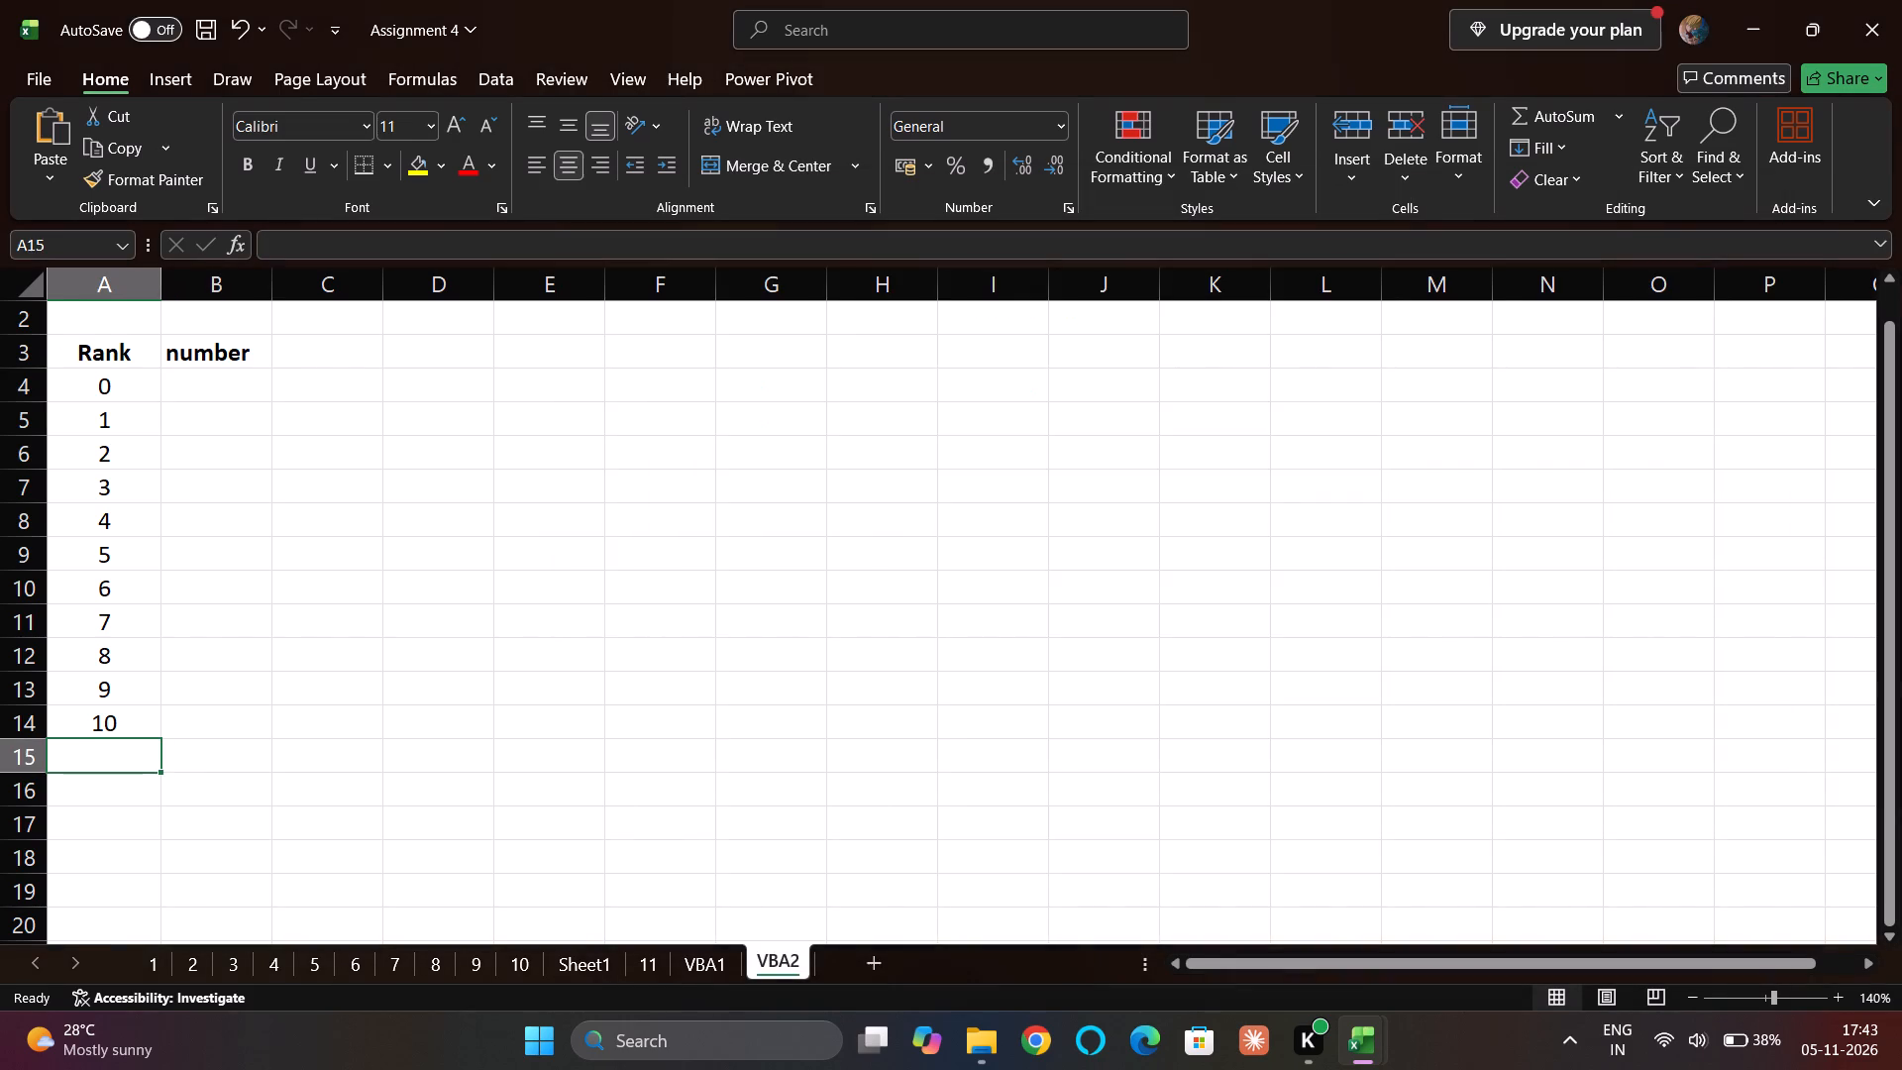
pyautogui.hotkey('ctrl', 'Down')
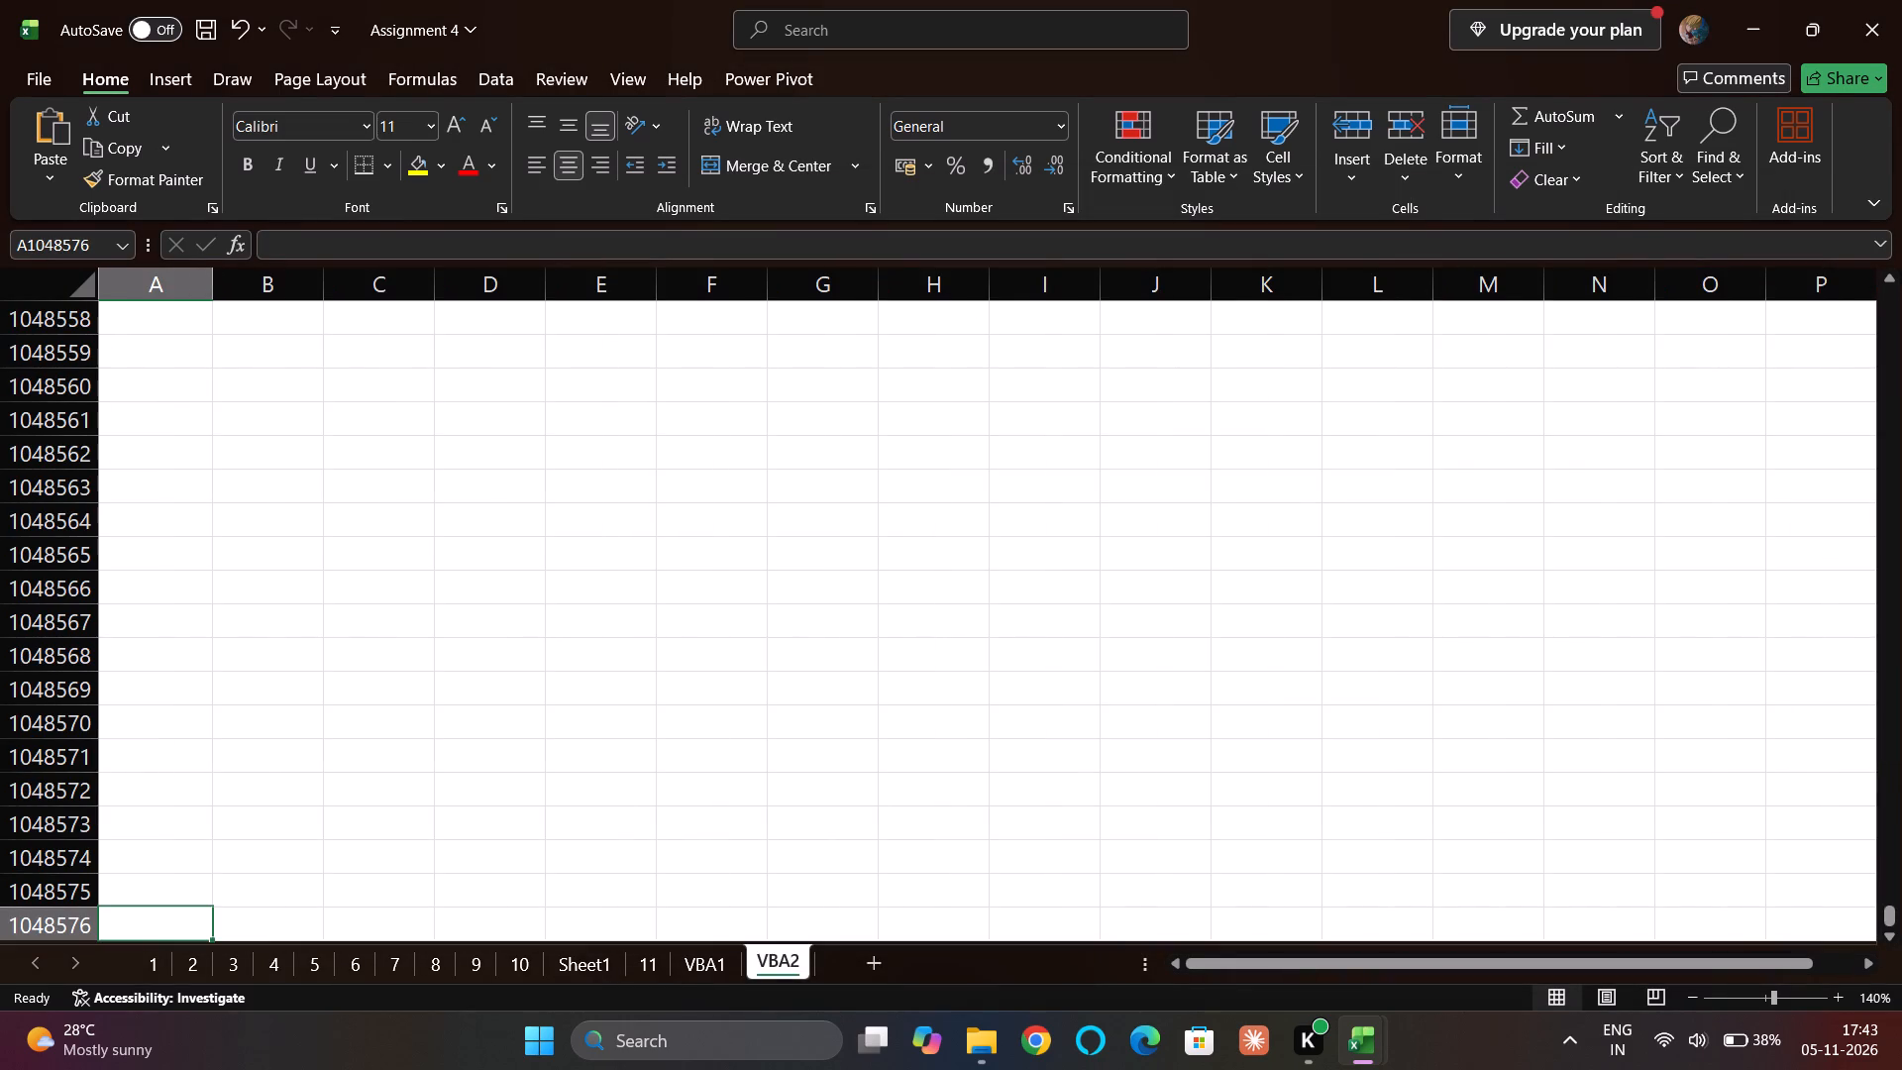
pyautogui.click(108, 244)
pyautogui.hotkey('ctrl', 'c')
pyautogui.keyDown('ctrl'); pyautogui.click(108, 244); pyautogui.keyUp('ctrl')
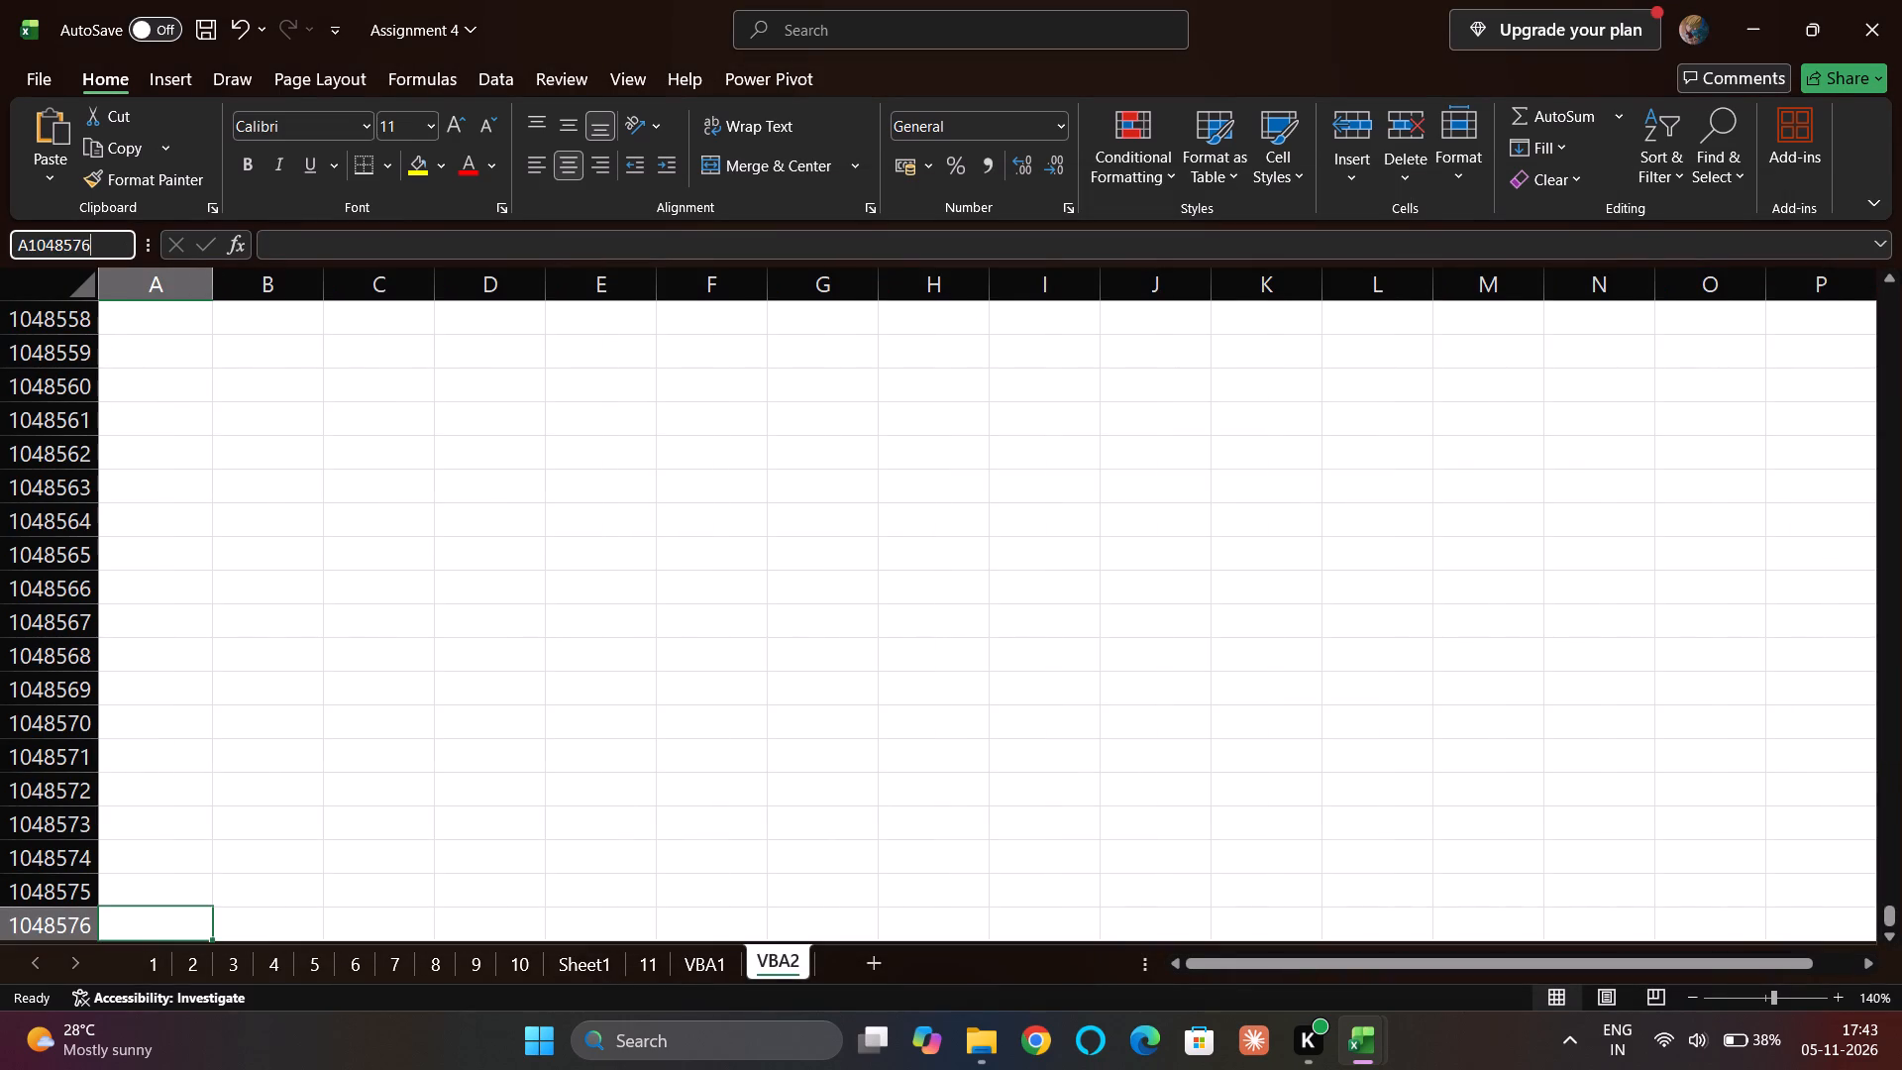
pyautogui.hotkey('ctrl', 'Up')
pyautogui.press('Down')
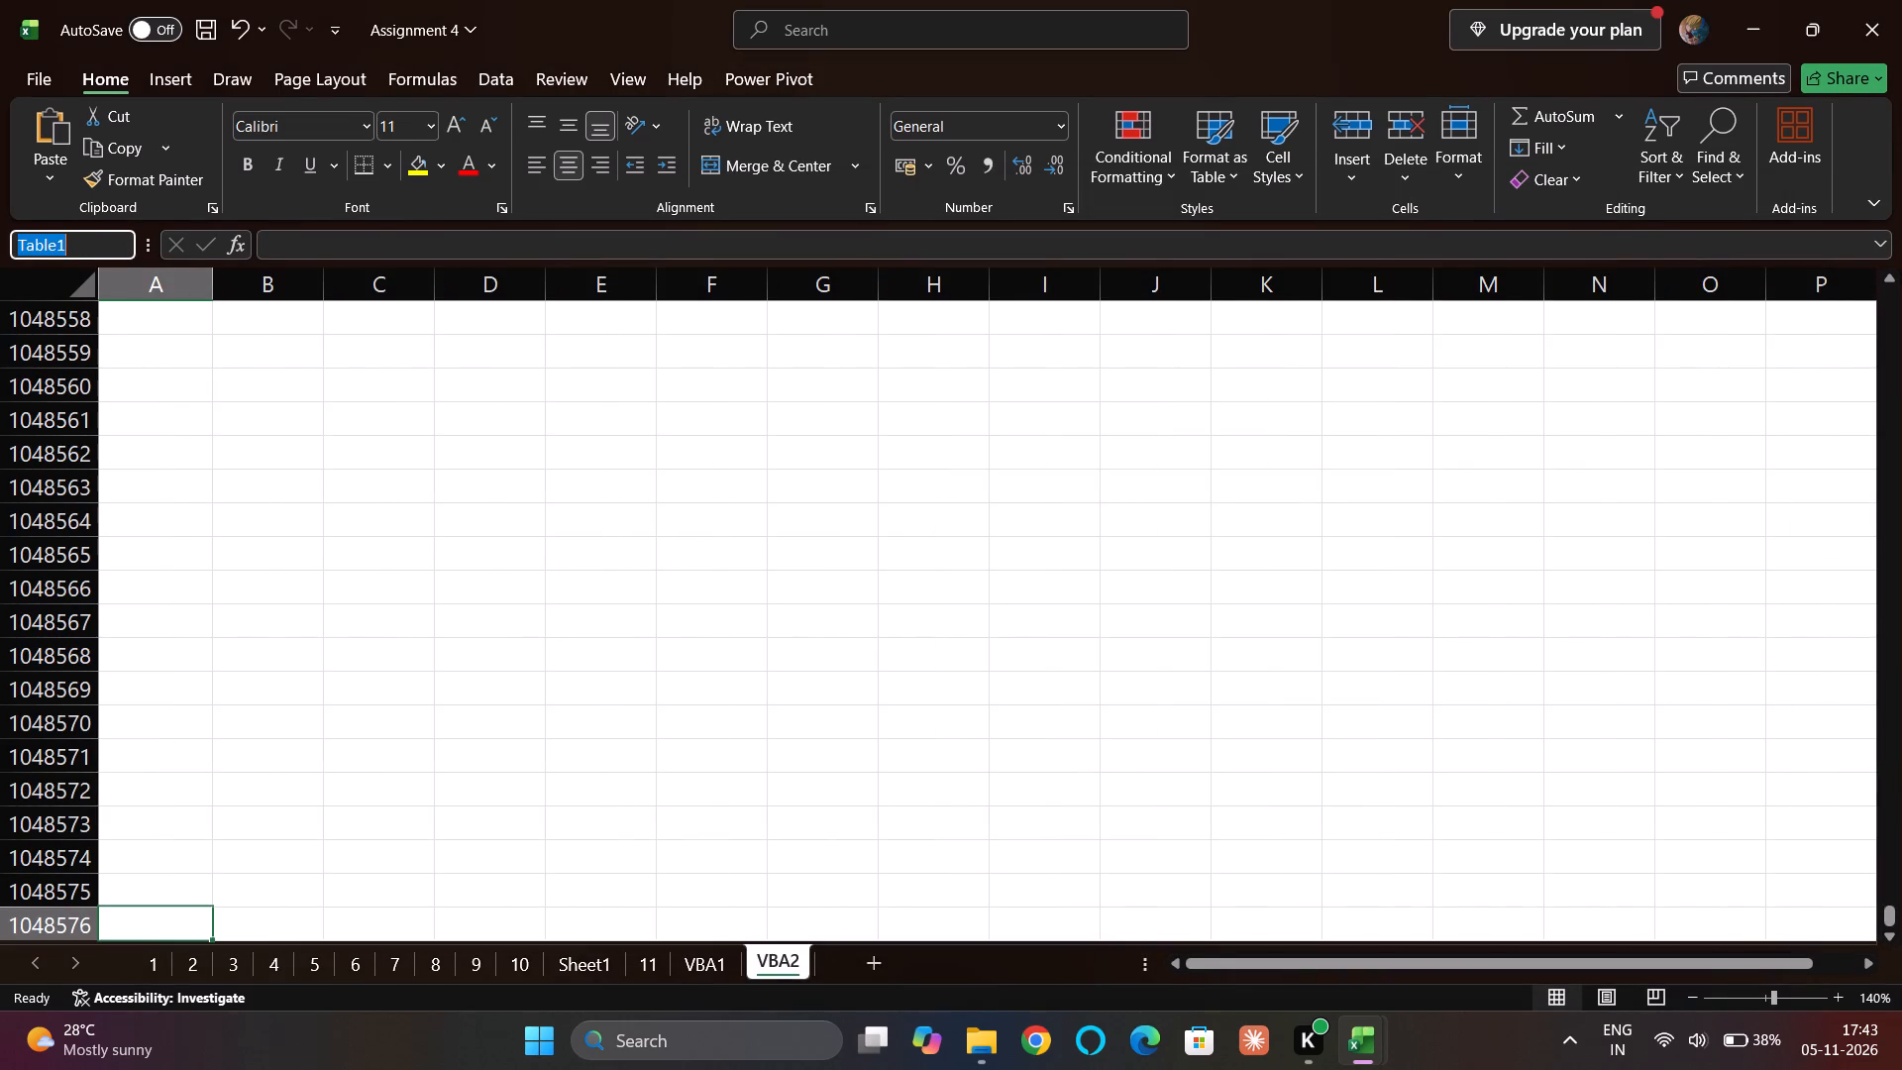
pyautogui.click(200, 596)
pyautogui.hotkey('ctrl', 'Down')
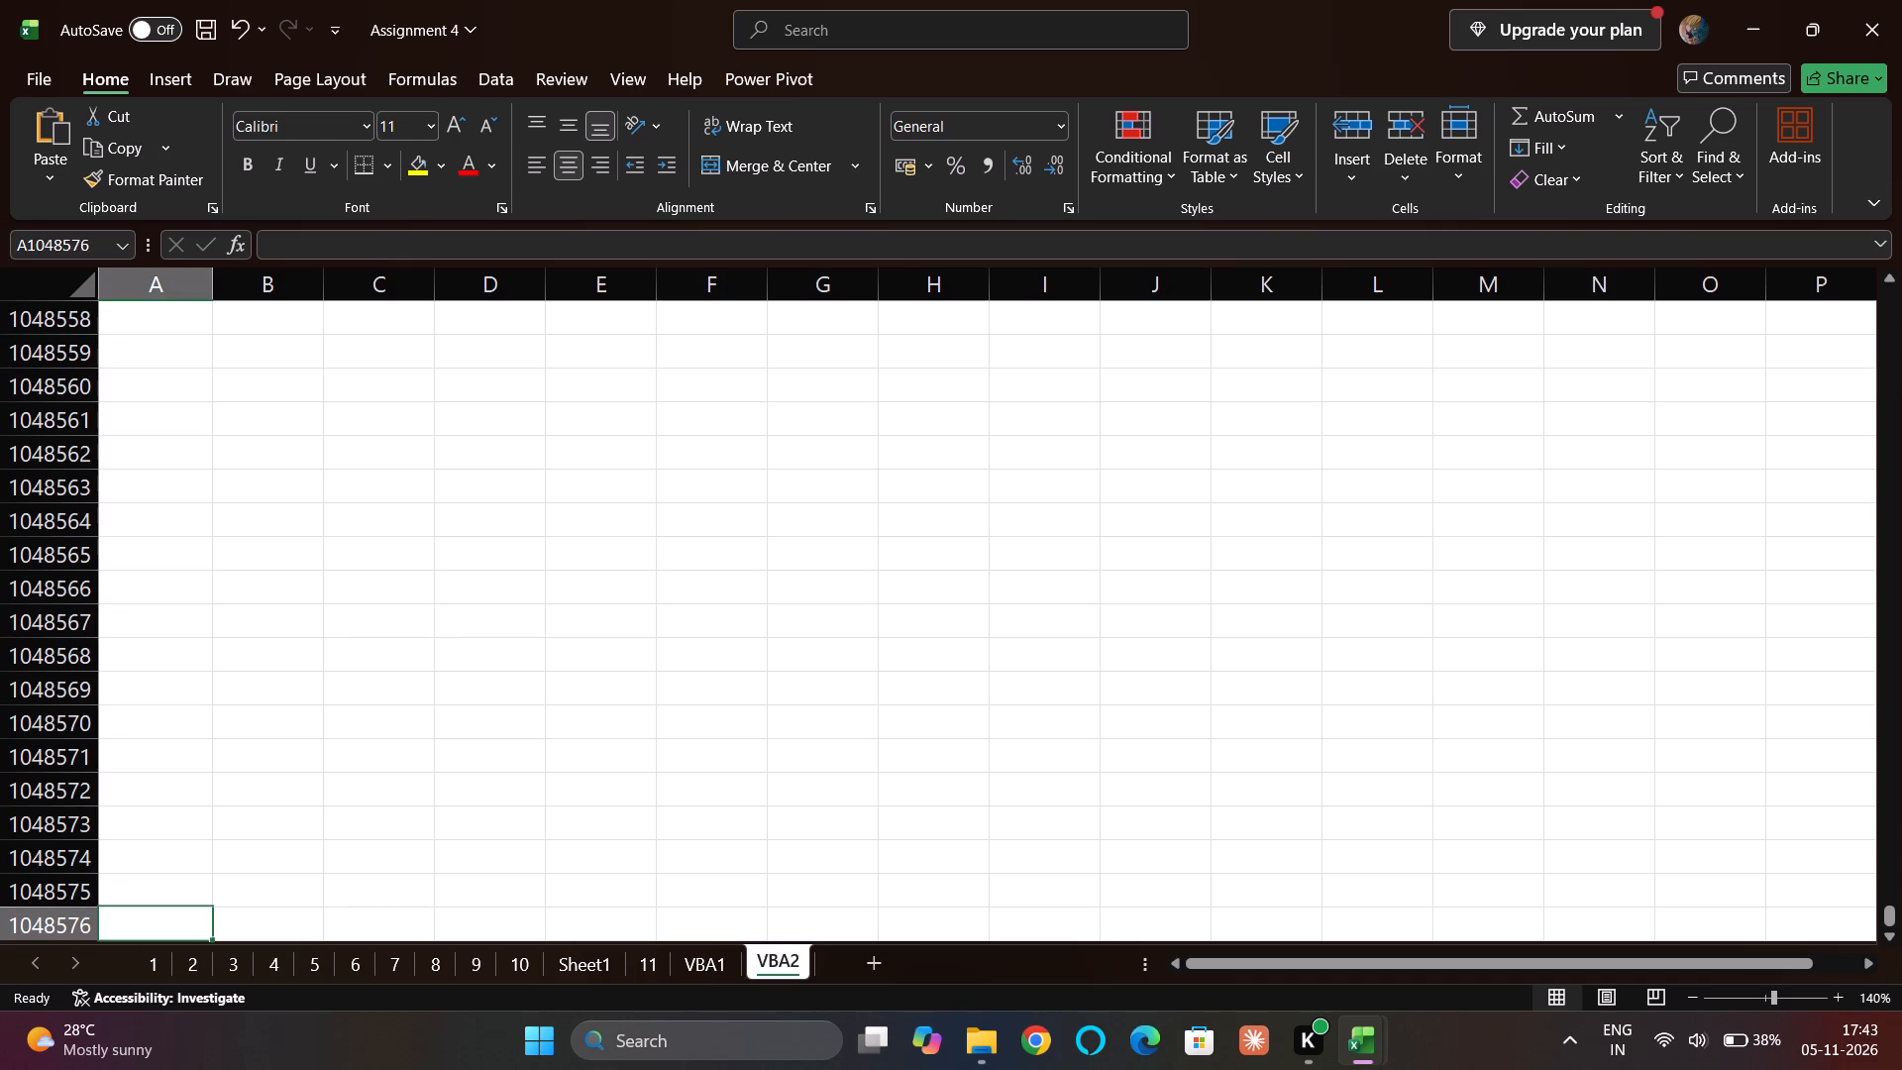
pyautogui.click(95, 243)
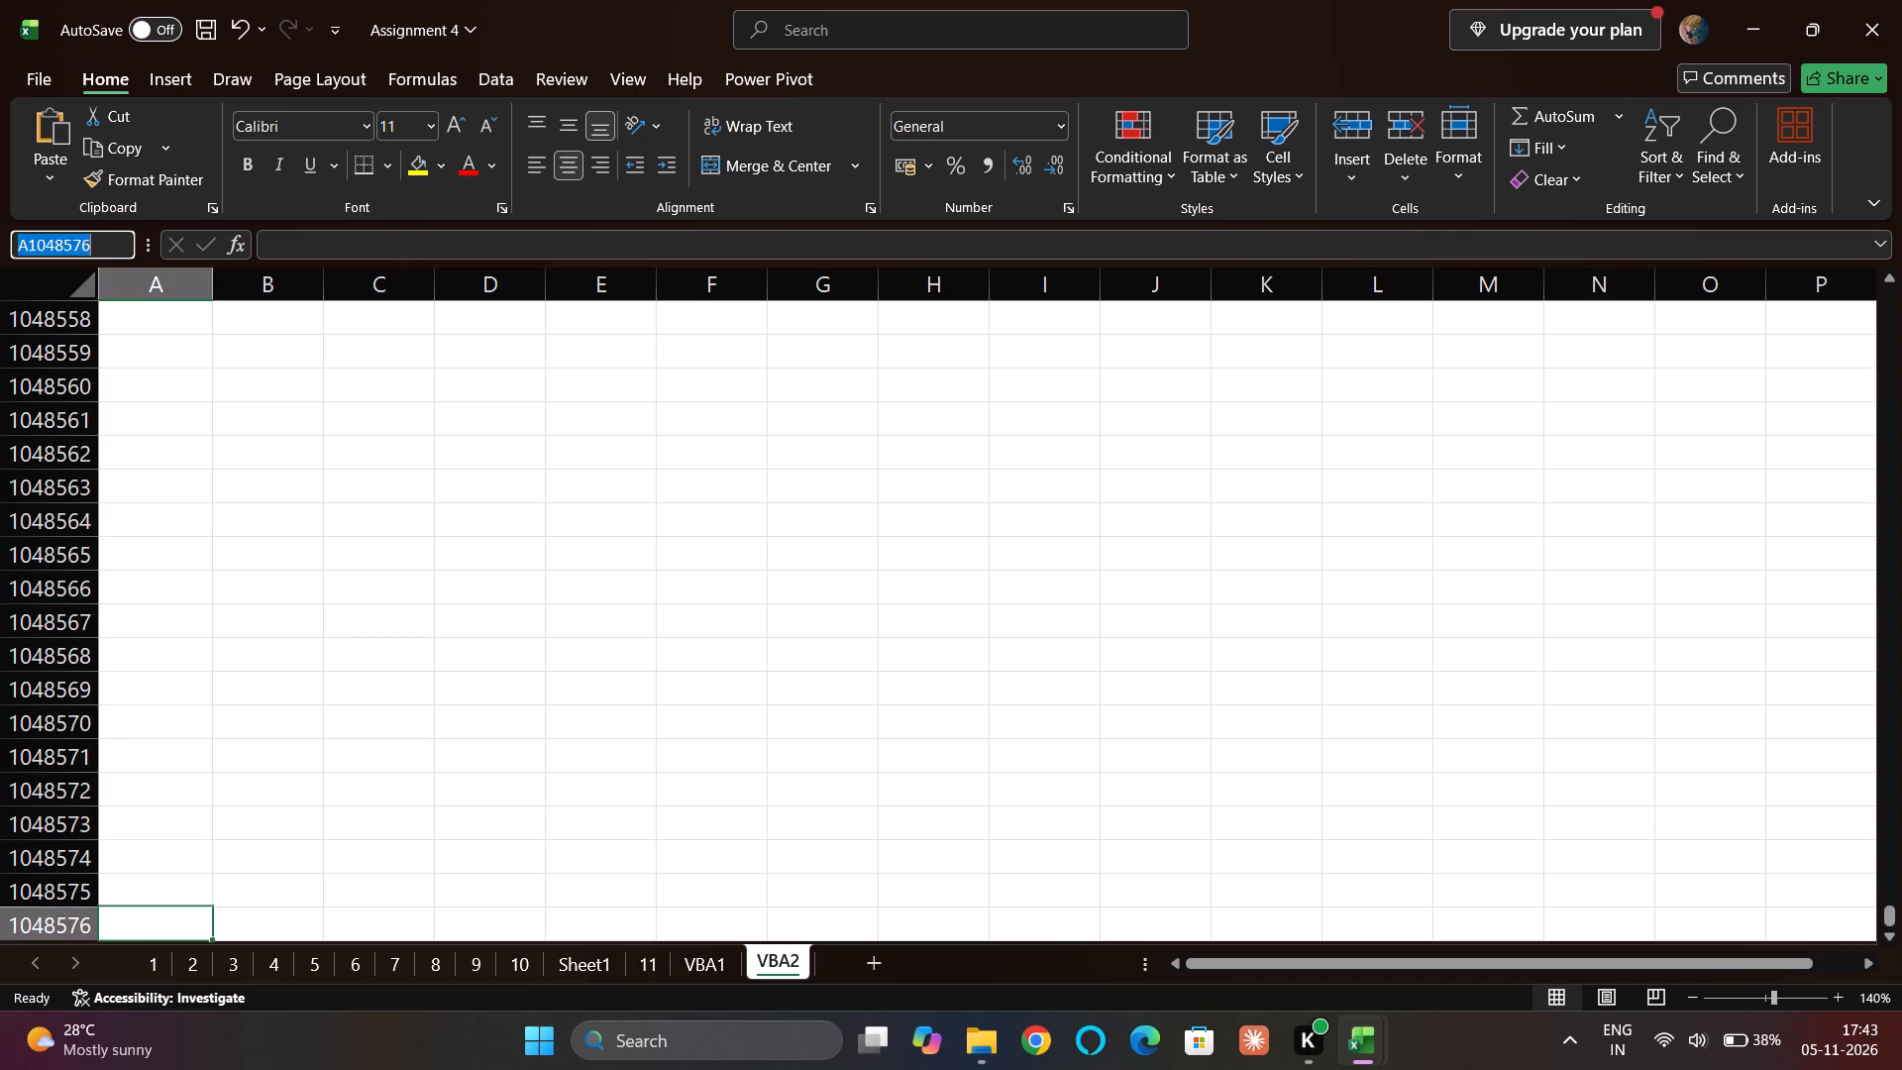
pyautogui.hotkey('ctrl', 'c')
pyautogui.click(184, 633)
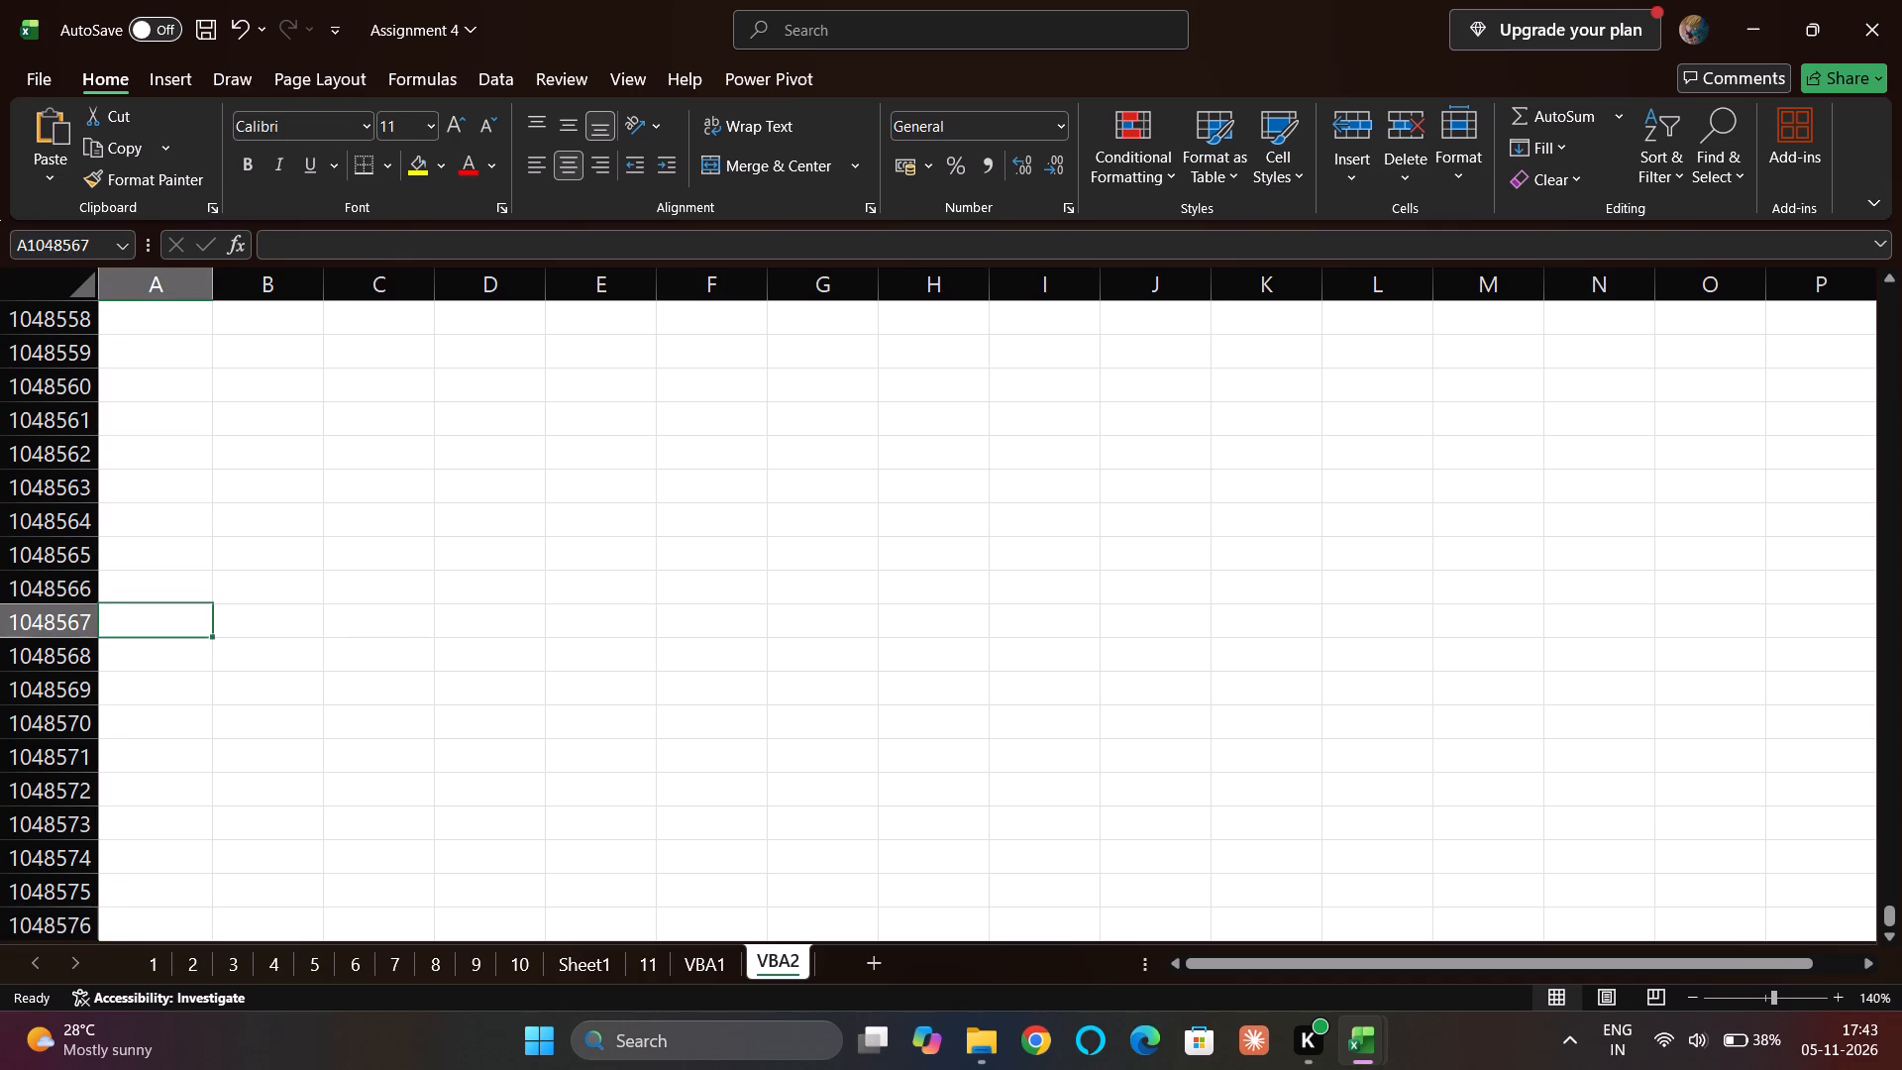
pyautogui.hotkey('ctrl', 'Up')
pyautogui.hotkey('alt', 'Tab')
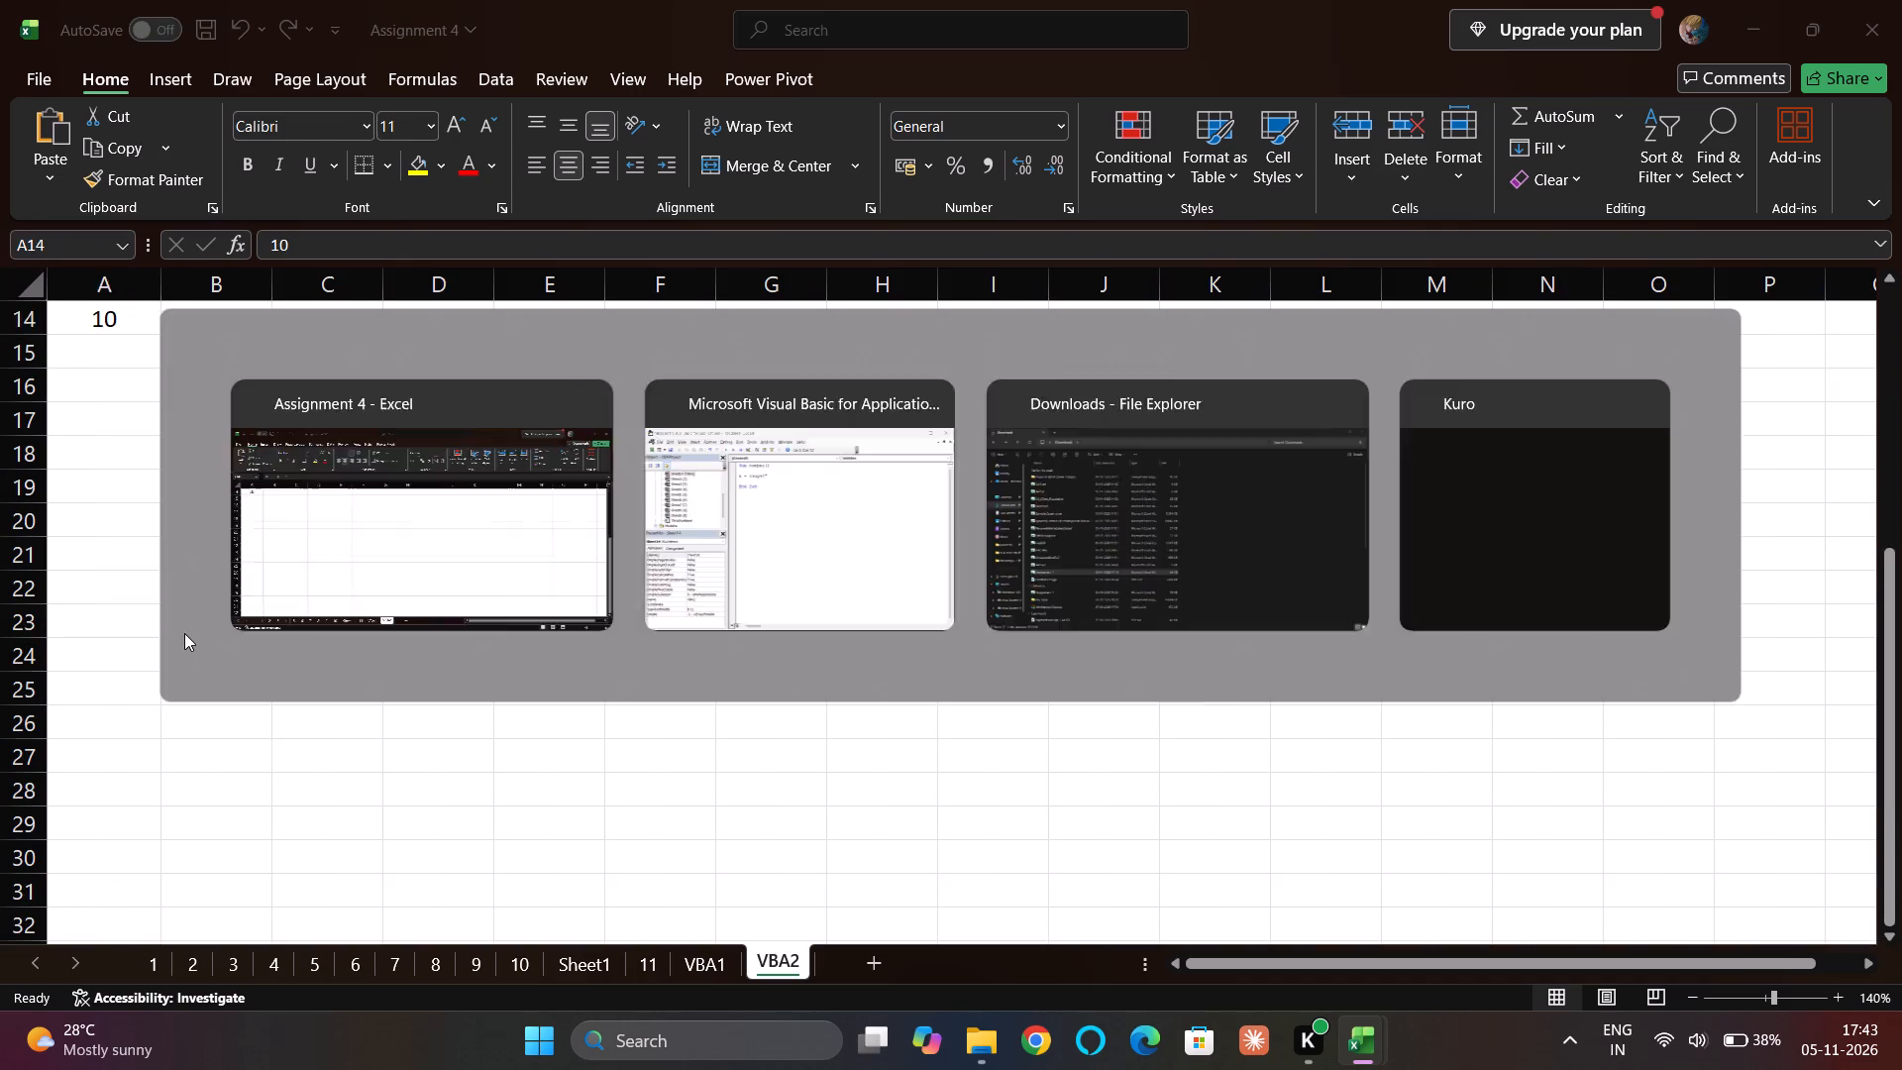
pyautogui.hotkey('ctrl', 'v')
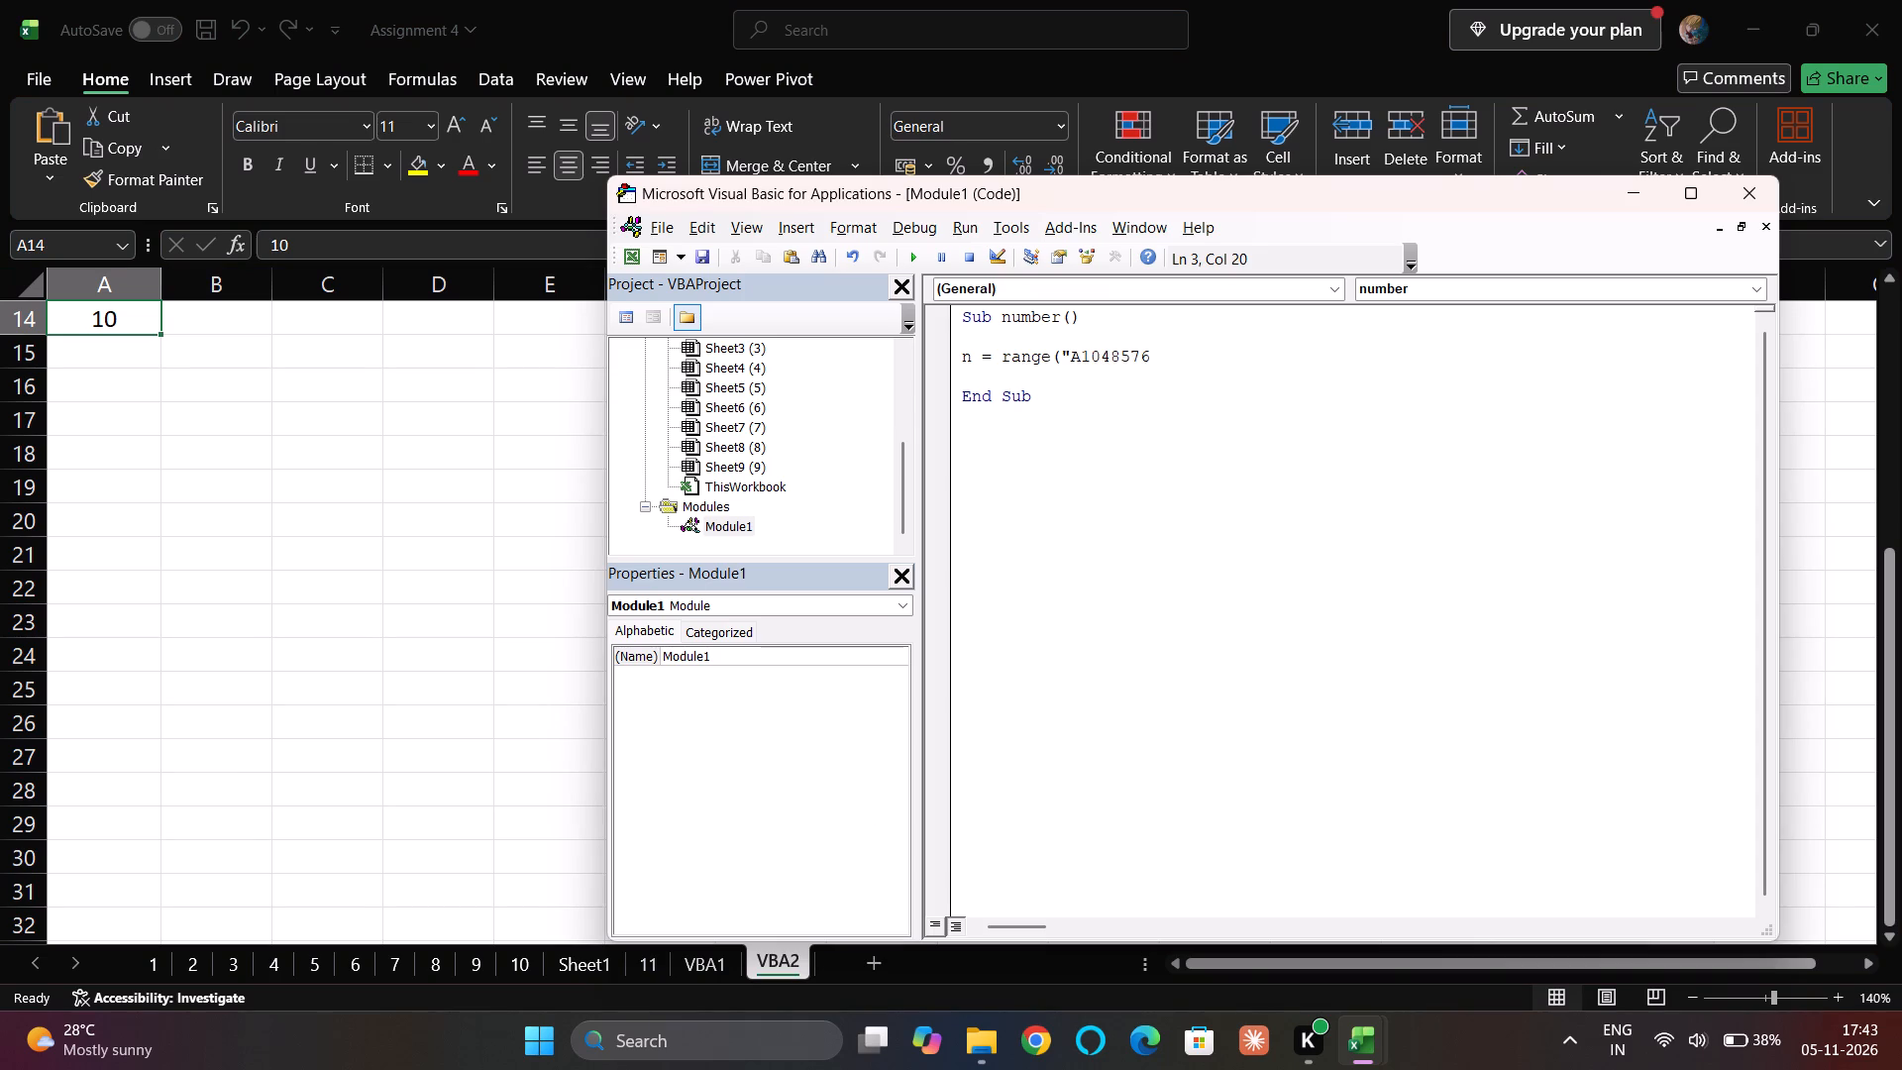
# Complete the macro's n statement so it reads n = Range("A1048576").End(xlUp).Row.
pyautogui.write('")')
pyautogui.write('.end')
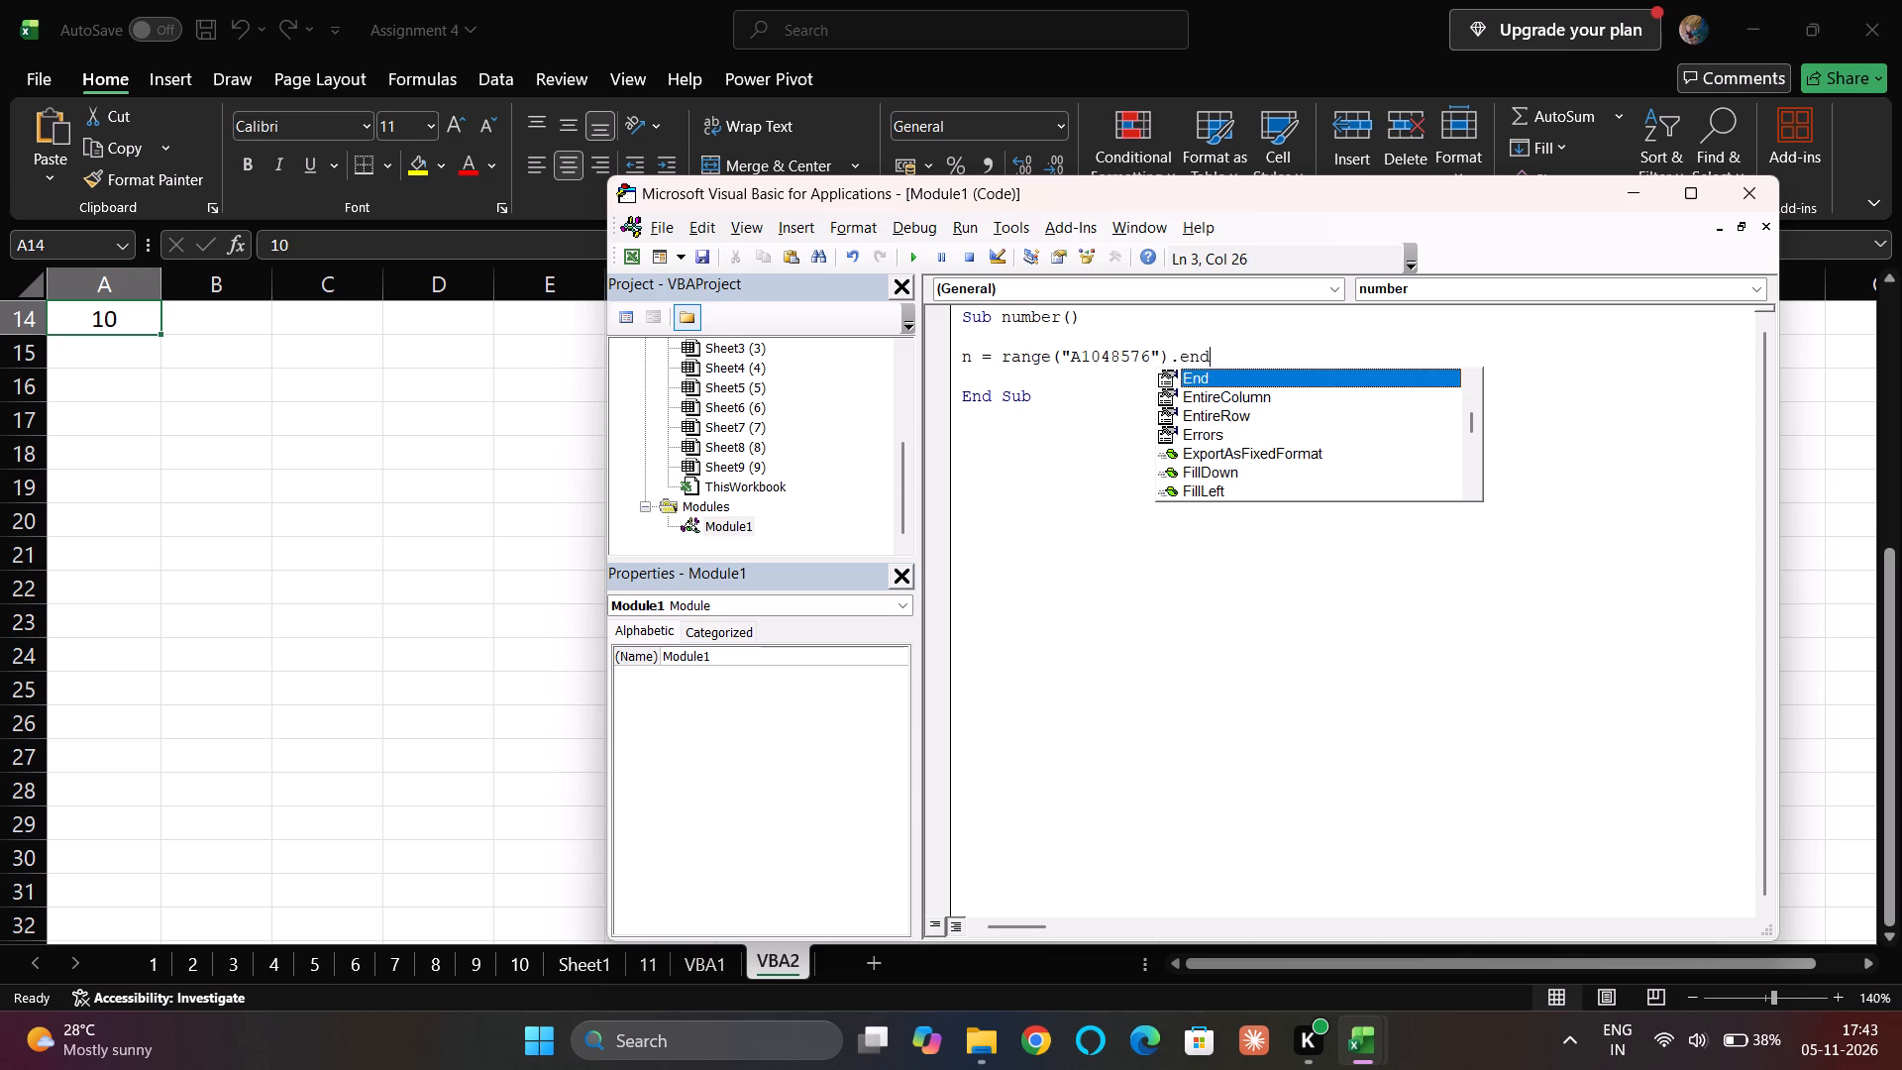
pyautogui.press('Tab')
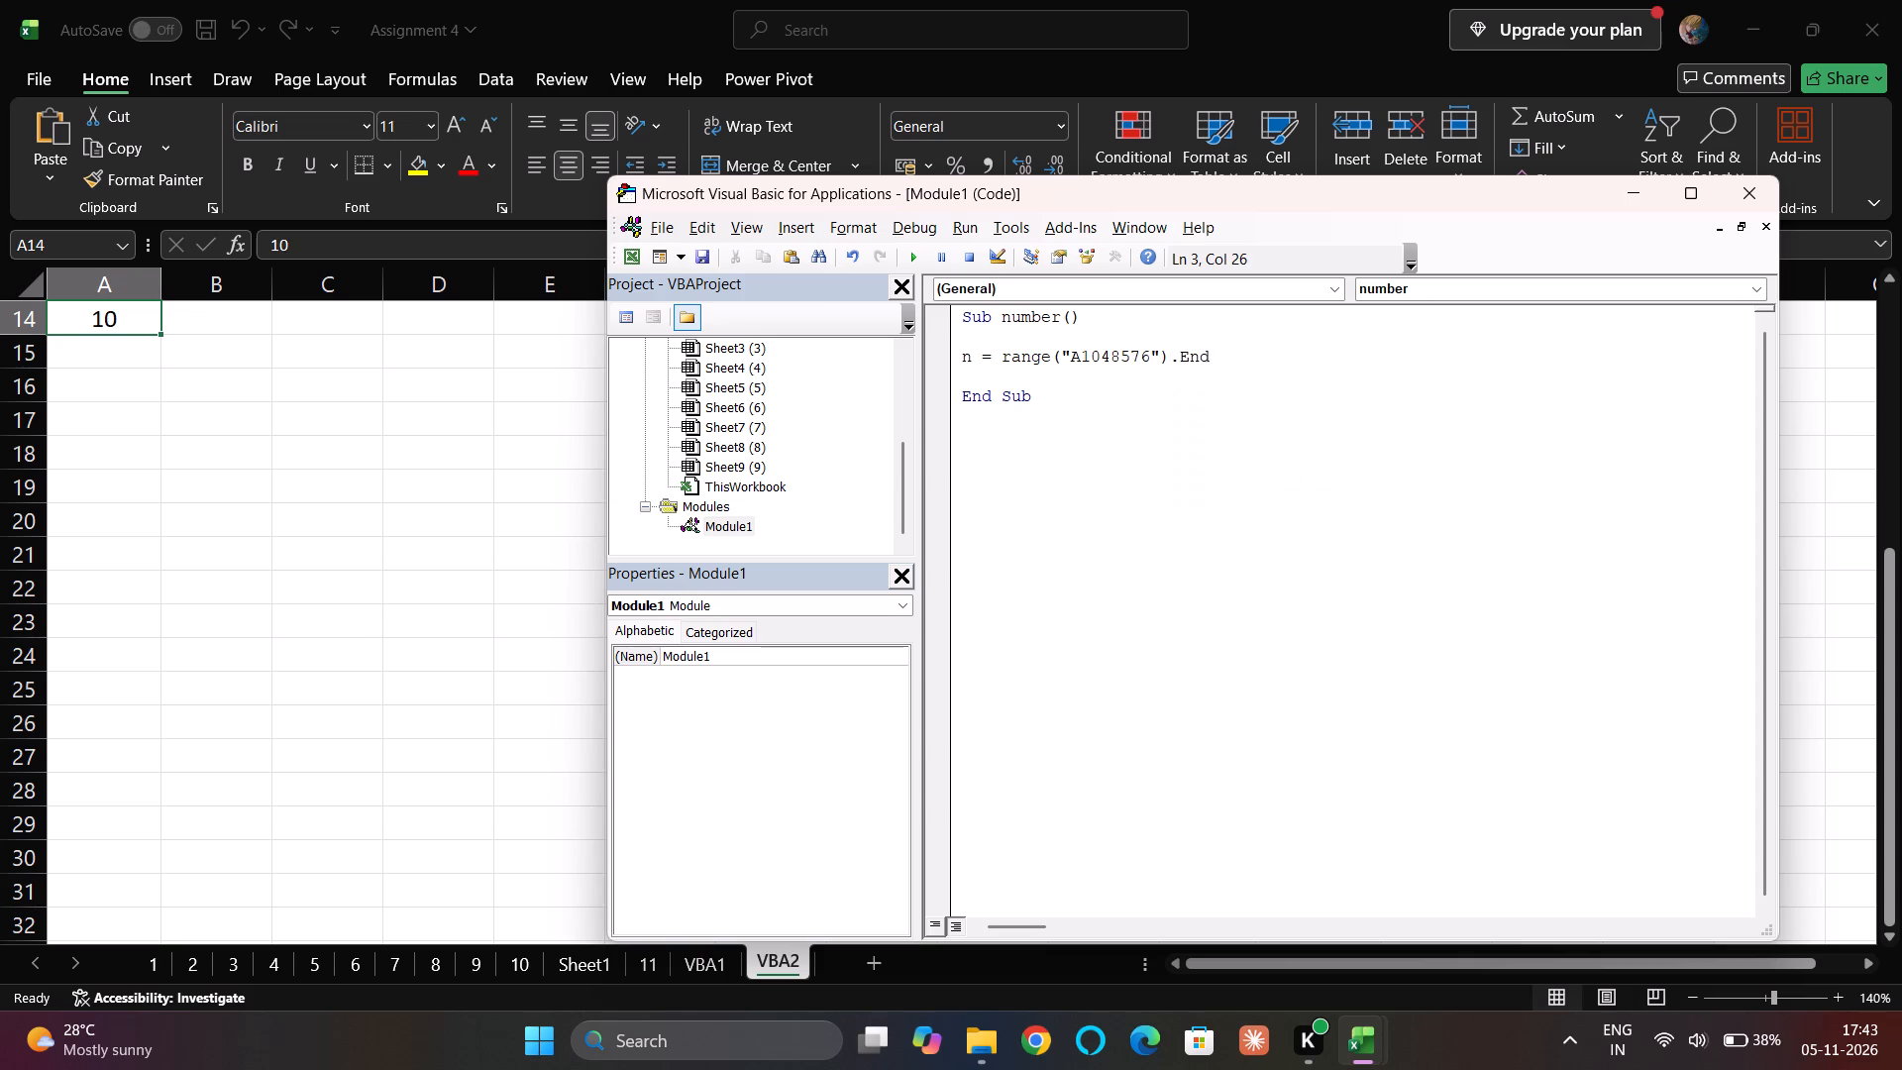
pyautogui.hotkey('shift', '(')
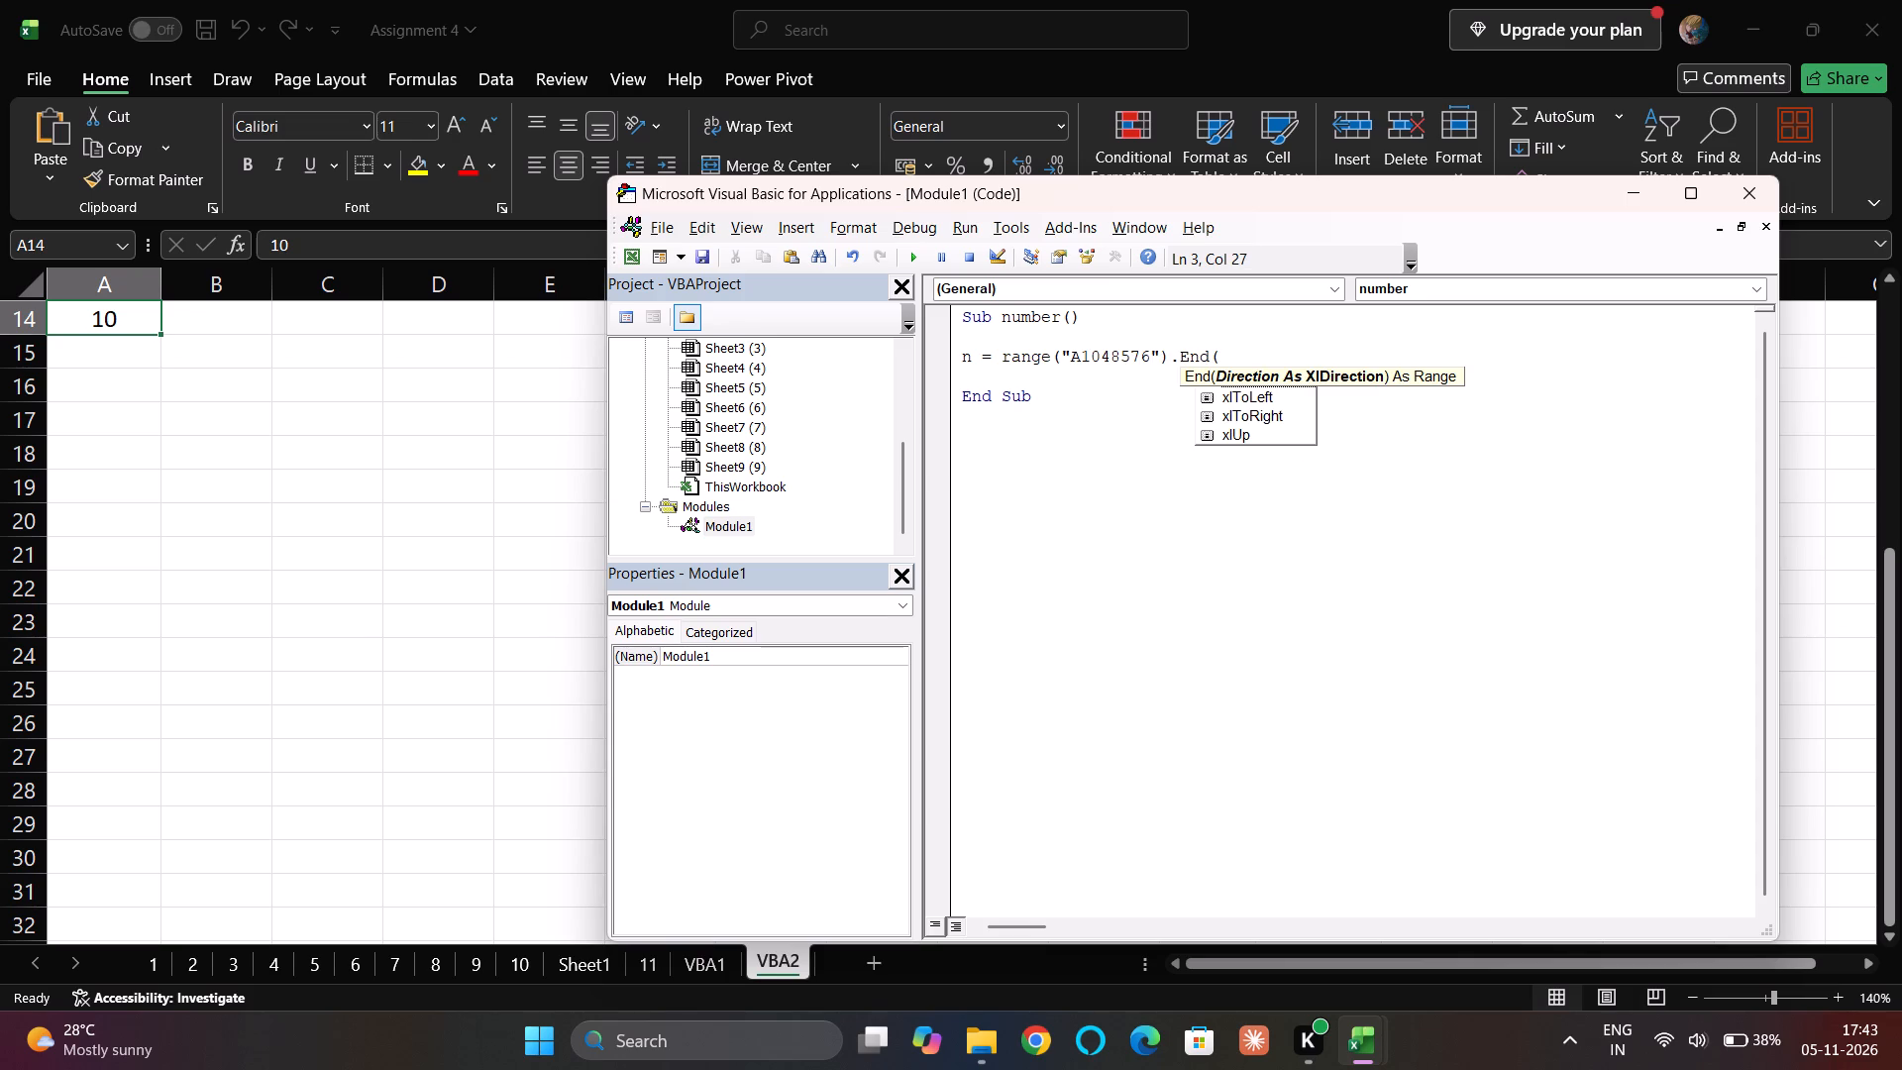
pyautogui.press('Down')
pyautogui.press('Down')
pyautogui.press('Down')
pyautogui.press('Down')
pyautogui.press('Tab')
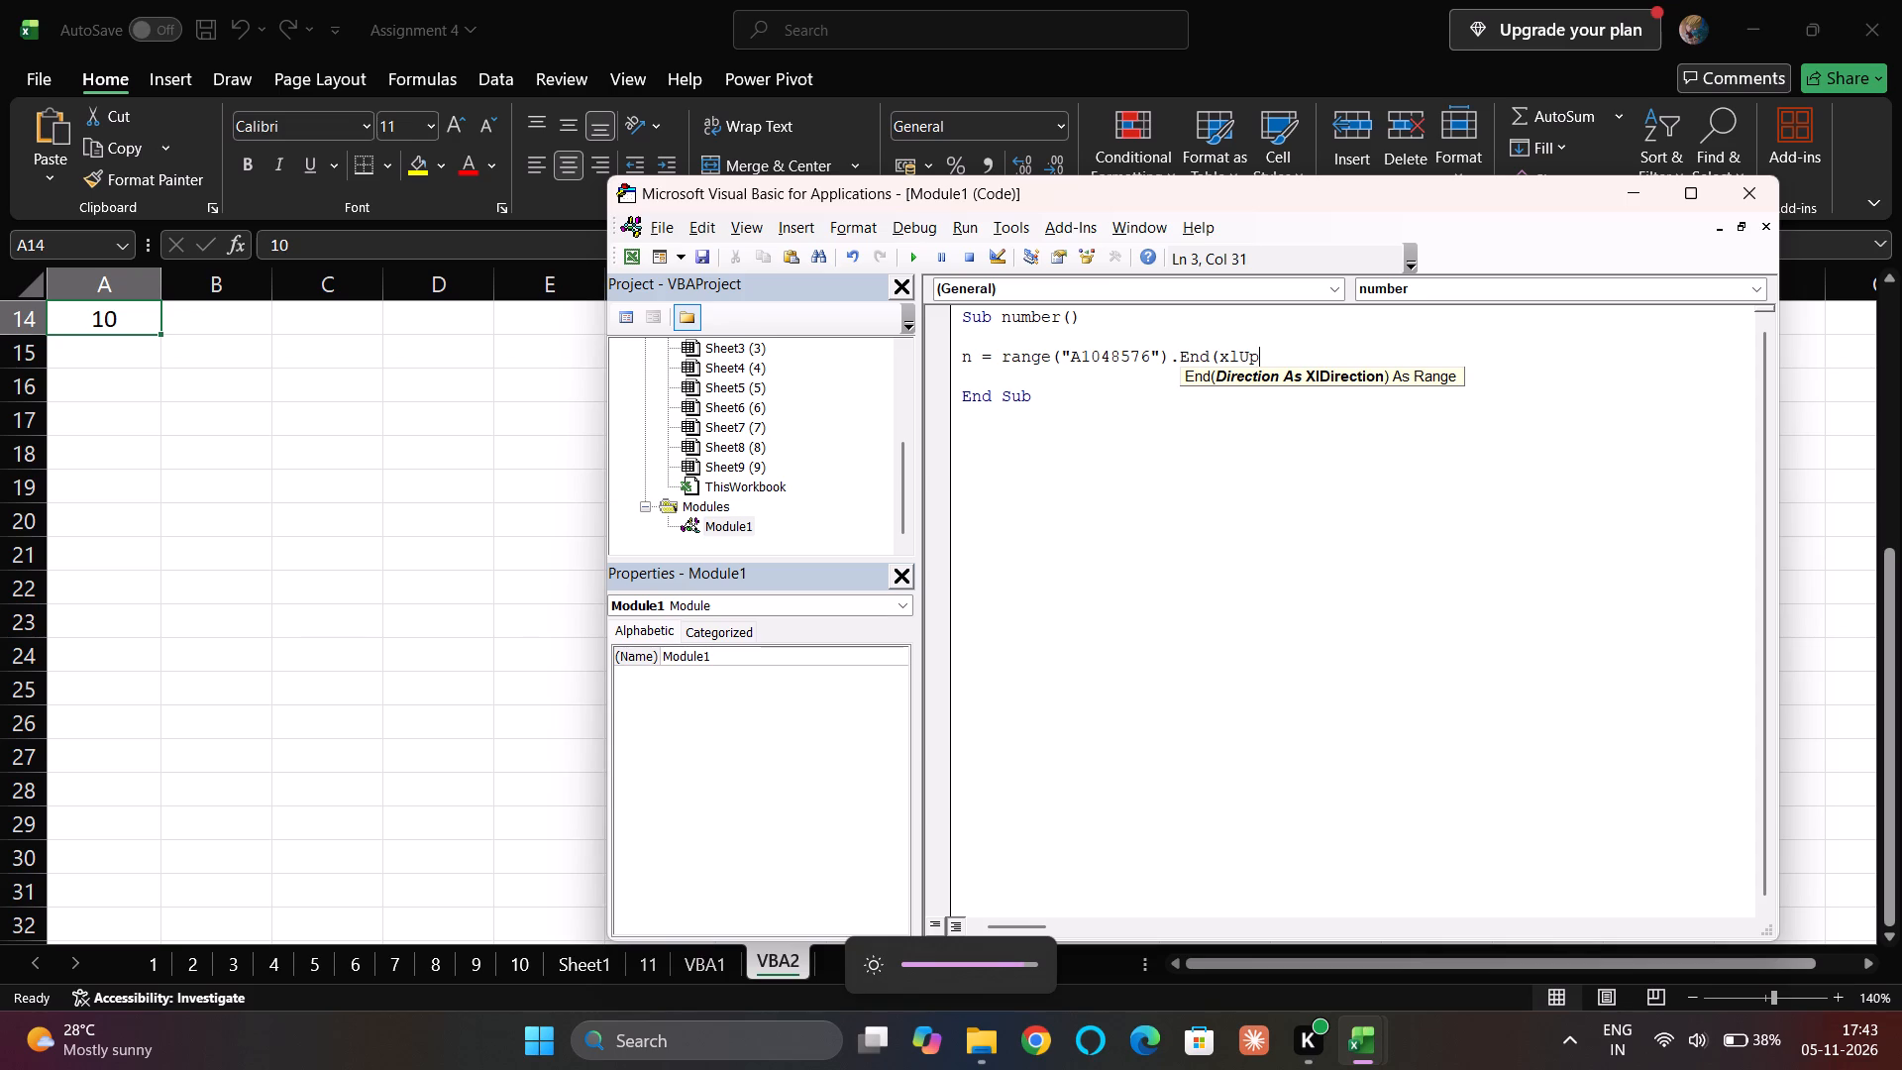
pyautogui.hotkey('shift', ')')
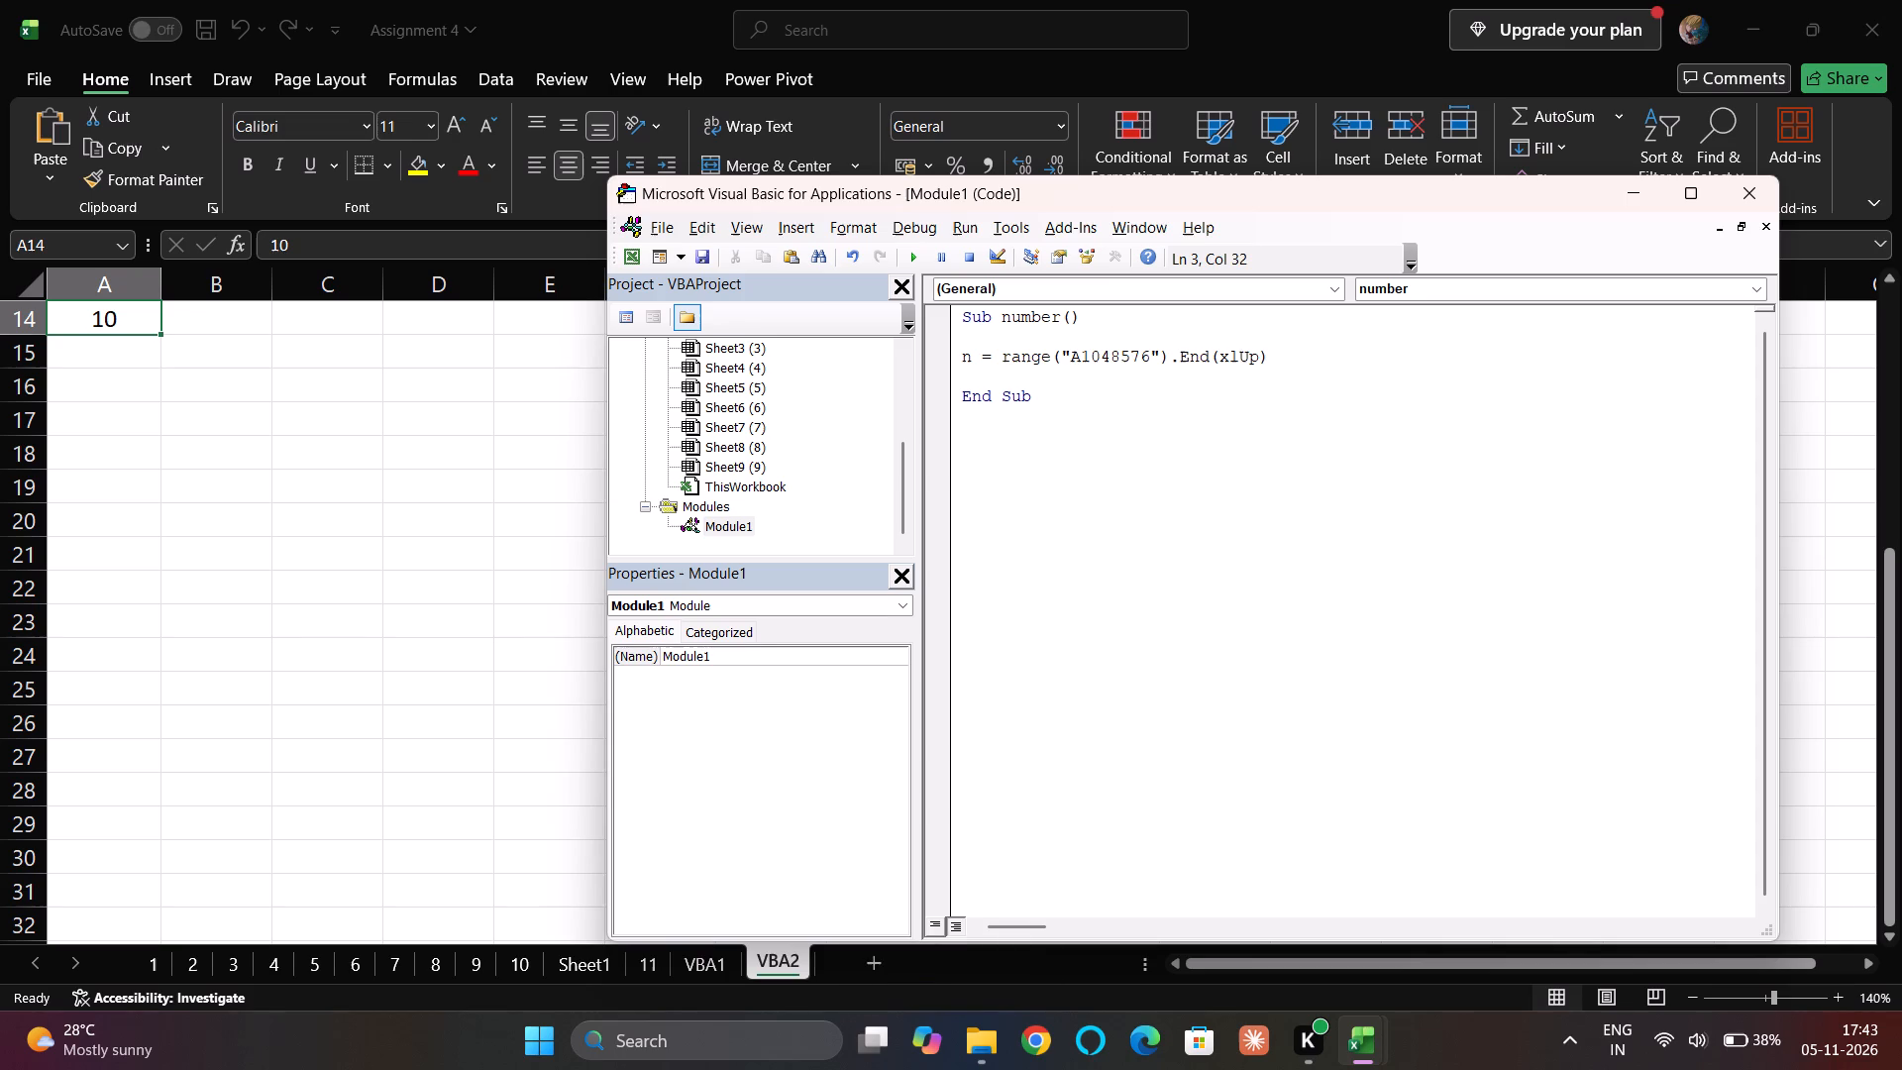
pyautogui.write('.ro')
pyautogui.press('Tab')
pyautogui.press('Return')
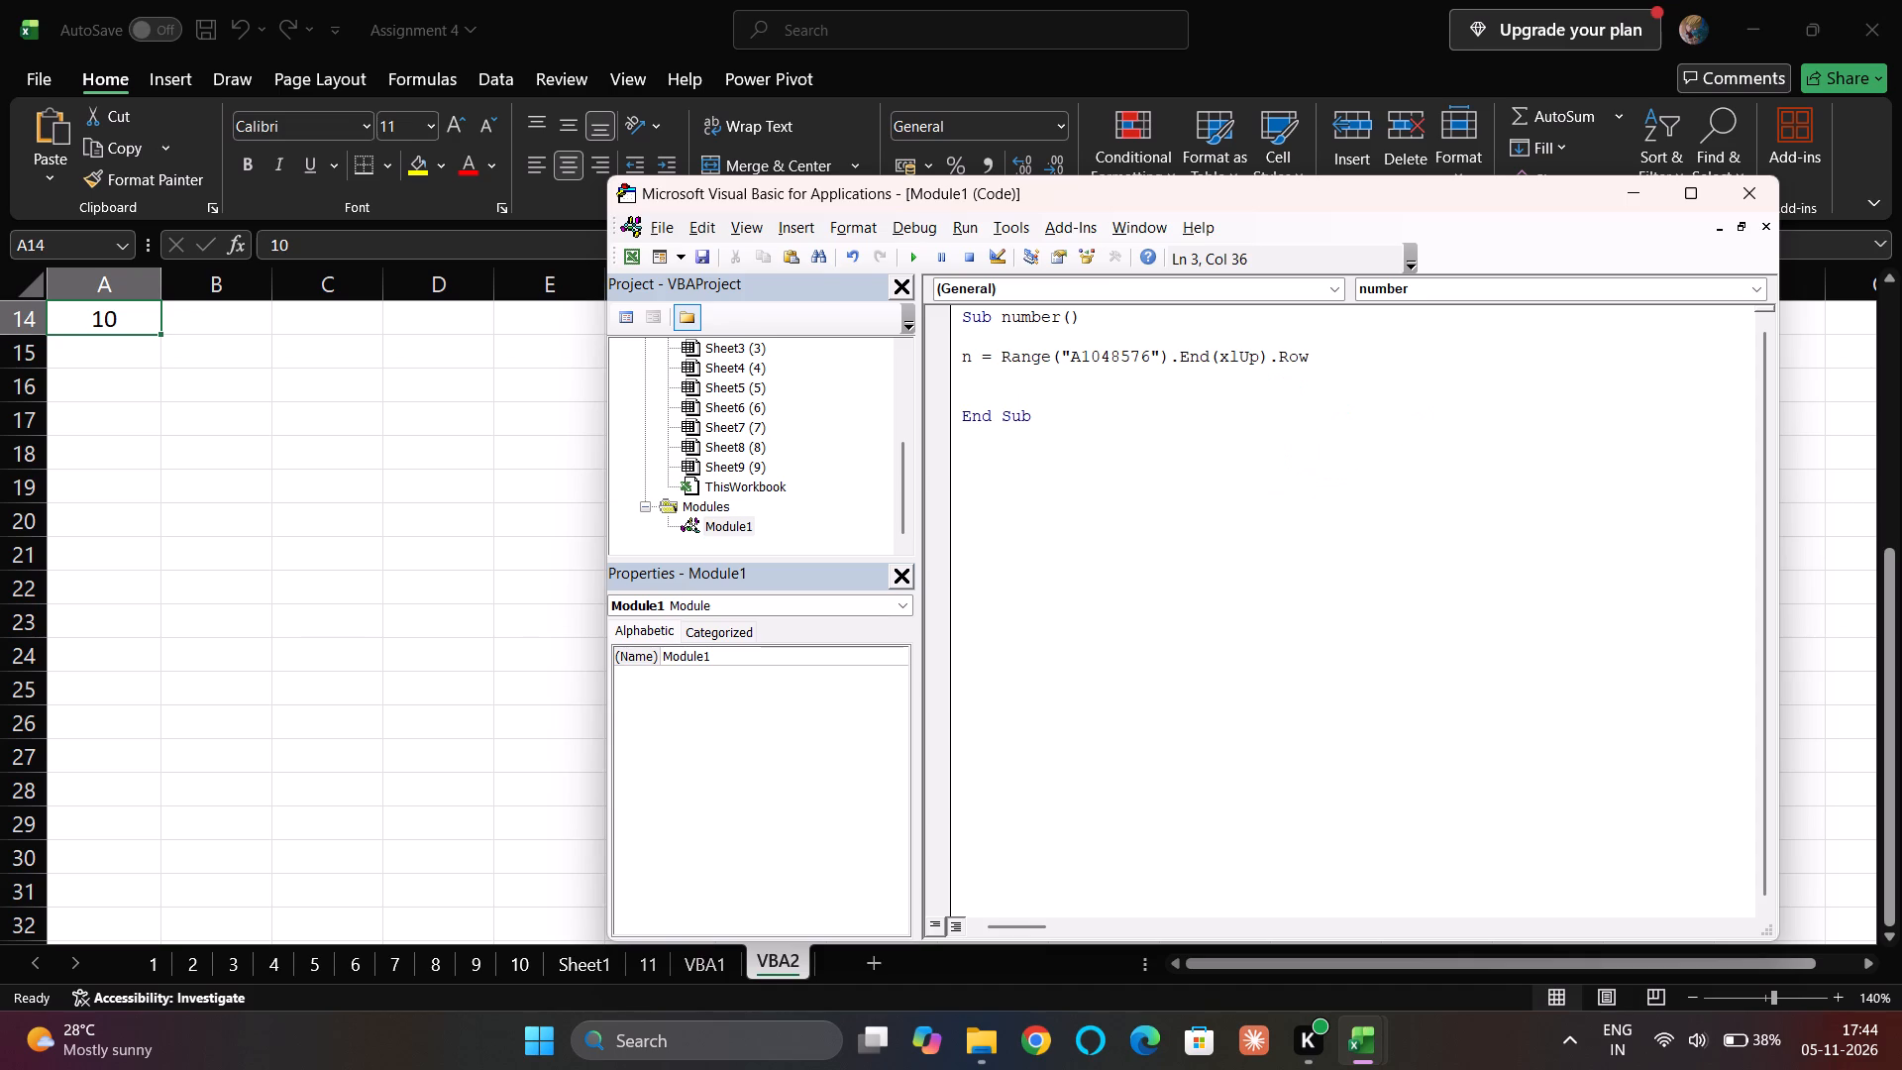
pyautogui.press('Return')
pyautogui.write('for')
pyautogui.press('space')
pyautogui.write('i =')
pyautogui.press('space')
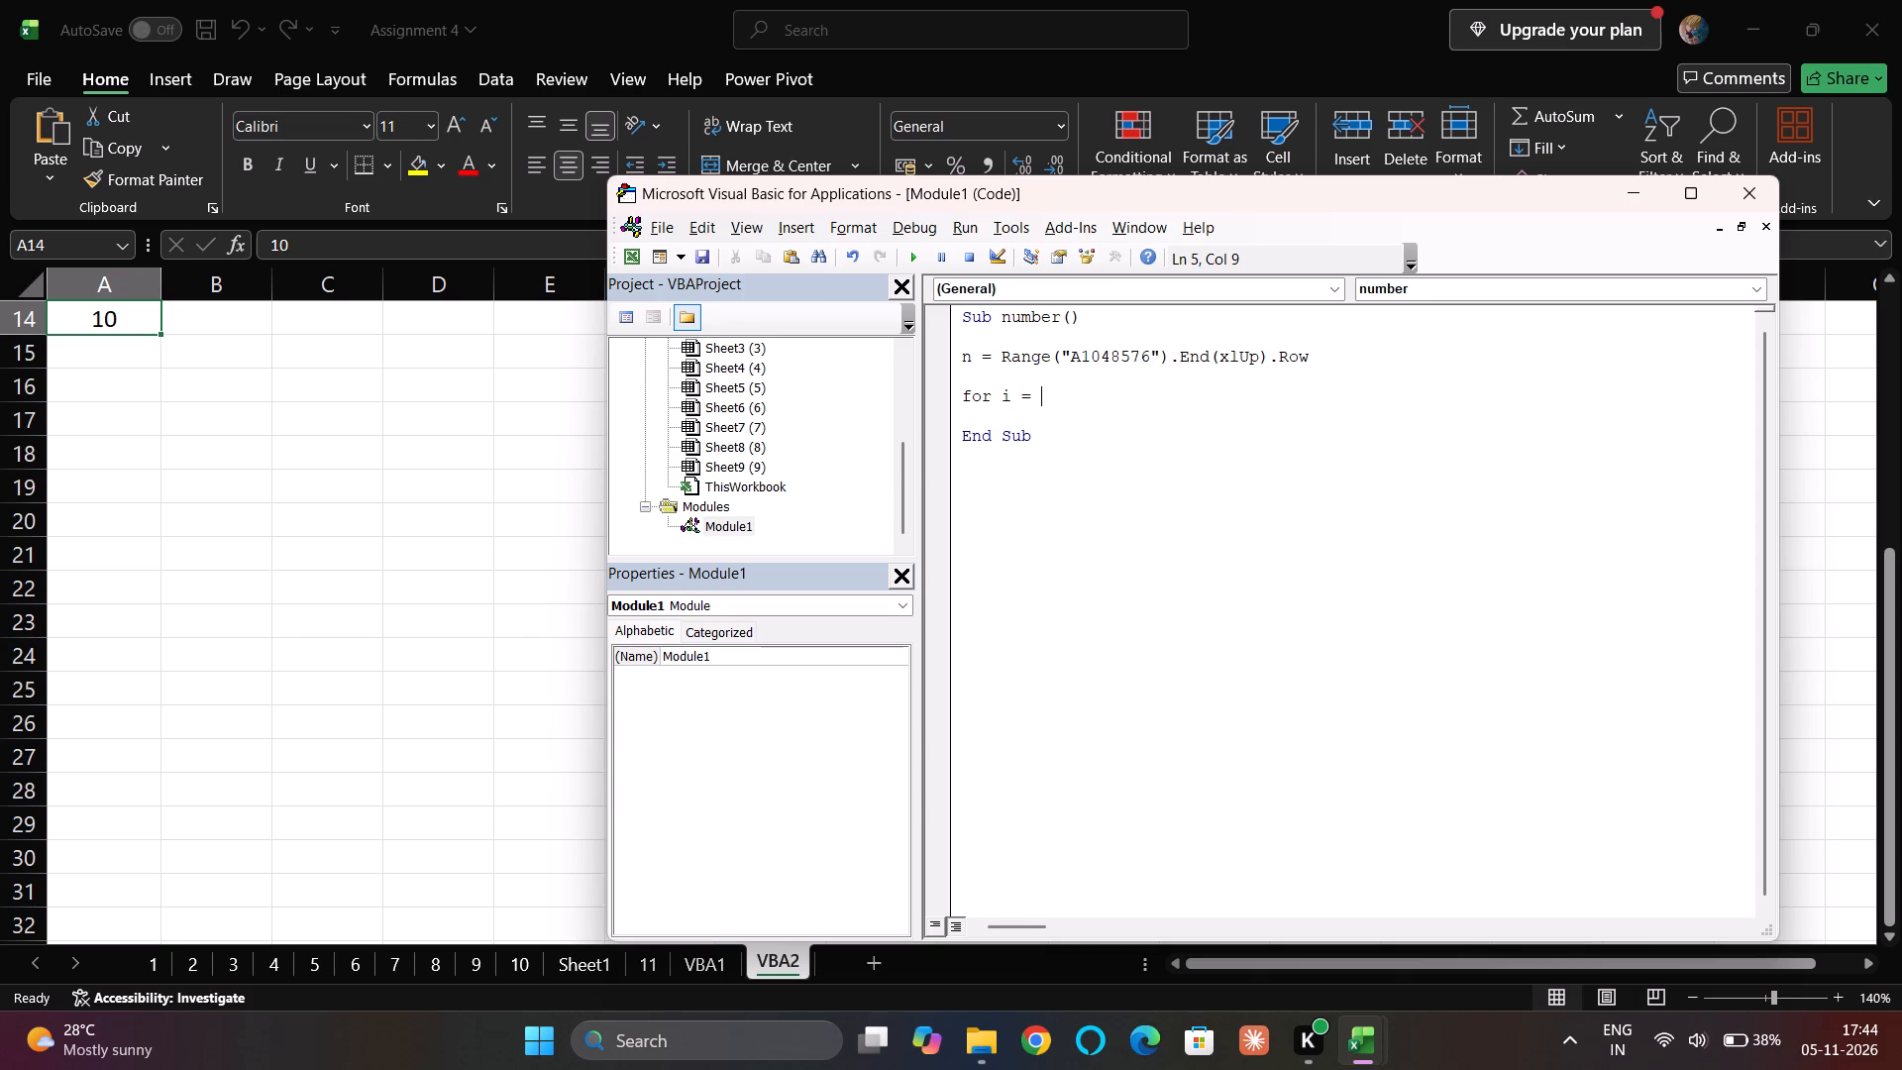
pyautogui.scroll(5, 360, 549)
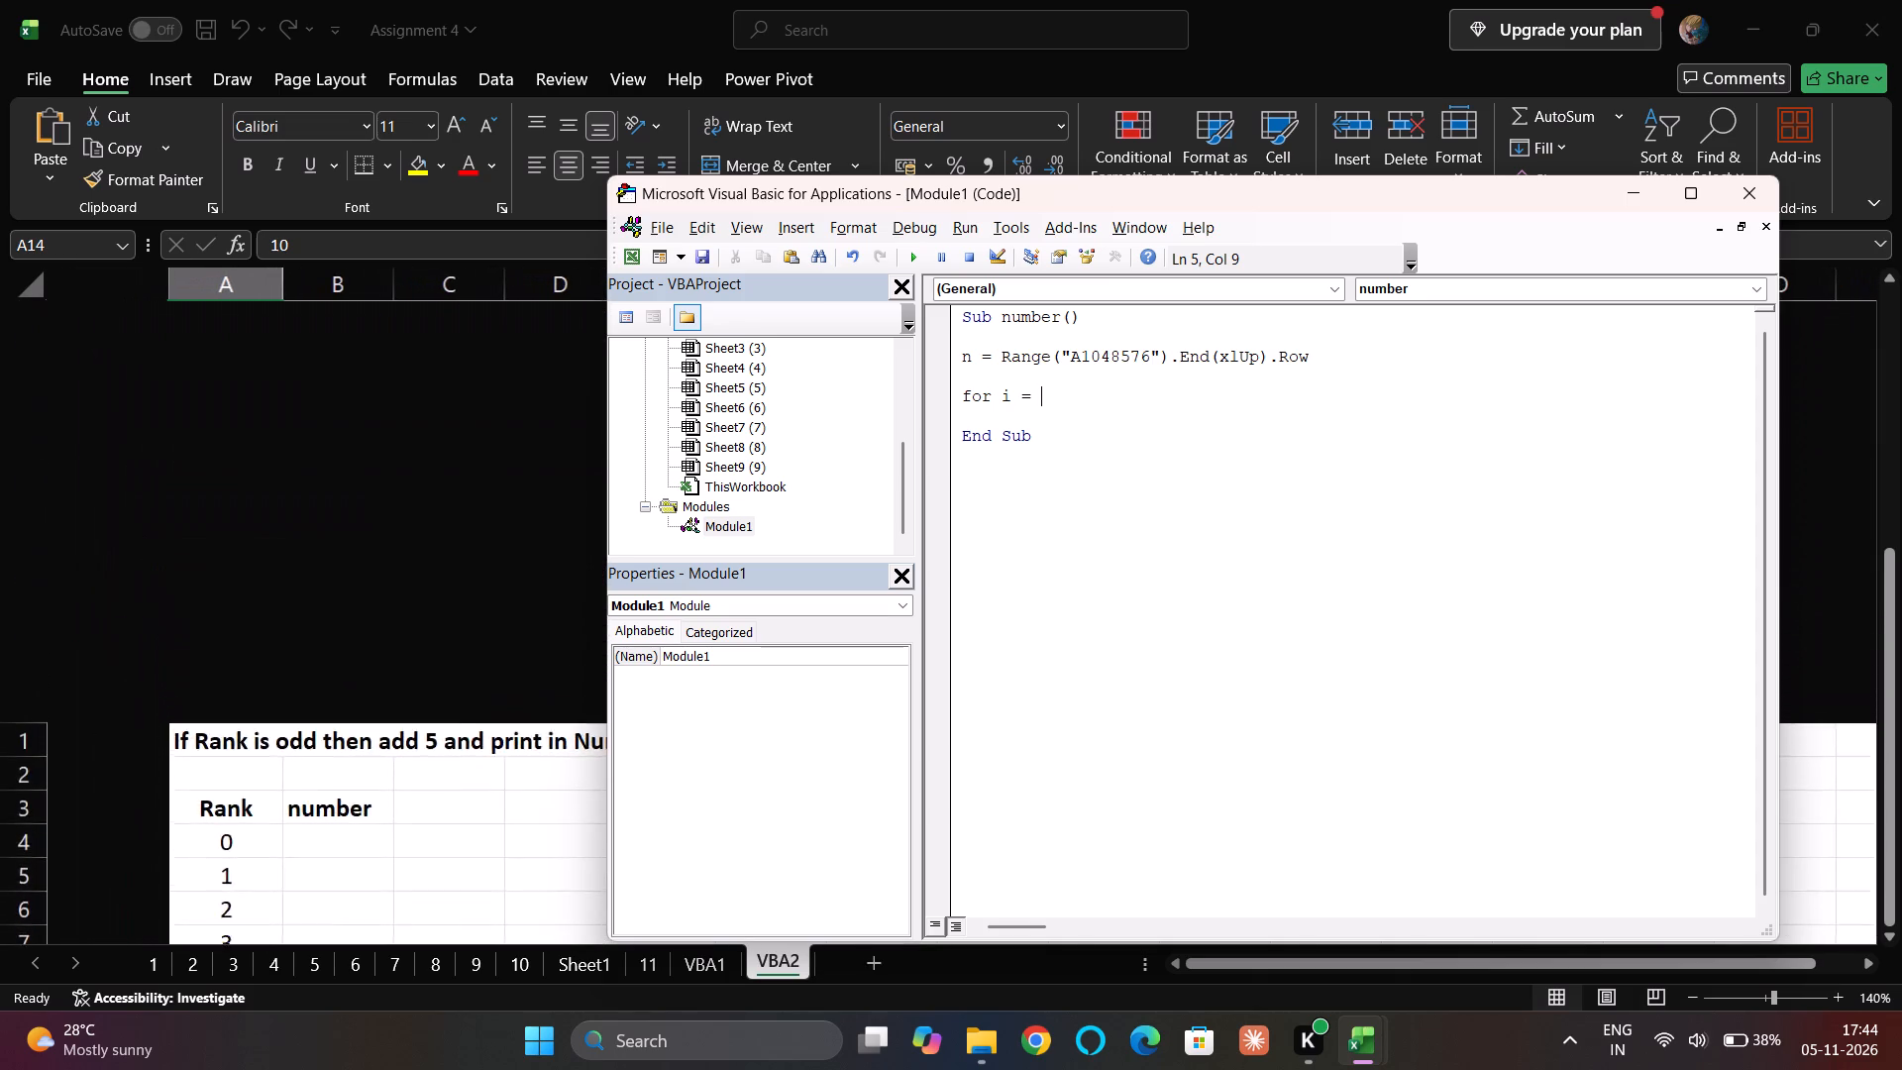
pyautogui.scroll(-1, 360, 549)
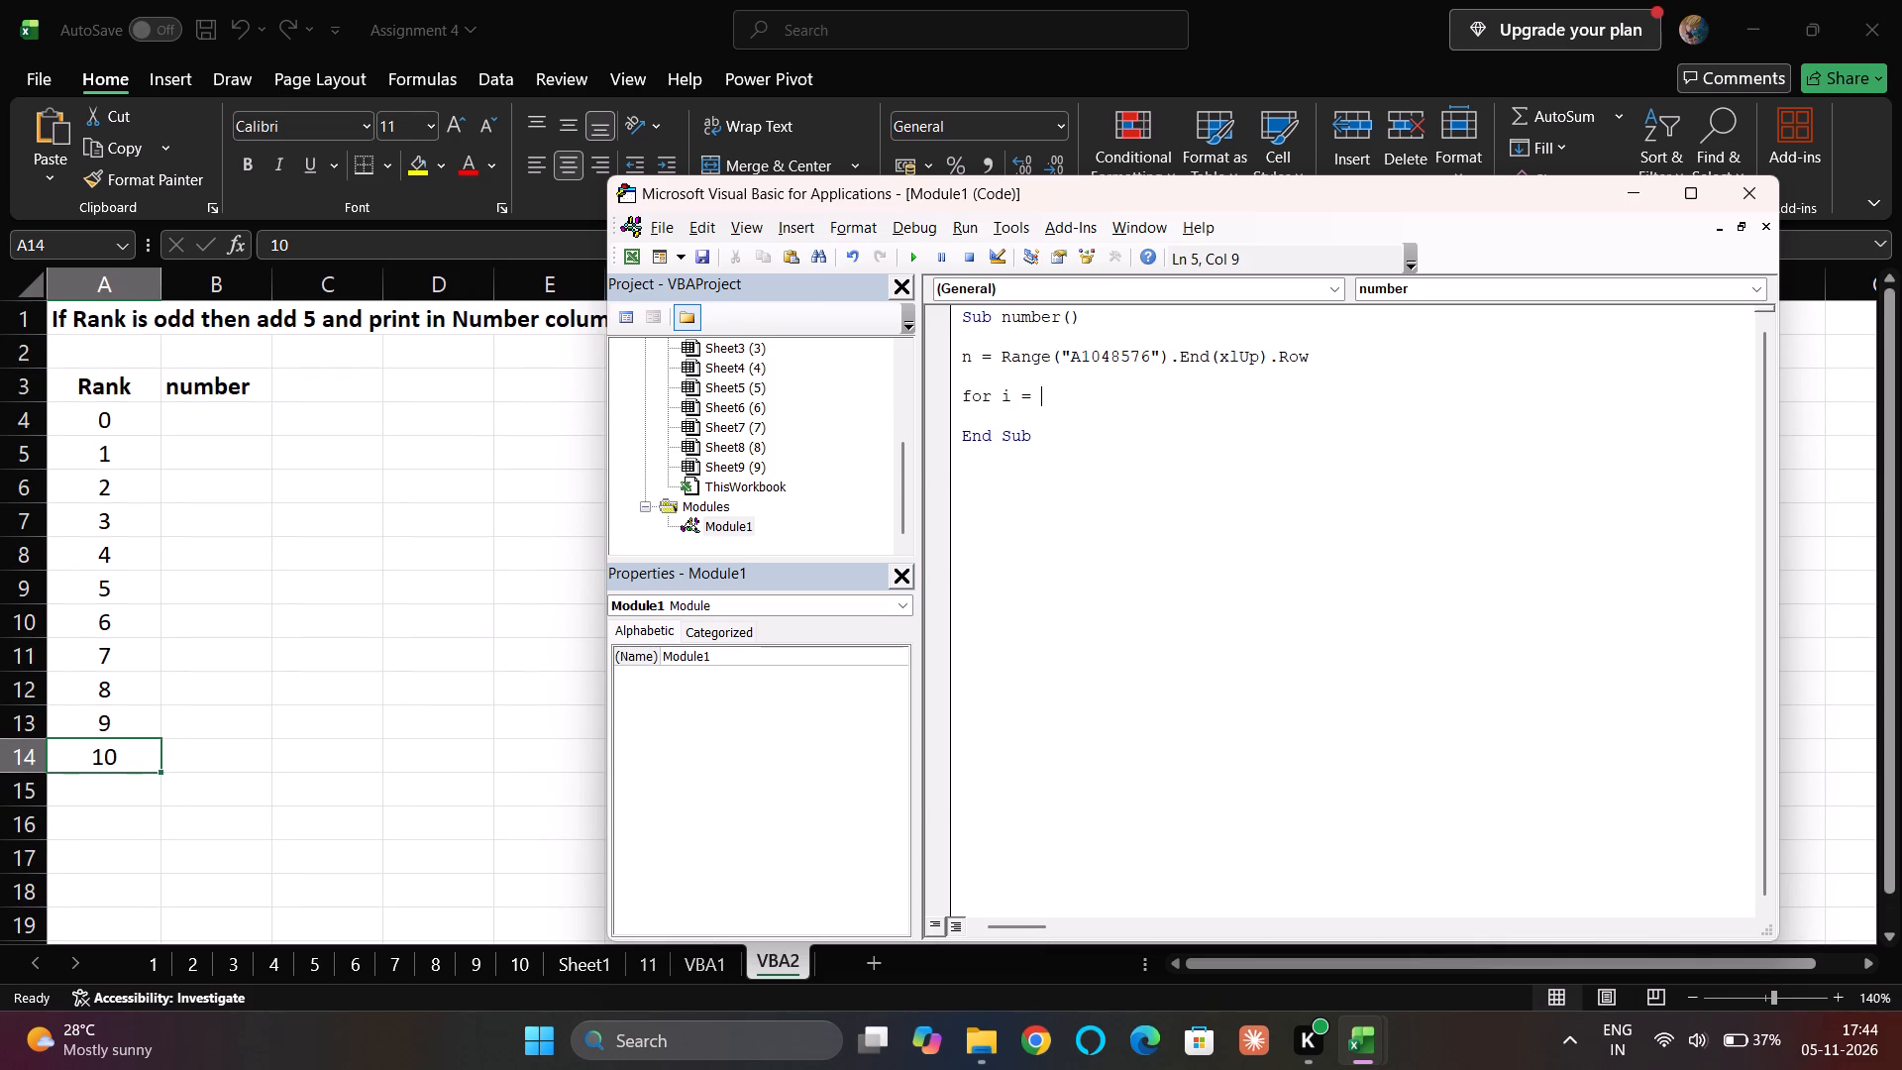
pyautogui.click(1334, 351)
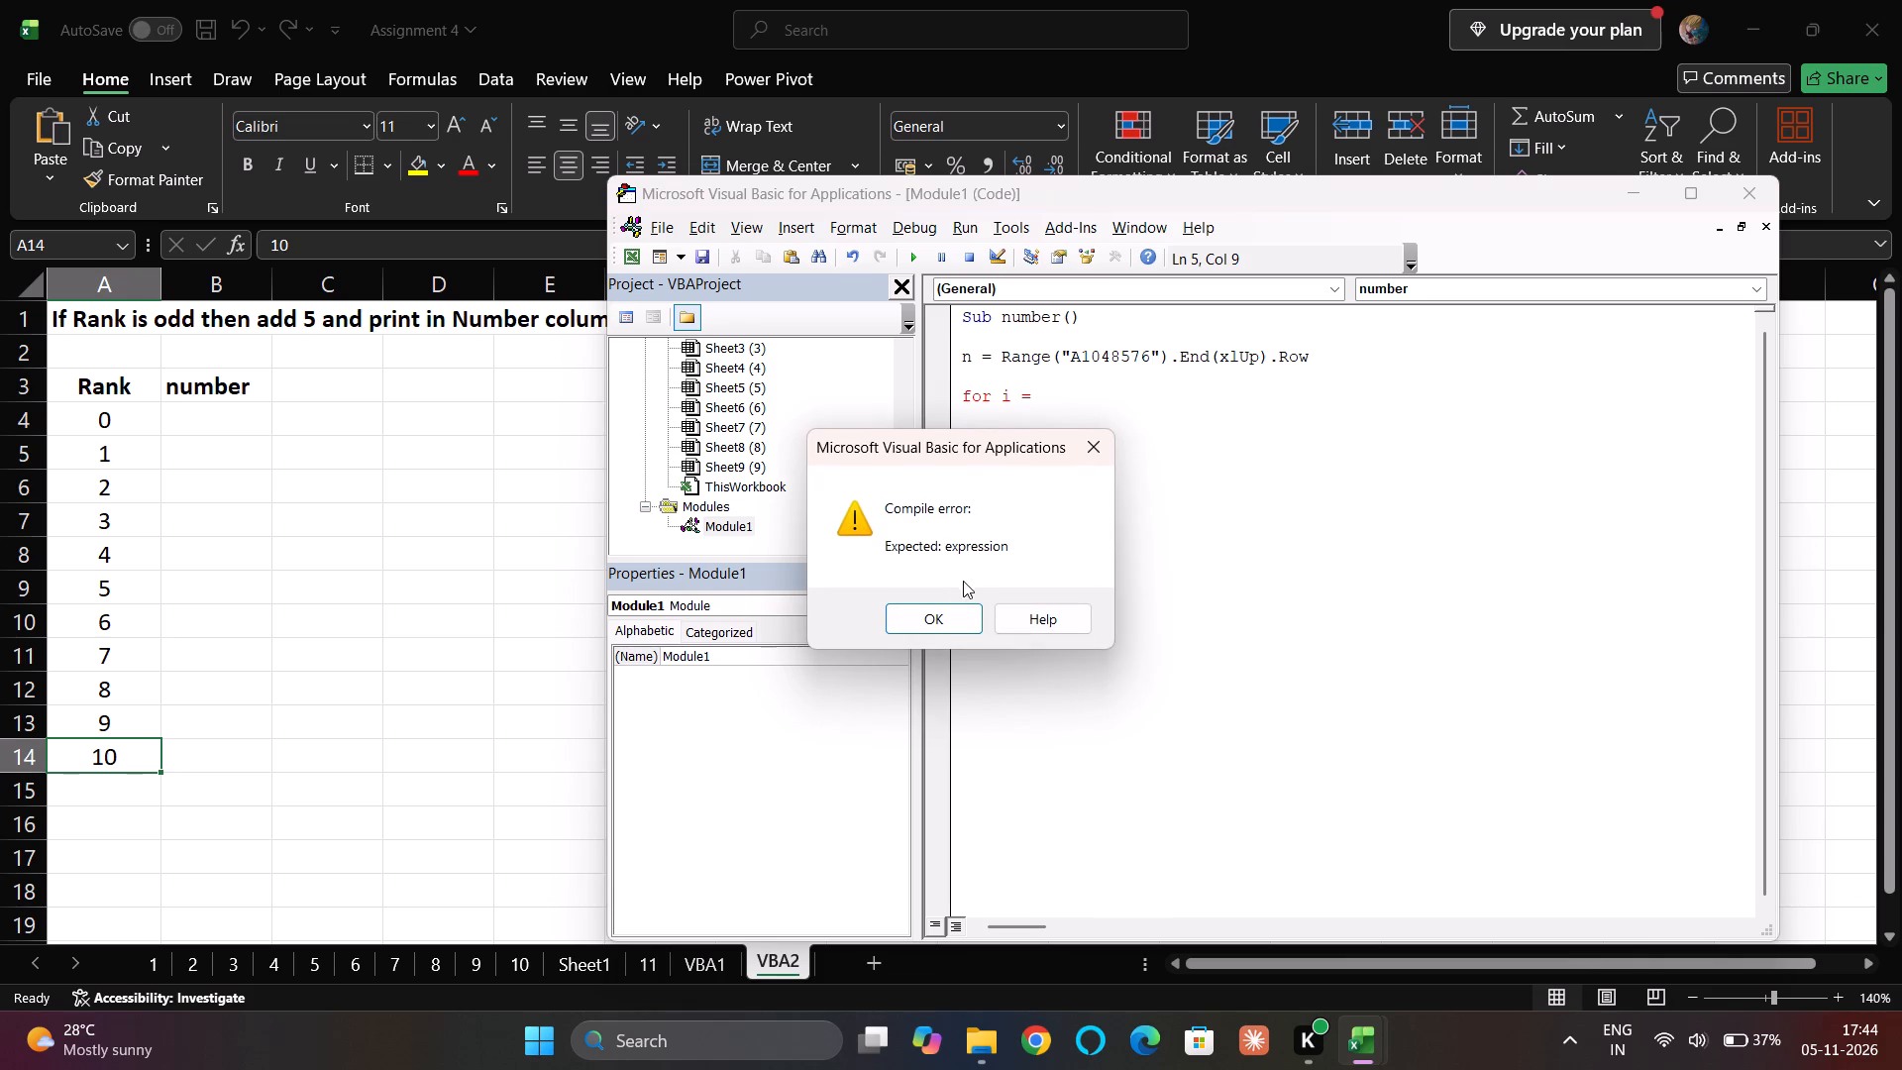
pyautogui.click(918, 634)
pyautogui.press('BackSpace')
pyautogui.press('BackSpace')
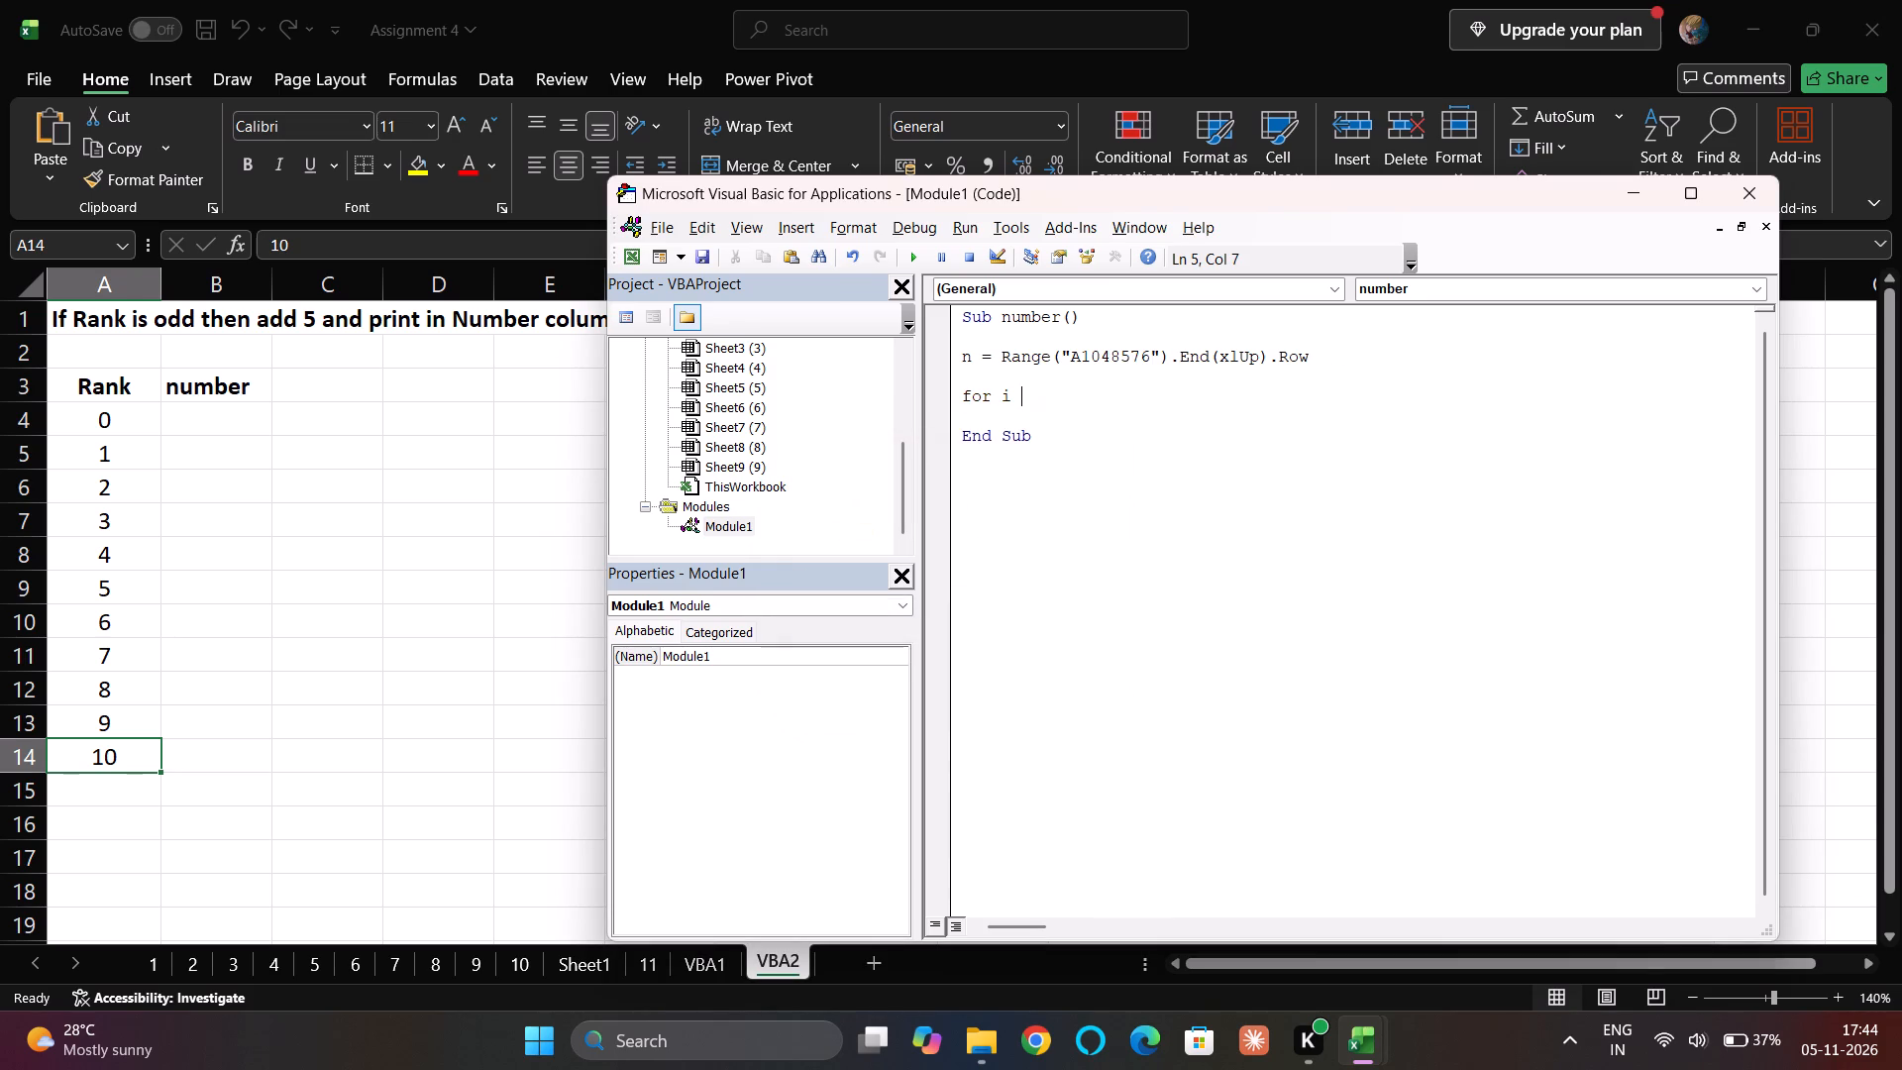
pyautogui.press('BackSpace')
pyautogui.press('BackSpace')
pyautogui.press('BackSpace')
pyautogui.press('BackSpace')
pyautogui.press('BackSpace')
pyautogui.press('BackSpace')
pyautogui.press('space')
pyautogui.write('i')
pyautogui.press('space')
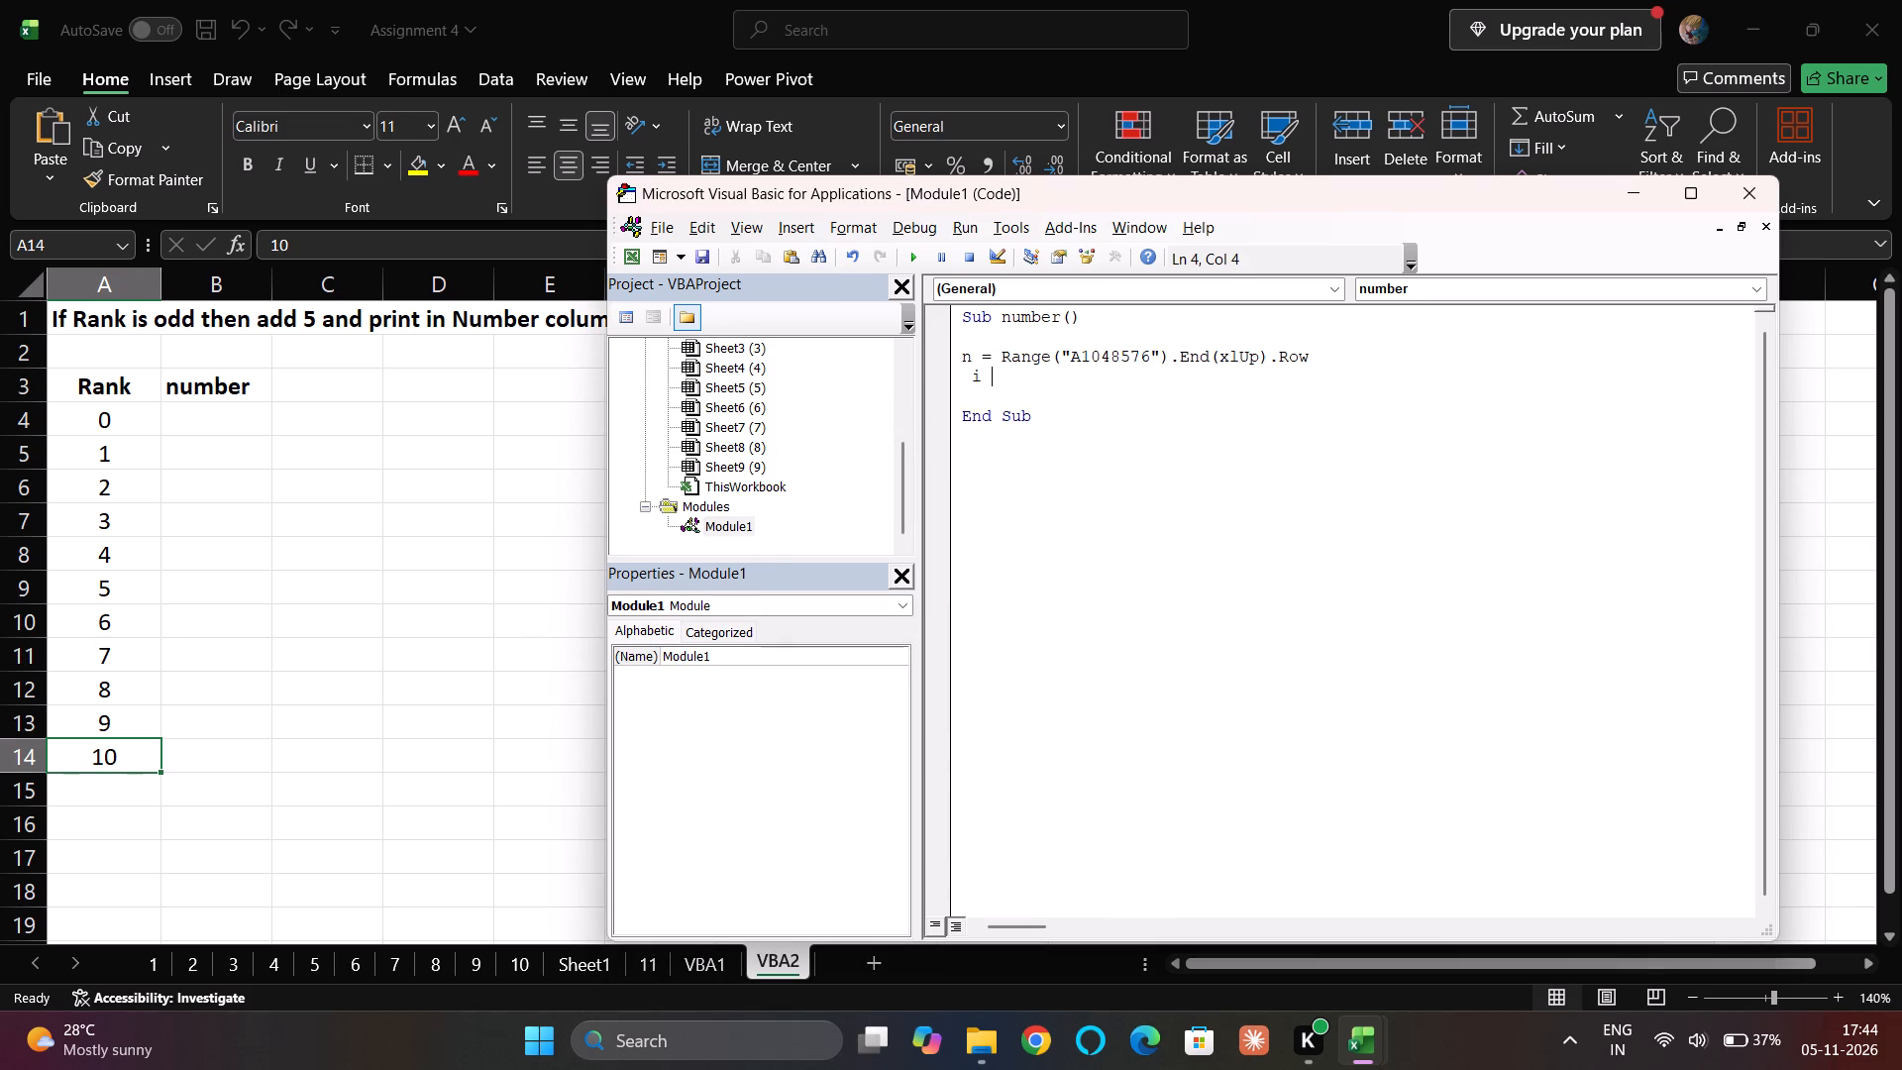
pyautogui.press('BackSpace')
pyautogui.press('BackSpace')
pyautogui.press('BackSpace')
# Start a second statement below the n line reading k = range(" with the quotation mark left open.
pyautogui.write('k')
pyautogui.press('space')
pyautogui.write('=')
pyautogui.press('space')
pyautogui.press('Up')
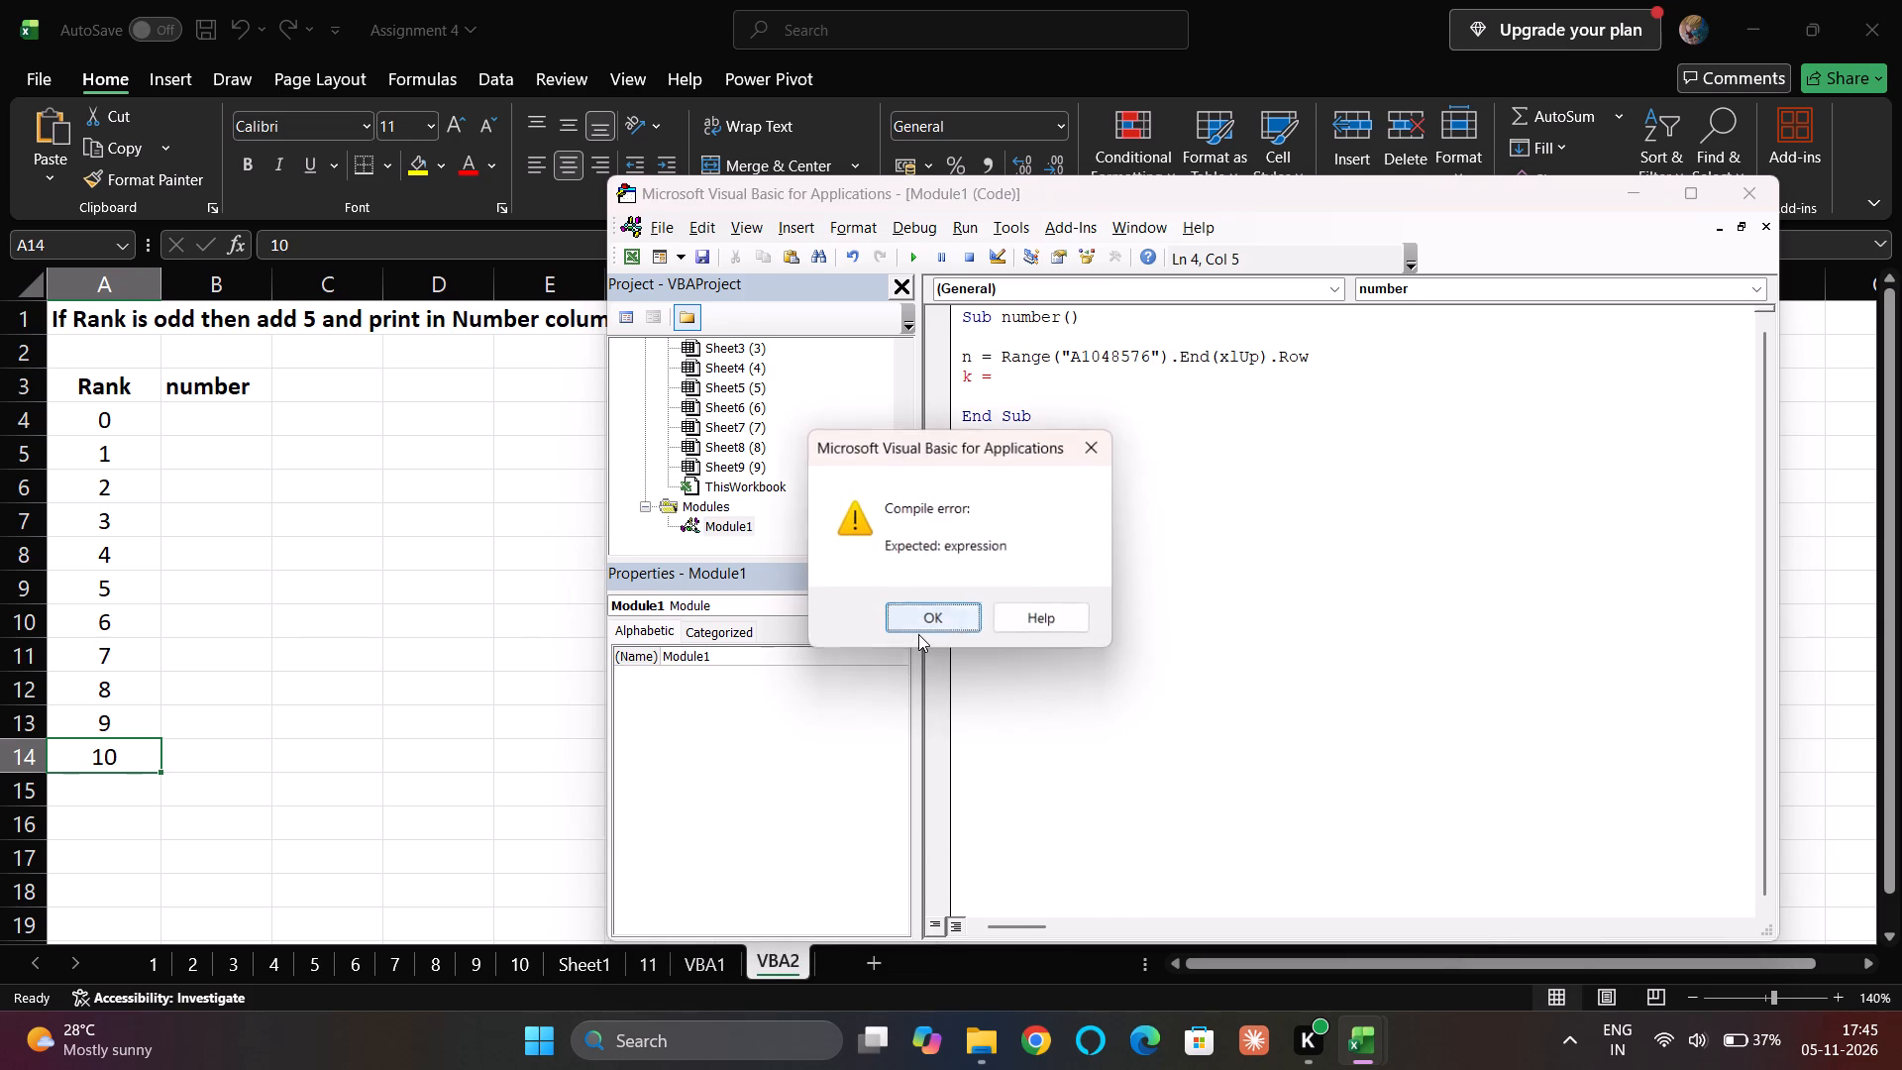
pyautogui.press('Return')
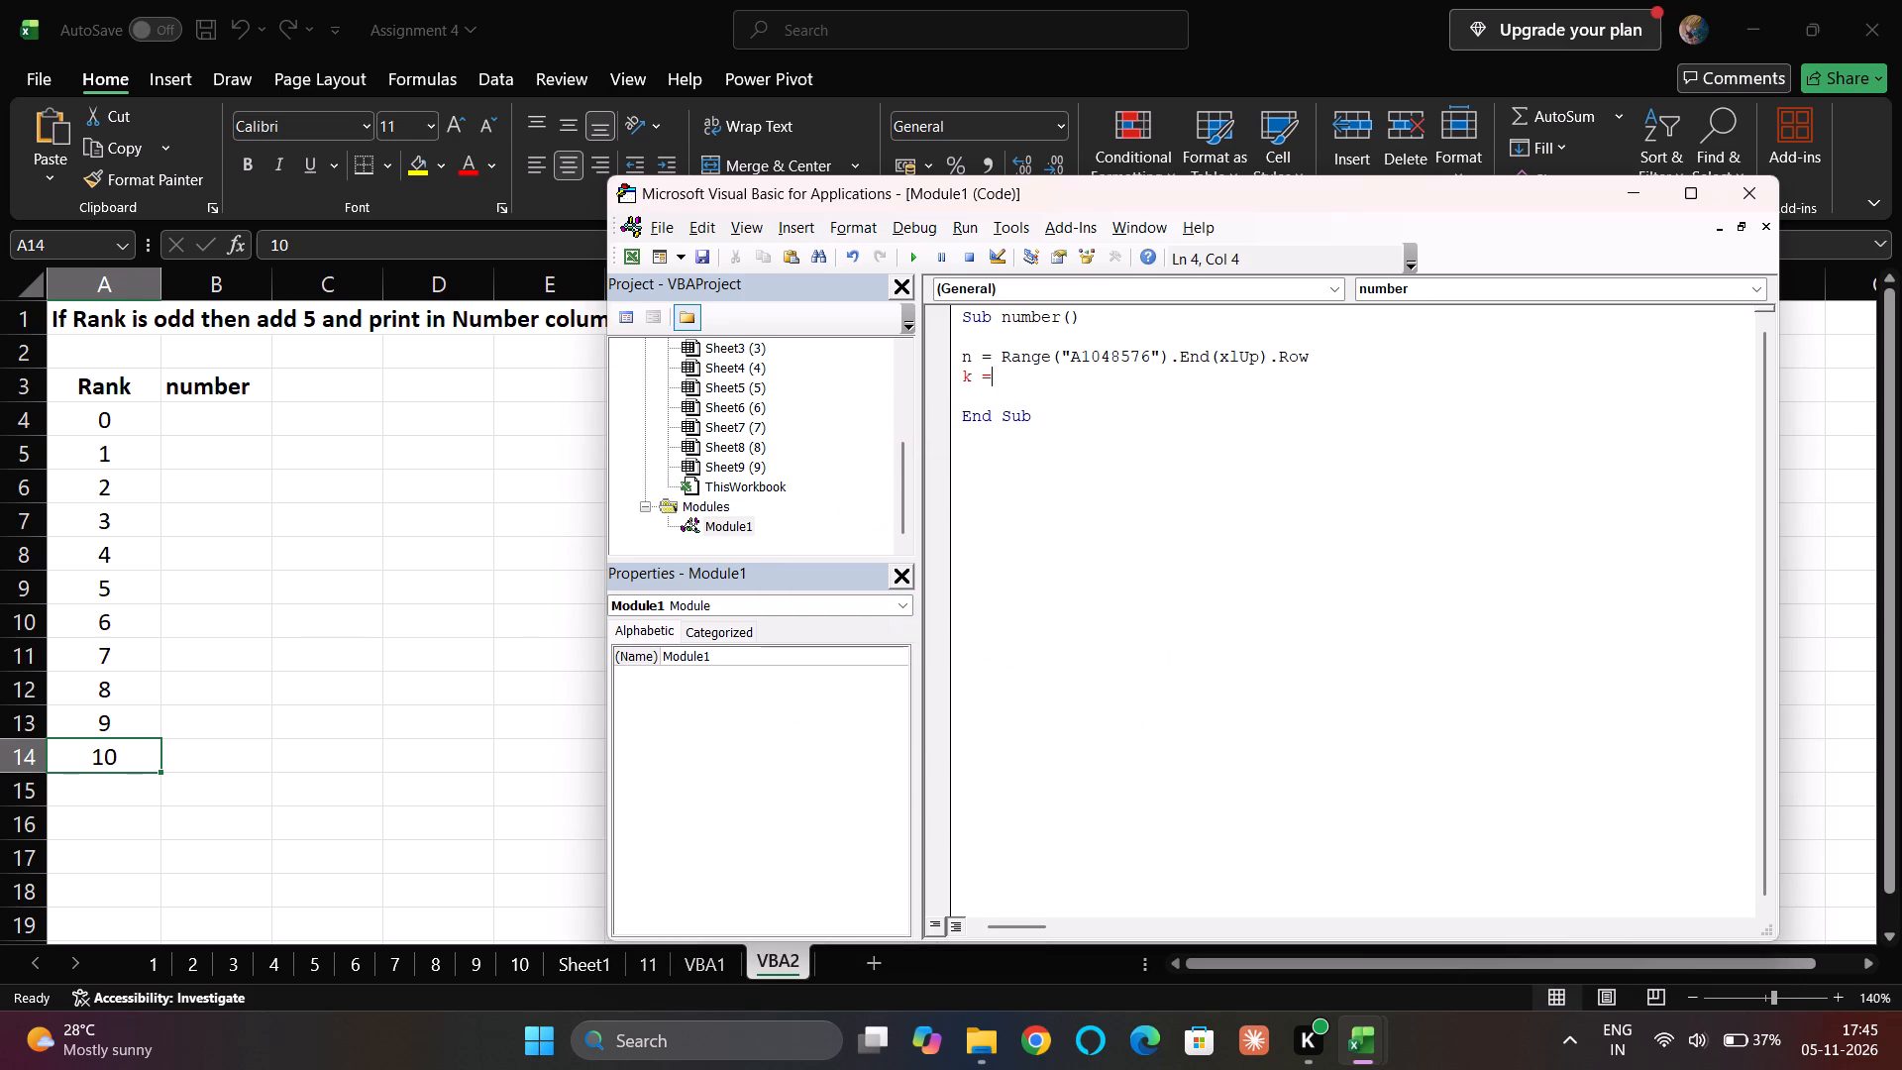
pyautogui.press('space')
pyautogui.write('range(')
pyautogui.hotkey('shift', '"')
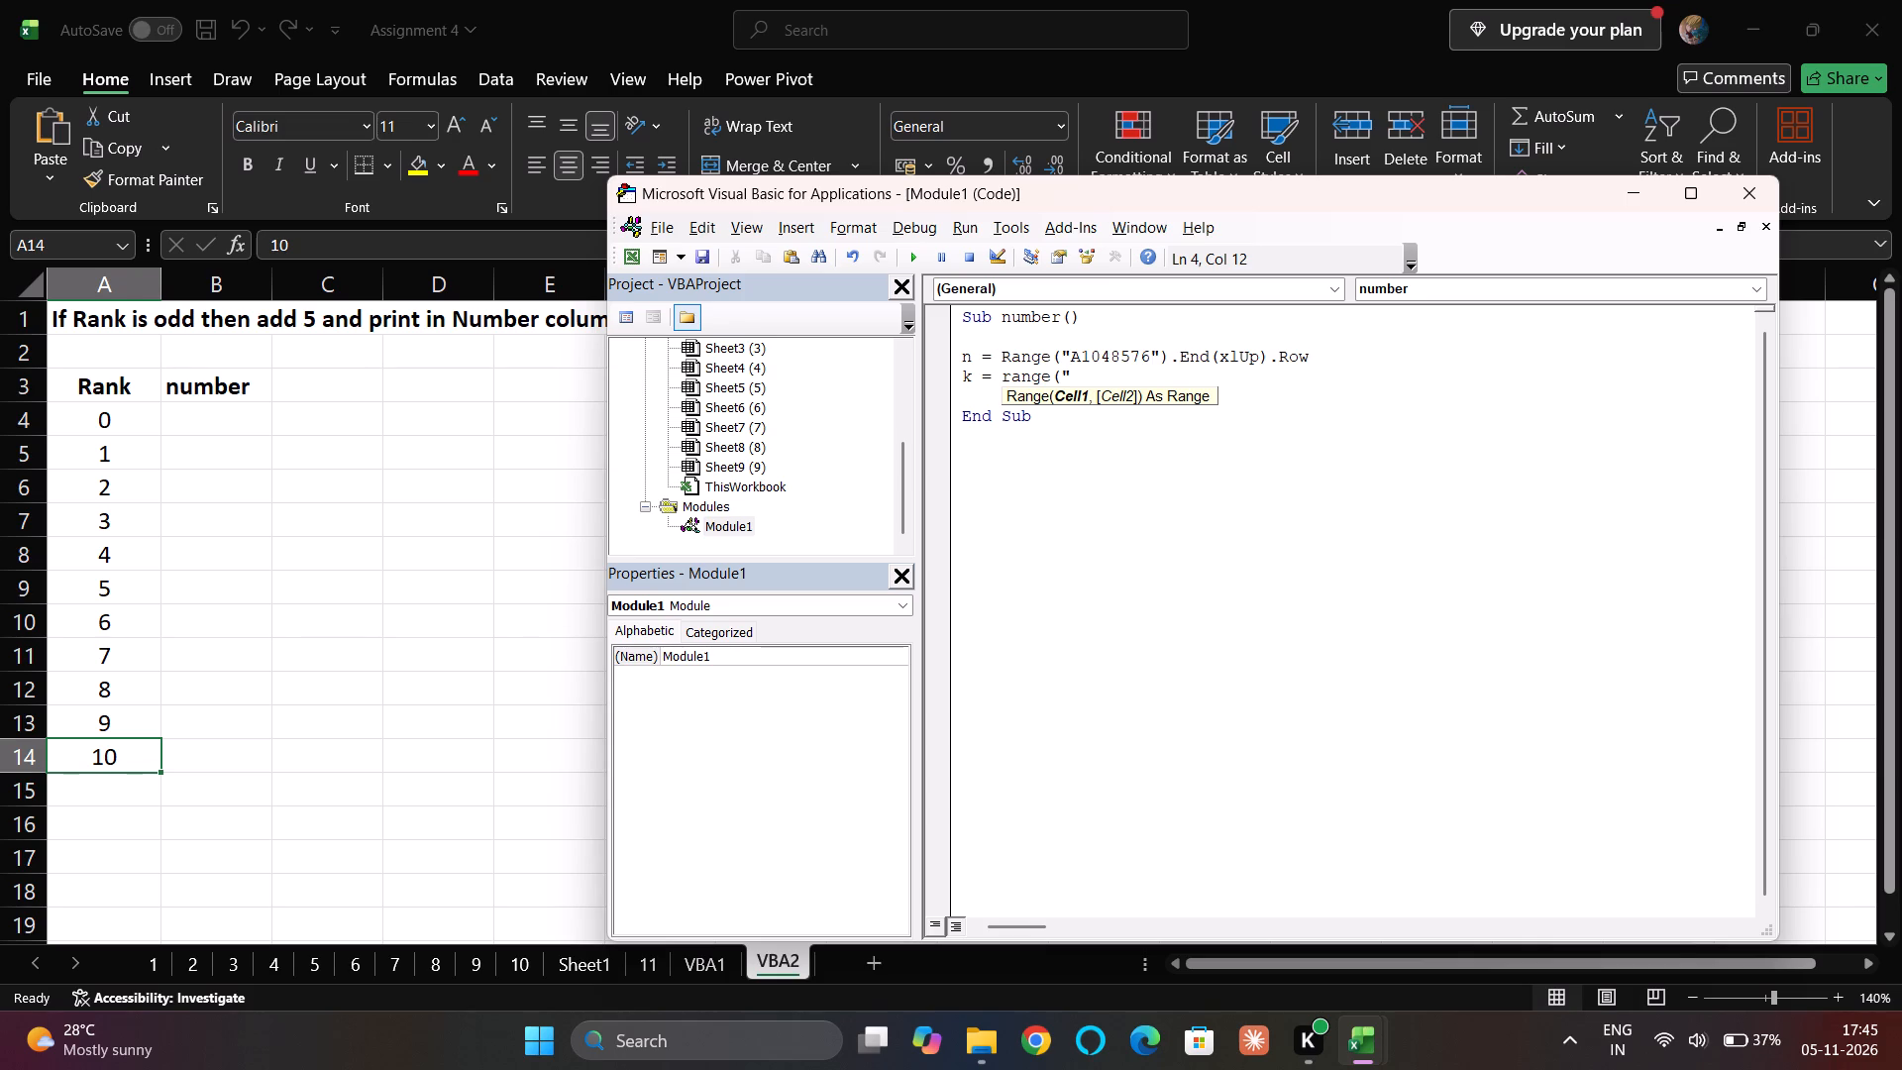
pyautogui.moveTo(1151, 358); pyautogui.dragTo(934, 609)
pyautogui.click(934, 609)
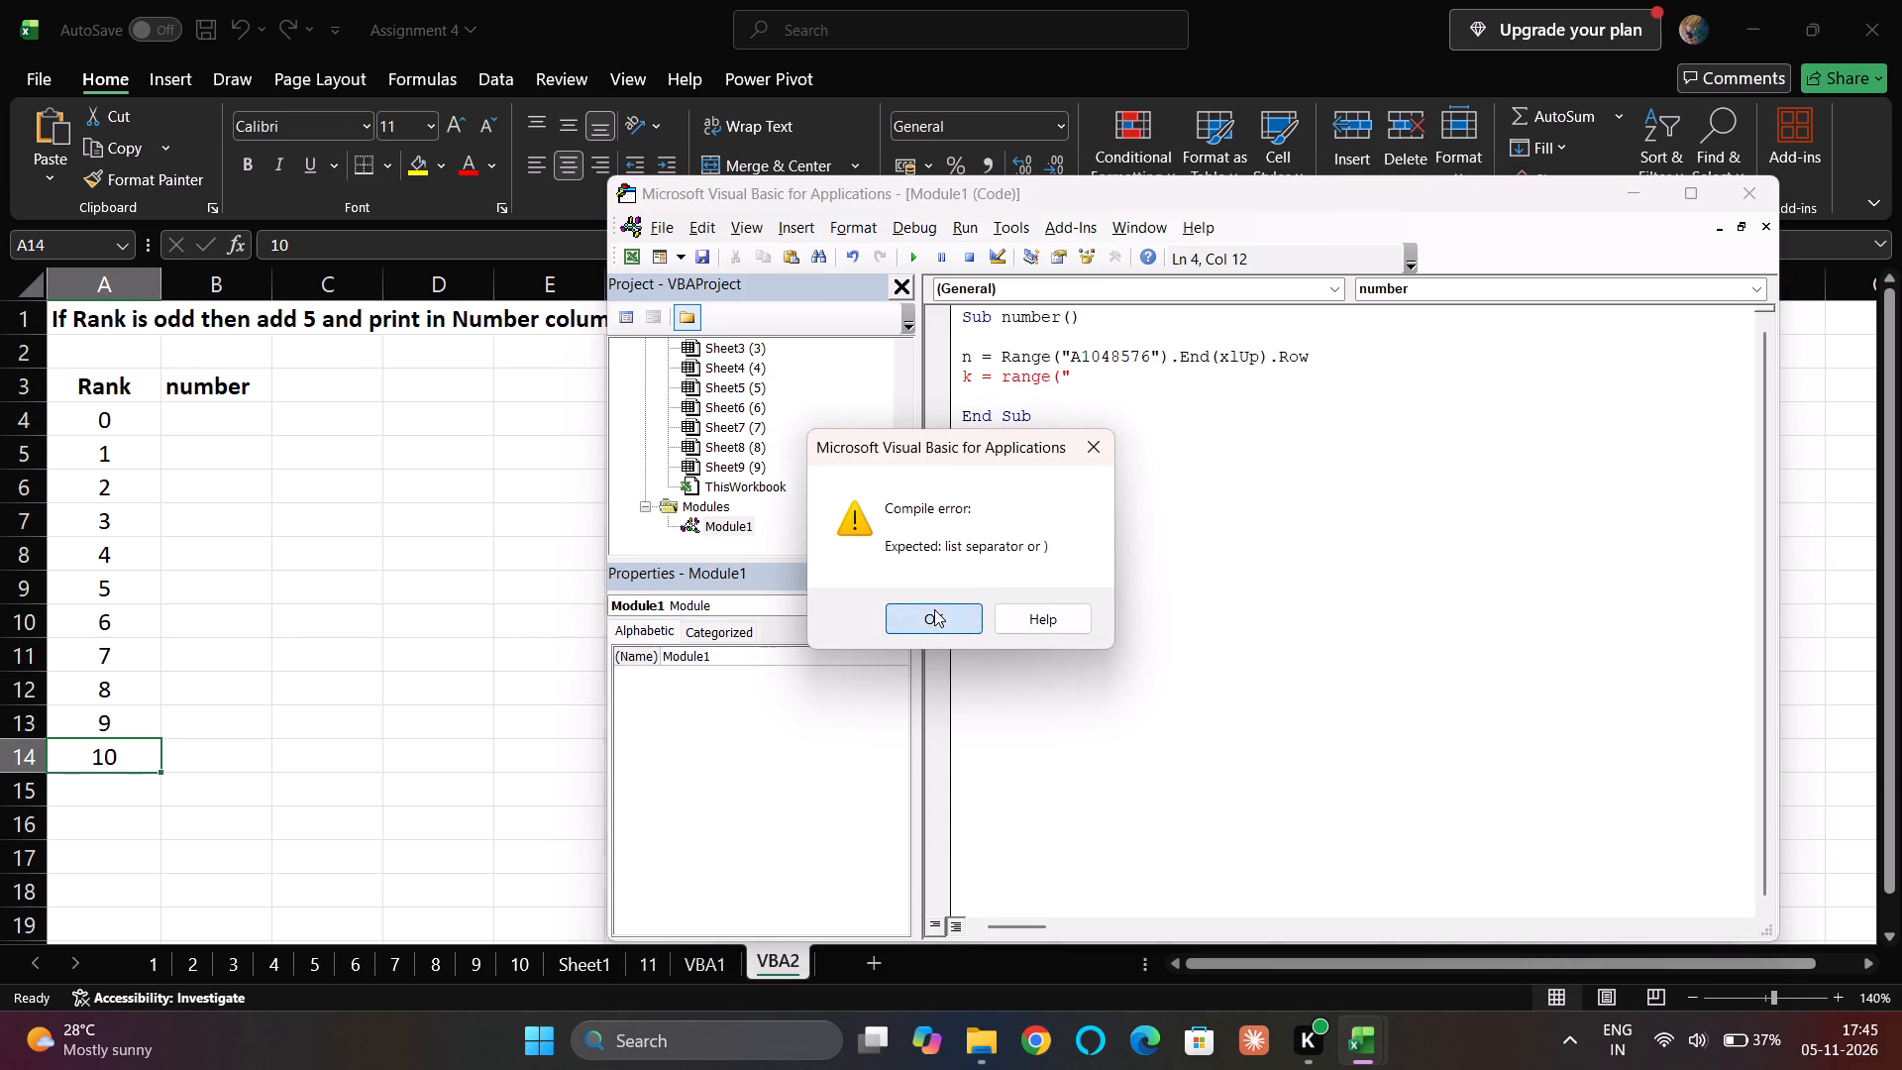
# Copy the address of column B's last worksheet cell, B1048576, from the VBA2 sheet into the k statement's open range reference.
pyautogui.click(208, 417)
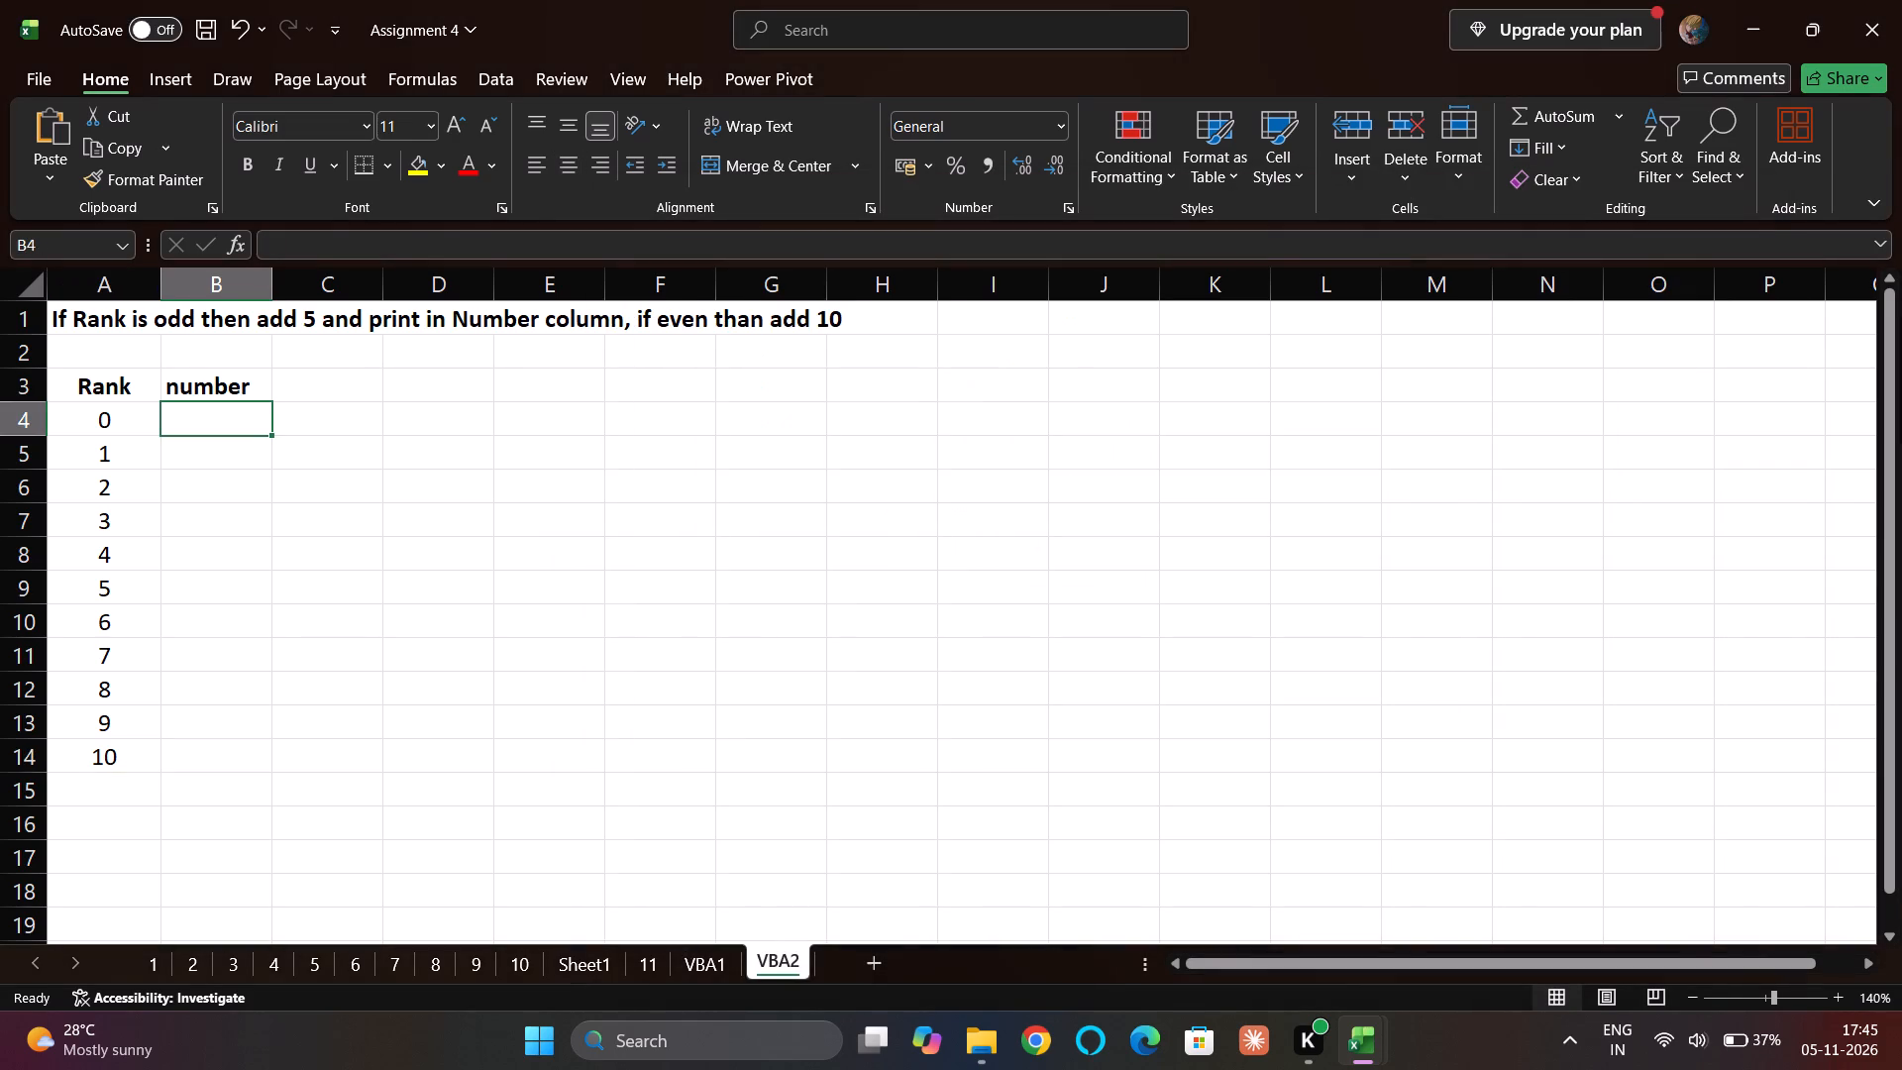
pyautogui.hotkey('ctrl', 'Down')
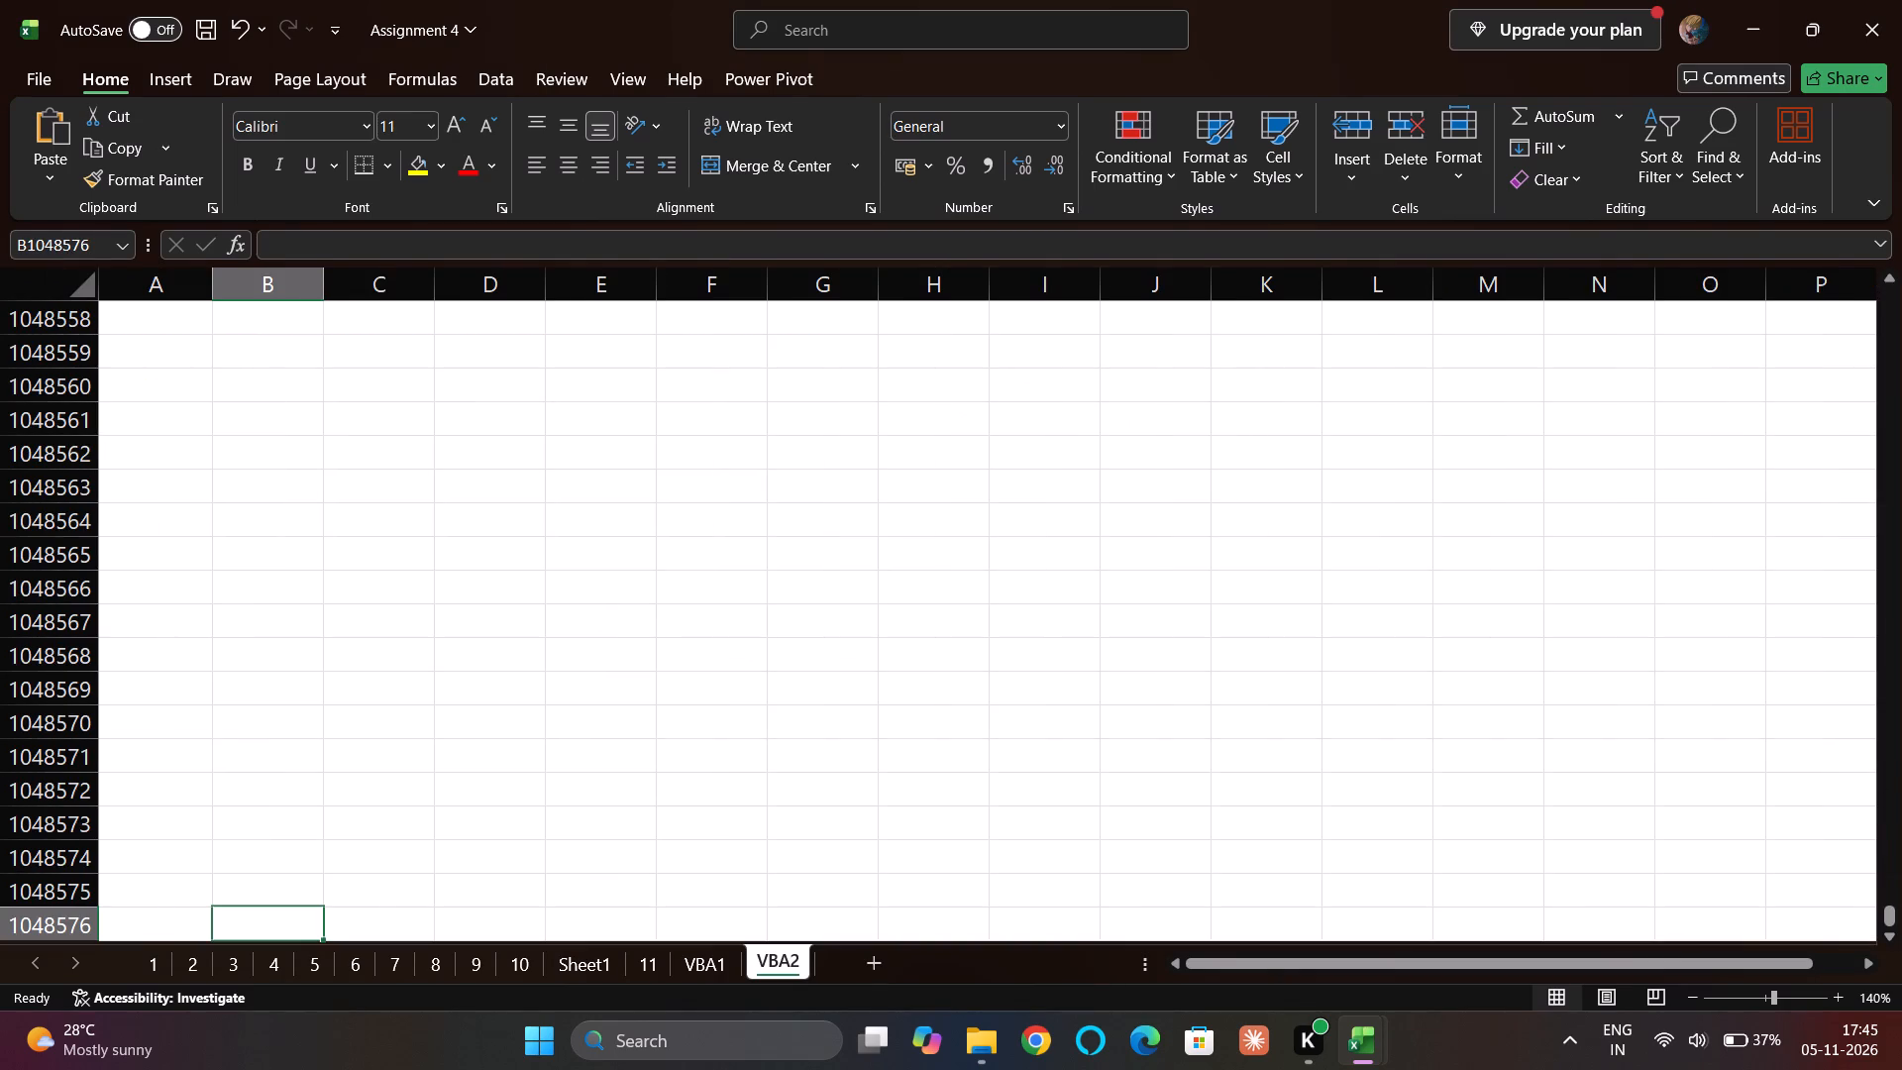
pyautogui.click(103, 249)
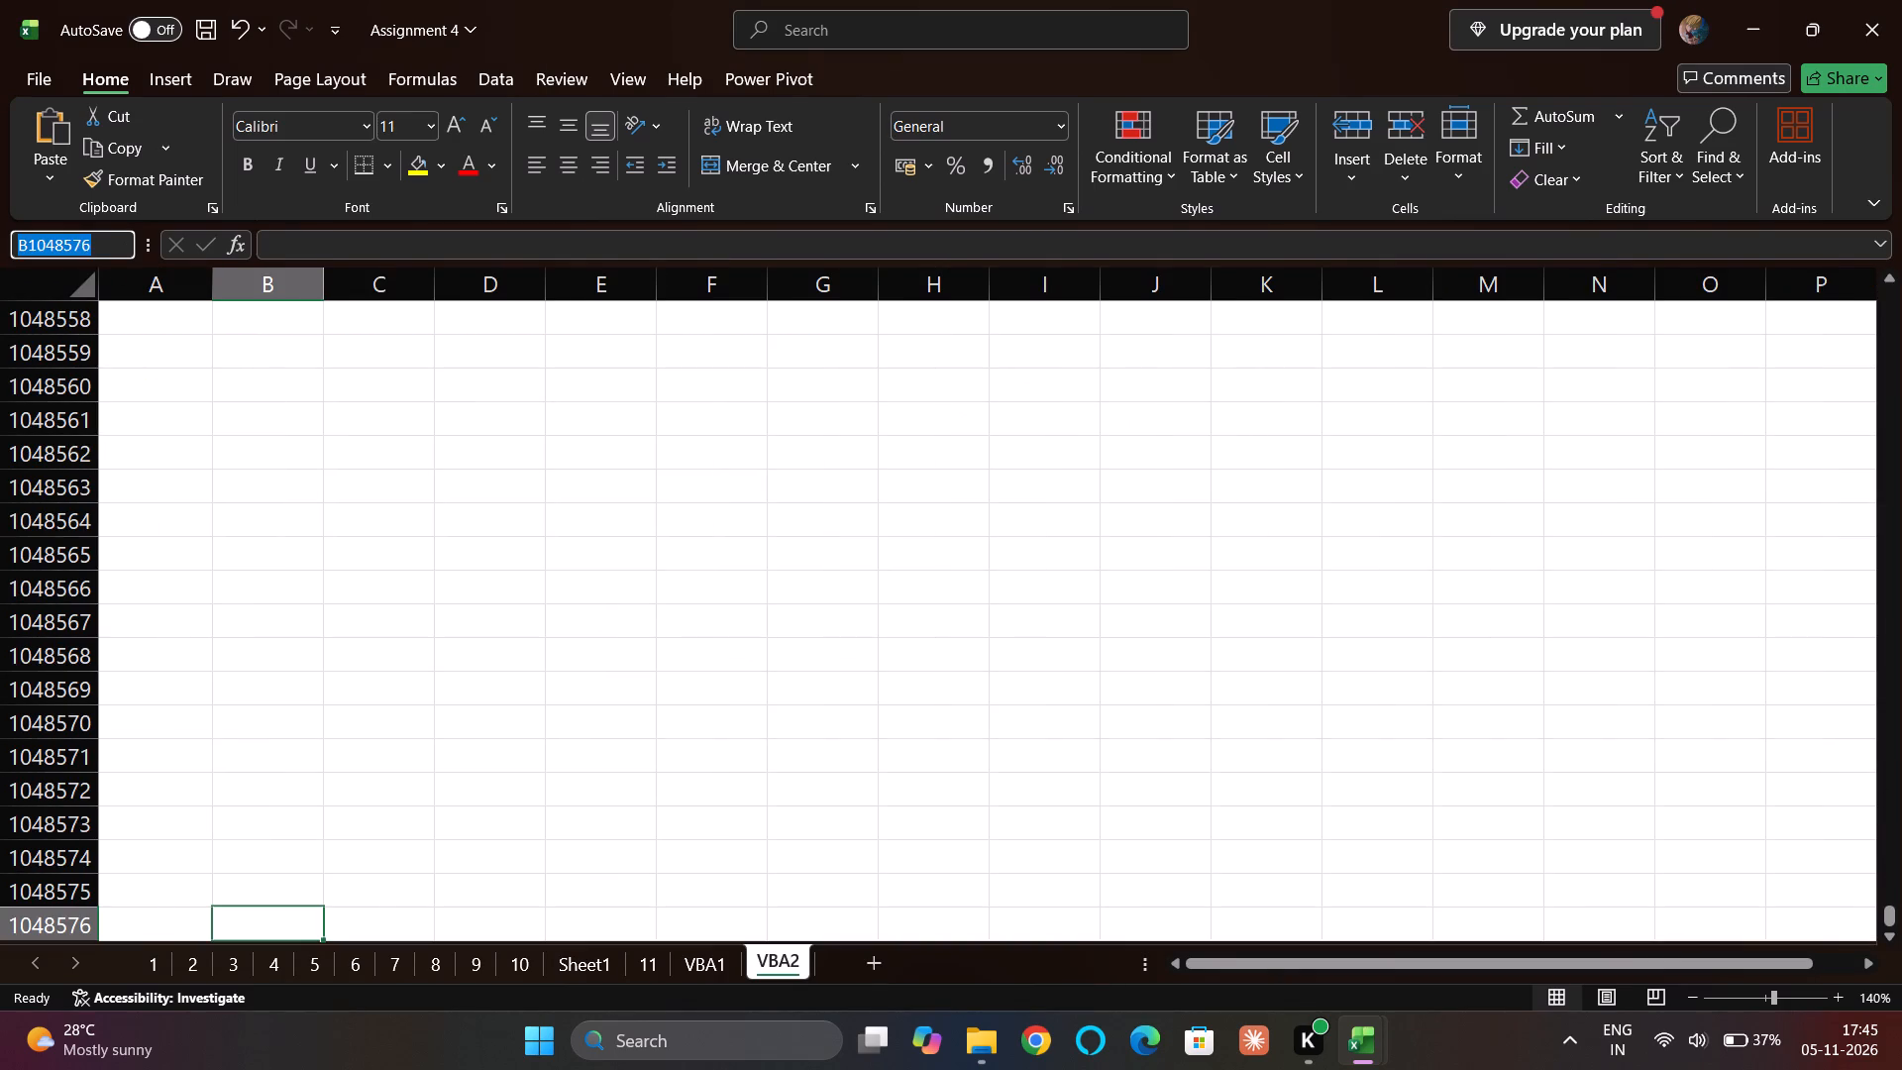
pyautogui.hotkey('ctrl', 'c')
pyautogui.click(283, 873)
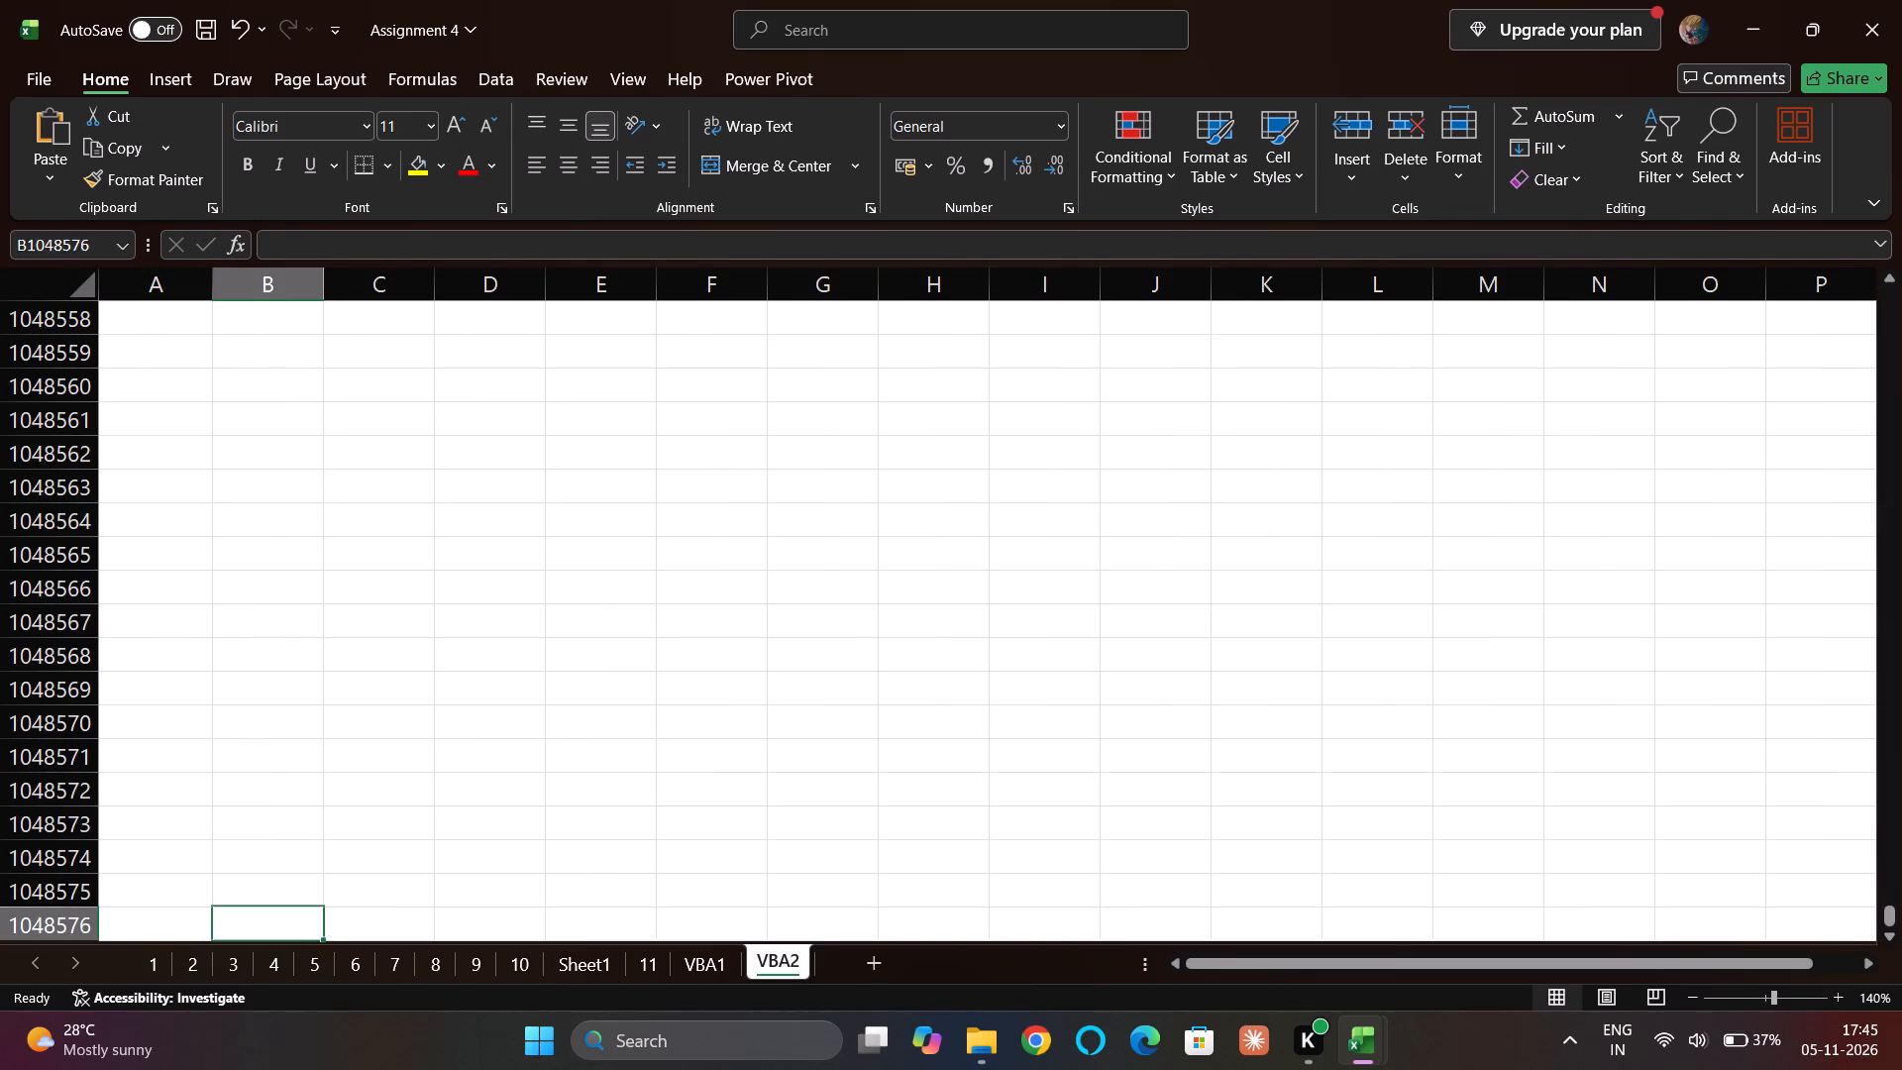
pyautogui.hotkey('ctrl', 'Up')
pyautogui.hotkey('alt', 'Tab')
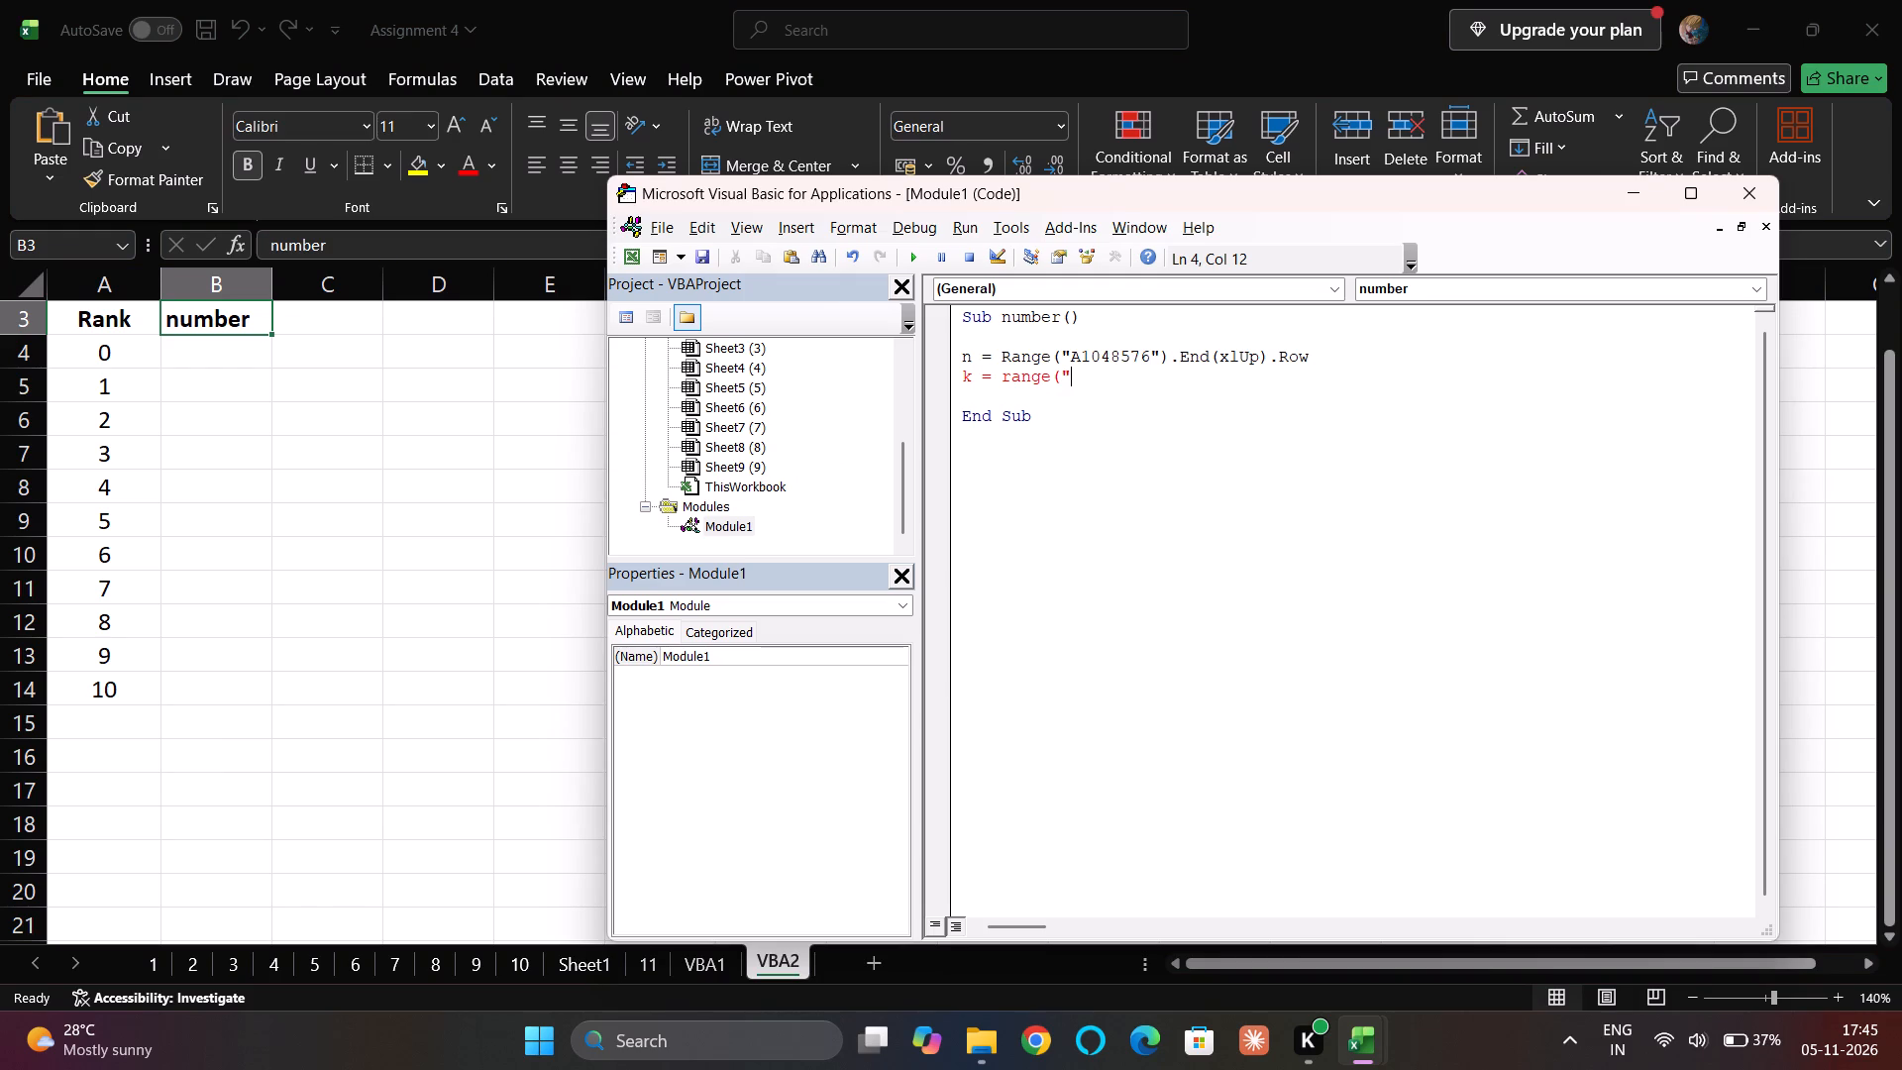
pyautogui.hotkey('ctrl', 'v')
# Complete the macro's k statement so it reads k = Range("B1048576").End(xlUp).Row + 1.
pyautogui.write('")')
pyautogui.write('.end')
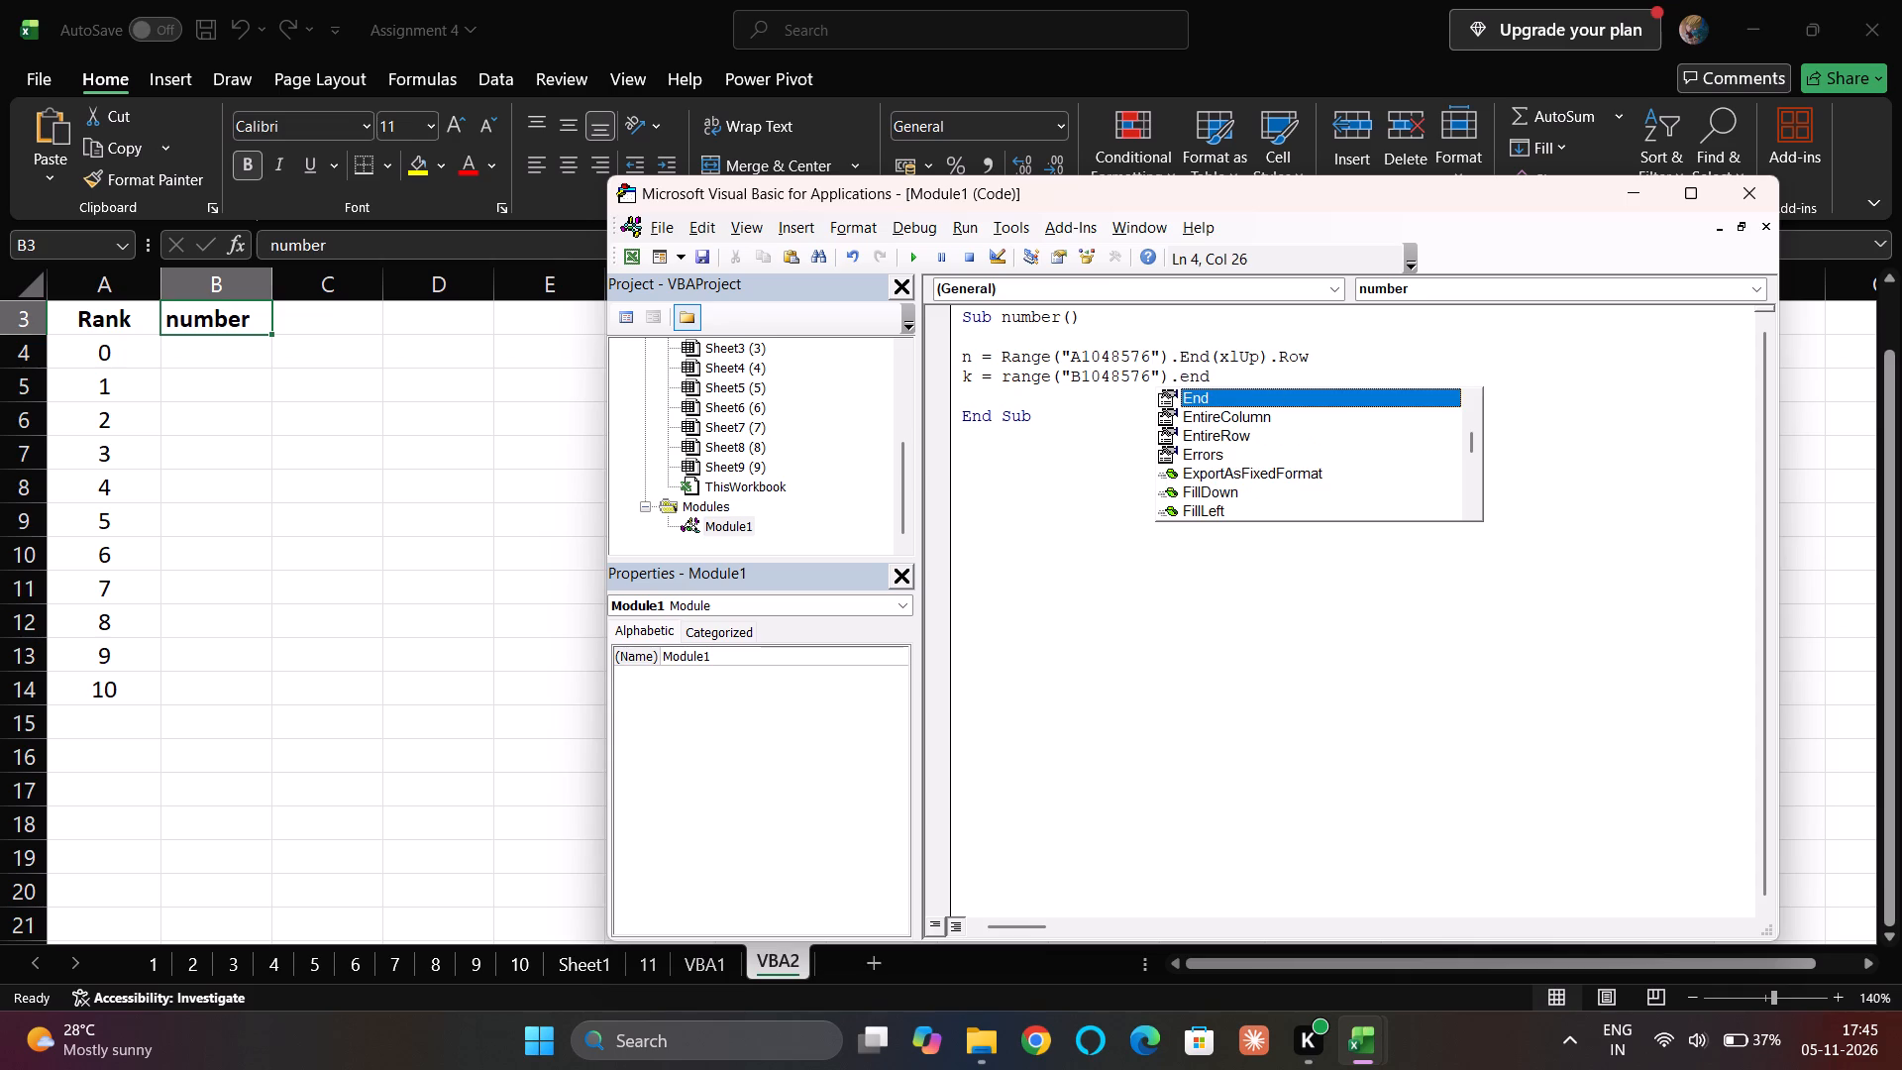
pyautogui.press('Tab')
pyautogui.hotkey('shift', '(')
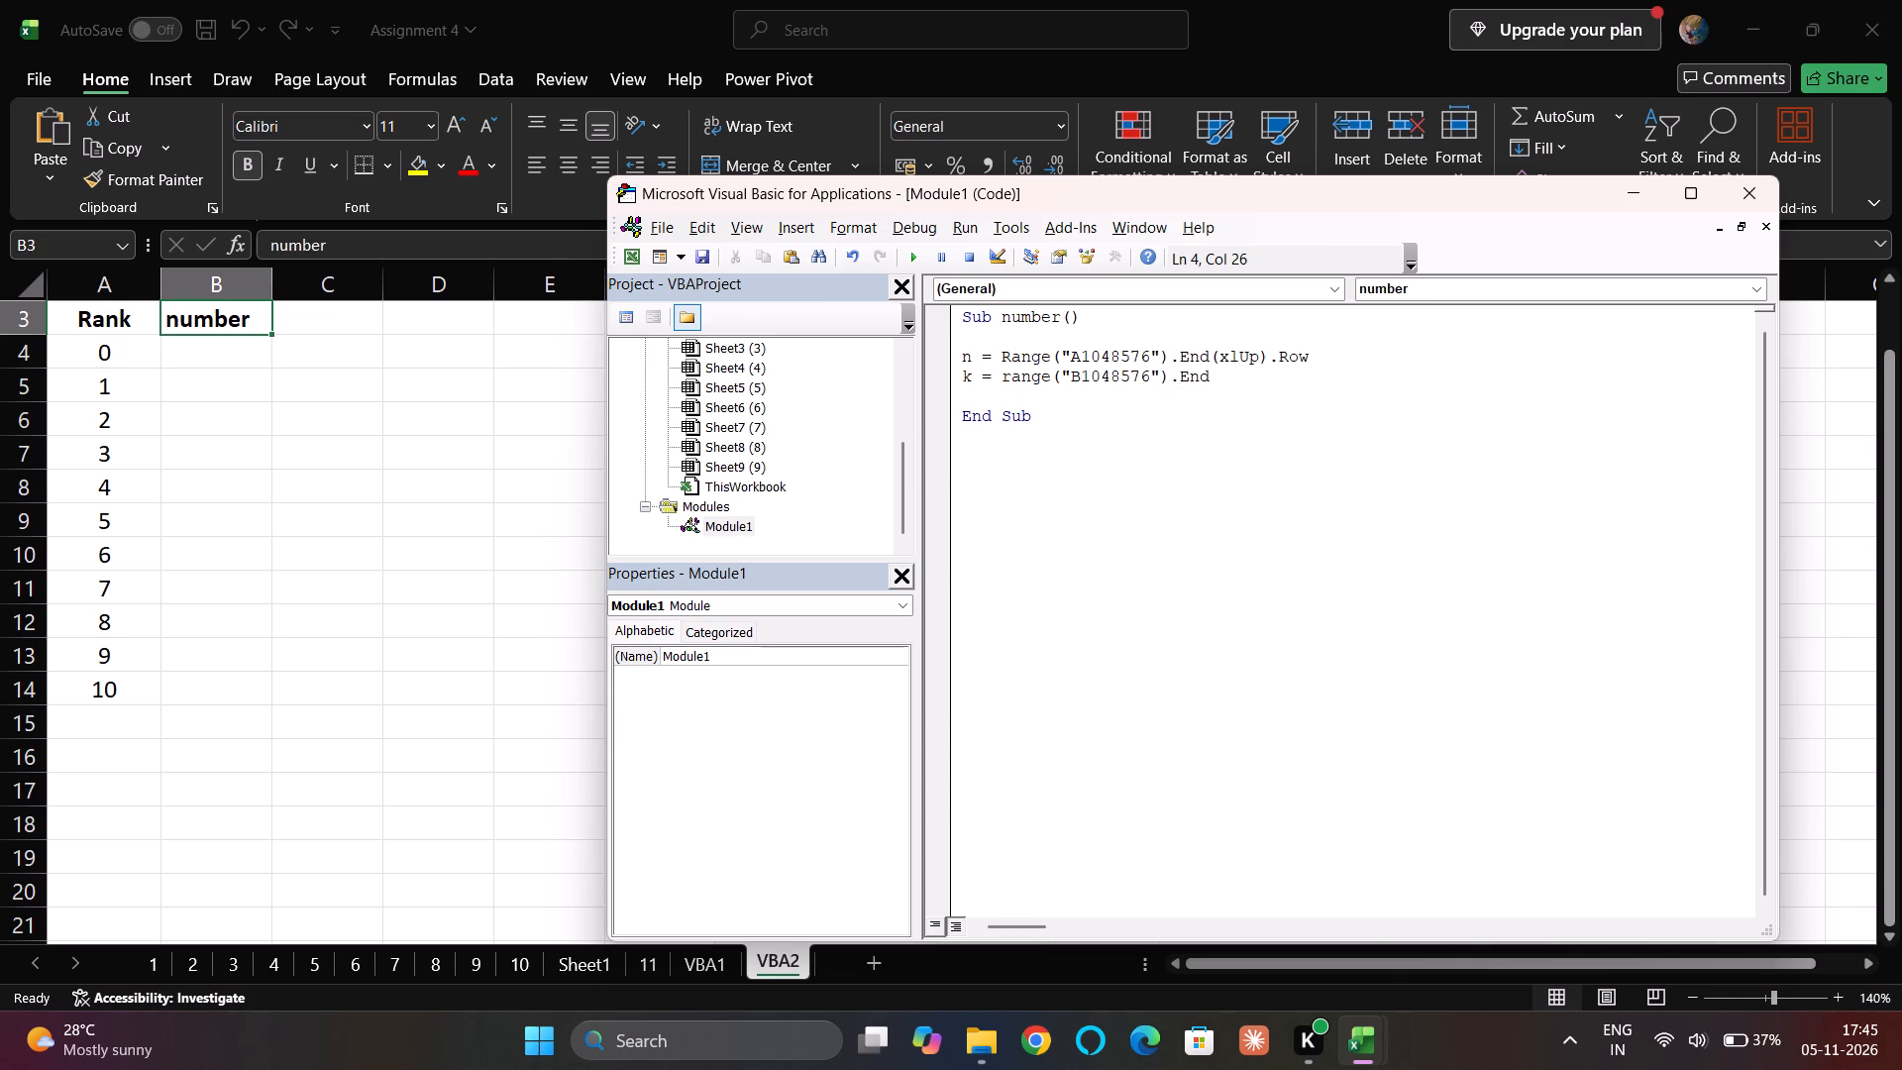
pyautogui.press('Down')
pyautogui.press('Down')
pyautogui.press('Down')
pyautogui.press('Down')
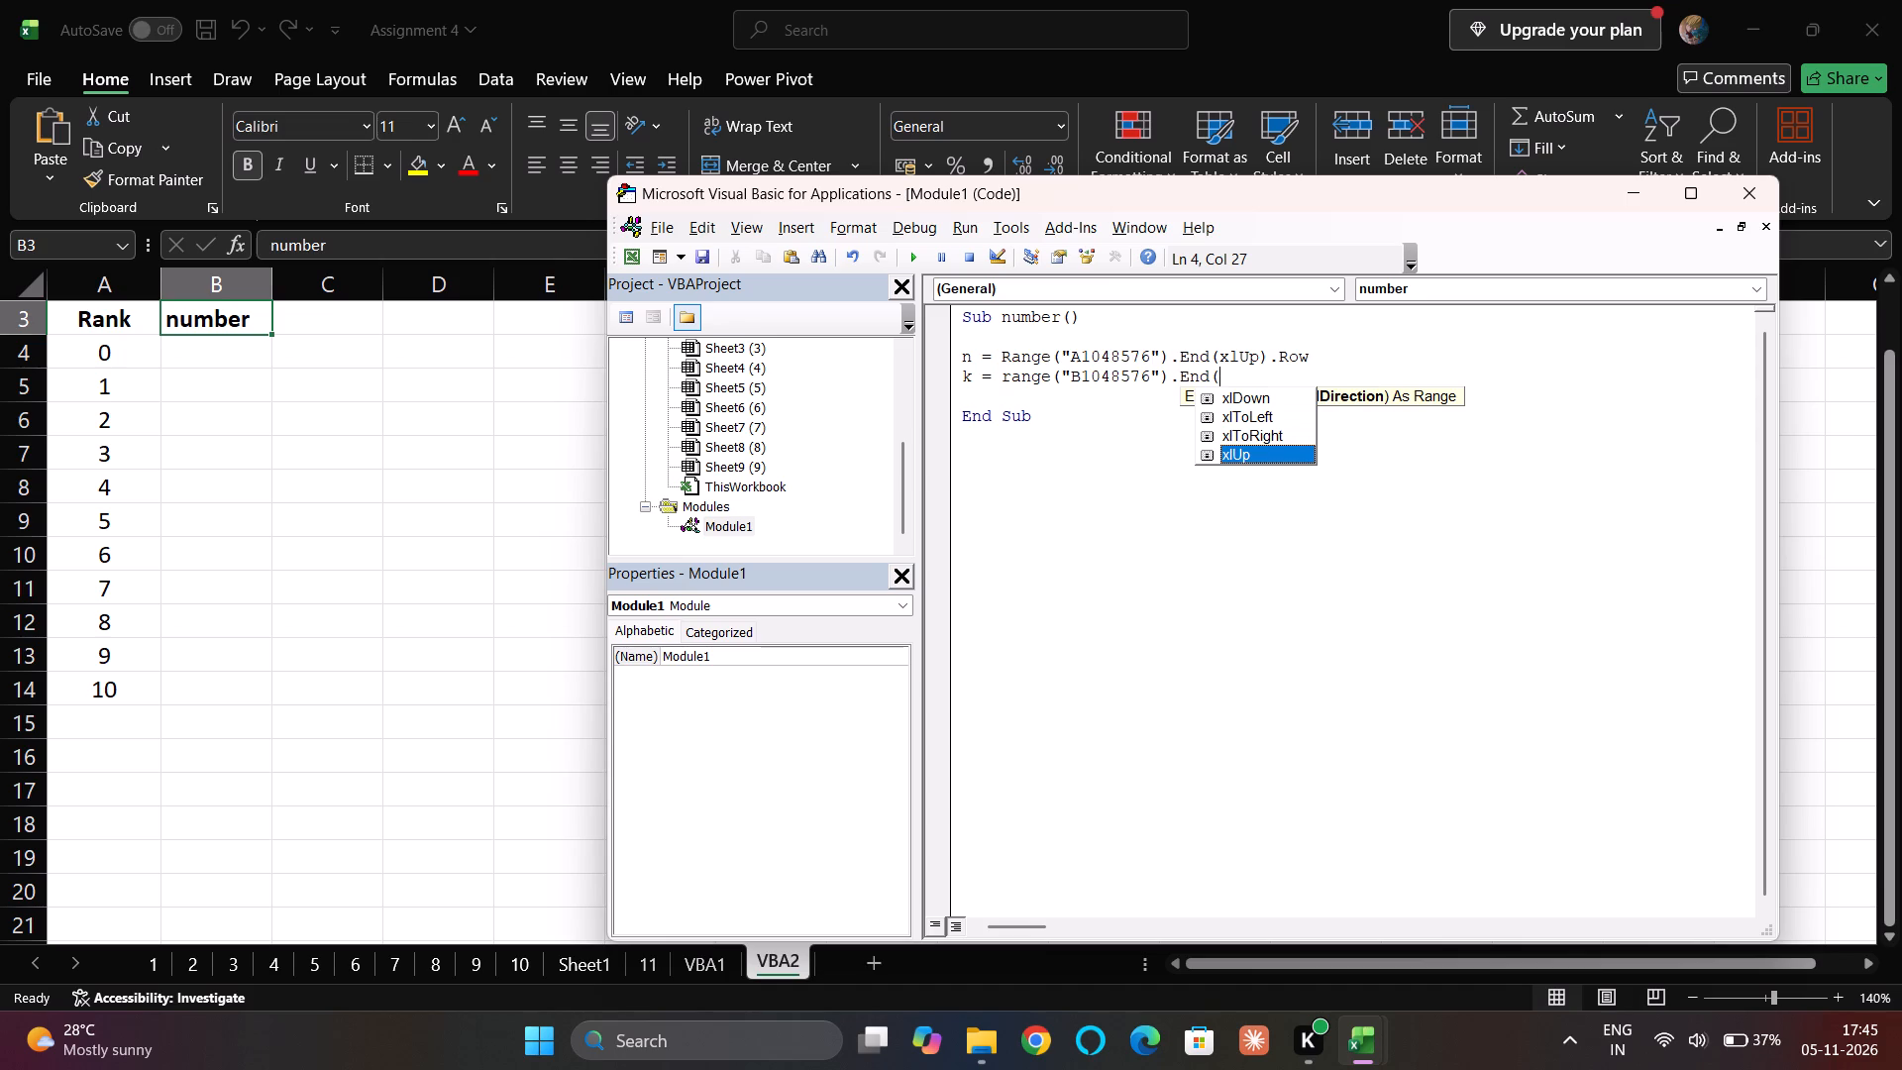
pyautogui.press('Tab')
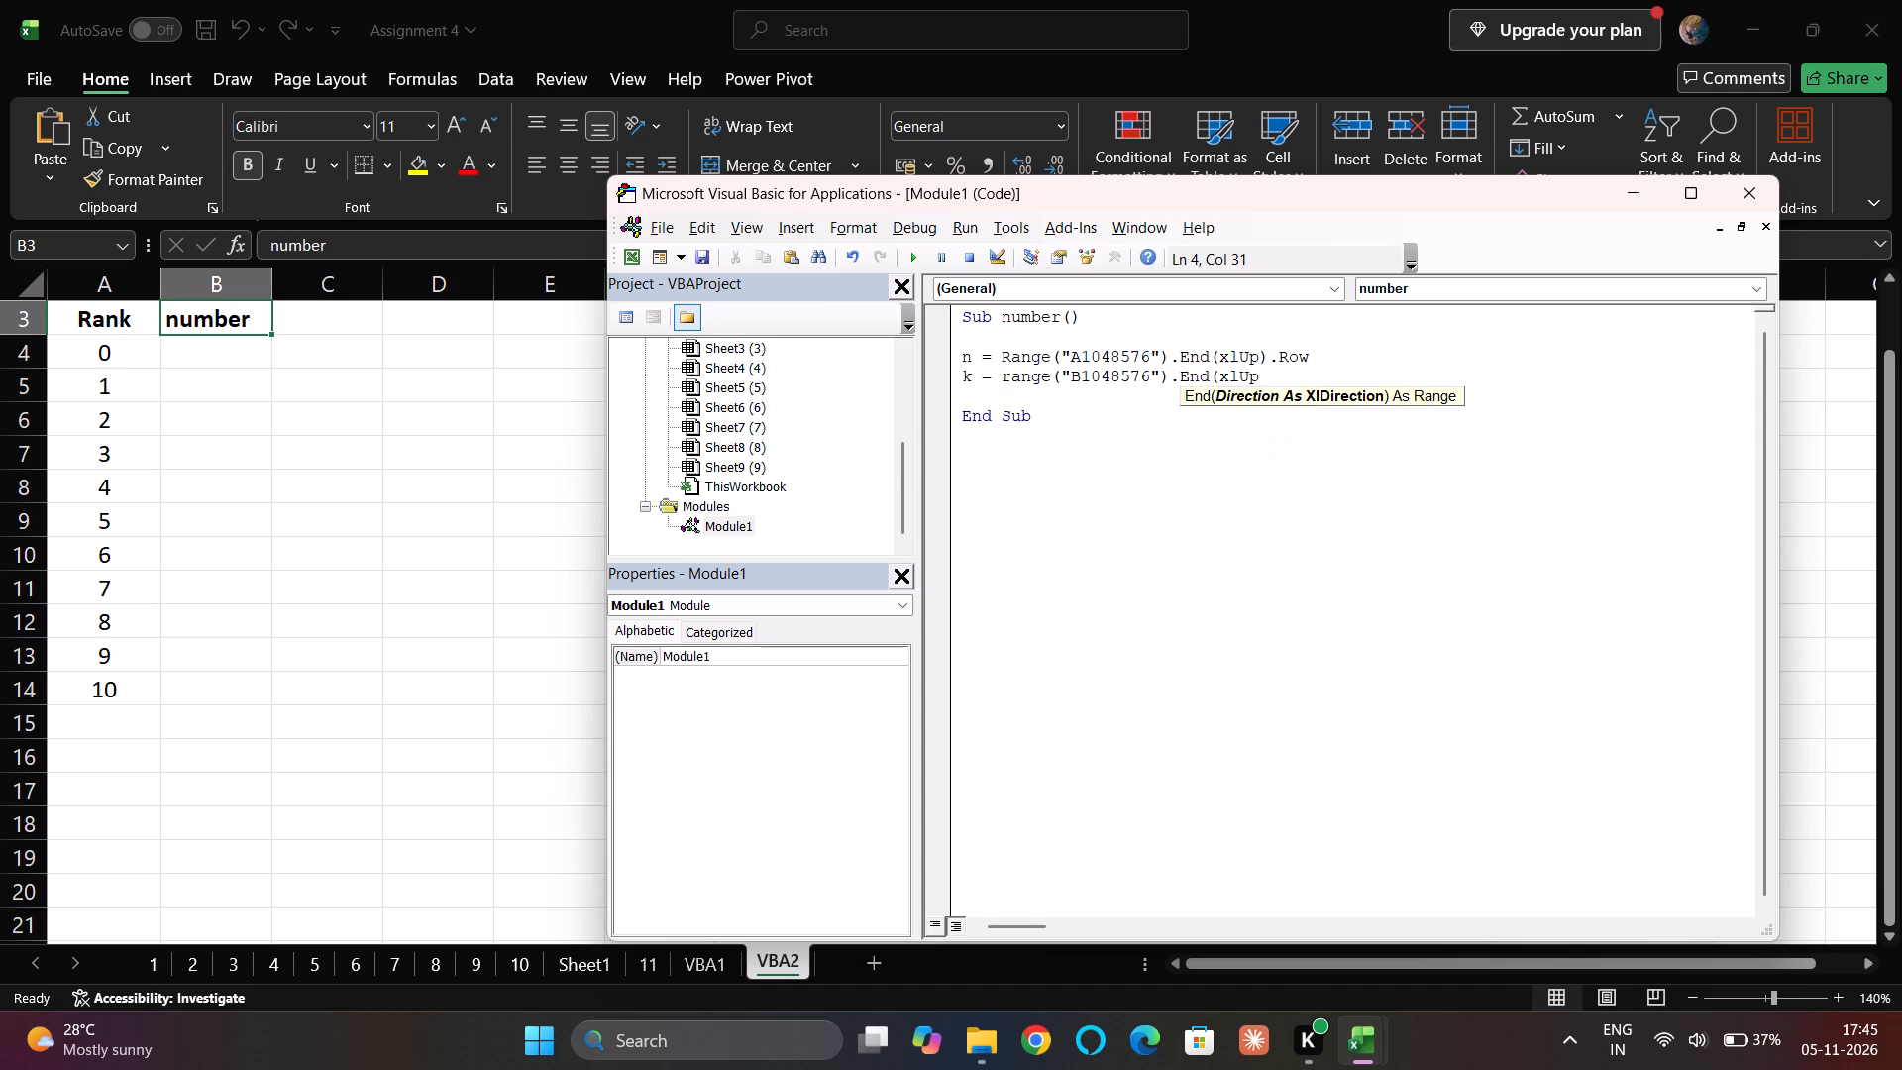
pyautogui.write(').ro')
pyautogui.press('Tab')
pyautogui.press('space')
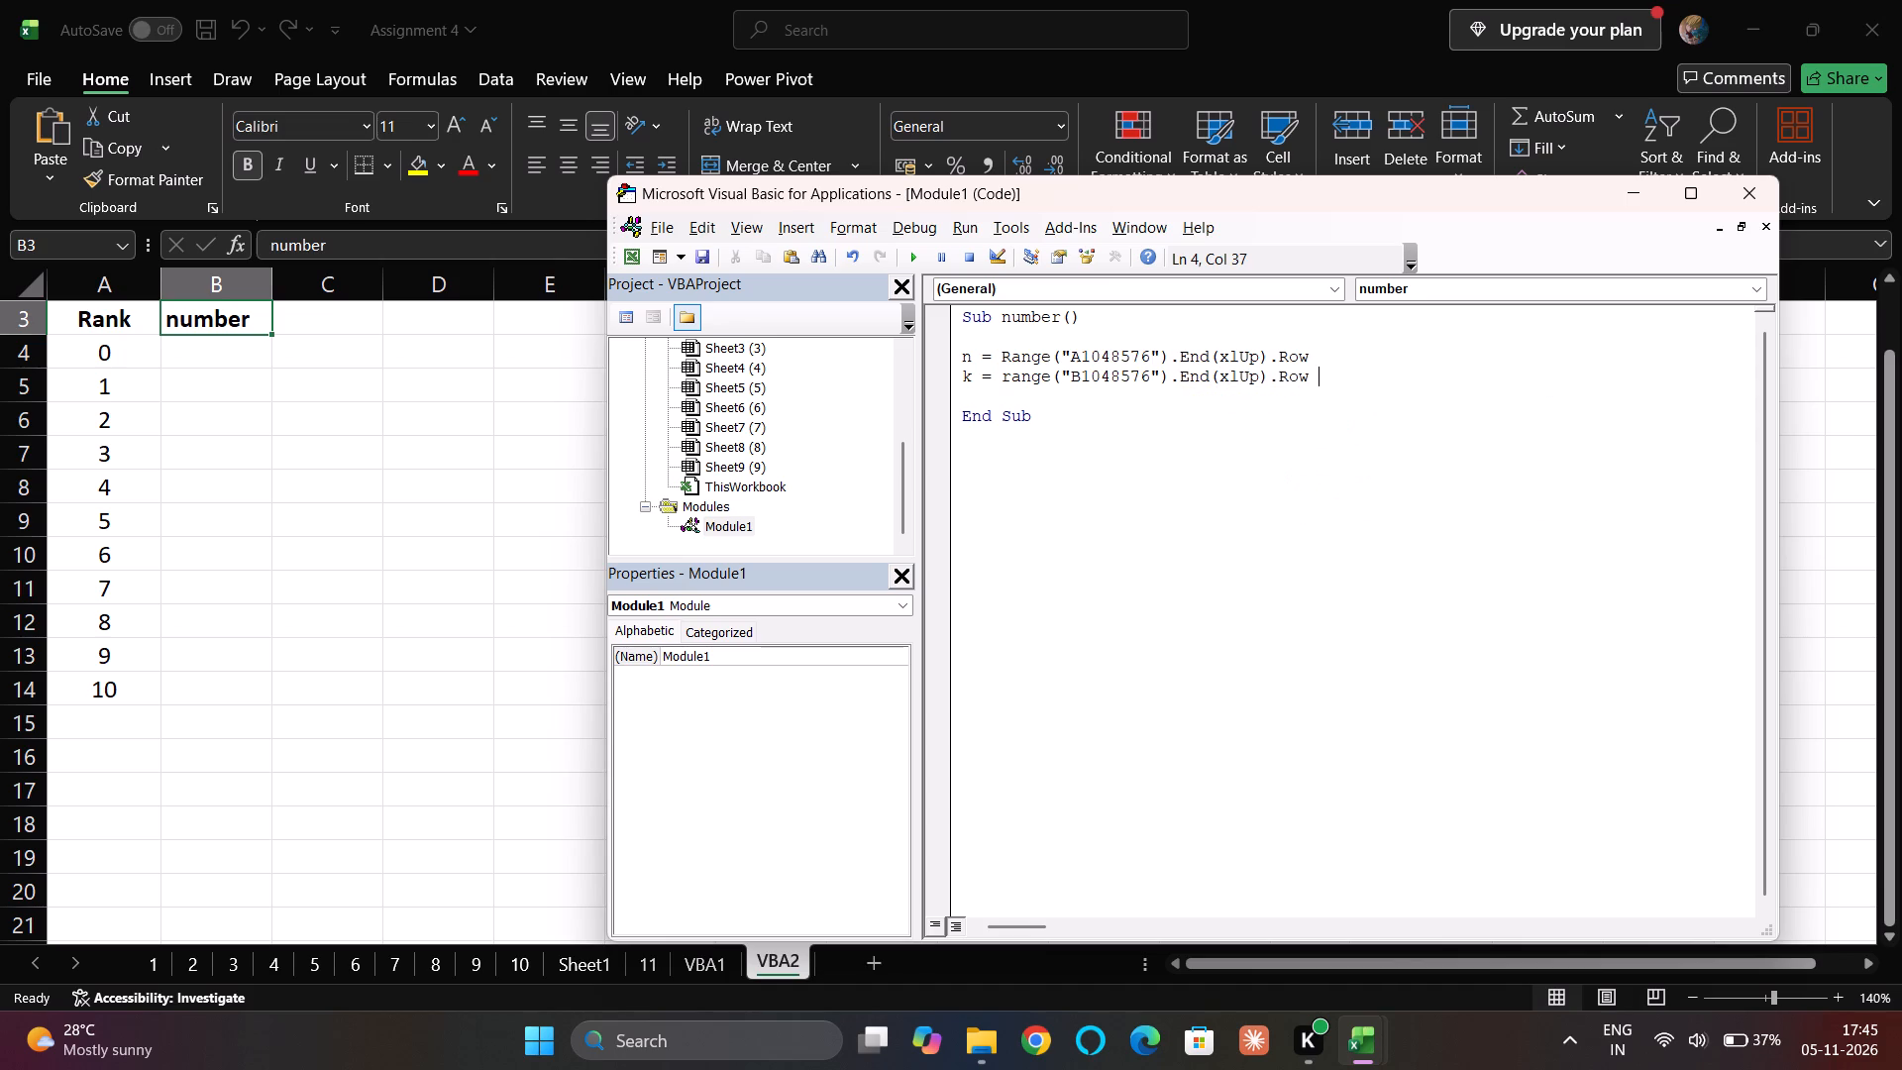
pyautogui.write('+')
pyautogui.press('space')
pyautogui.write('1')
# Start a loop below the k statement, after a blank line, with the line For i = k To n.
pyautogui.press('Return')
pyautogui.press('Return')
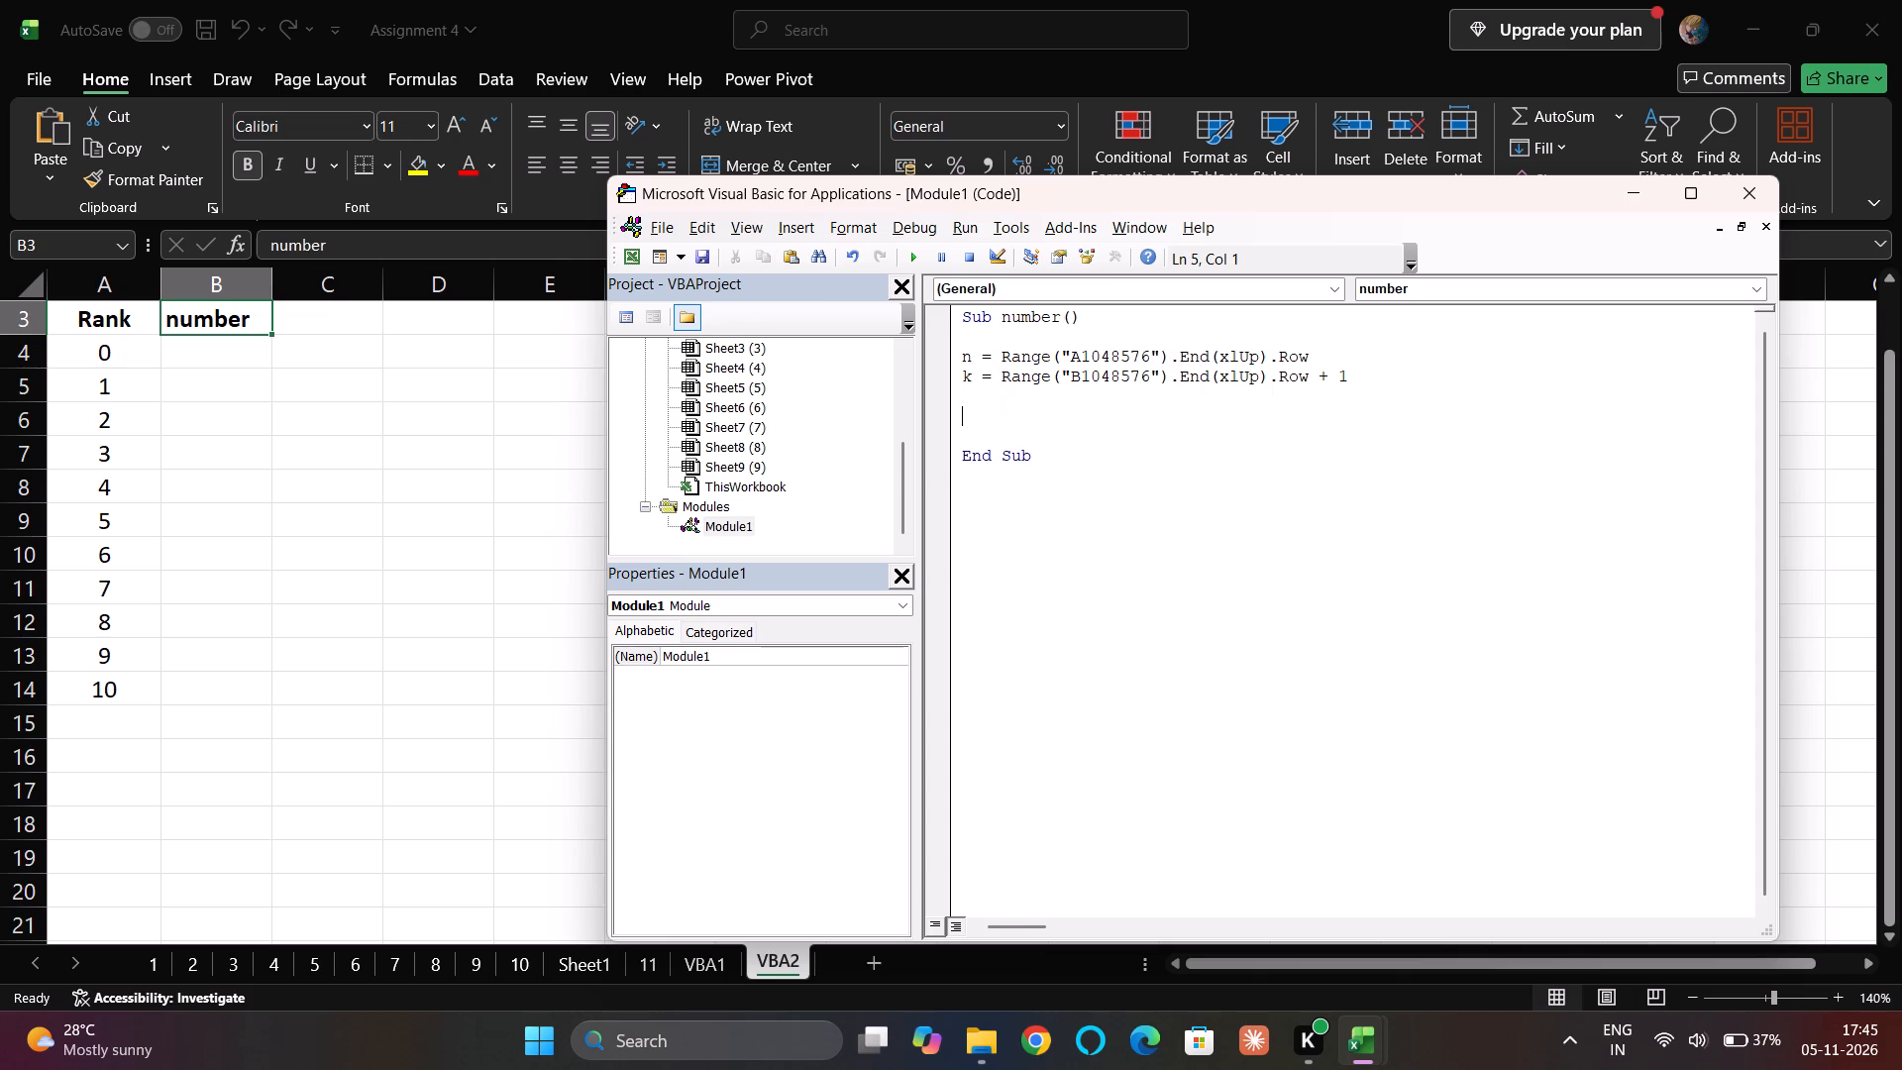
pyautogui.write('for i')
pyautogui.press('space')
pyautogui.write('=')
pyautogui.press('space')
pyautogui.press('k')
pyautogui.press('space')
pyautogui.write('to n')
pyautogui.press('space')
pyautogui.write('then')
pyautogui.press('Return')
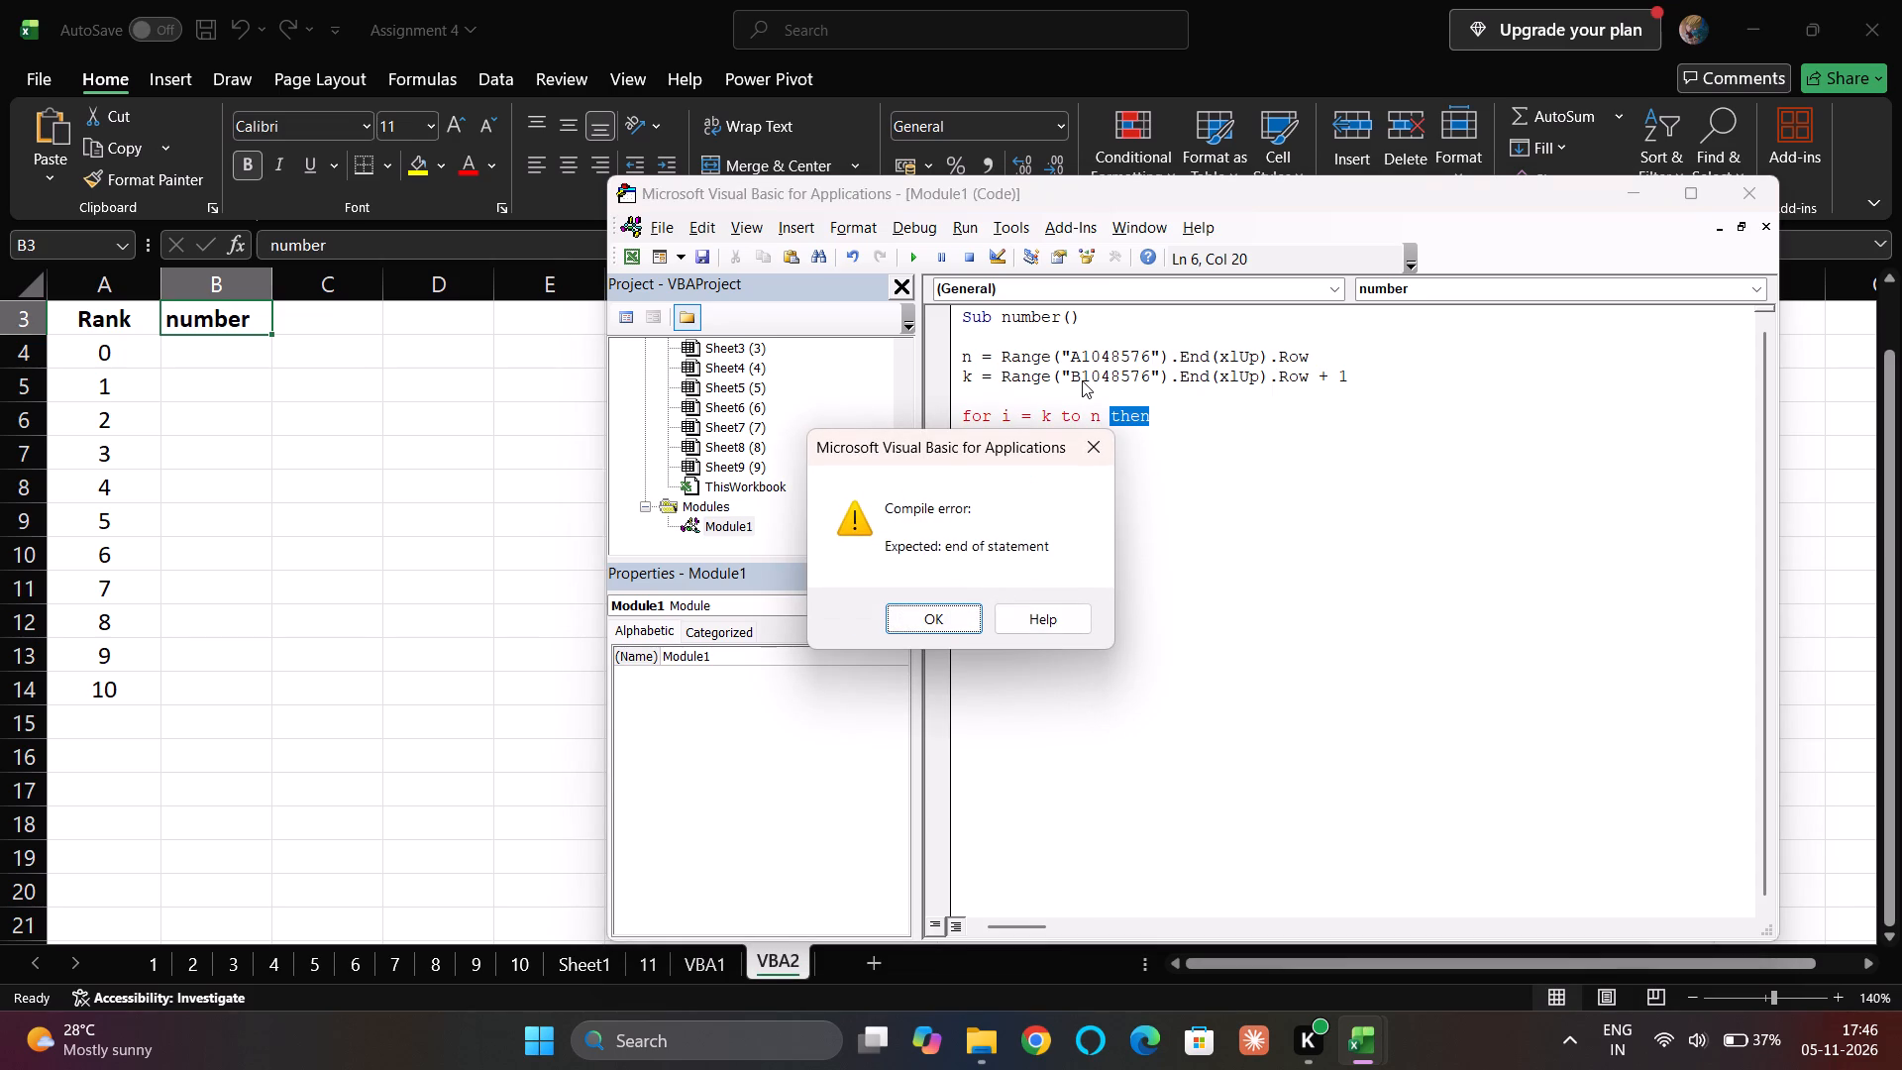
pyautogui.press('Return')
pyautogui.press('Return')
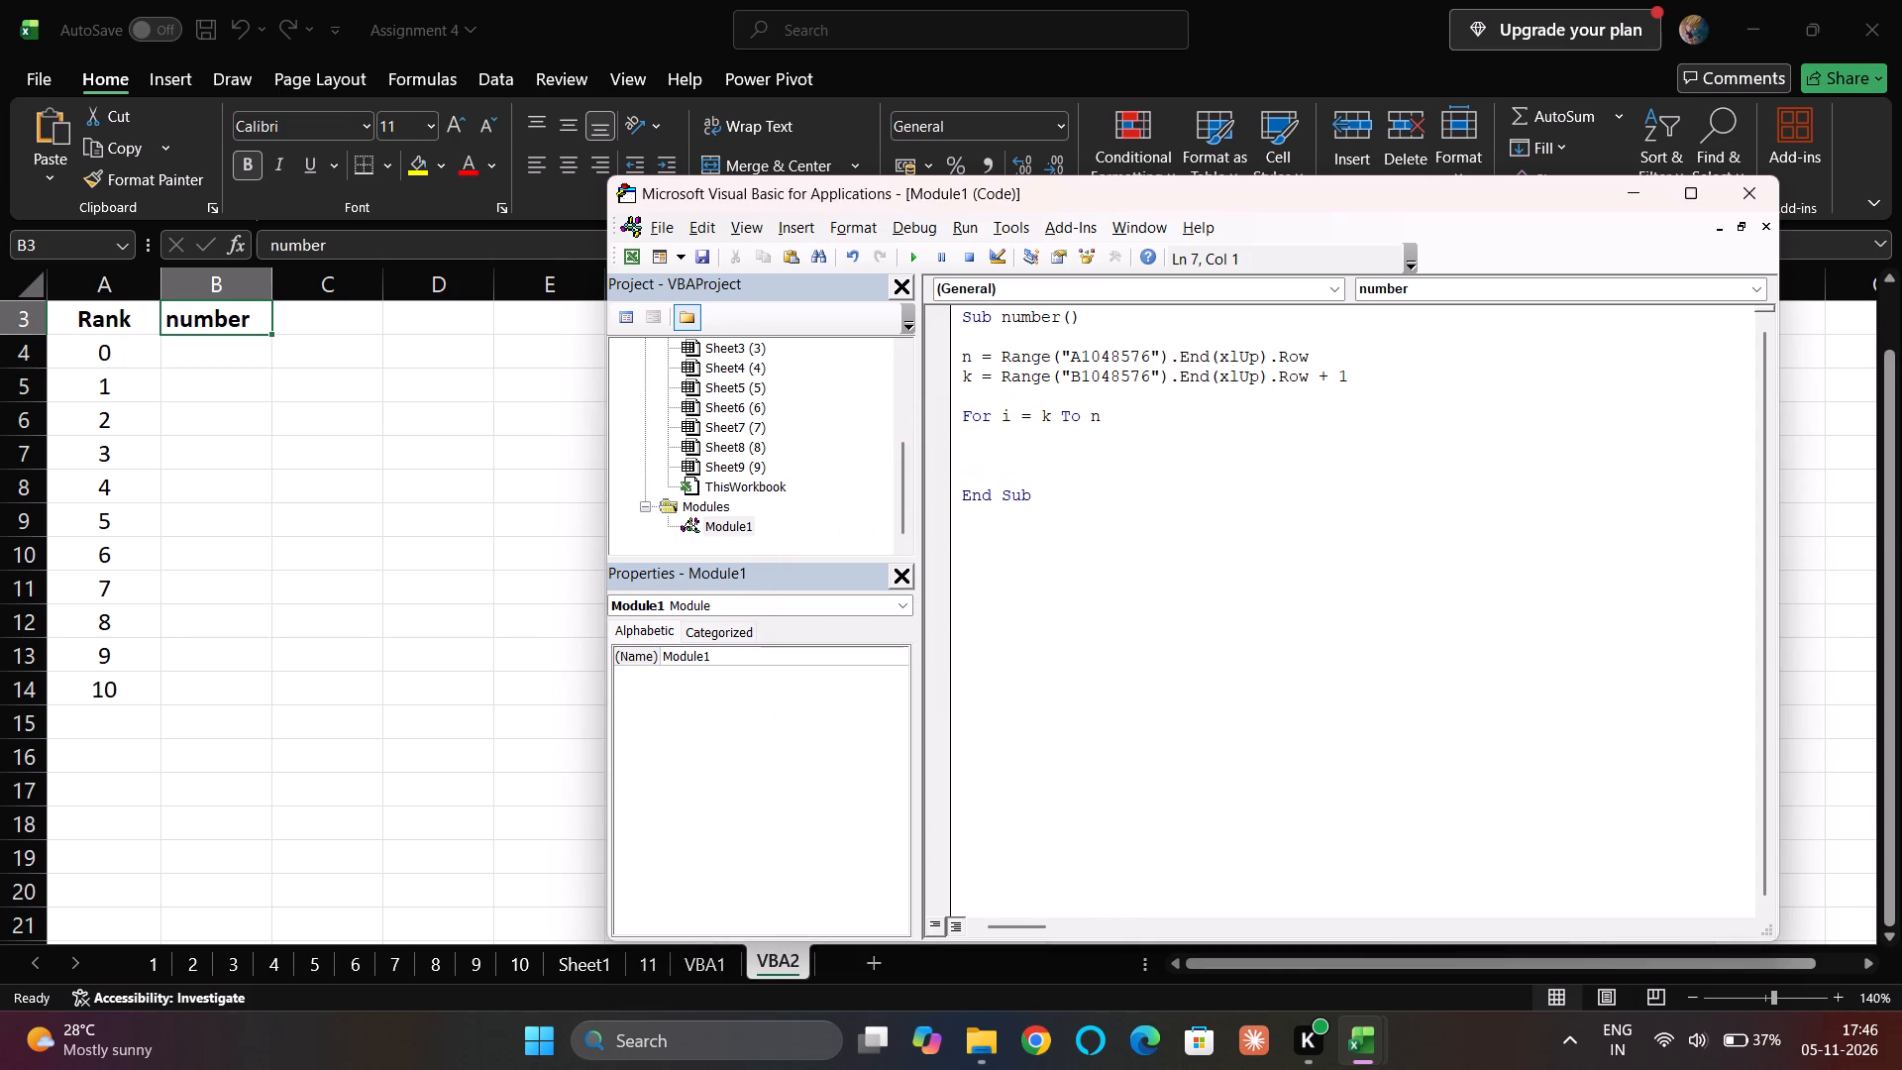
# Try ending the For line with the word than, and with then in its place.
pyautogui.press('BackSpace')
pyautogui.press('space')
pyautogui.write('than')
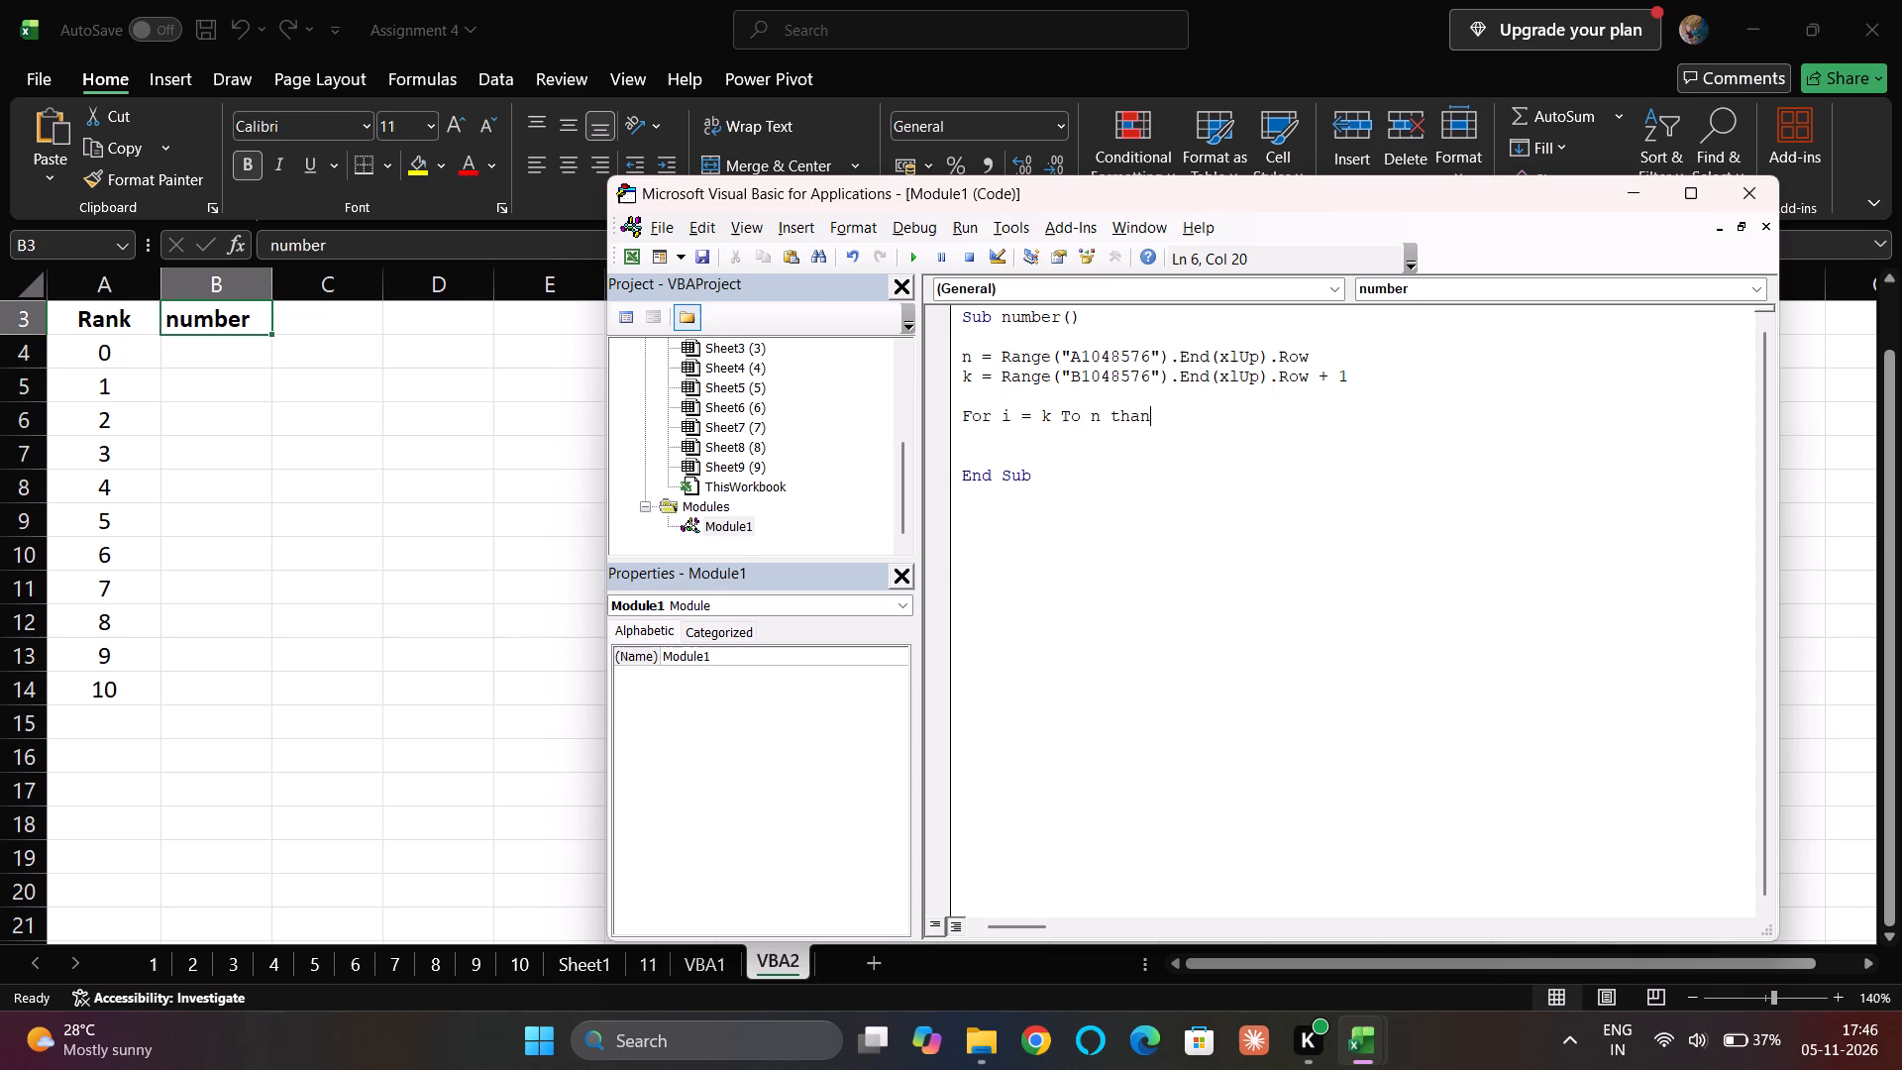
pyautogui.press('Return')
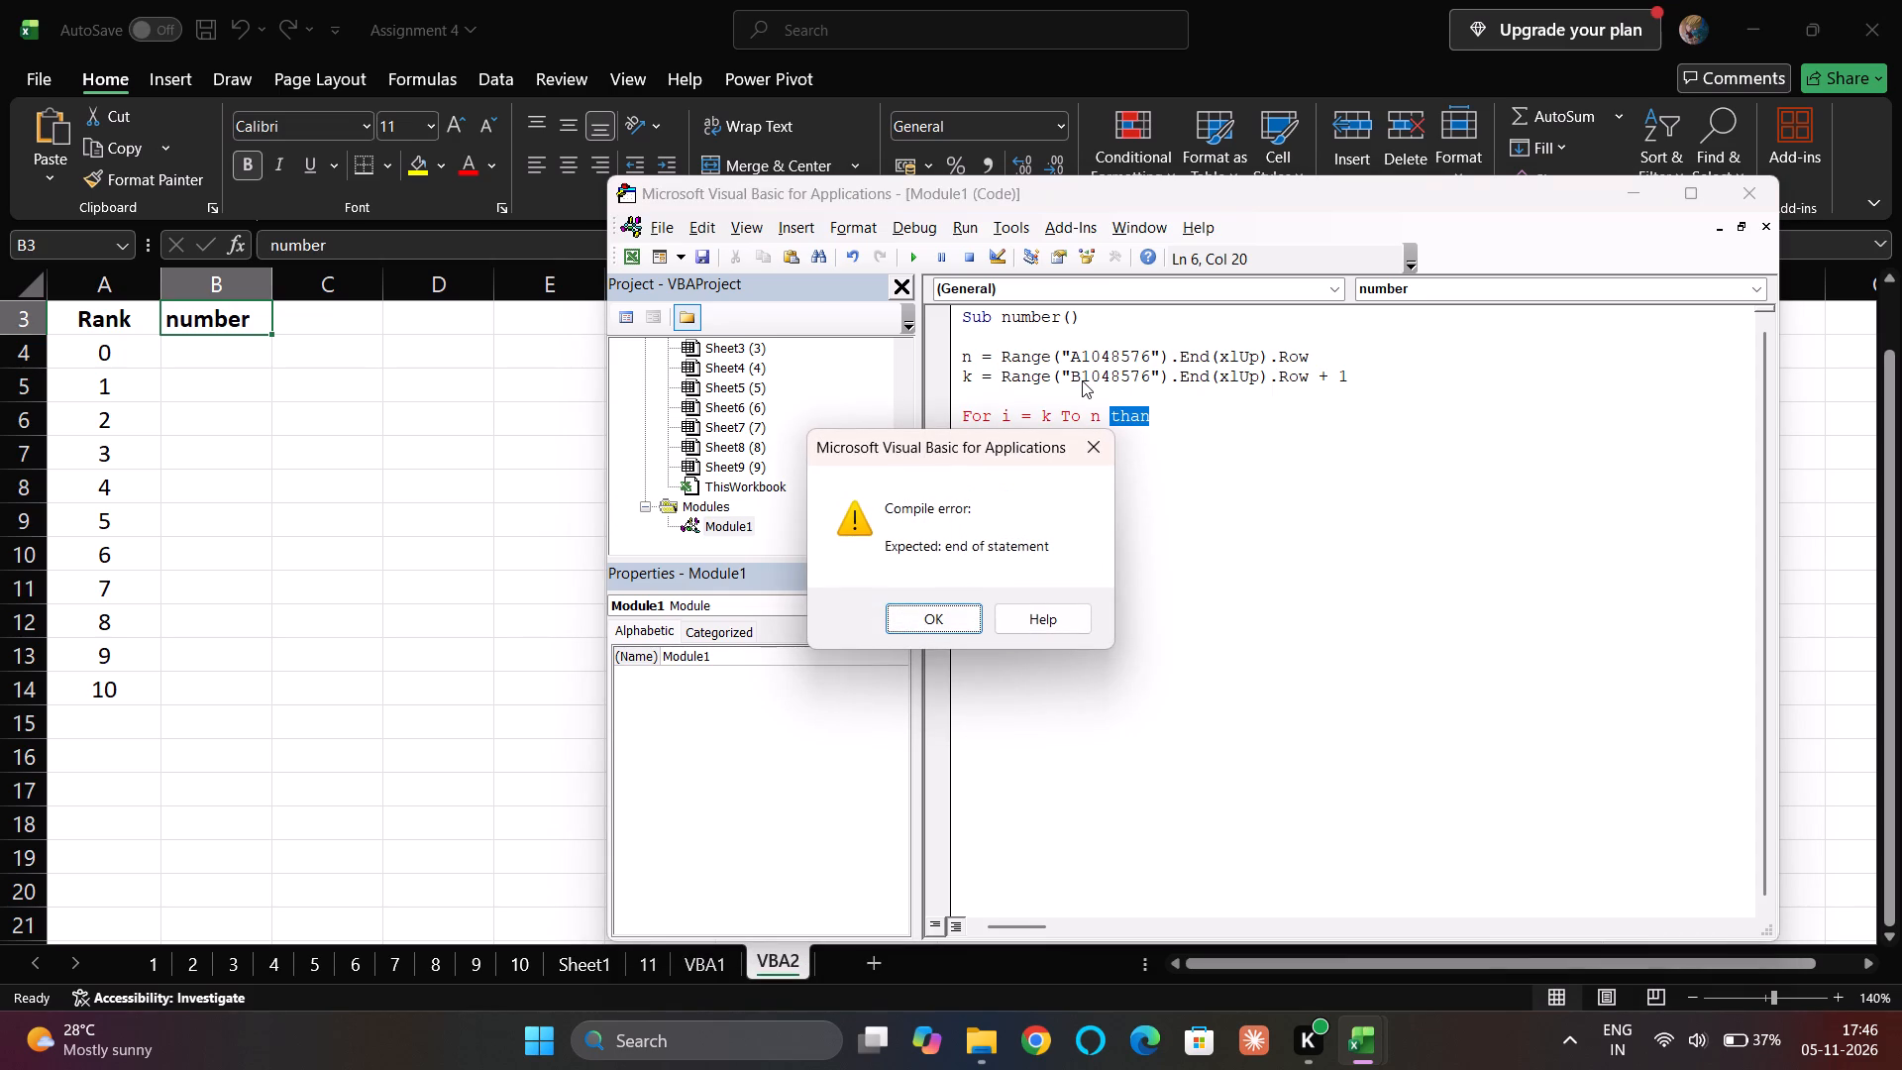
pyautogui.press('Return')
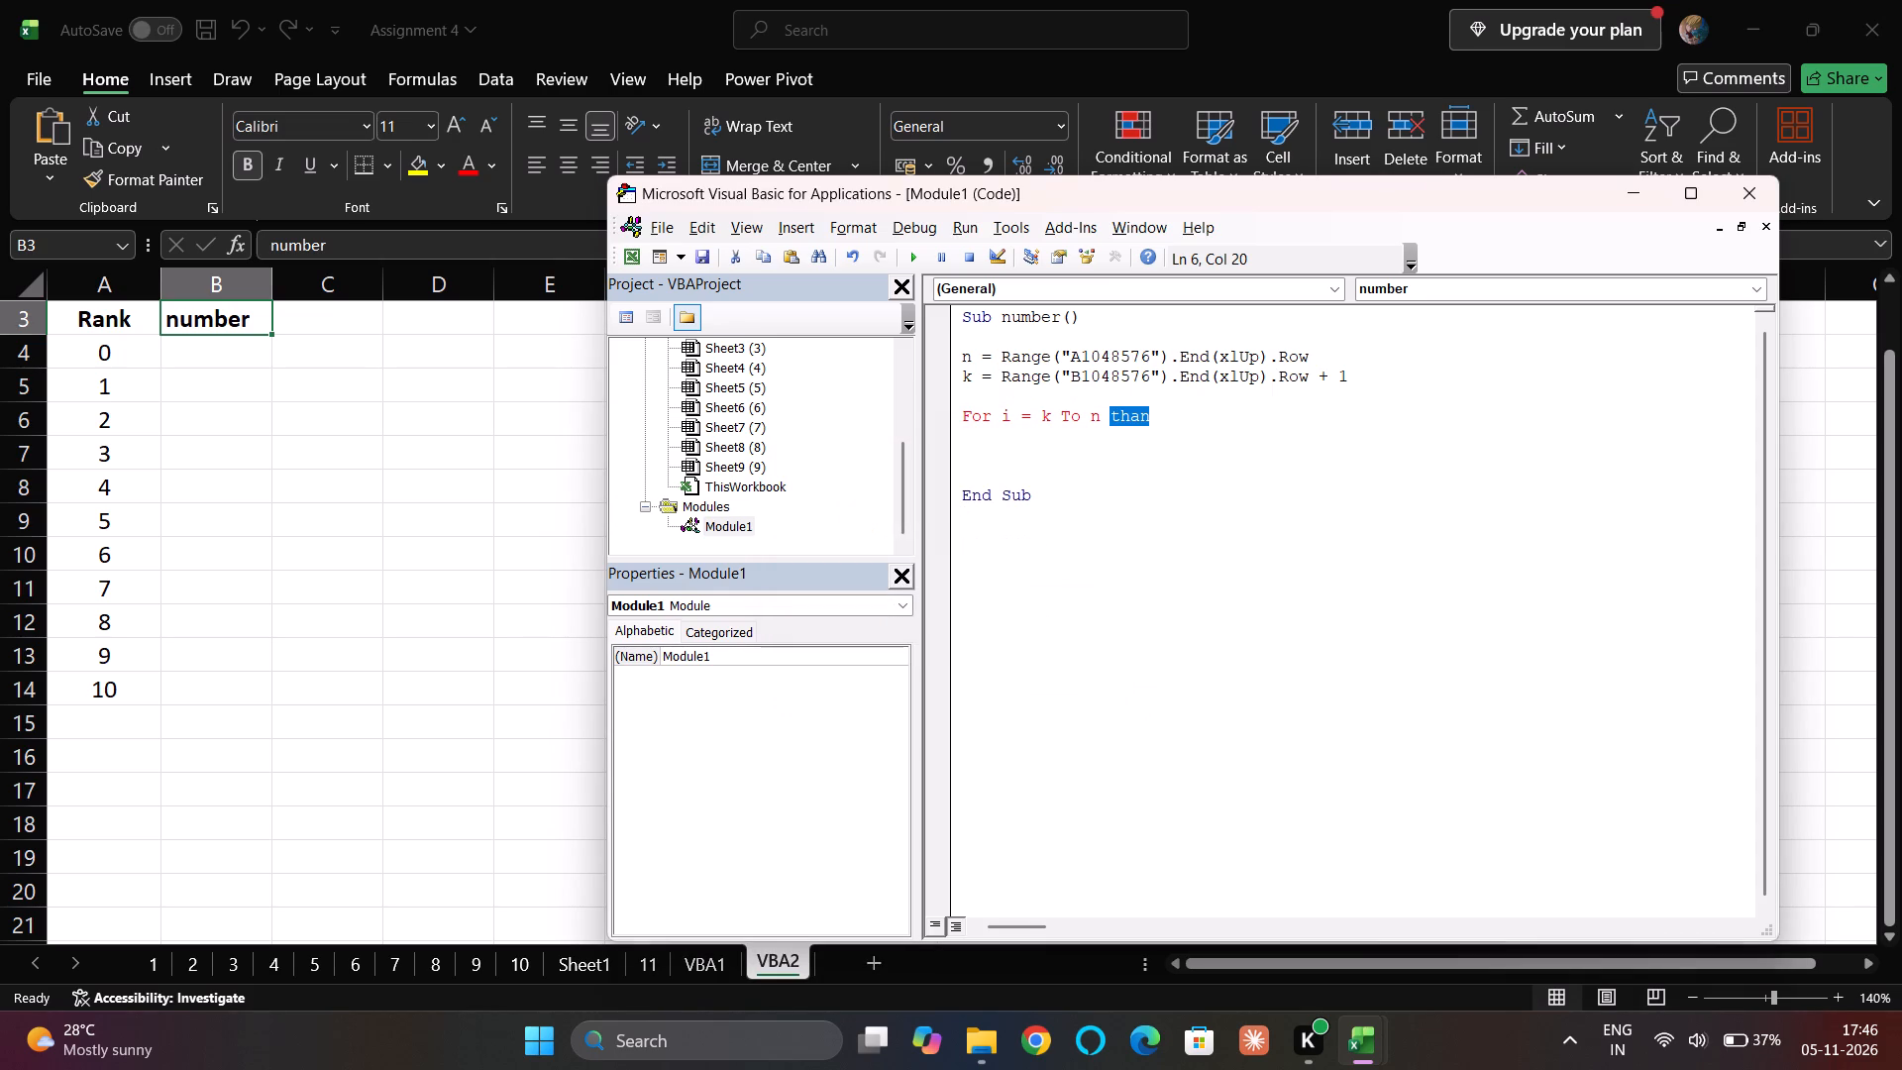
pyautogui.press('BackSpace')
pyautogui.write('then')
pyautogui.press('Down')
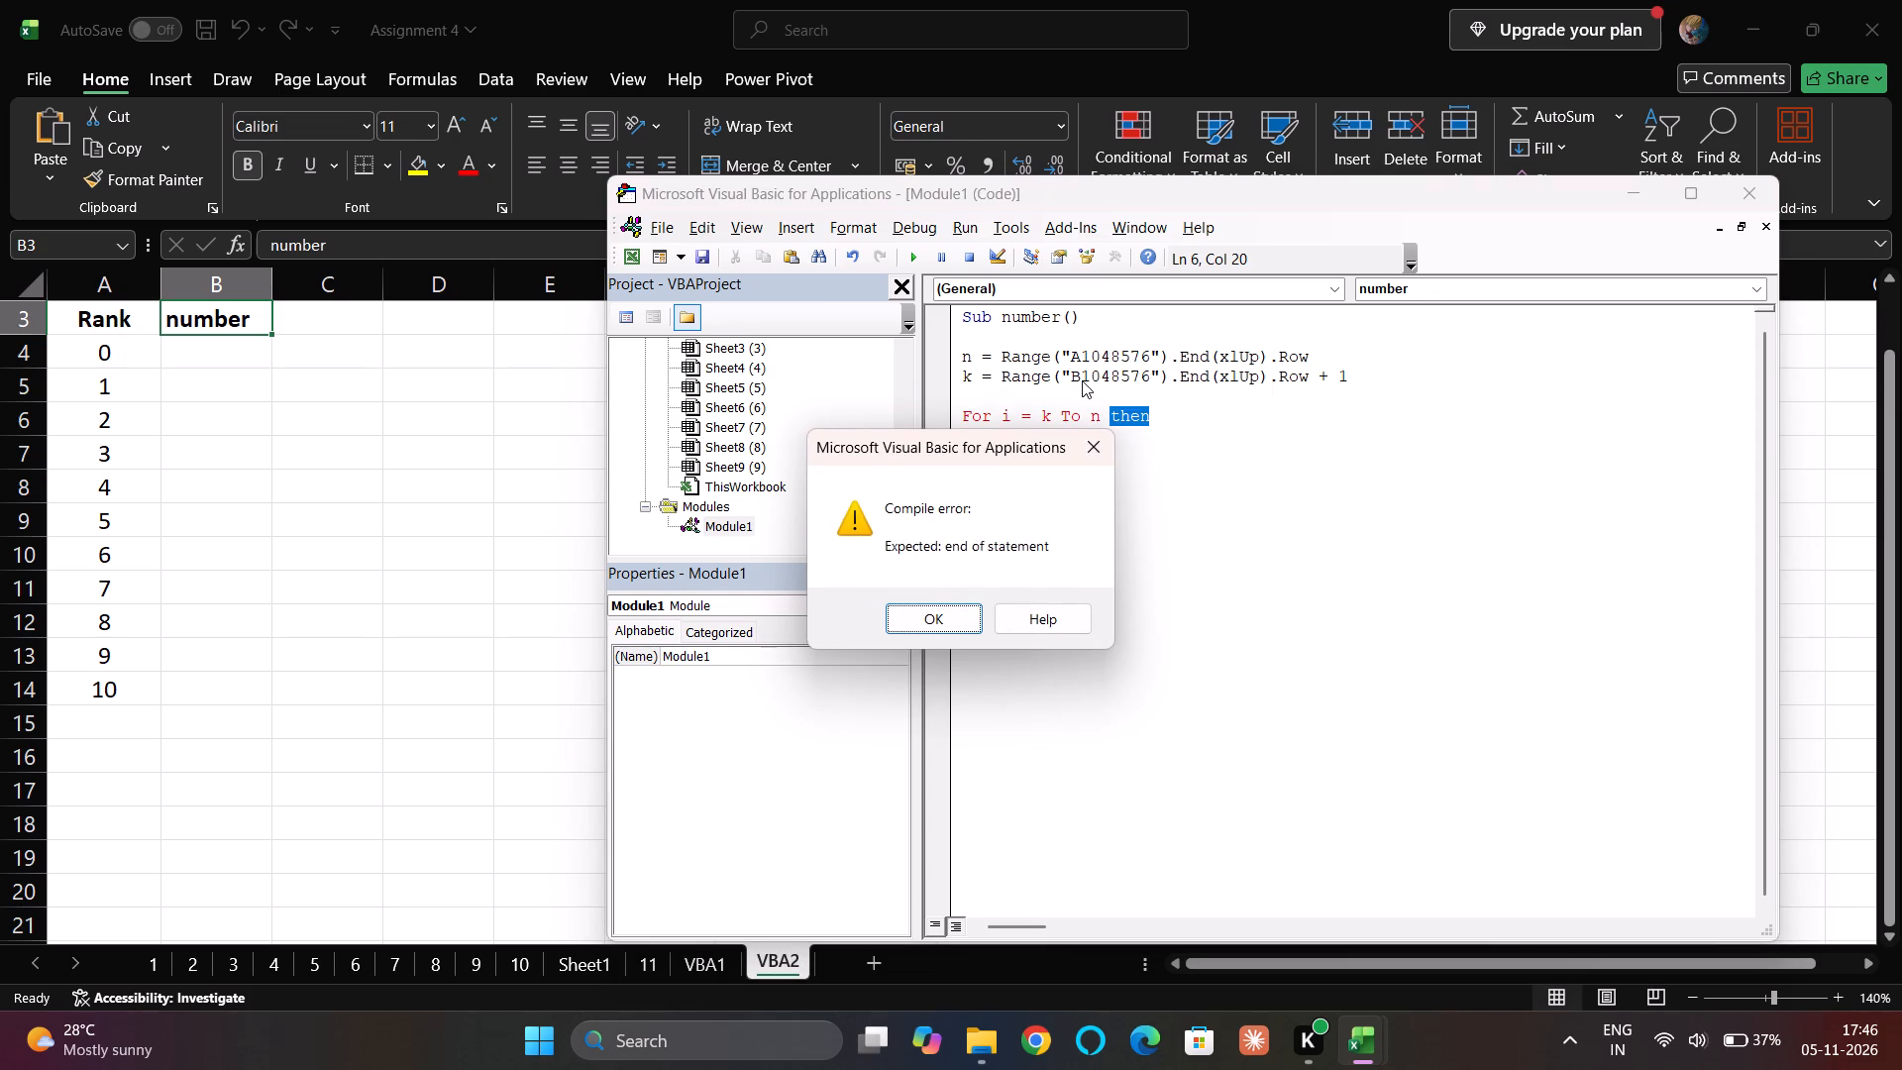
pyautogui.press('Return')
# Close the loop with a Next statement on the line directly above End Sub.
pyautogui.press('Down')
pyautogui.press('Down')
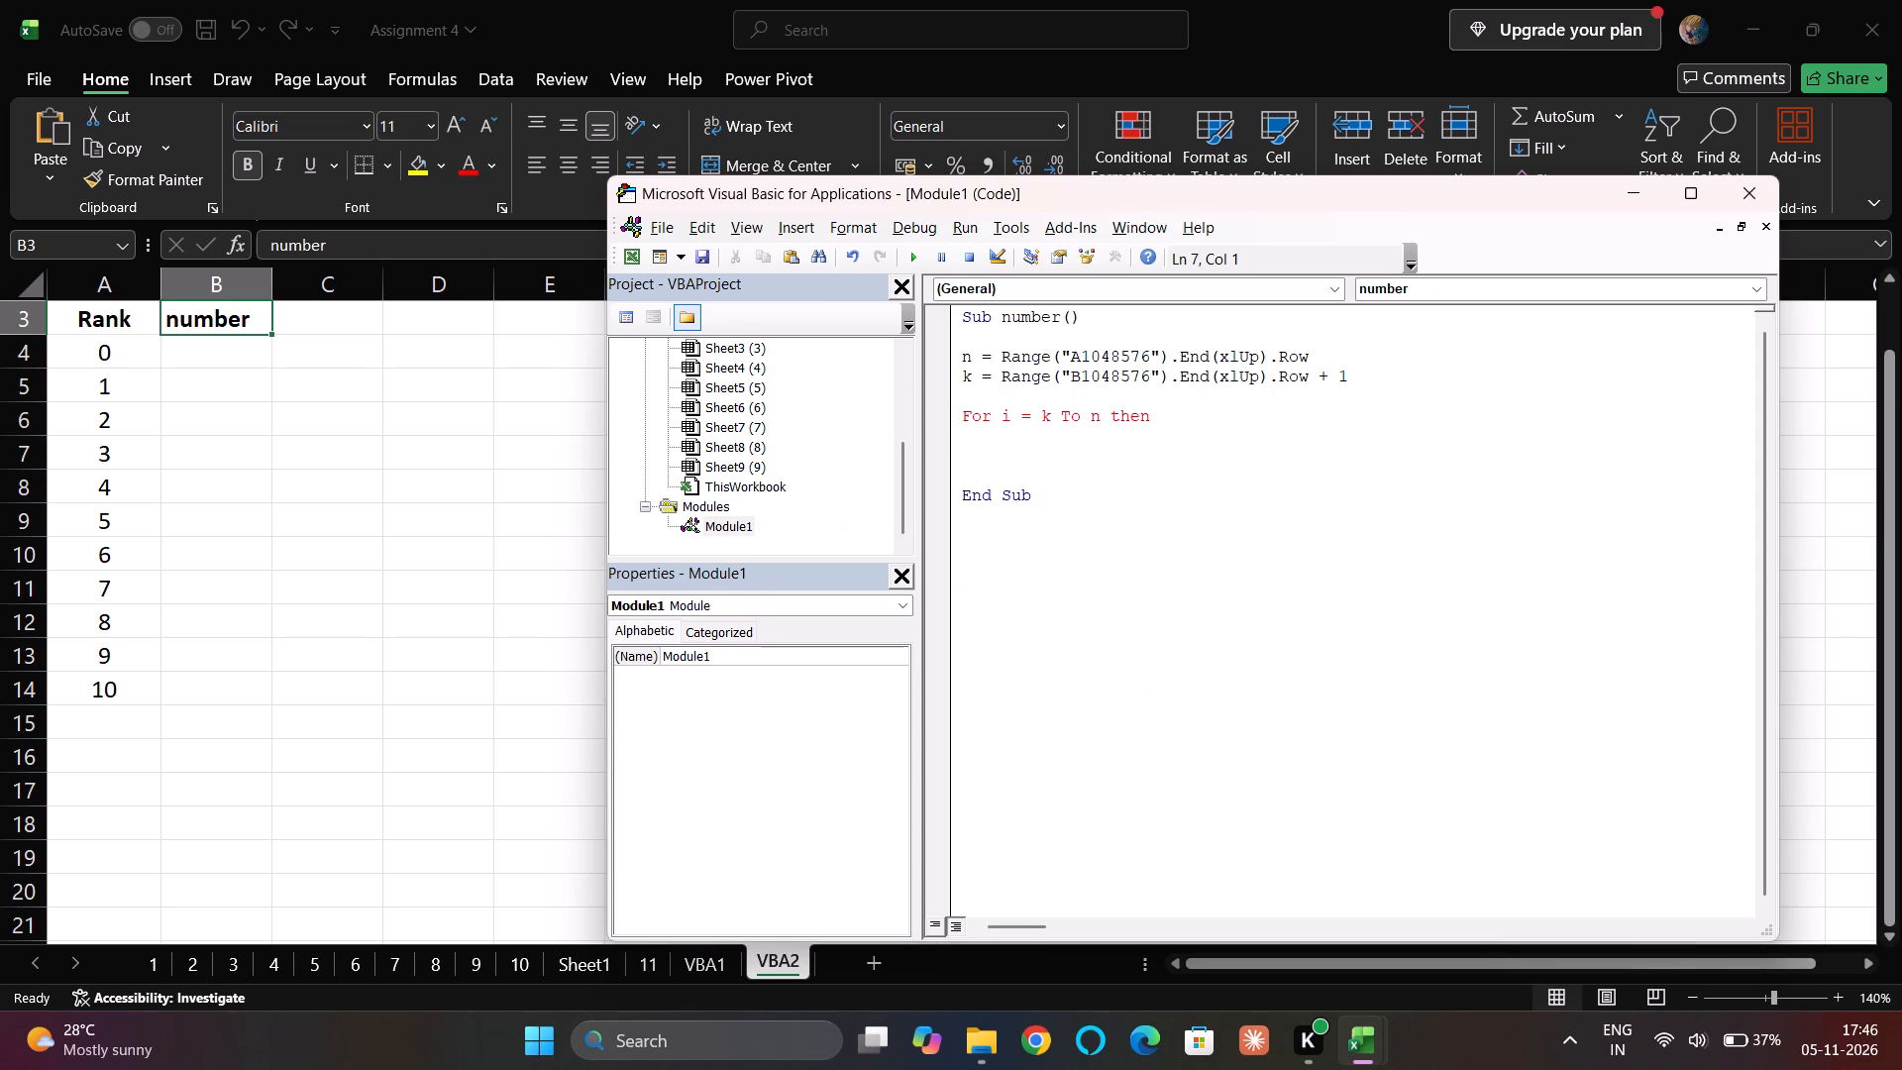
pyautogui.press('Down')
pyautogui.press('Down')
pyautogui.press('Up')
pyautogui.write('ne')
pyautogui.write('xt')
pyautogui.press('Up')
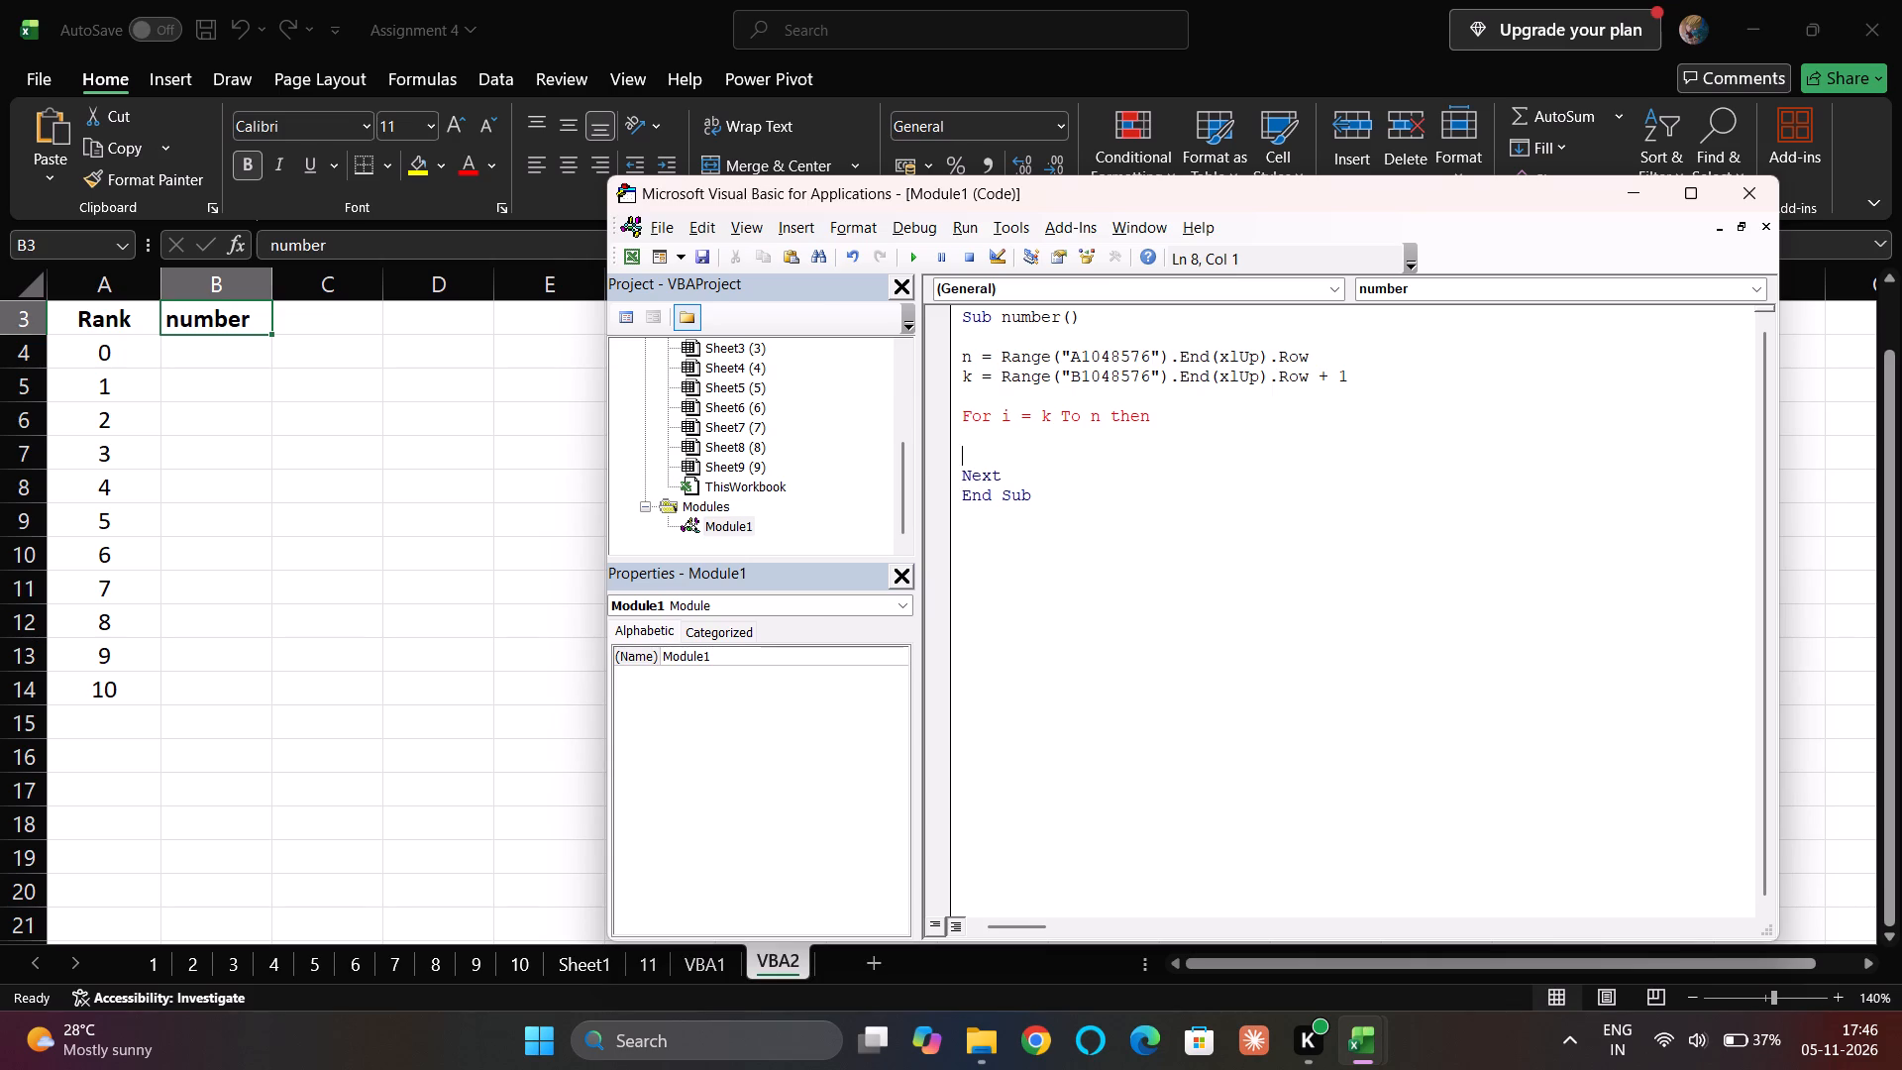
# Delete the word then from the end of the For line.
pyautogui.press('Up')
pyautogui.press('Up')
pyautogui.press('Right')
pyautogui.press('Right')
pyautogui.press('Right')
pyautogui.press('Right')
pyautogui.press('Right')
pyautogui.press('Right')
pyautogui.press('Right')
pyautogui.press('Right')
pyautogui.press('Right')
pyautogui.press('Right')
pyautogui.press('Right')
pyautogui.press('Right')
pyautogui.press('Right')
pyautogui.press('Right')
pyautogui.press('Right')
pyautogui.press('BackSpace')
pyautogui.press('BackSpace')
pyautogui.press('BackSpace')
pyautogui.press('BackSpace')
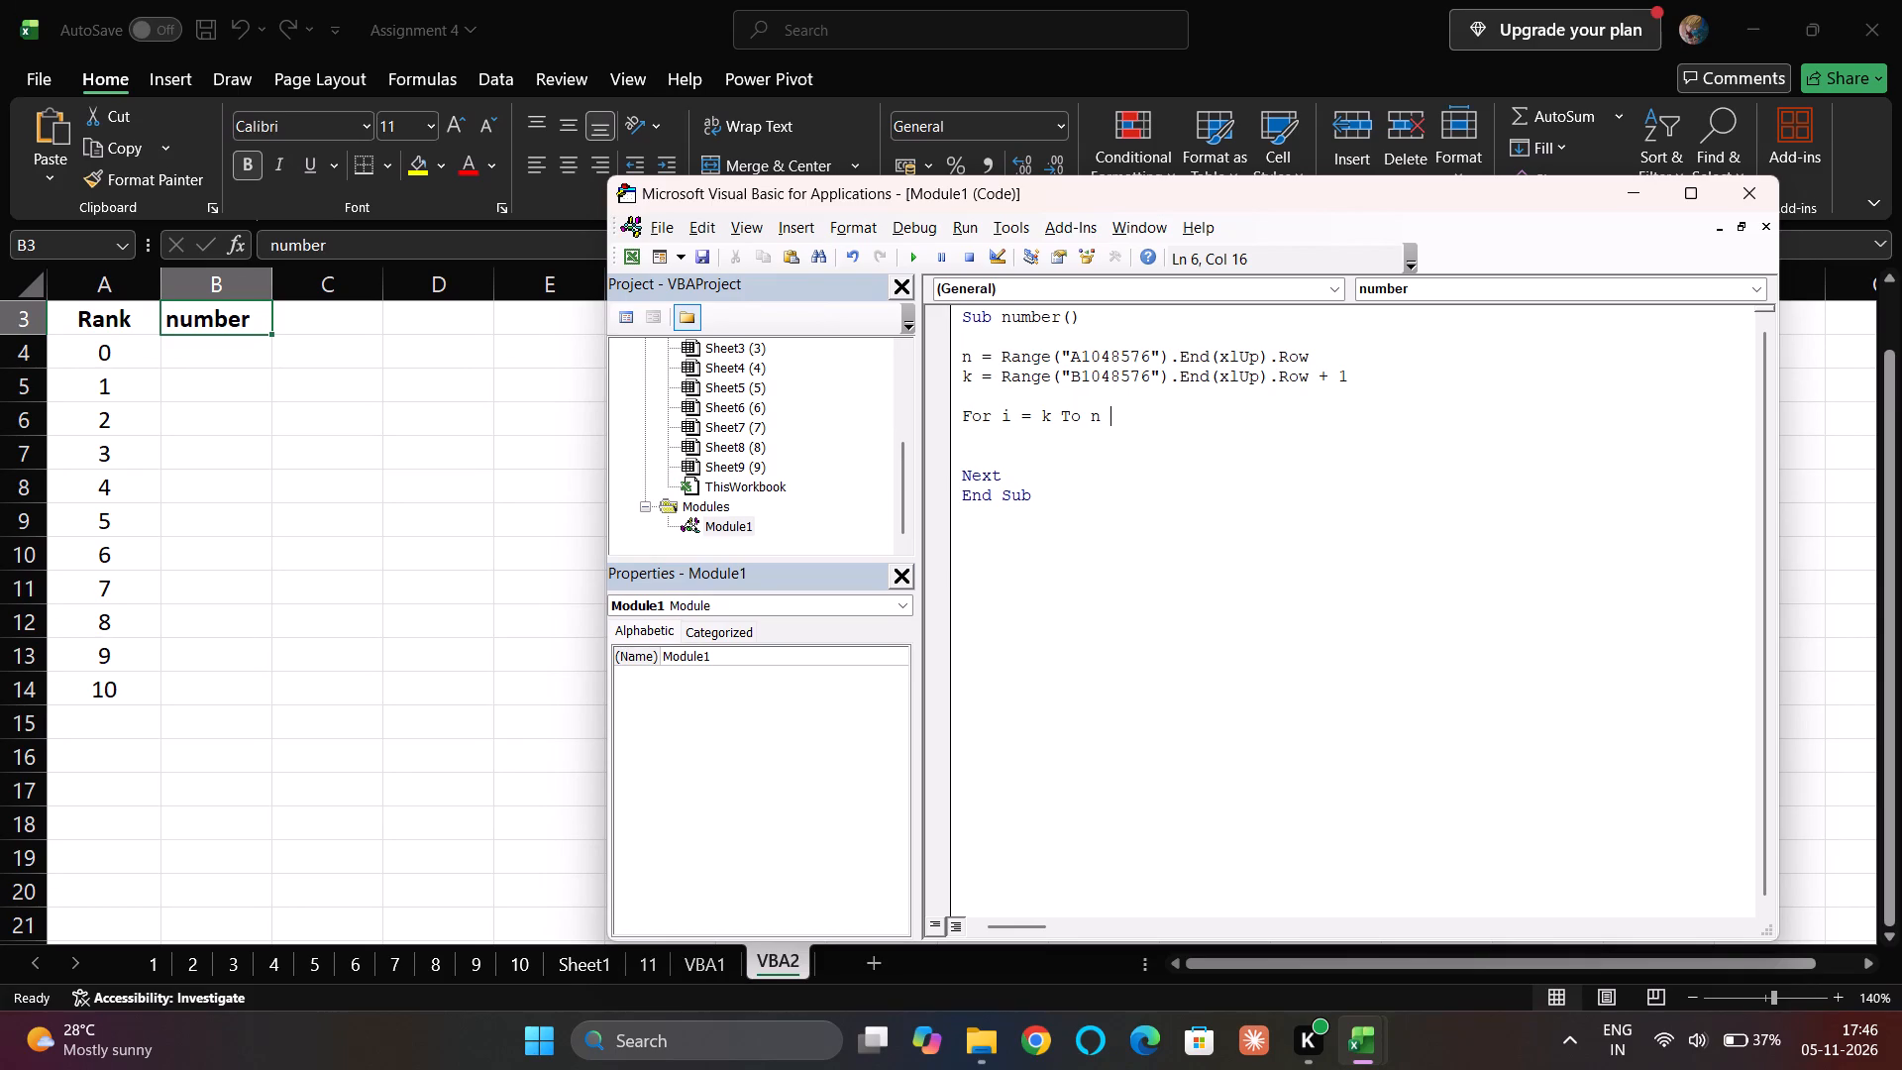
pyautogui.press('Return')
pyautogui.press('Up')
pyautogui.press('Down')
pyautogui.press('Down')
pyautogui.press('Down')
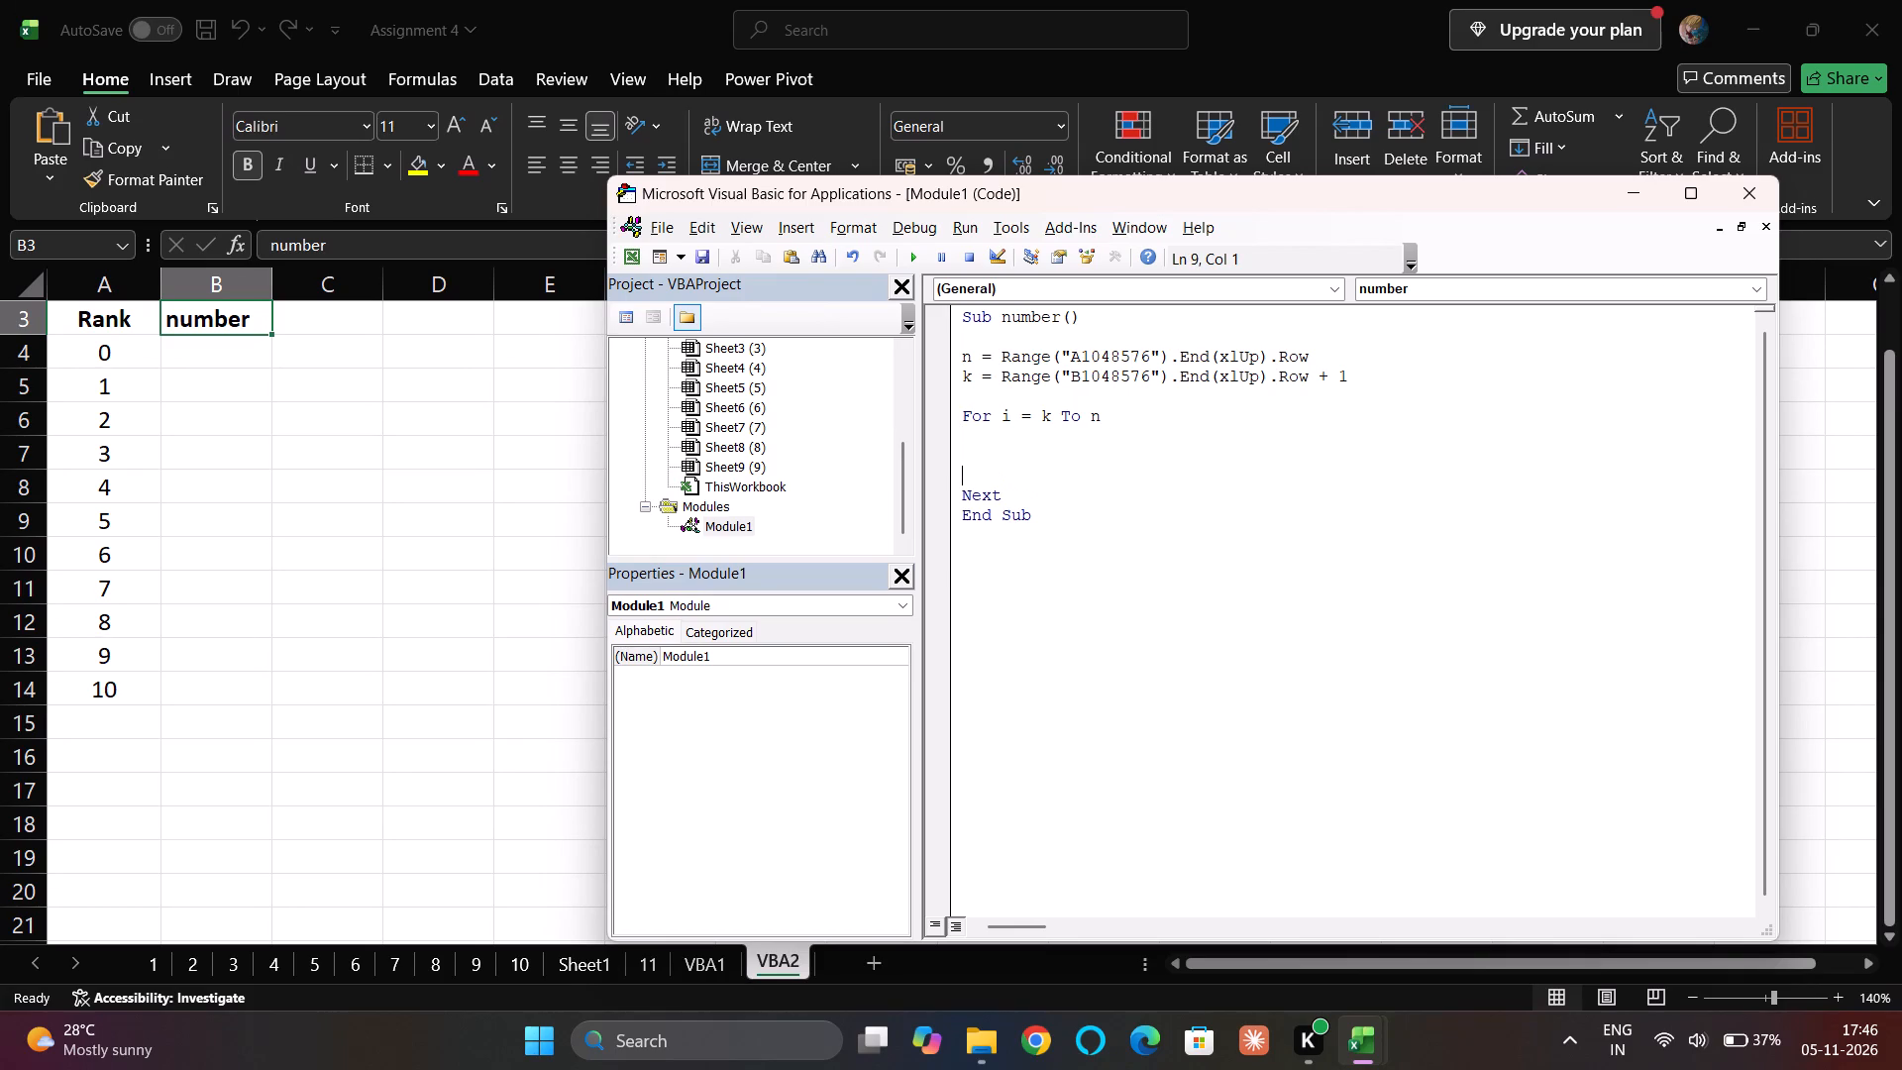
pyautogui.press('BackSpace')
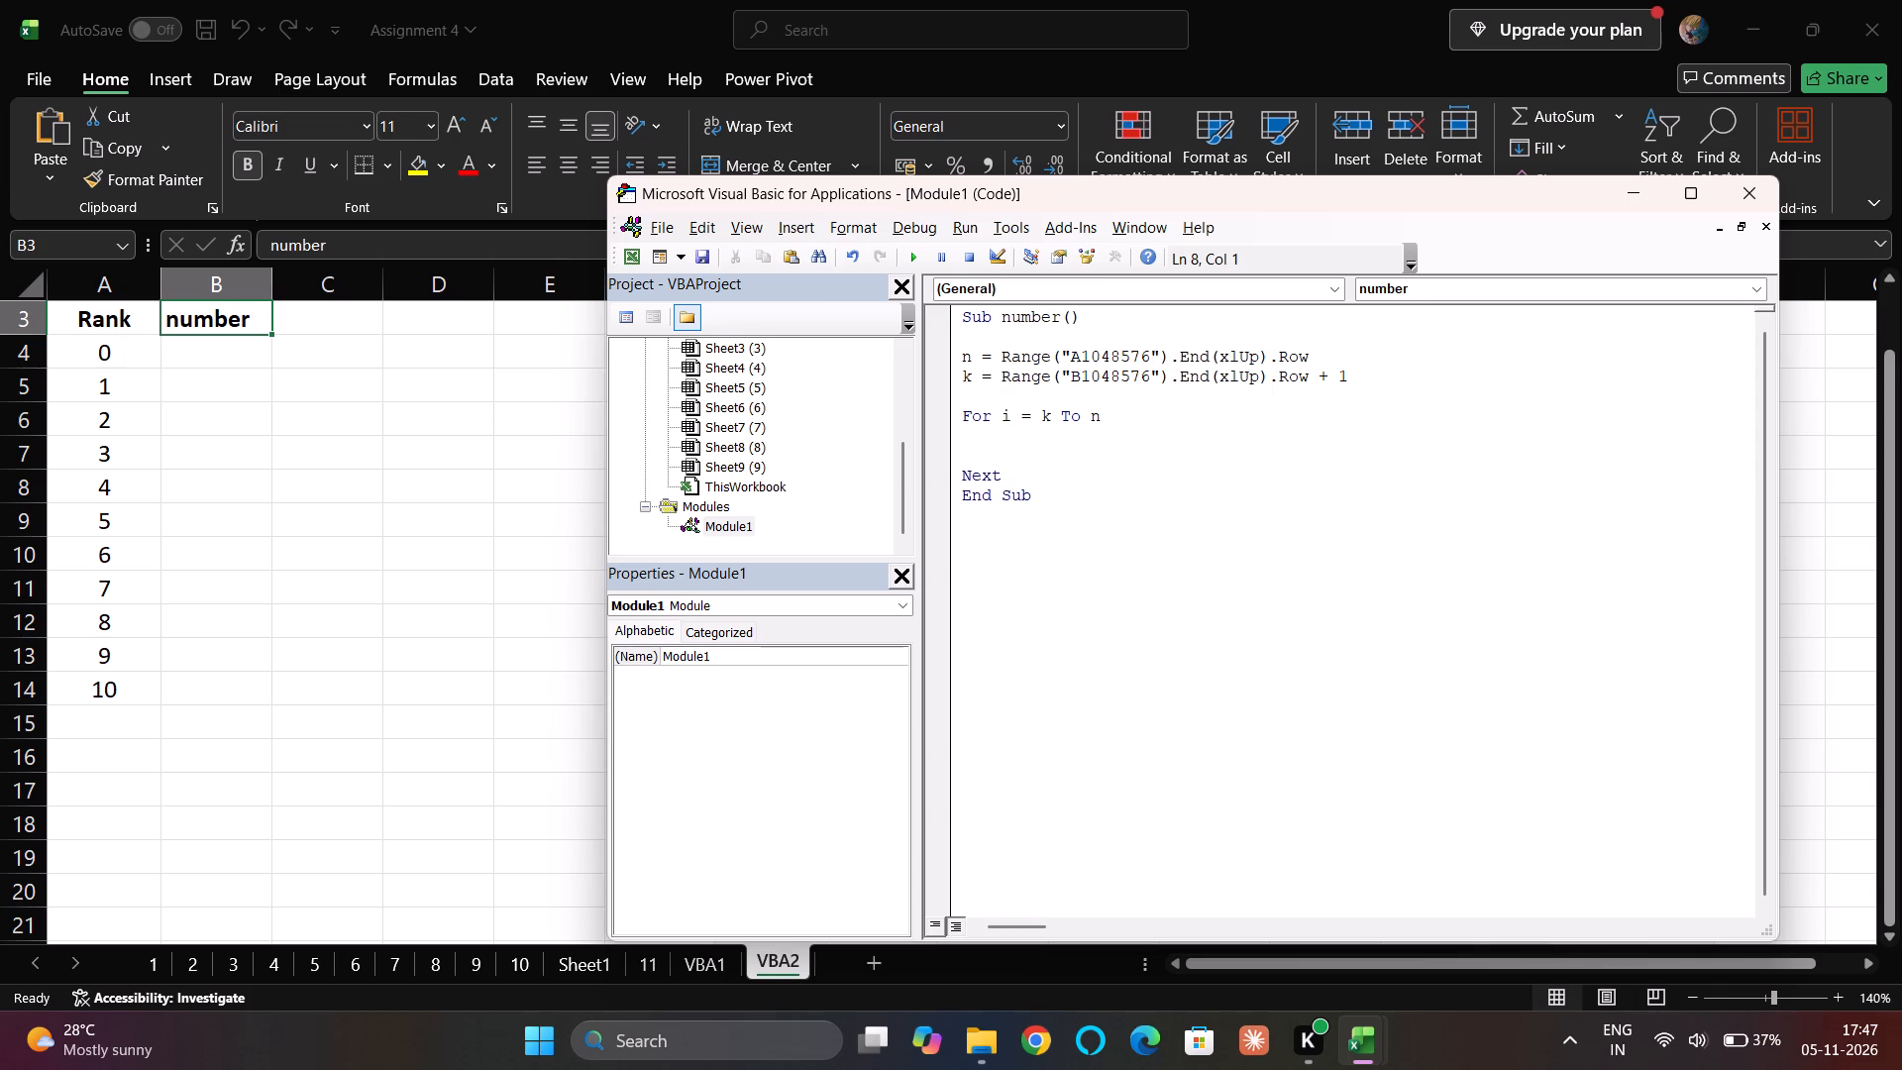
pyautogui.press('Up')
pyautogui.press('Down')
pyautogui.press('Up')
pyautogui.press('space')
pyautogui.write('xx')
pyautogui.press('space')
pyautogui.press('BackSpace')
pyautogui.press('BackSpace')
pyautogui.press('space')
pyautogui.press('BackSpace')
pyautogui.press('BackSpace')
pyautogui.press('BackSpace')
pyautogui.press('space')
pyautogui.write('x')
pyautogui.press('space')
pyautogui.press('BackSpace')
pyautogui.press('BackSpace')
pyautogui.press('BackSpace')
# Start the loop body with x = Range("B1048576"), copying the address of column B's last cell from the VBA2 sheet.
pyautogui.write('x =')
pyautogui.press('space')
pyautogui.write('range(')
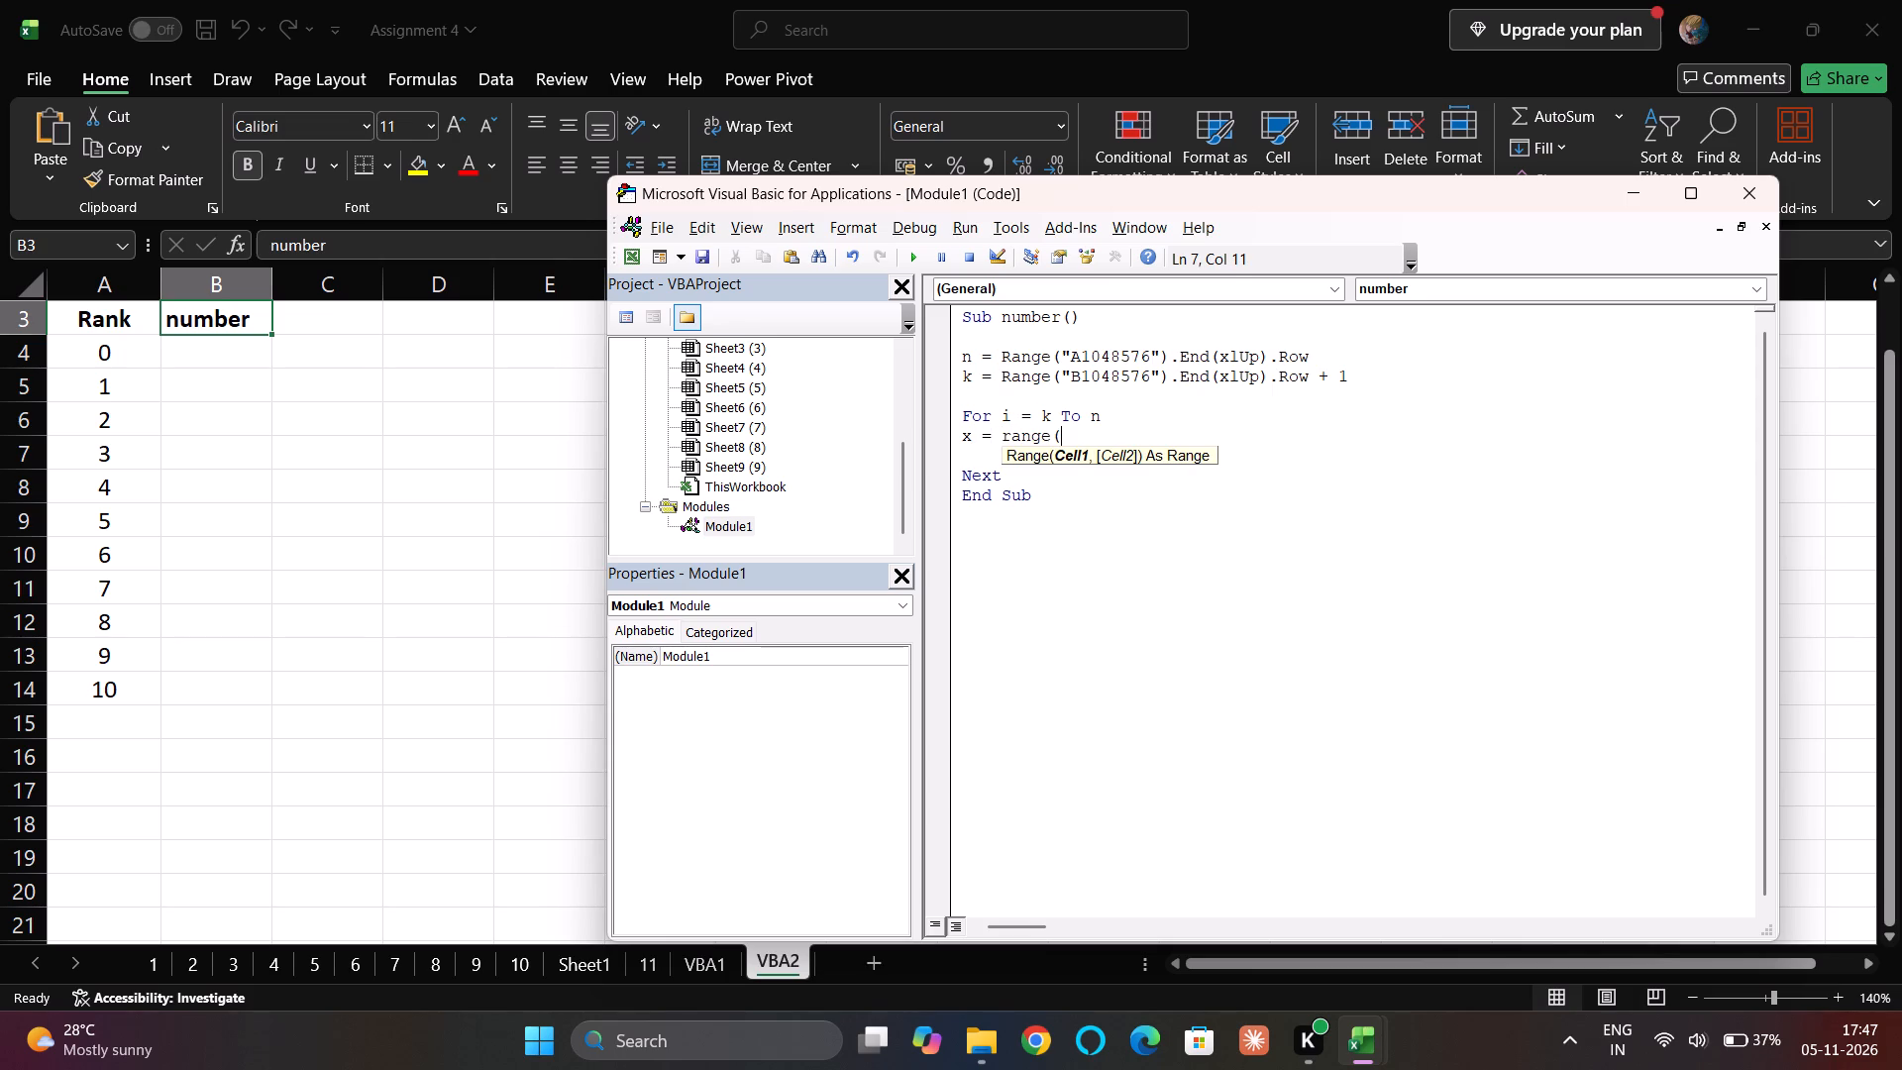
pyautogui.hotkey('shift', '"')
pyautogui.click(195, 348)
pyautogui.hotkey('ctrl', 'Down')
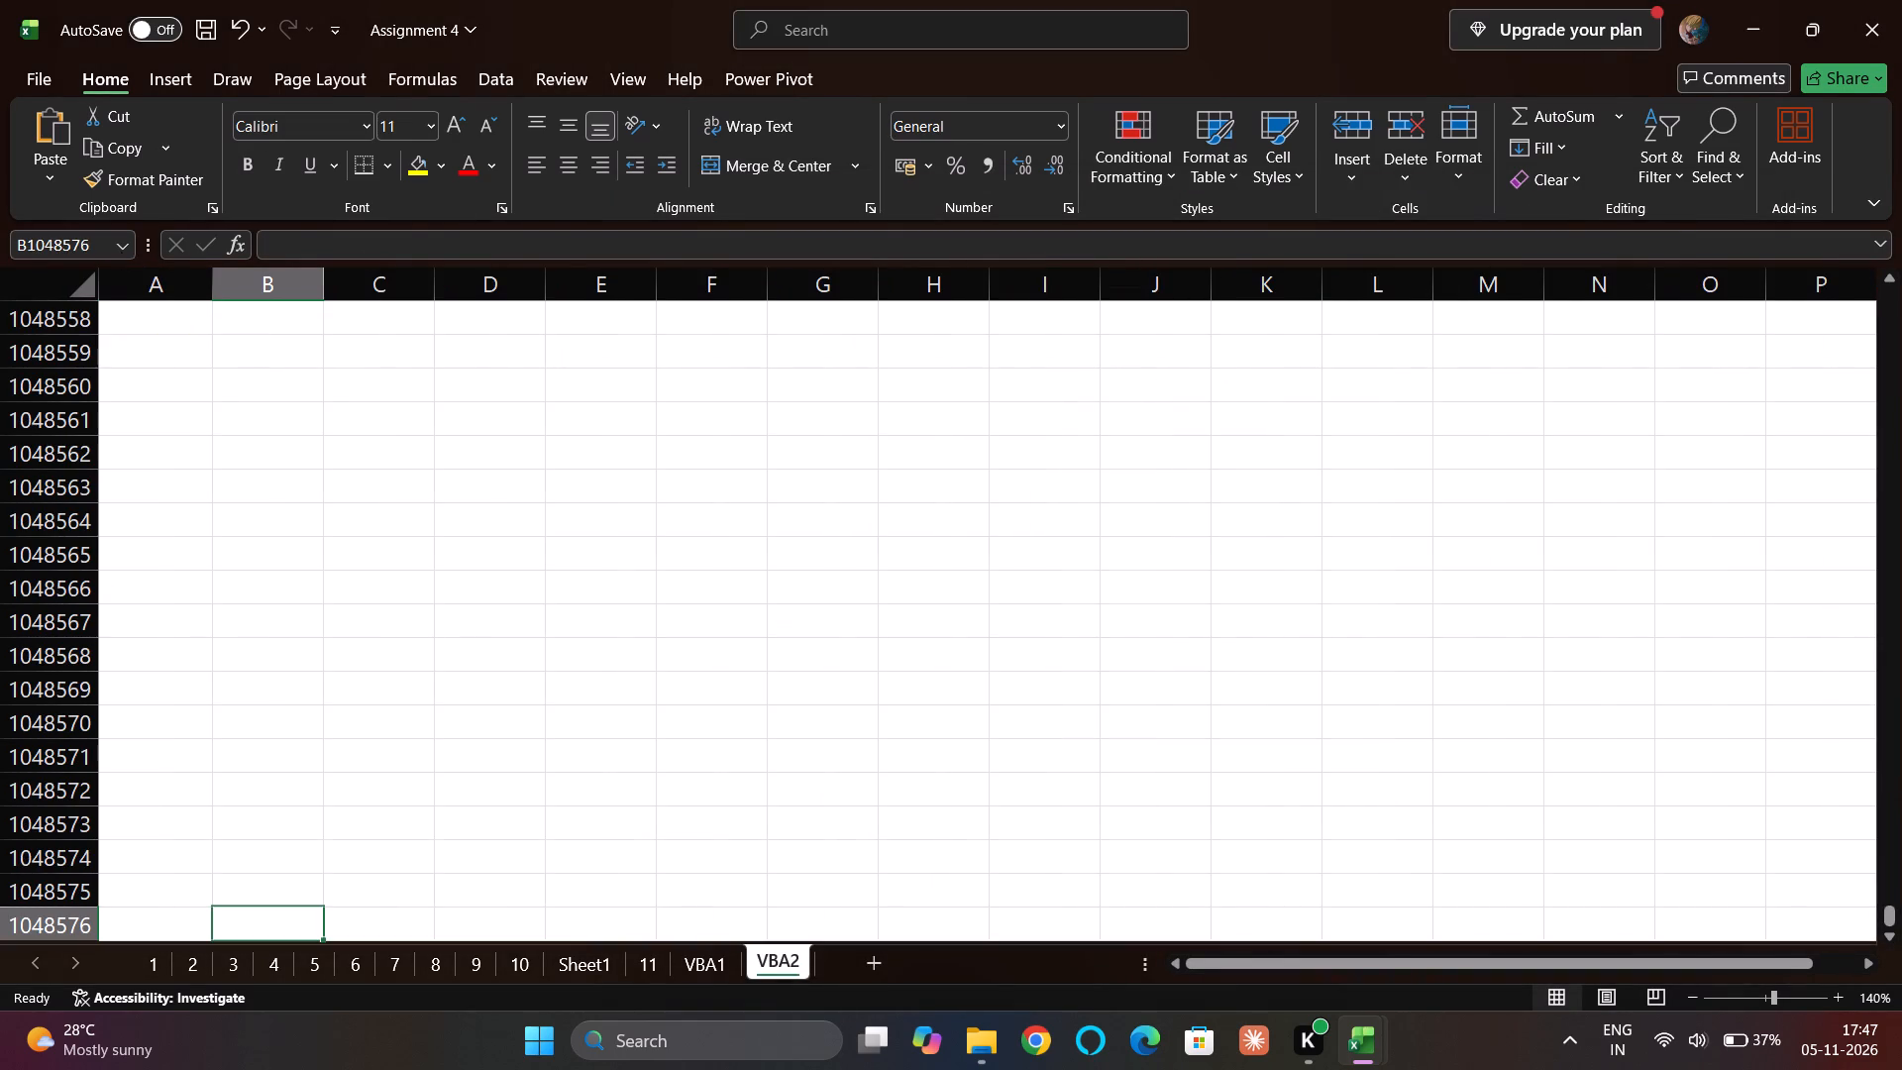
pyautogui.click(100, 242)
pyautogui.hotkey('ctrl', 'c')
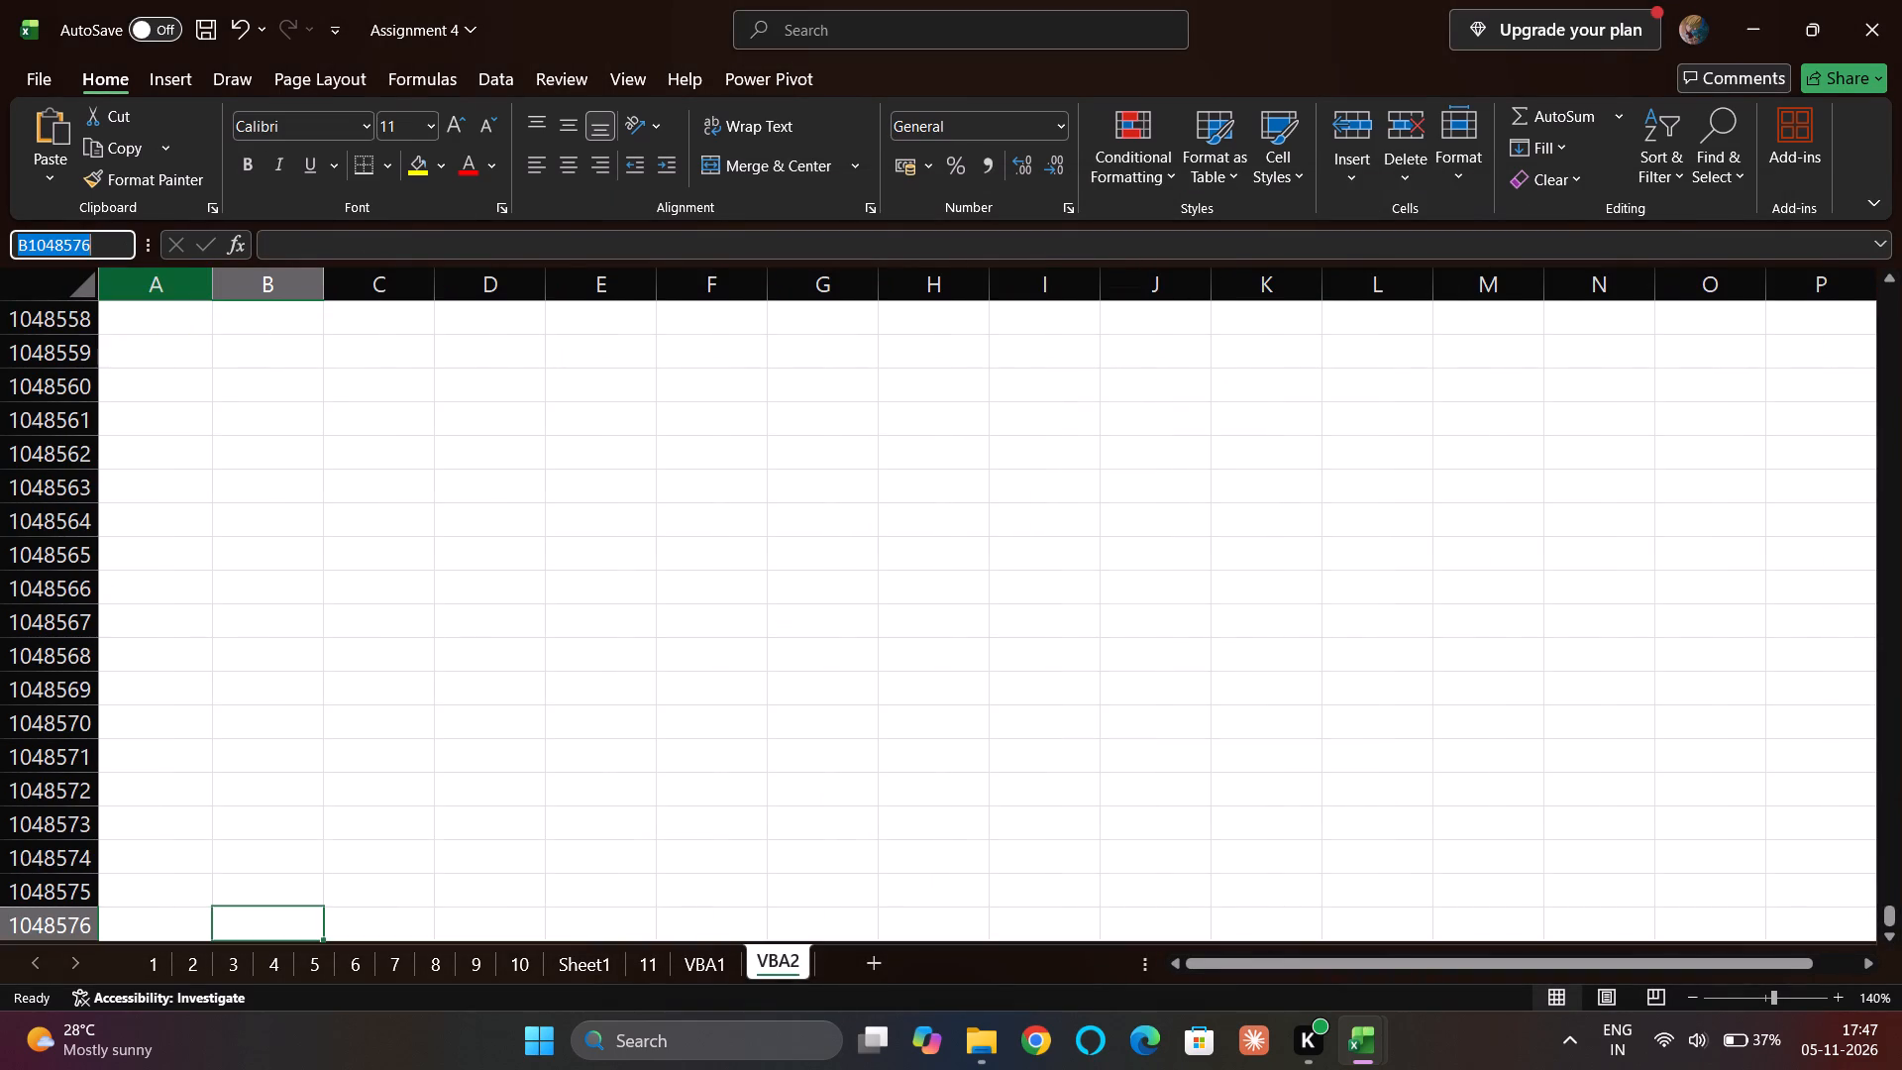
pyautogui.click(265, 858)
pyautogui.hotkey('ctrl', 'Up')
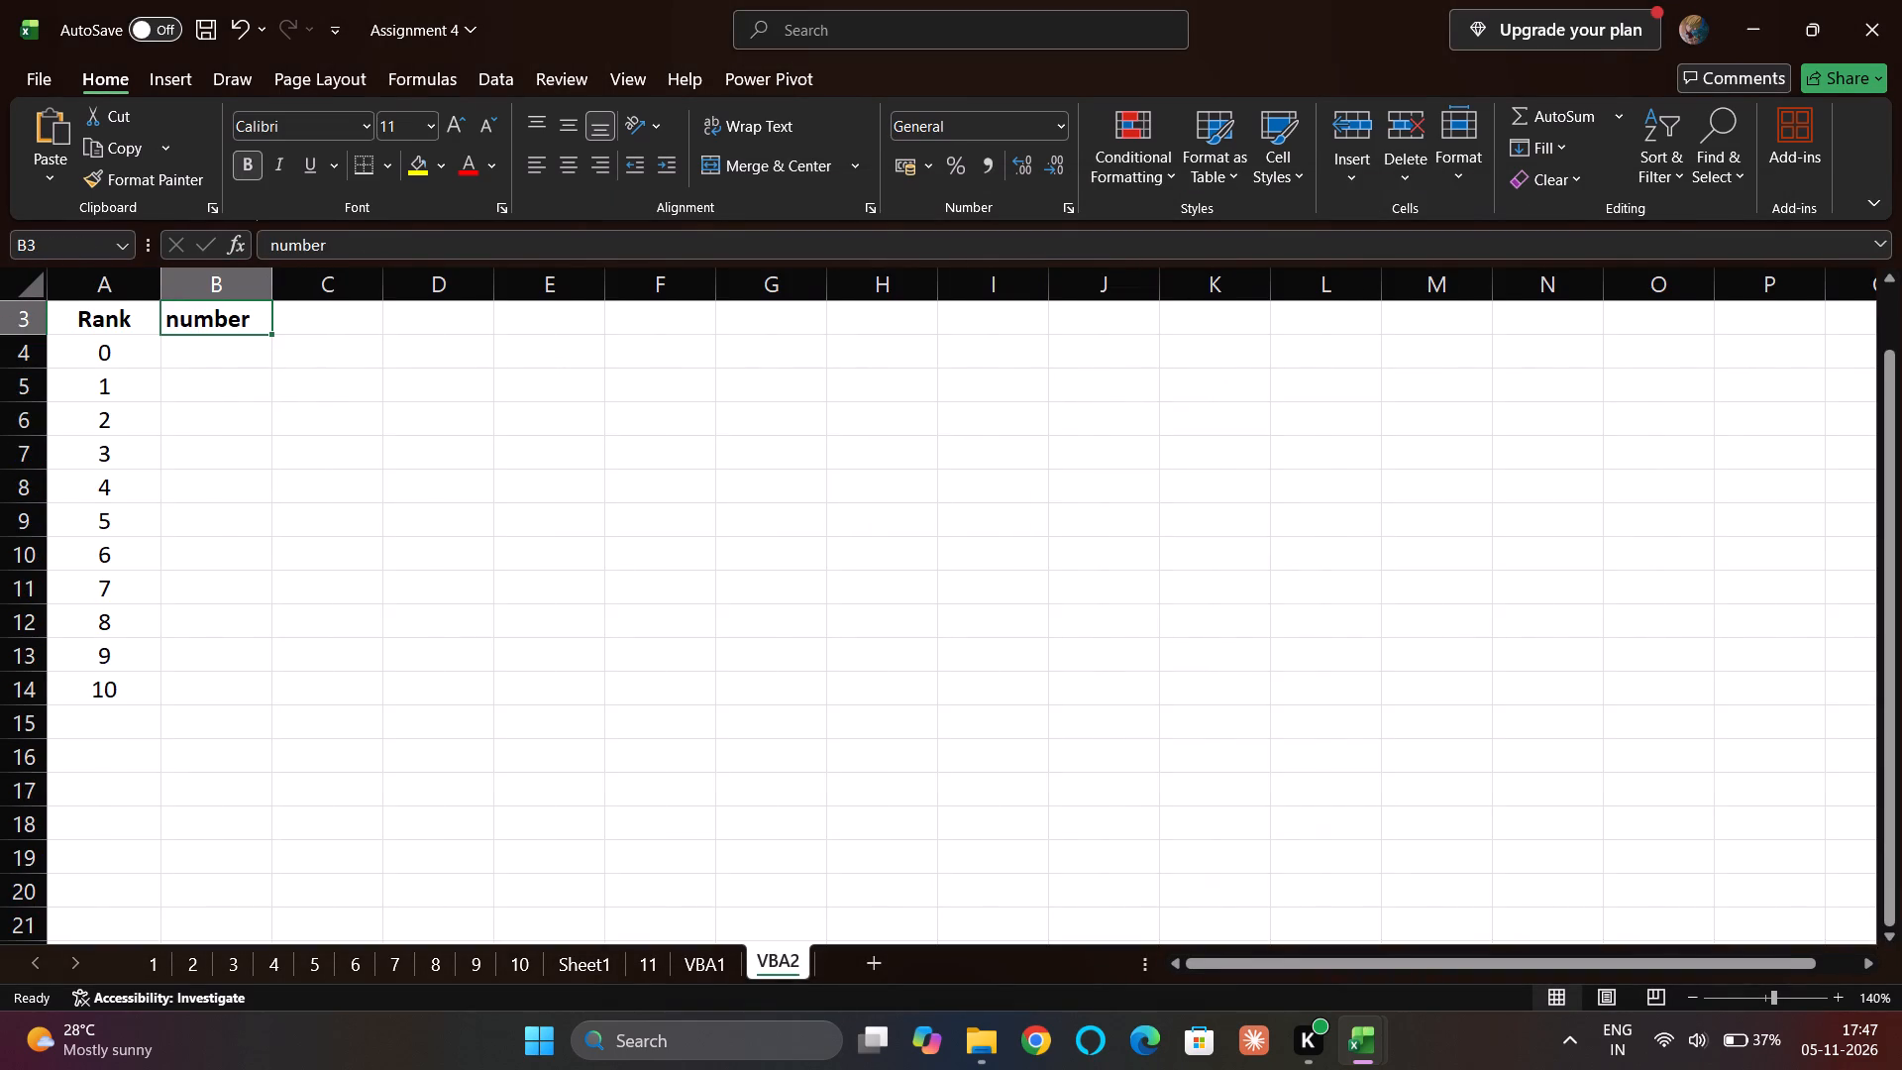
pyautogui.hotkey('alt', 'Tab')
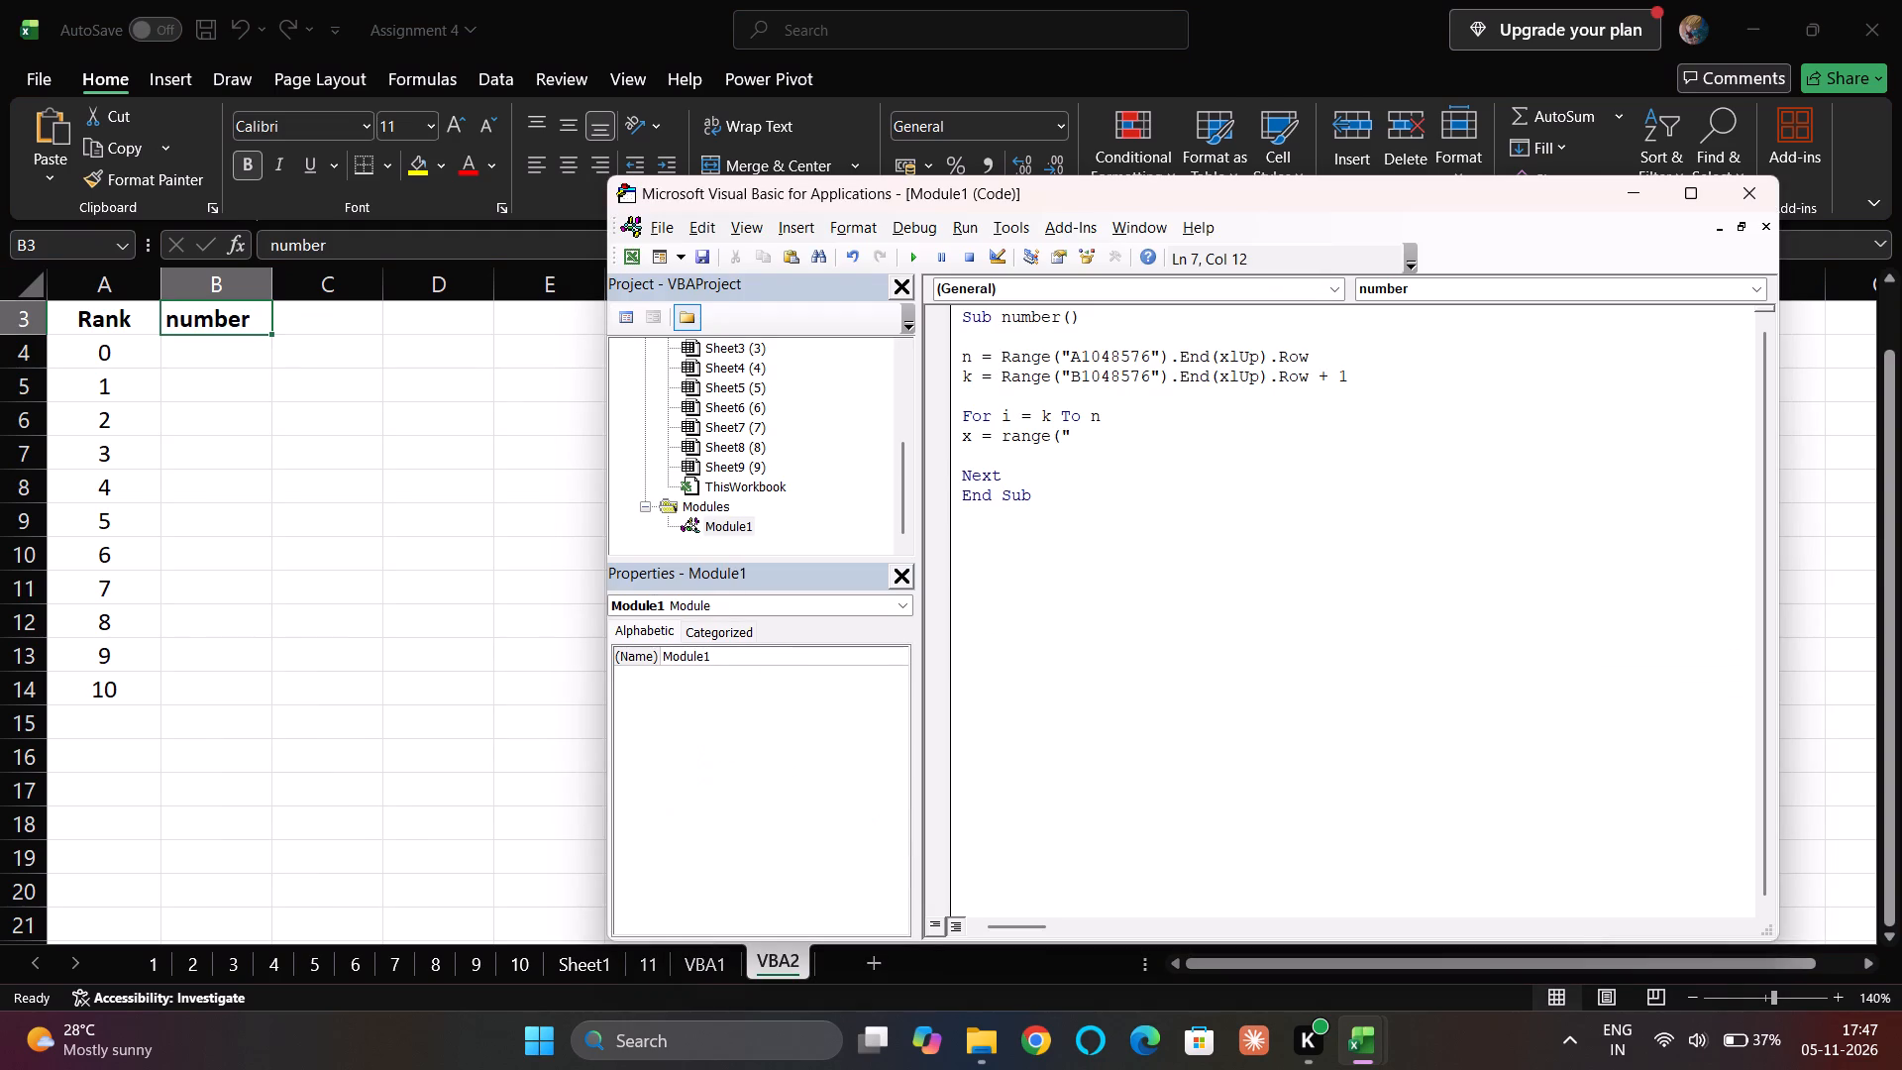
pyautogui.hotkey('ctrl', 'v')
pyautogui.hotkey('shift', '"')
pyautogui.hotkey('shift', ')')
# Complete the x statement in the loop with .End(xlUp).Row + 1.
pyautogui.write('.end')
pyautogui.press('Tab')
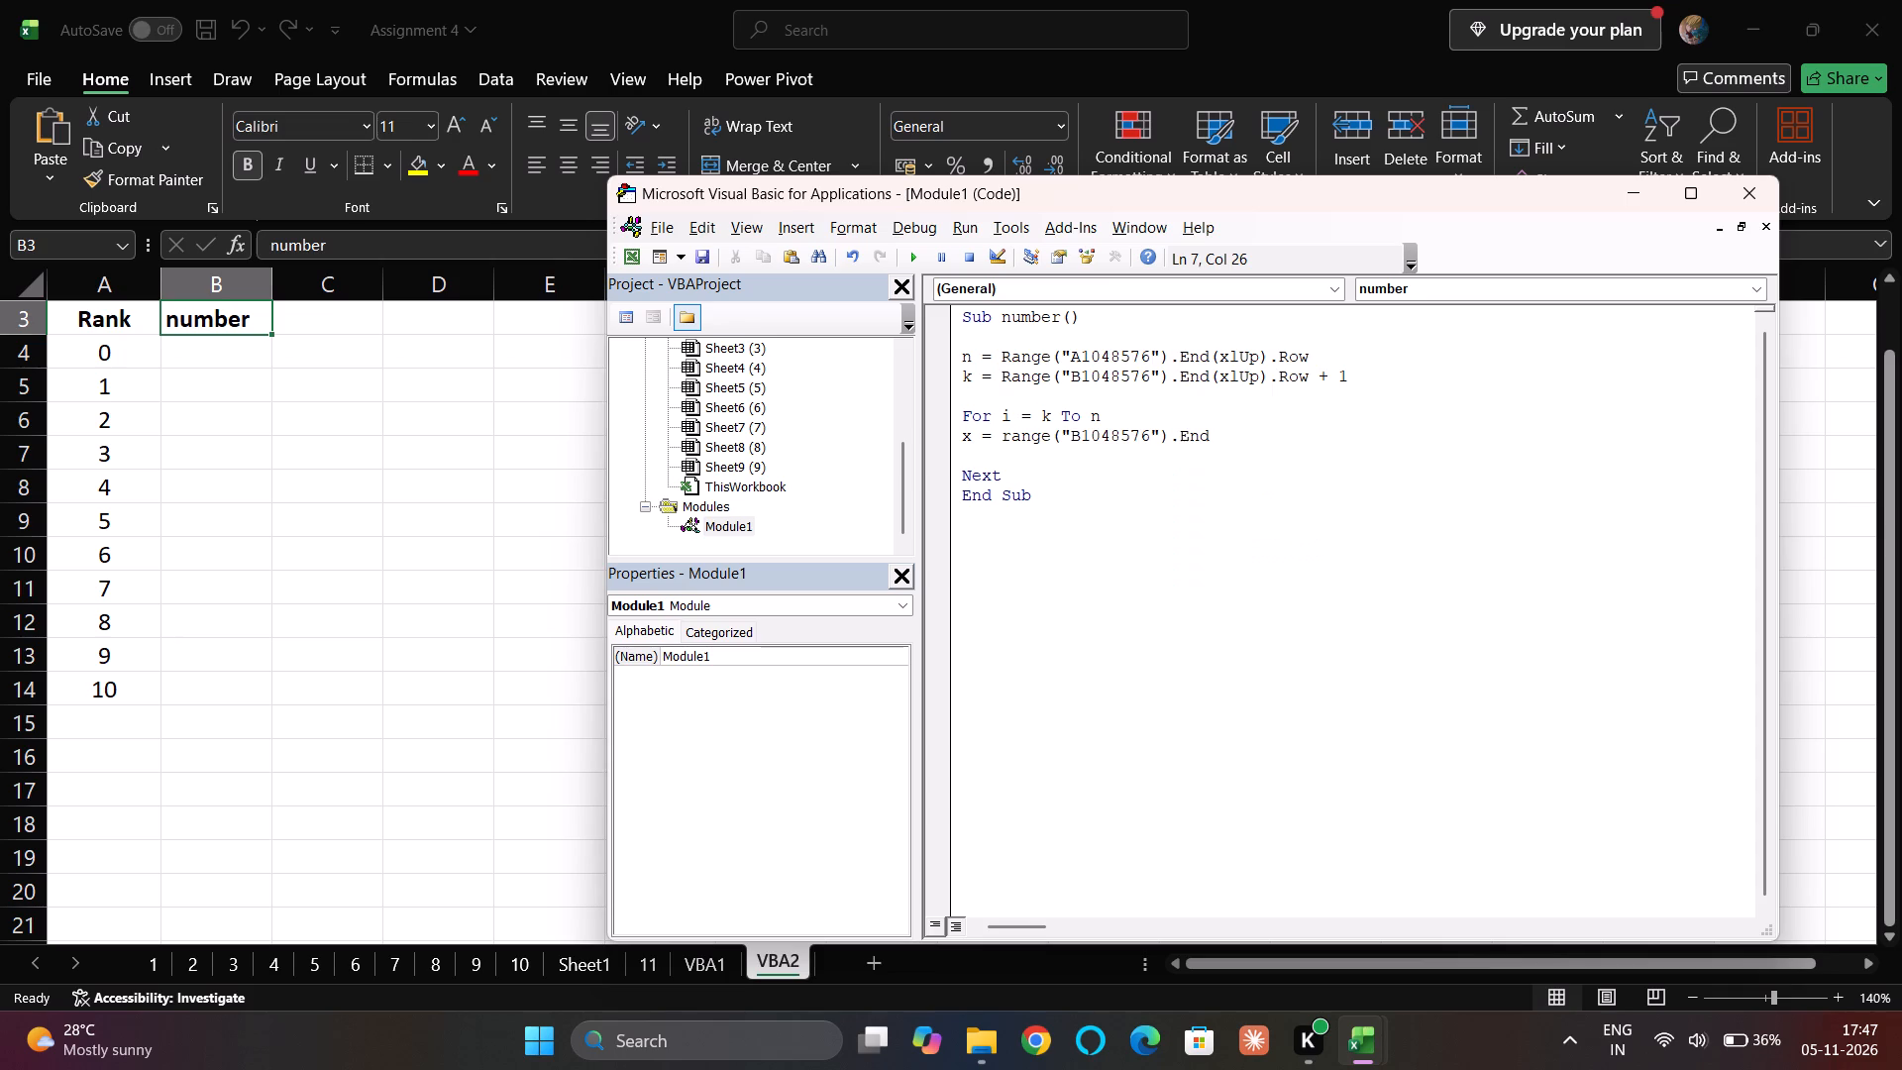
pyautogui.hotkey('shift', '(')
pyautogui.press('Down')
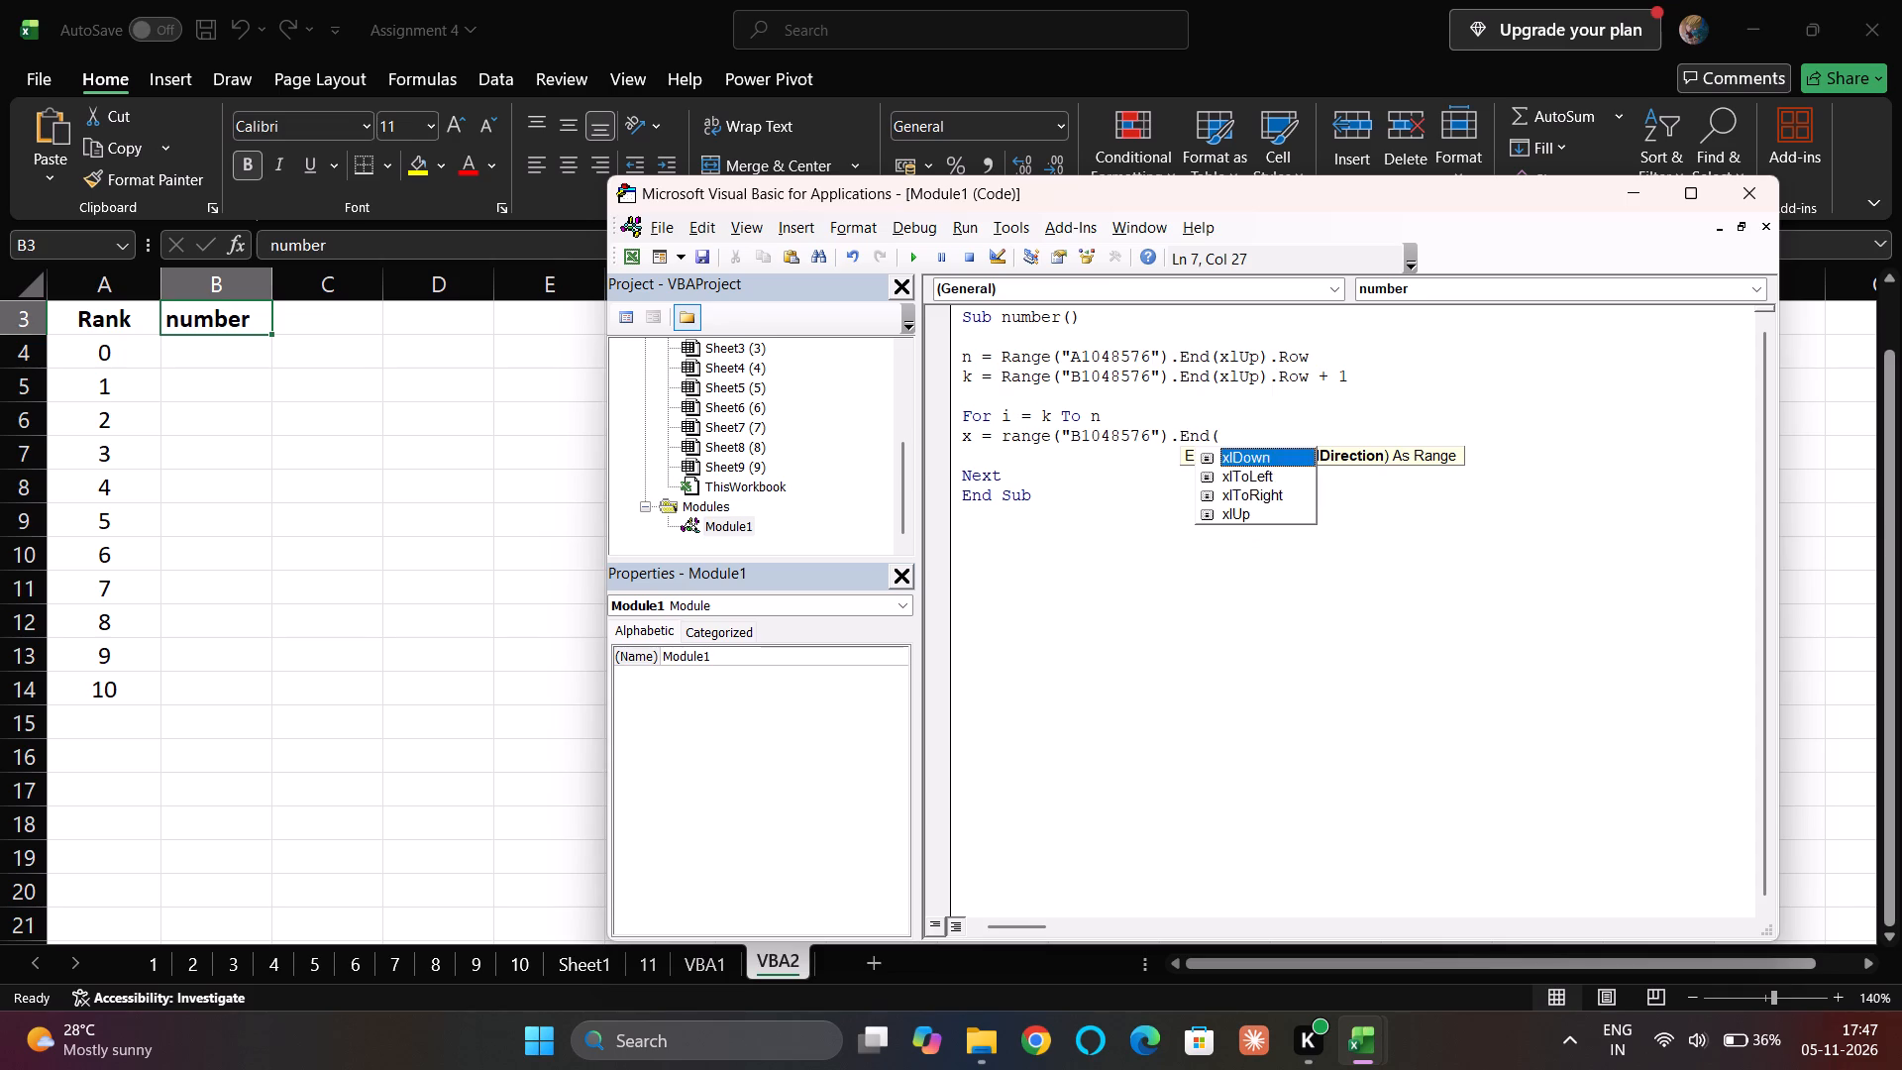
pyautogui.press('Down')
pyautogui.press('Down')
pyautogui.press('Down')
pyautogui.press('Tab')
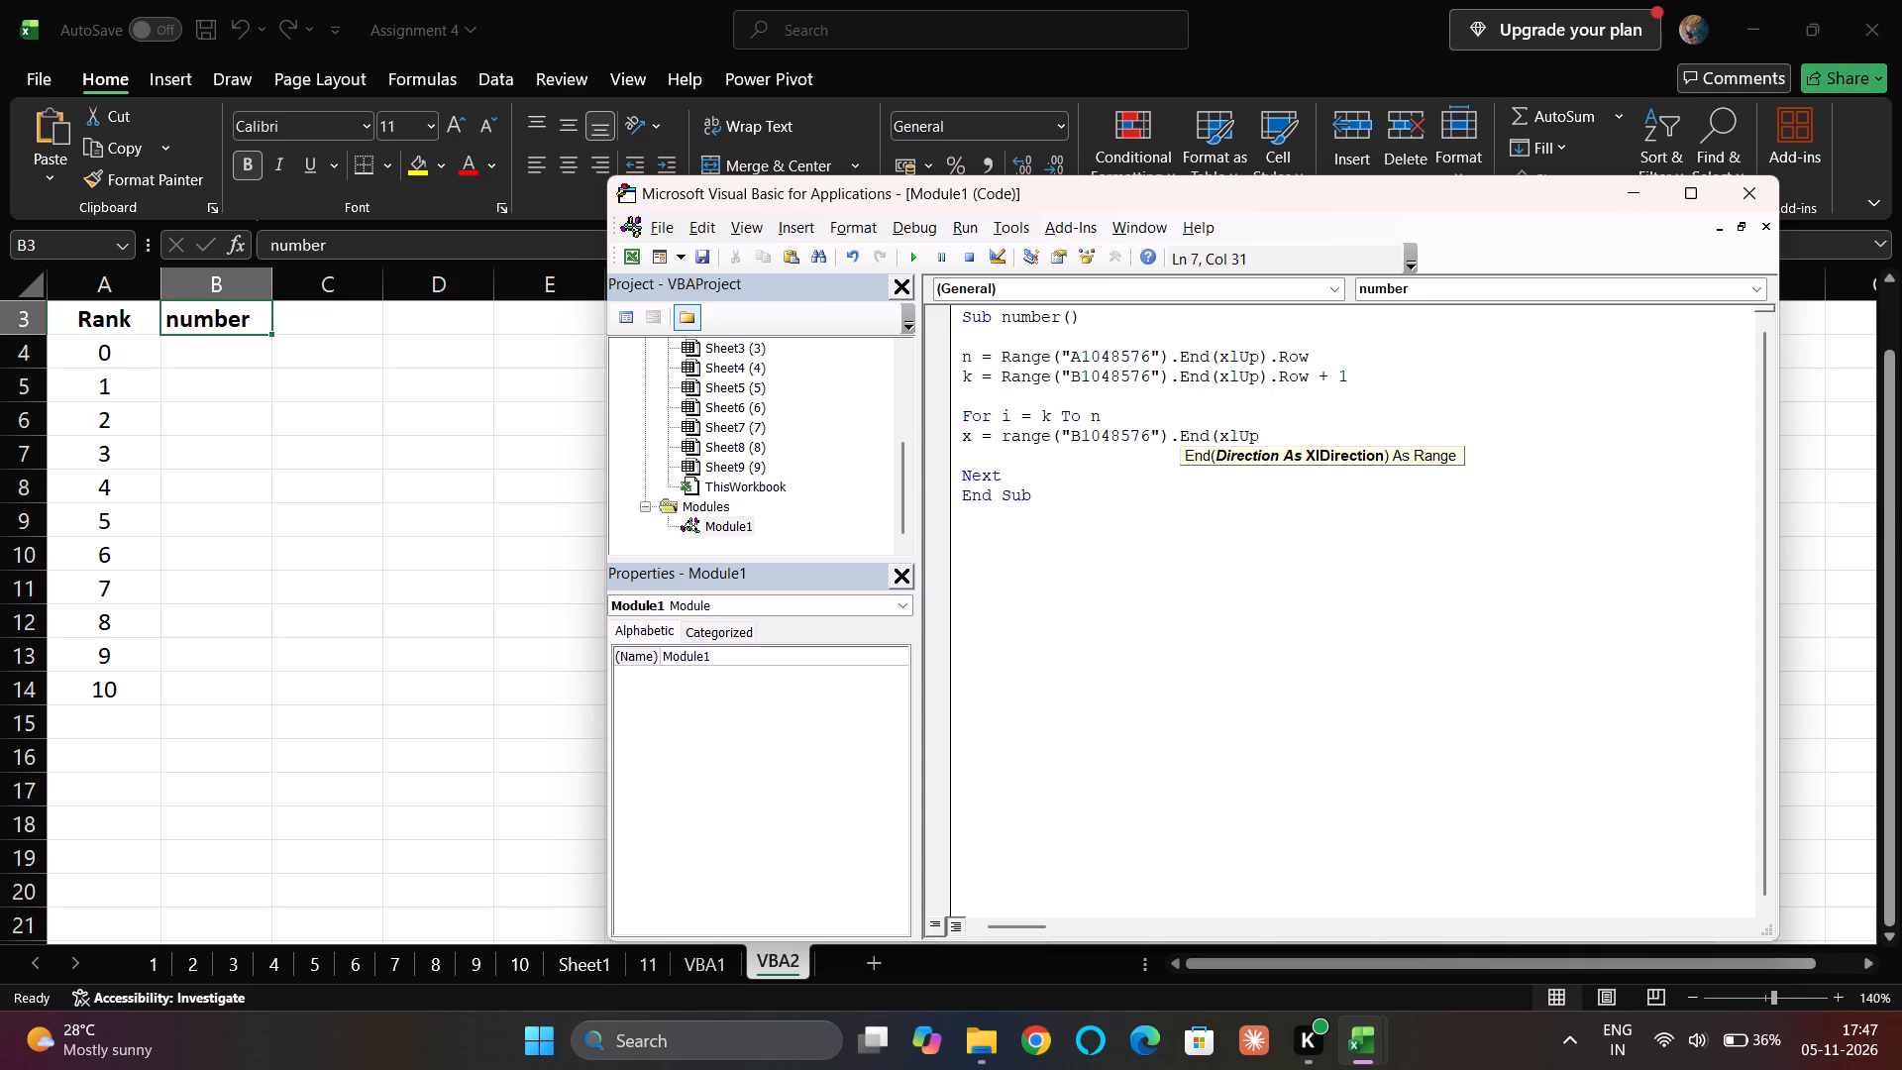
pyautogui.hotkey('shift', ')')
pyautogui.write('.row')
pyautogui.press('Tab')
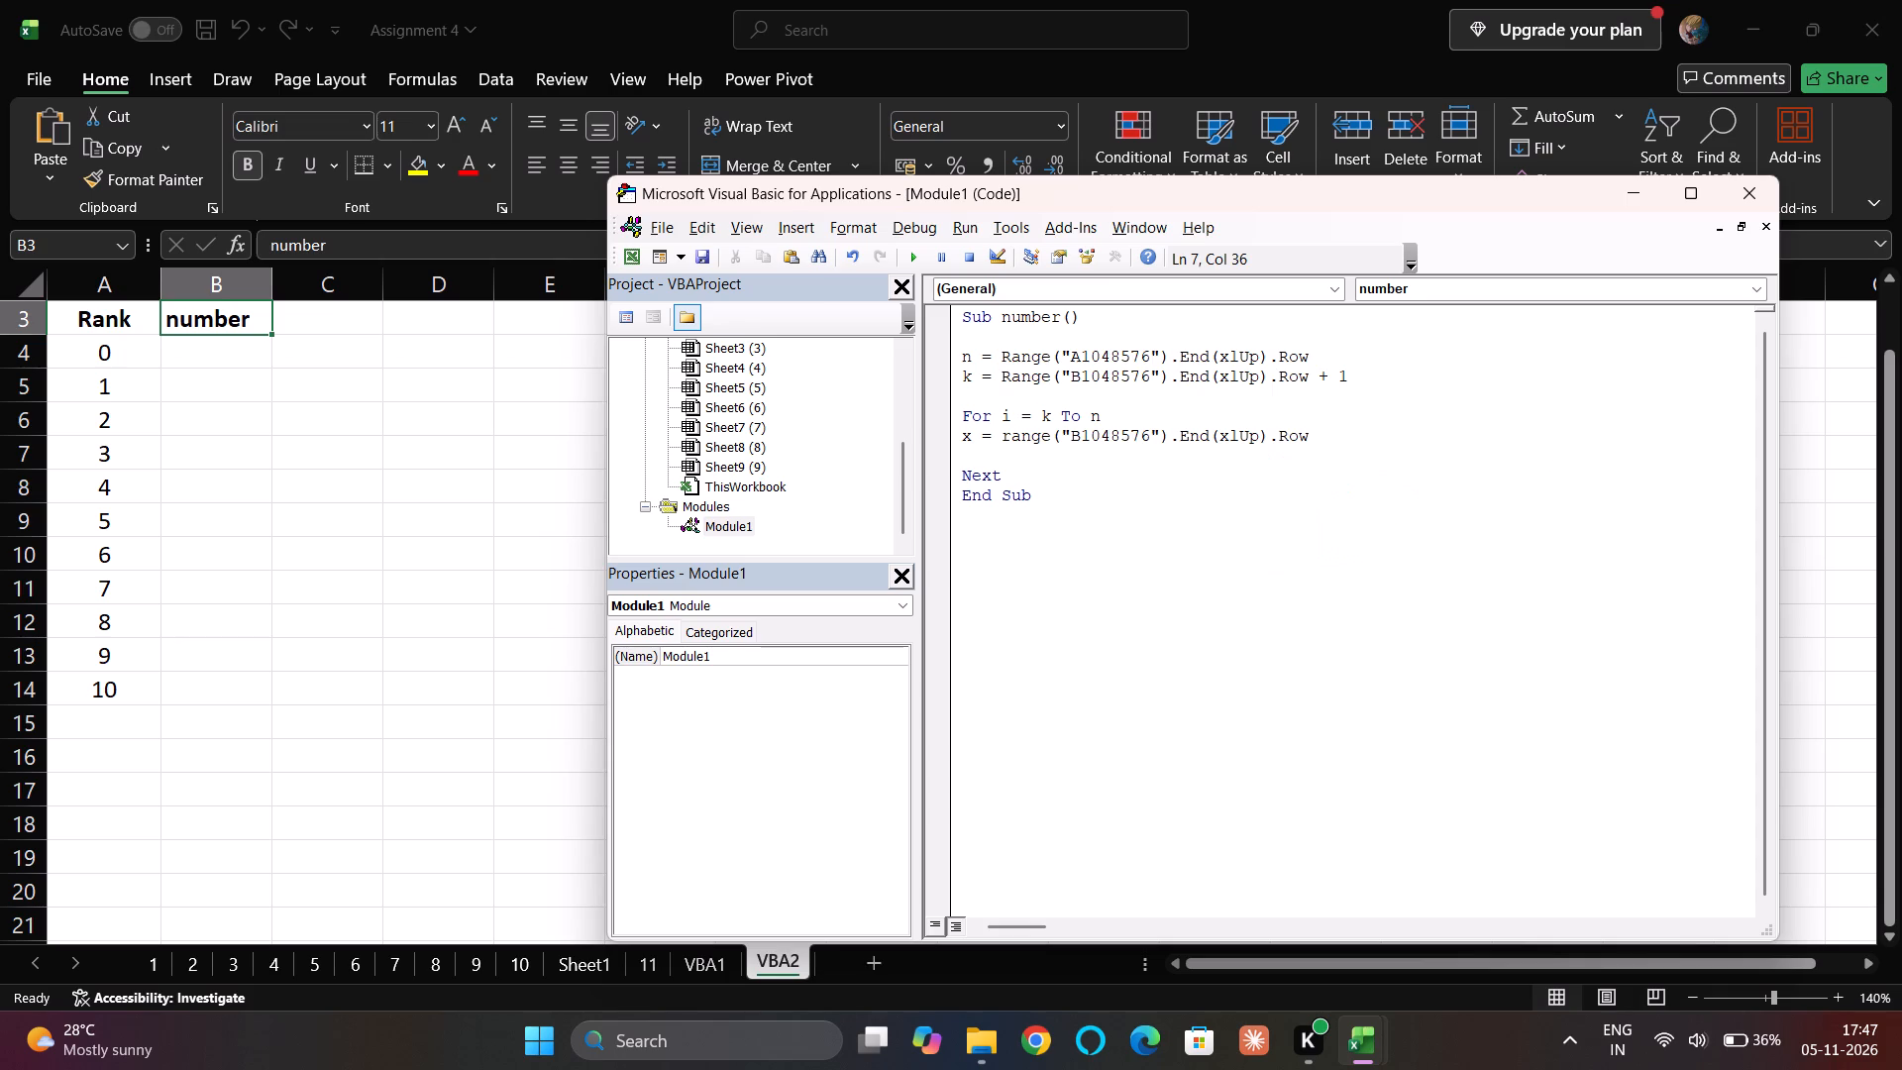
pyautogui.press('space')
pyautogui.write('+')
pyautogui.press('space')
pyautogui.write('1')
# Step through the number macro line by line over several loop passes, checking k and x, and stop the run.
pyautogui.press('F8')
pyautogui.press('F8')
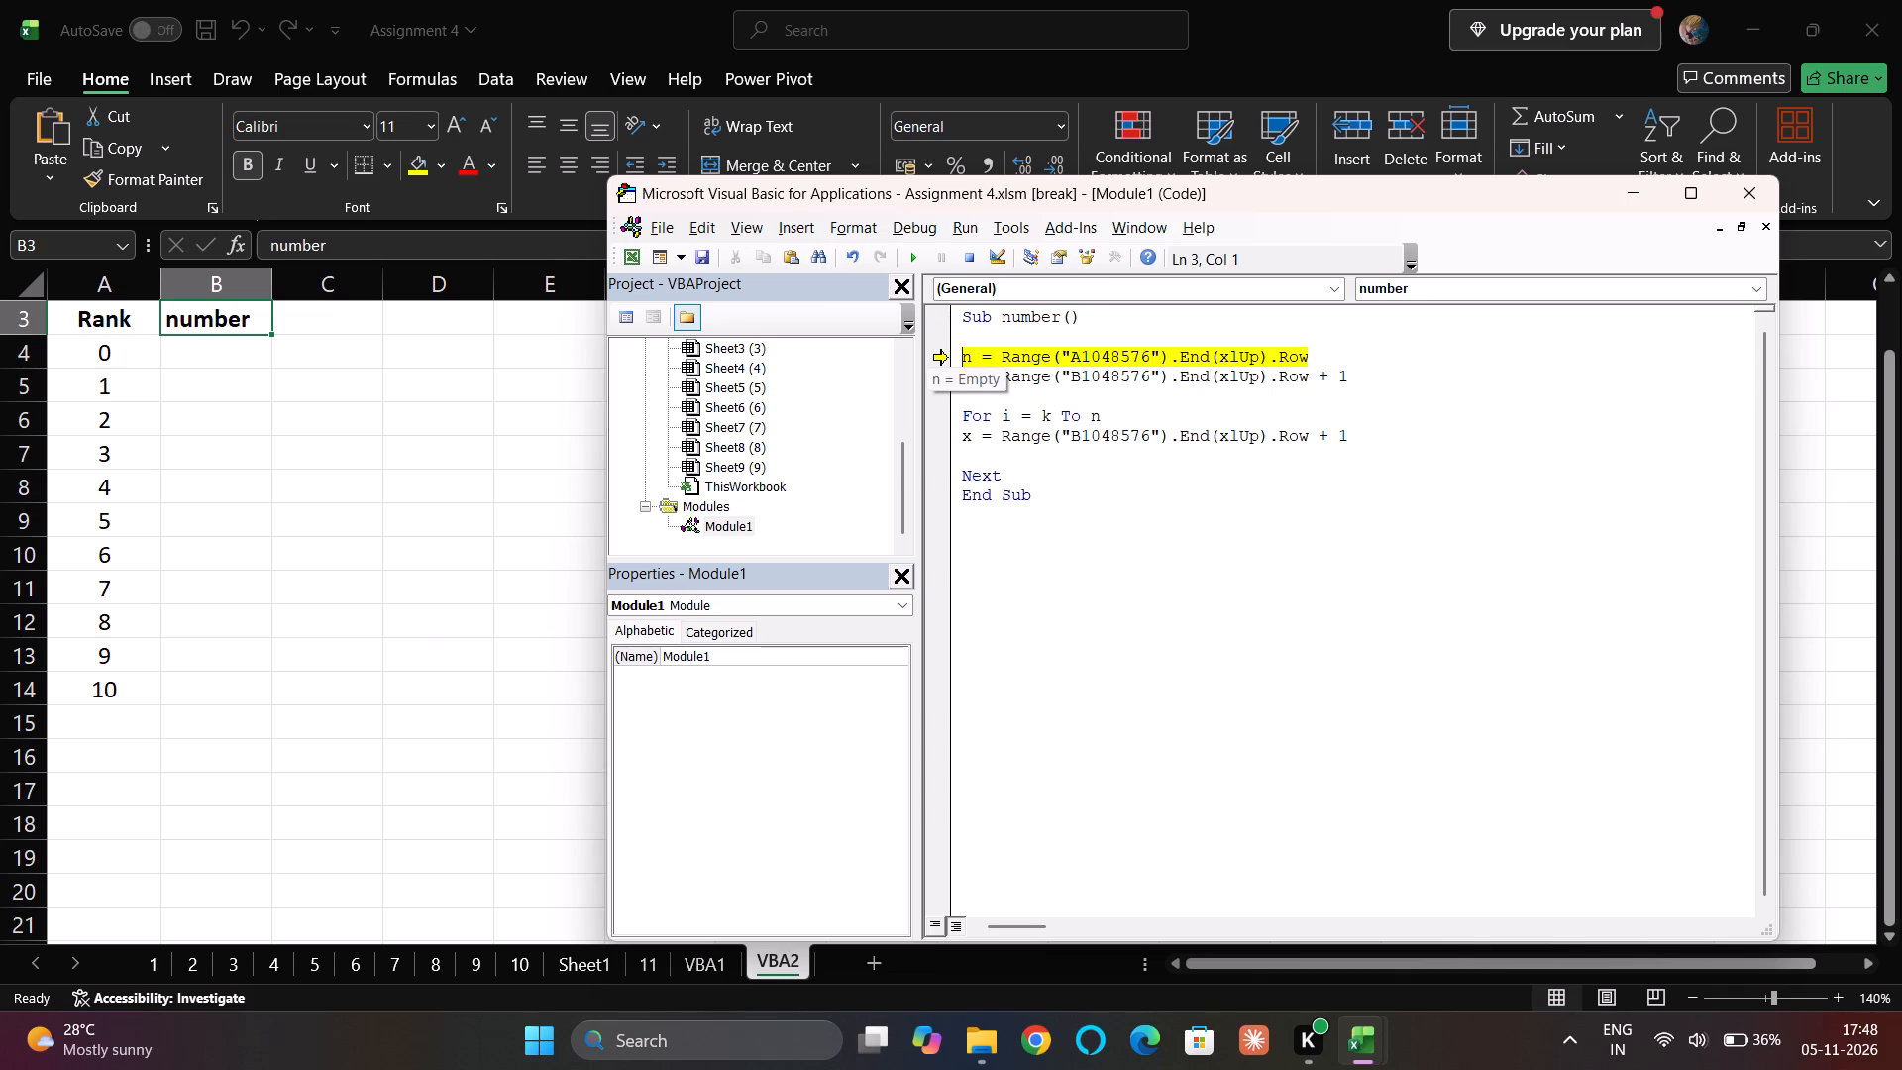
pyautogui.press('F8')
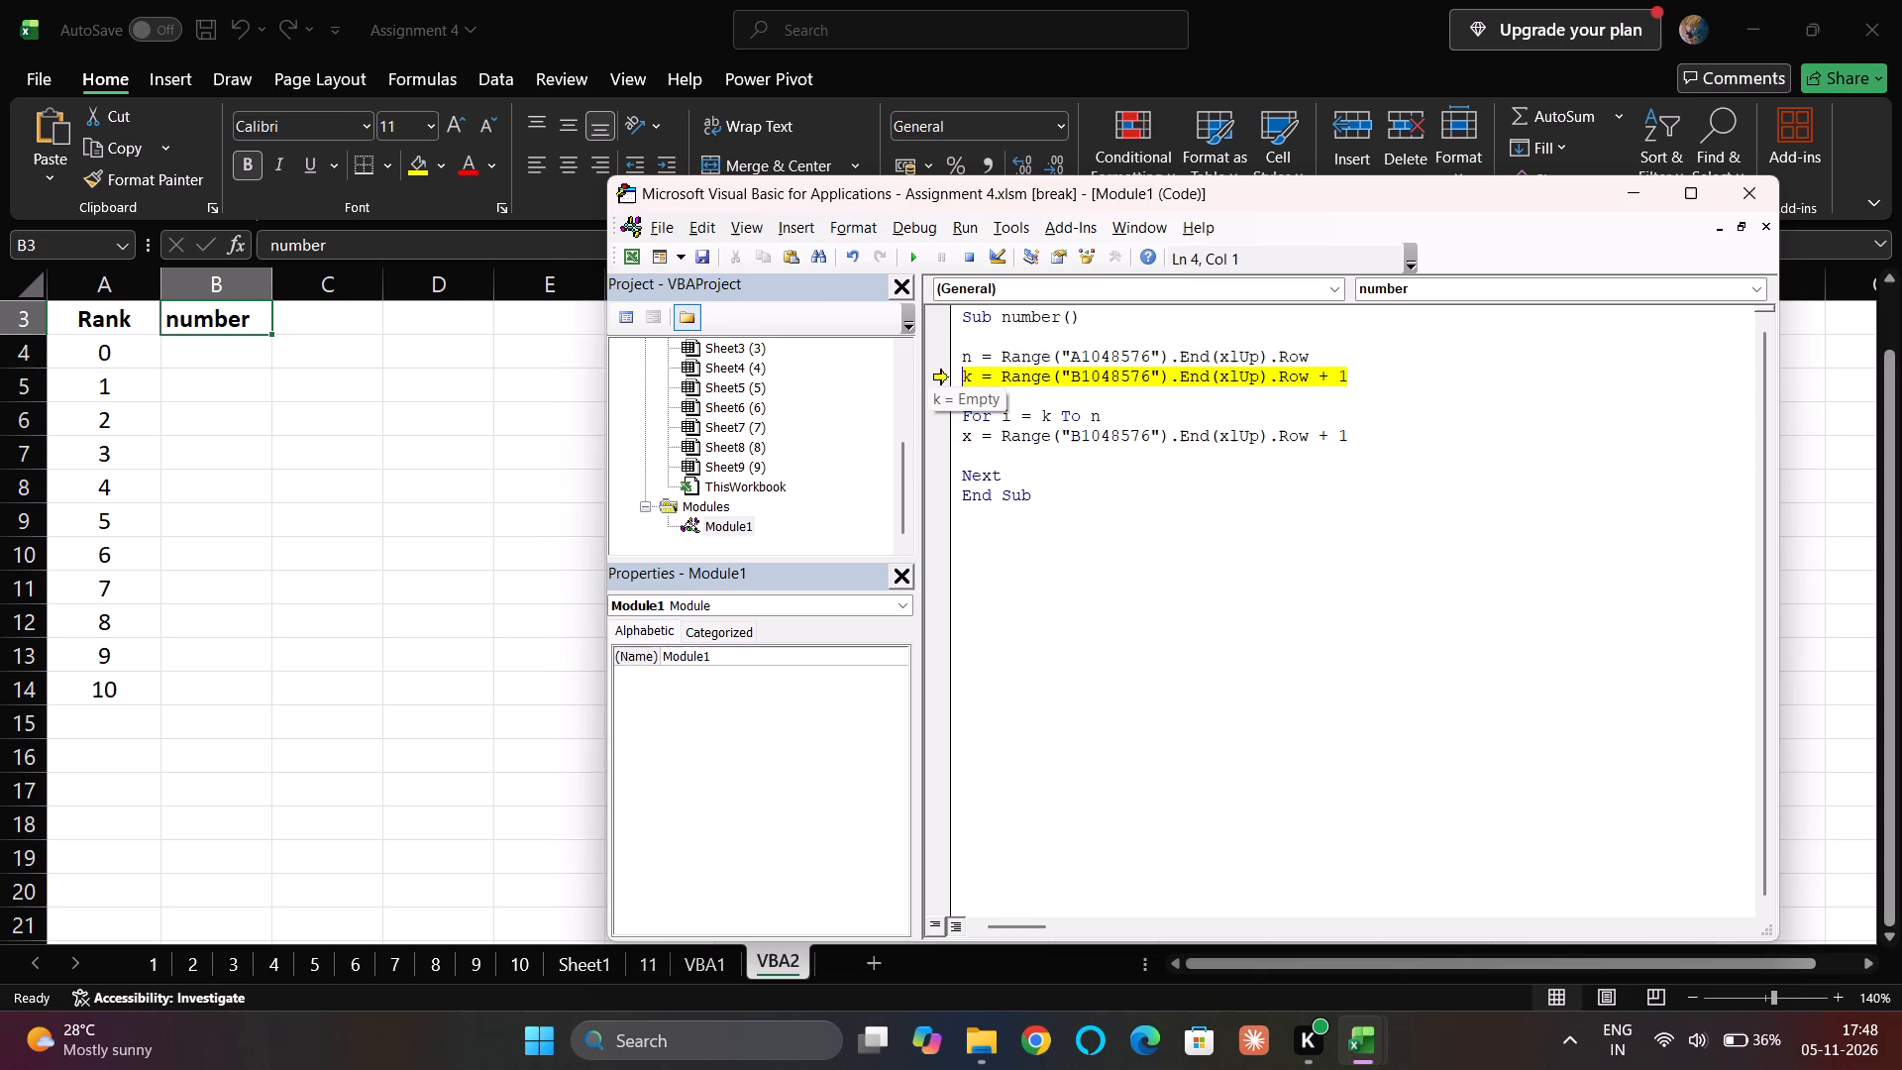
pyautogui.press('F8')
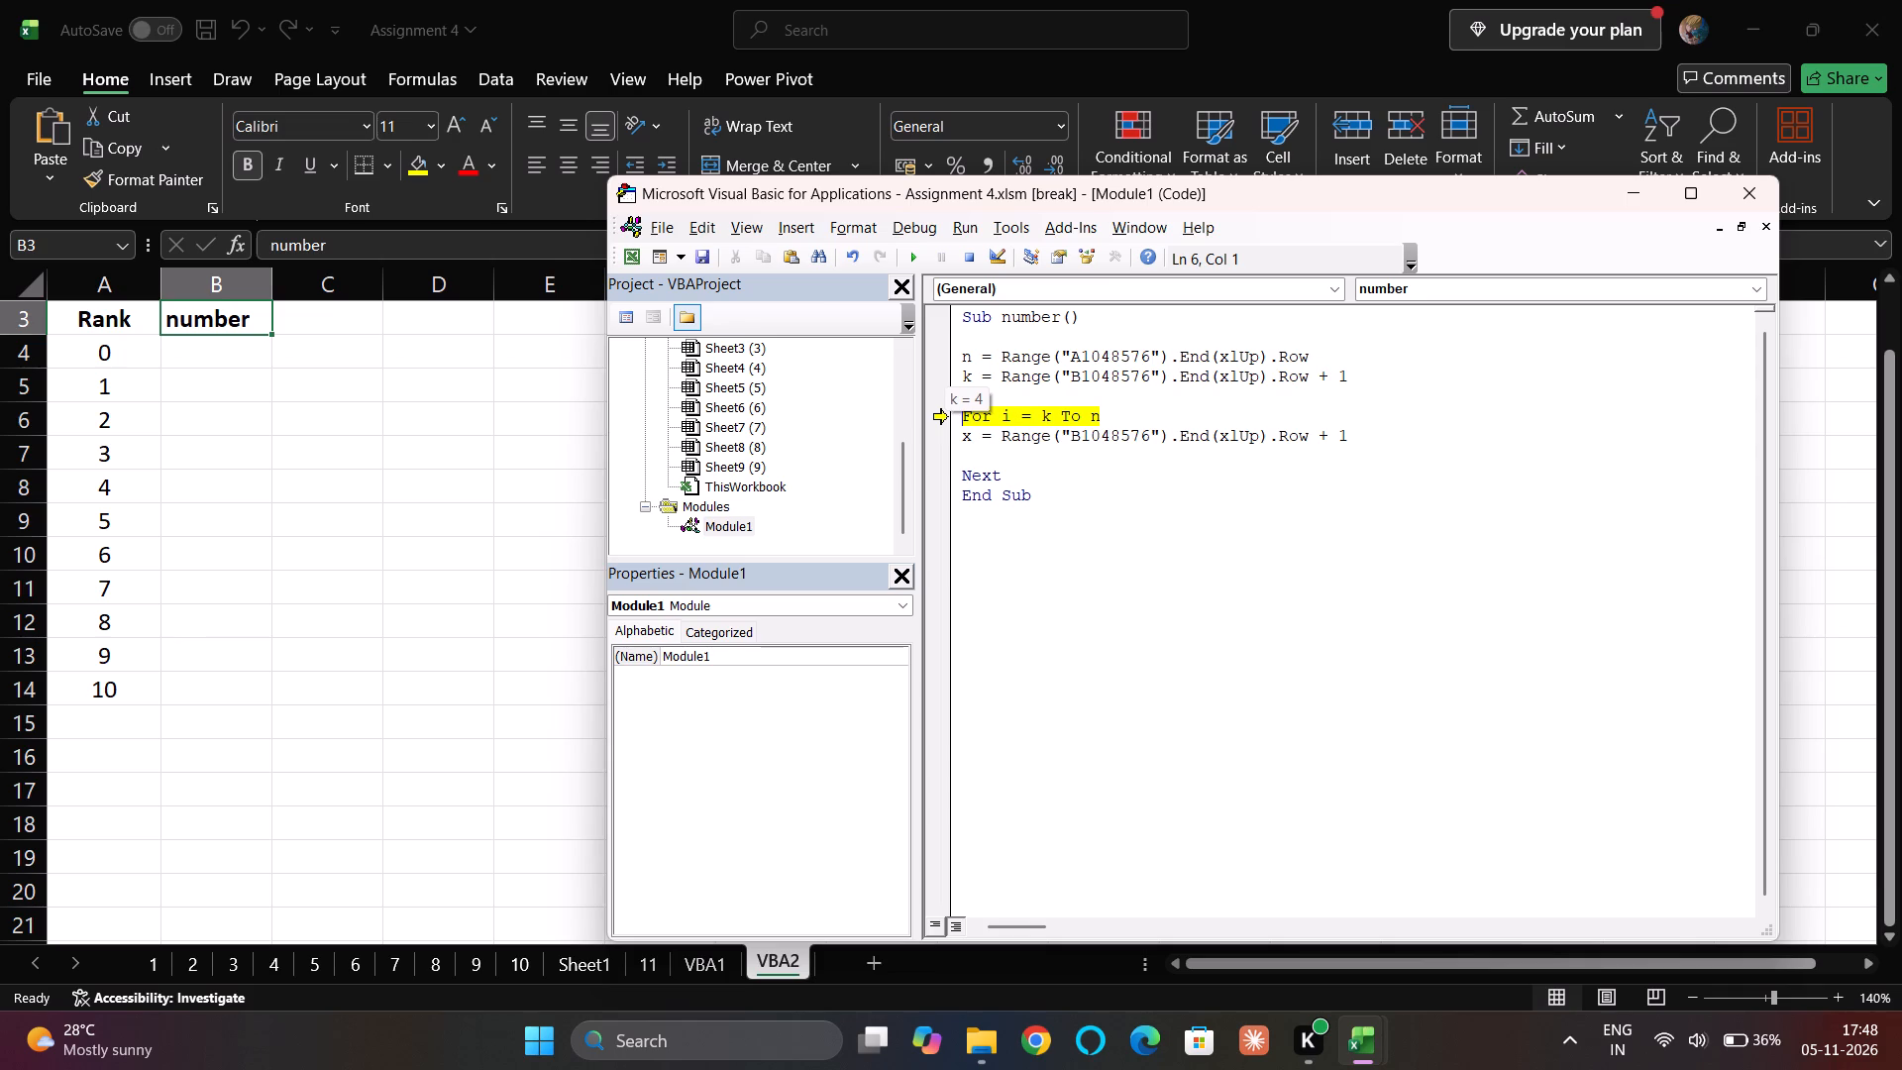
pyautogui.press('F8')
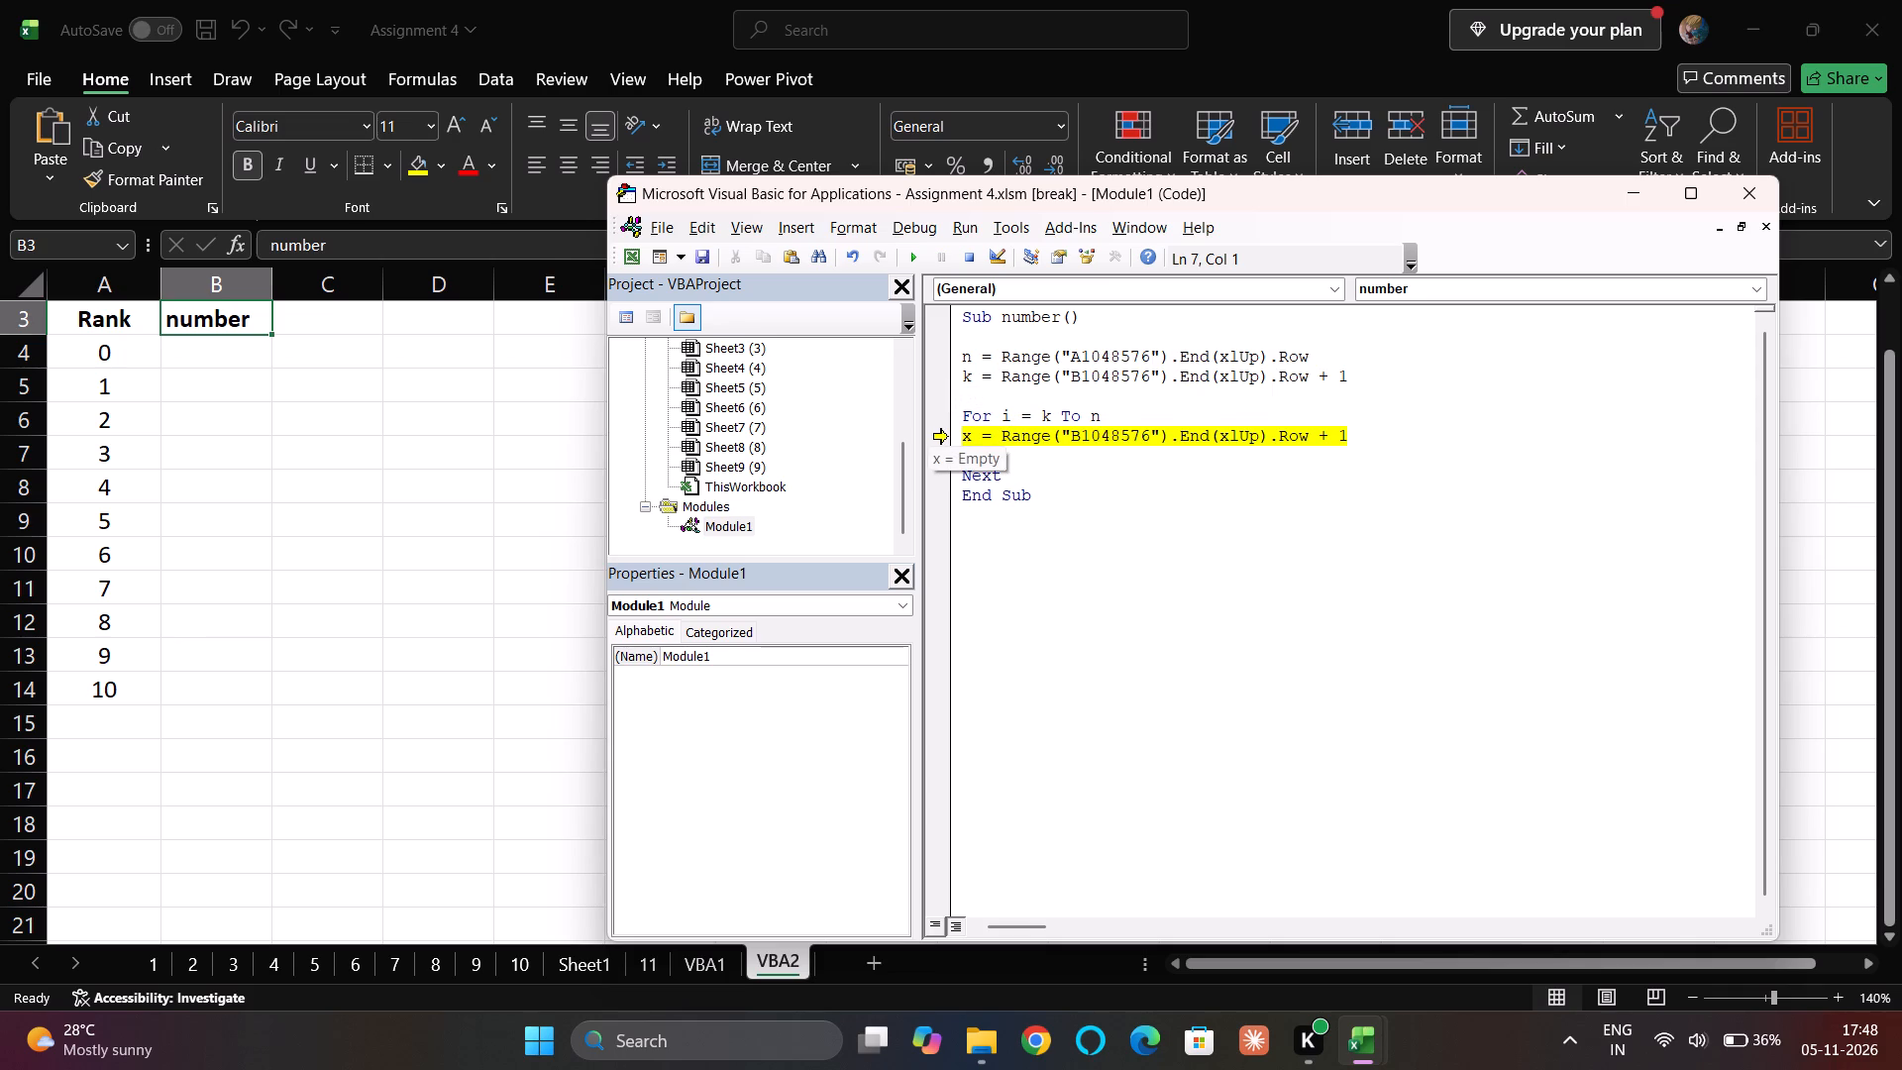
pyautogui.press('F8')
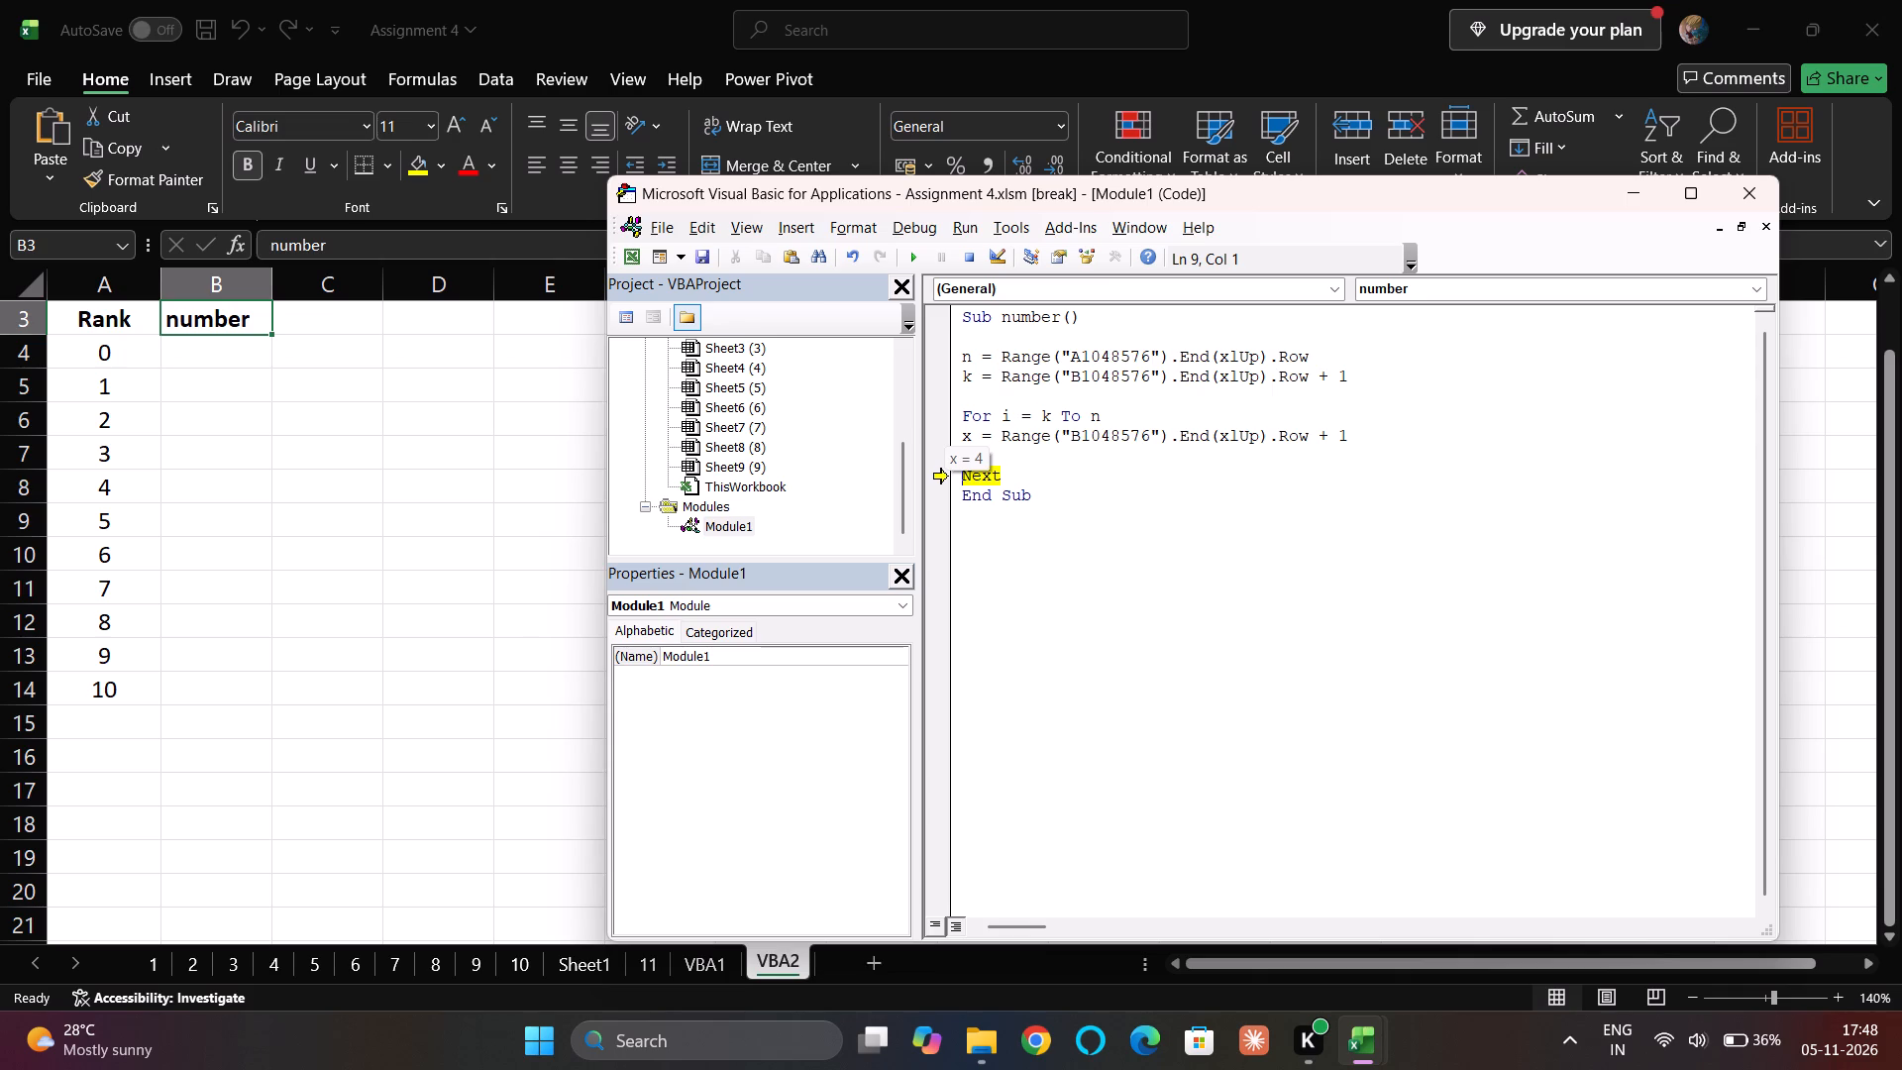
pyautogui.press('F8')
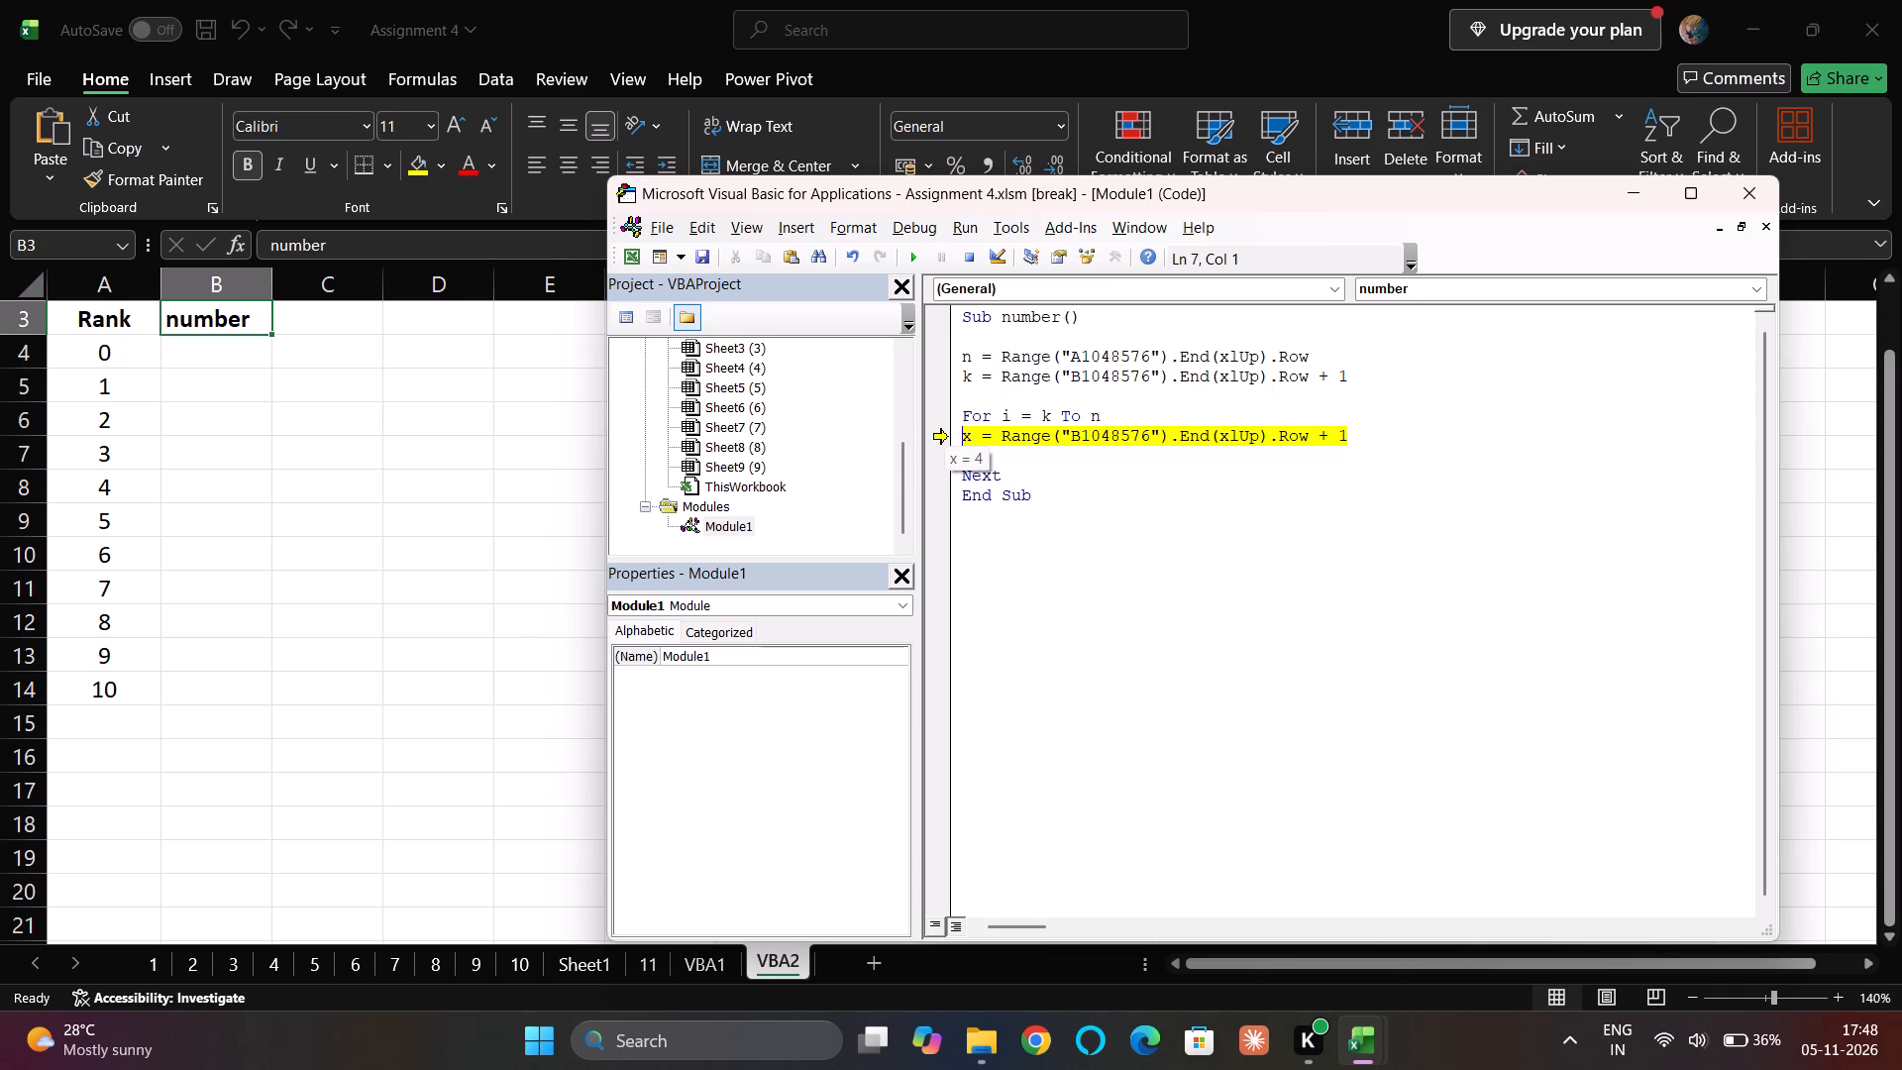
pyautogui.press('F8')
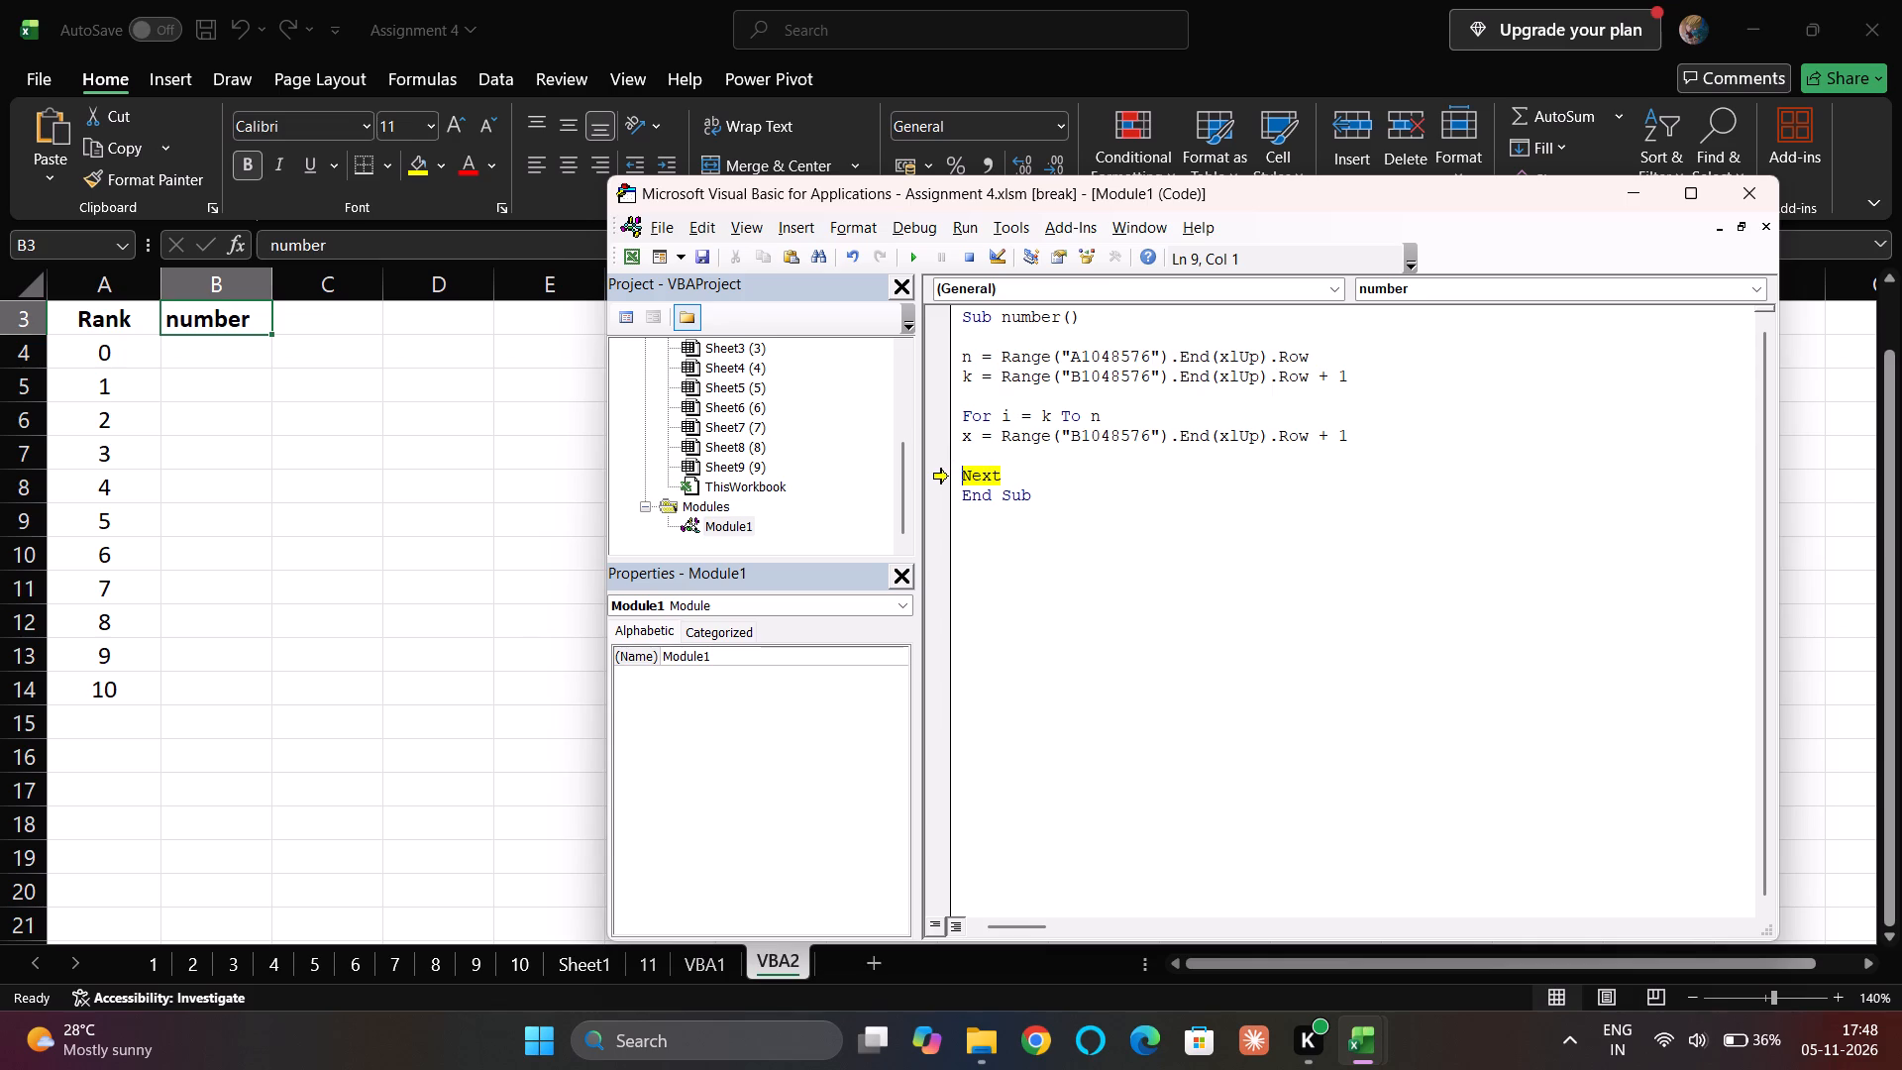
pyautogui.press('F8')
pyautogui.press('F8')
pyautogui.press('F8')
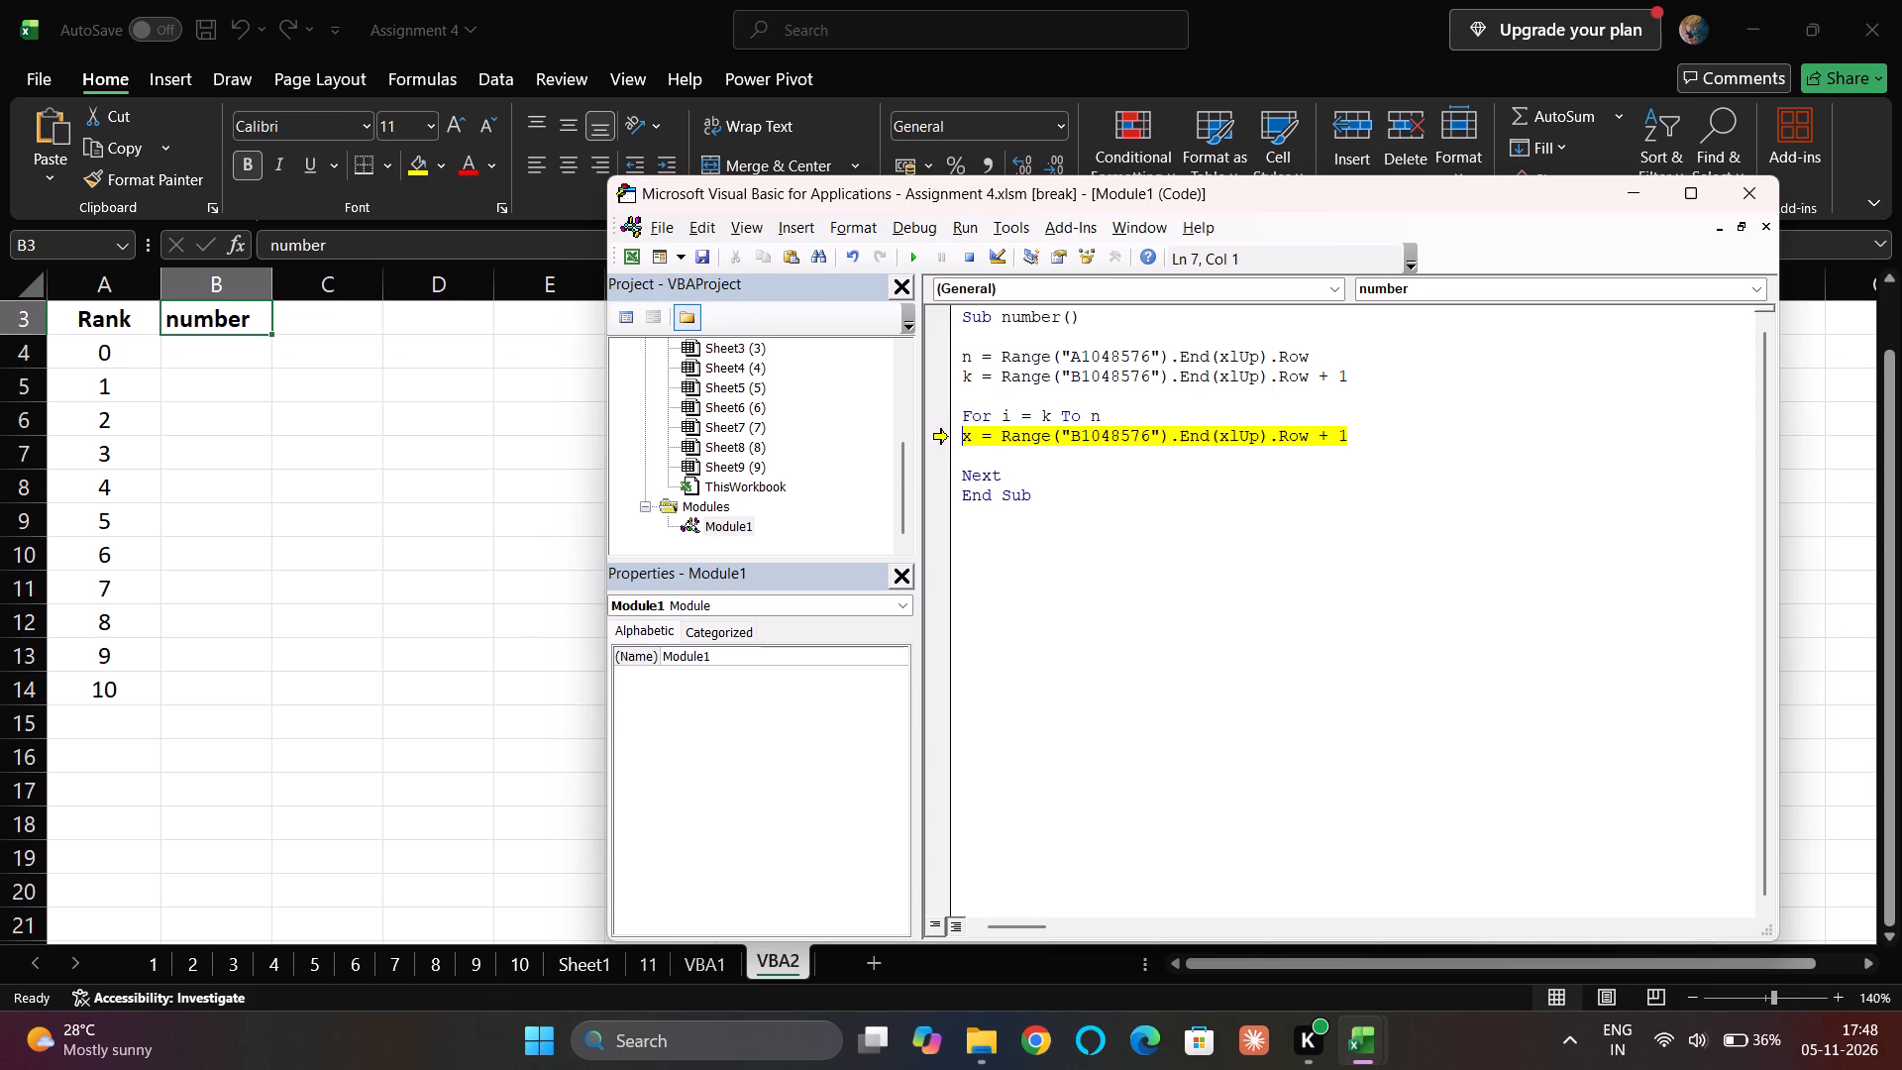
pyautogui.press('F8')
pyautogui.press('F8')
pyautogui.press('F8')
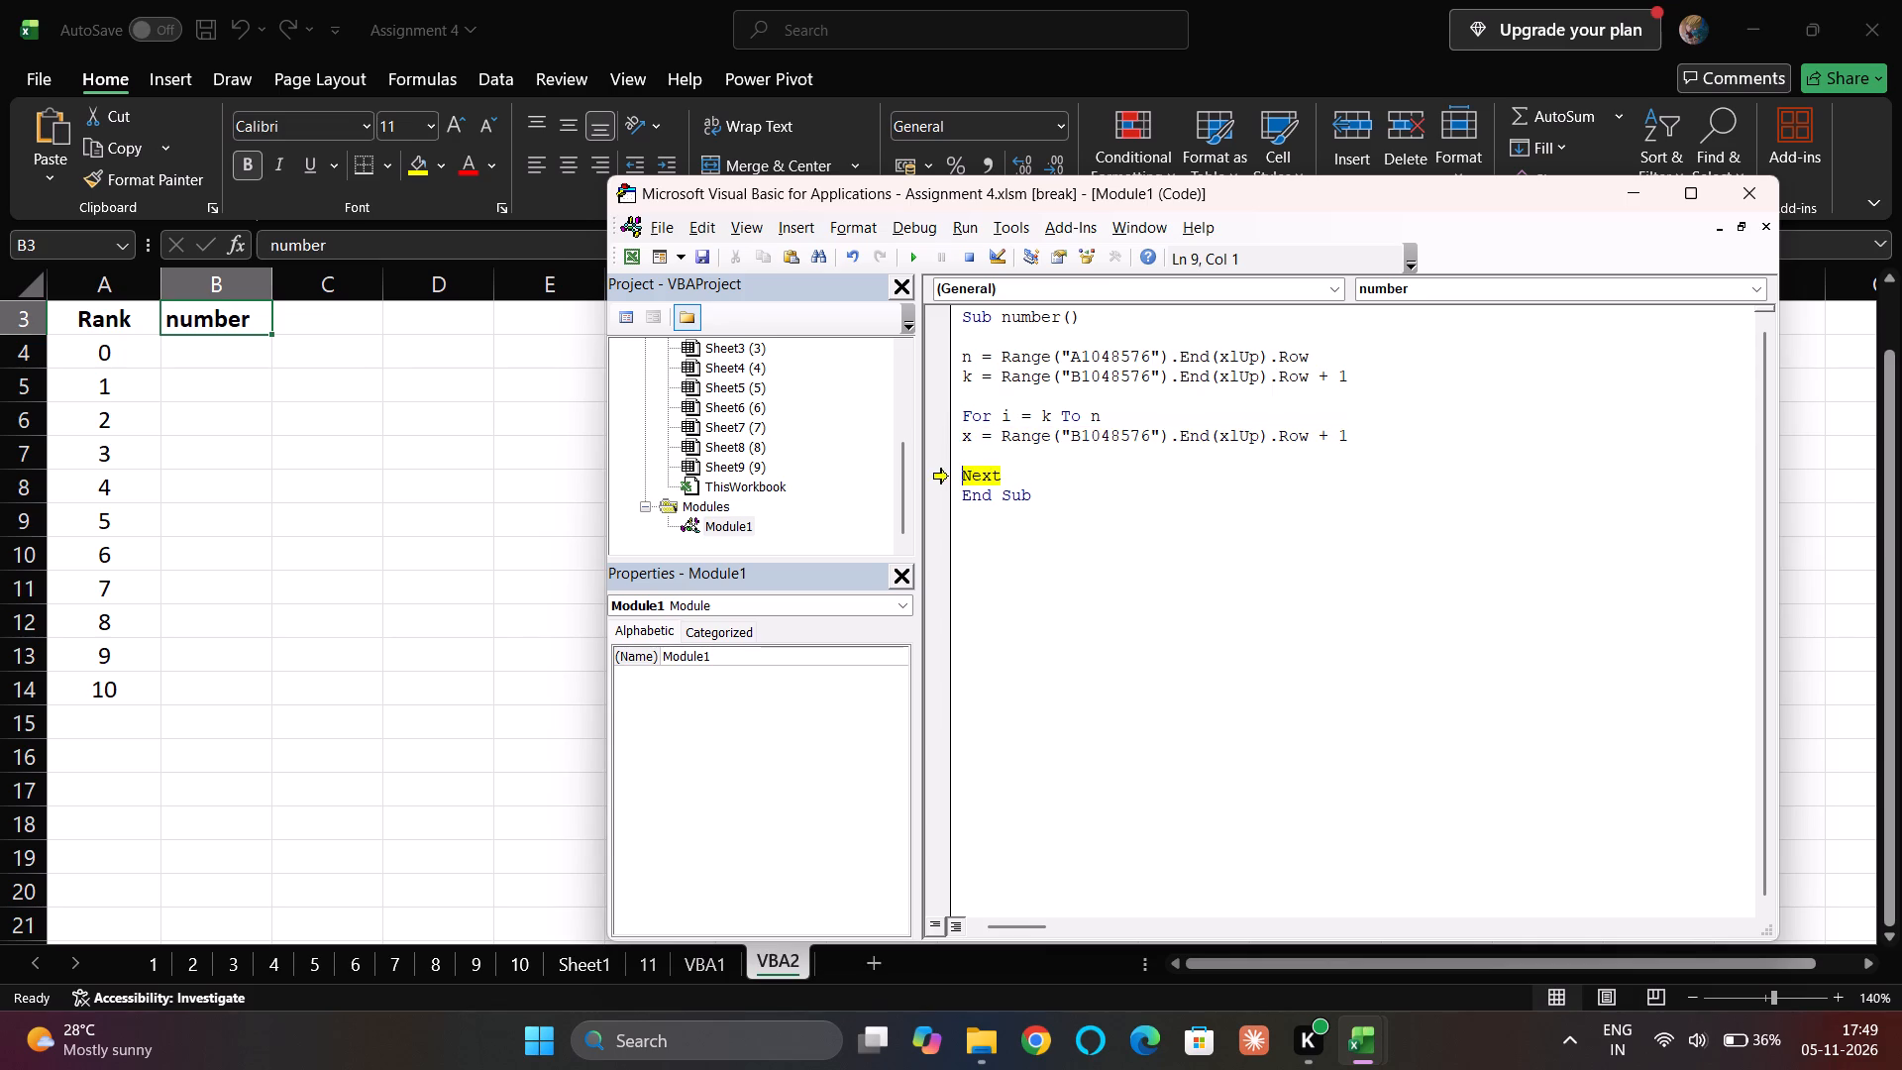
pyautogui.press('F8')
pyautogui.press('F8')
pyautogui.press('F8')
pyautogui.press('F8')
pyautogui.press('F8')
pyautogui.press('F8')
pyautogui.press('F8')
pyautogui.press('F8')
pyautogui.press('F8')
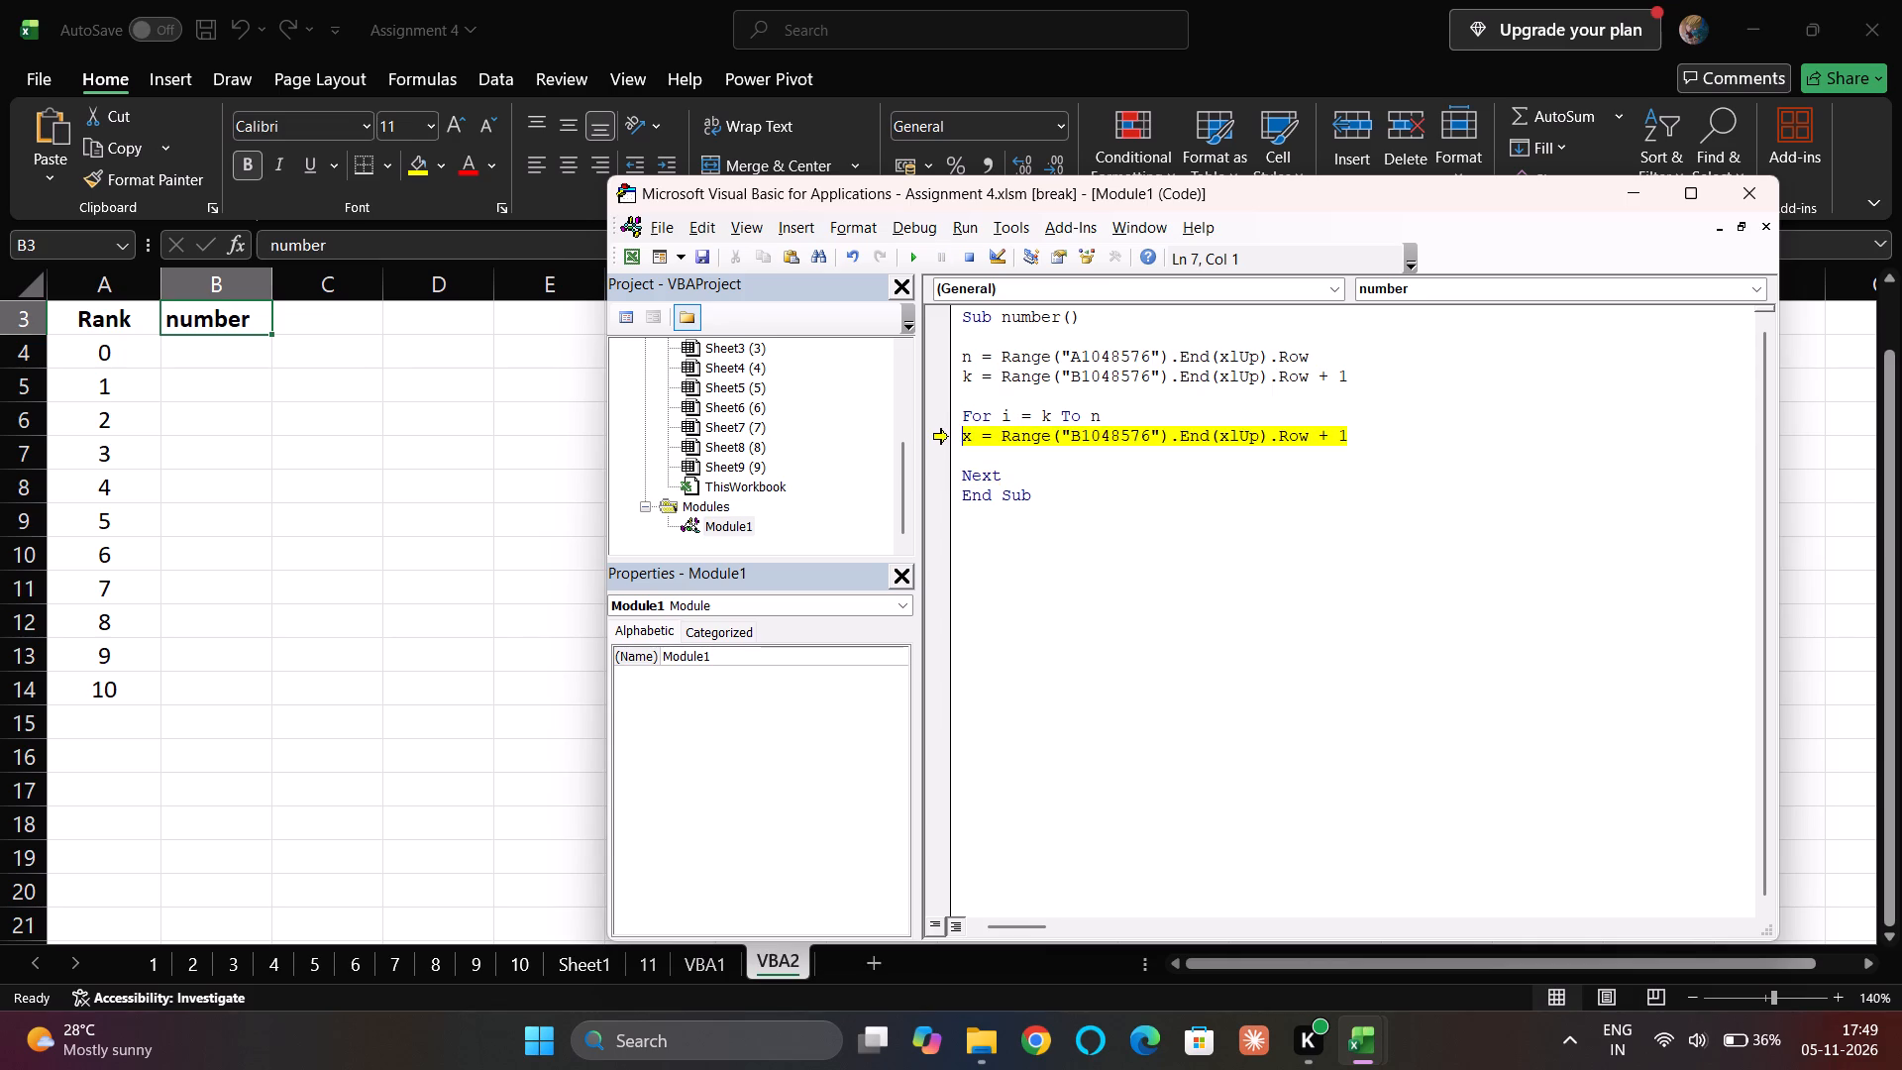
pyautogui.press('F8')
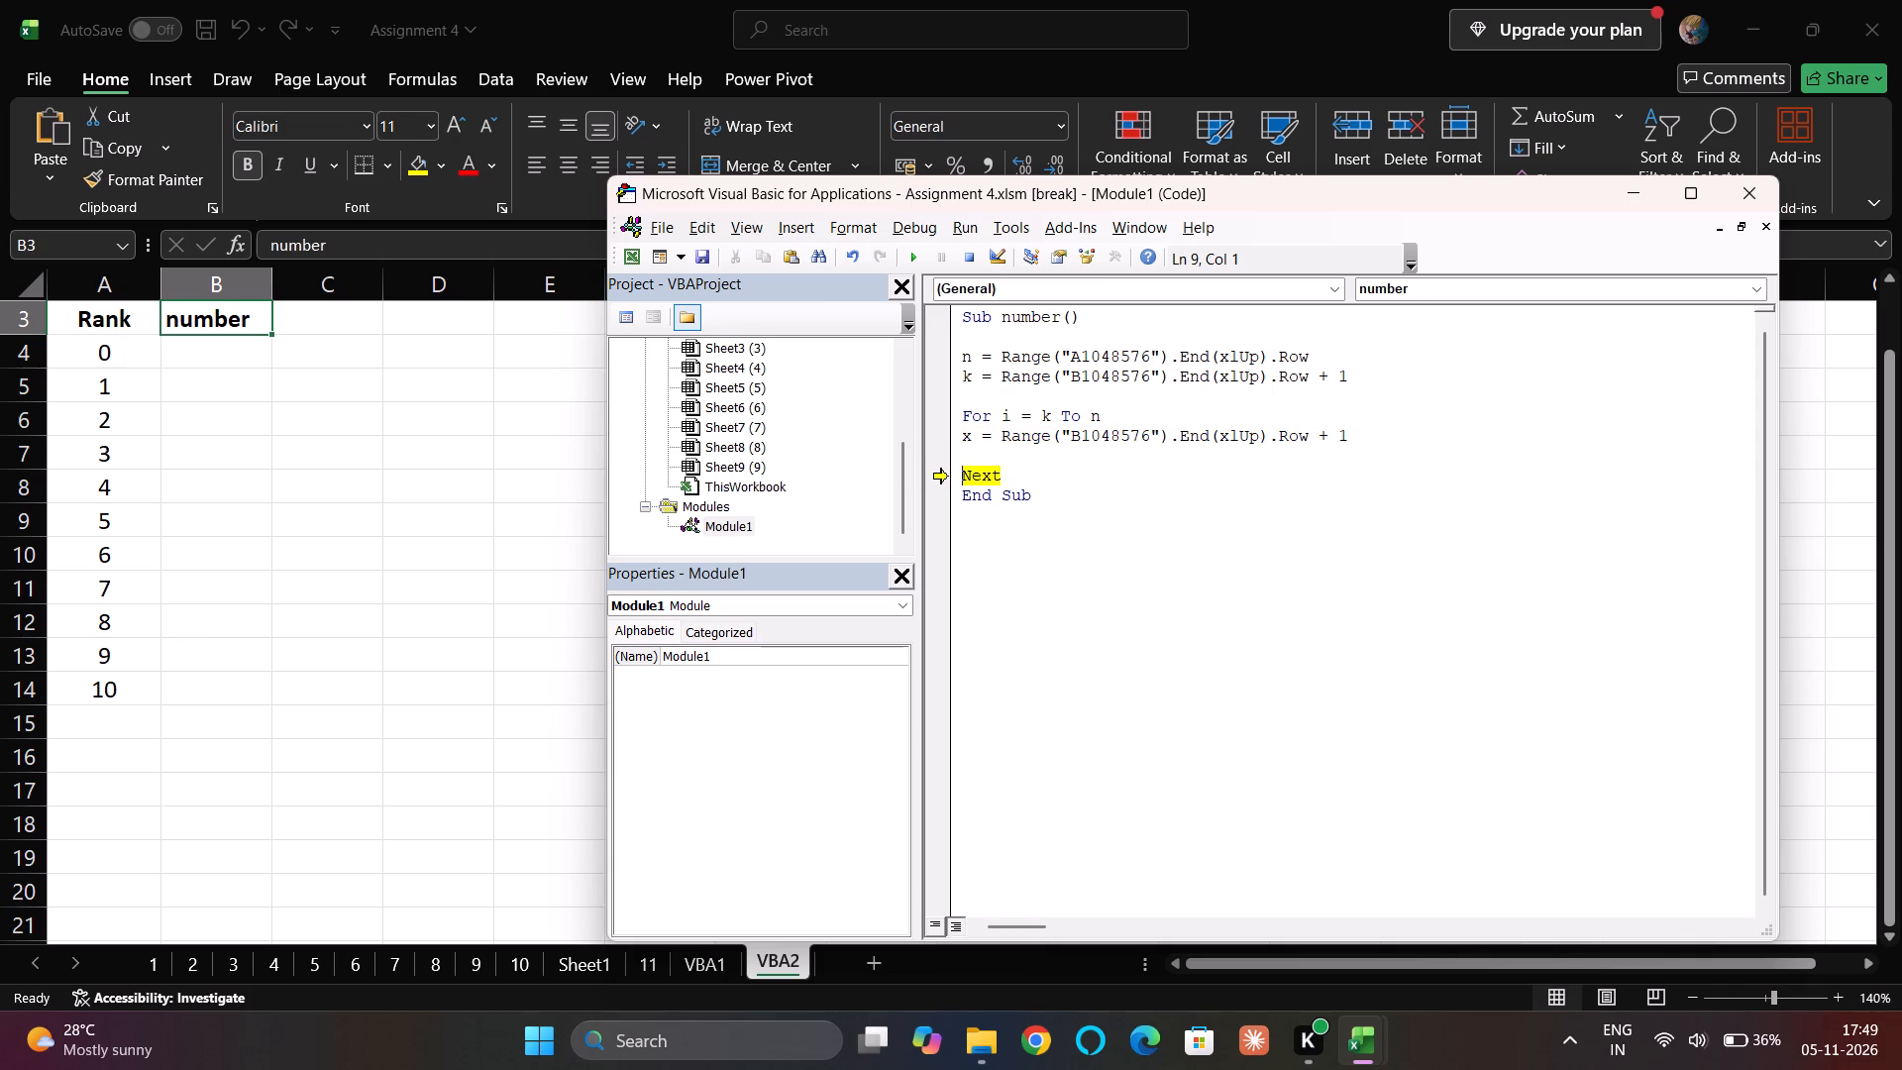
pyautogui.click(970, 259)
# Begin an If statement inside the loop, one blank line below the x statement, and switch to the worksheet.
pyautogui.click(980, 449)
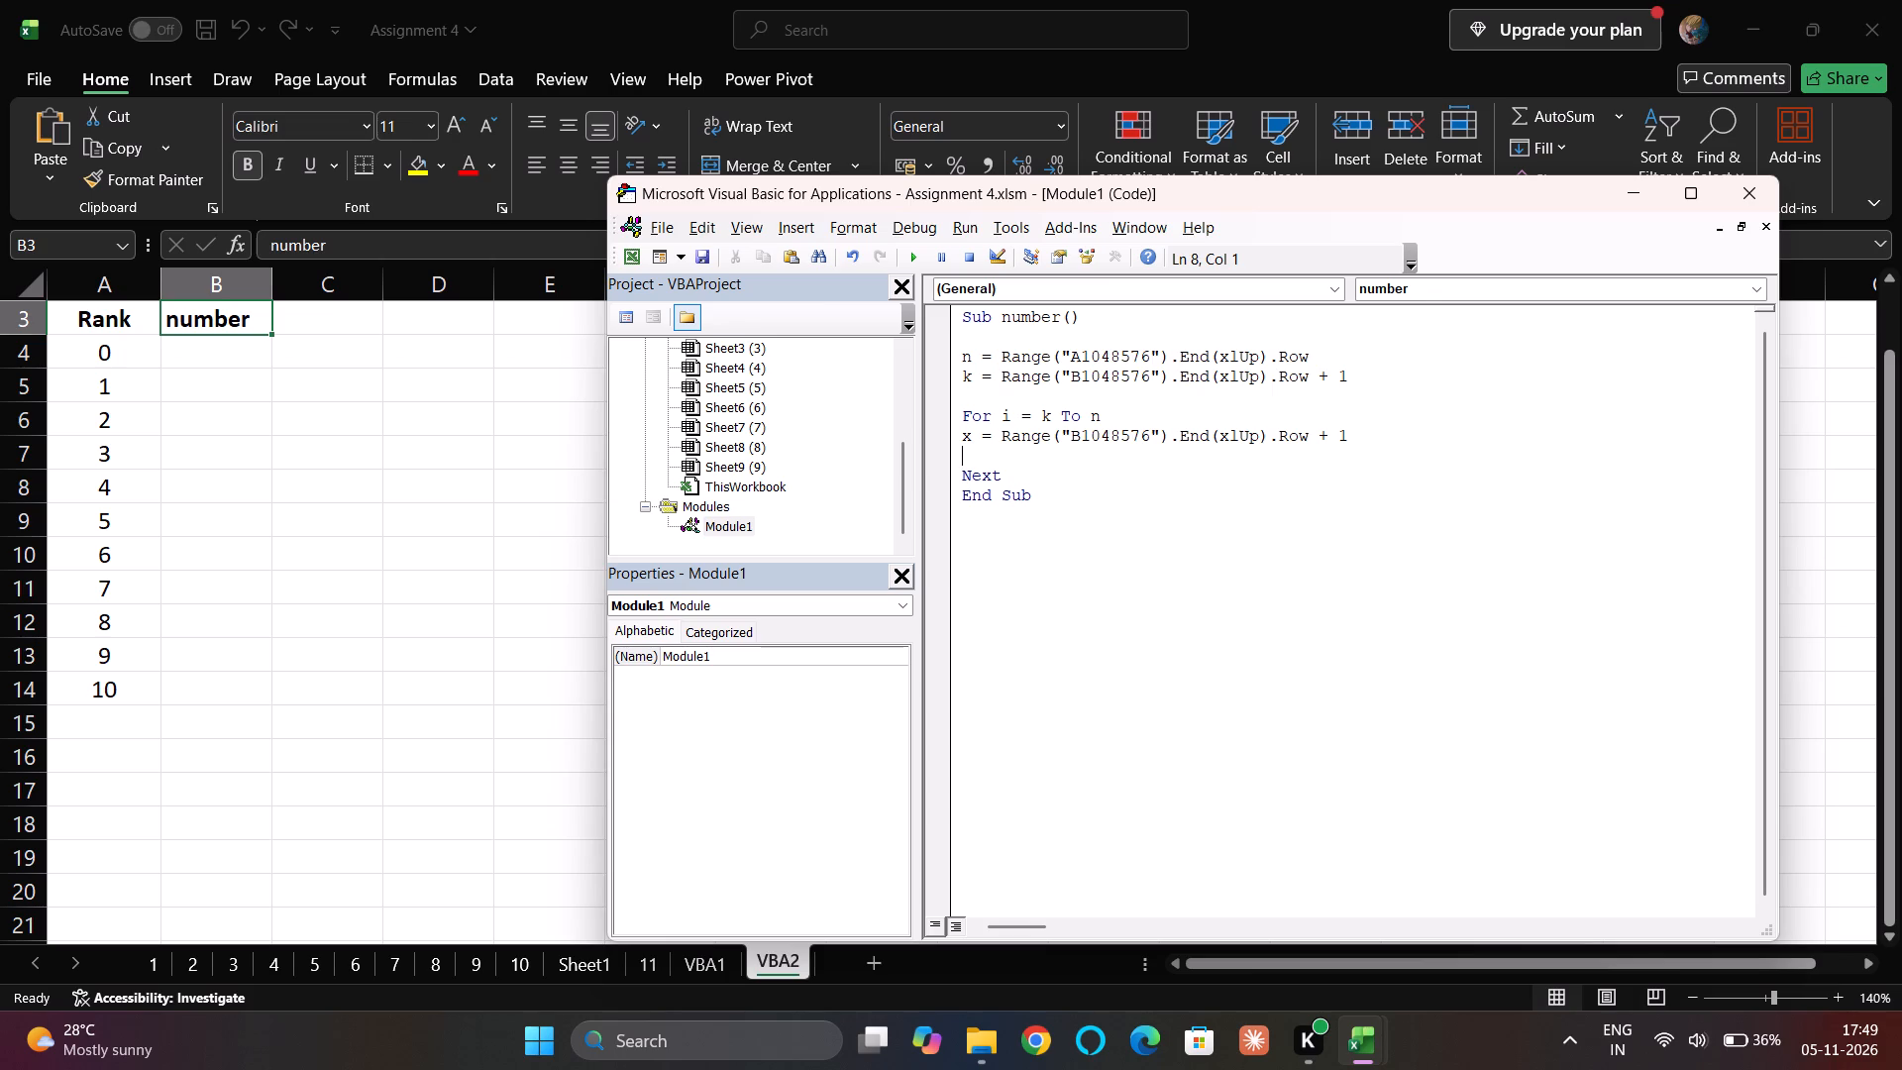
pyautogui.press('Return')
pyautogui.press('Up')
pyautogui.press('Down')
pyautogui.press('Up')
pyautogui.press('Return')
pyautogui.write('if')
pyautogui.press('space')
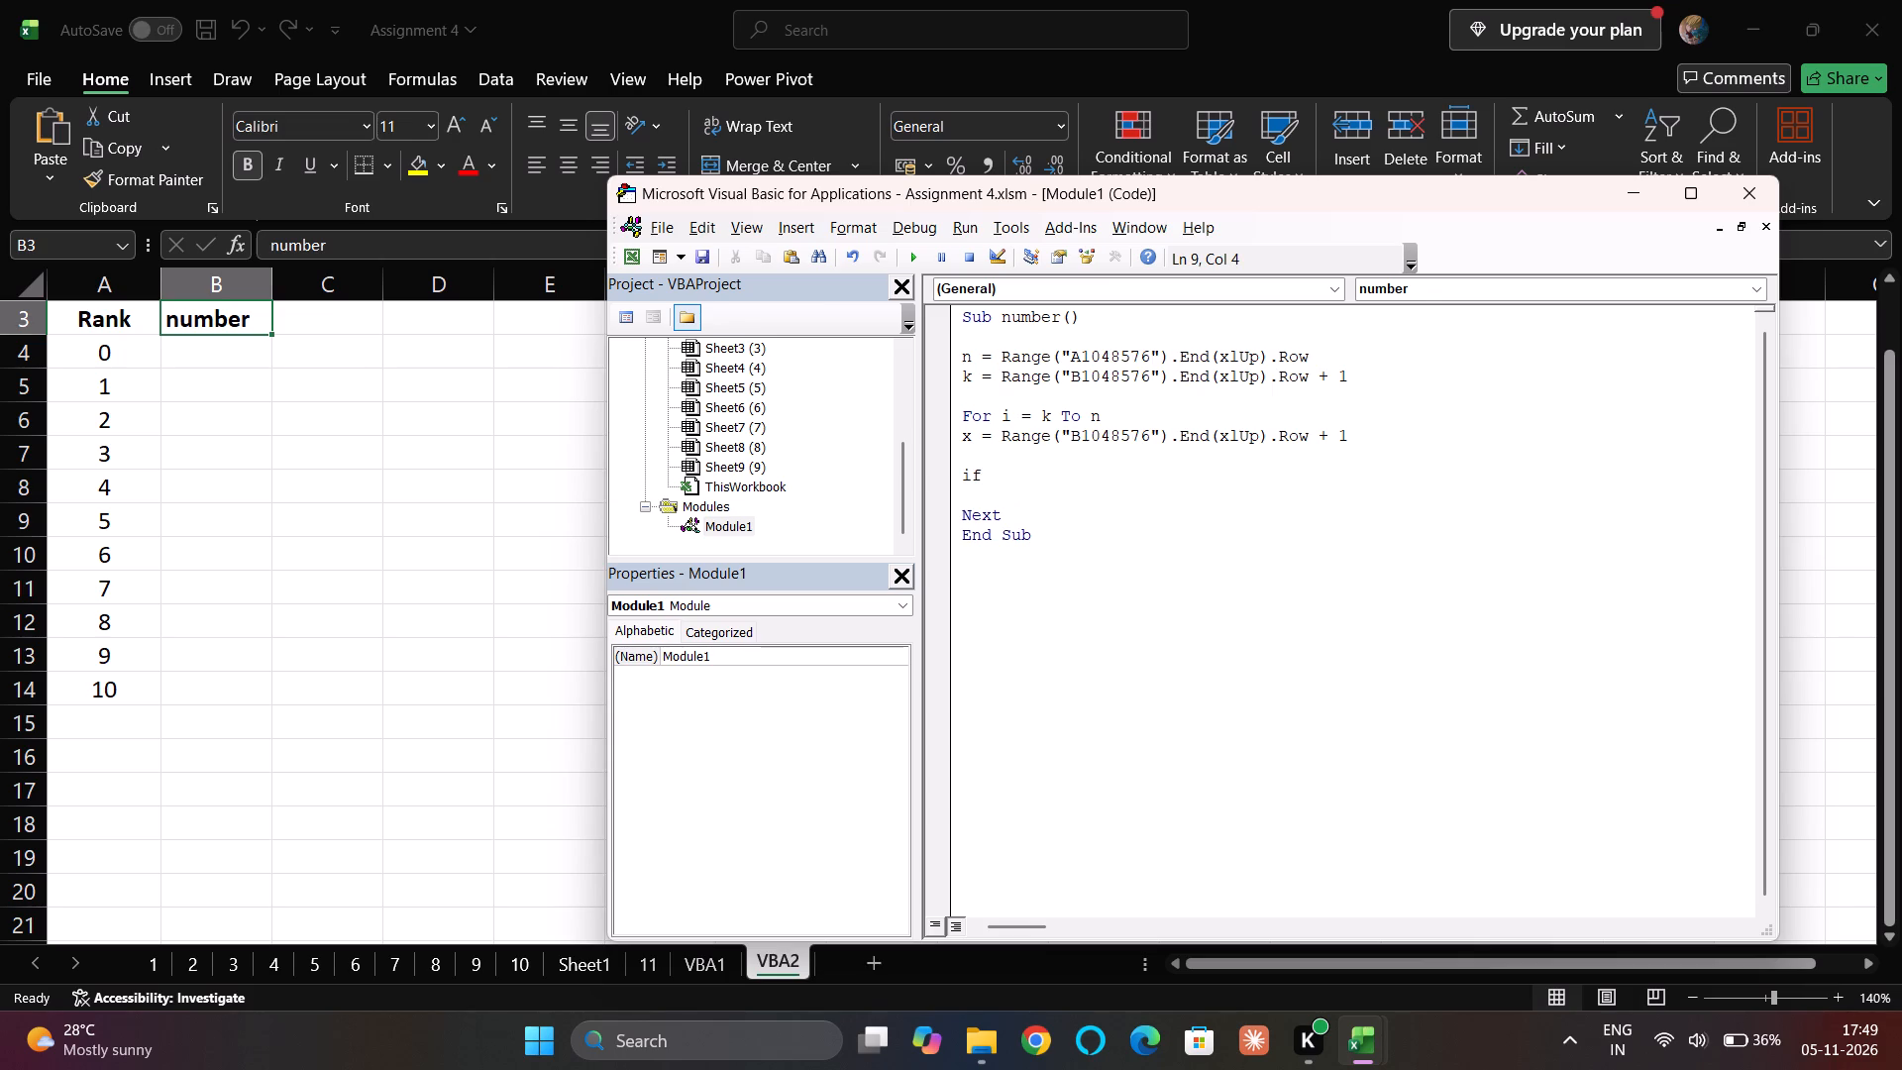
pyautogui.hotkey('alt', 'Tab')
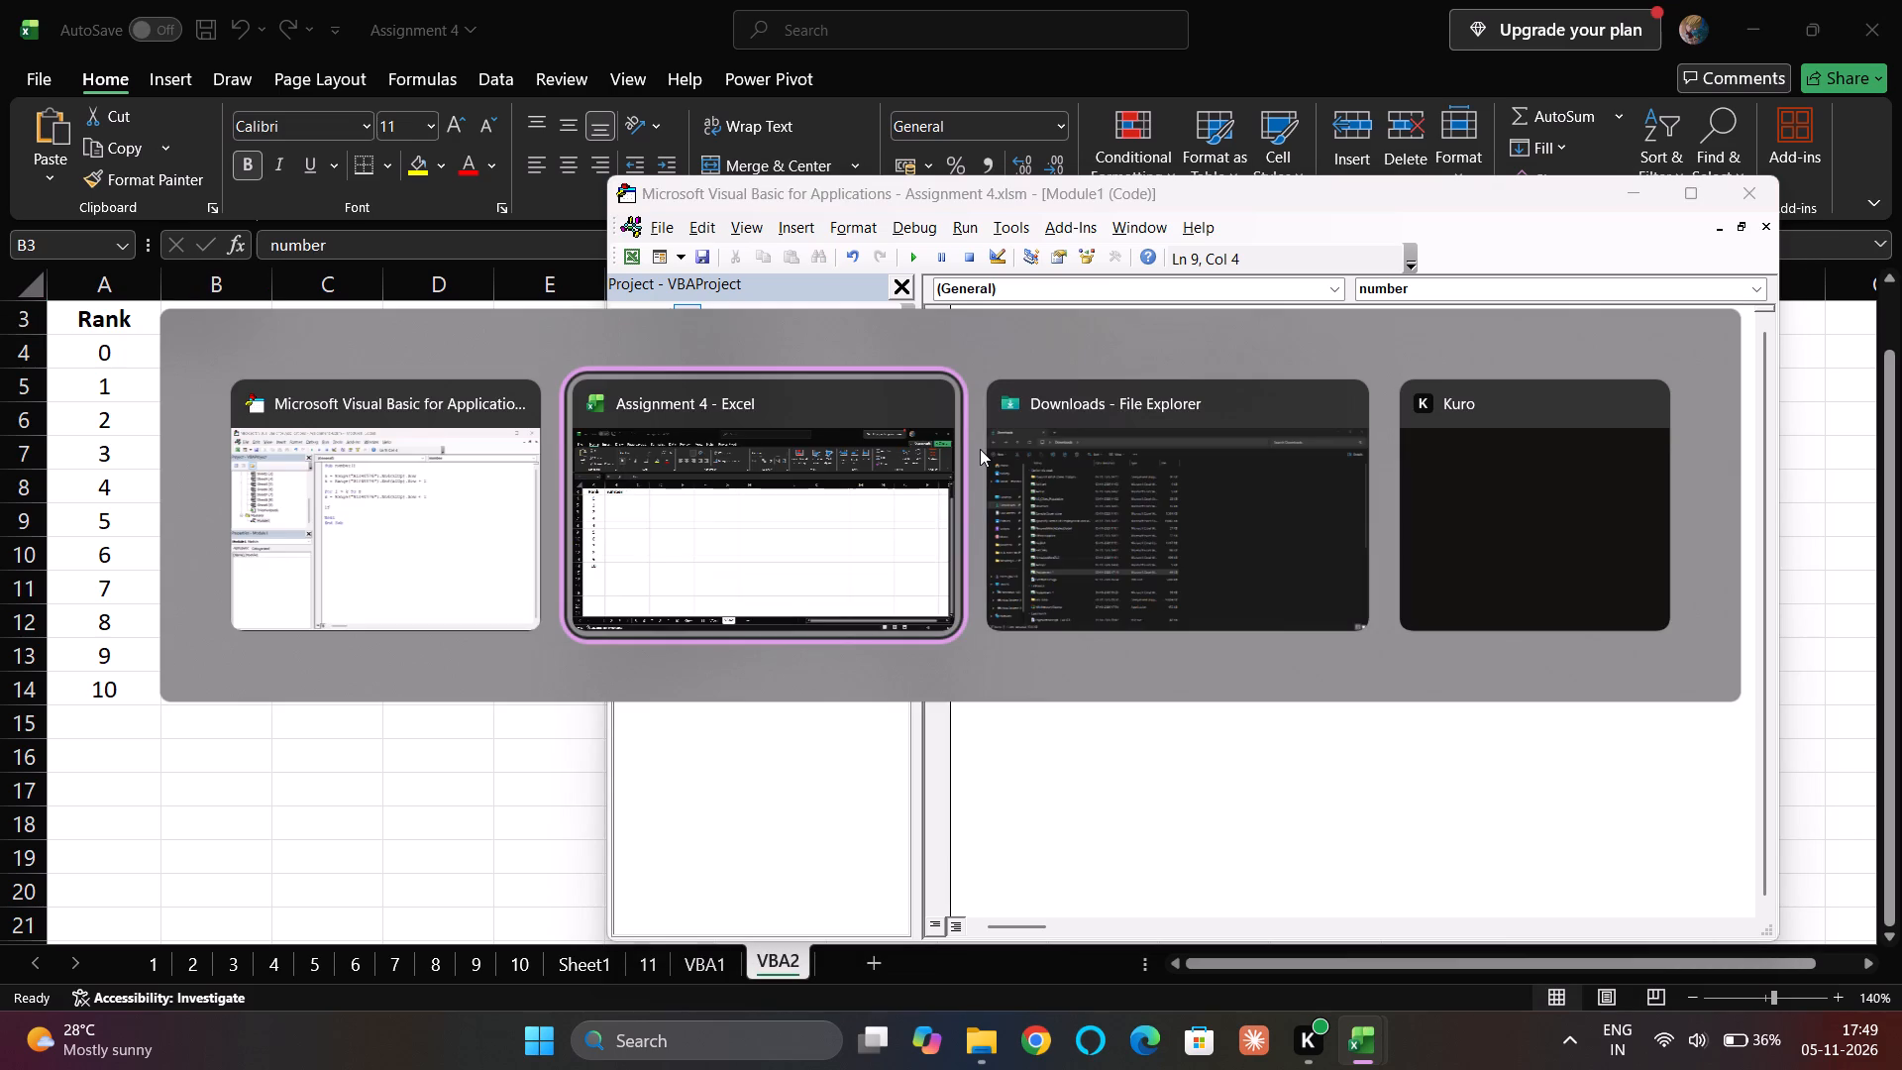
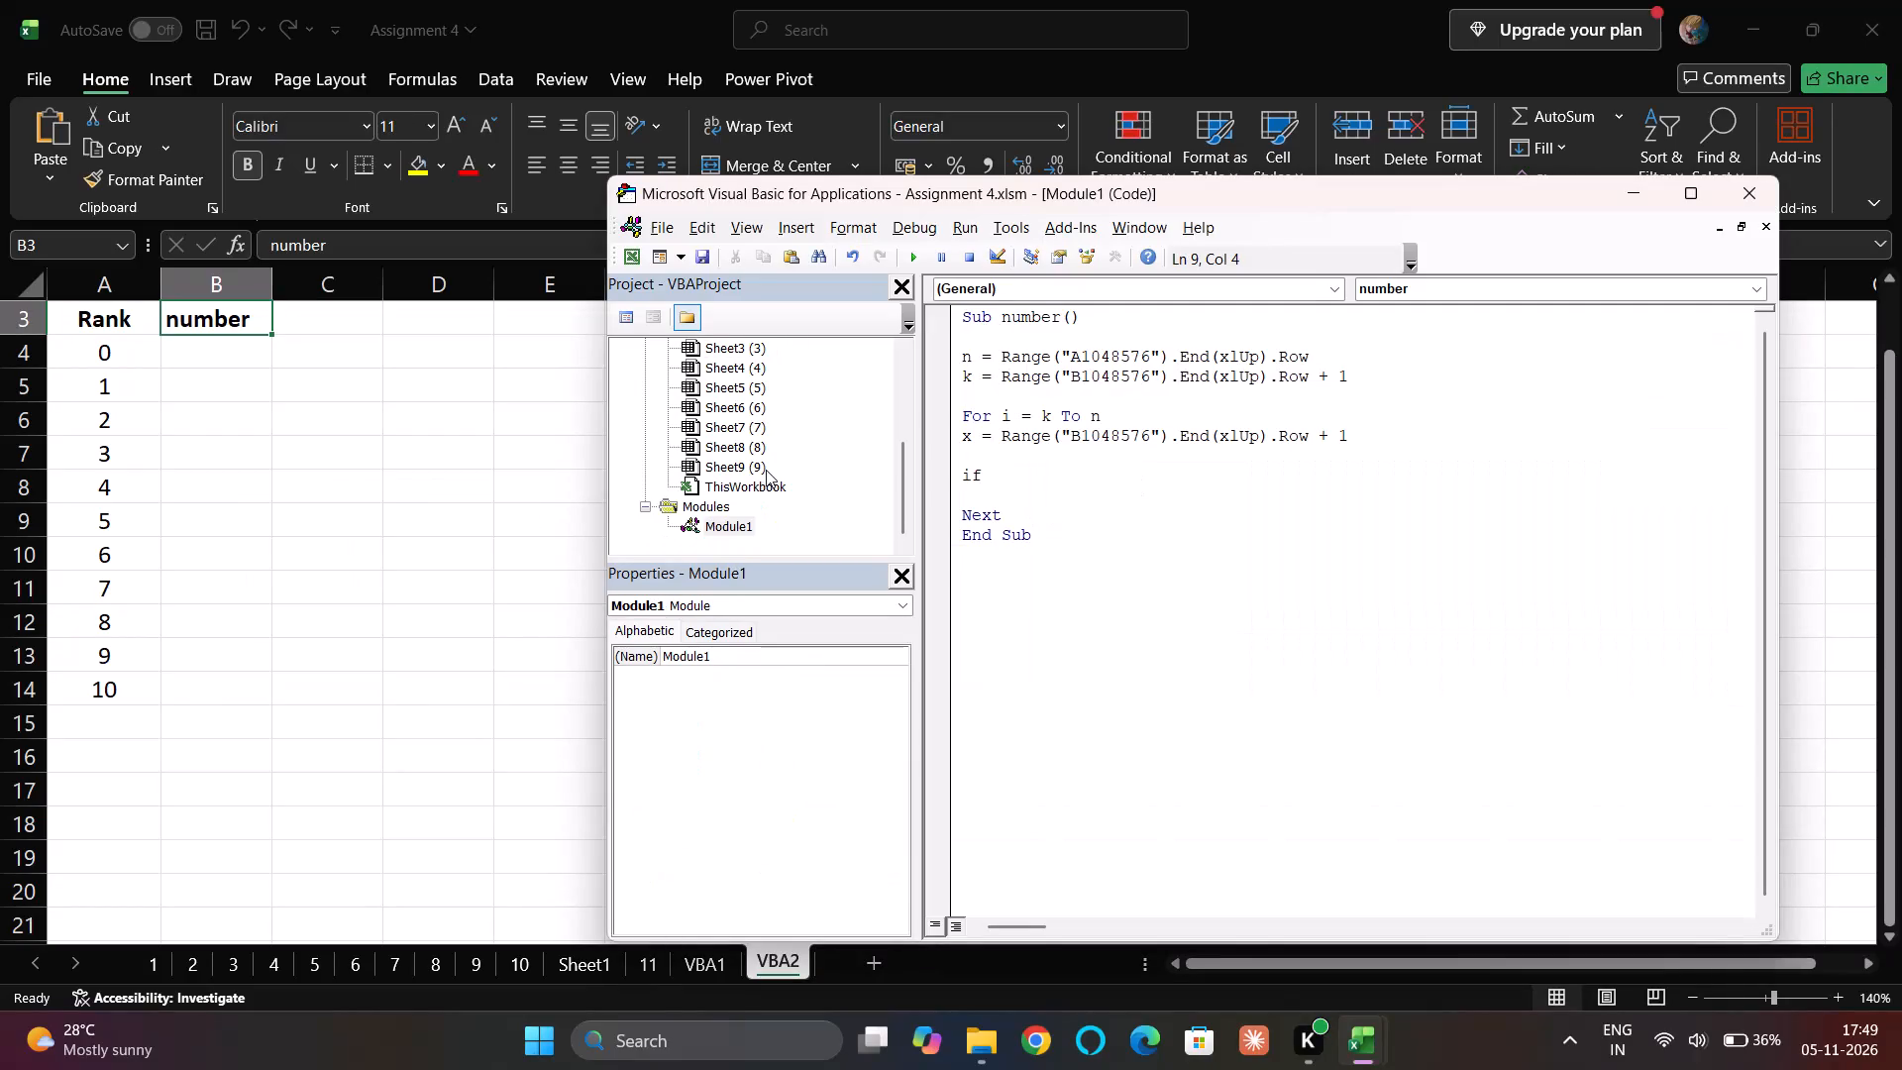
# Enter Range("a" & x).Value as the start of the If statement's condition in the loop.
pyautogui.write('range(')
pyautogui.hotkey('shift', '"')
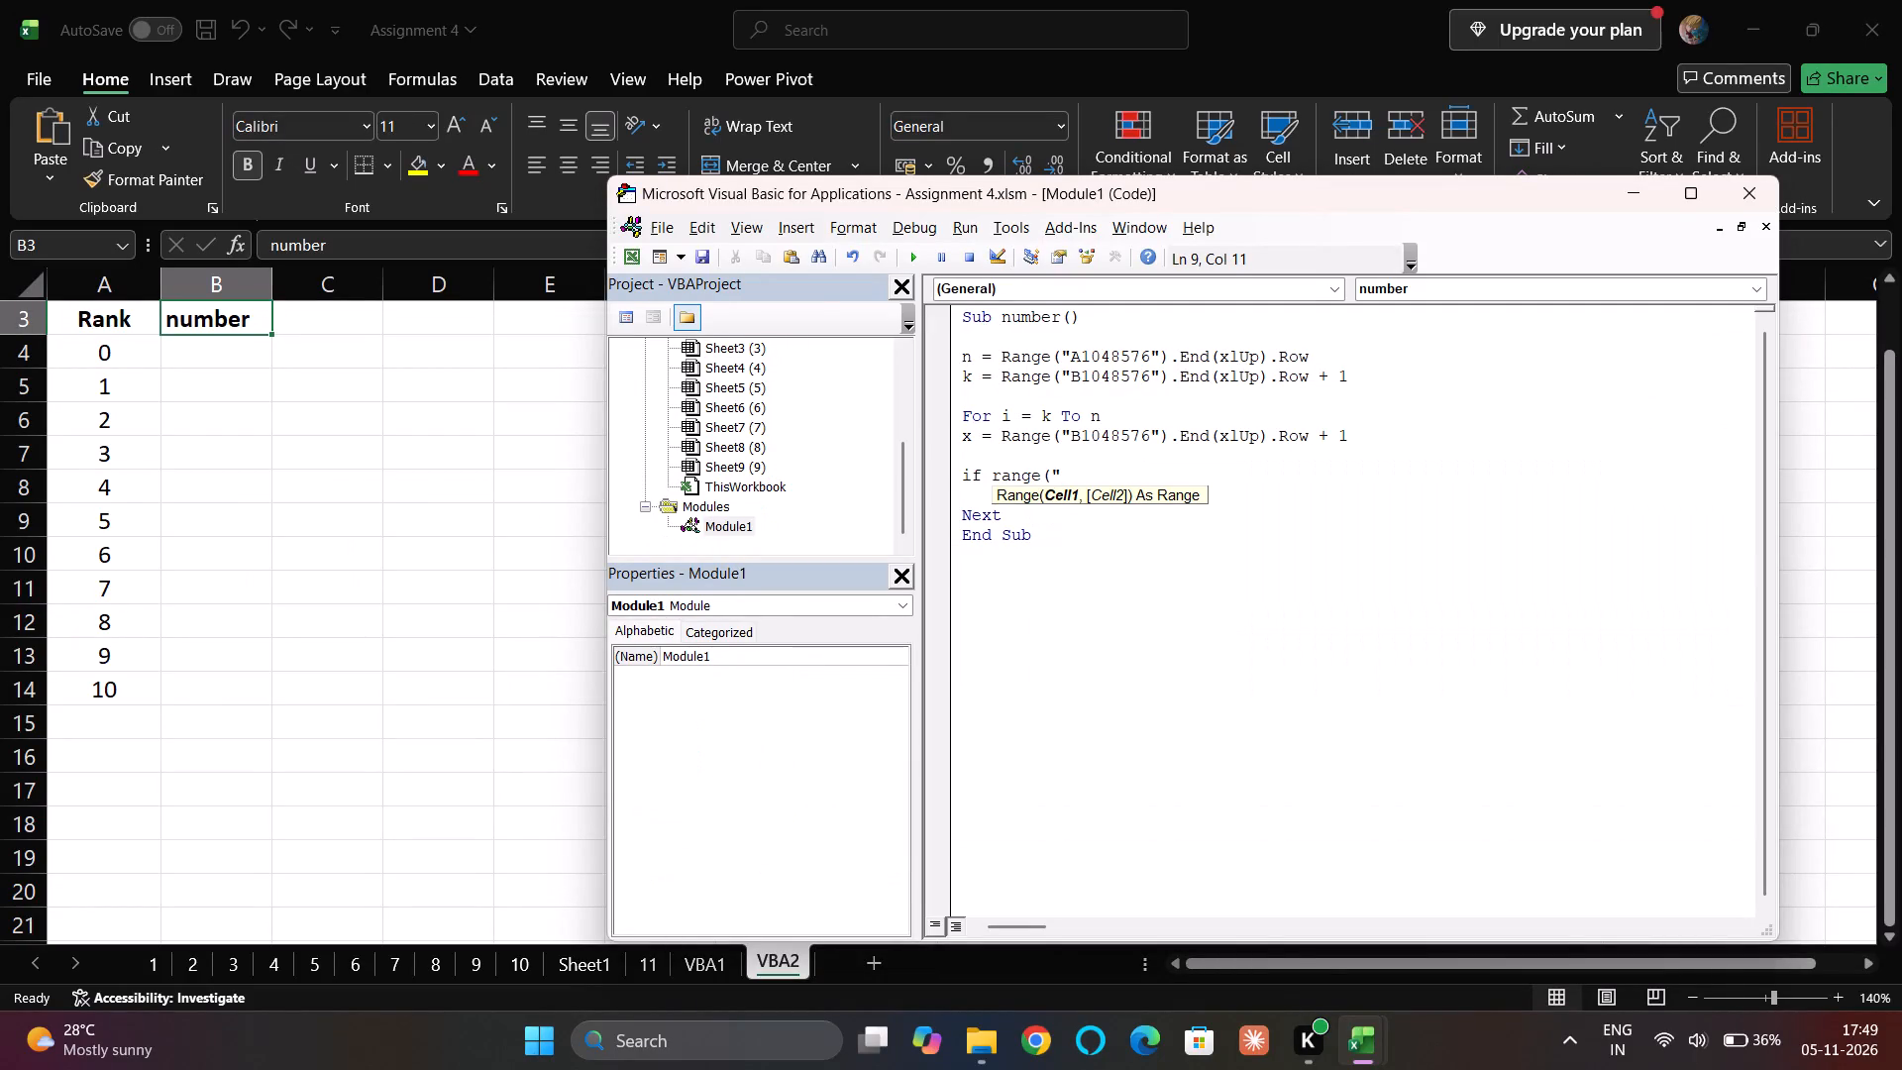
pyautogui.write('a"')
pyautogui.hotkey('shift', '&')
pyautogui.press('x')
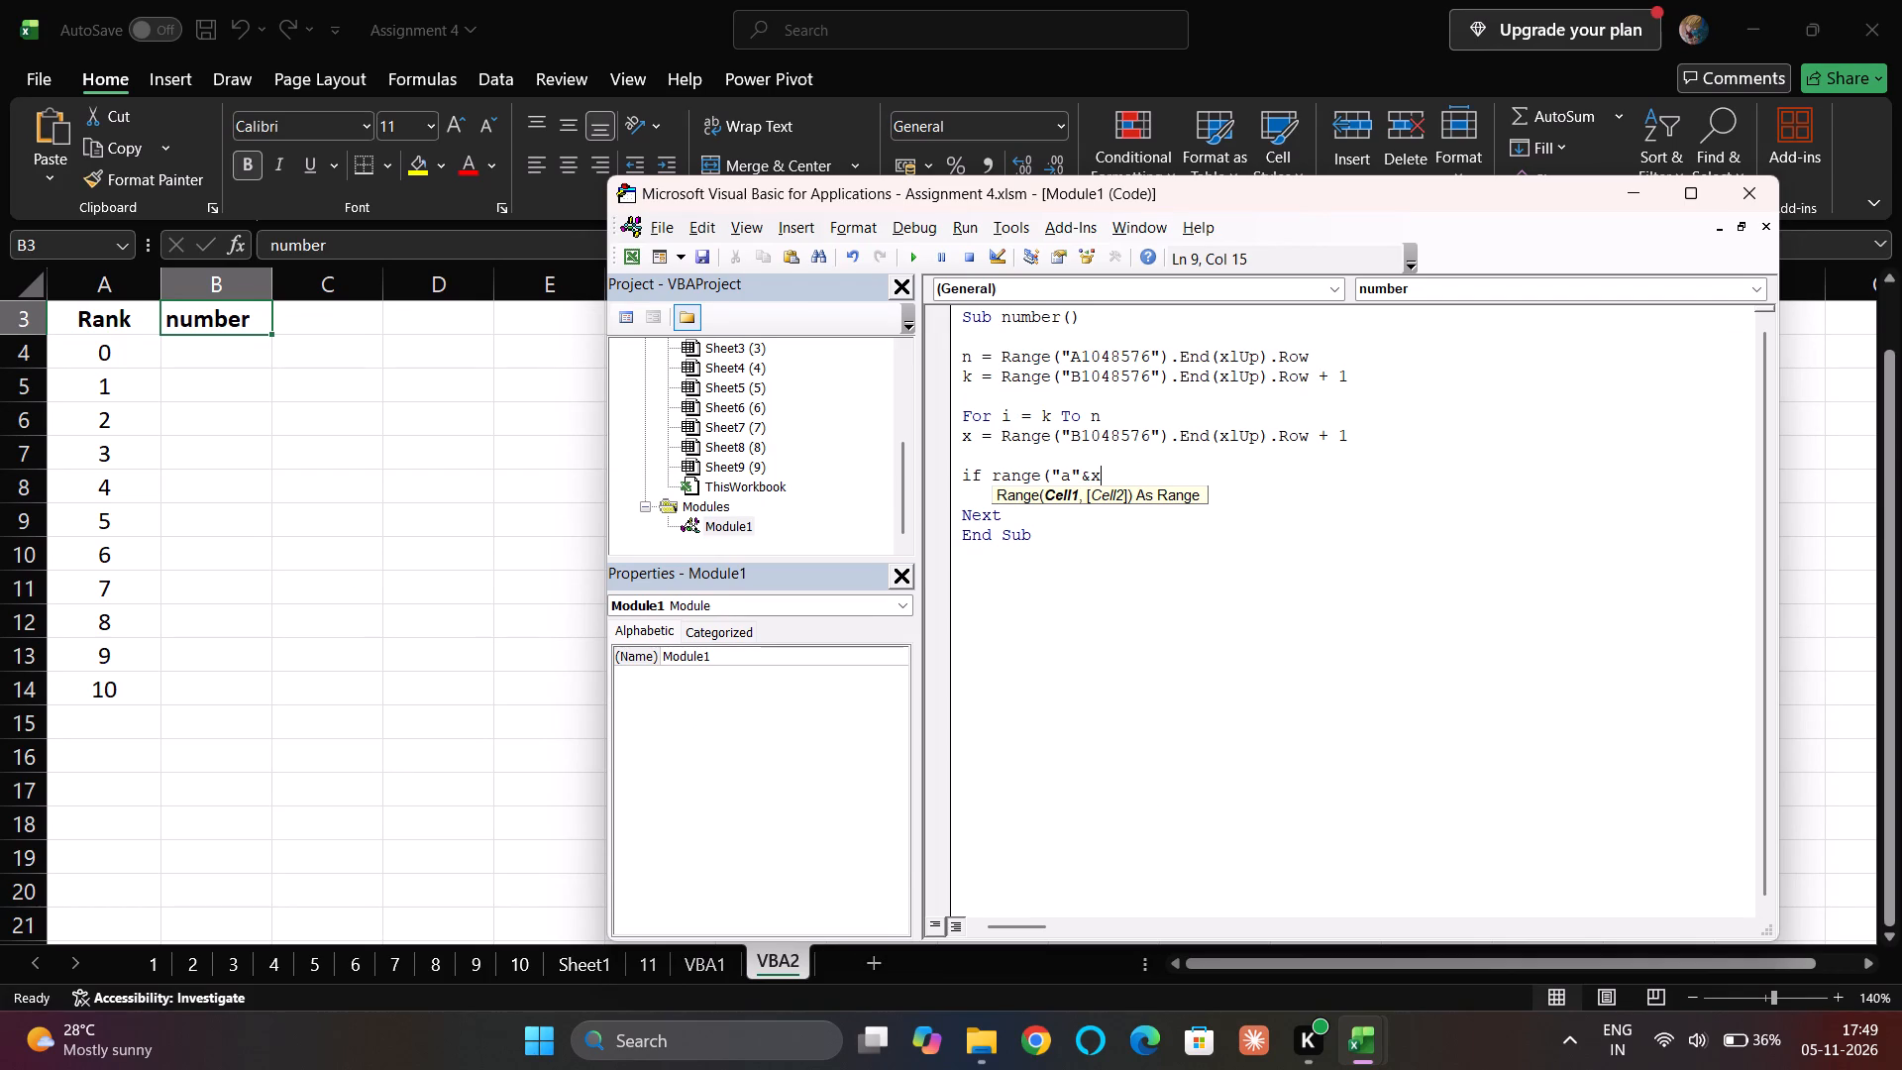
pyautogui.hotkey('shift', ')')
pyautogui.press('.')
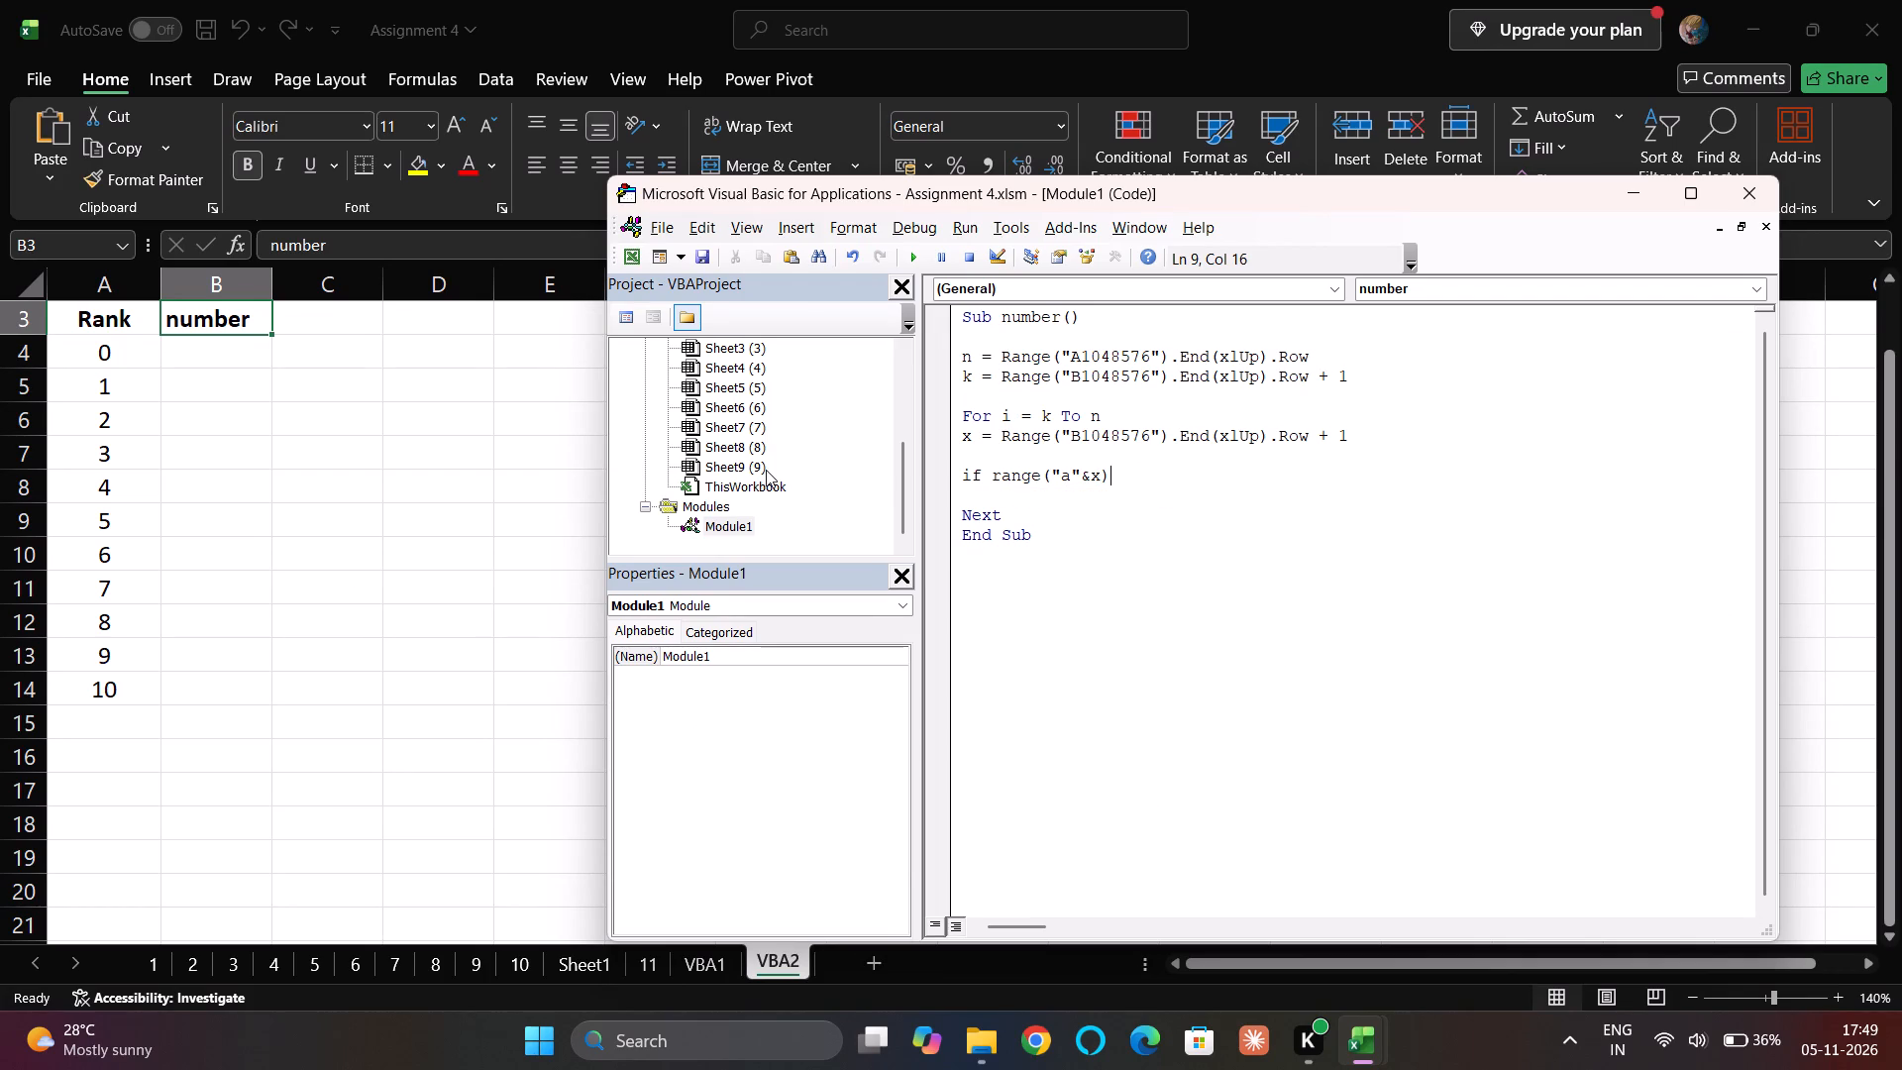
pyautogui.write('valu')
pyautogui.press('Tab')
pyautogui.press('Left')
pyautogui.press('Left')
pyautogui.press('Left')
pyautogui.press('Left')
pyautogui.press('Left')
pyautogui.press('Left')
pyautogui.press('Left')
pyautogui.press('Left')
pyautogui.press('space')
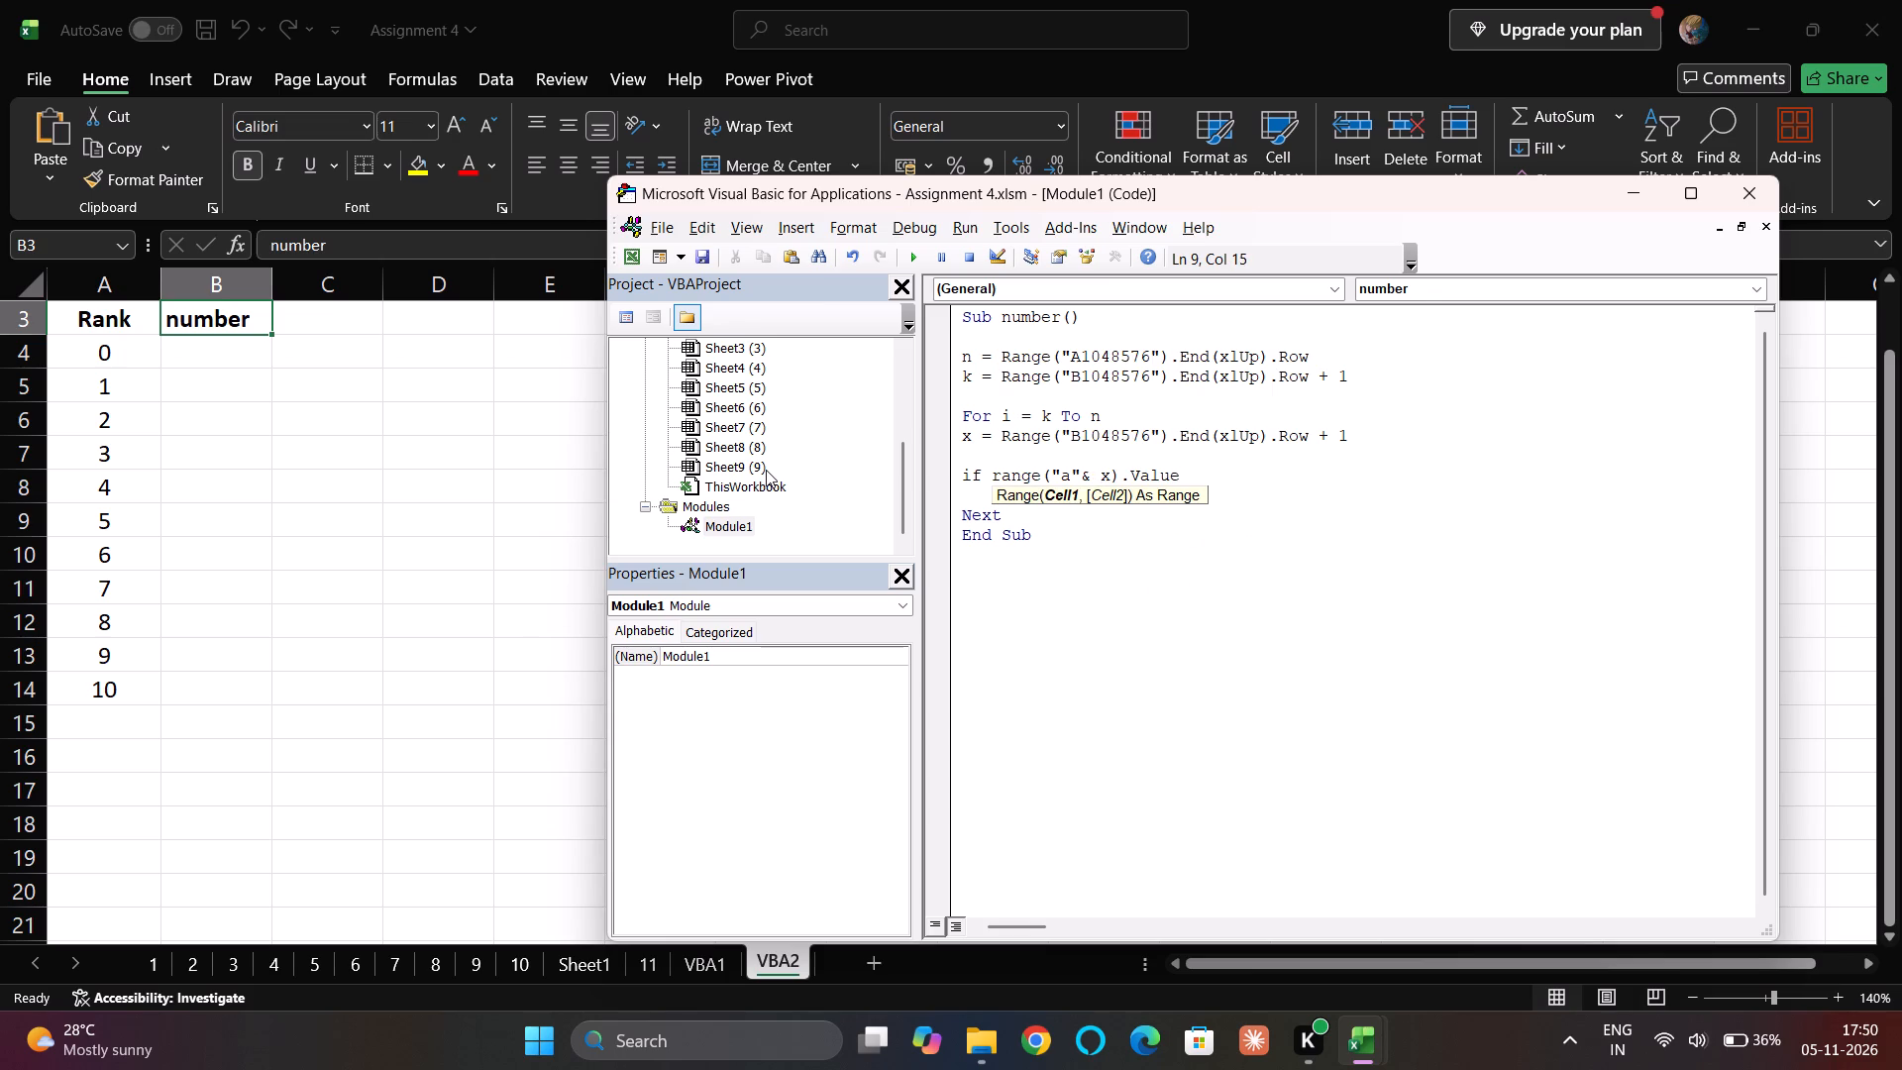
pyautogui.press('Right')
pyautogui.press('Right')
pyautogui.press('Right')
pyautogui.press('Right')
pyautogui.press('Right')
pyautogui.press('Right')
pyautogui.press('Right')
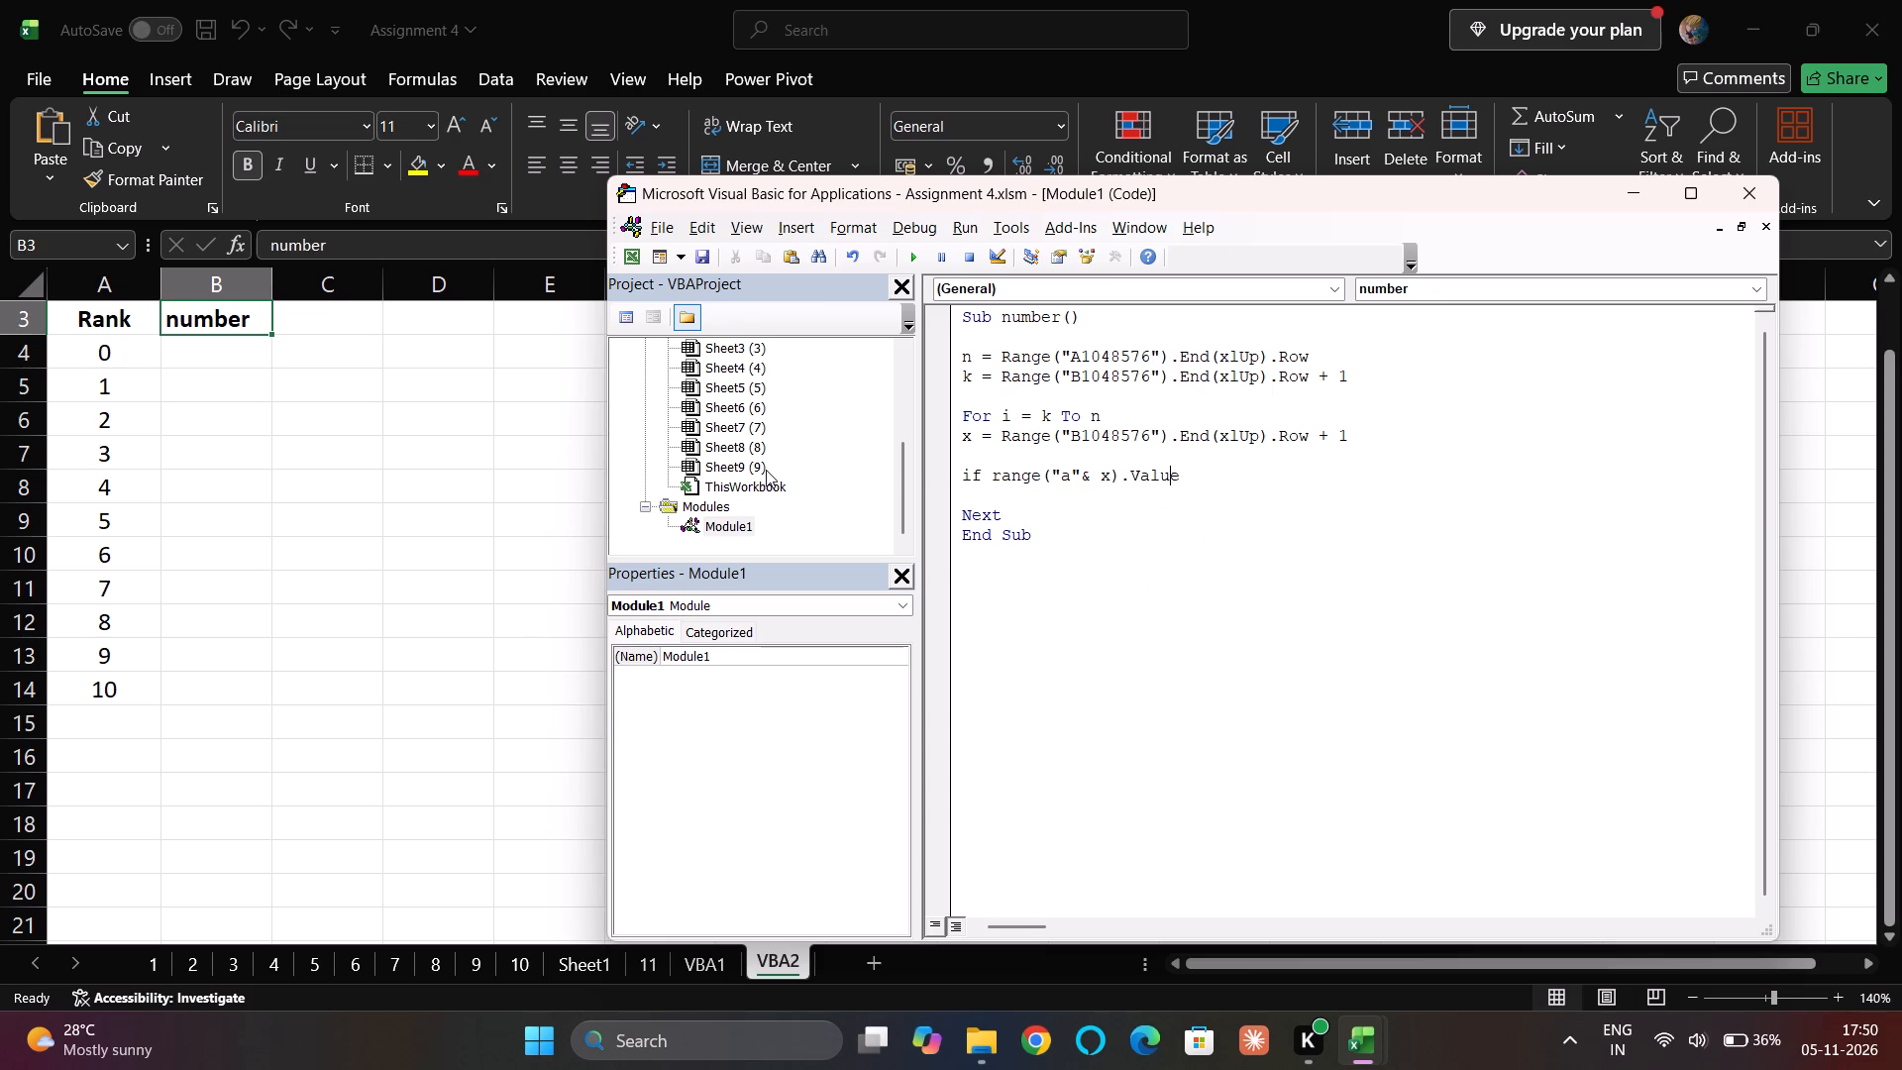
pyautogui.press('Right')
# Complete the If line with / 2 Then after the column A value reference.
pyautogui.press('space')
pyautogui.write('/')
pyautogui.press('space')
pyautogui.write('2')
pyautogui.press('space')
pyautogui.write('then')
pyautogui.press('space')
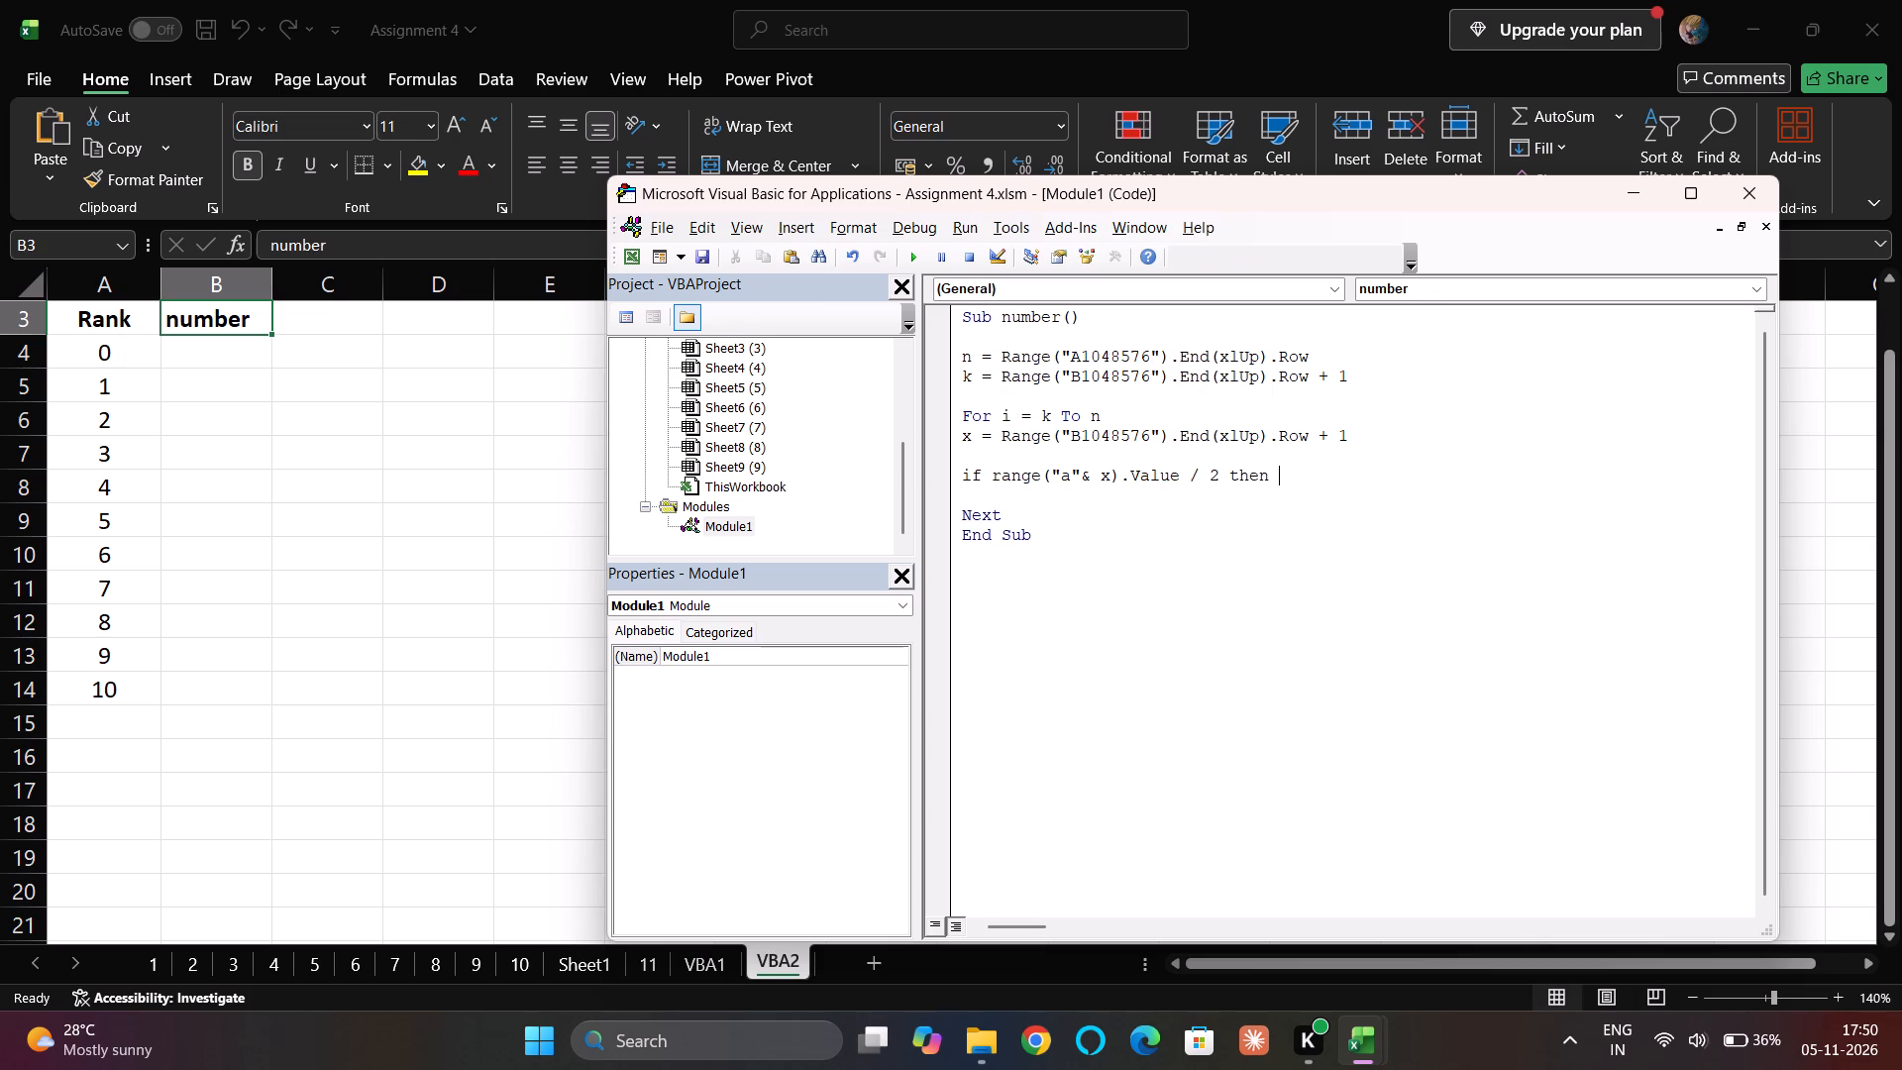
pyautogui.press('Return')
# Close the If block with End If above Next, leaving two blank lines inside the block.
pyautogui.press('Down')
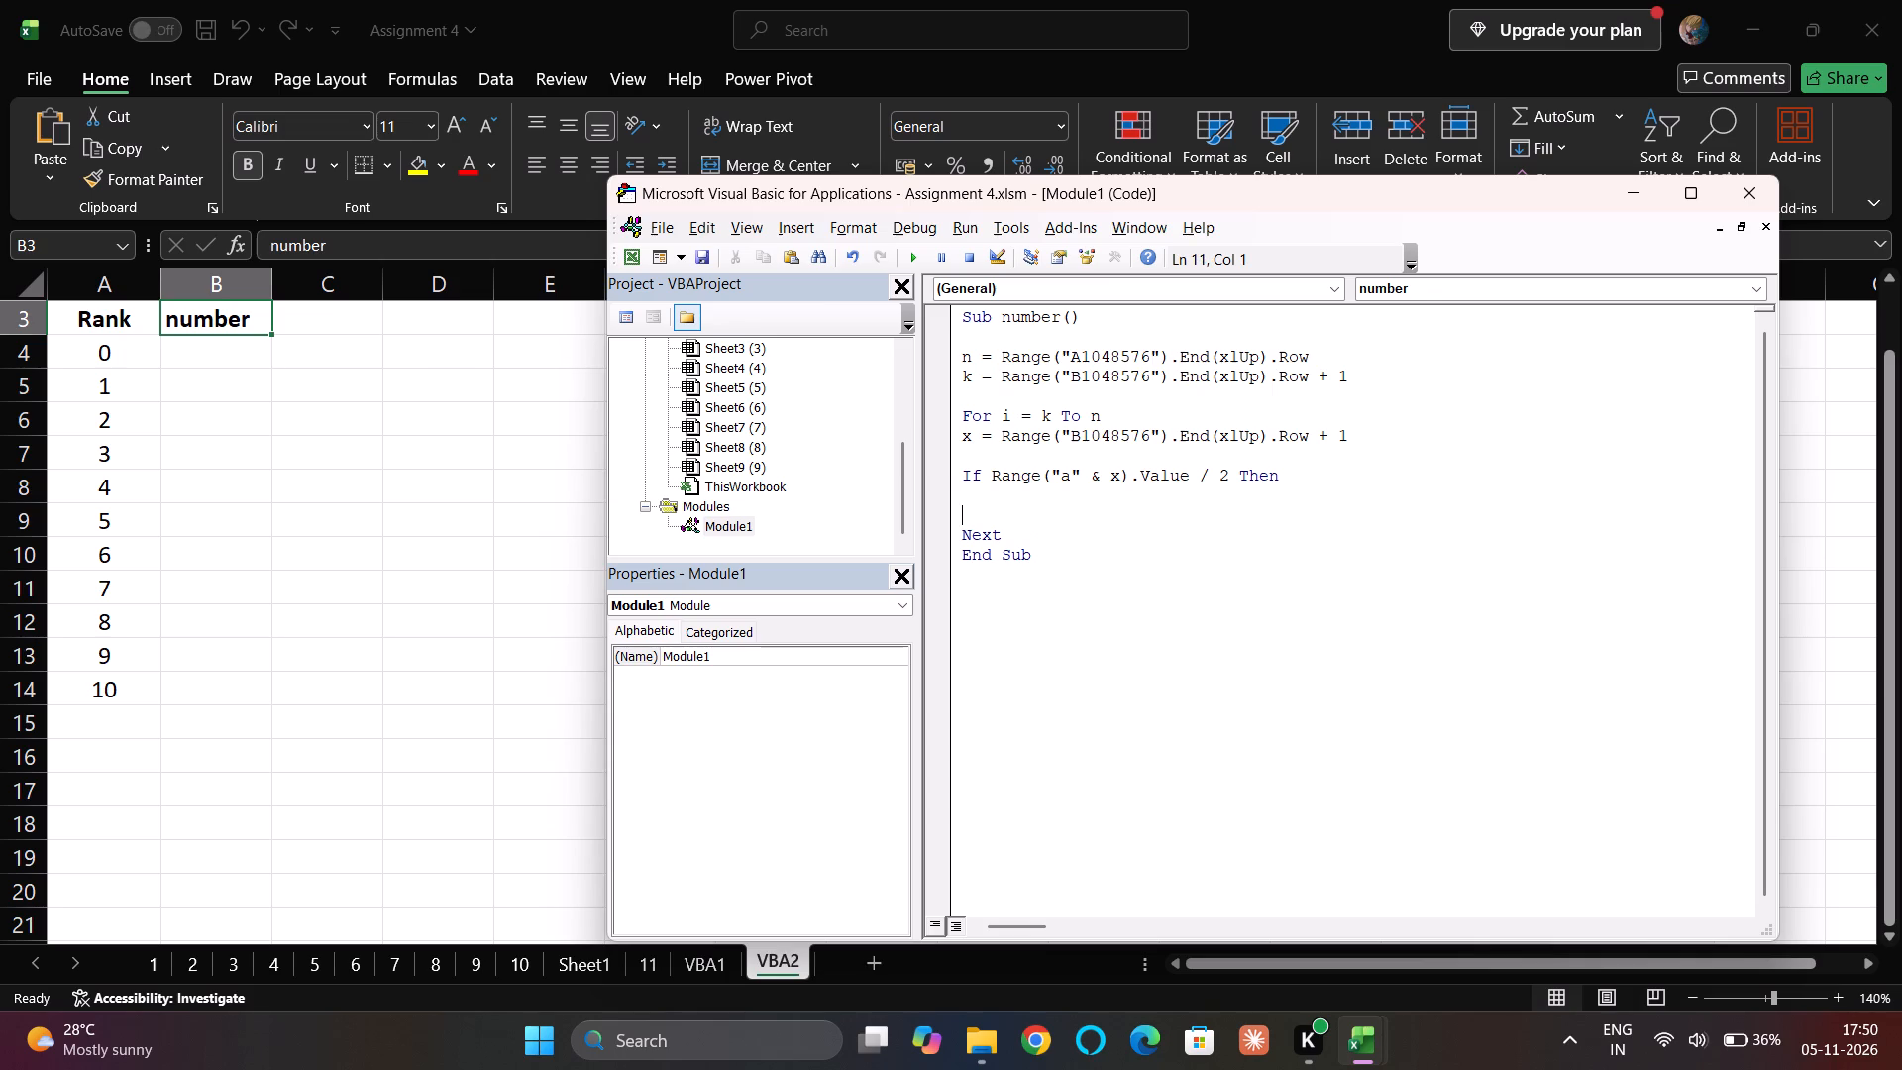
pyautogui.write('end if')
pyautogui.press('Up')
pyautogui.press('Return')
pyautogui.press('Up')
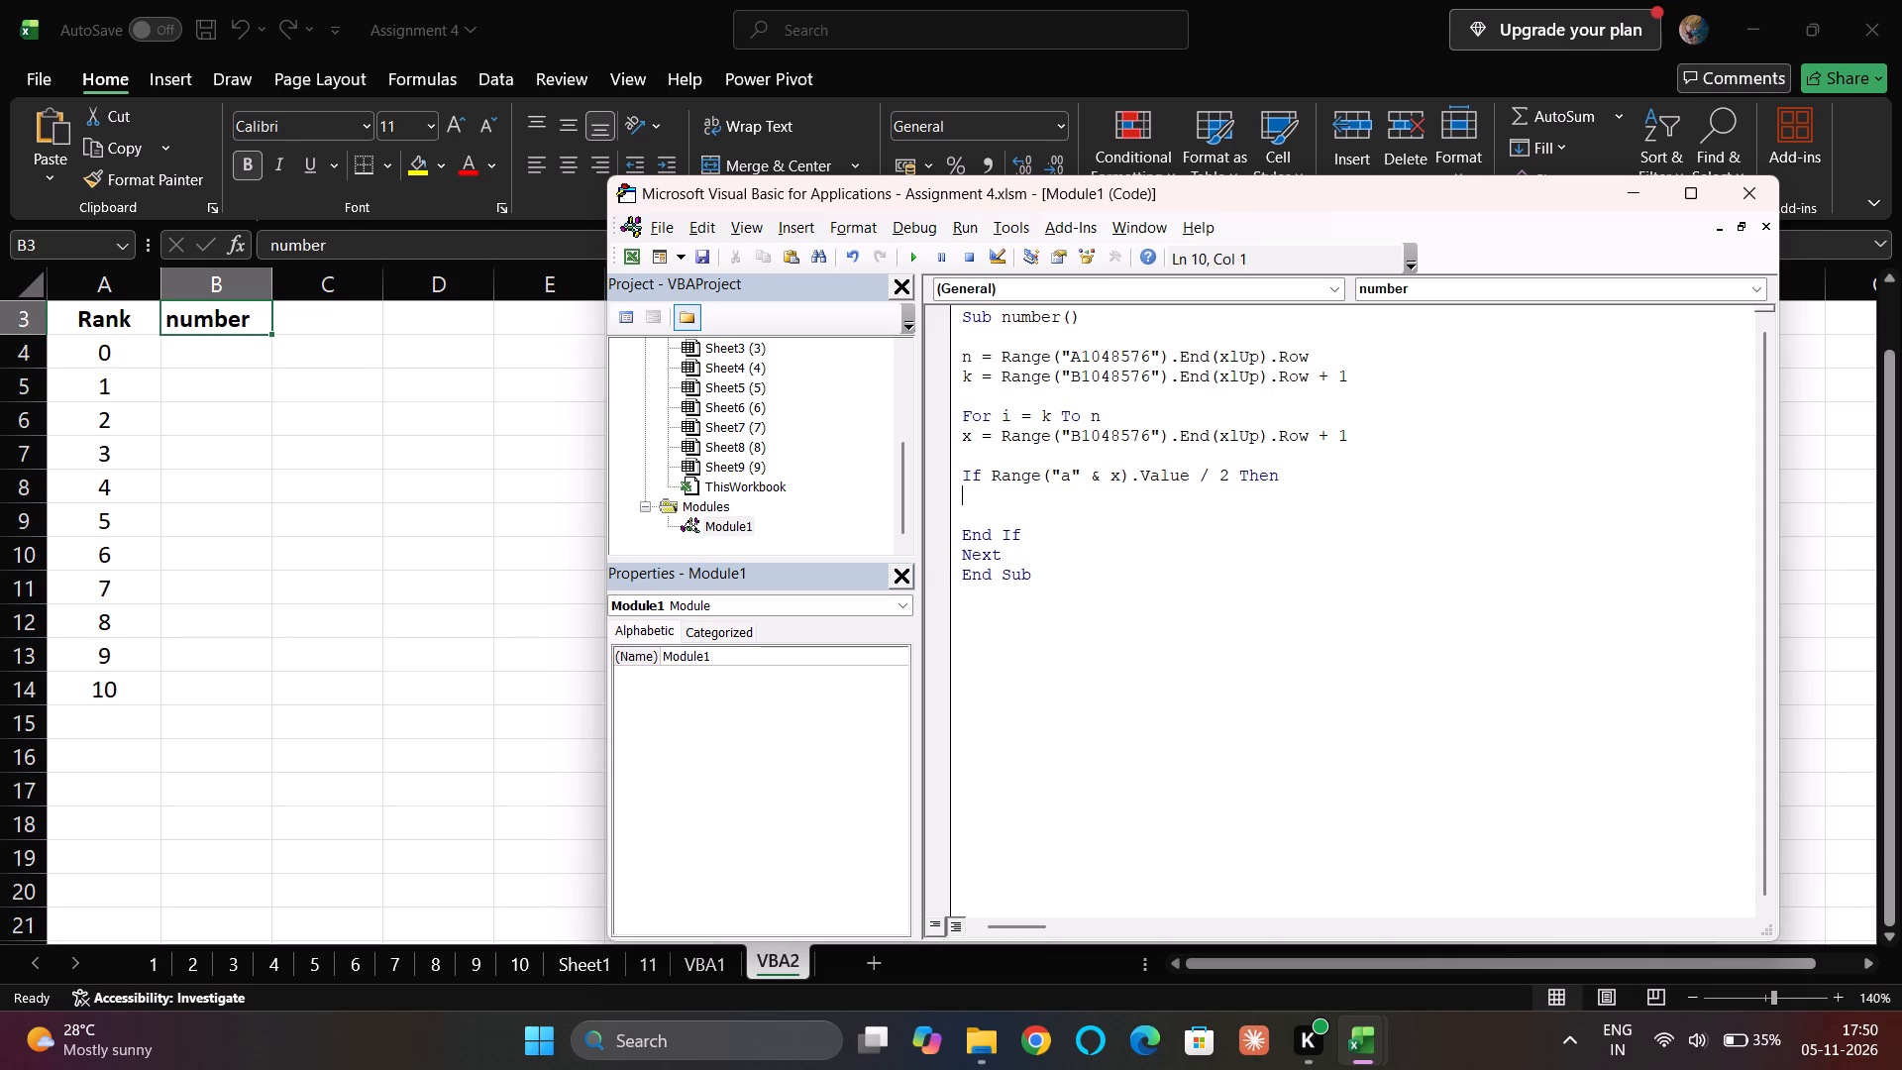
# Start the assignment on the first line inside the If block with Range("B" & x).Value =.
pyautogui.write('ran')
pyautogui.write('ge')
pyautogui.press('BackSpace')
pyautogui.press('BackSpace')
pyautogui.press('BackSpace')
pyautogui.press('BackSpace')
pyautogui.press('BackSpace')
pyautogui.write('range(')
pyautogui.hotkey('shift', '"')
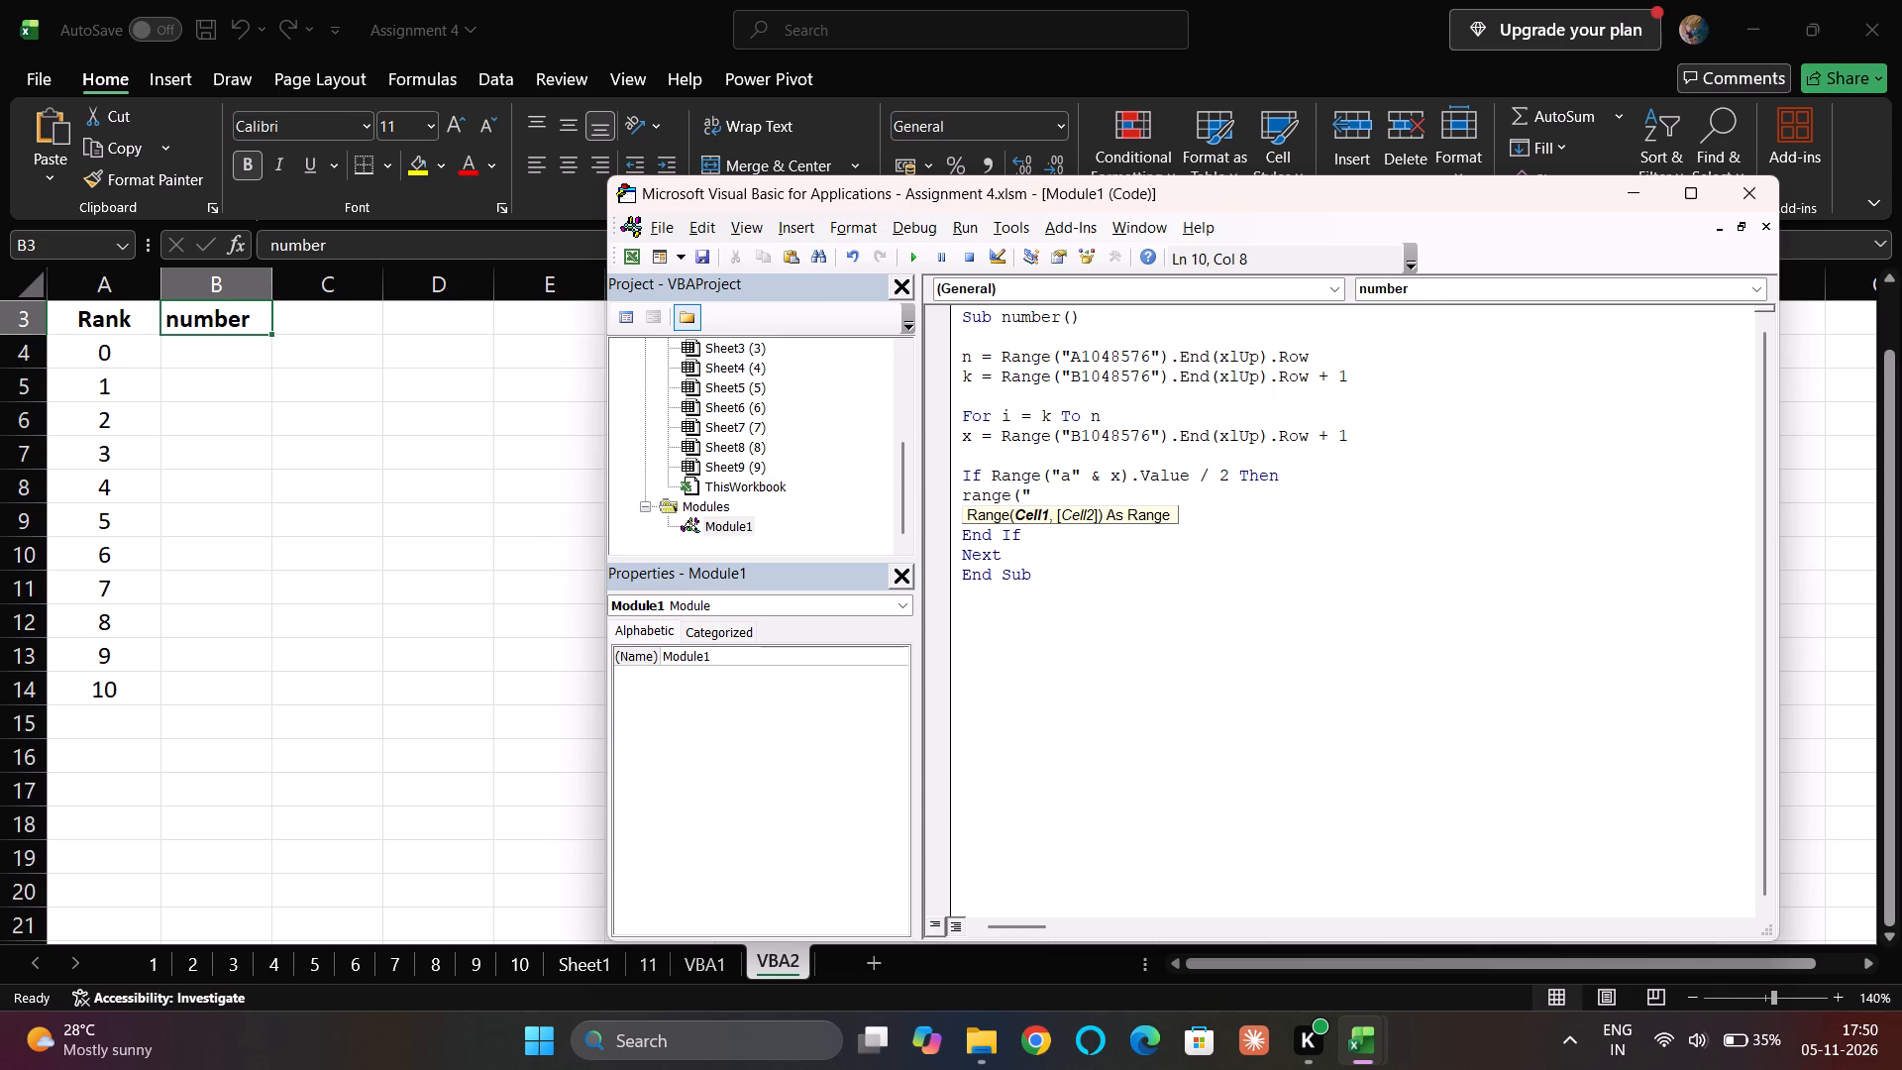
pyautogui.write('B"')
pyautogui.hotkey('shift', '&')
pyautogui.press('BackSpace')
pyautogui.press('space')
pyautogui.write('&')
pyautogui.press('space')
pyautogui.press('x')
pyautogui.press('0')
pyautogui.press('BackSpace')
pyautogui.write(').valu')
pyautogui.press('Tab')
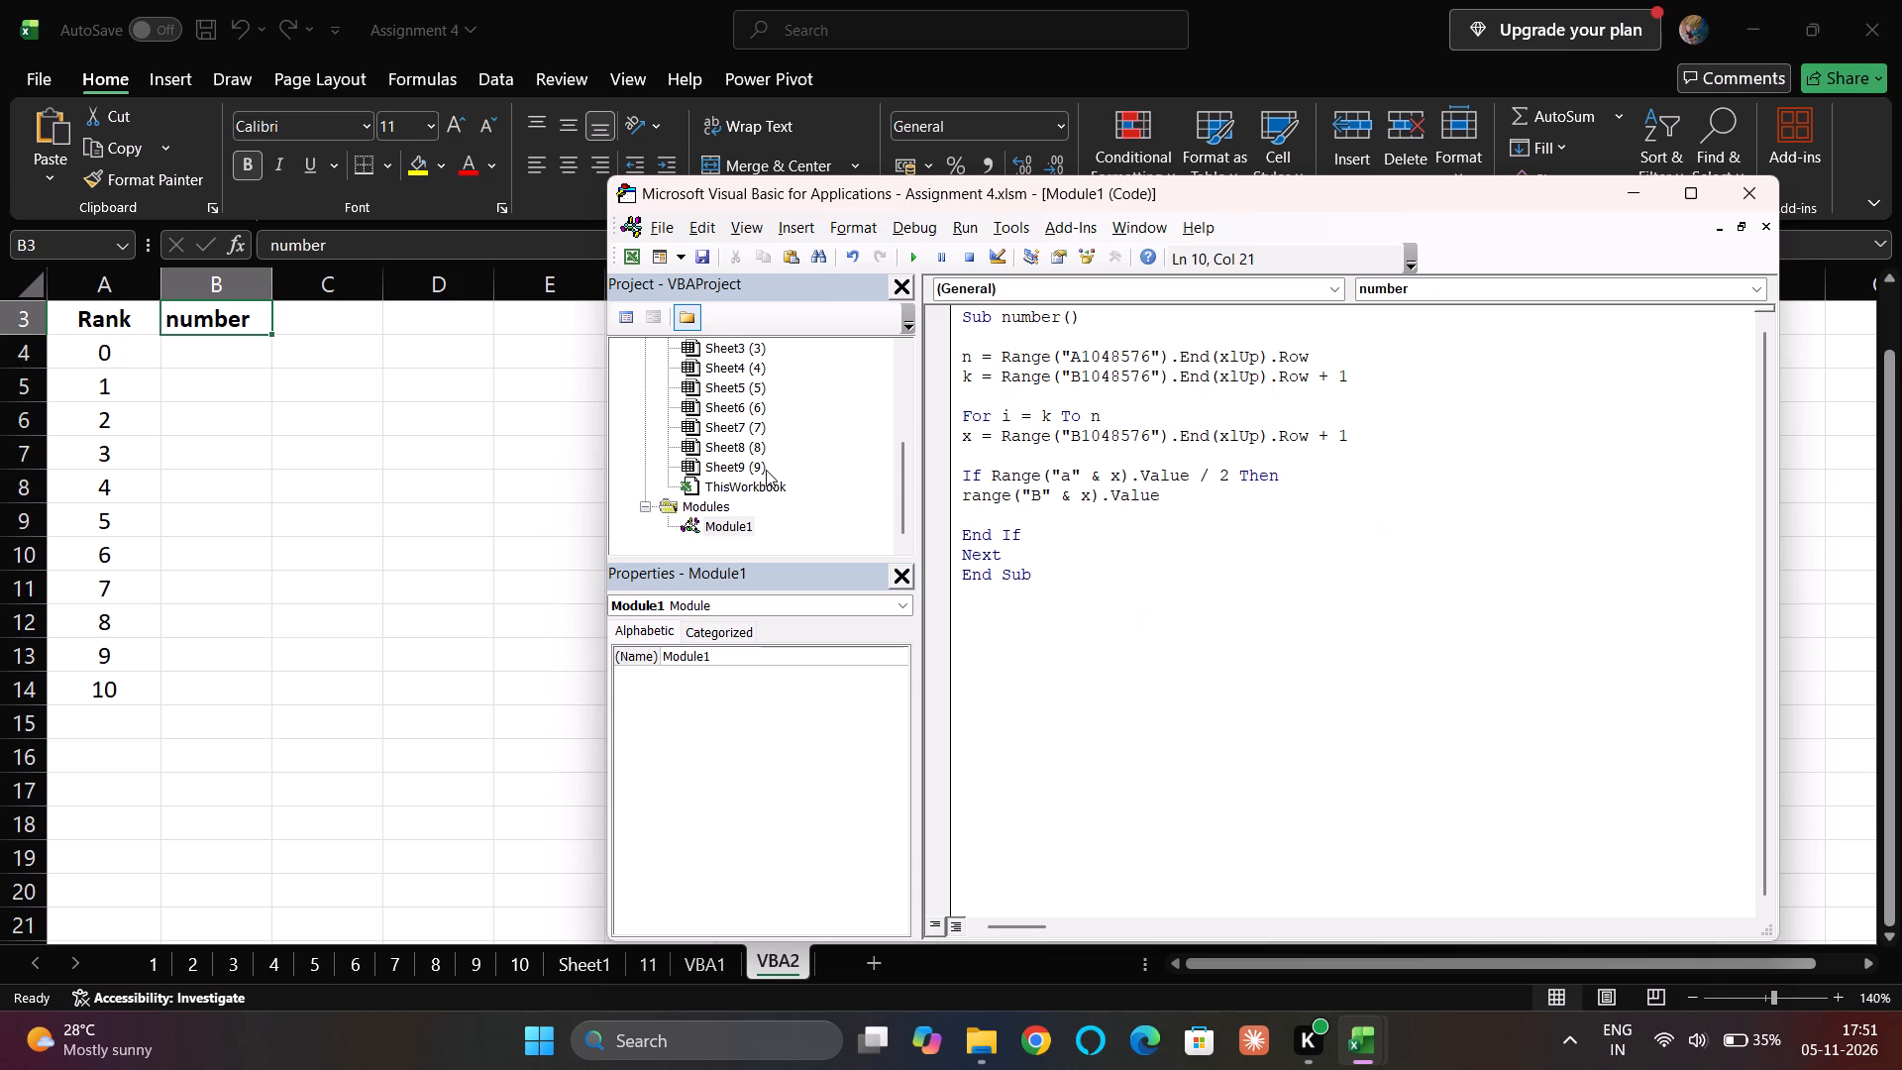
pyautogui.press('space')
pyautogui.write('=')
pyautogui.press('space')
# Enter Range("a" & x).Value after the equals sign of the column B assignment inside the If block.
pyautogui.write('range(')
pyautogui.write('"a\'')
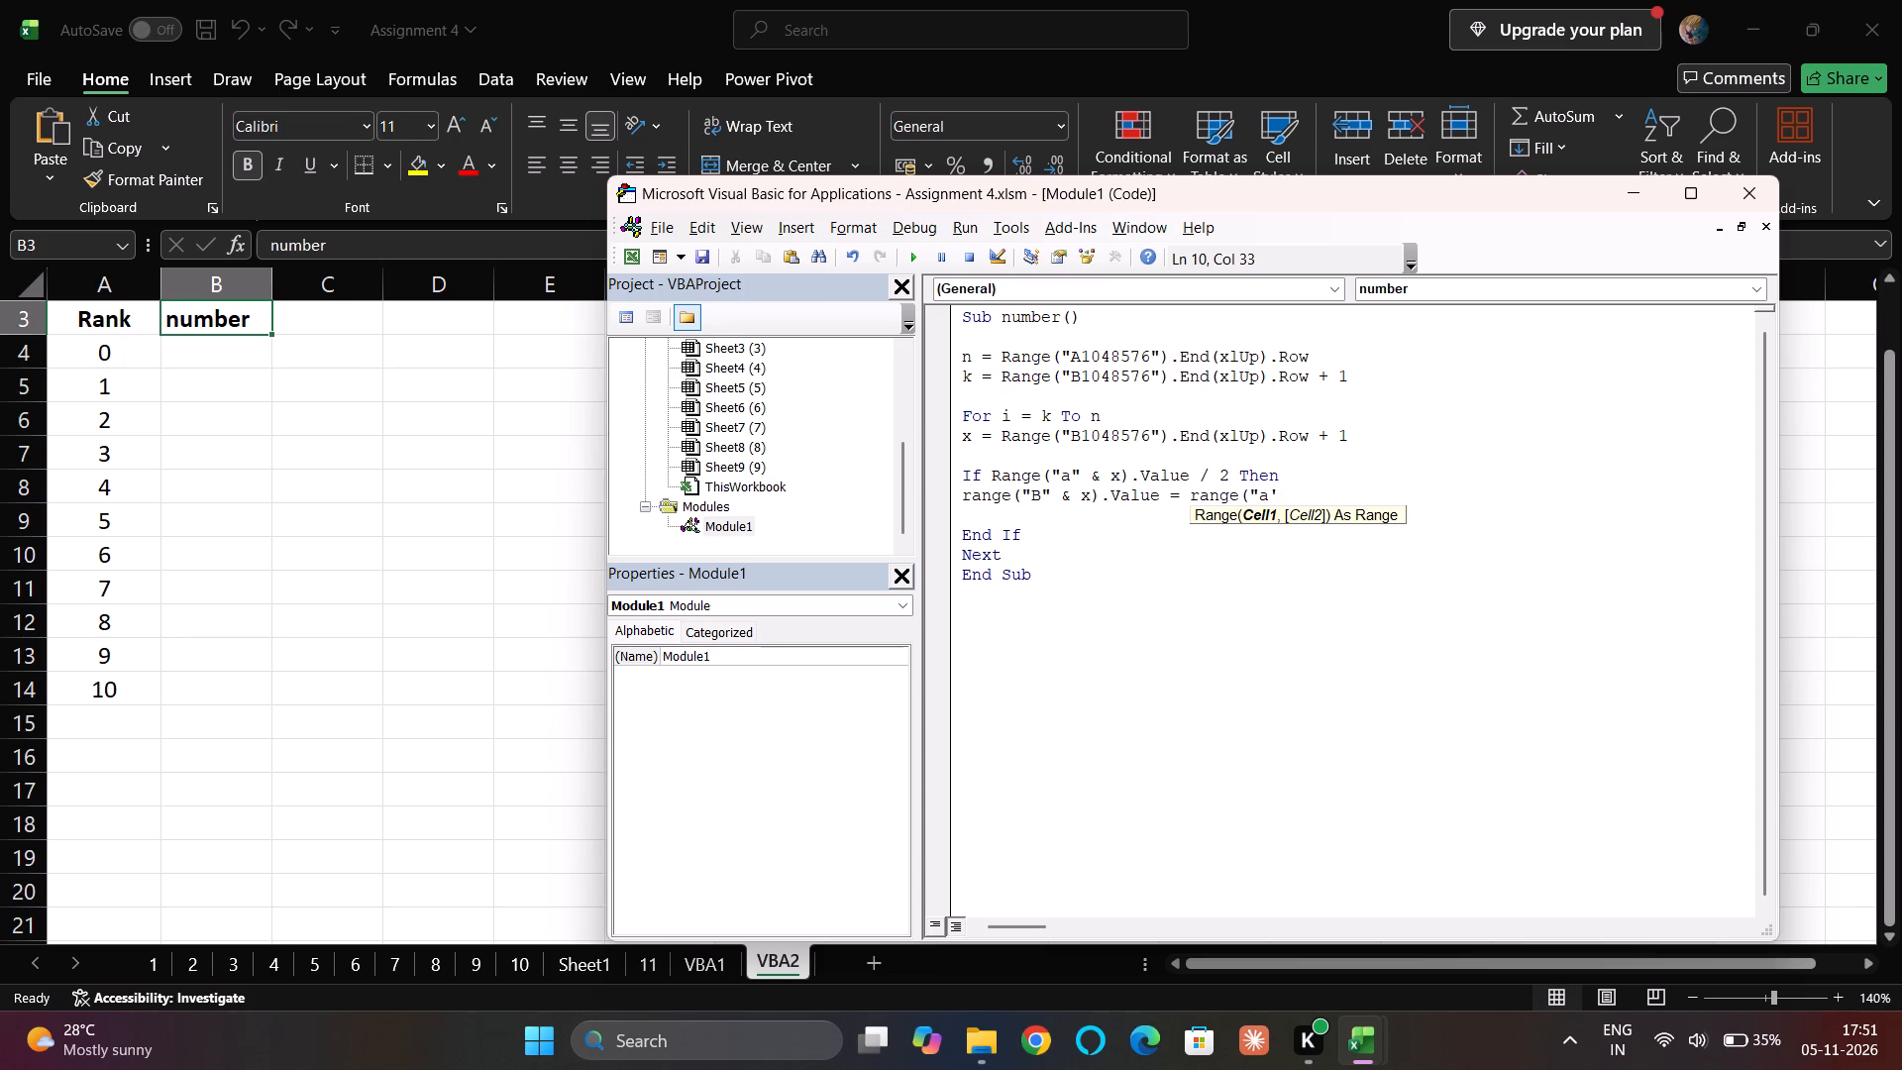
pyautogui.press('BackSpace')
pyautogui.hotkey('shift', '"')
pyautogui.press('space')
pyautogui.write('&')
pyautogui.press('space')
pyautogui.press('x')
pyautogui.write(').va;')
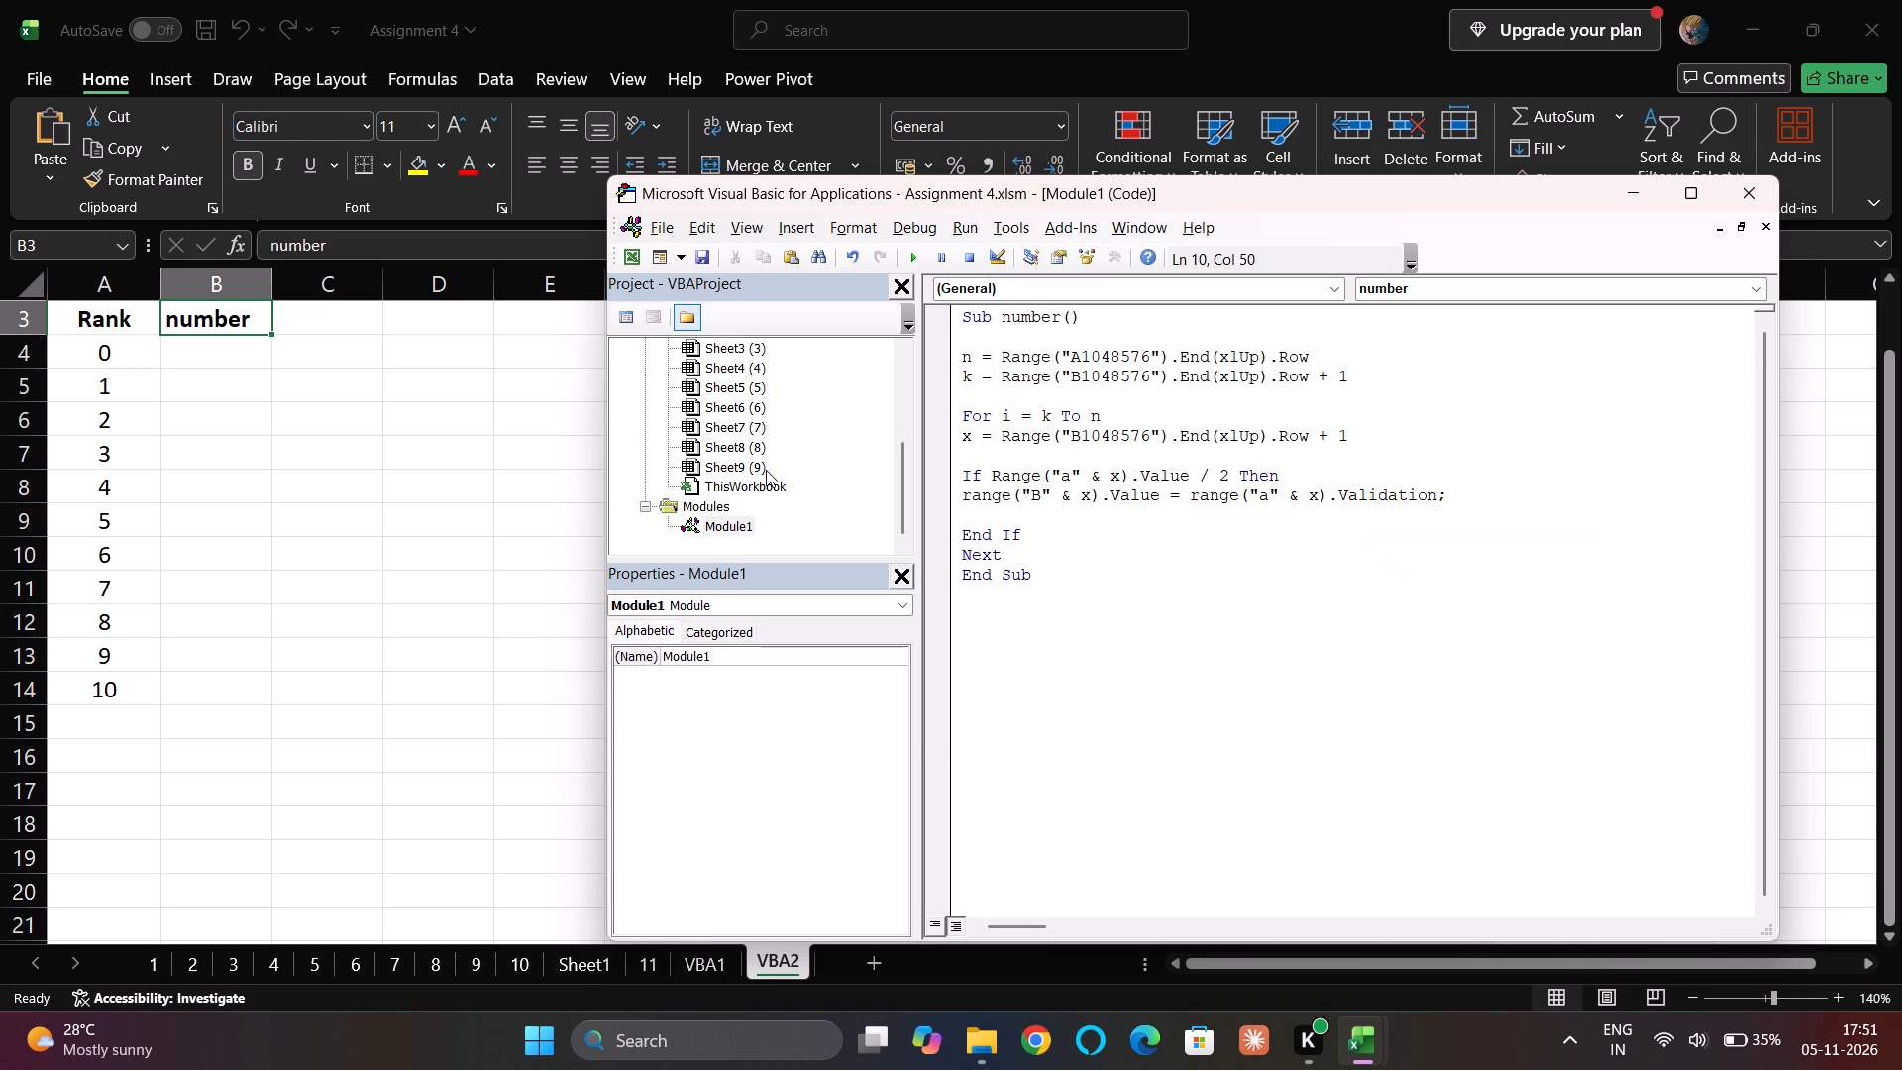
pyautogui.press('BackSpace')
pyautogui.press('BackSpace')
pyautogui.press('BackSpace')
pyautogui.press('BackSpace')
pyautogui.press('BackSpace')
pyautogui.press('BackSpace')
pyautogui.press('BackSpace')
pyautogui.press('BackSpace')
pyautogui.press('BackSpace')
pyautogui.press('BackSpace')
pyautogui.press('BackSpace')
pyautogui.press('BackSpace')
pyautogui.write('.val')
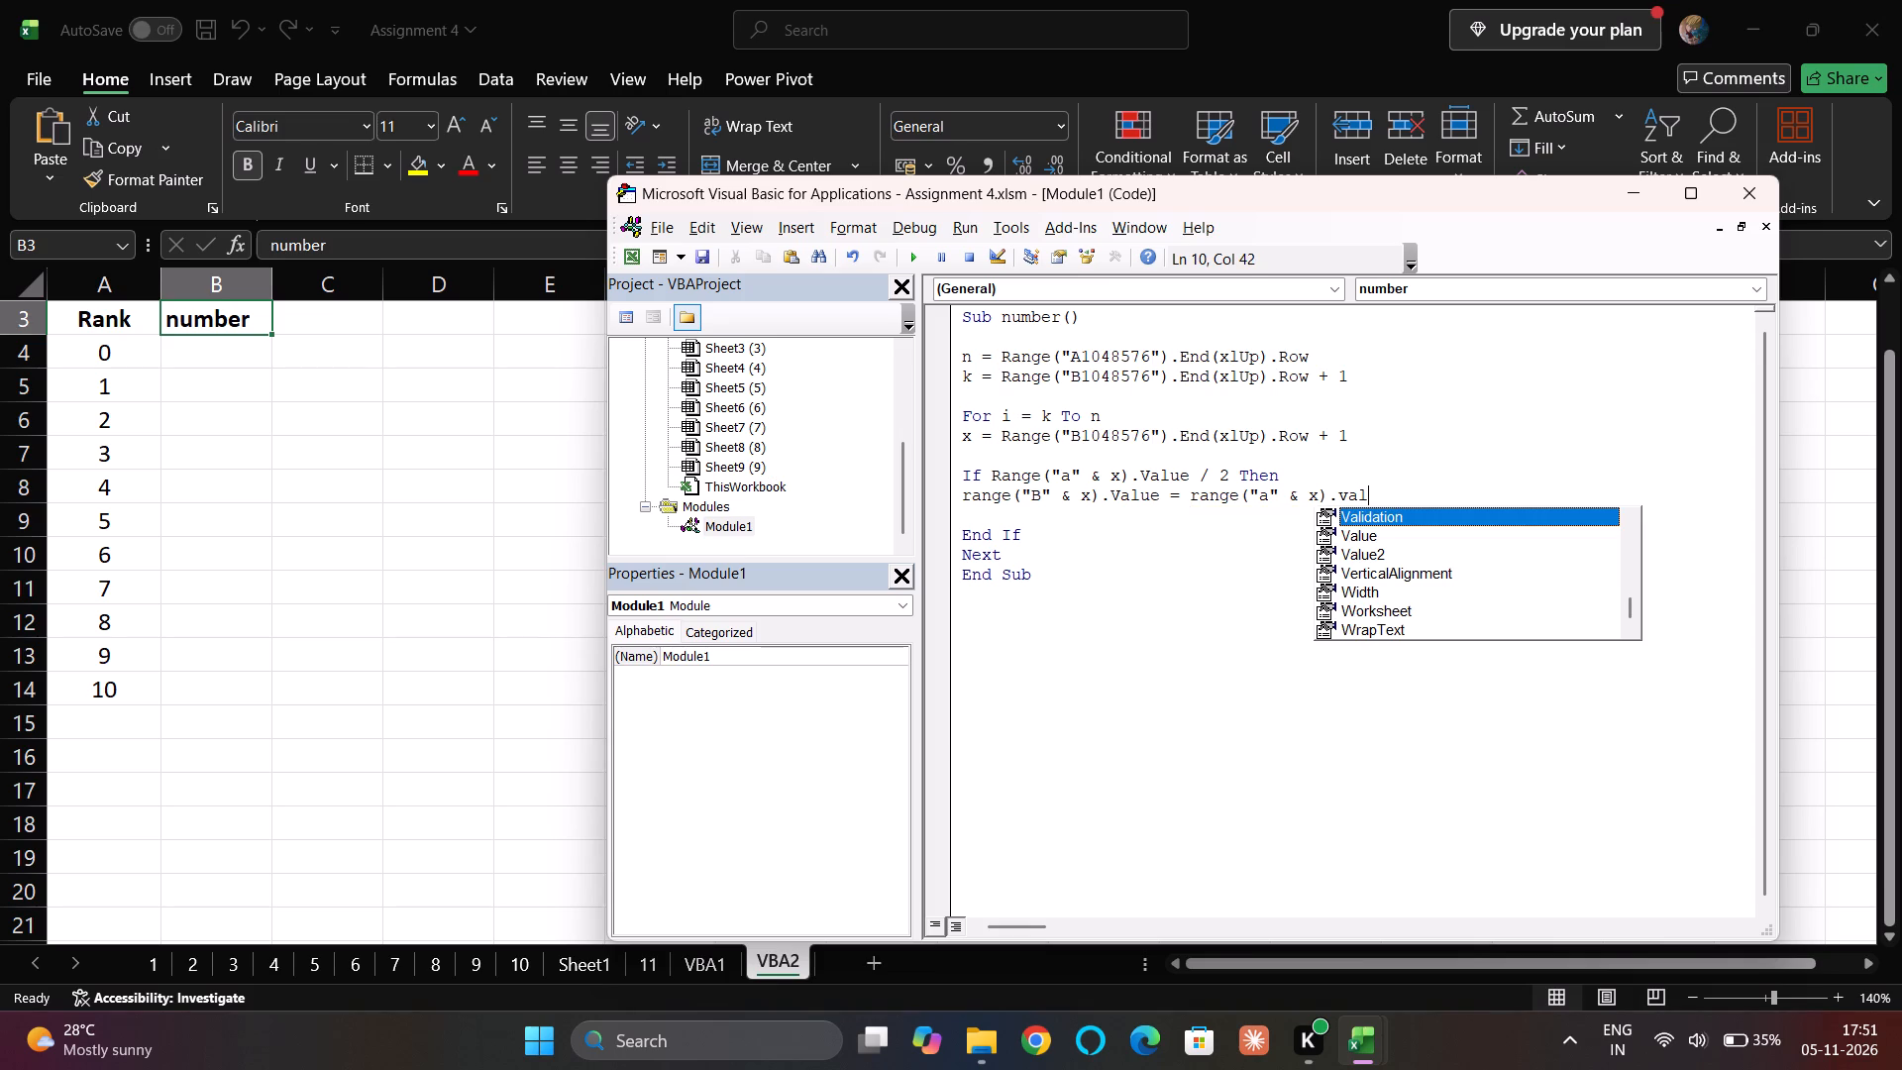
pyautogui.press('Down')
pyautogui.press('Tab')
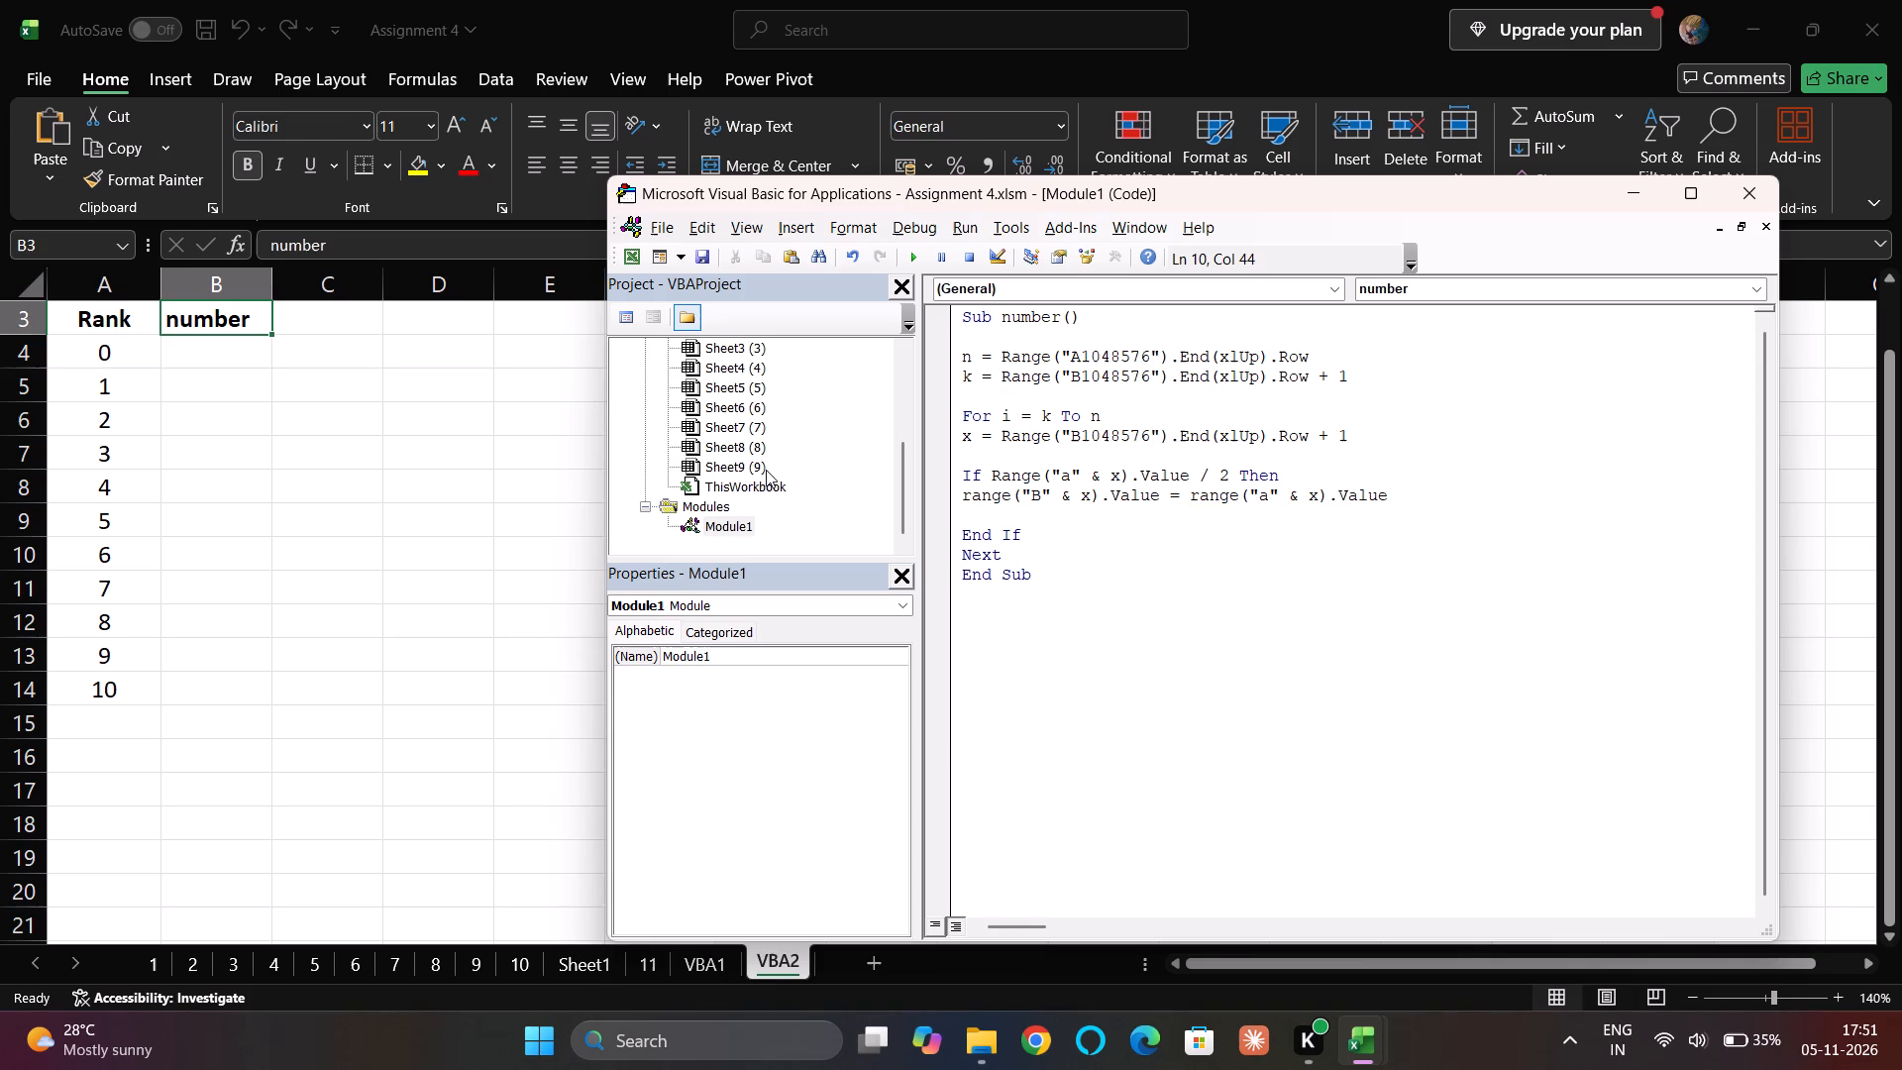
# Complete the If branch's assignment by adding + 10 after the column A value reference.
pyautogui.press('space')
pyautogui.write('+')
pyautogui.press('space')
pyautogui.scroll(2, 291, 440)
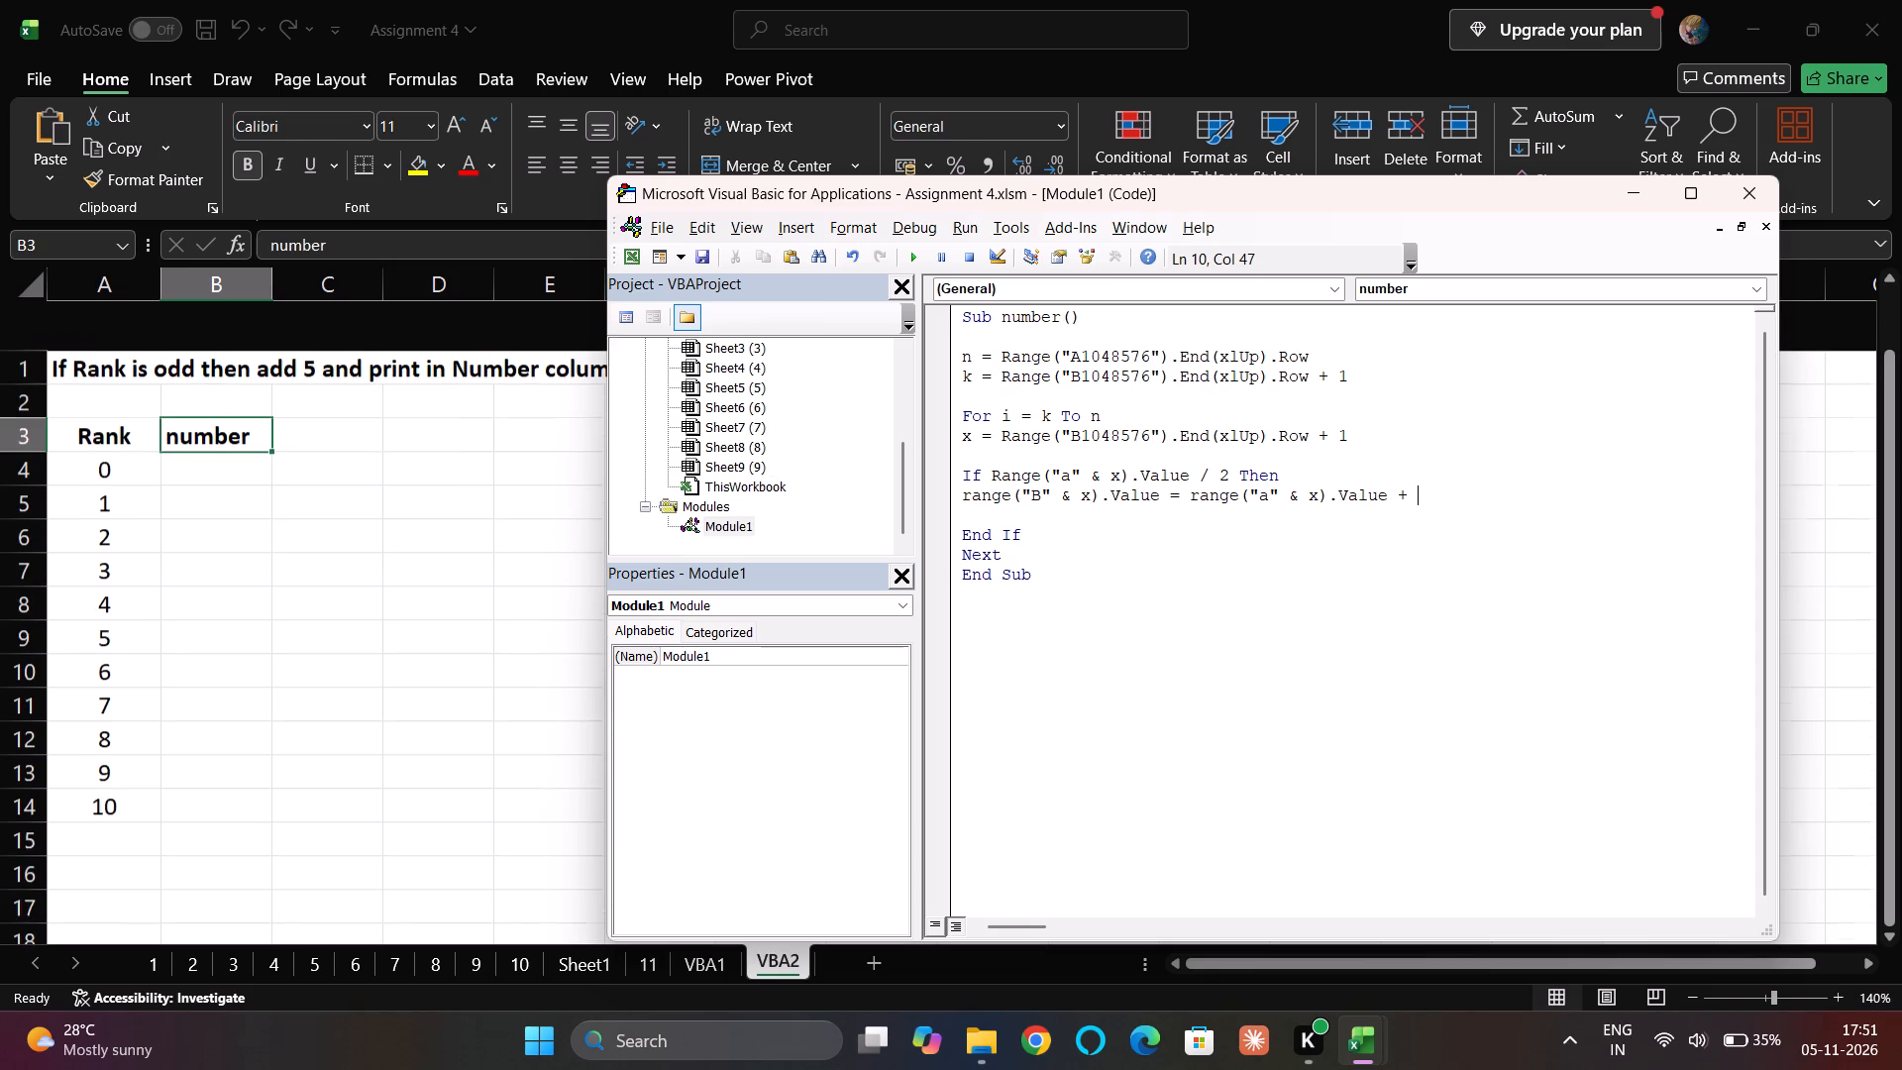
pyautogui.scroll(1, 291, 440)
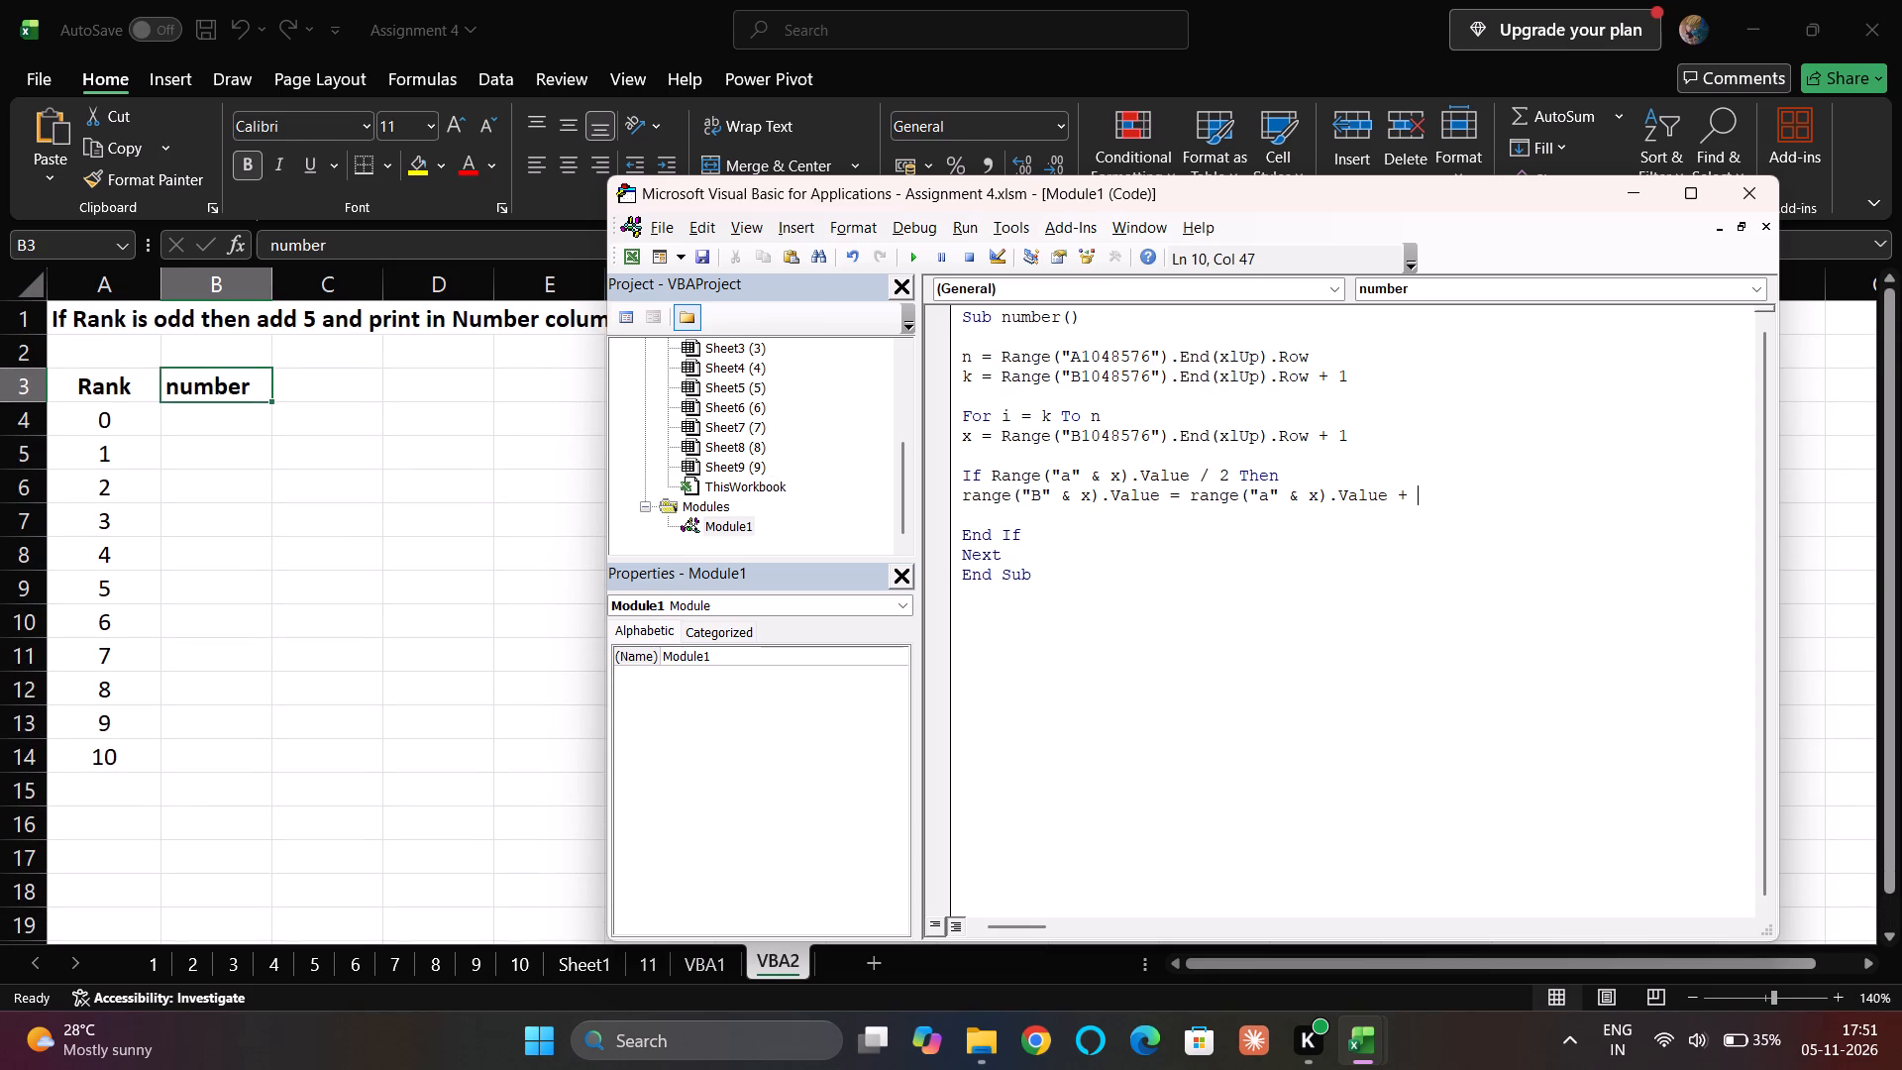
pyautogui.write('10')
pyautogui.press('Return')
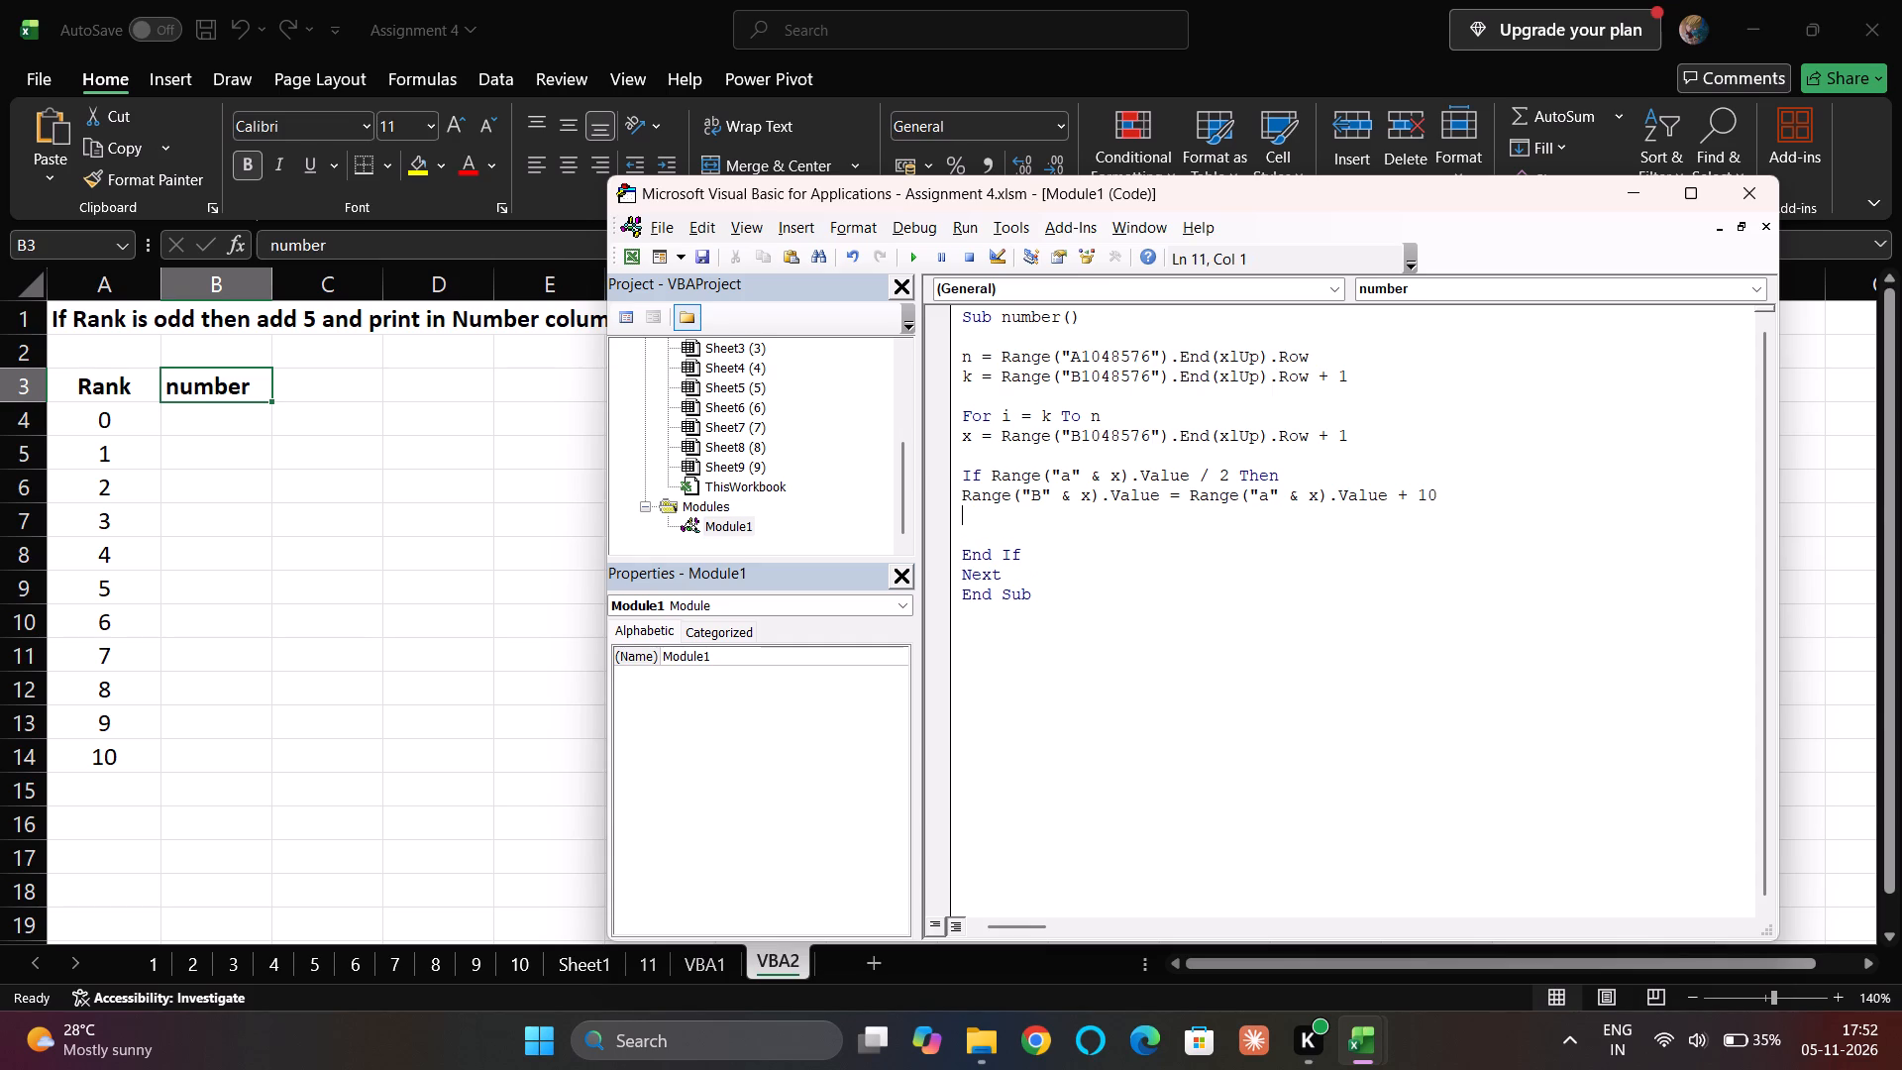
# Add an Else line below the + 10 assignment, leaving blank lines before End If for its statement.
pyautogui.press('Return')
pyautogui.write('else')
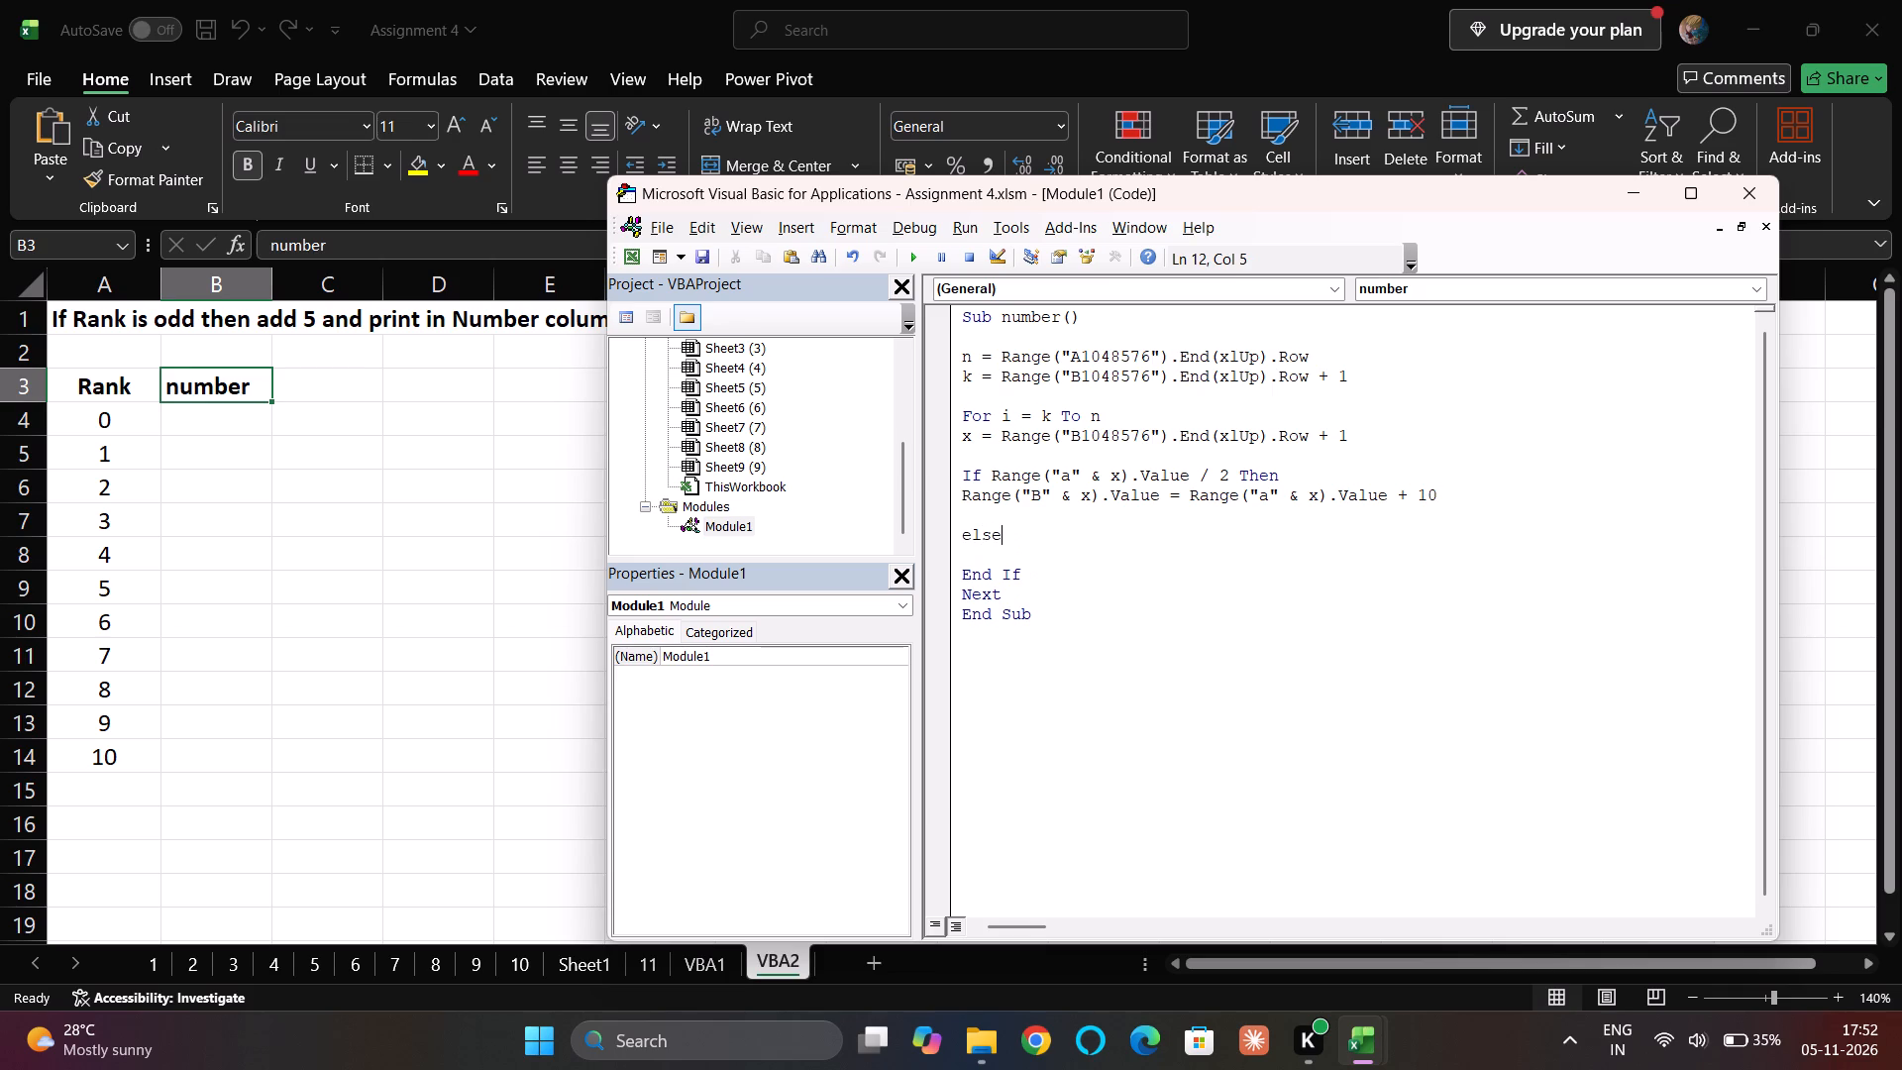
pyautogui.press('Return')
pyautogui.press('Down')
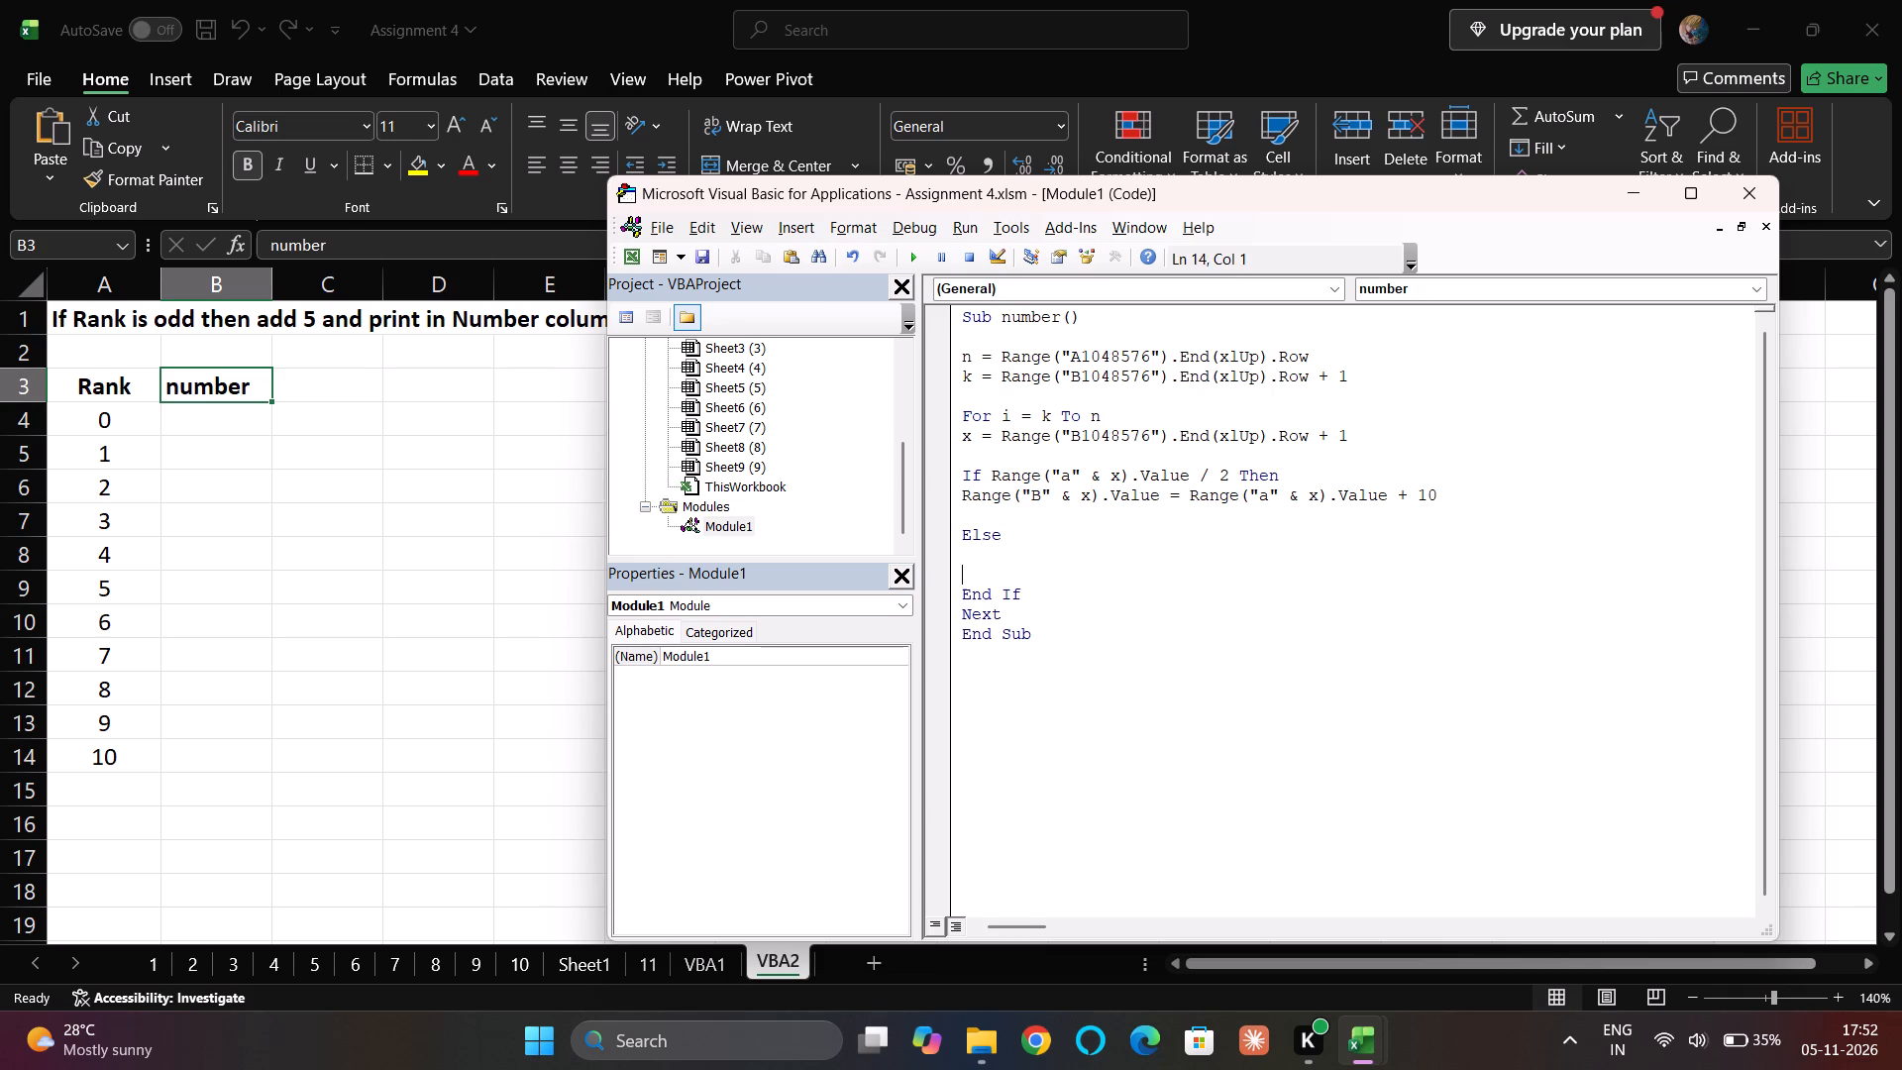
pyautogui.press('BackSpace')
pyautogui.press('Return')
pyautogui.press('Up')
# Start the assignment on the line below Else with range("b" & x).Value =.
pyautogui.press('space')
pyautogui.write('rane')
pyautogui.press('BackSpace')
pyautogui.press('BackSpace')
pyautogui.press('BackSpace')
pyautogui.press('BackSpace')
pyautogui.press('BackSpace')
pyautogui.write('range(')
pyautogui.write('"b"')
pyautogui.press('space')
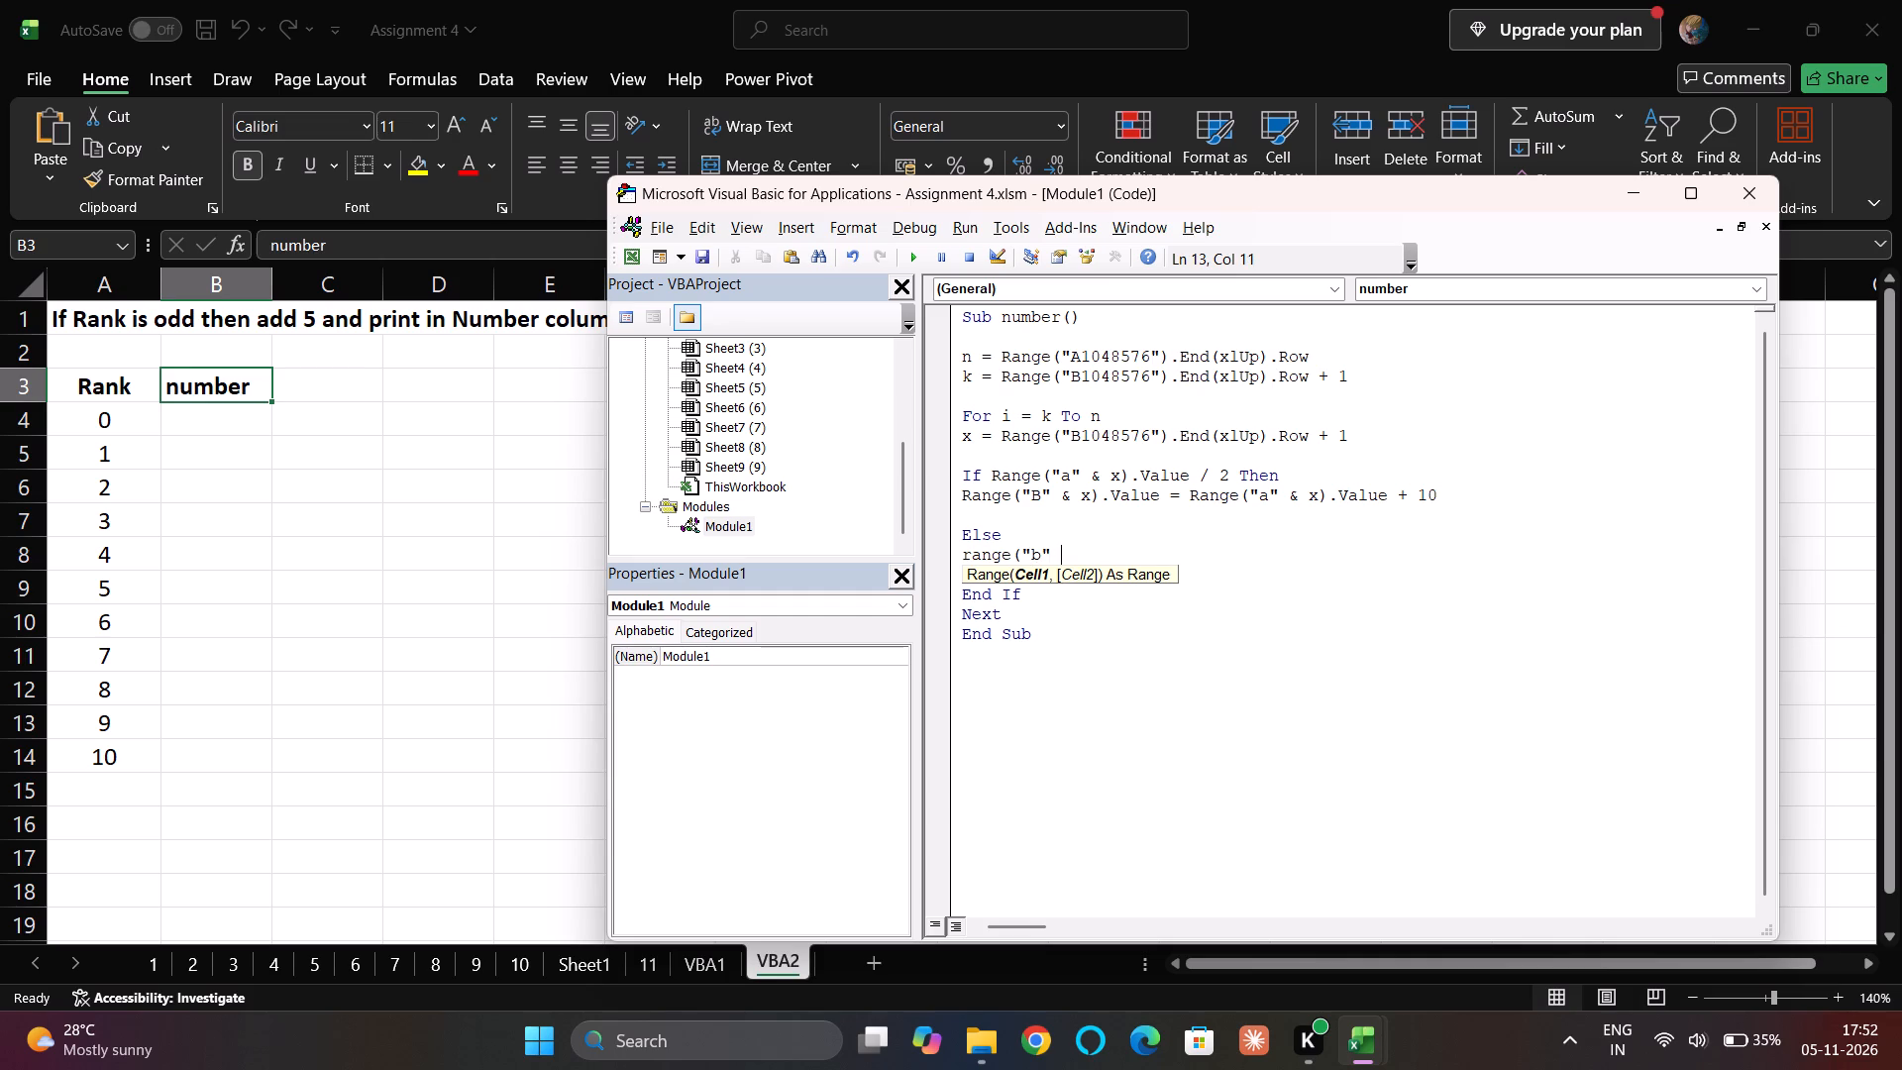
pyautogui.write('&')
pyautogui.press('space')
pyautogui.press('x')
pyautogui.write(').val')
pyautogui.press('Down')
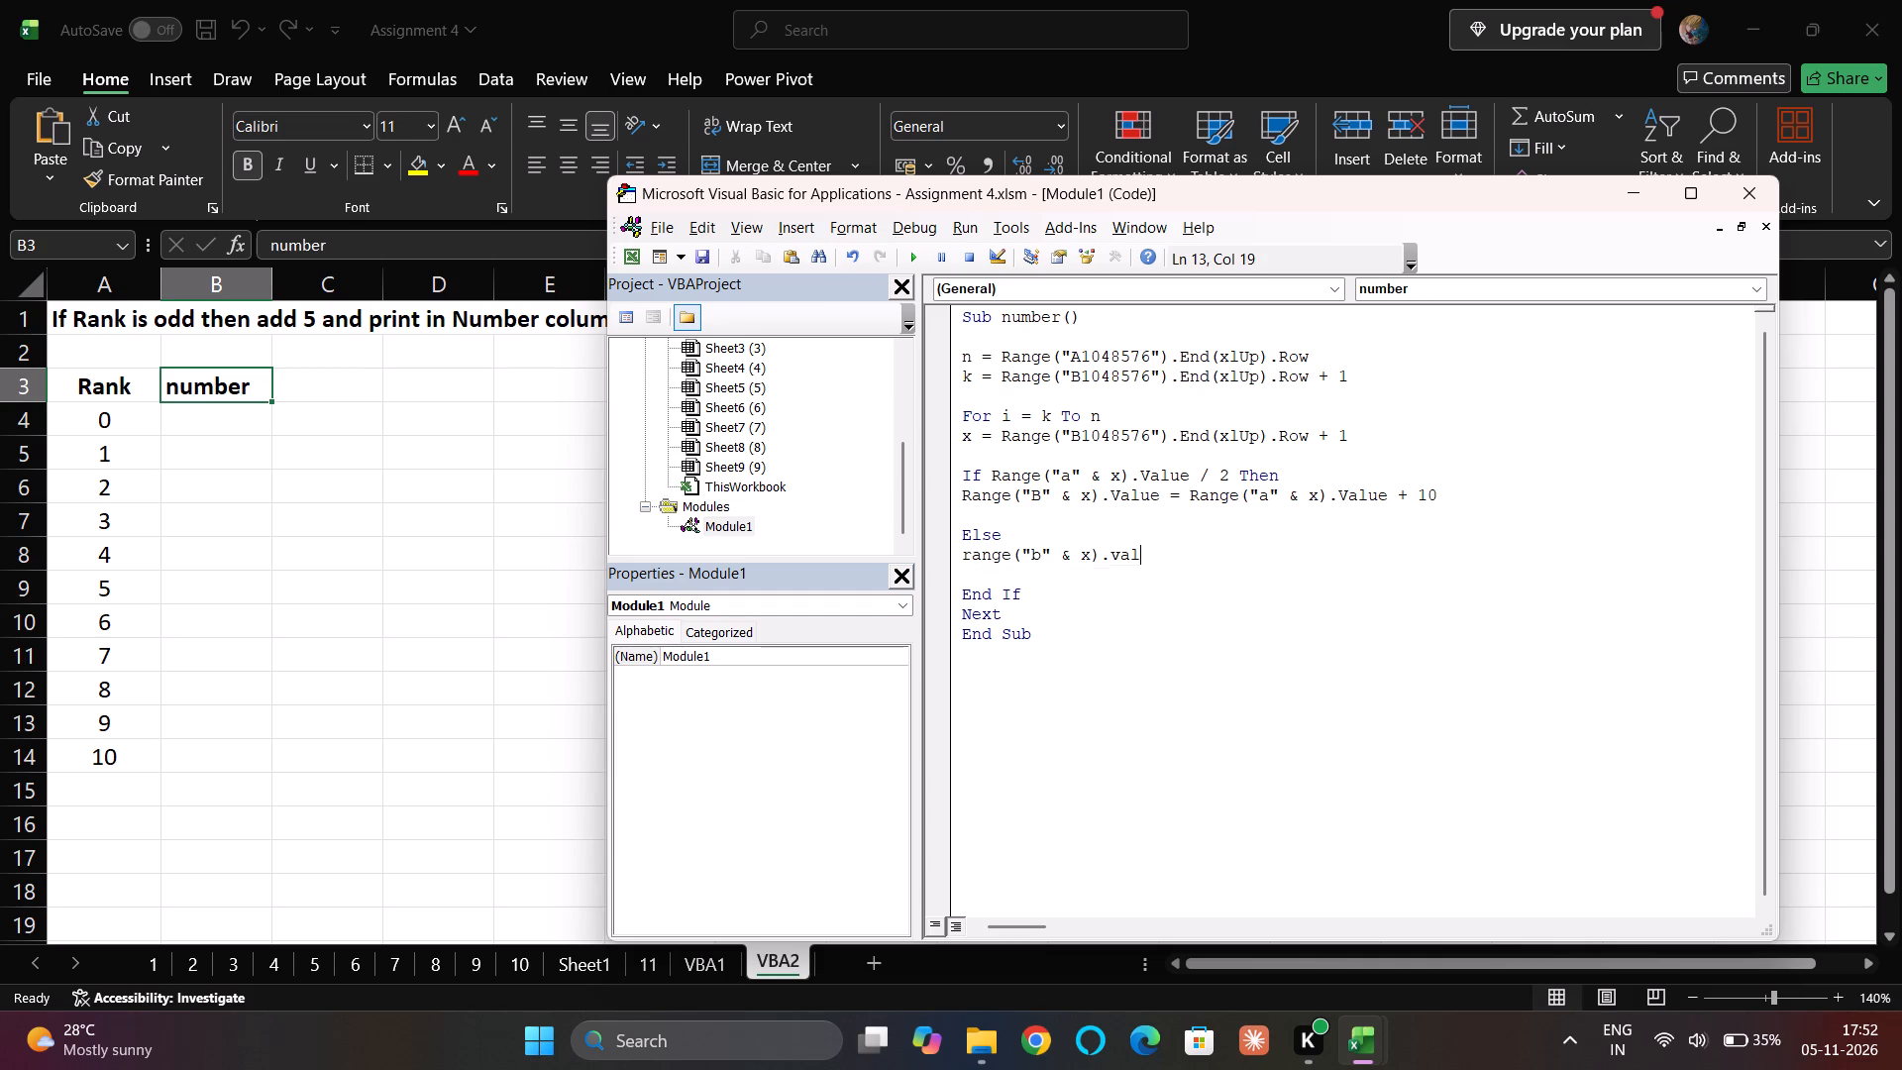
pyautogui.press('Tab')
pyautogui.press('space')
pyautogui.write('=')
pyautogui.press('space')
# Complete the Else assignment with range("a" & x).Value + 5 and remove the blank line above End If.
pyautogui.write('range')
pyautogui.hotkey('shift', '(')
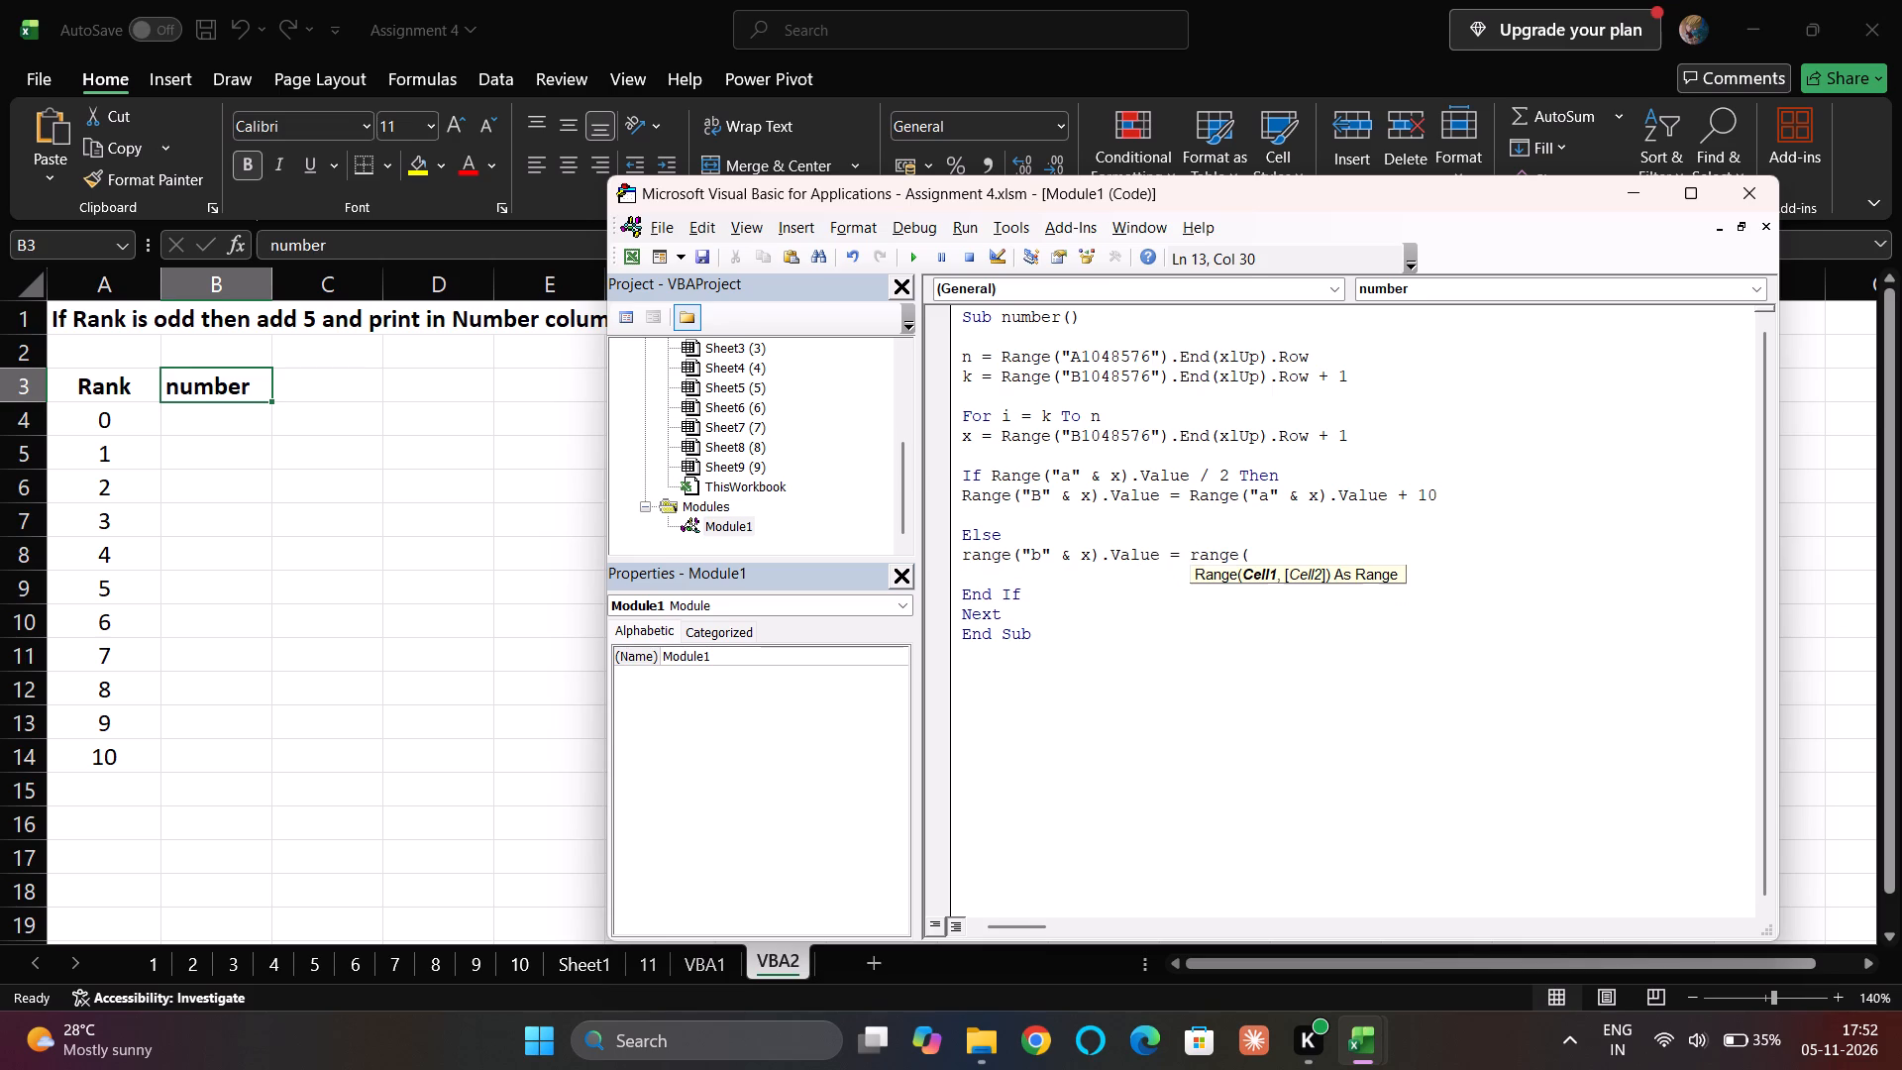
pyautogui.hotkey('shift', '"')
pyautogui.write('a"')
pyautogui.press('space')
pyautogui.write('& x')
pyautogui.write(').val')
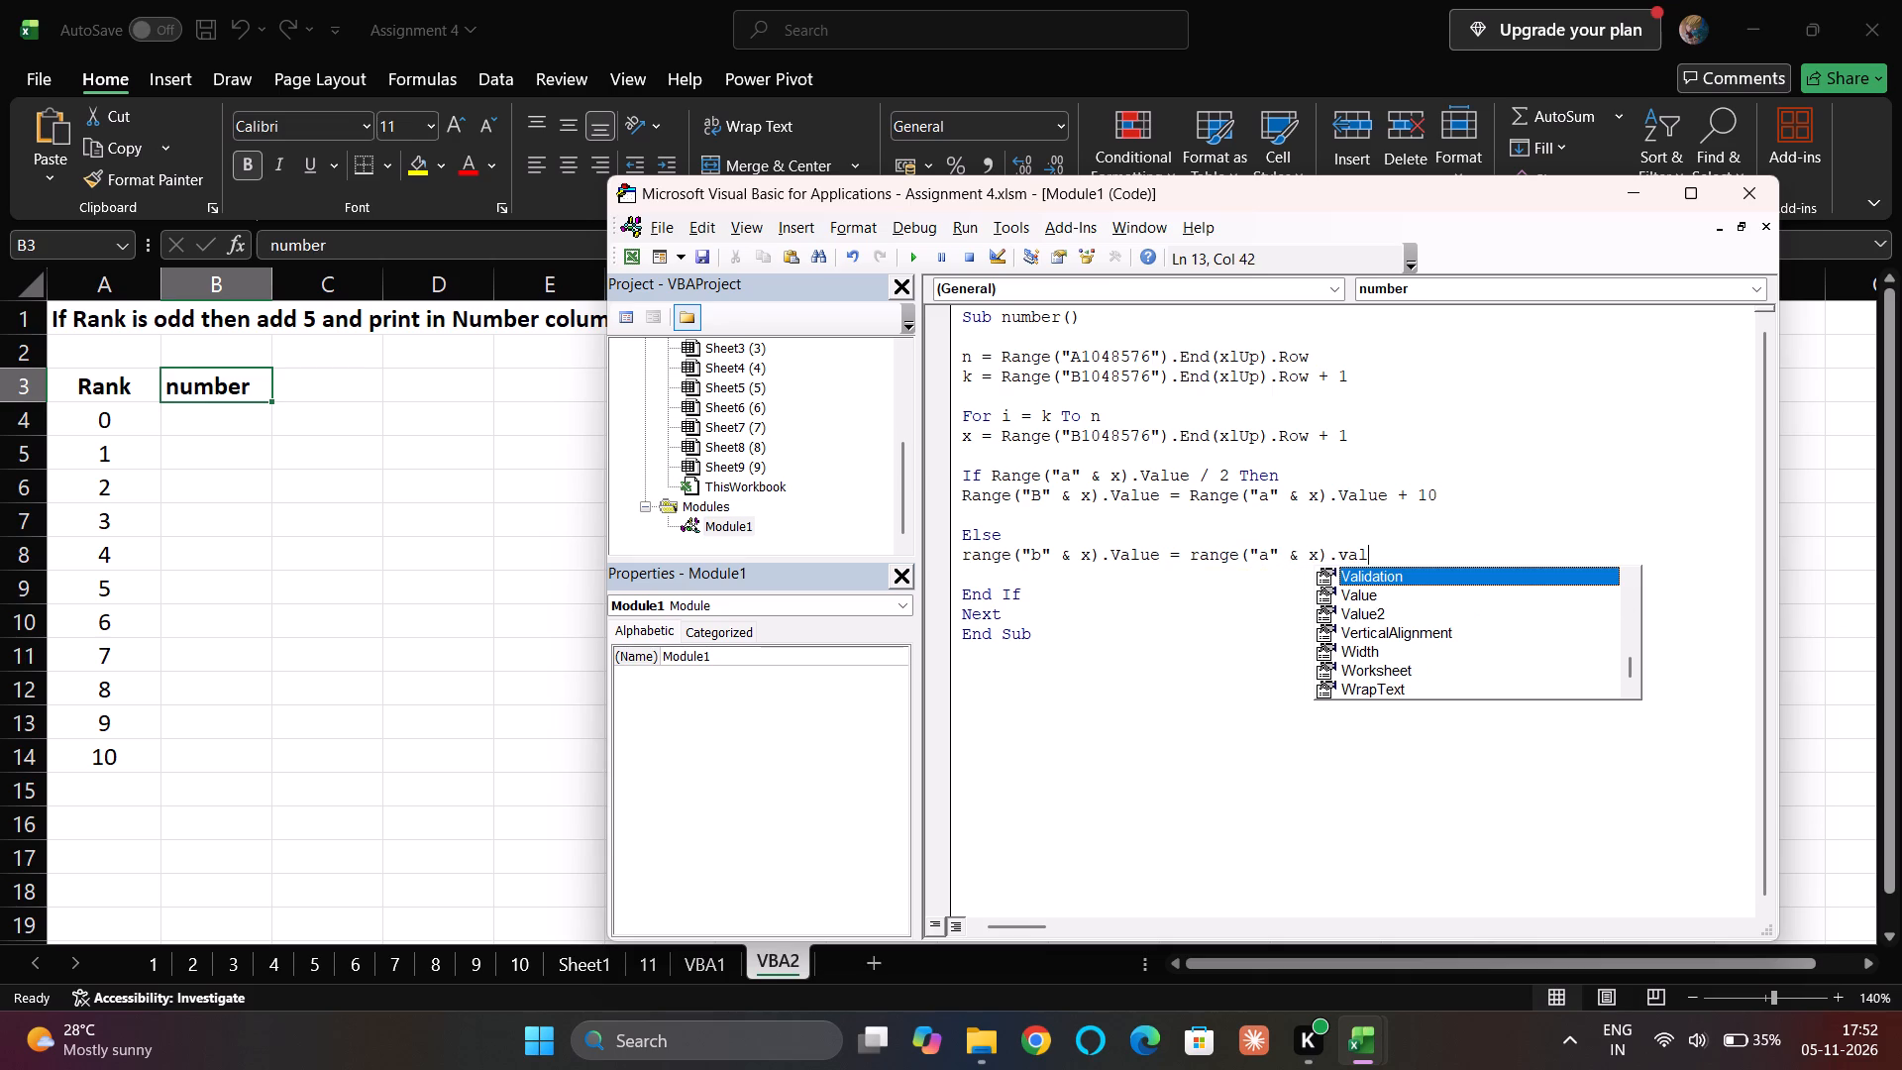
pyautogui.press('Down')
pyautogui.press('Tab')
pyautogui.press('space')
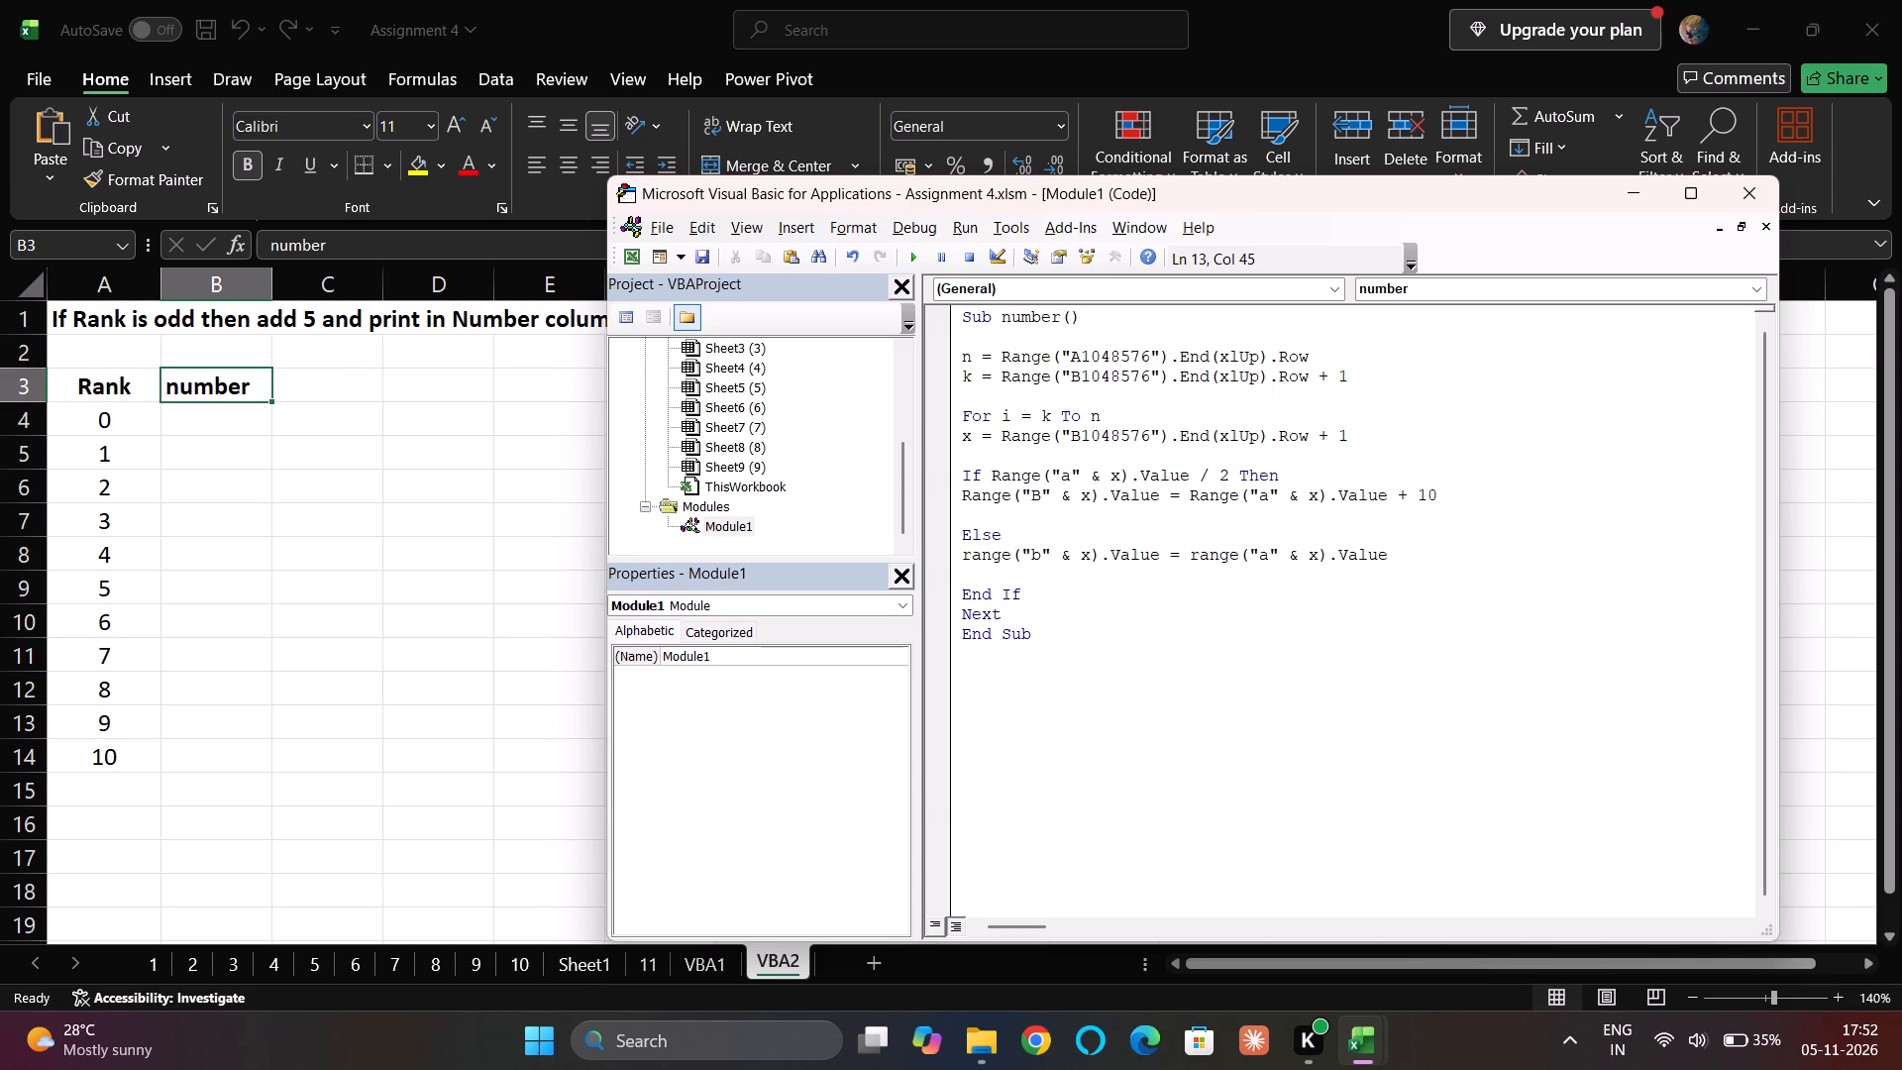
pyautogui.write('+ 5')
pyautogui.press('Down')
pyautogui.press('BackSpace')
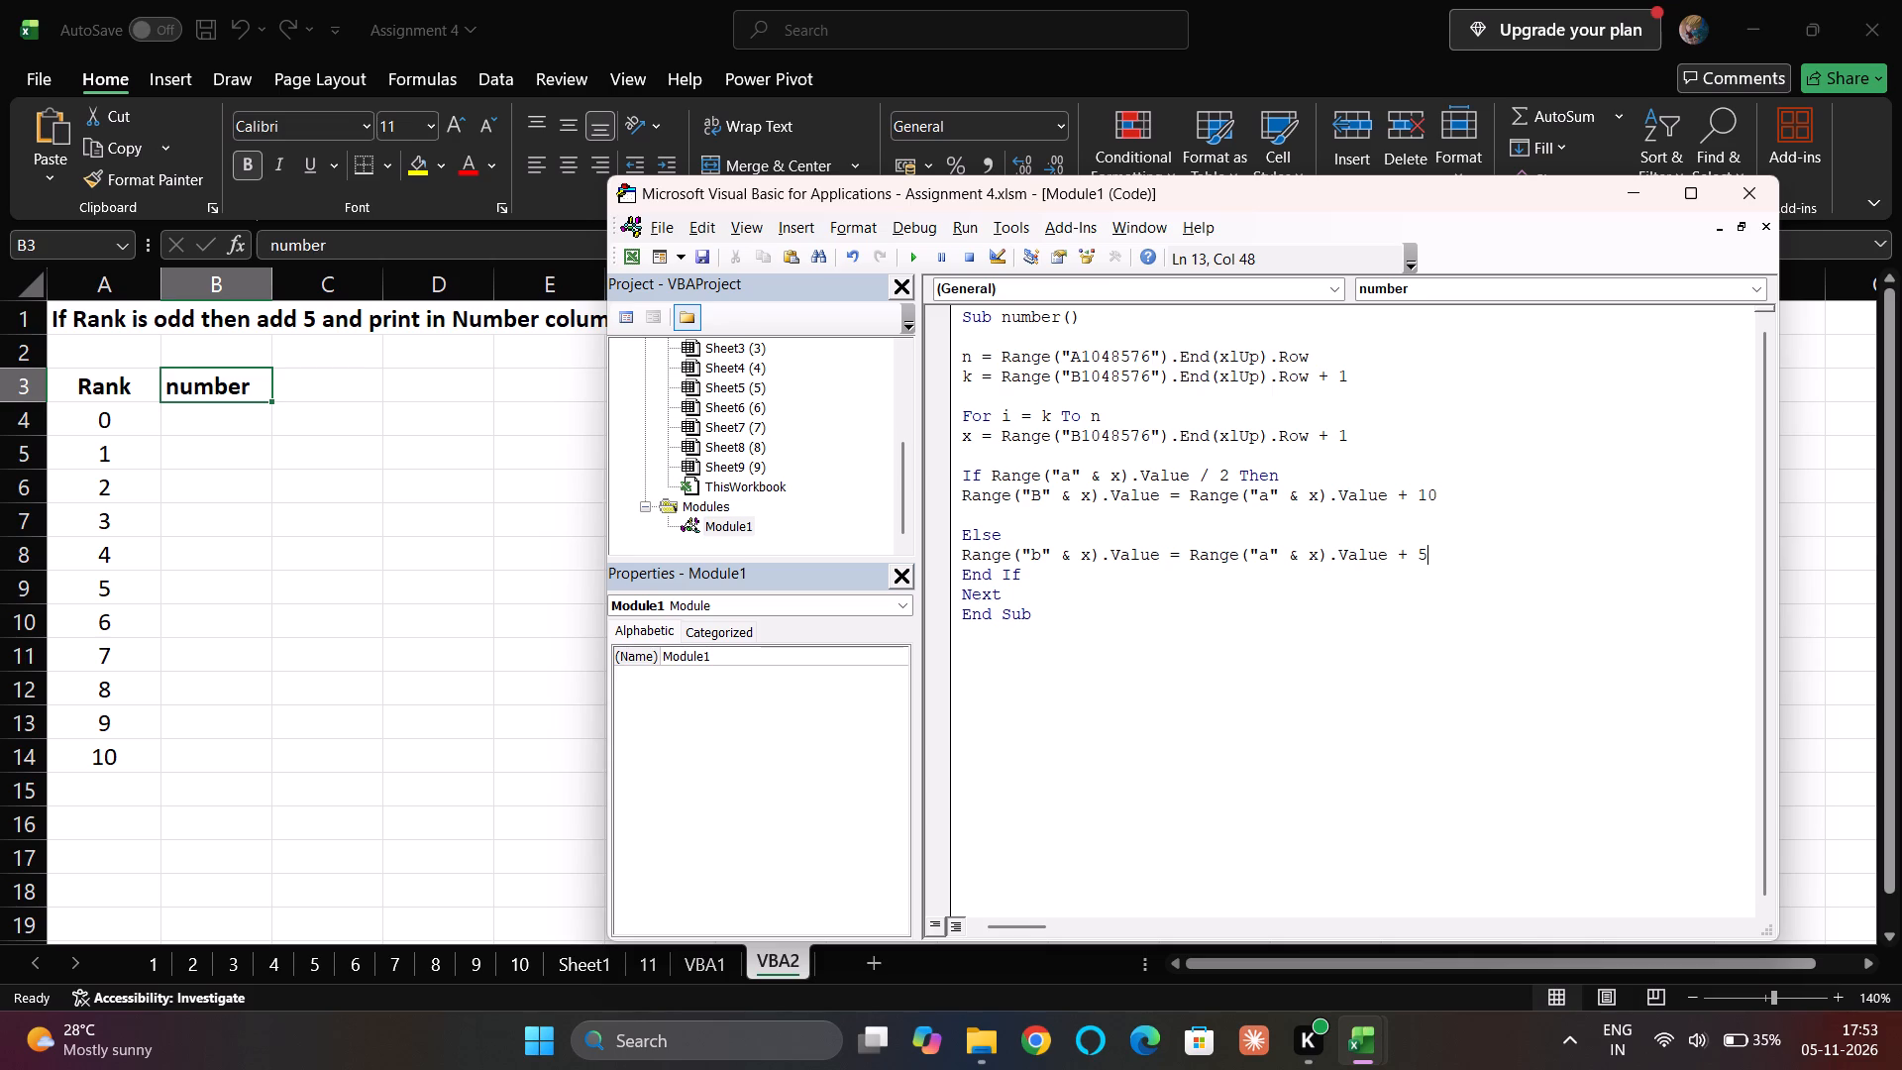
# Run the number macro line by line through the first loop pass, filling the number for rank 0.
pyautogui.press('F8')
pyautogui.press('F8')
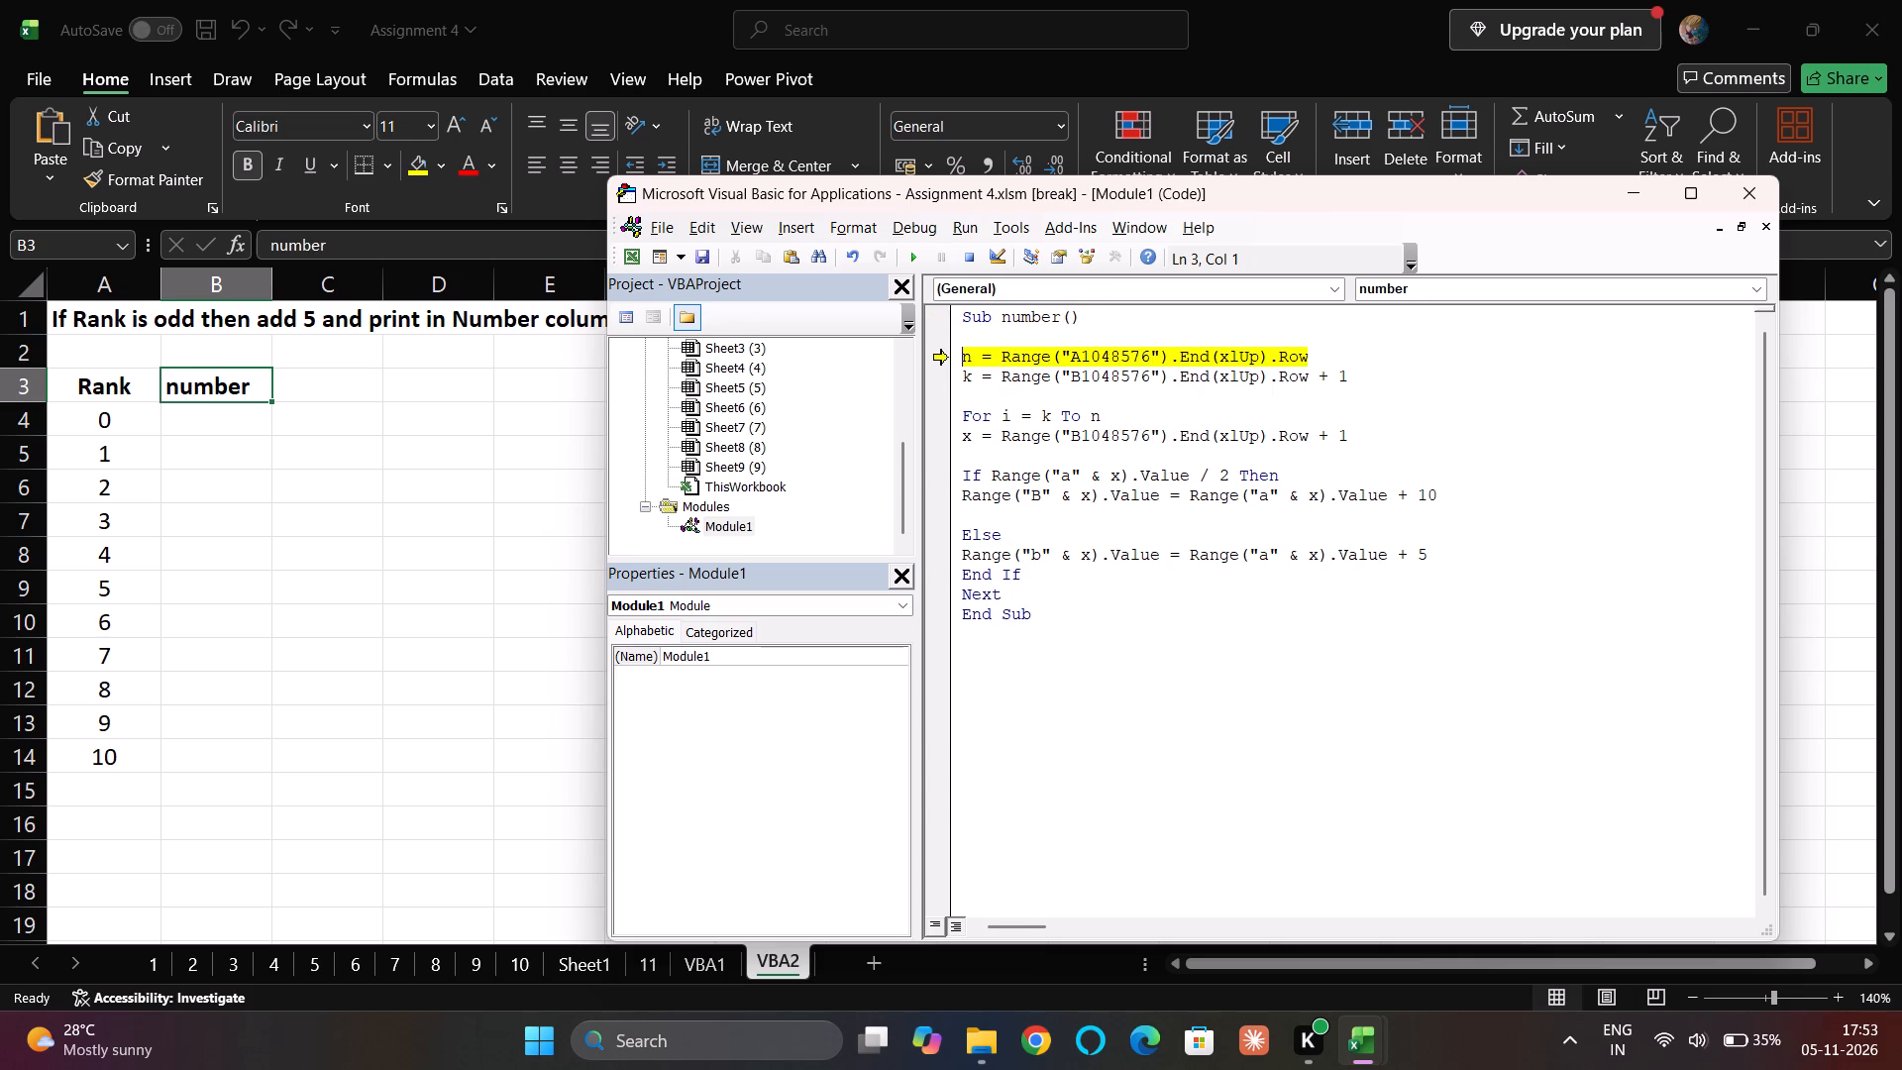
pyautogui.press('F8')
pyautogui.press('F8')
pyautogui.press('F8')
pyautogui.press('F8')
pyautogui.press('F8')
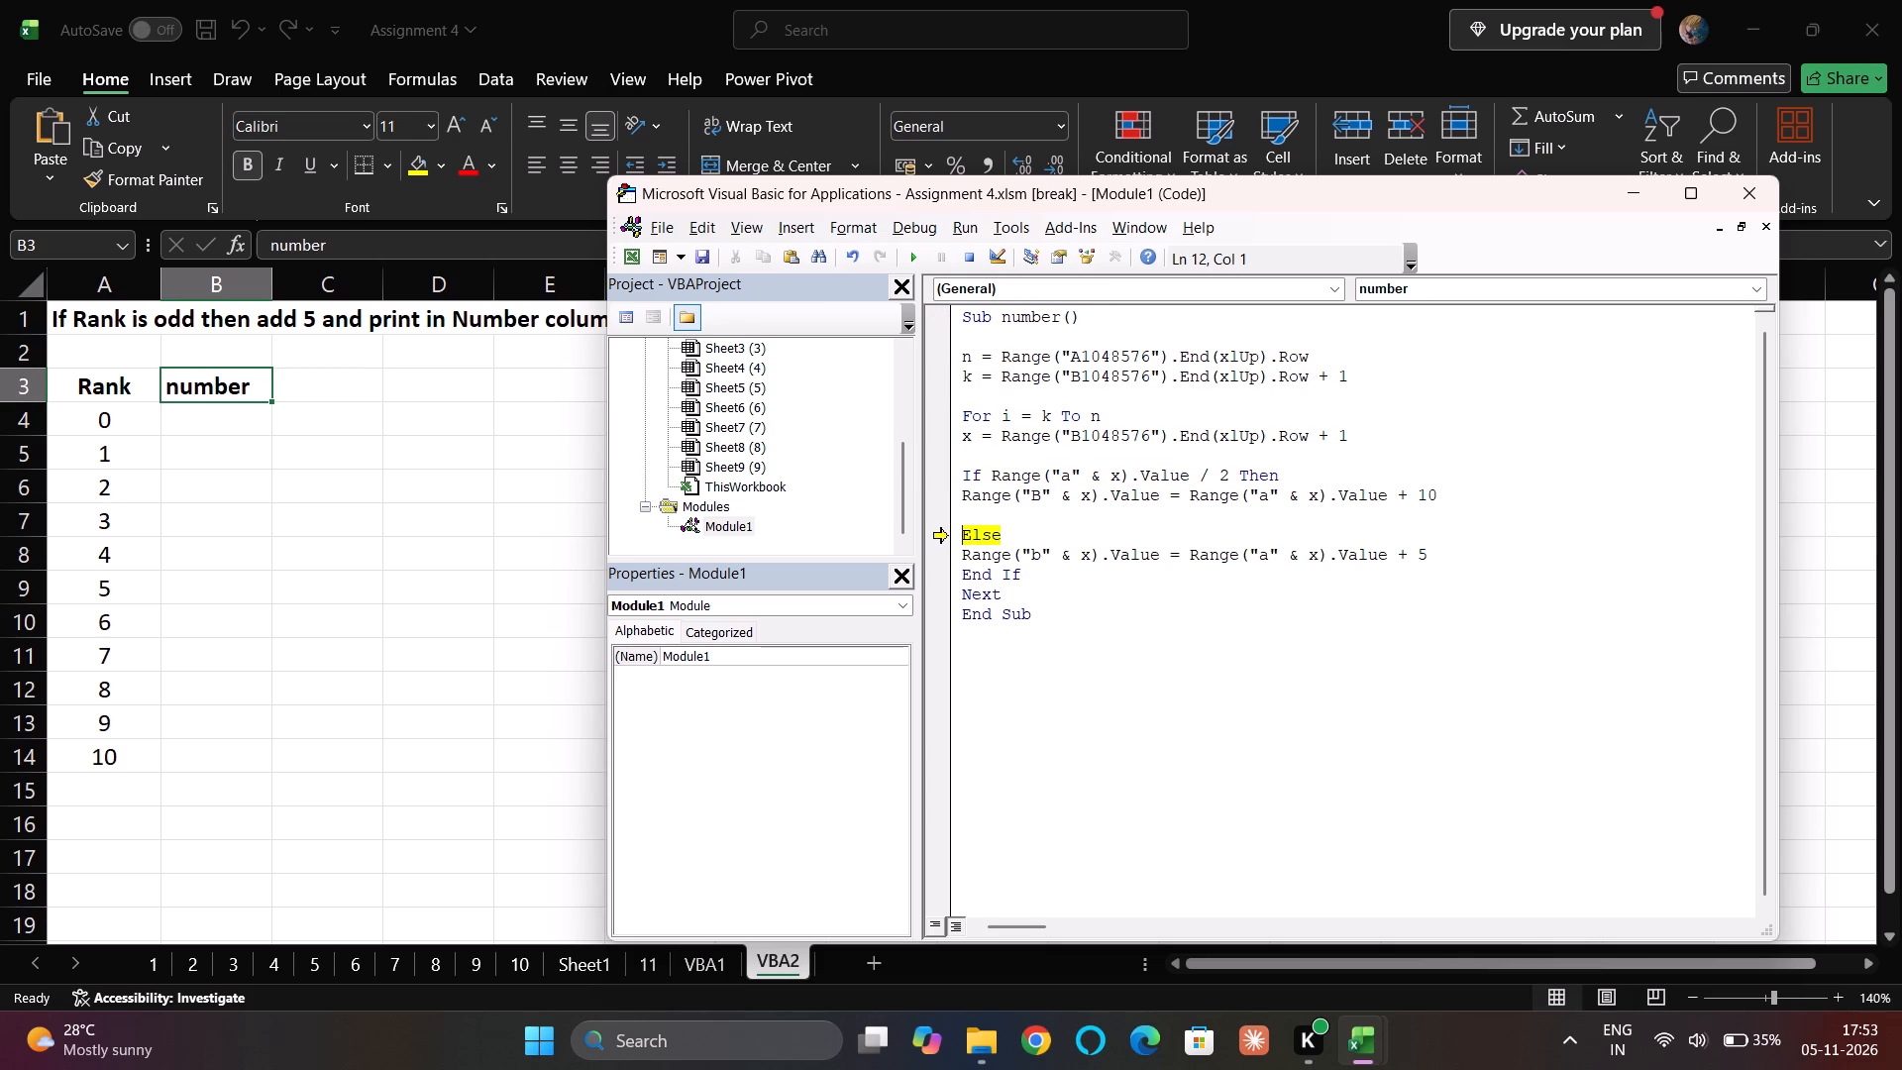
pyautogui.press('F8')
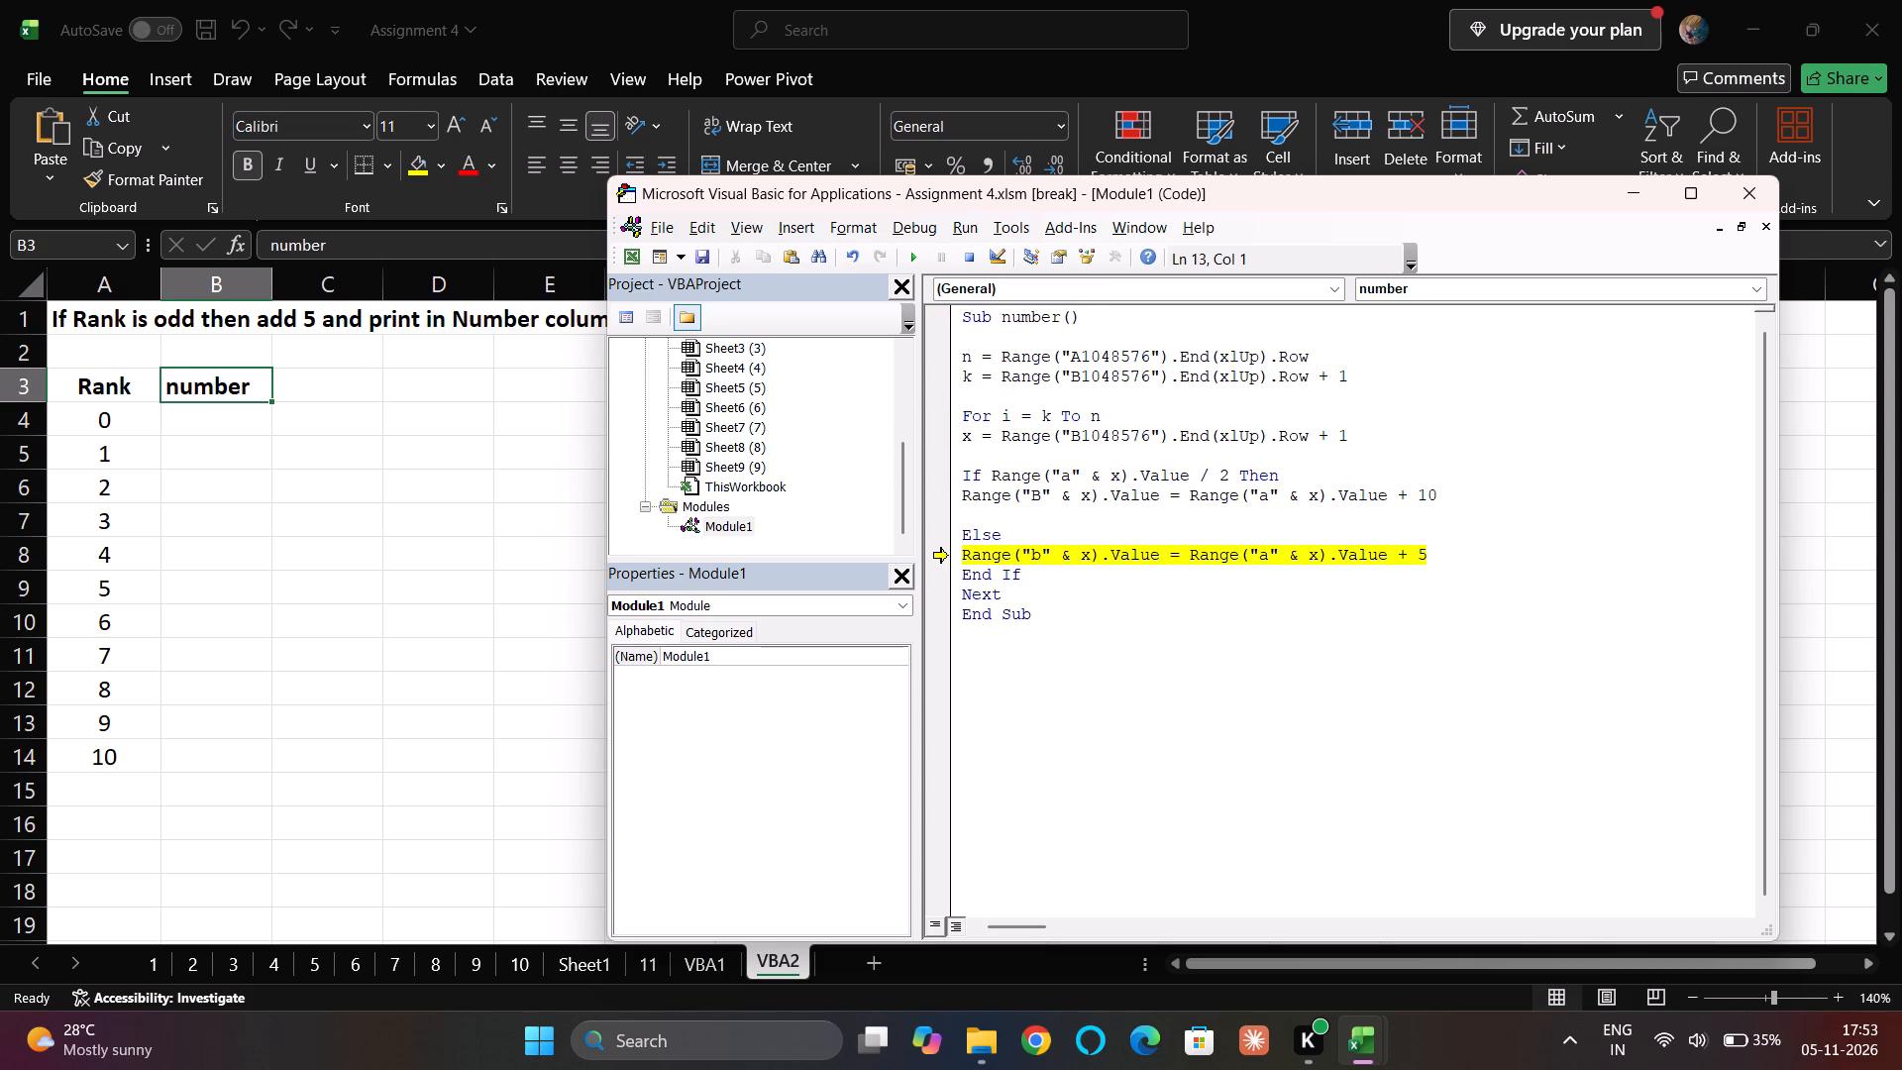
pyautogui.press('F8')
pyautogui.press('F8')
pyautogui.press('F8')
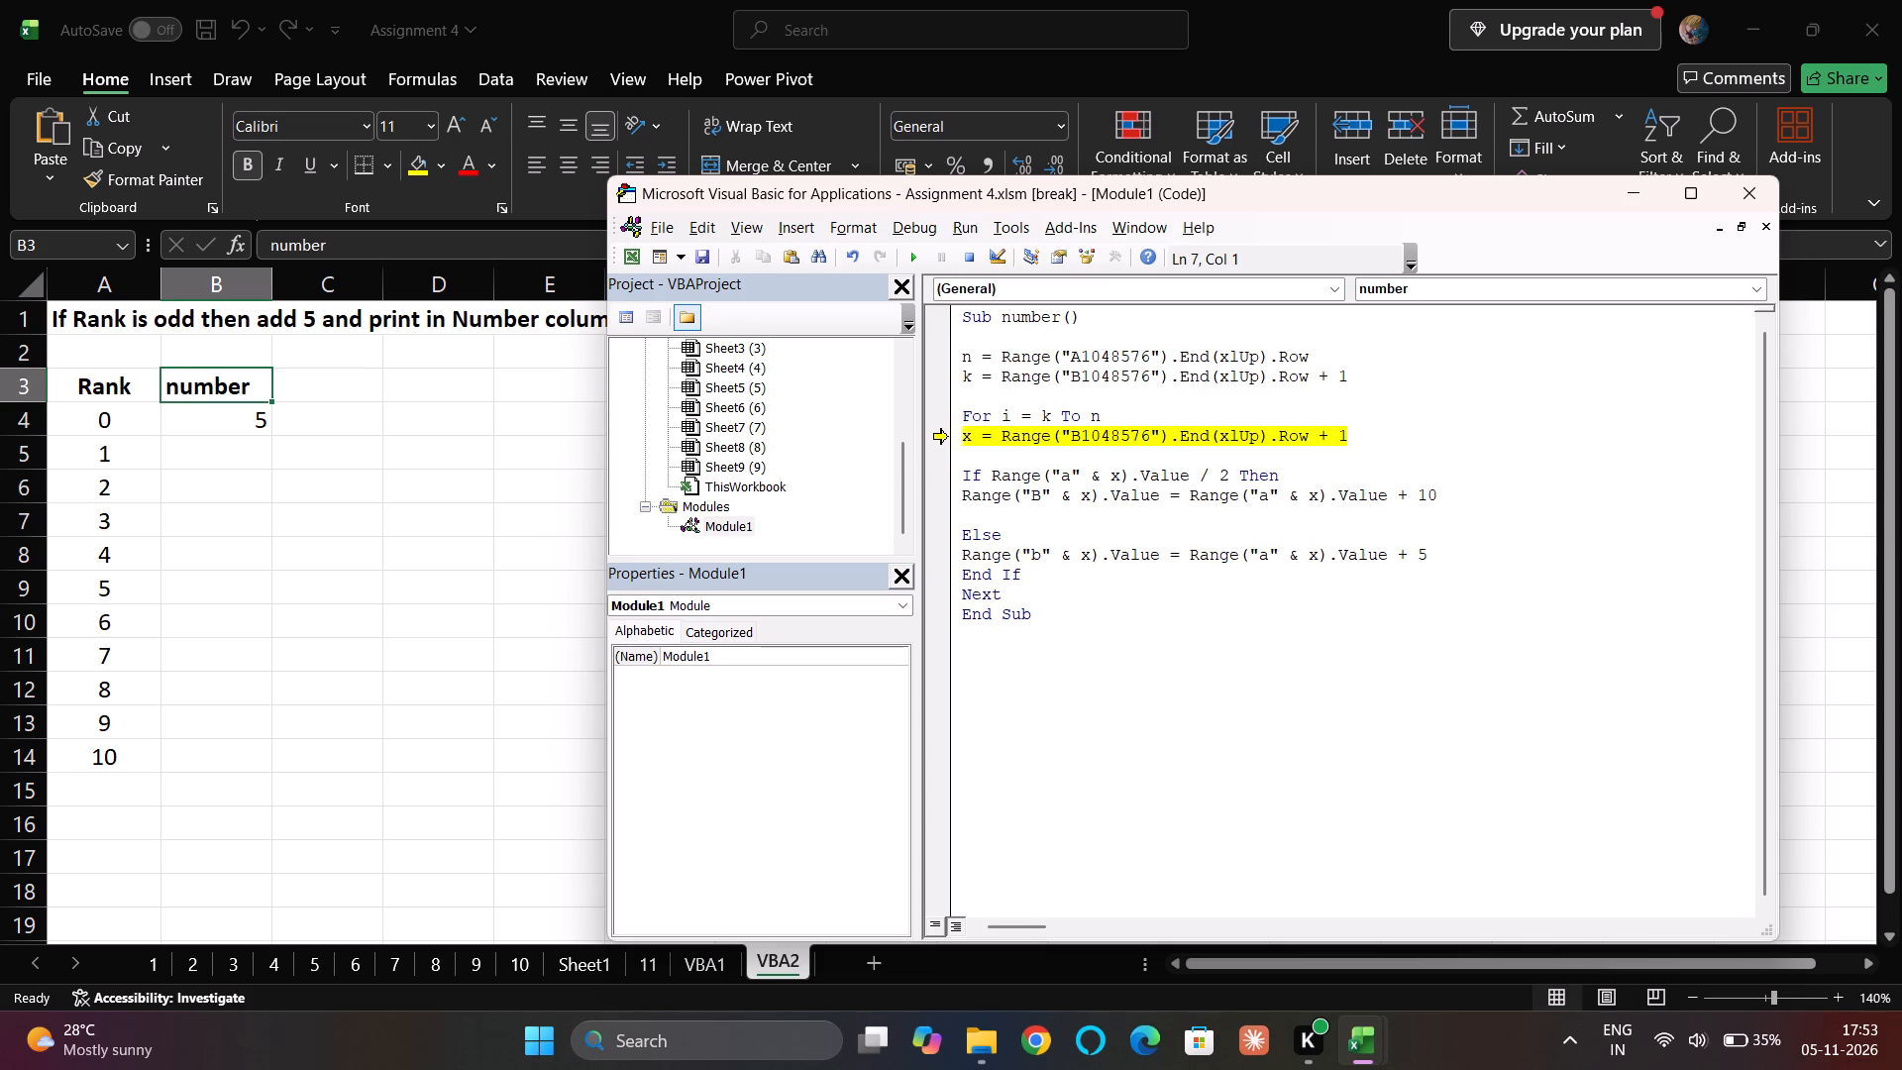
# Continue line by line through the second loop pass for rank 1, stopping at the If line of the third pass.
pyautogui.press('F8')
pyautogui.press('F8')
pyautogui.press('F8')
pyautogui.press('F8')
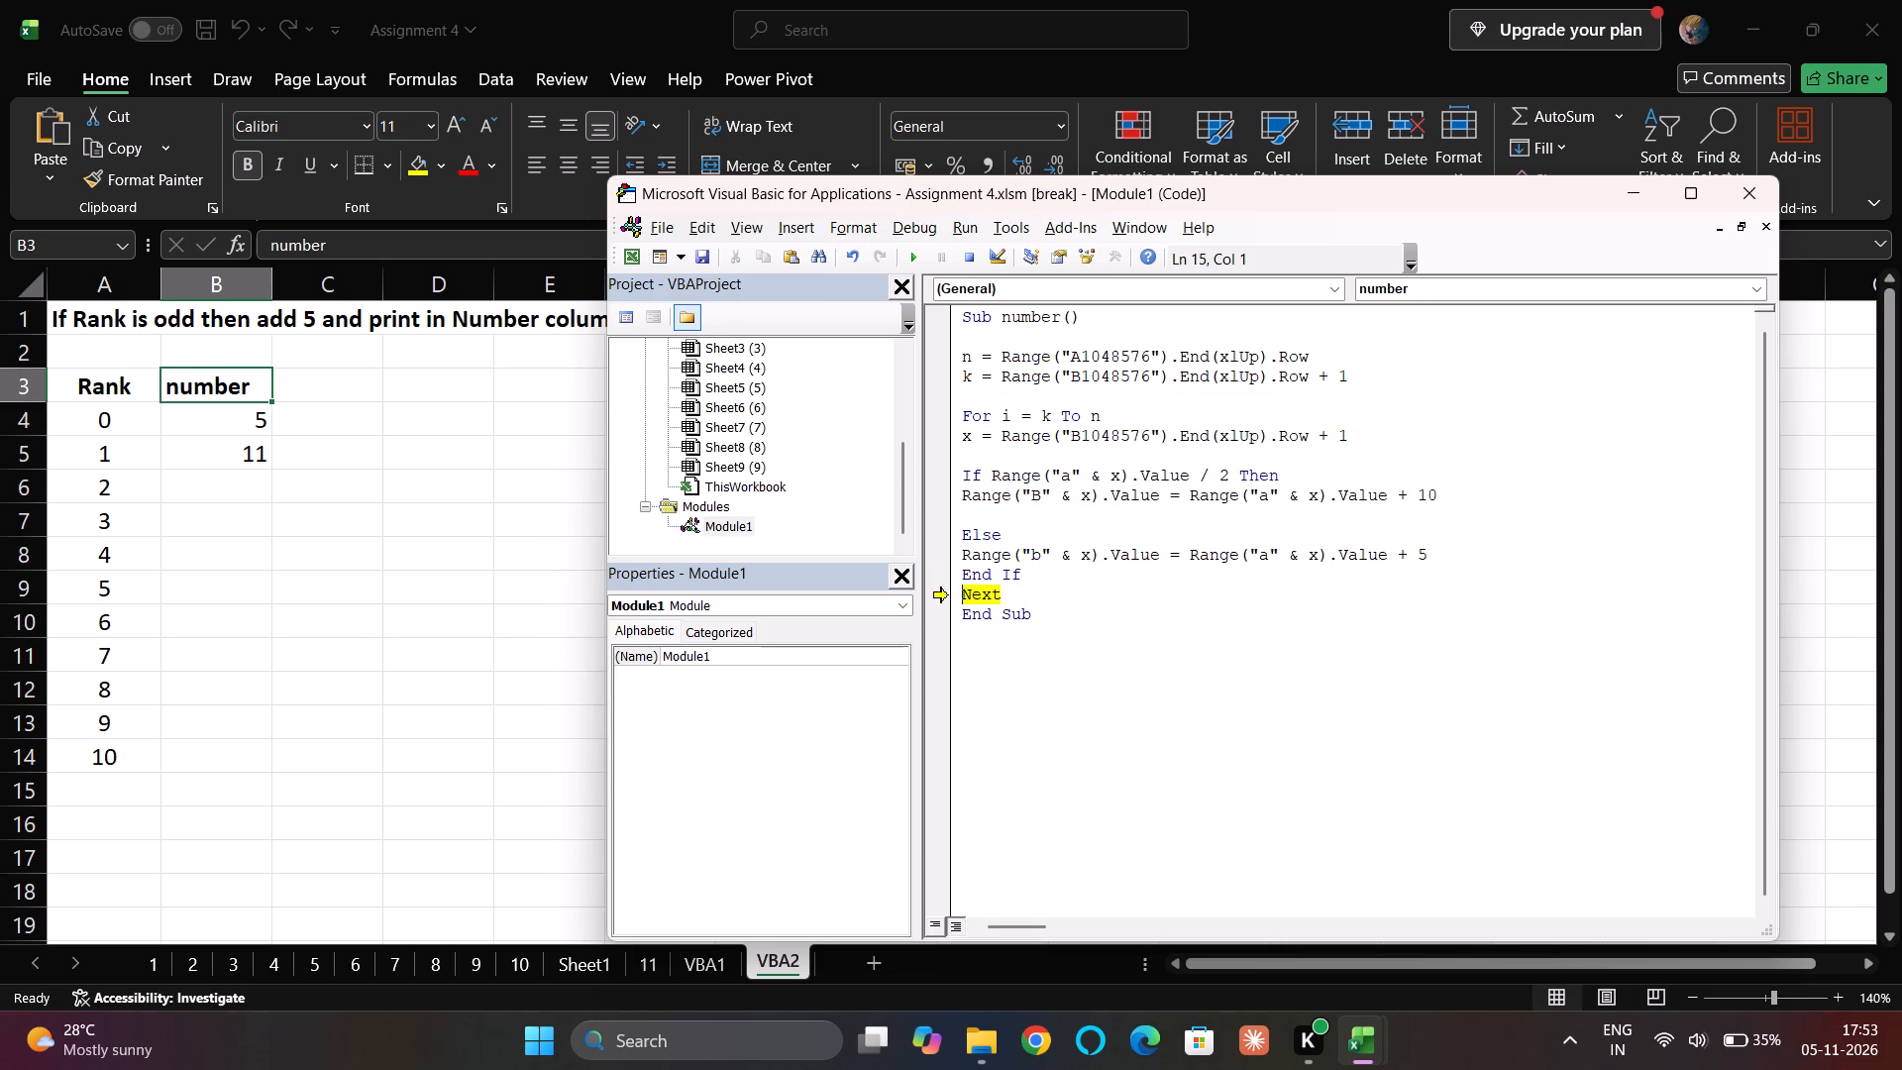
pyautogui.press('F8')
pyautogui.press('F8')
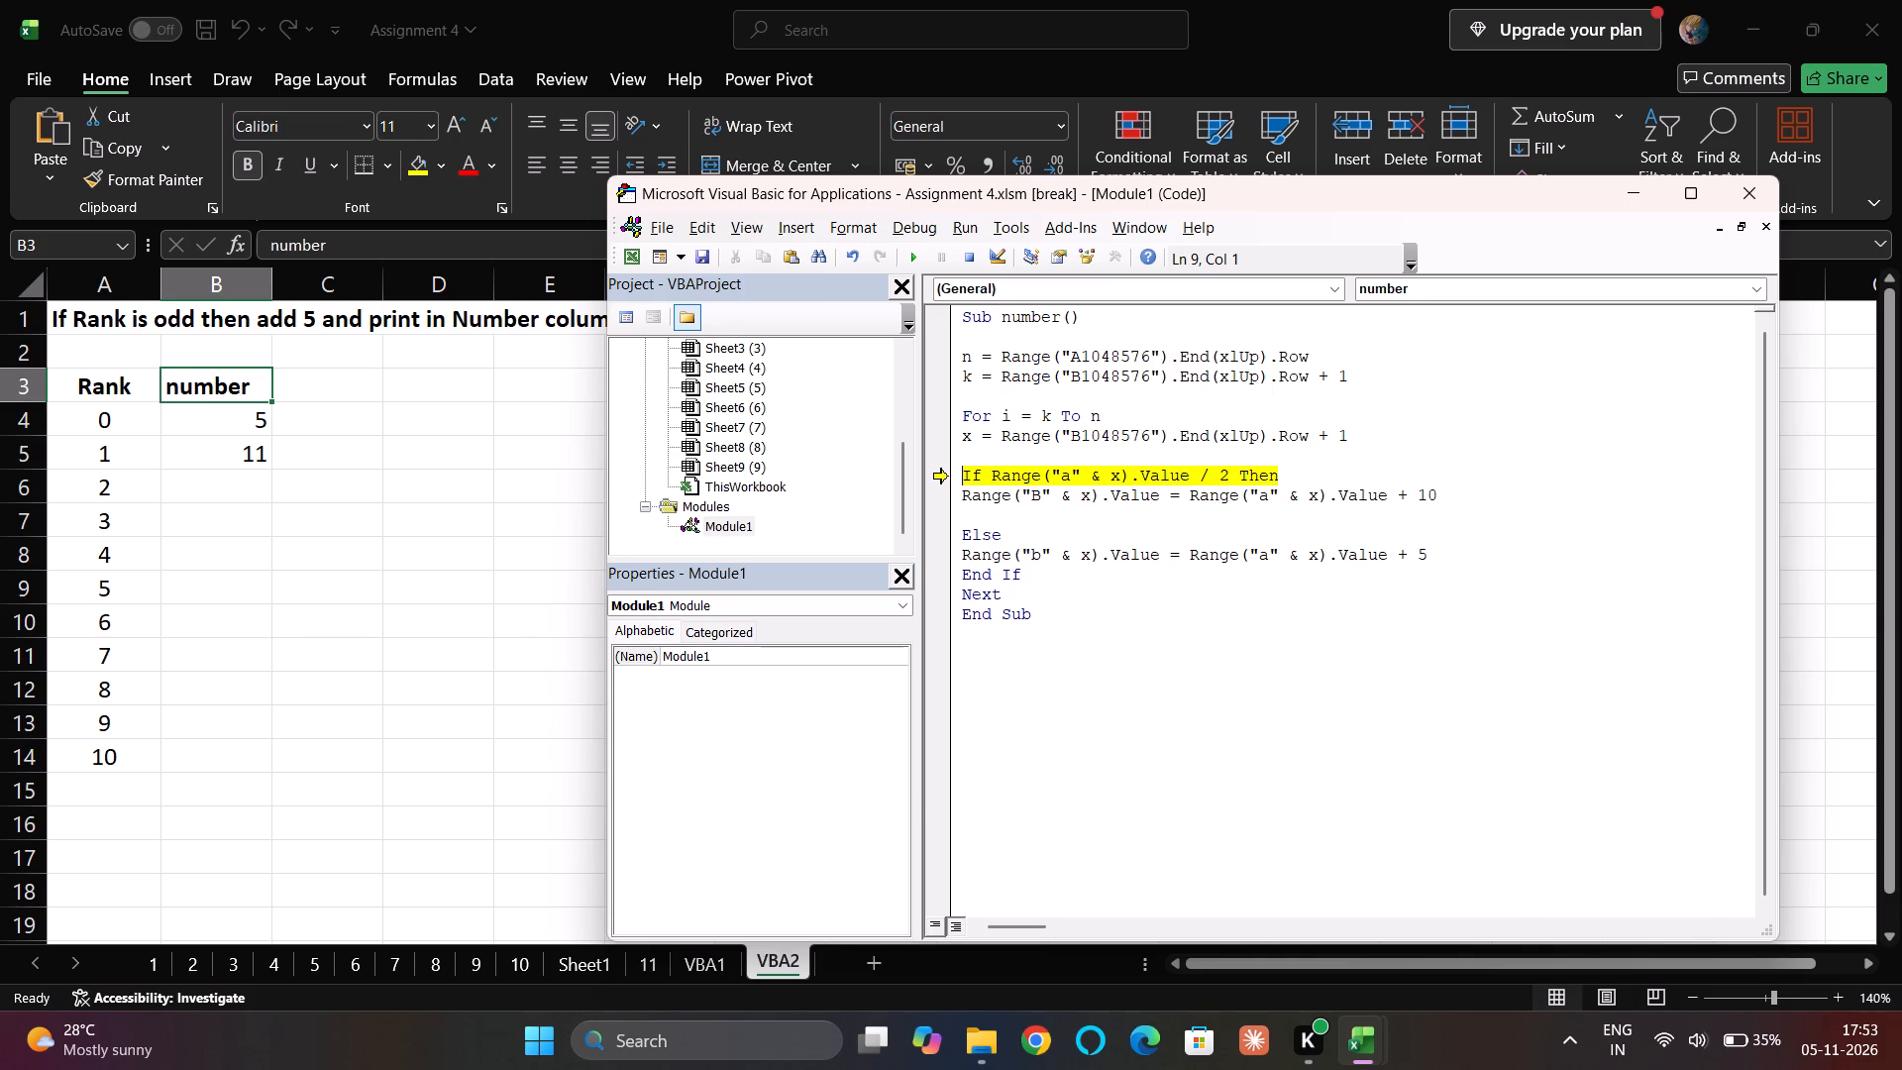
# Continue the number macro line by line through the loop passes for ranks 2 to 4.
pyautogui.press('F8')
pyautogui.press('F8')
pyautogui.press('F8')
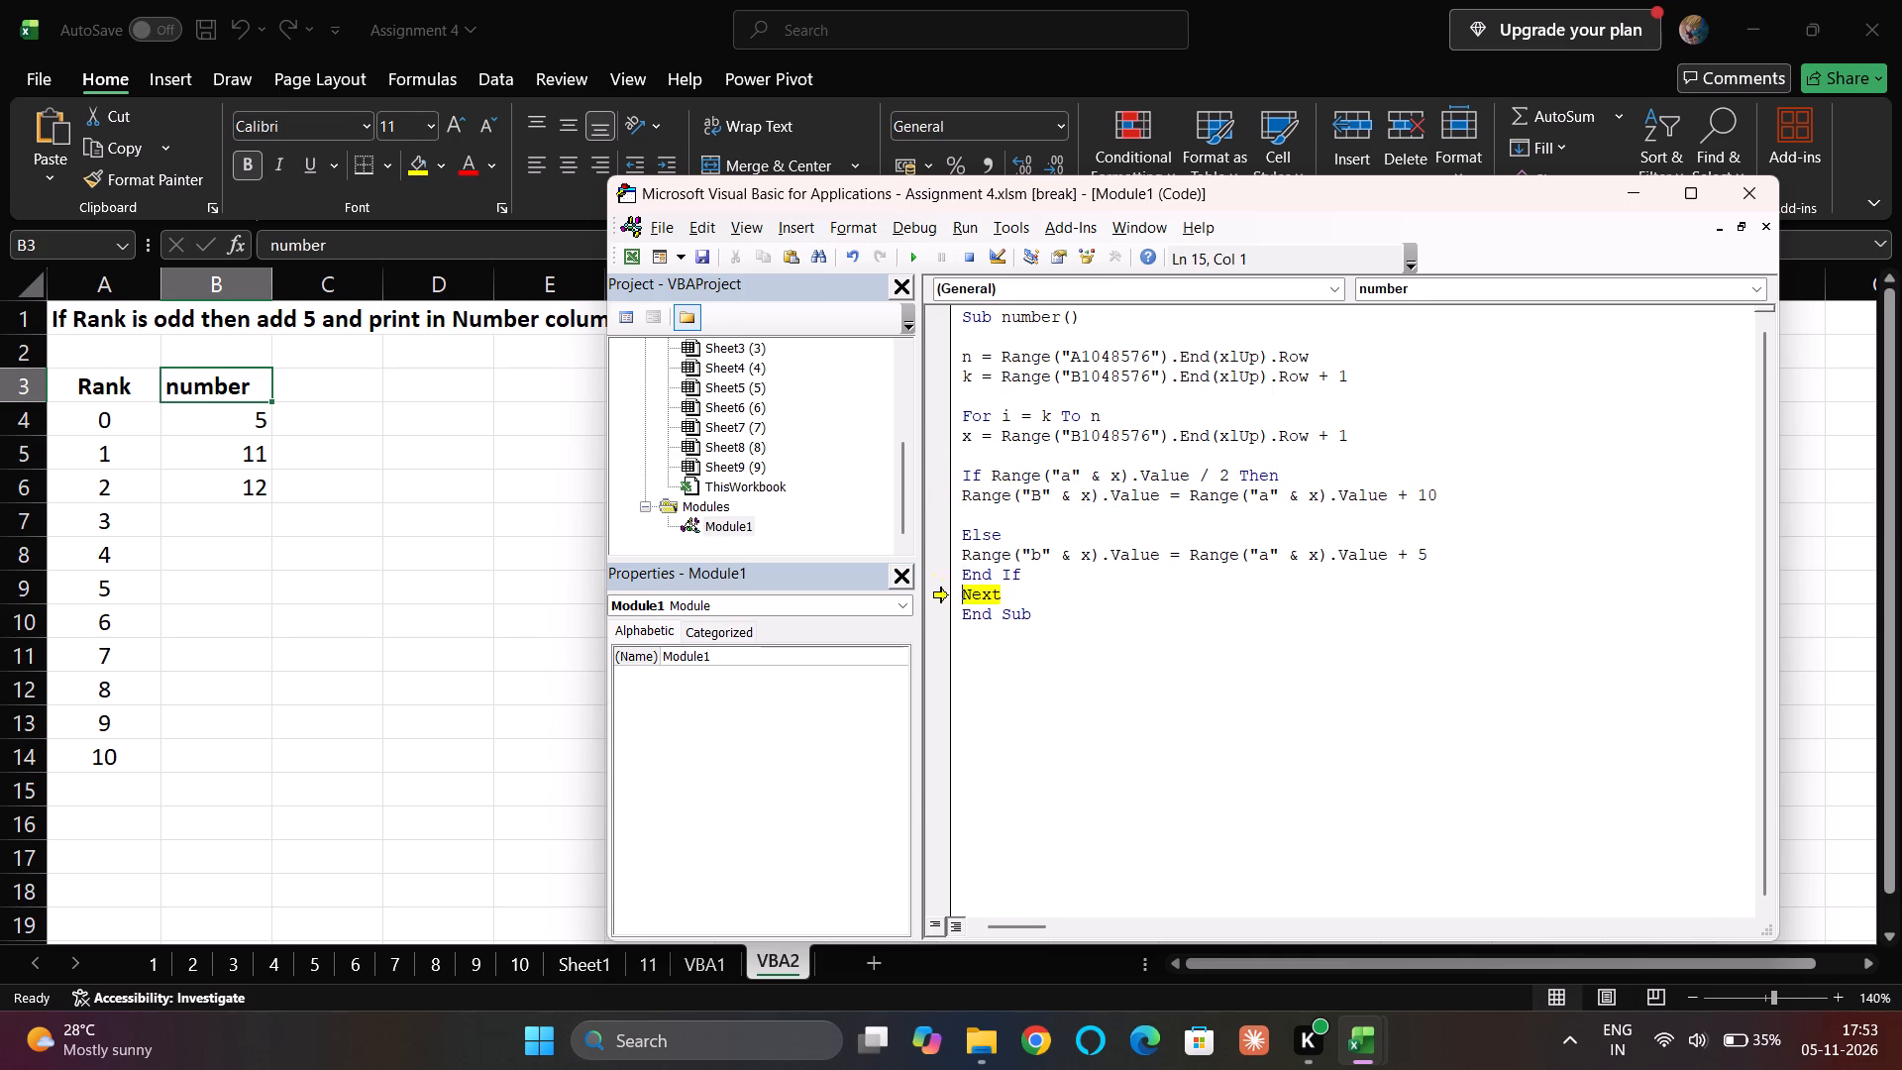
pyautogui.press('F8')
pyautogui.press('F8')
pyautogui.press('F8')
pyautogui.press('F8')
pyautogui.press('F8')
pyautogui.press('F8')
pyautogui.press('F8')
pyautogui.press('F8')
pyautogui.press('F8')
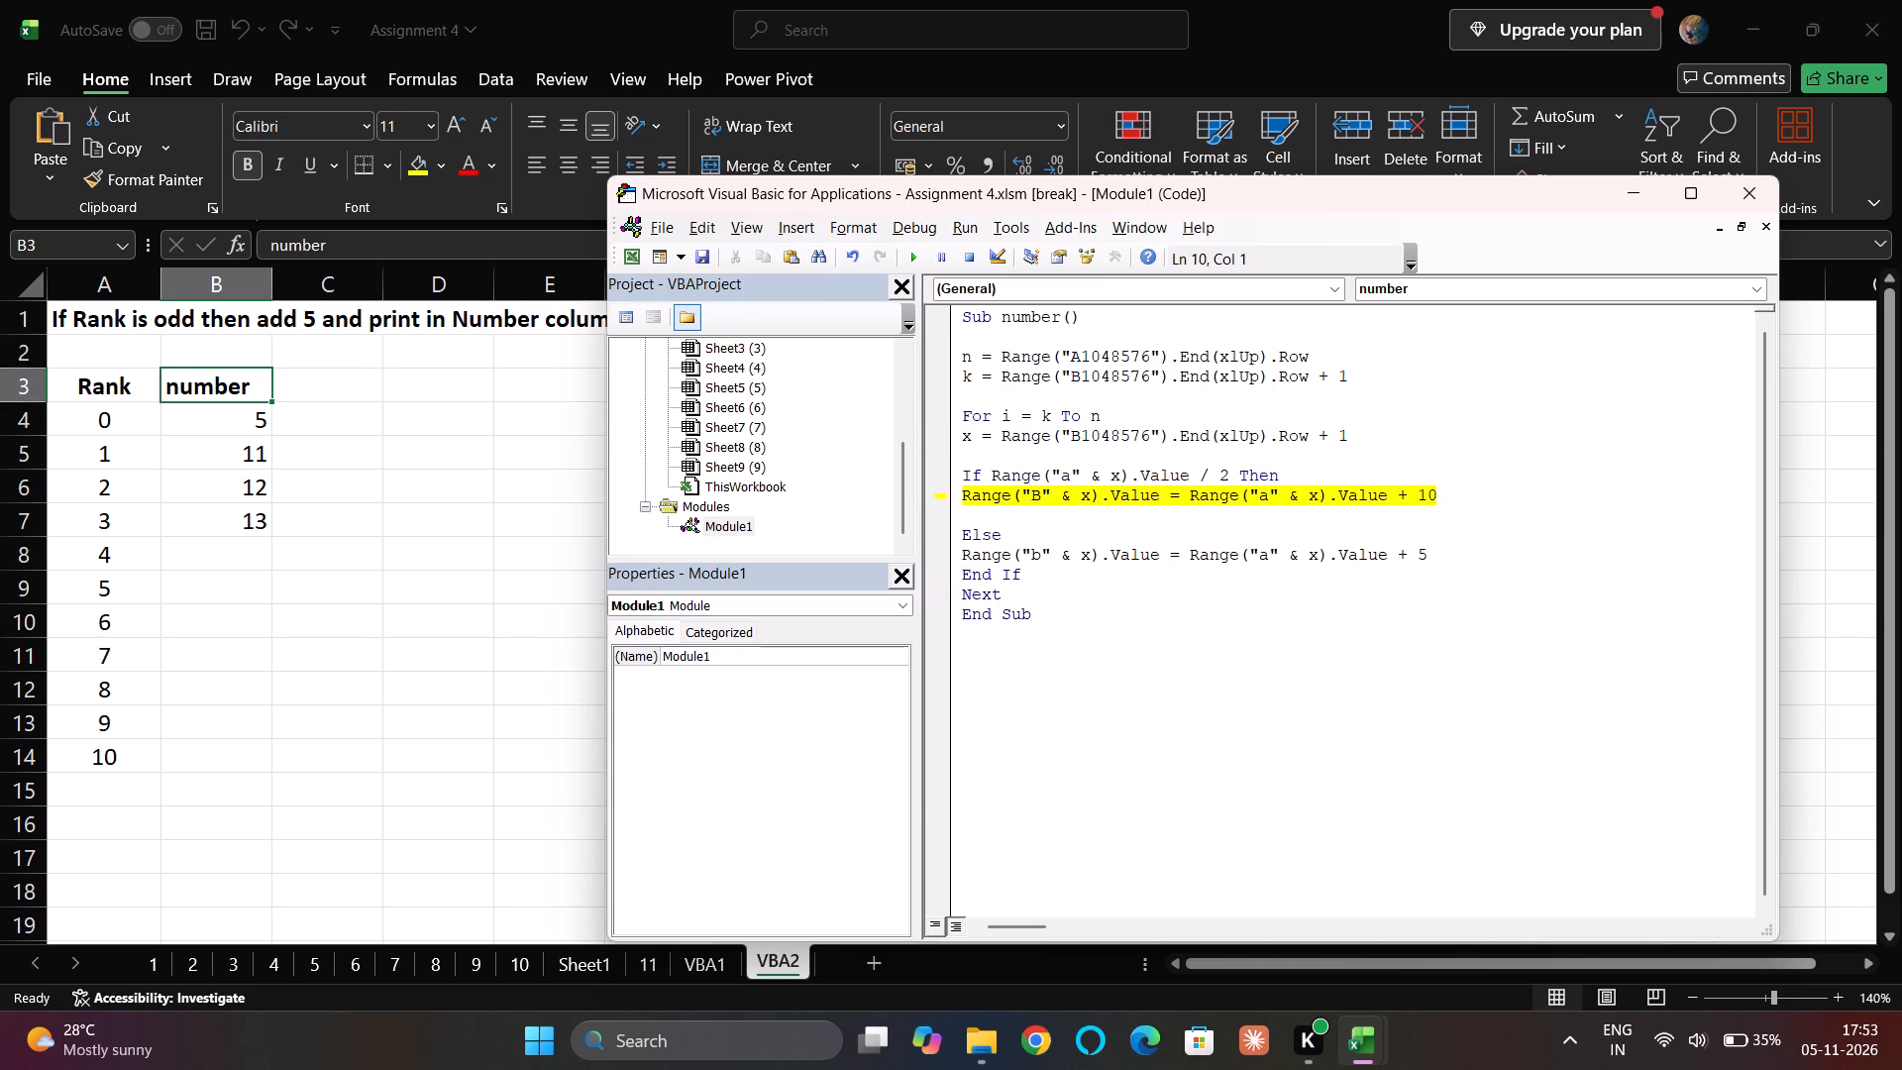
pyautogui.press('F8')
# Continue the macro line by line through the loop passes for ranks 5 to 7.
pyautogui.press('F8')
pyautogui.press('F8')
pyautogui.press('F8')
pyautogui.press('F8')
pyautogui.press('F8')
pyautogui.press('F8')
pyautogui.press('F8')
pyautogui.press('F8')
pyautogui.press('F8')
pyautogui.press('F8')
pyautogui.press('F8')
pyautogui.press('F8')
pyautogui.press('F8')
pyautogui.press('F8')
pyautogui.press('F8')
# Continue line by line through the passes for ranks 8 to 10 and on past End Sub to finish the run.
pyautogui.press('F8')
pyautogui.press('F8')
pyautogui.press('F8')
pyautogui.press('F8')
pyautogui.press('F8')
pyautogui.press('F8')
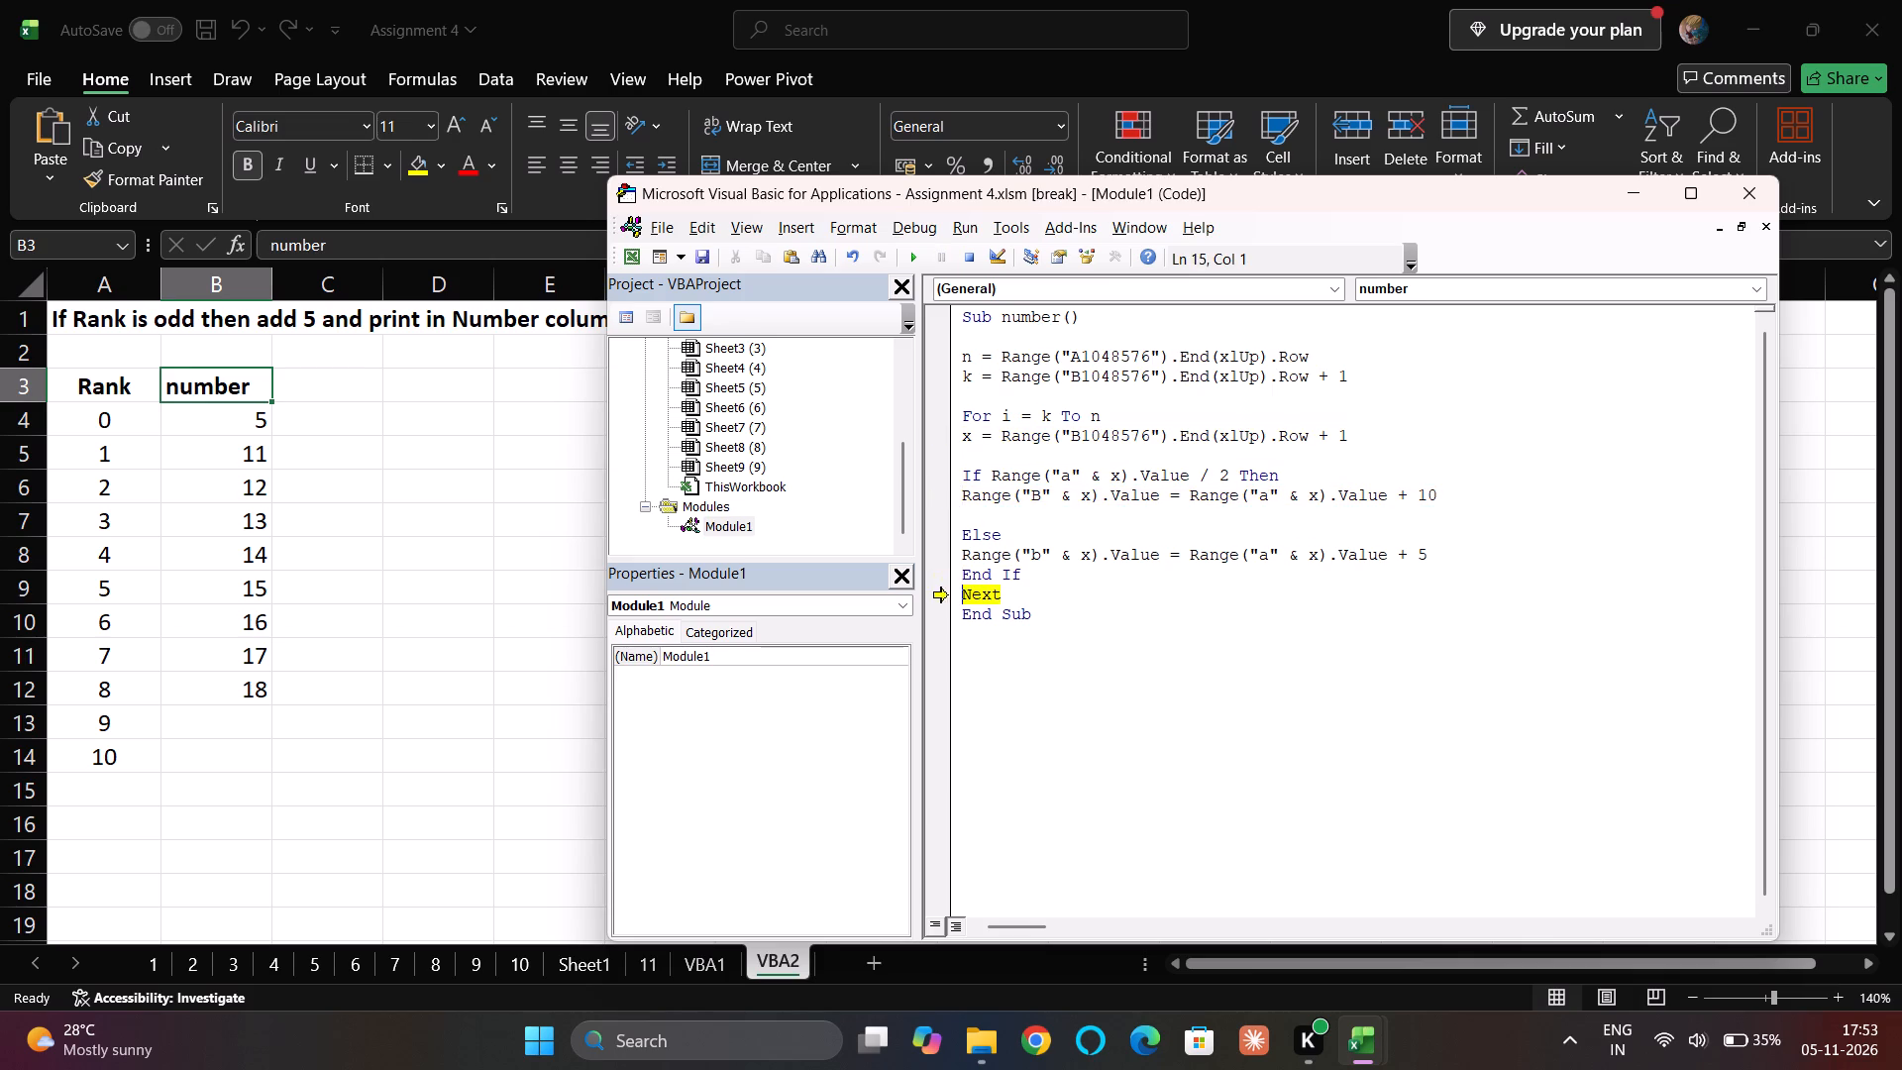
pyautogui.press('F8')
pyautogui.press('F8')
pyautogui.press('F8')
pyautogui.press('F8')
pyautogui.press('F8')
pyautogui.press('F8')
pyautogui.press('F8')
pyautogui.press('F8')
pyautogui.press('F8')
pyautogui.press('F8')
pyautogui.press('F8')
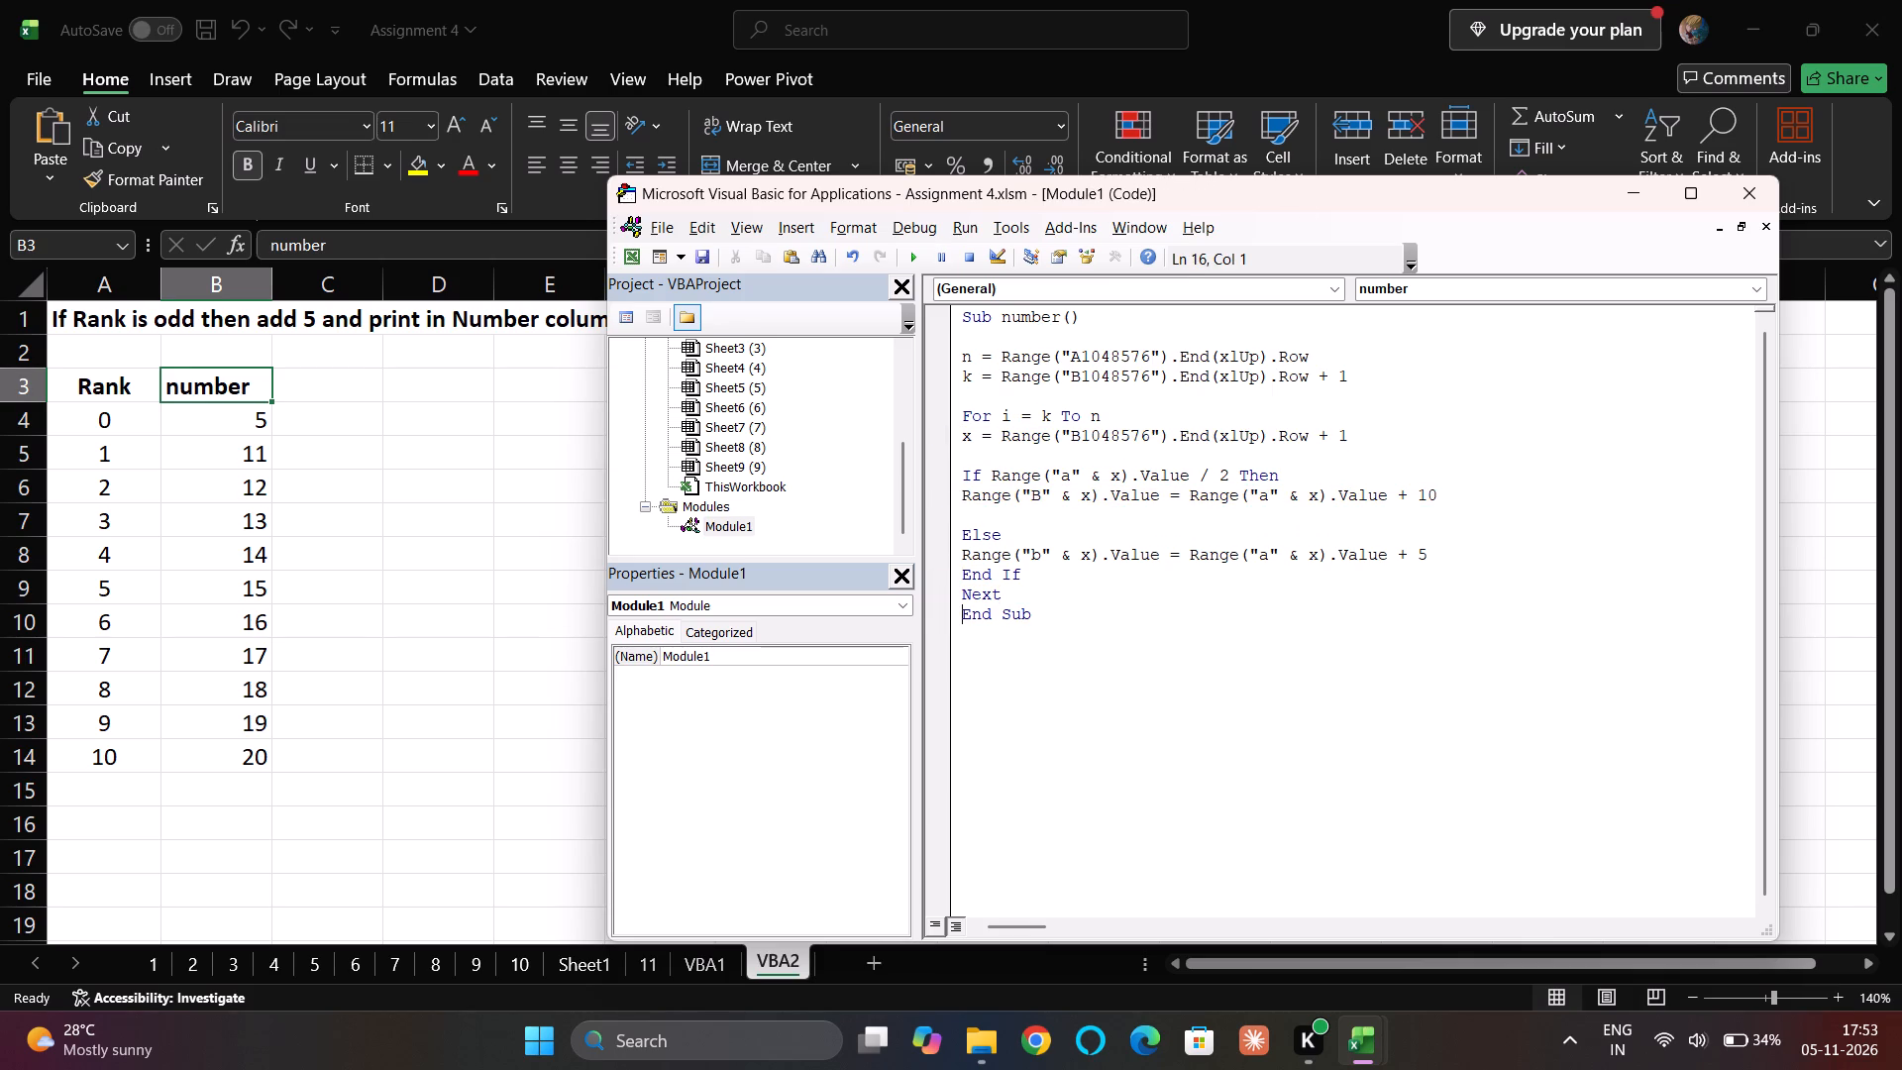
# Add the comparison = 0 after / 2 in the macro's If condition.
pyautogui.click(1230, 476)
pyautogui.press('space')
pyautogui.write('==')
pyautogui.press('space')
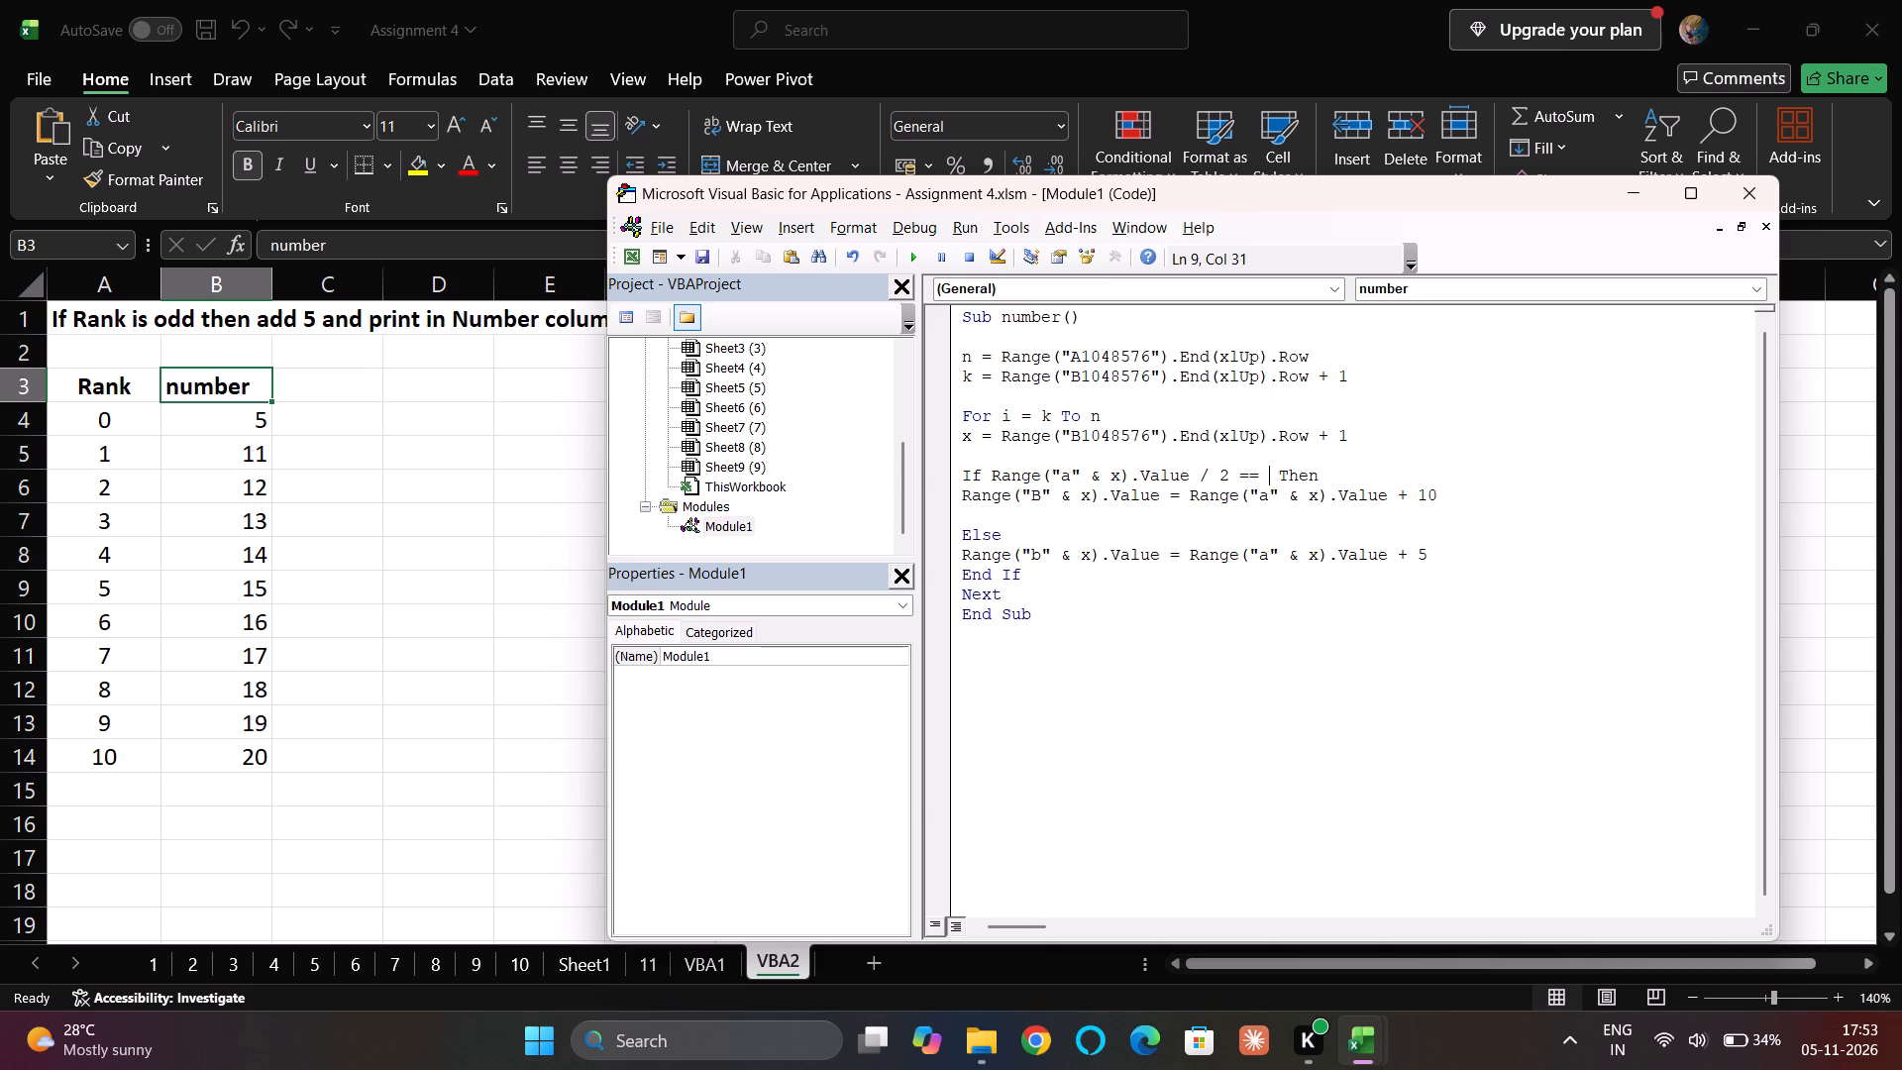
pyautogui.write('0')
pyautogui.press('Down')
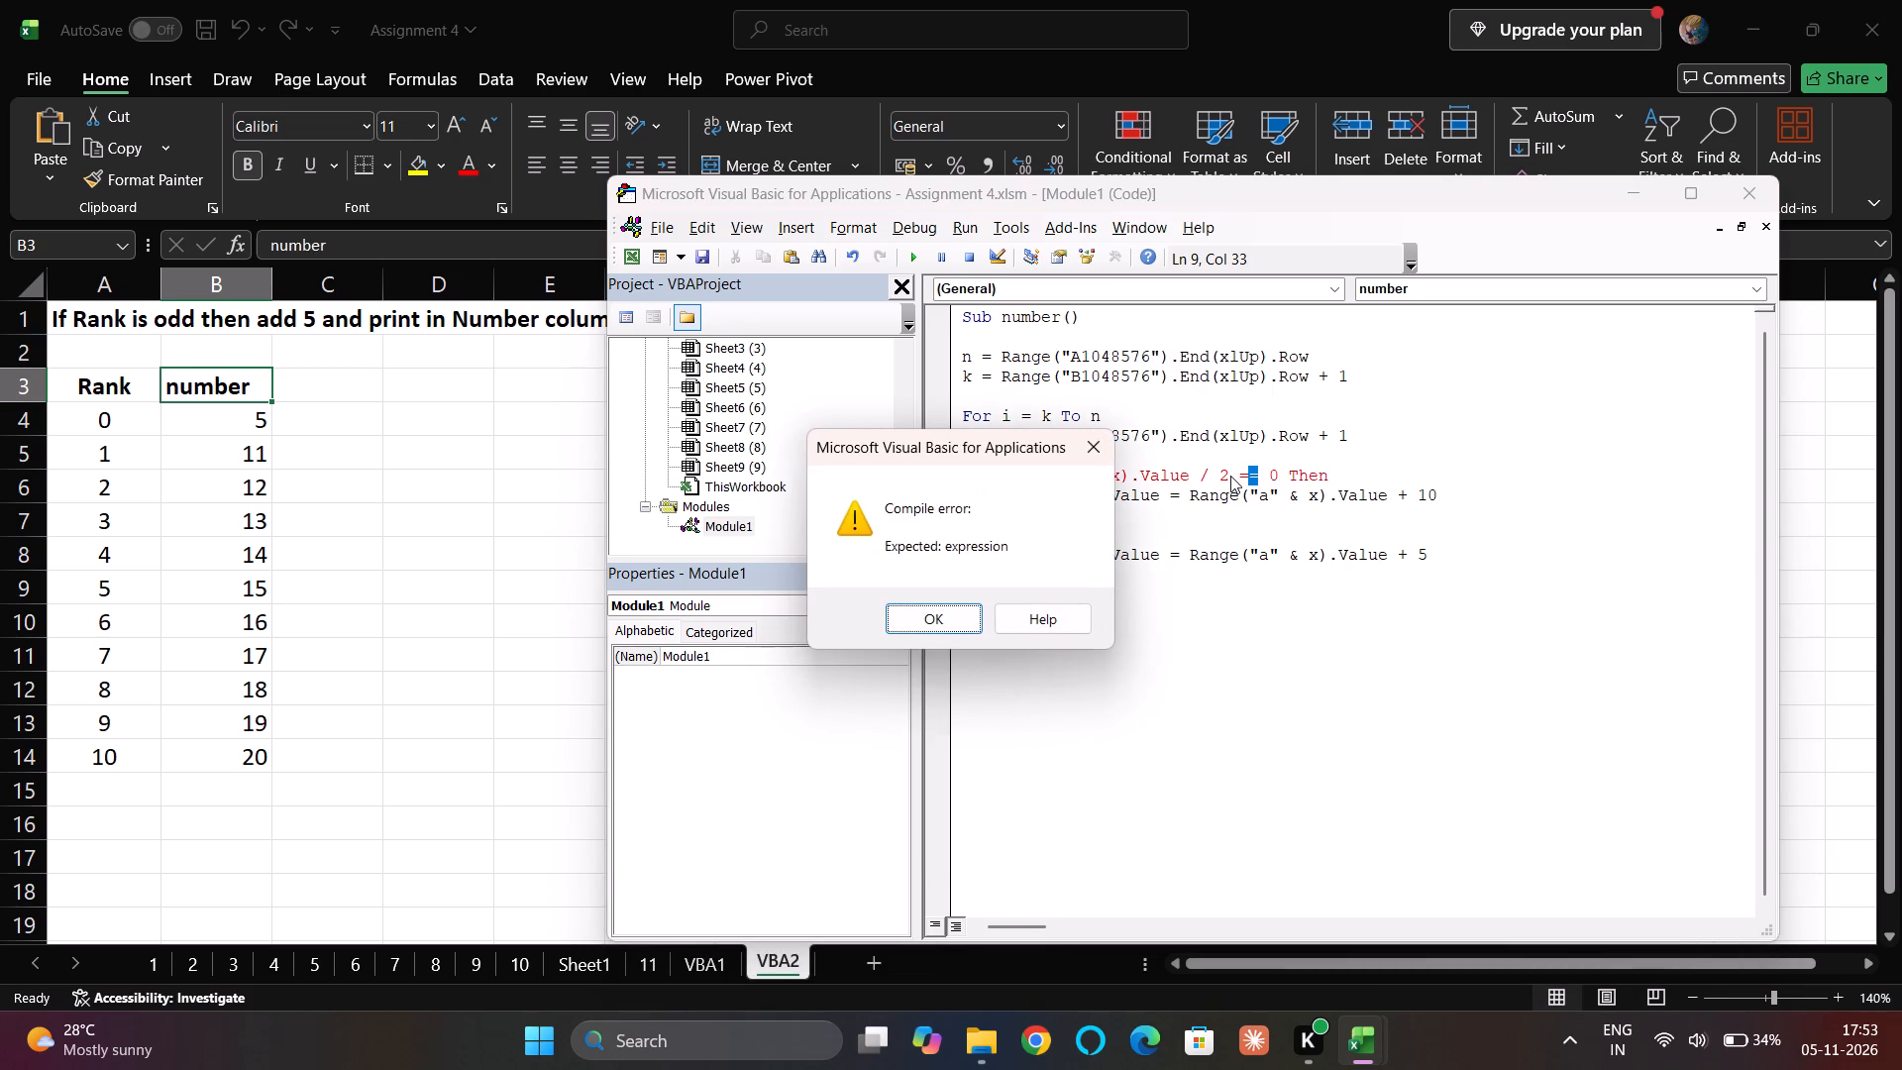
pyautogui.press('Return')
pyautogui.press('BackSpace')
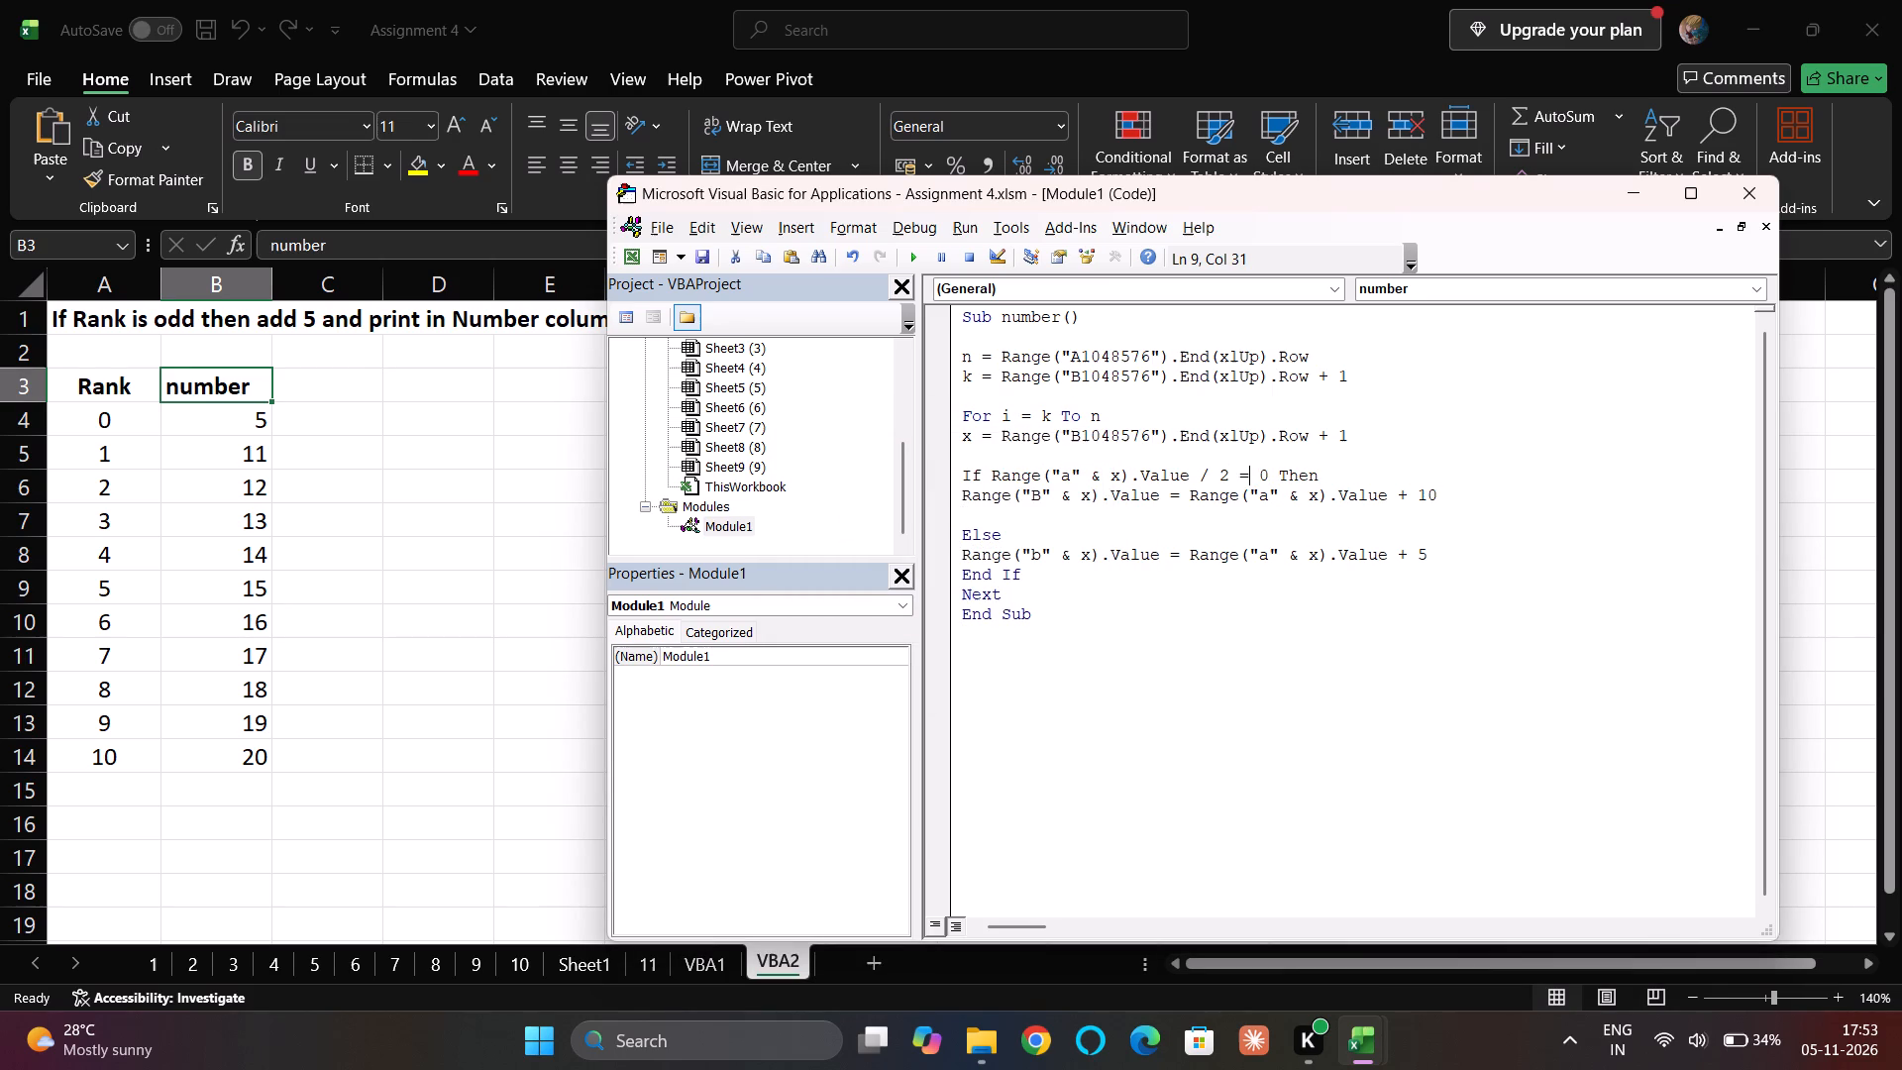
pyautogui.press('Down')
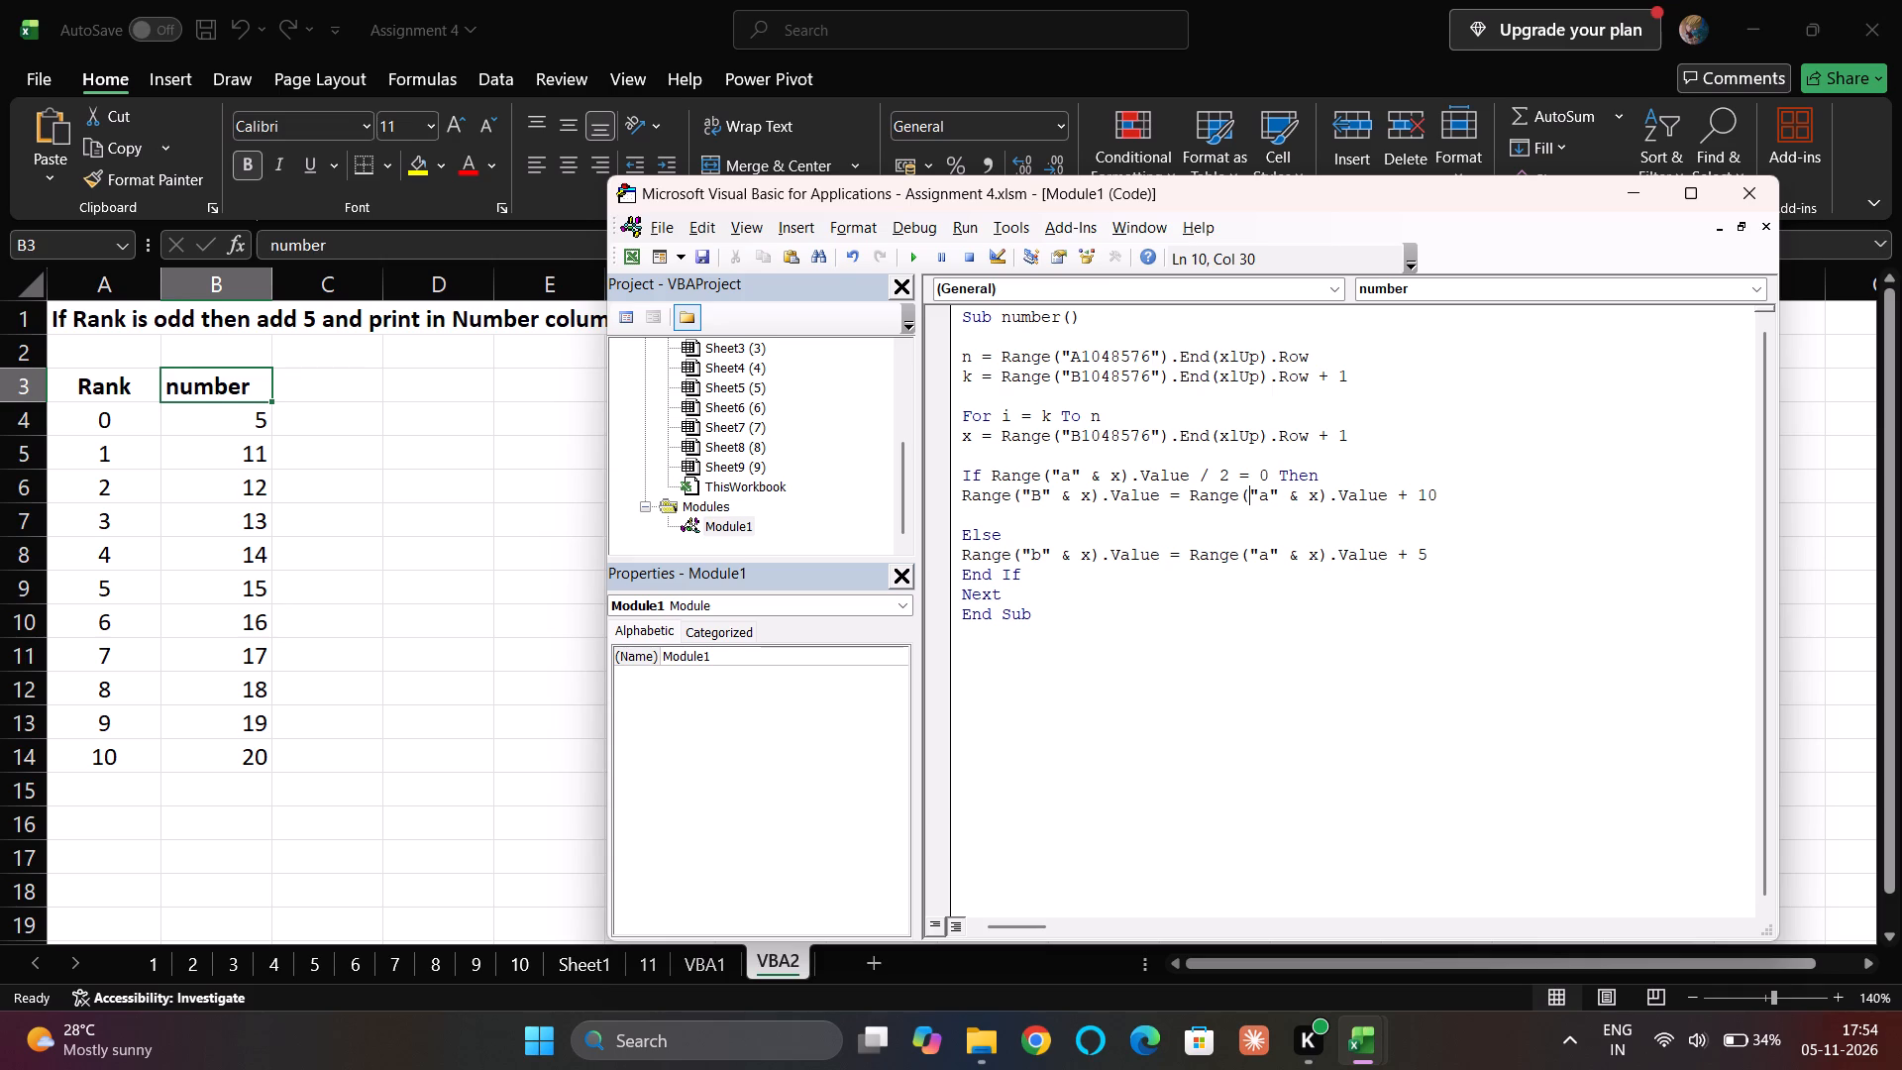
# Run the number macro line by line from start to end twice to test the edited If condition.
pyautogui.press('F8')
pyautogui.press('F8')
pyautogui.press('F8')
pyautogui.press('F8')
pyautogui.press('F8')
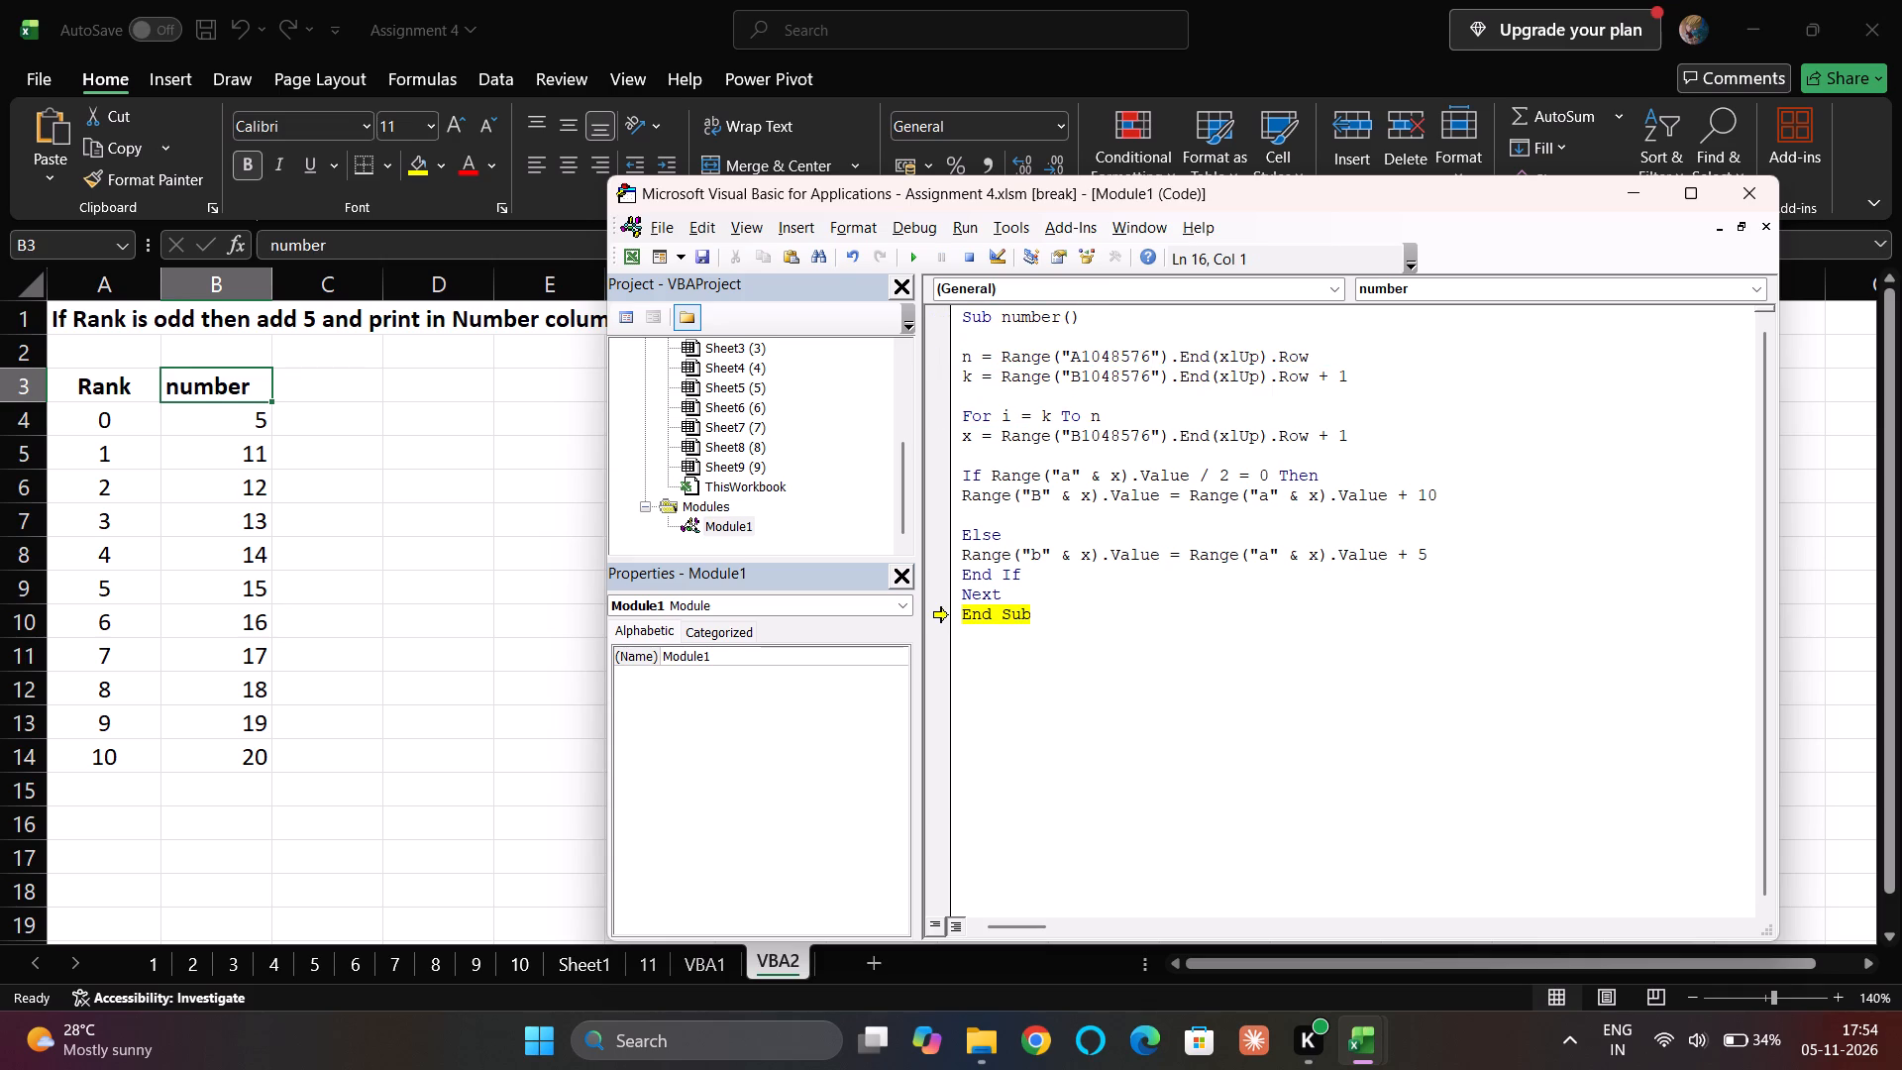
pyautogui.press('F8')
pyautogui.press('F8')
pyautogui.press('F8')
pyautogui.press('F8')
pyautogui.press('F8')
pyautogui.press('F8')
pyautogui.press('F8')
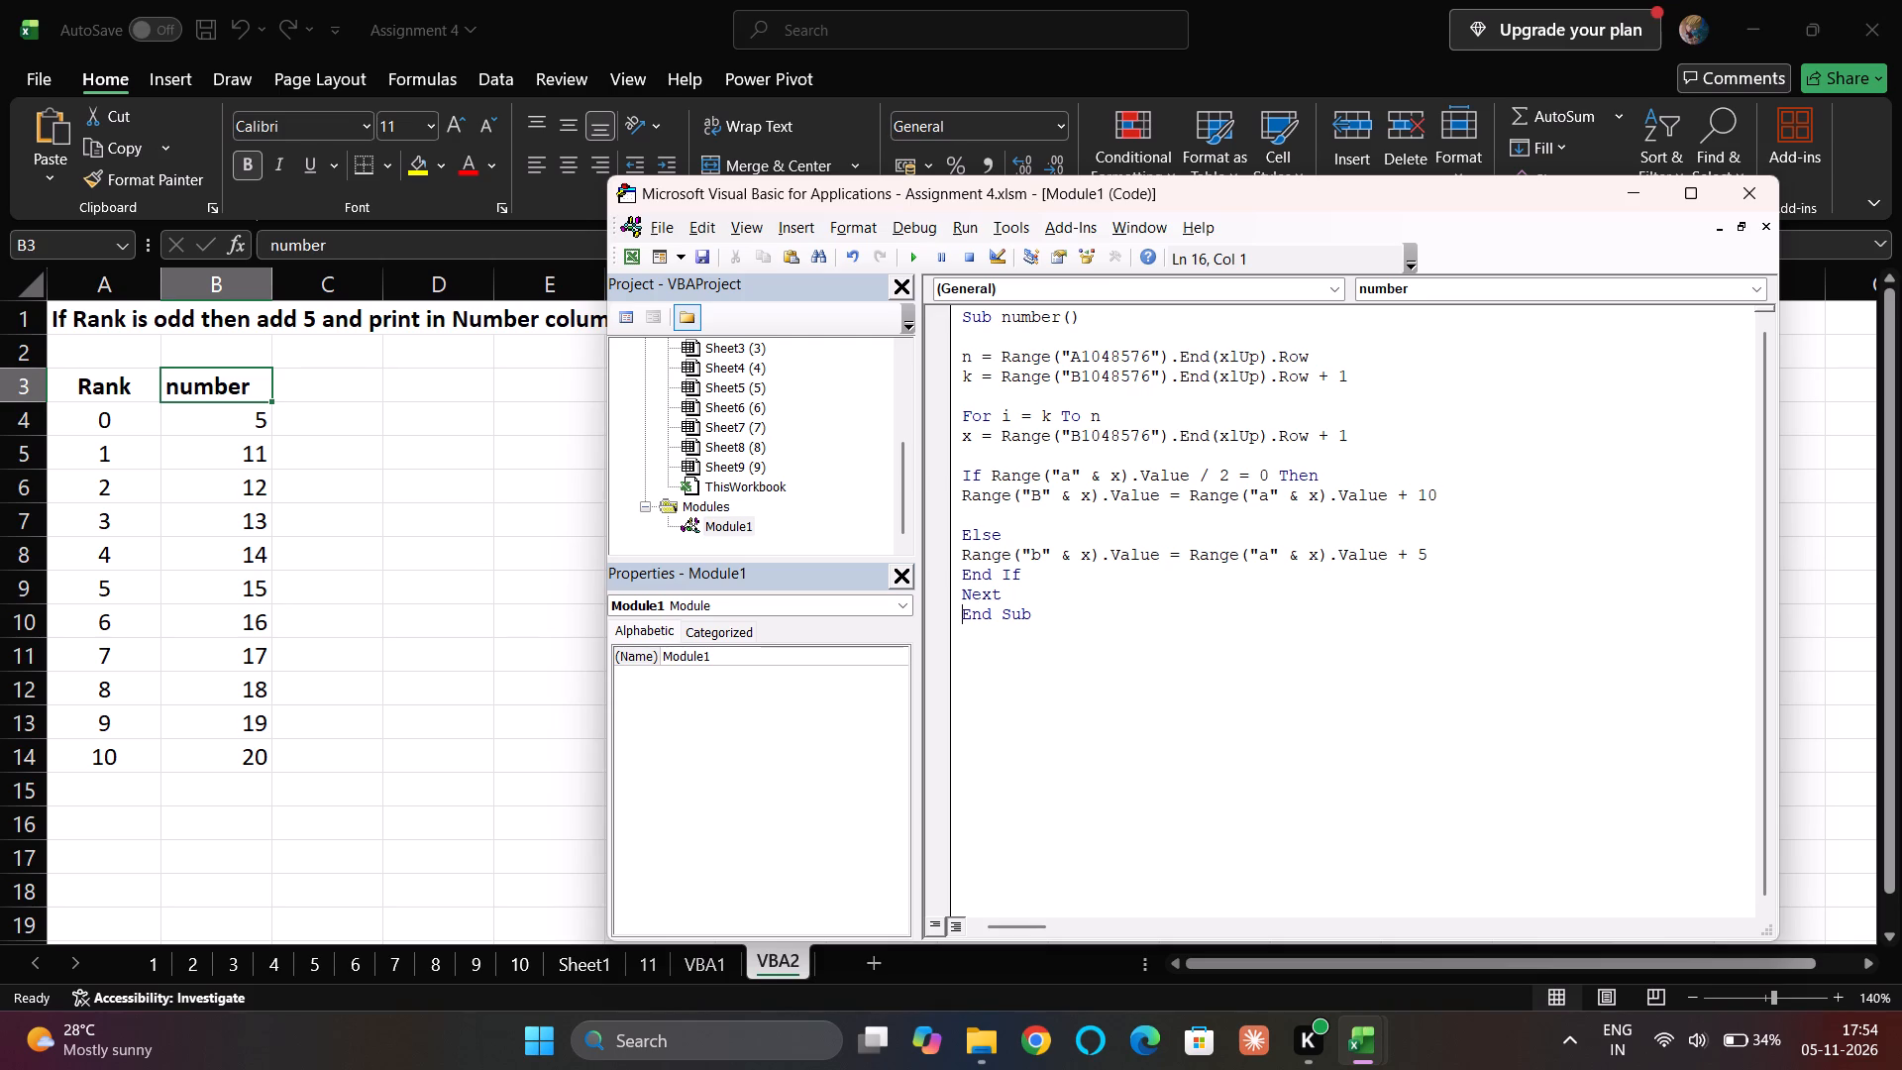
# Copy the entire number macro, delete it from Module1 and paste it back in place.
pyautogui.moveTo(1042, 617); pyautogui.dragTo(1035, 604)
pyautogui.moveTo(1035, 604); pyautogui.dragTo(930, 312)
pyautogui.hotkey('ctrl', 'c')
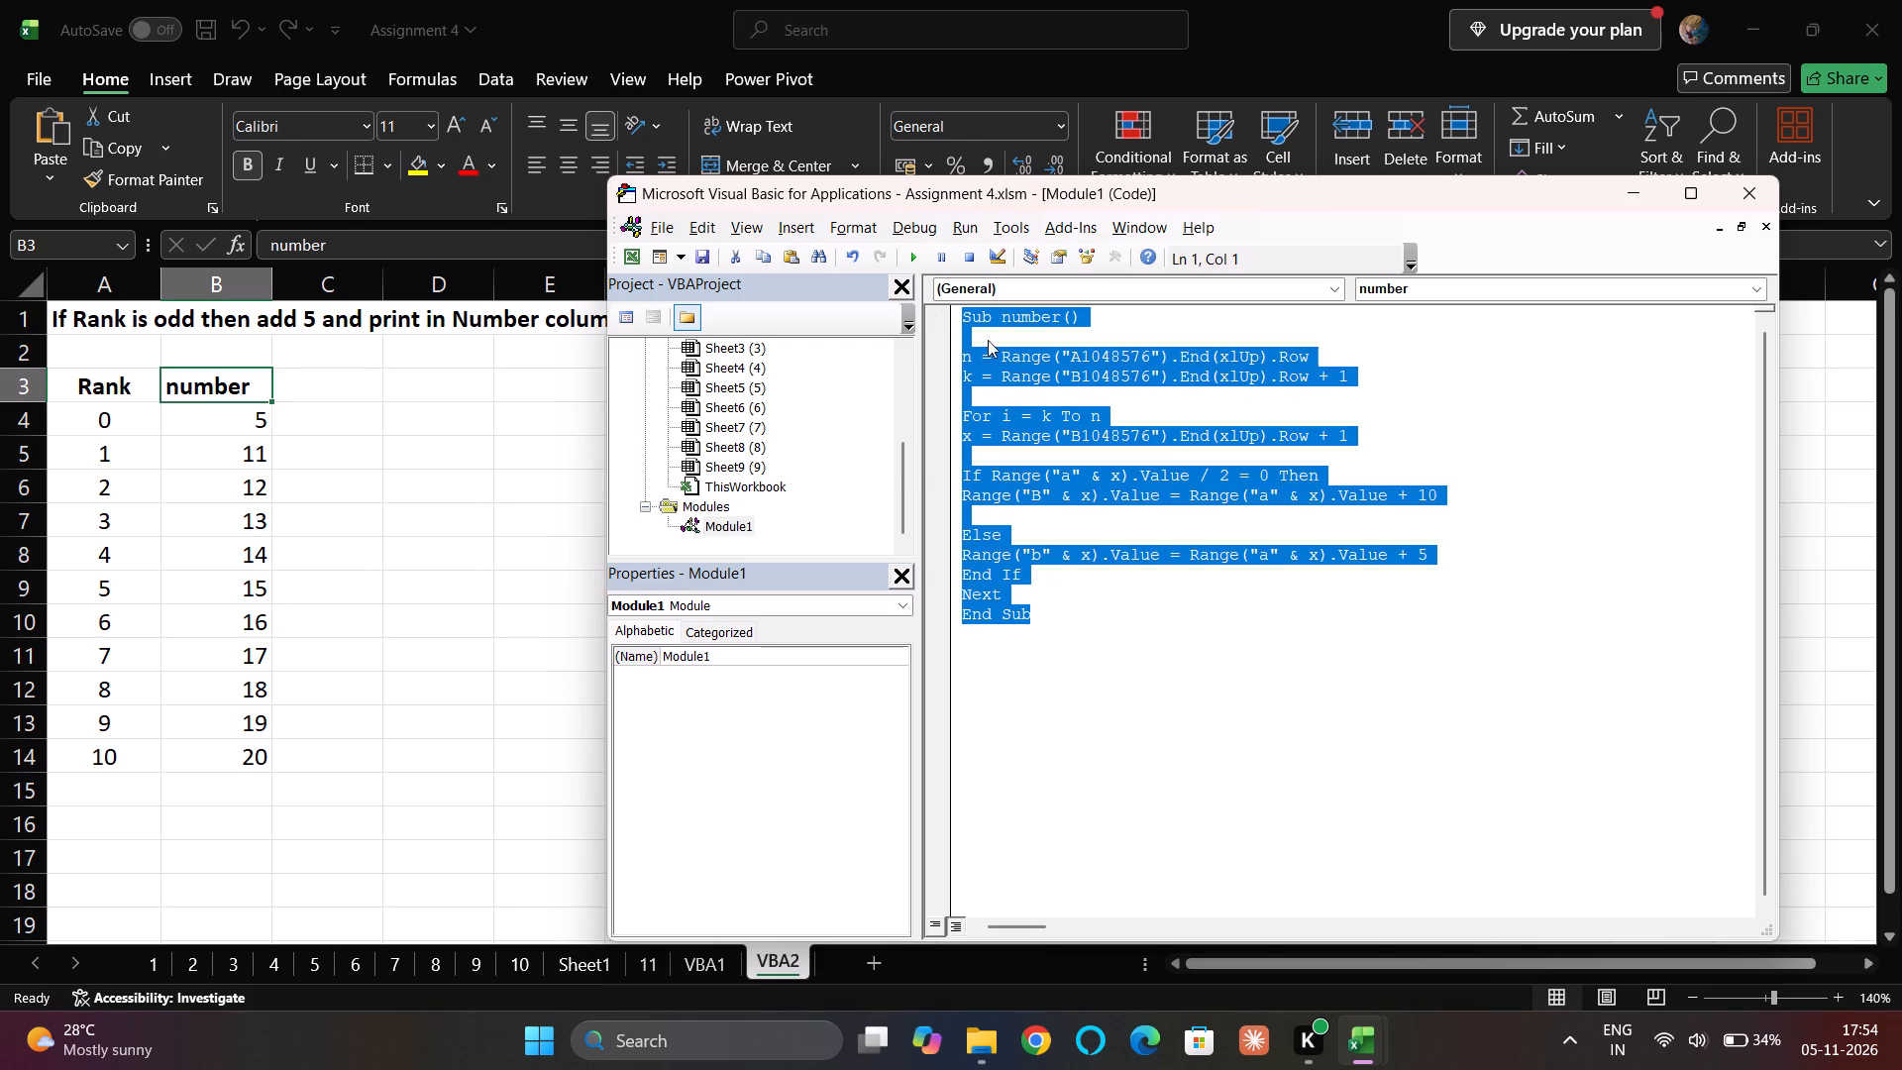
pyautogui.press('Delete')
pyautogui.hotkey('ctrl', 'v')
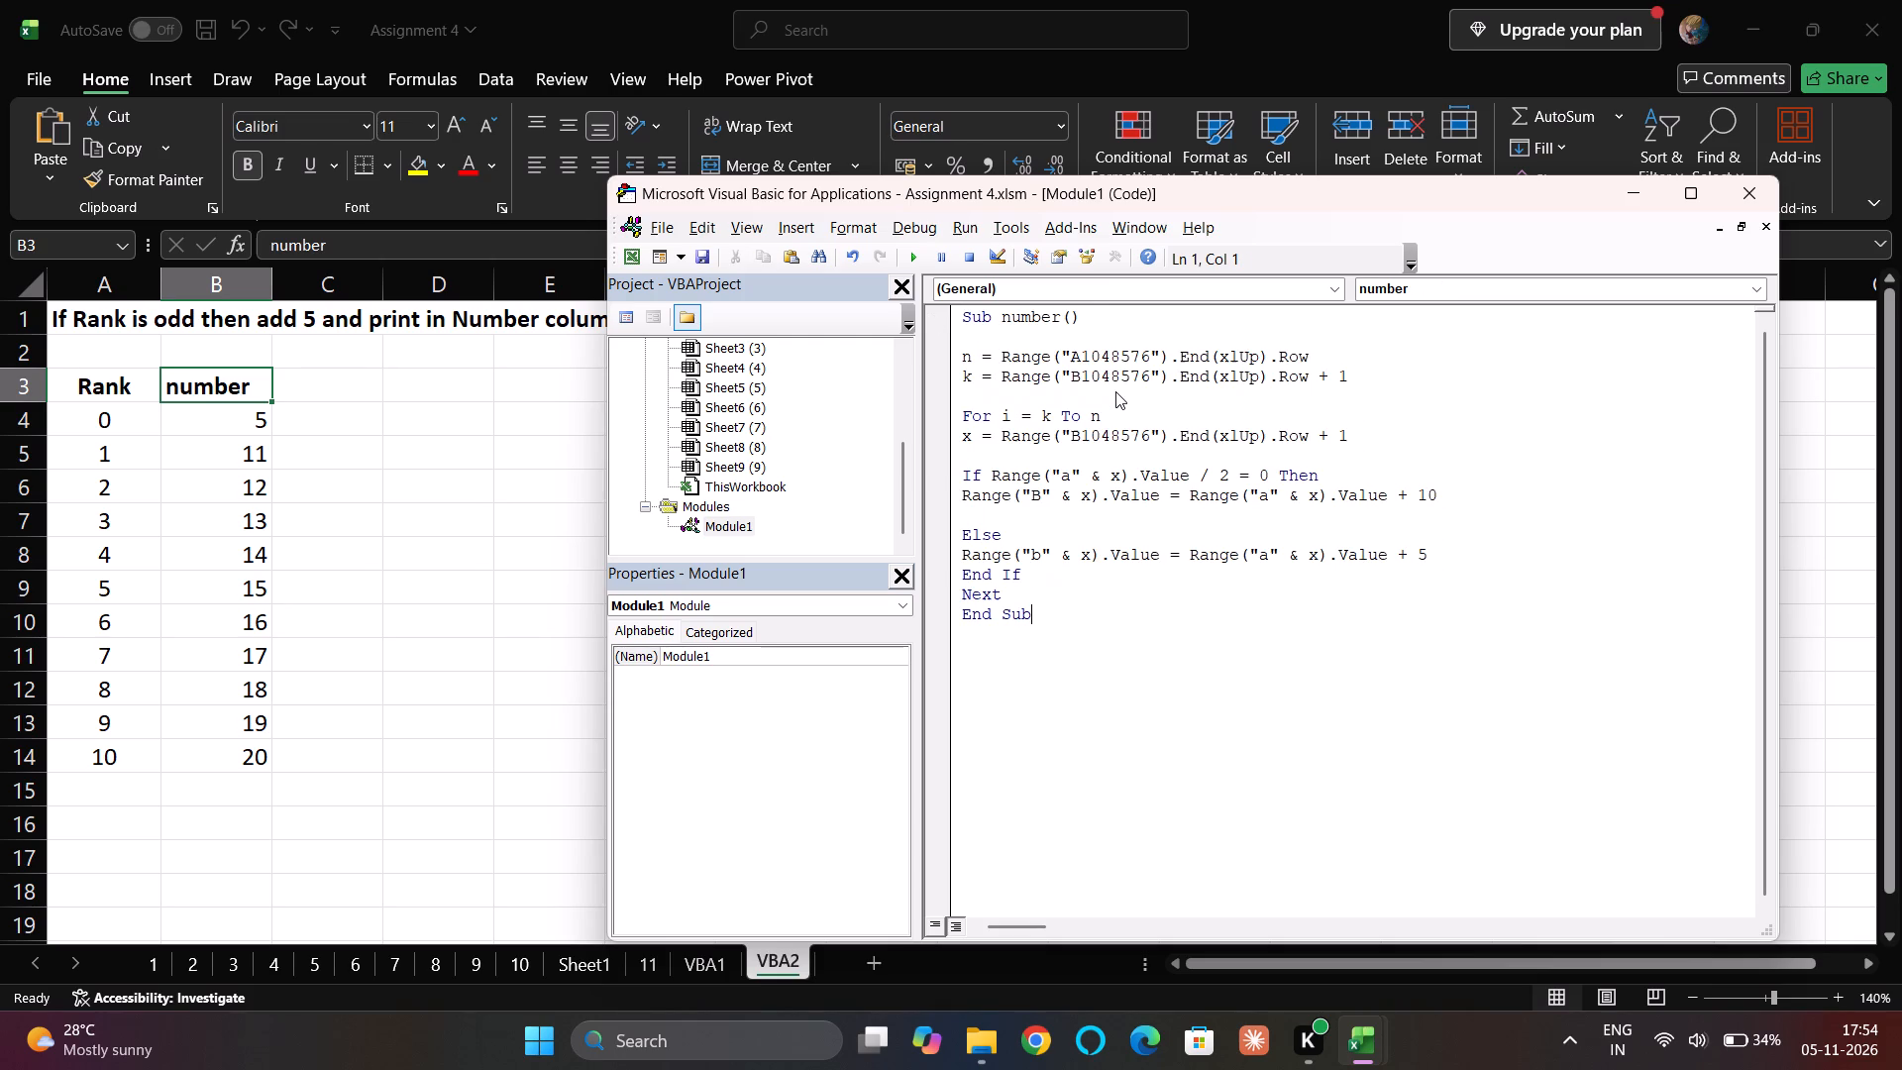
# Run the pasted number macro in full once, and step through it line by line to the end twice.
pyautogui.click(920, 261)
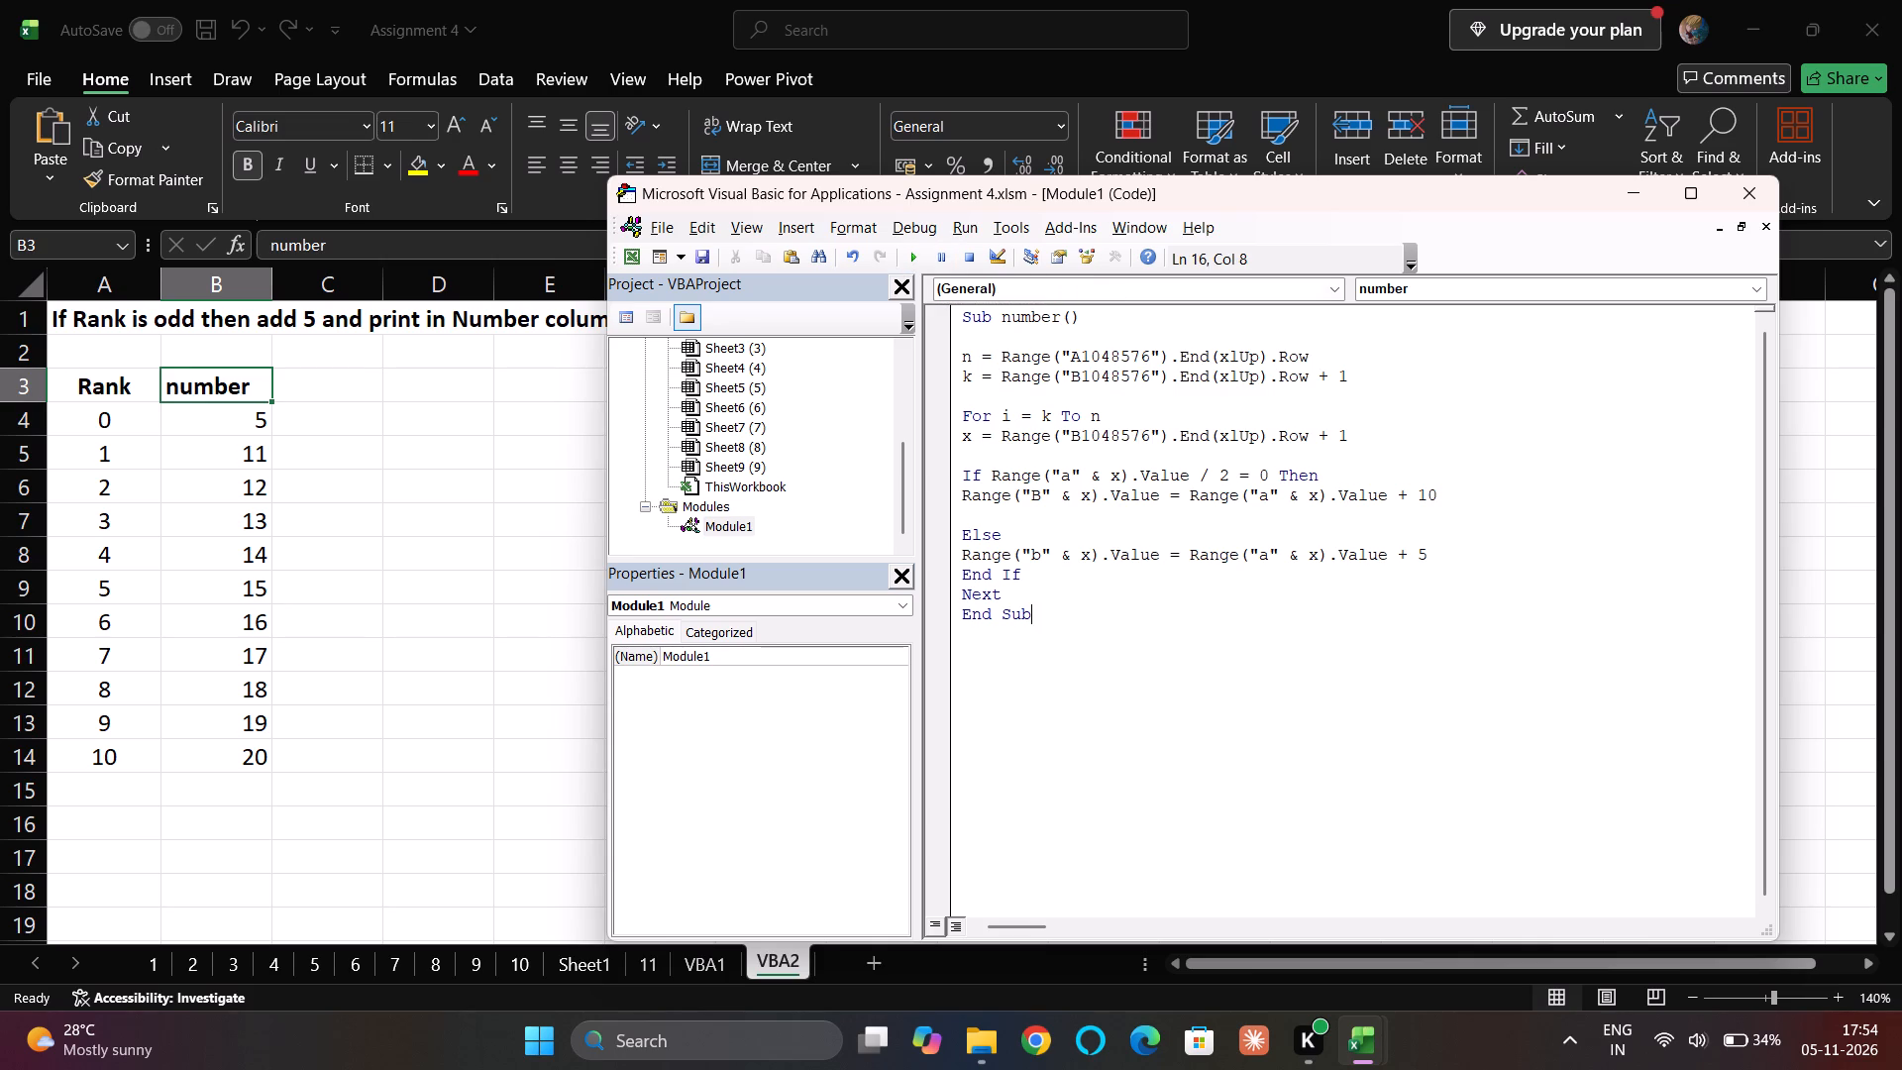
pyautogui.click(1100, 311)
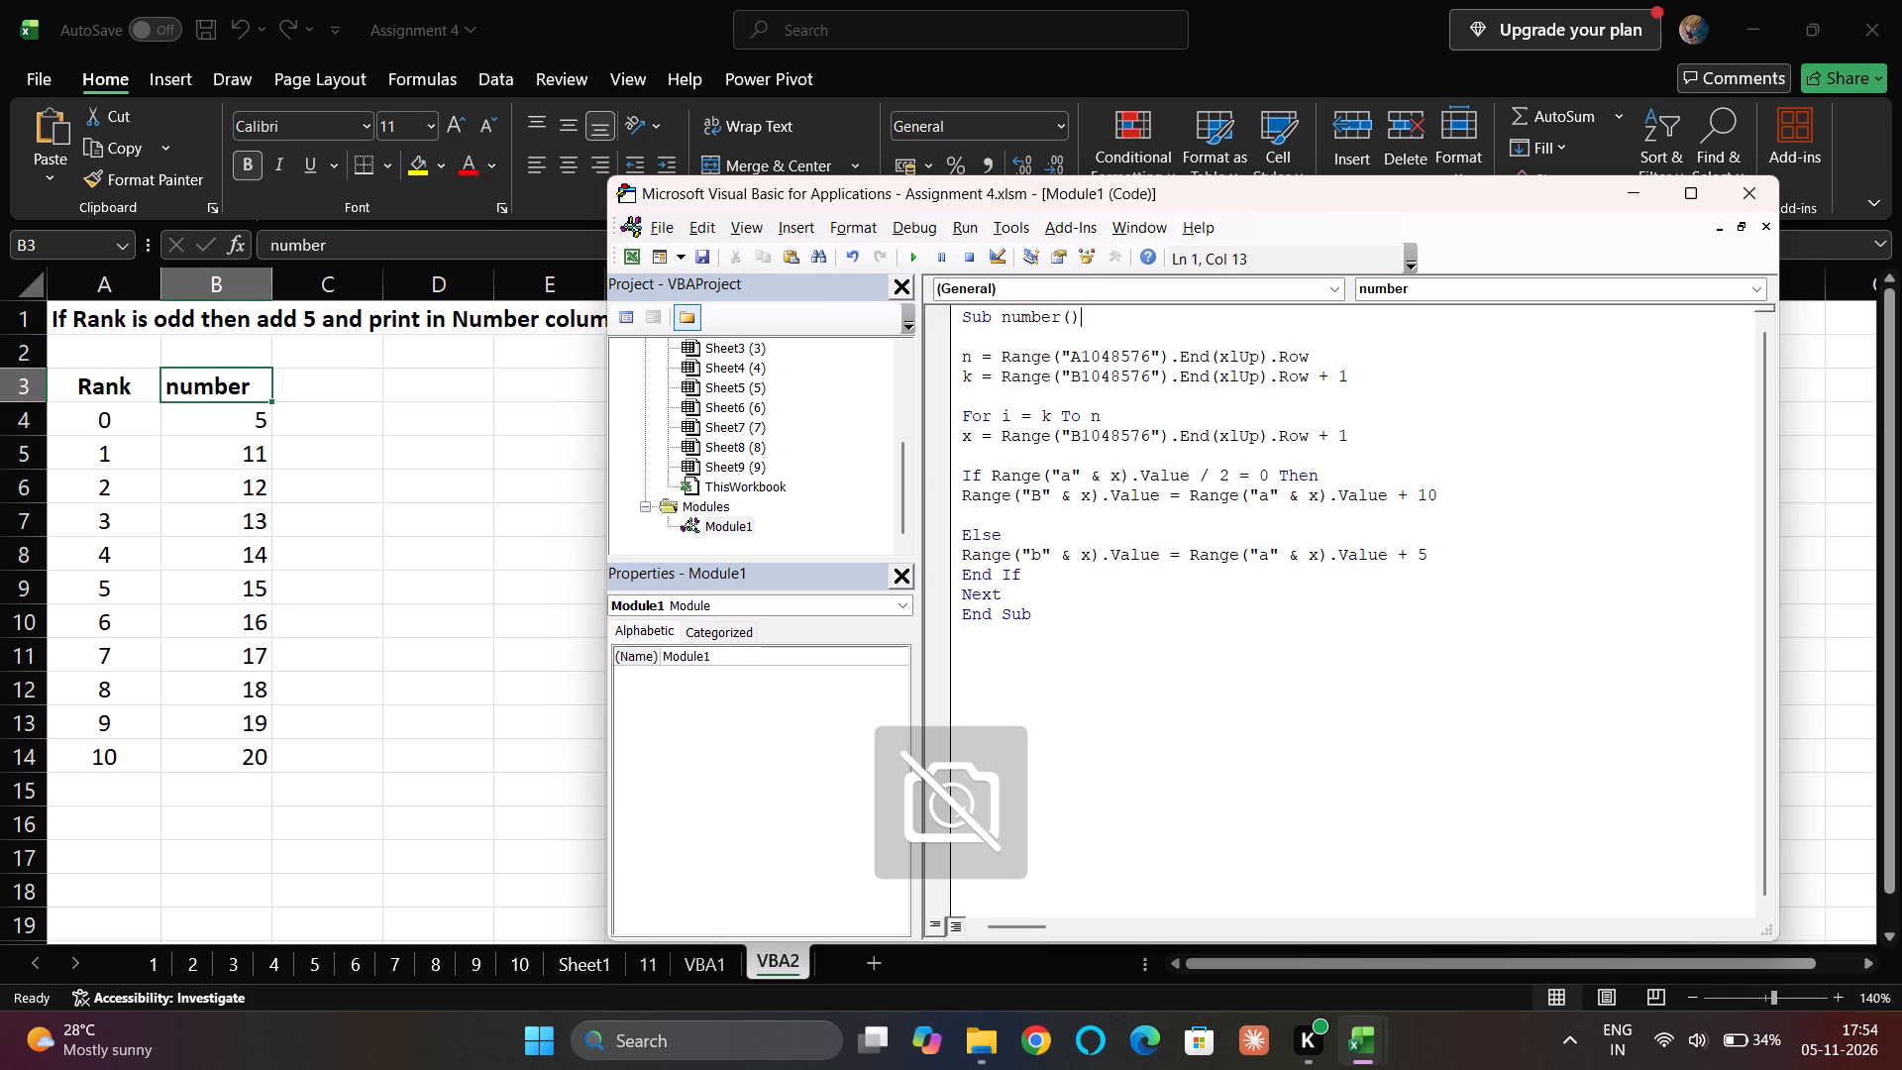
pyautogui.press('F8')
pyautogui.press('F8')
pyautogui.press('F8')
pyautogui.press('F8')
pyautogui.press('F8')
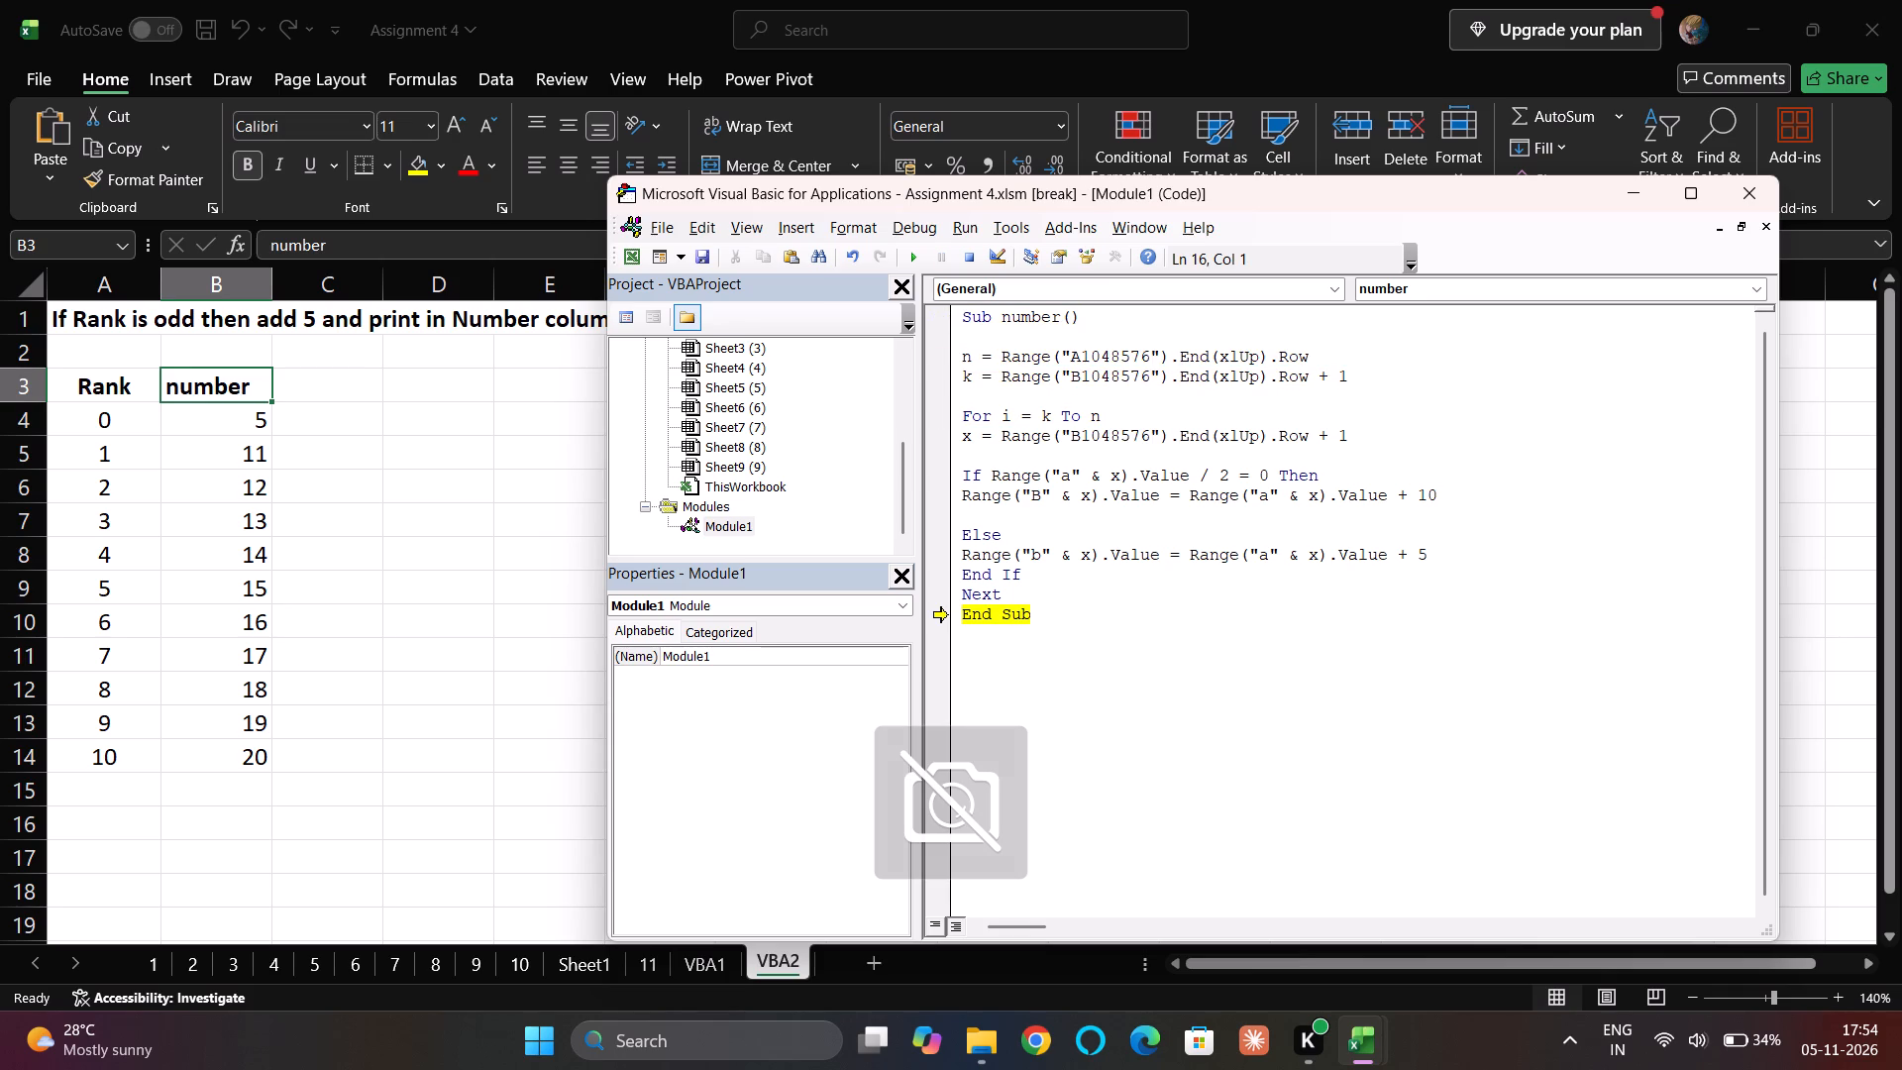
pyautogui.press('F8')
pyautogui.press('F8')
pyautogui.press('F8')
pyautogui.press('F8')
pyautogui.press('F8')
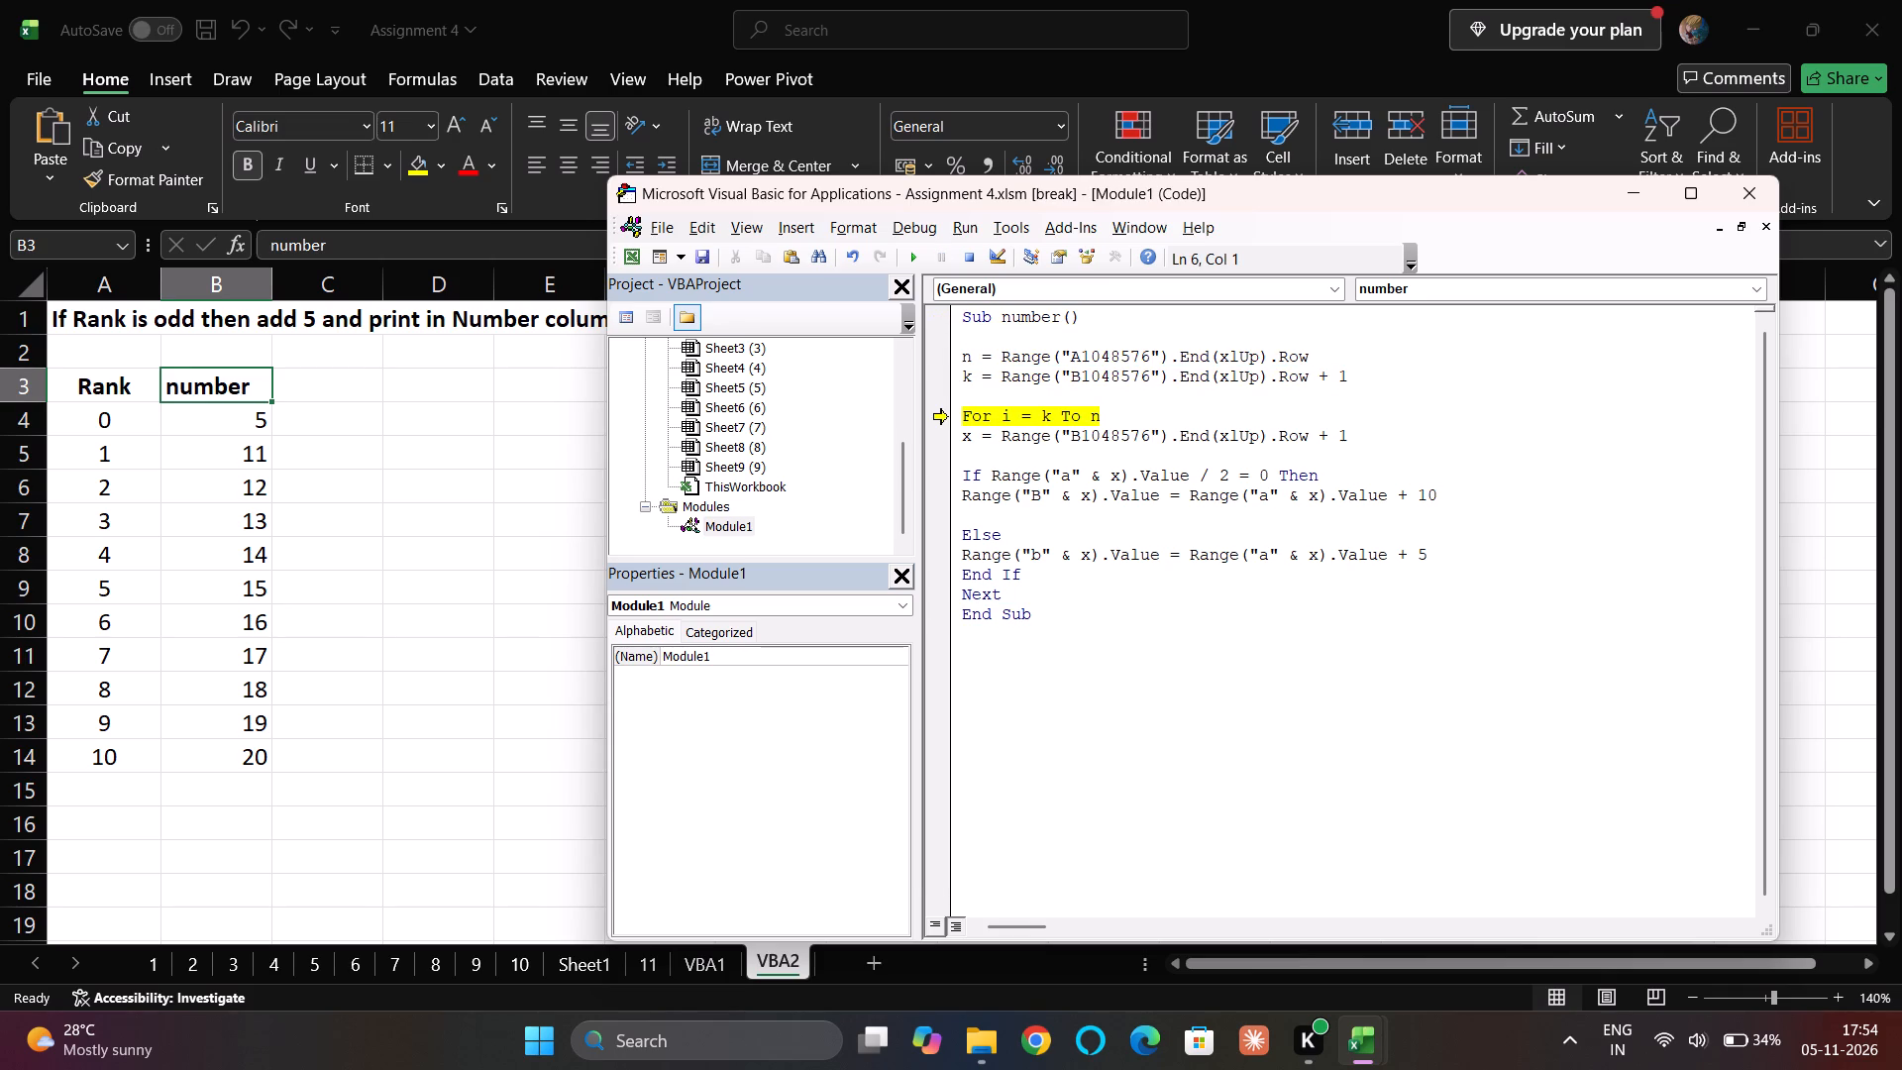
pyautogui.press('F8')
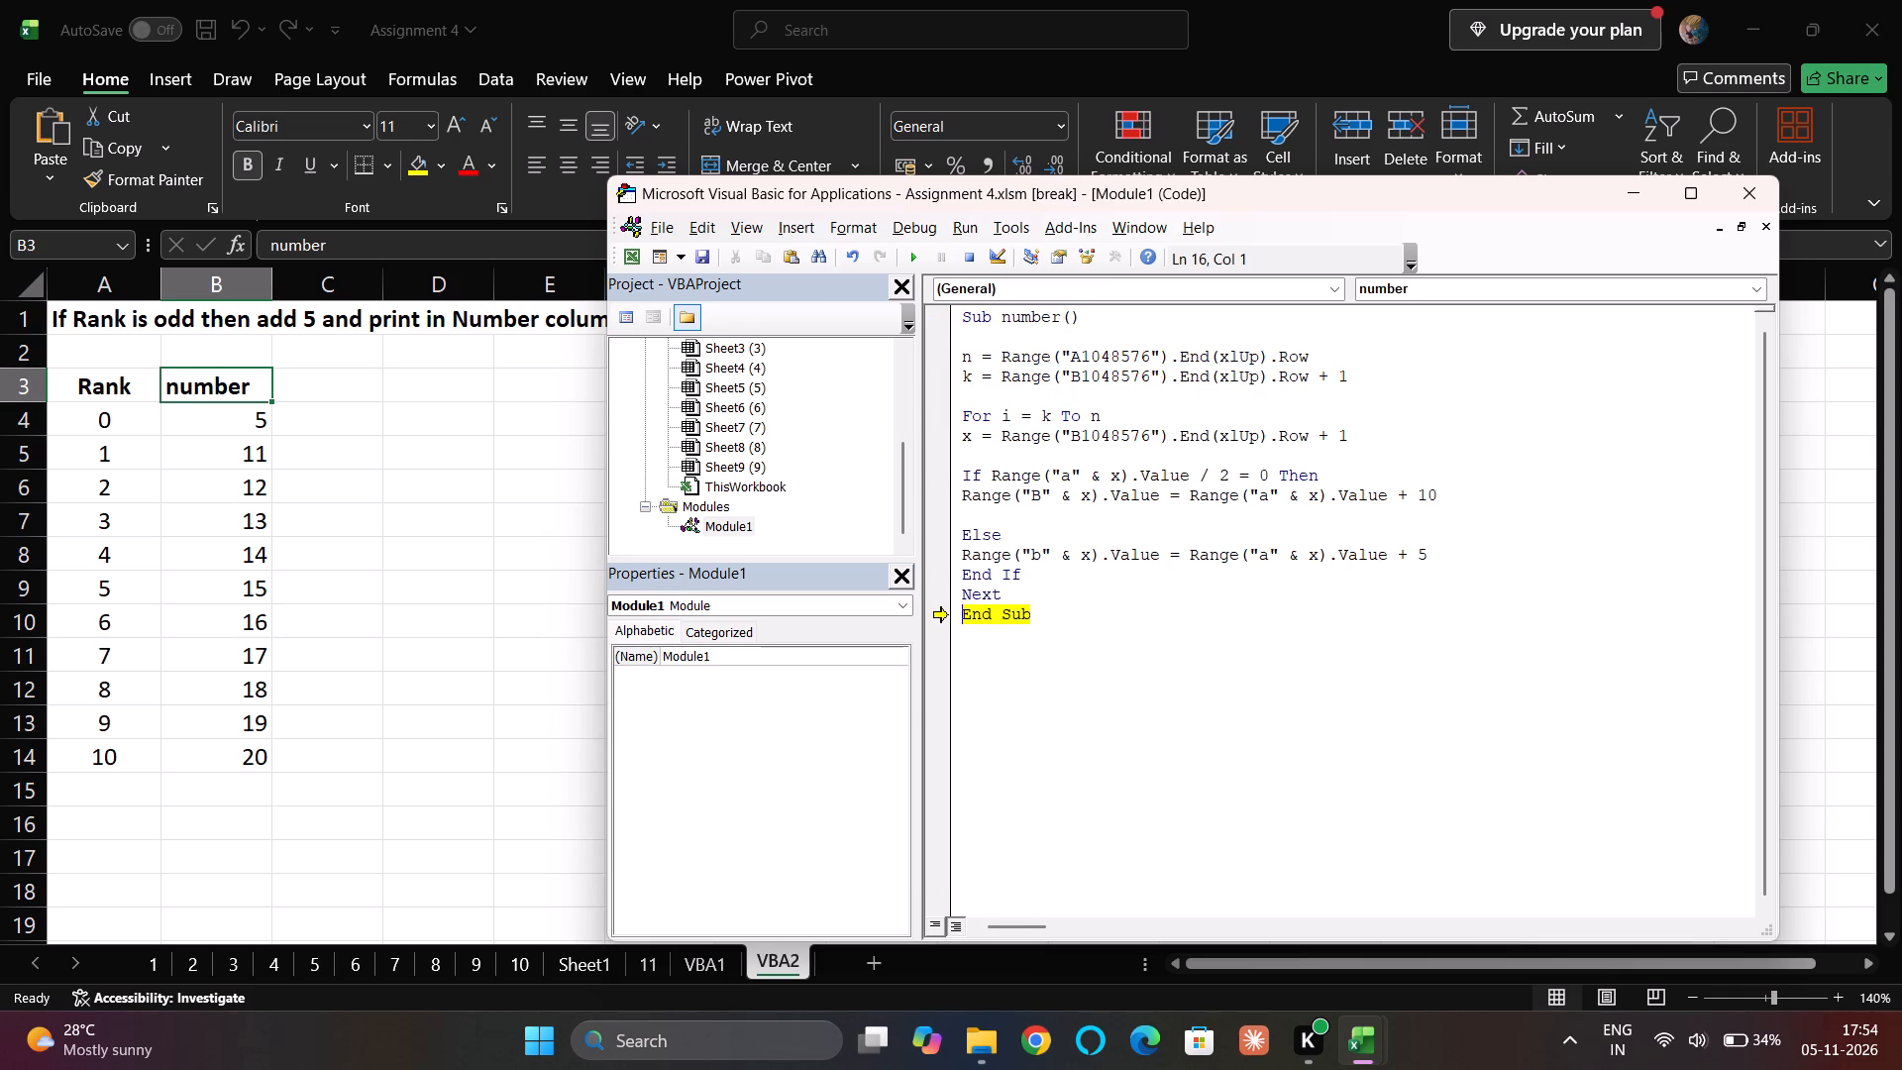
pyautogui.press('F8')
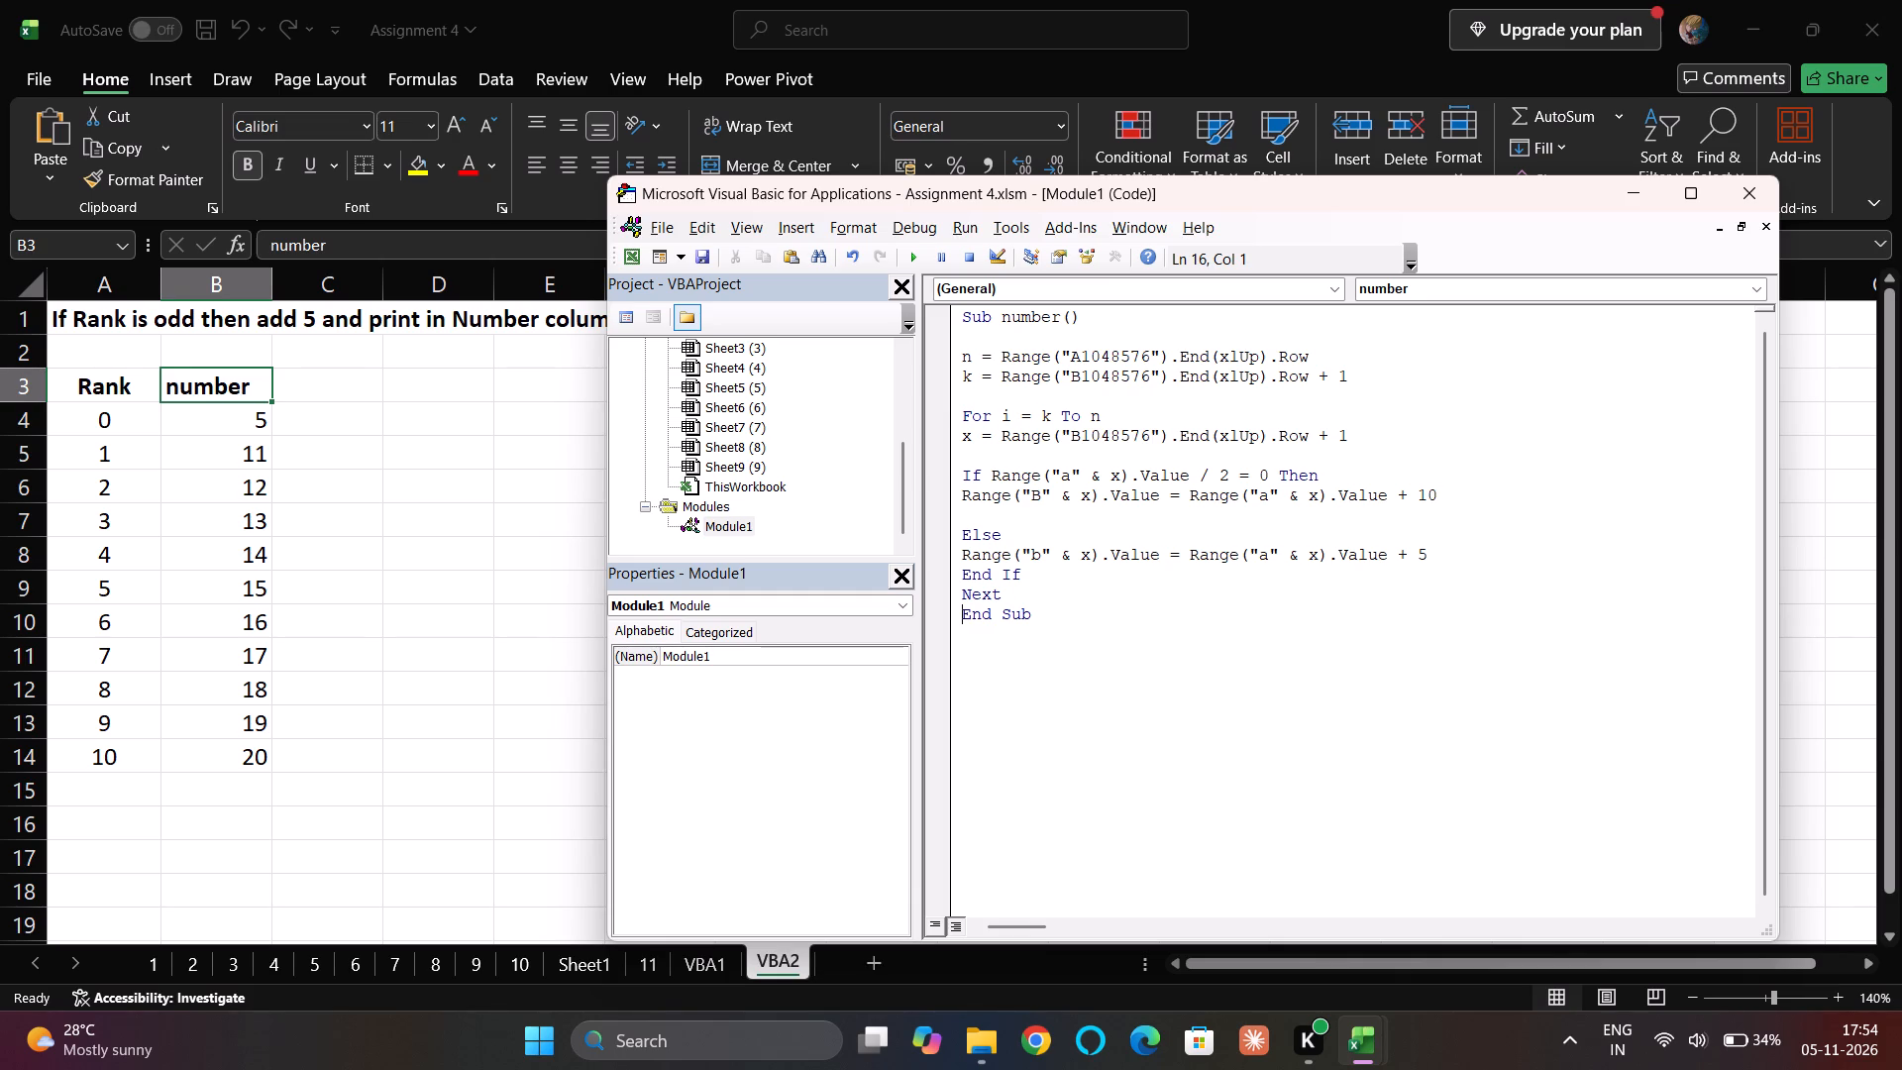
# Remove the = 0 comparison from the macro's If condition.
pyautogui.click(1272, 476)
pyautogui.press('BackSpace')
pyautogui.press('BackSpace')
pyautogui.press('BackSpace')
# Clear the number column values in B4:B14 on the VBA2 sheet.
pyautogui.click(260, 418)
pyautogui.moveTo(260, 418); pyautogui.dragTo(264, 758)
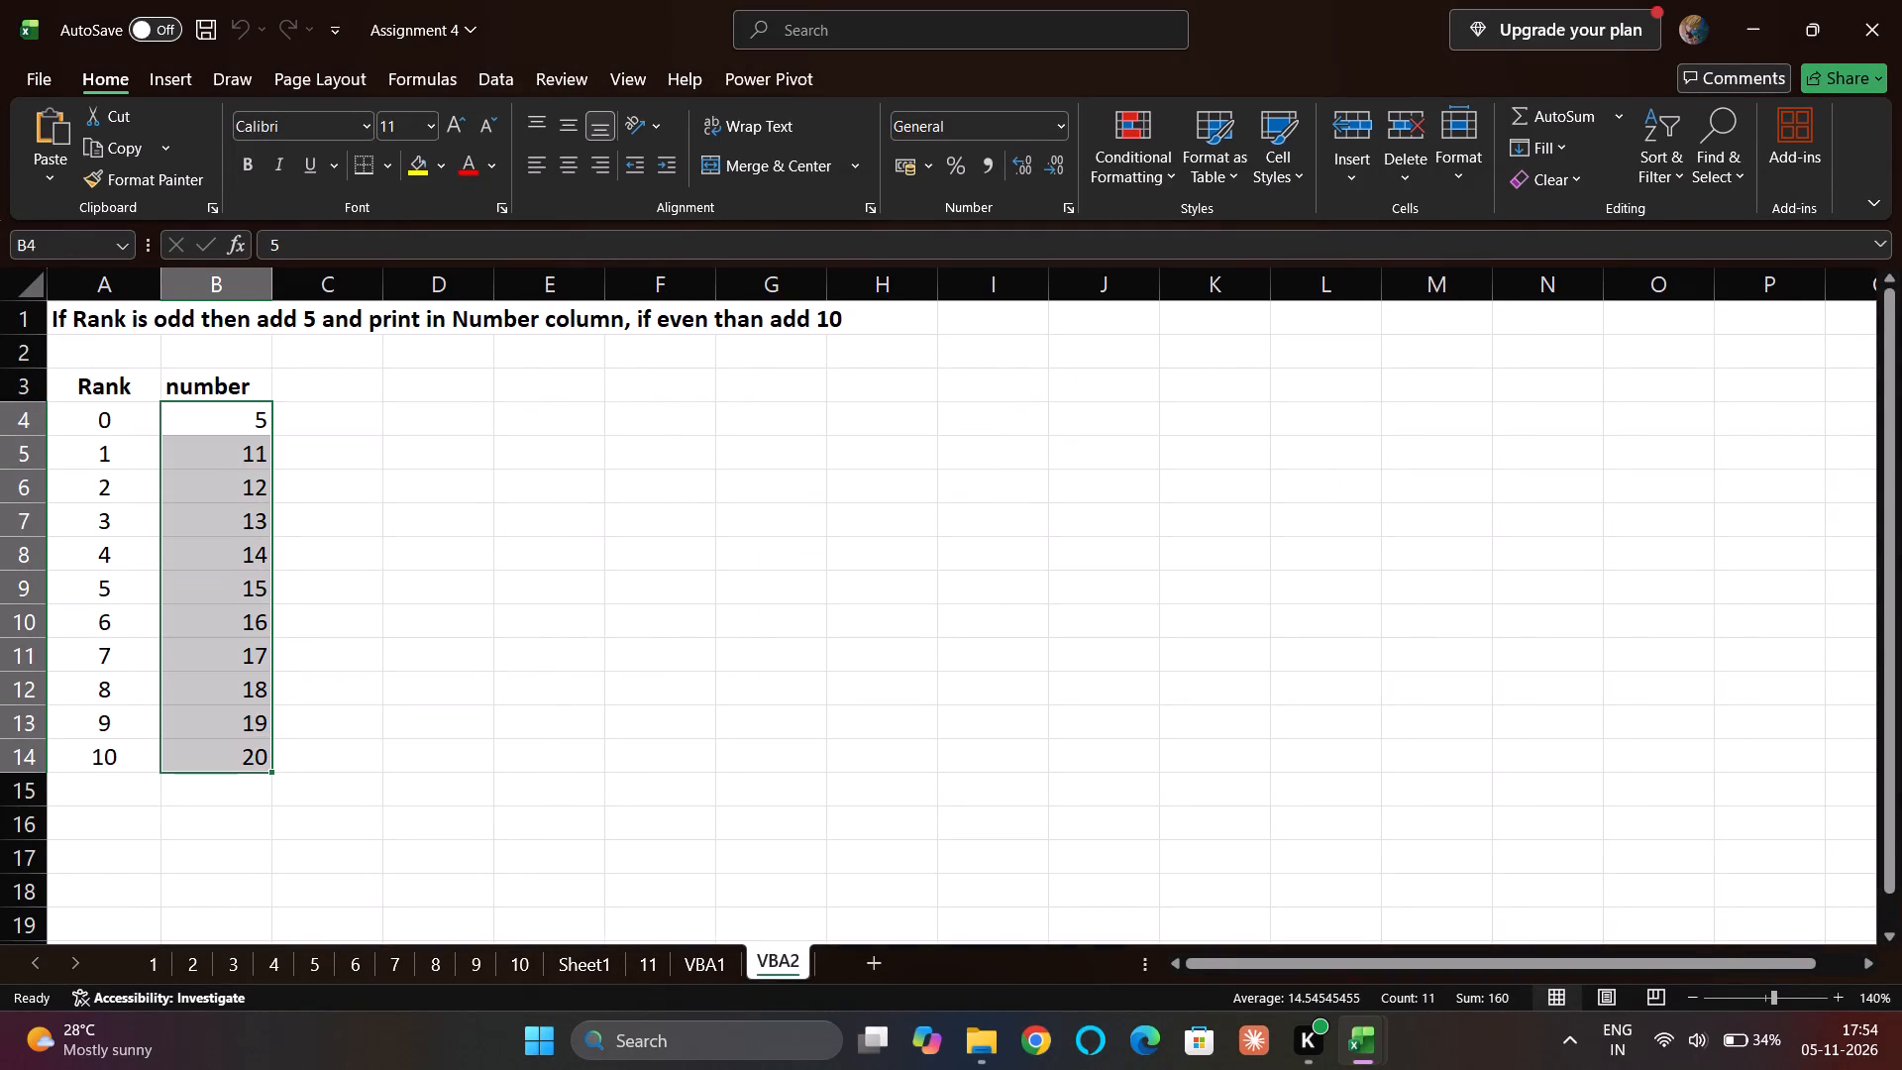
pyautogui.press('Delete')
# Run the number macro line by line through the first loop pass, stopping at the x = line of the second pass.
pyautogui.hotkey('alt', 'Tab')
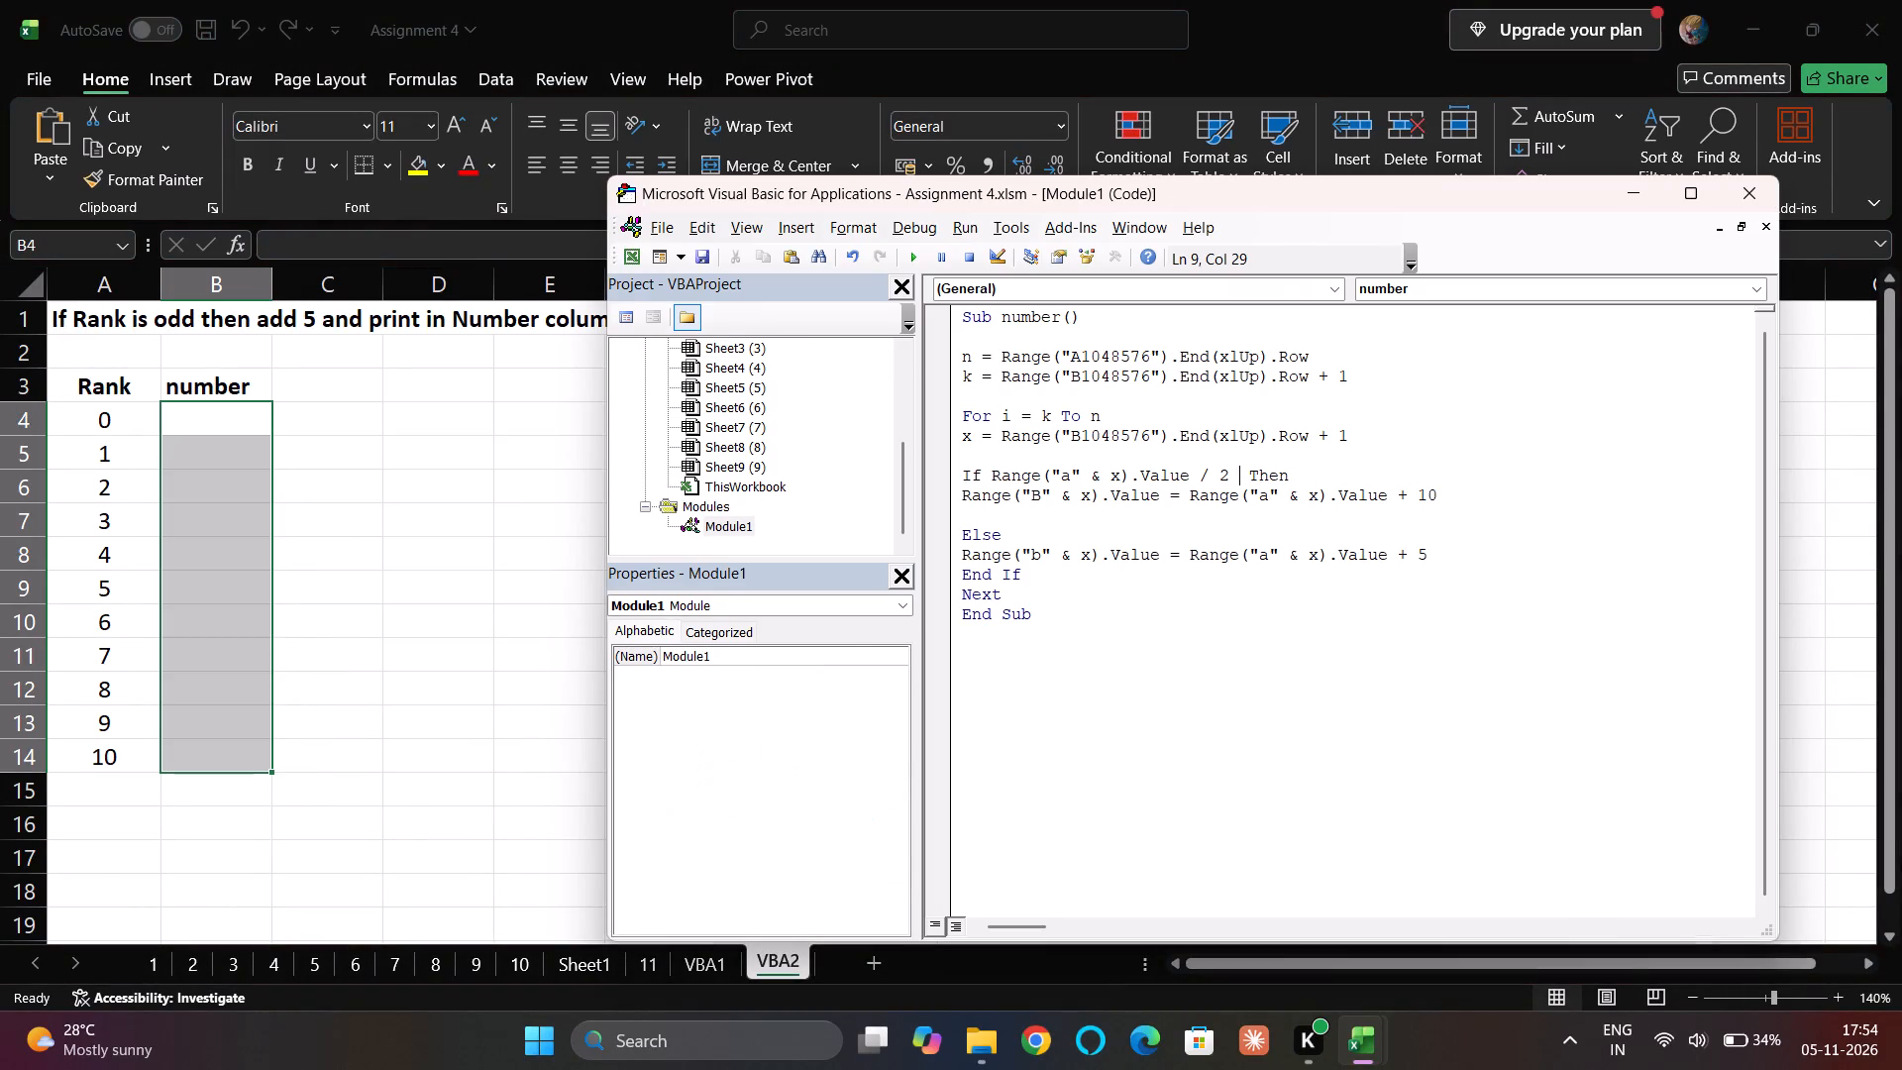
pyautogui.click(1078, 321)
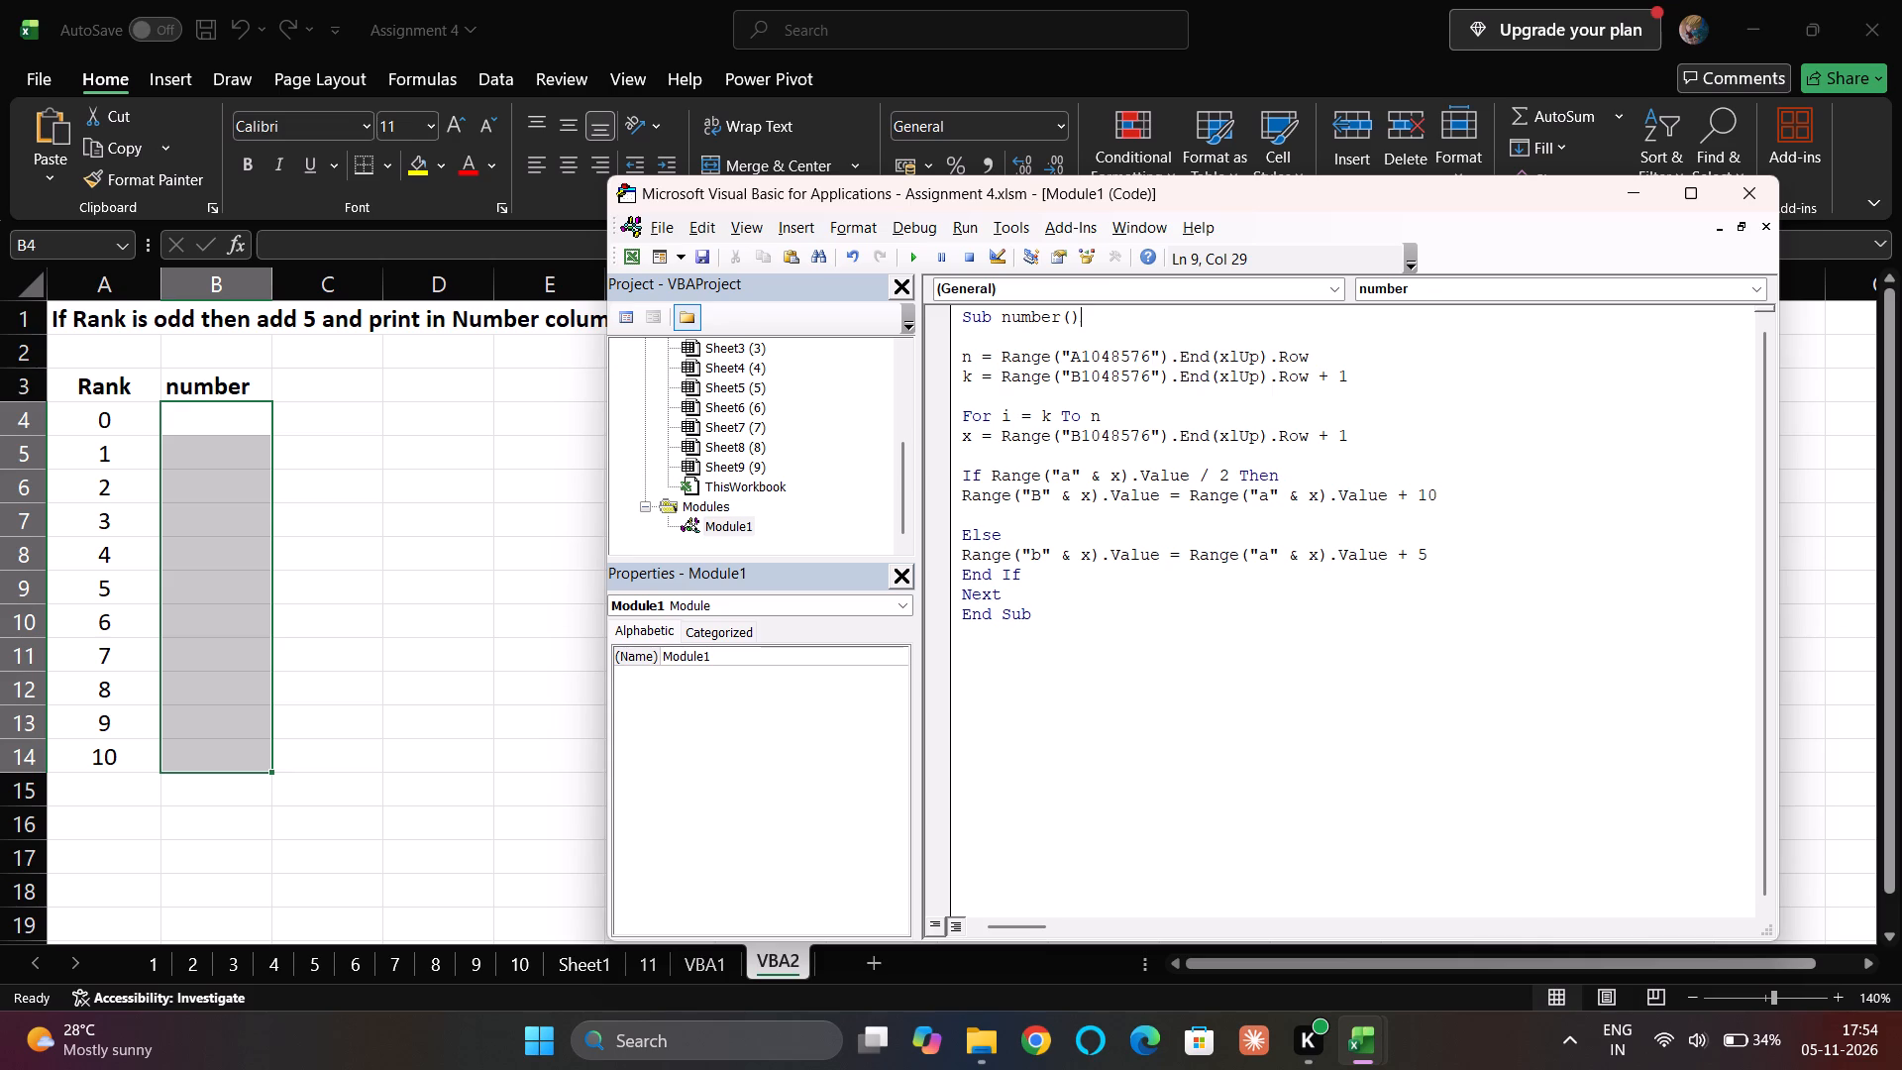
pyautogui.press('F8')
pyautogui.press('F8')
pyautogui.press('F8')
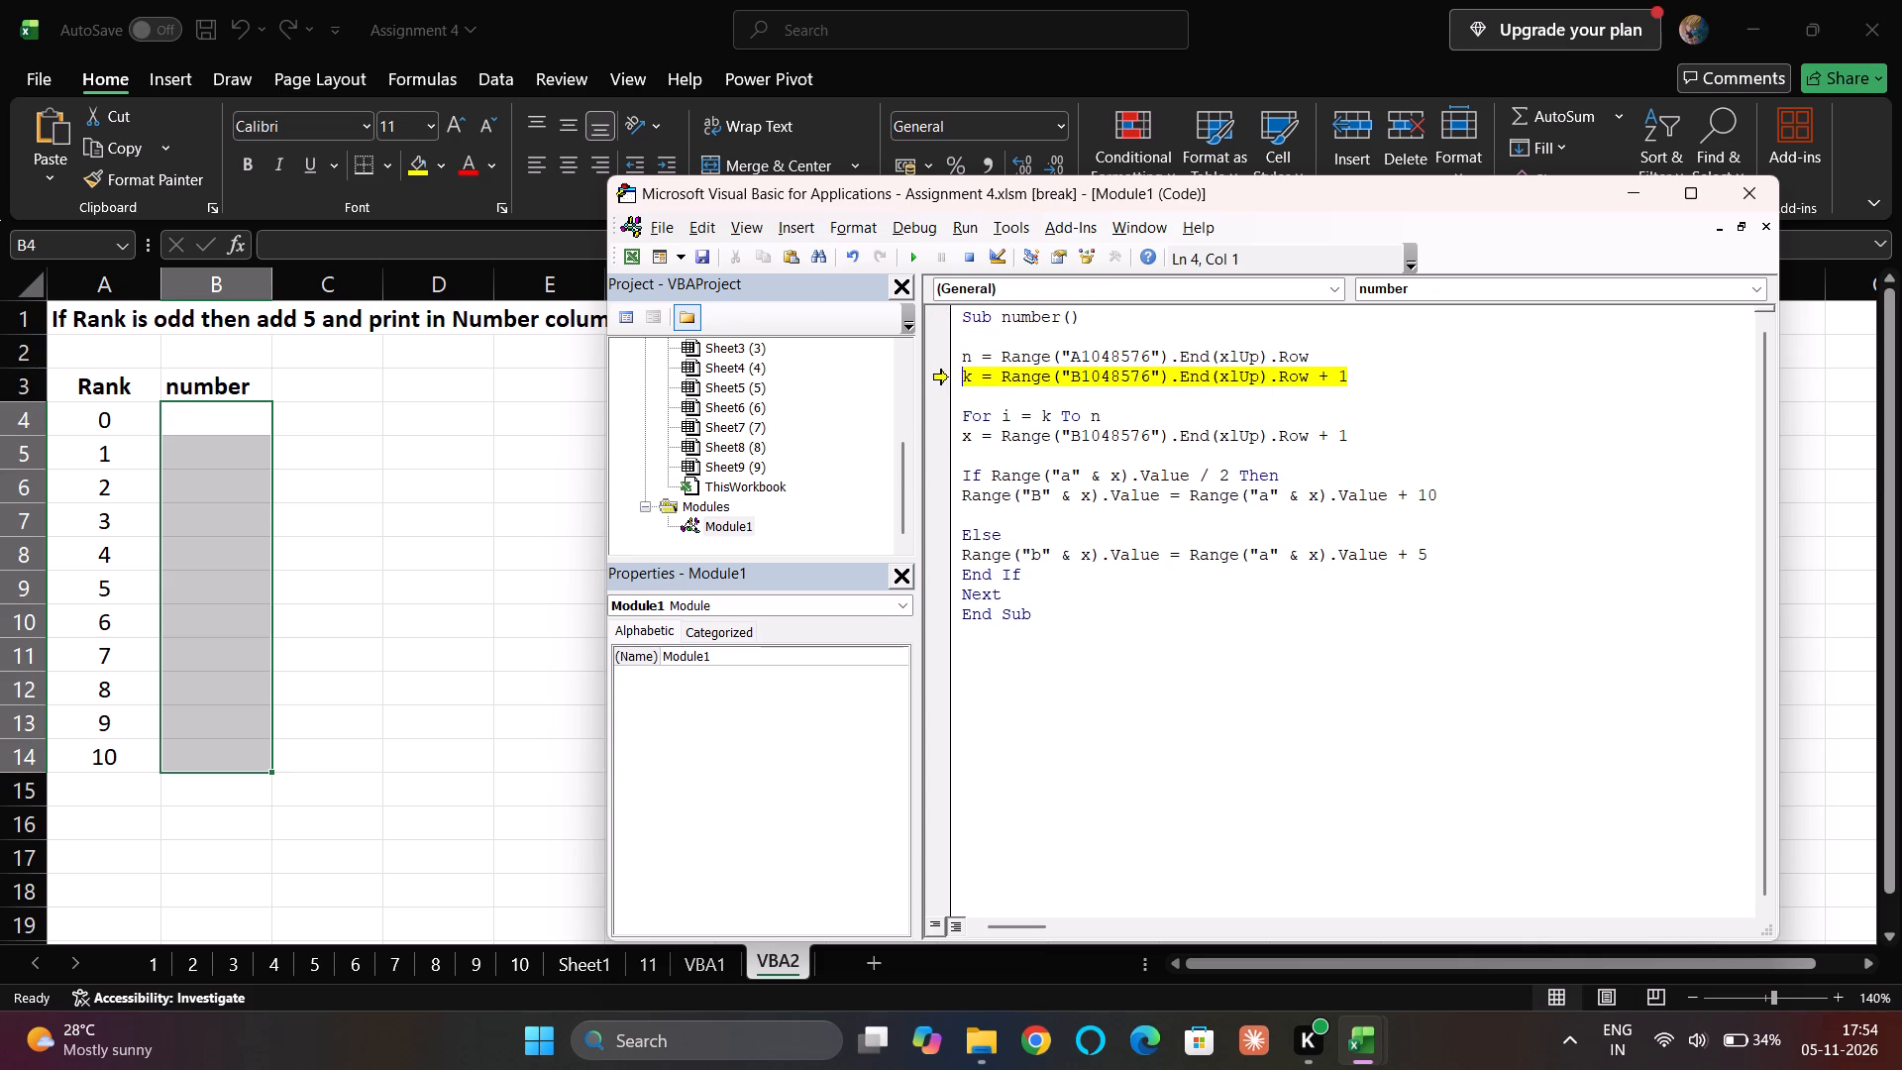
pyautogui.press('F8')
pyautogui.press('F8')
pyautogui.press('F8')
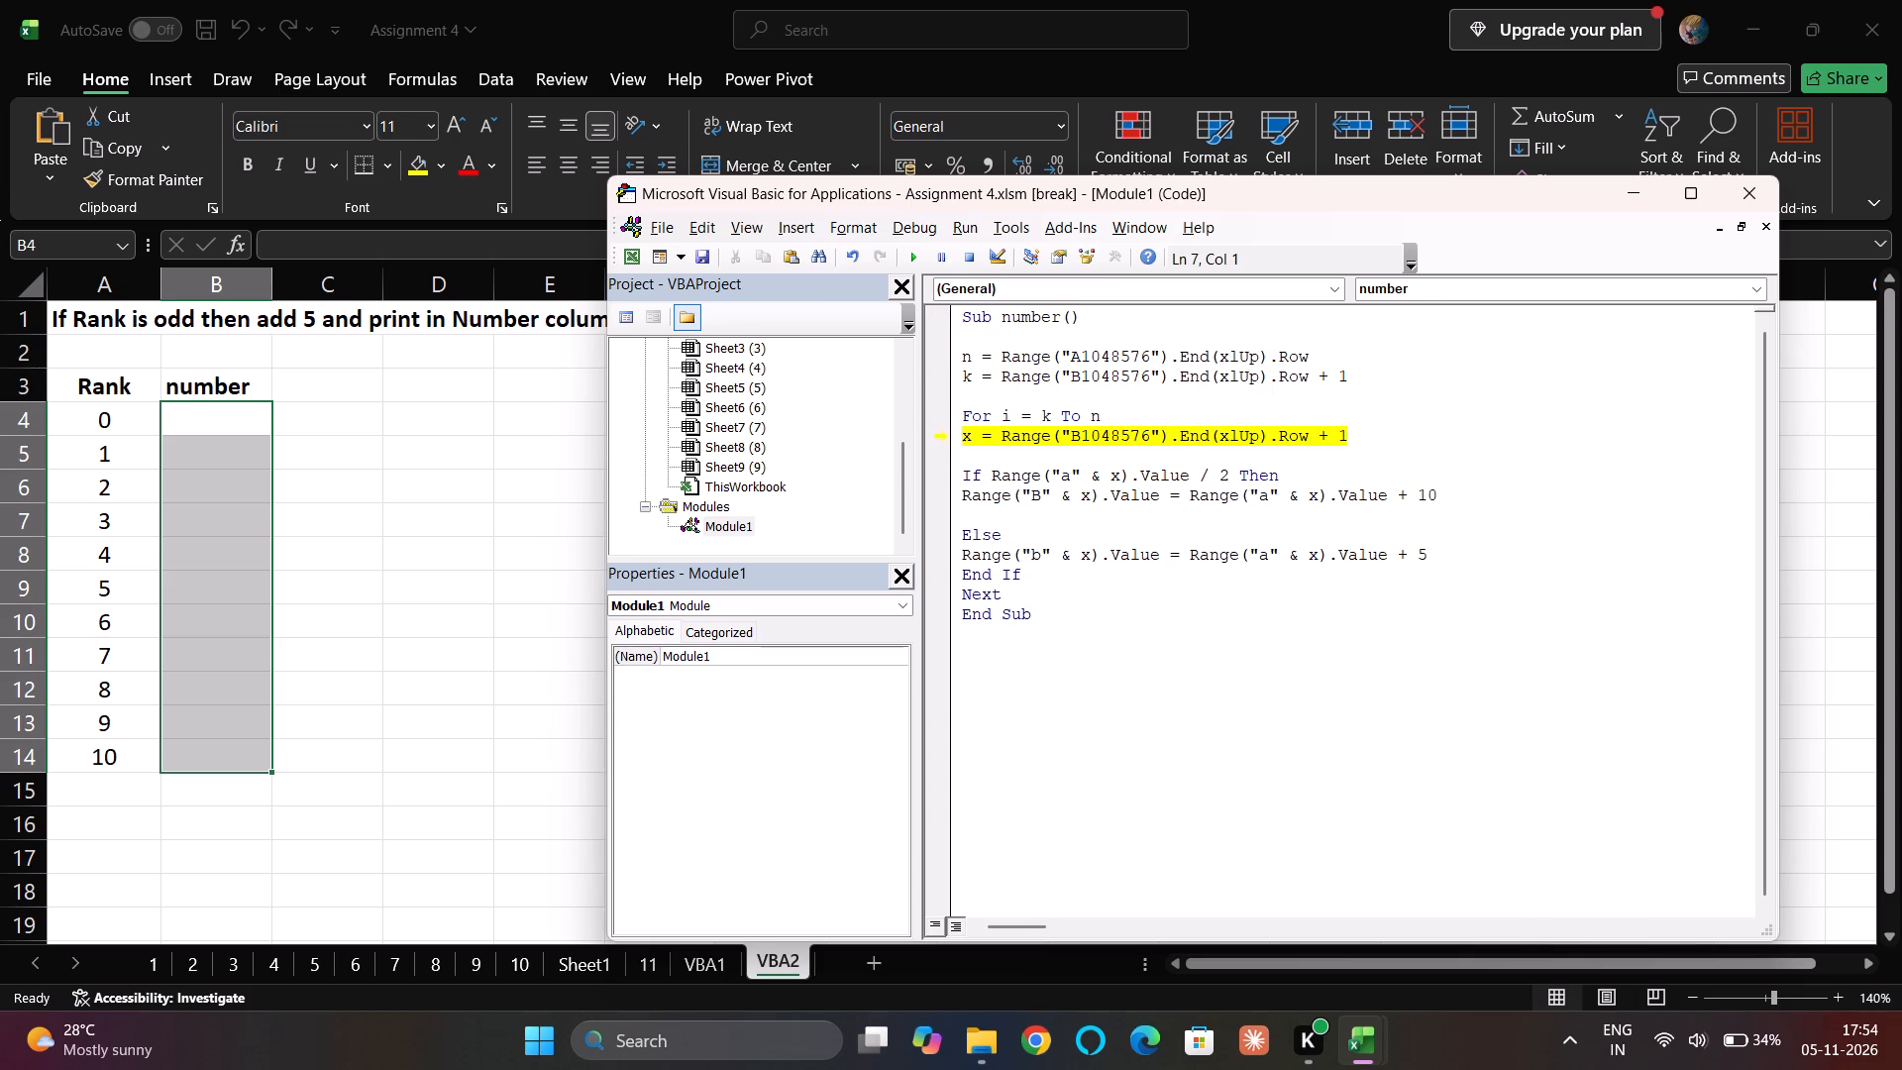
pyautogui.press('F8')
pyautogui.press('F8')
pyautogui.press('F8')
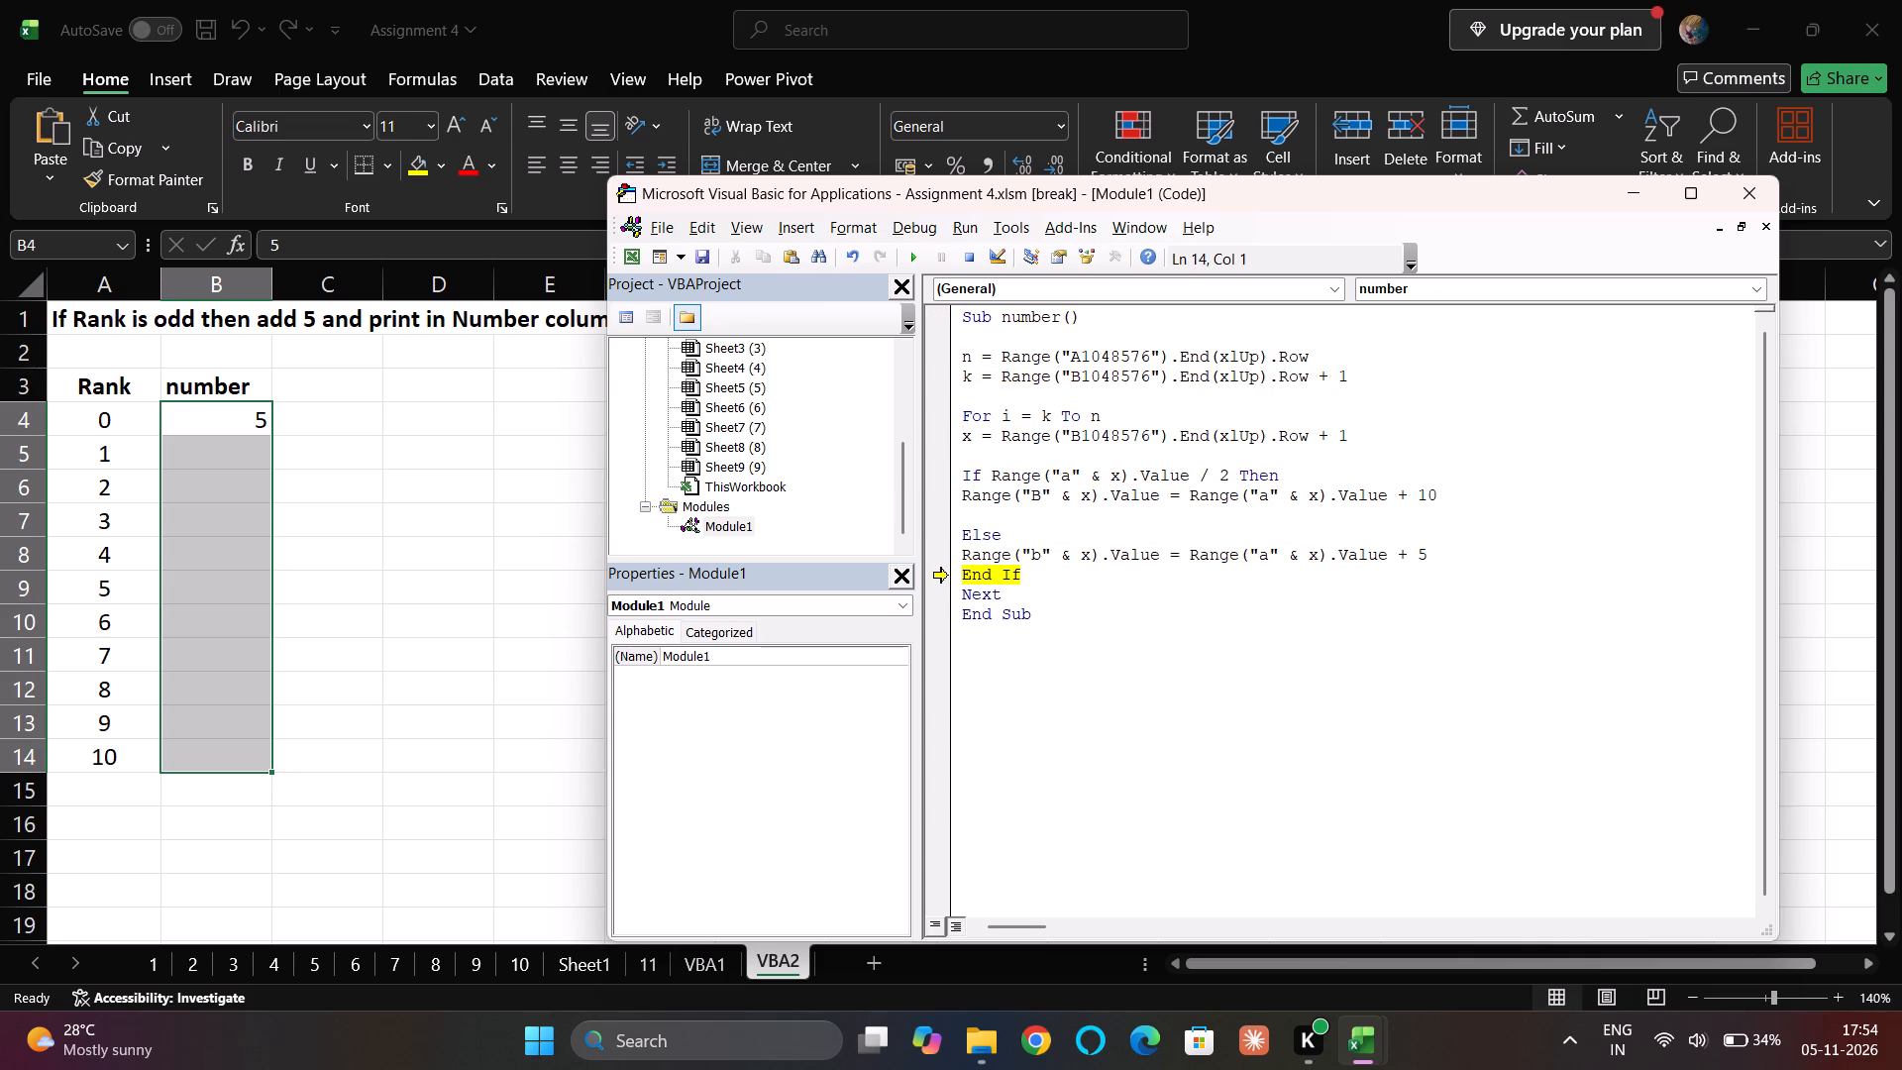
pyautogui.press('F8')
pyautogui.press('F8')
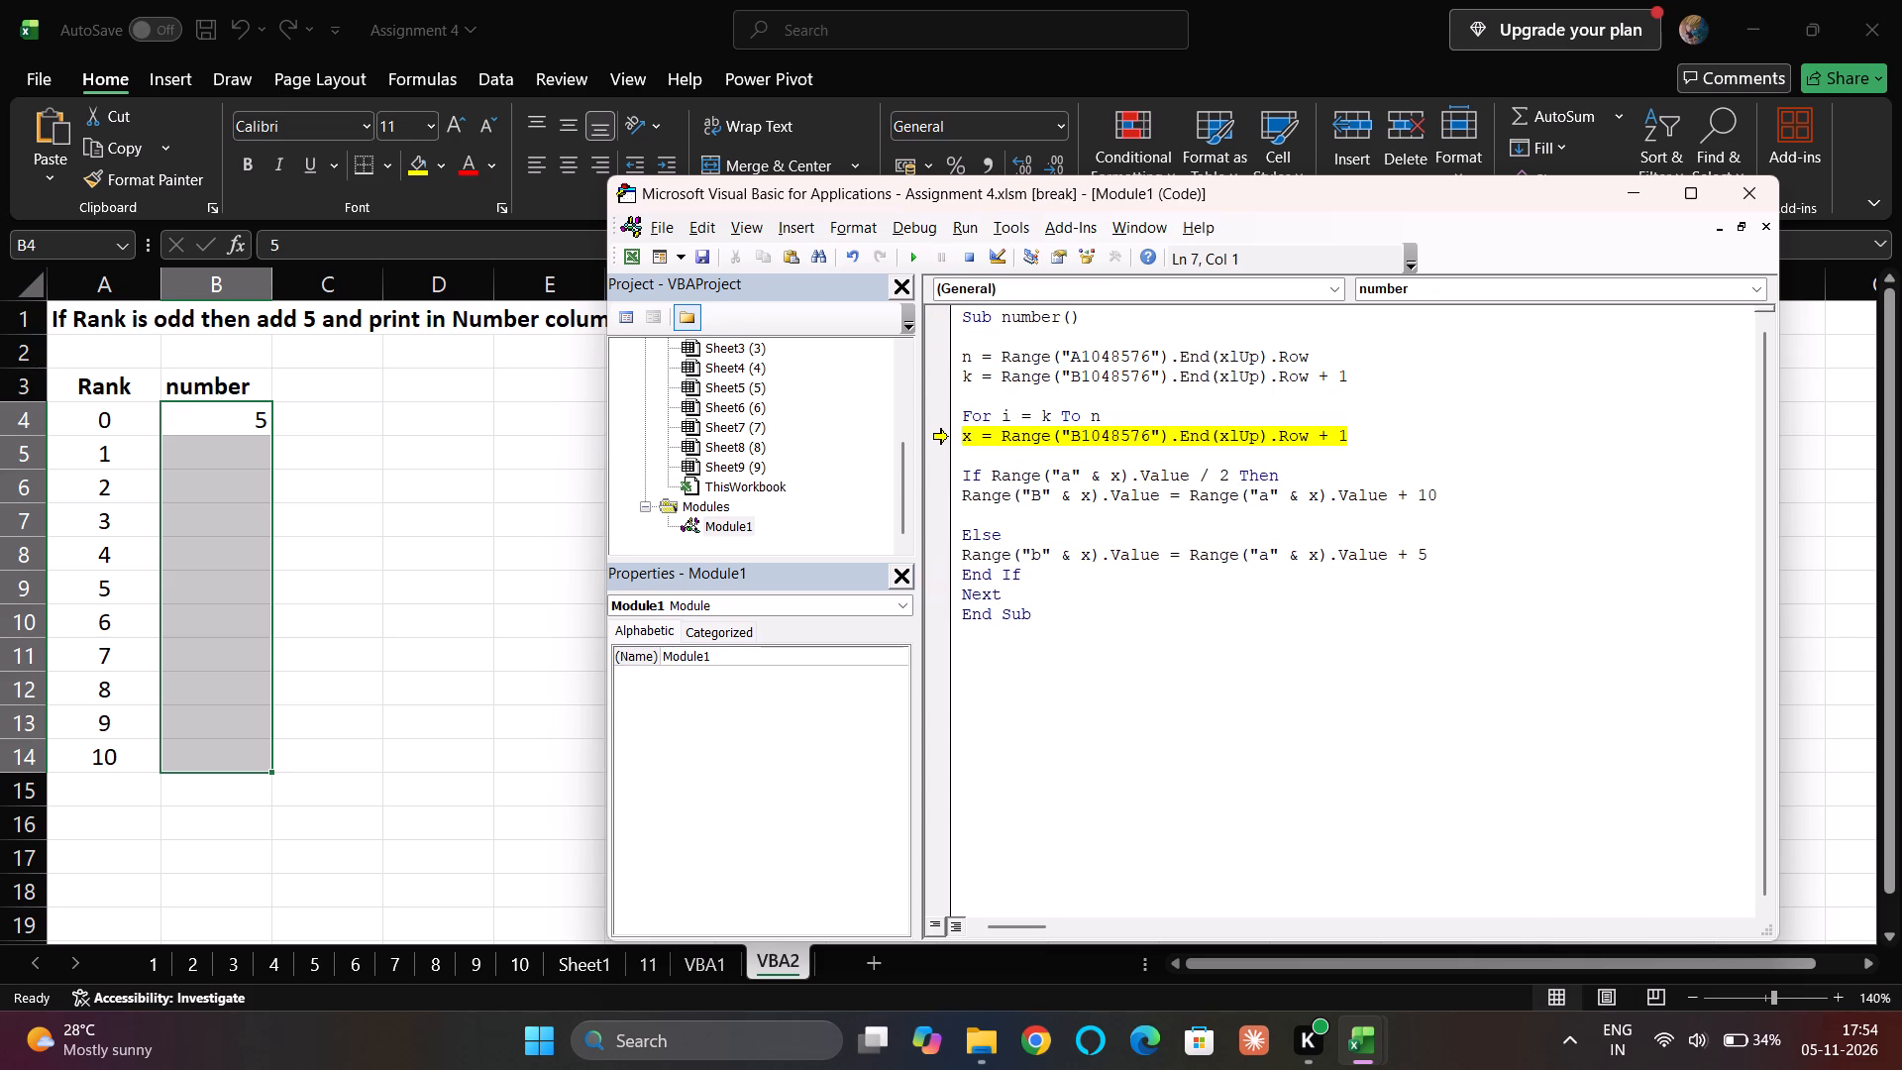
# Clear the number for rank 0 in cell B4.
pyautogui.click(294, 438)
pyautogui.click(253, 419)
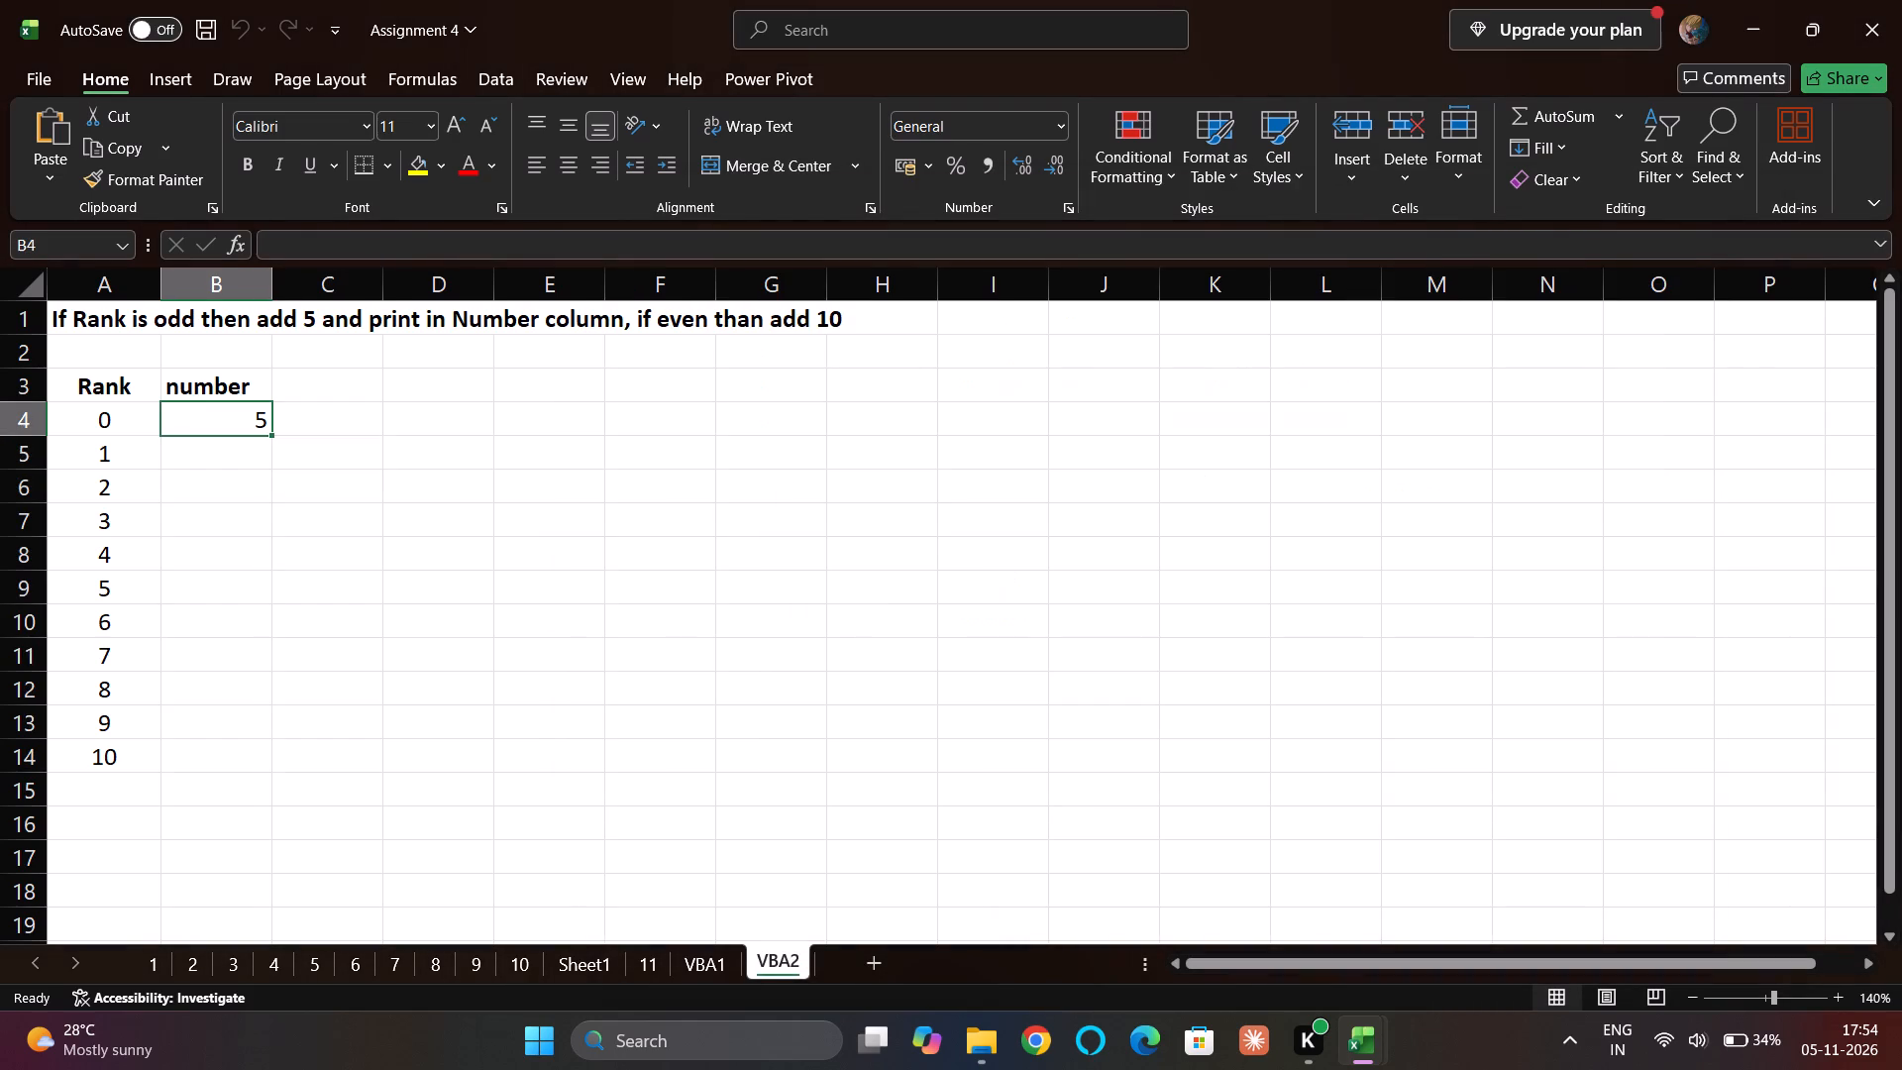
pyautogui.press('Delete')
pyautogui.click(470, 395)
# Back in the macro code, extend the If condition with = 0 after / 2.
pyautogui.hotkey('alt', 'Tab')
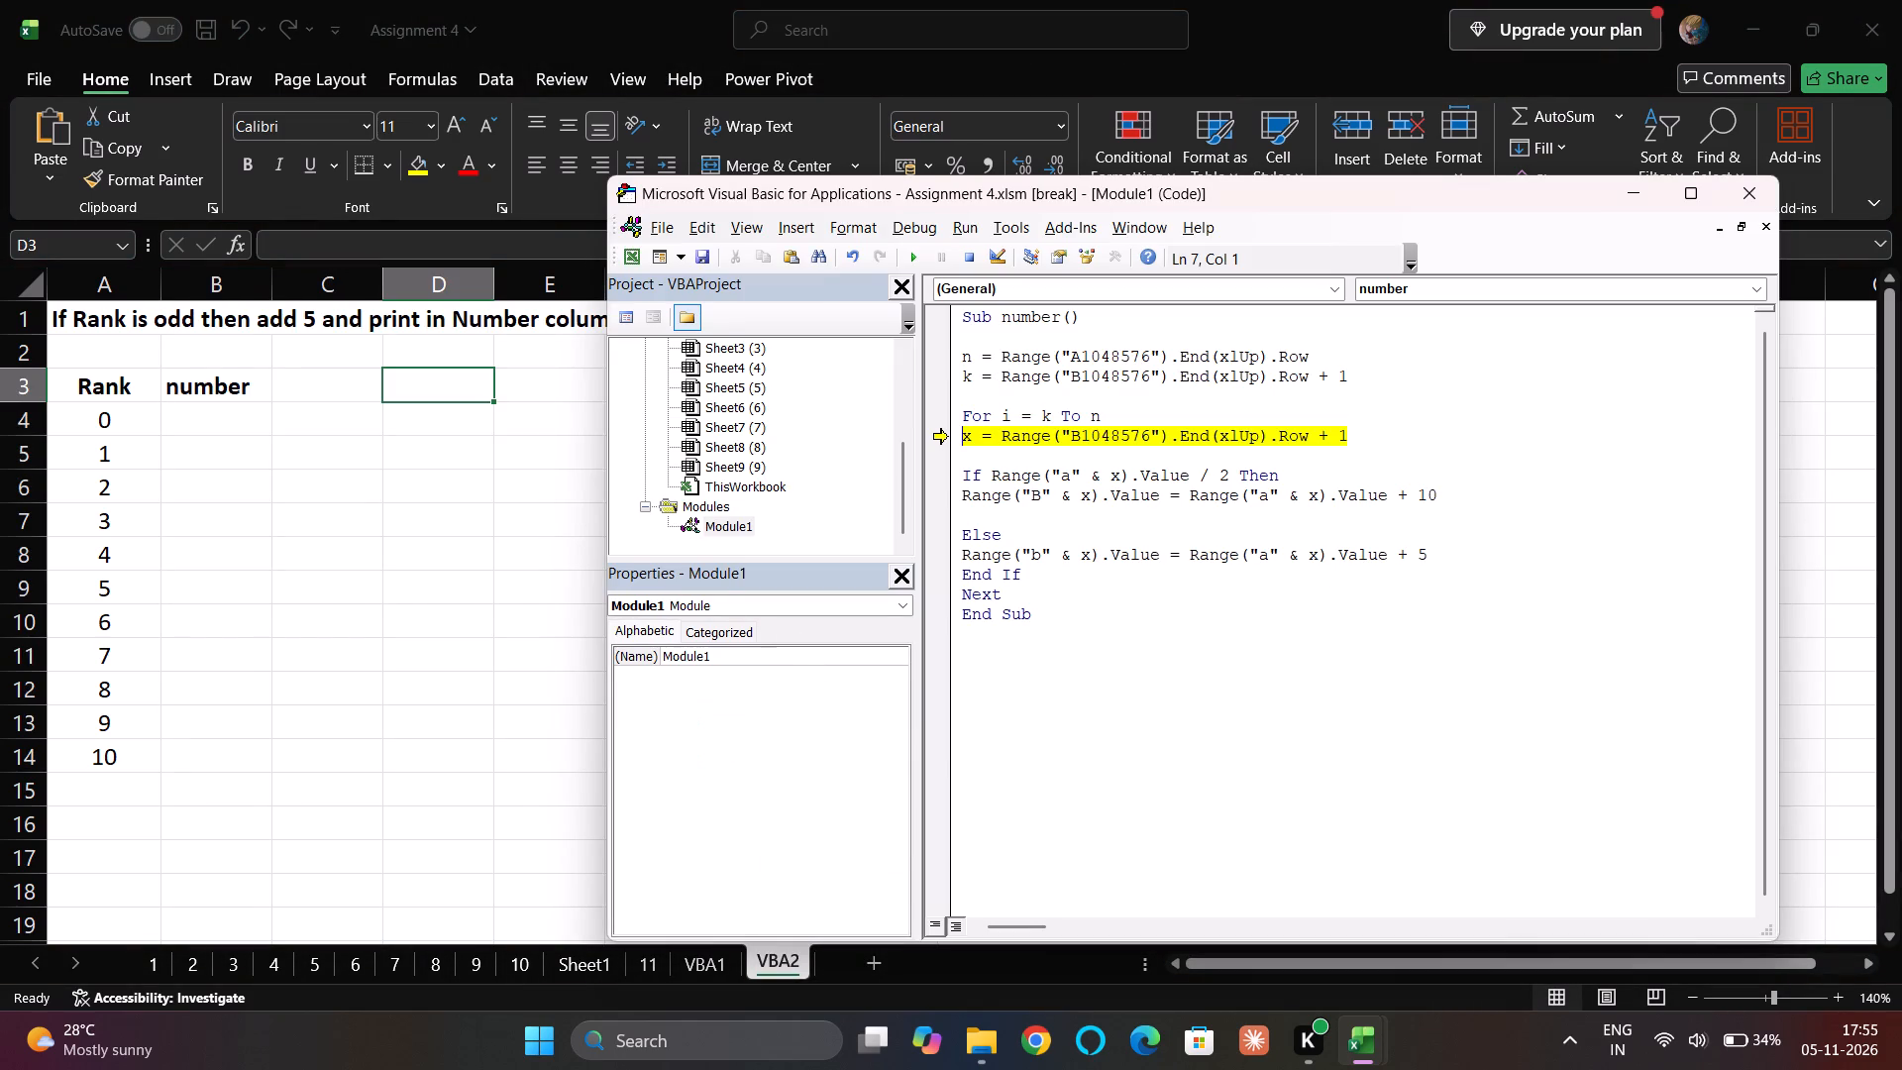
pyautogui.click(1225, 478)
pyautogui.press('space')
pyautogui.write('= 0')
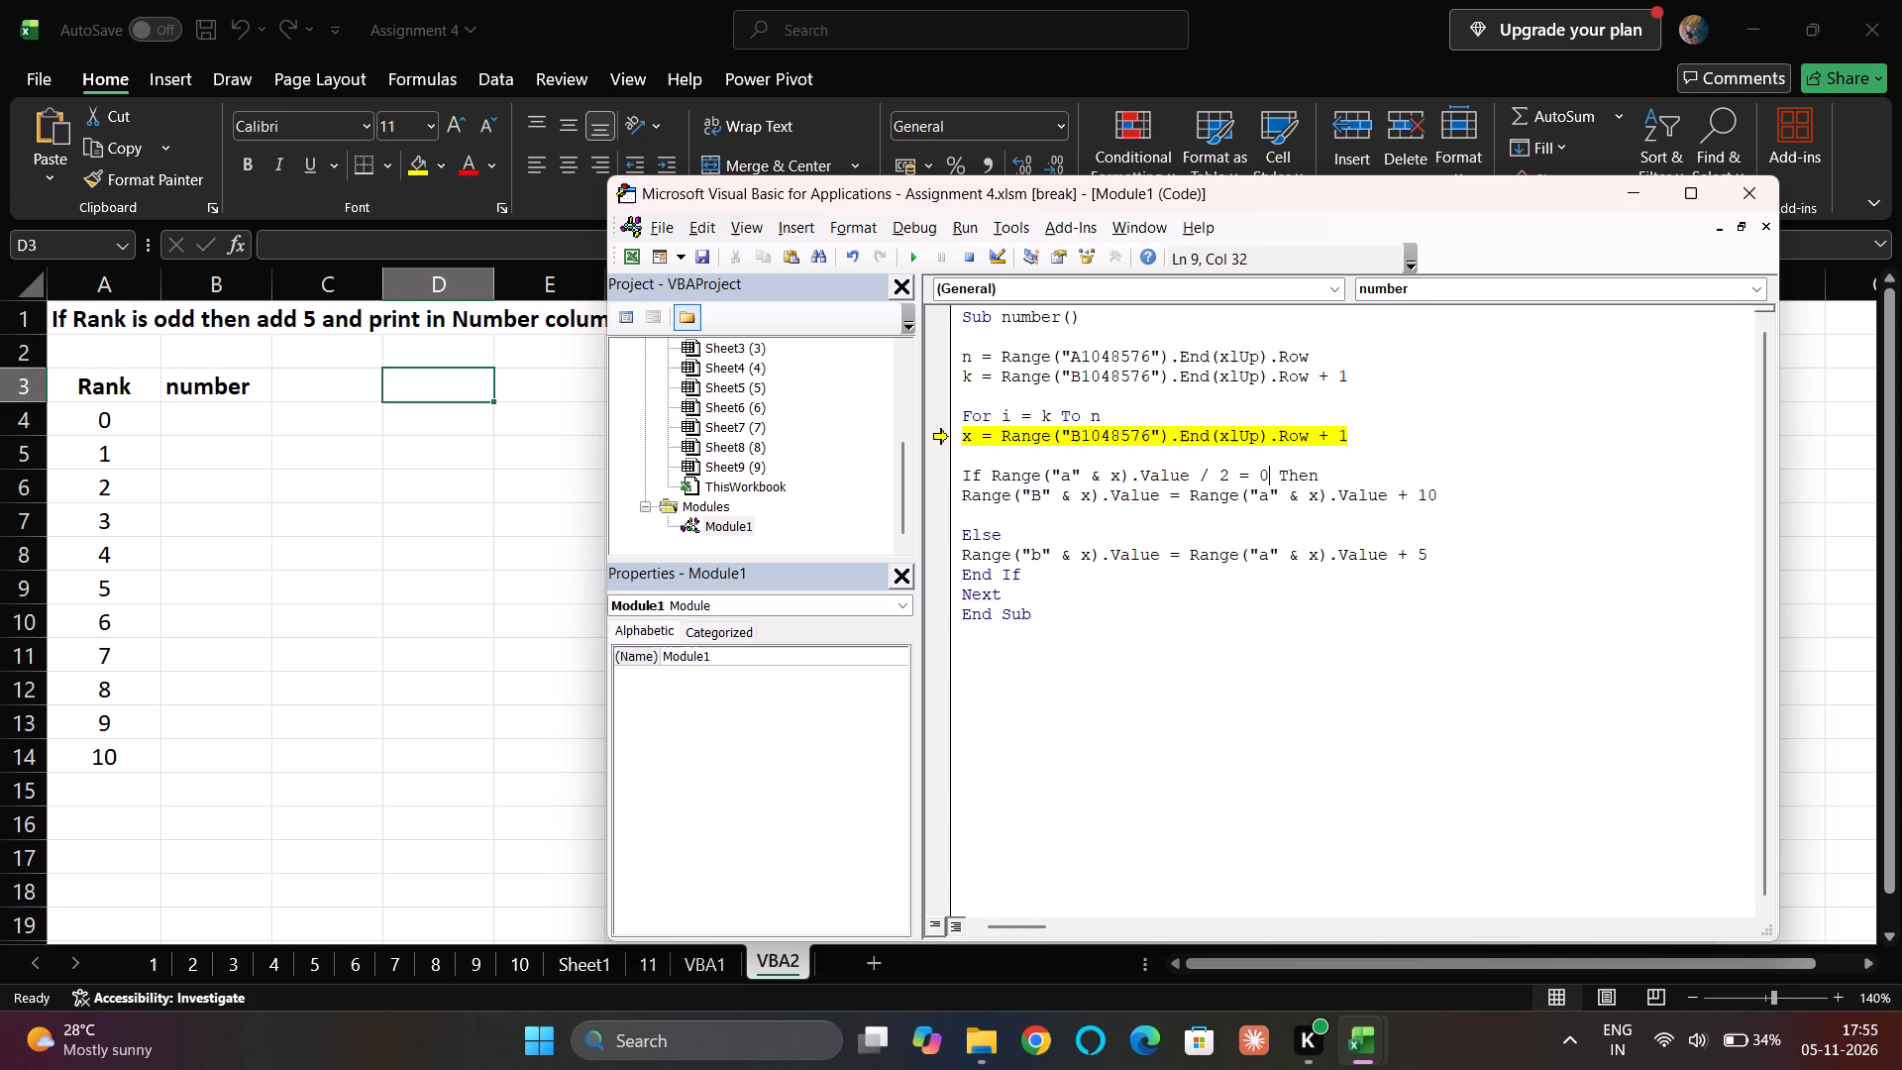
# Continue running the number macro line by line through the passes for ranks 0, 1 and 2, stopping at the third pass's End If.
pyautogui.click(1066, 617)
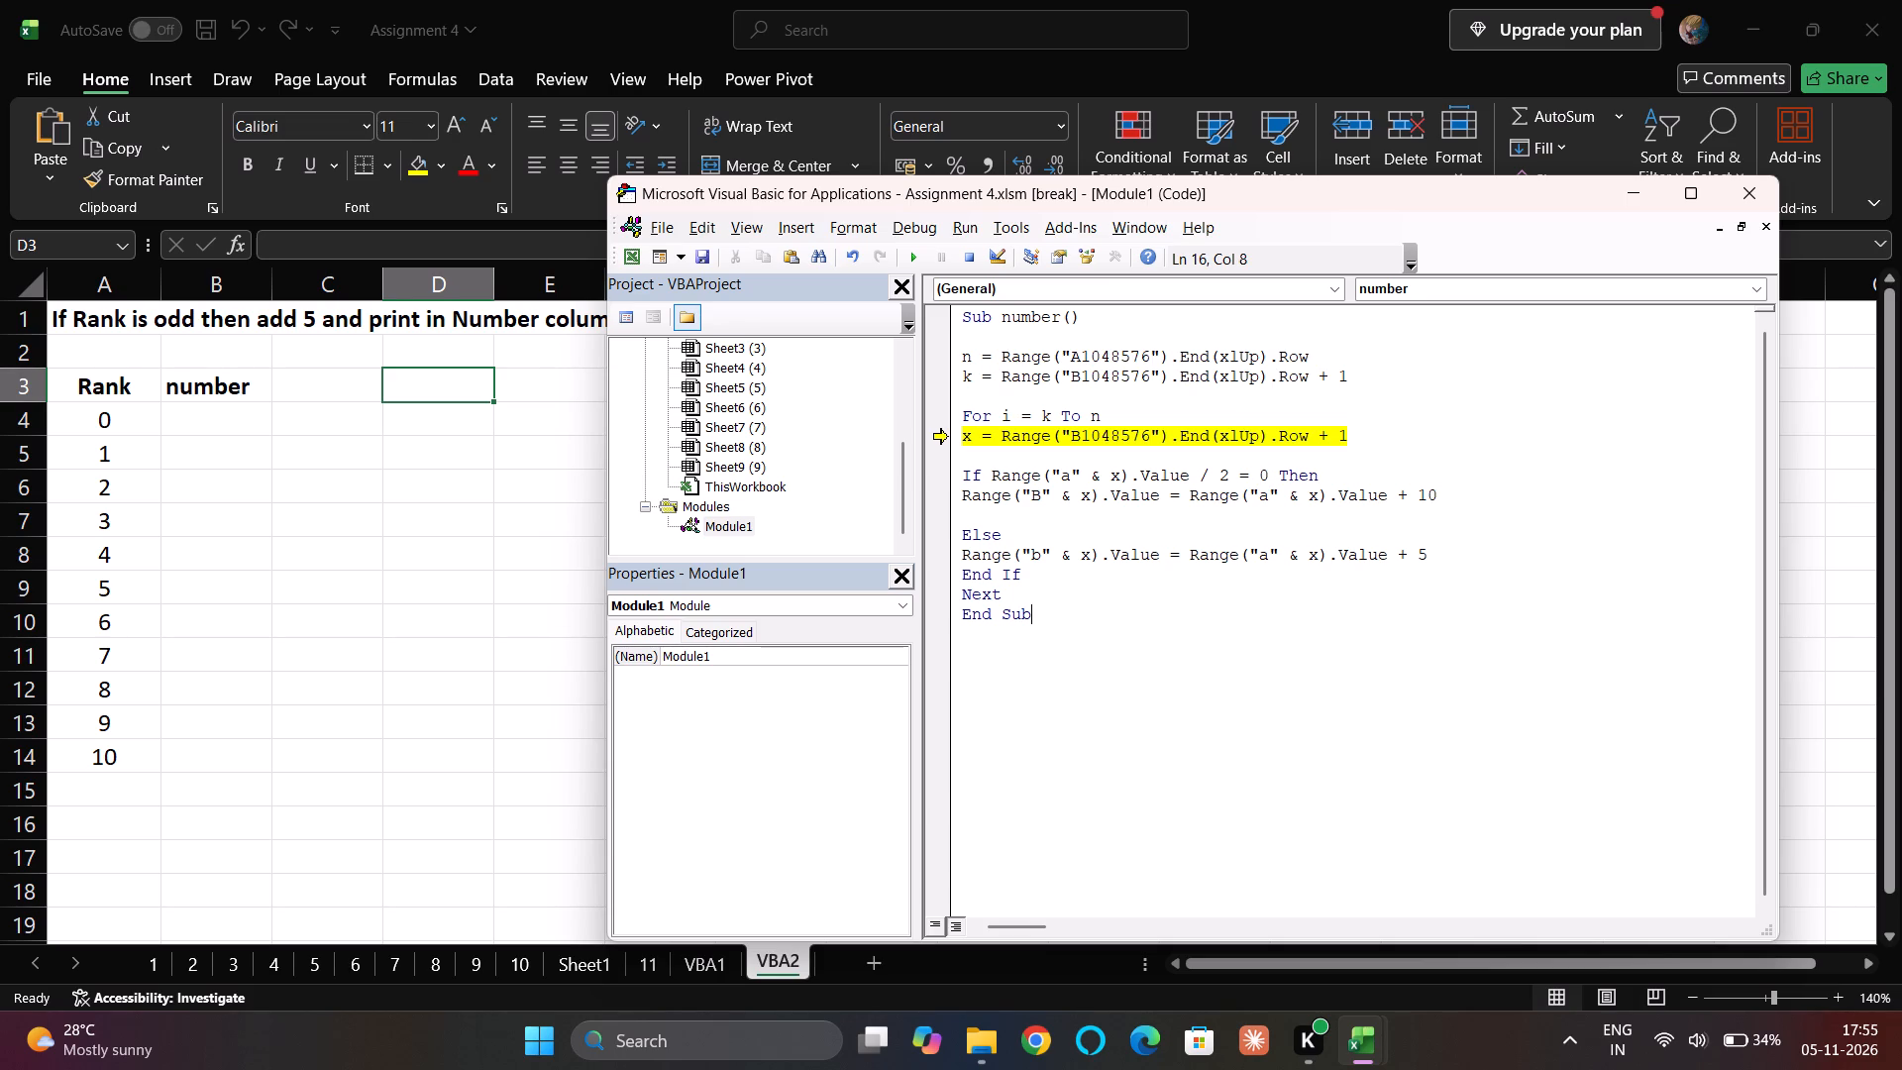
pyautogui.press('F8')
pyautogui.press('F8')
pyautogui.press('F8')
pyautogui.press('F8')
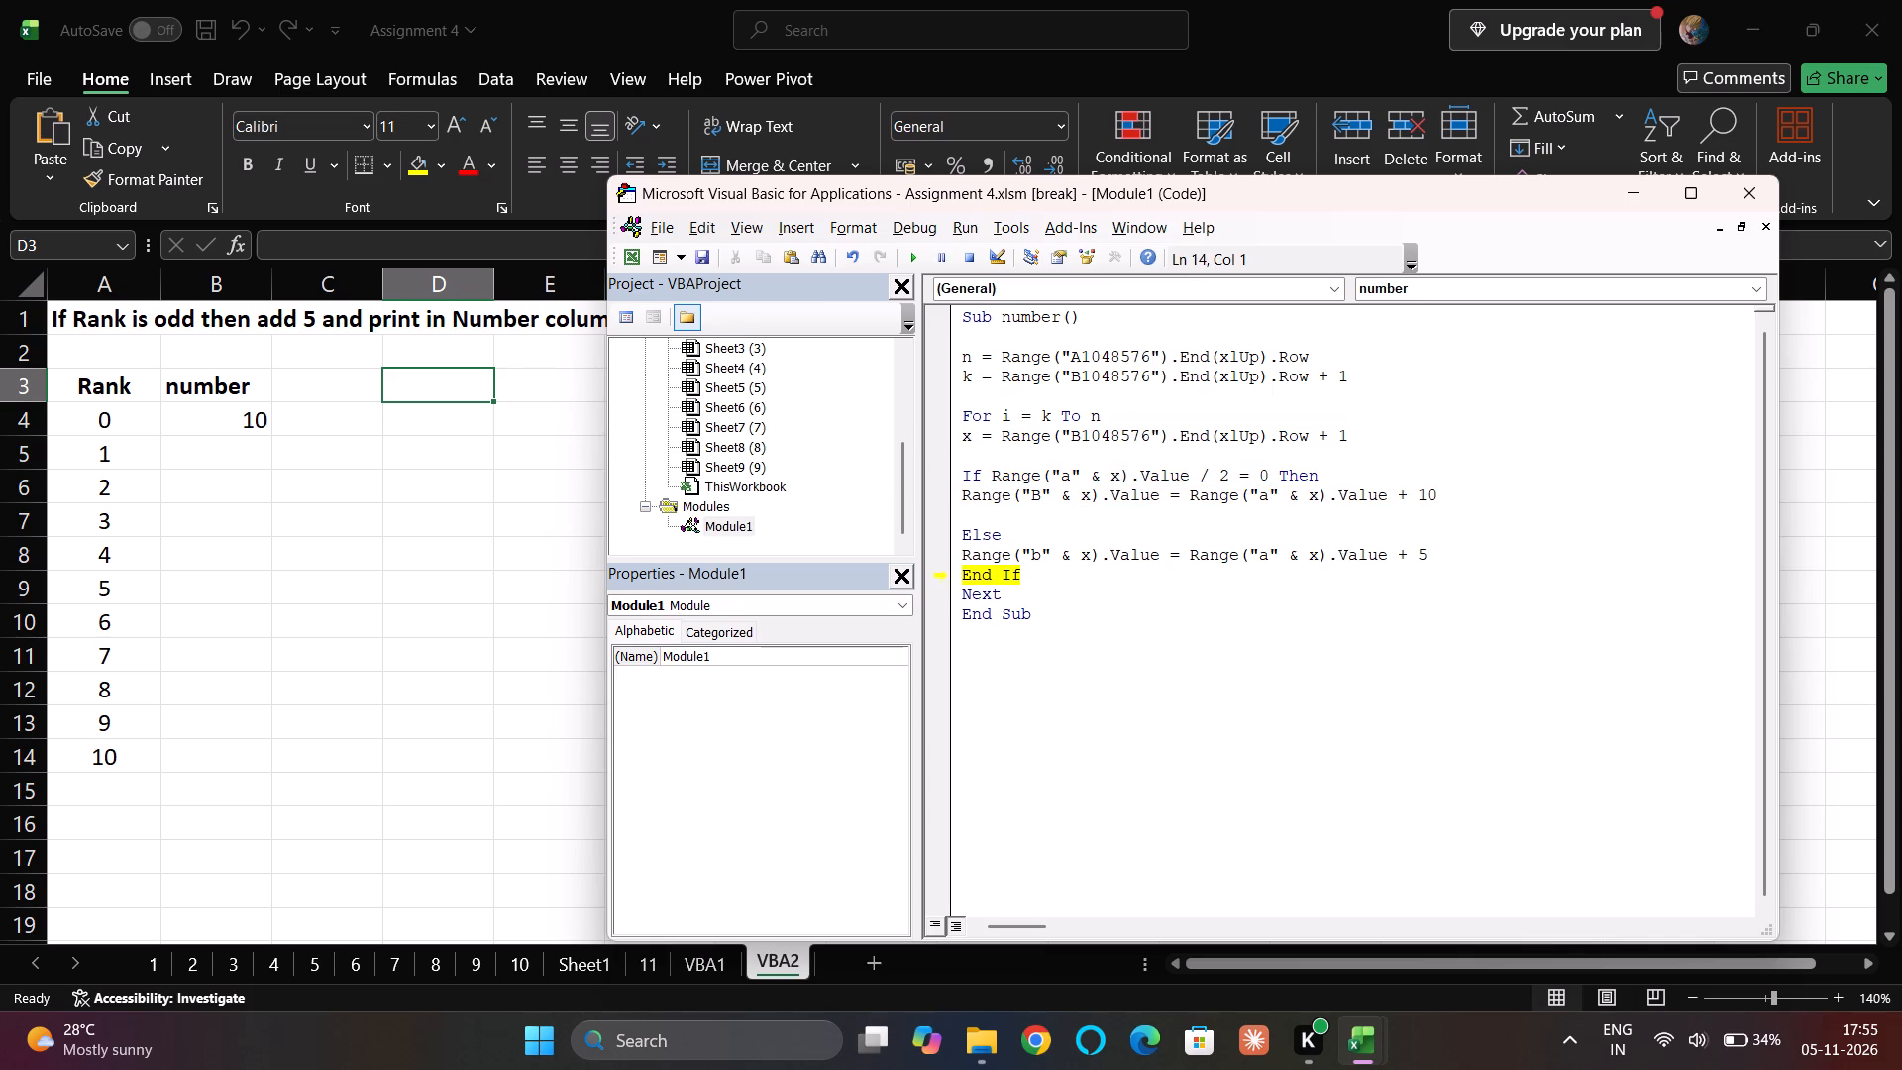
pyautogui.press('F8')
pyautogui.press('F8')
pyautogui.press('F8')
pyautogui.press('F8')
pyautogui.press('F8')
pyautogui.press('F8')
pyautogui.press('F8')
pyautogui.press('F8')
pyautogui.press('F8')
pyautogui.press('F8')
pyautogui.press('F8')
# Clear the number values for ranks 0 to 2 in B4:B6 and return to the macro code.
pyautogui.moveTo(219, 412); pyautogui.dragTo(256, 493)
pyautogui.press('Delete')
pyautogui.hotkey('alt', 'Tab')
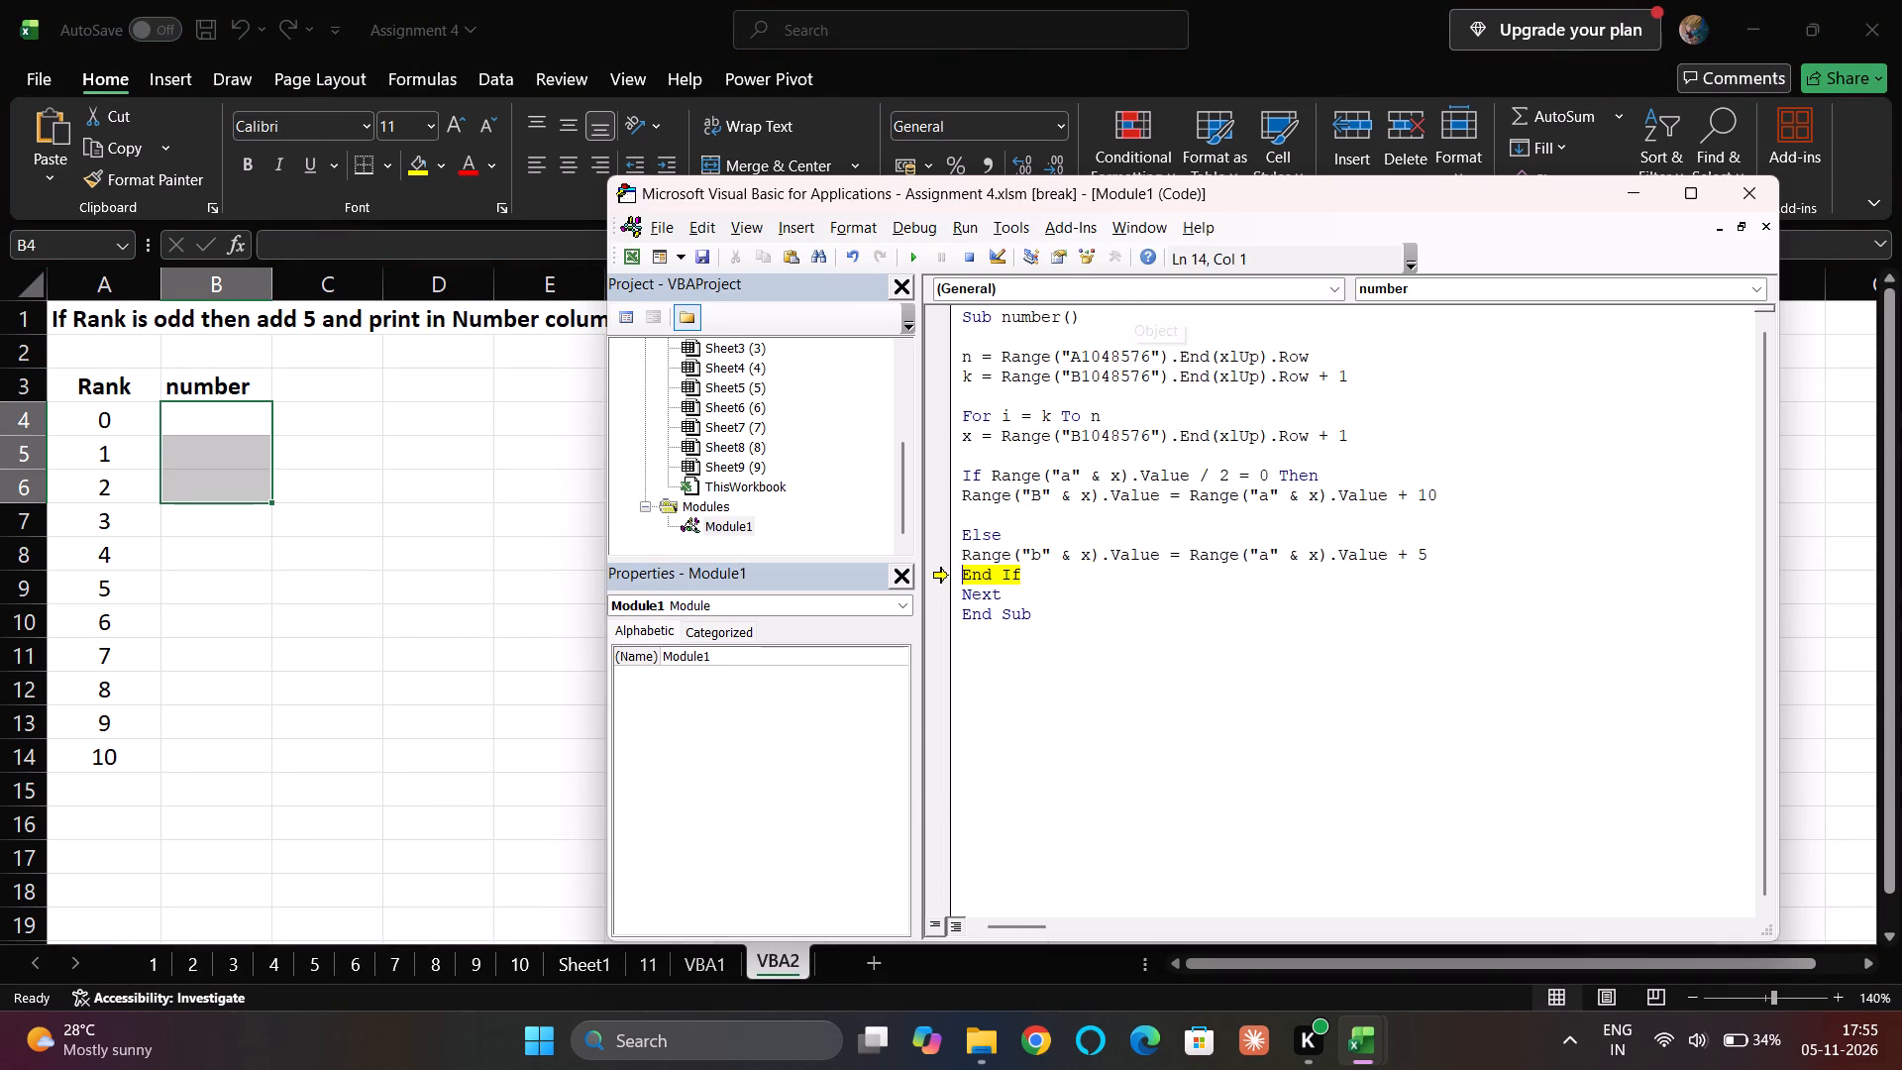
# Reset the number macro and run it line by line from its Sub line to End If of the first loop pass.
pyautogui.click(967, 267)
pyautogui.click(1139, 332)
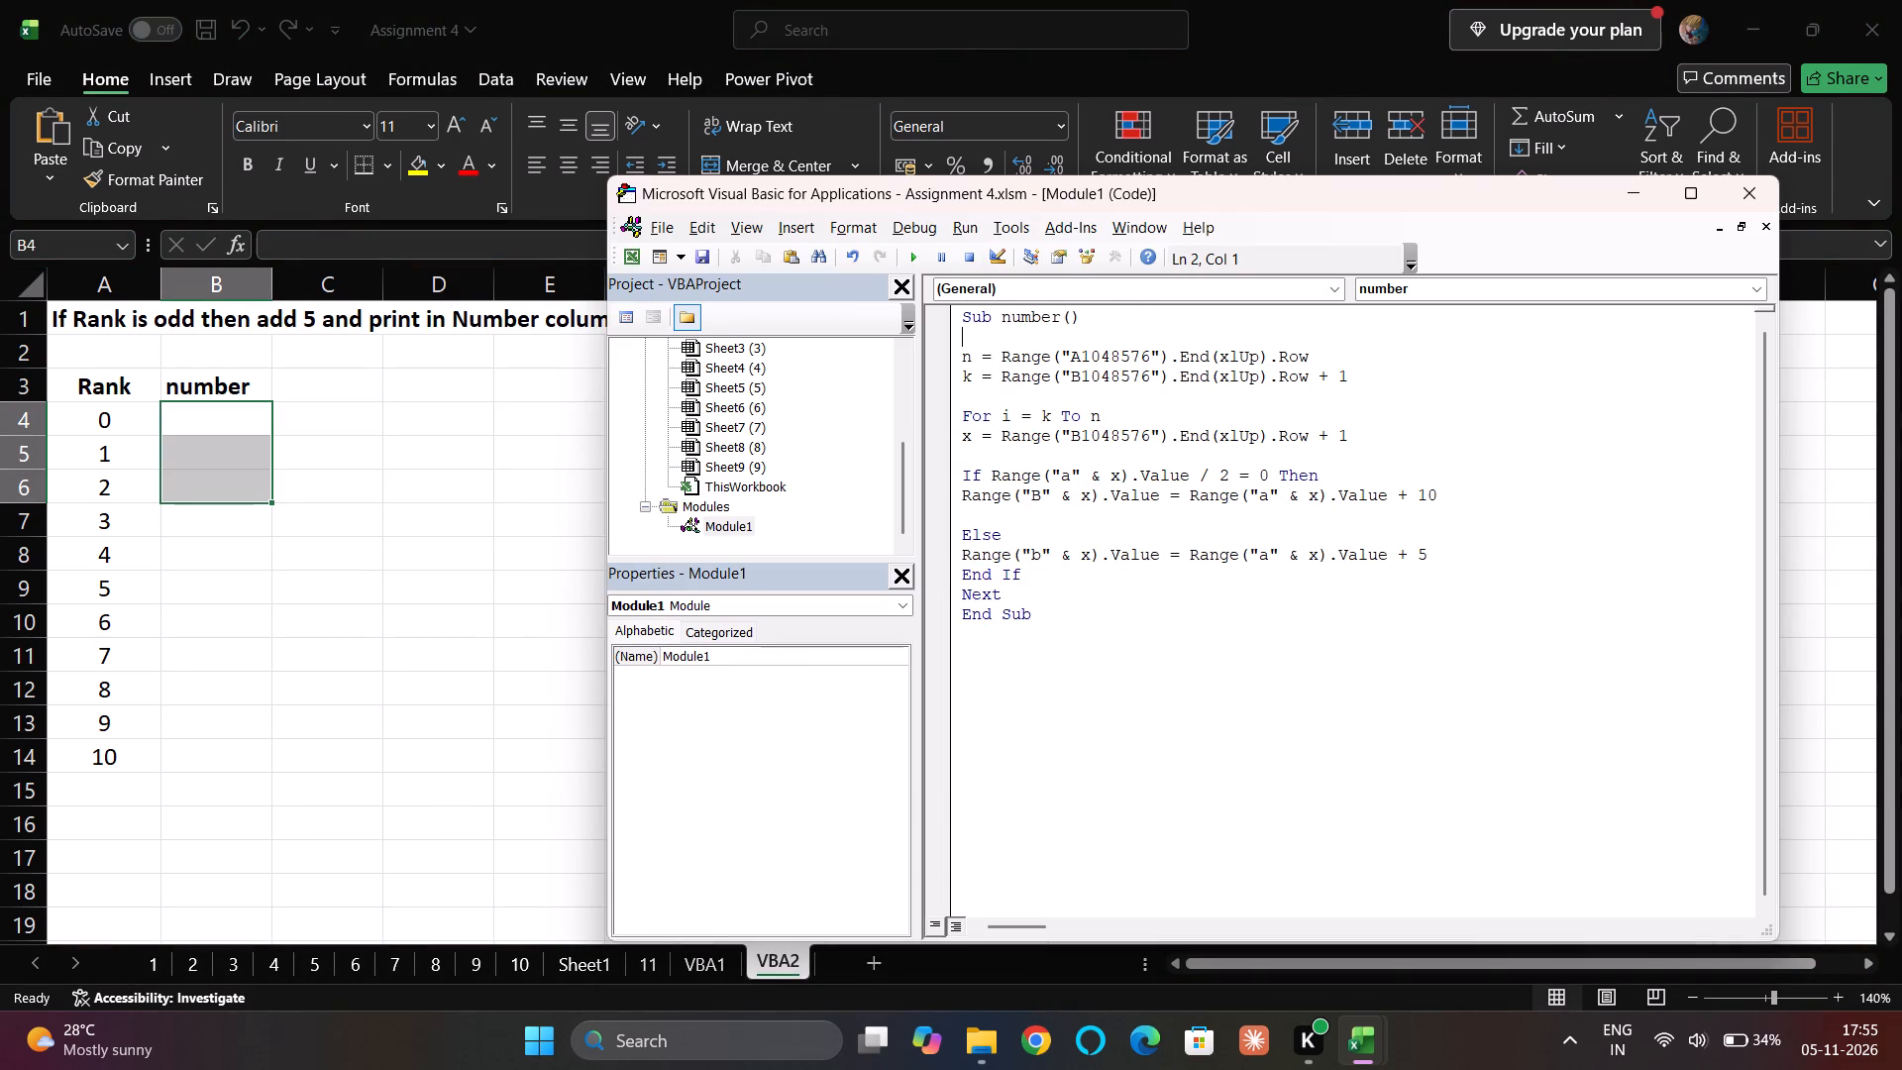
pyautogui.press('Up')
pyautogui.press('F8')
pyautogui.press('F8')
pyautogui.press('F8')
pyautogui.press('F8')
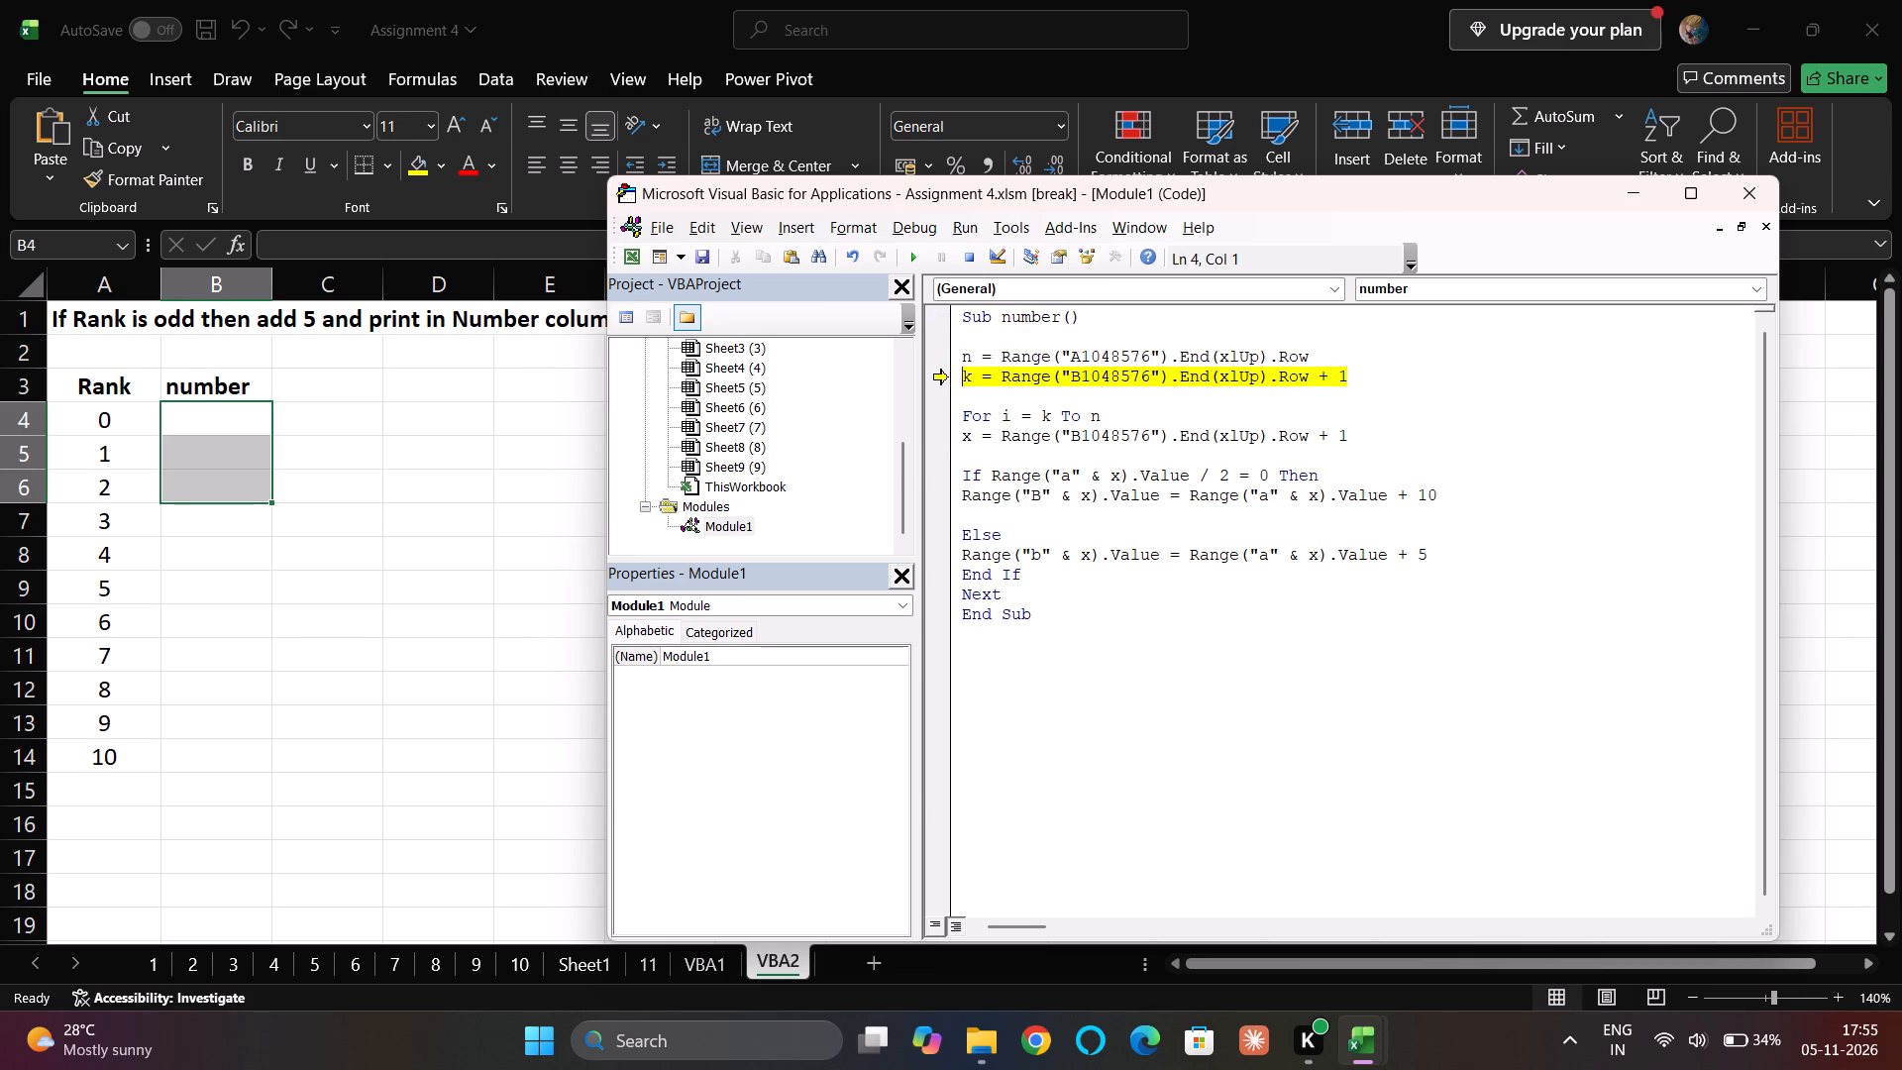
pyautogui.press('F8')
pyautogui.press('F8')
pyautogui.press('F8')
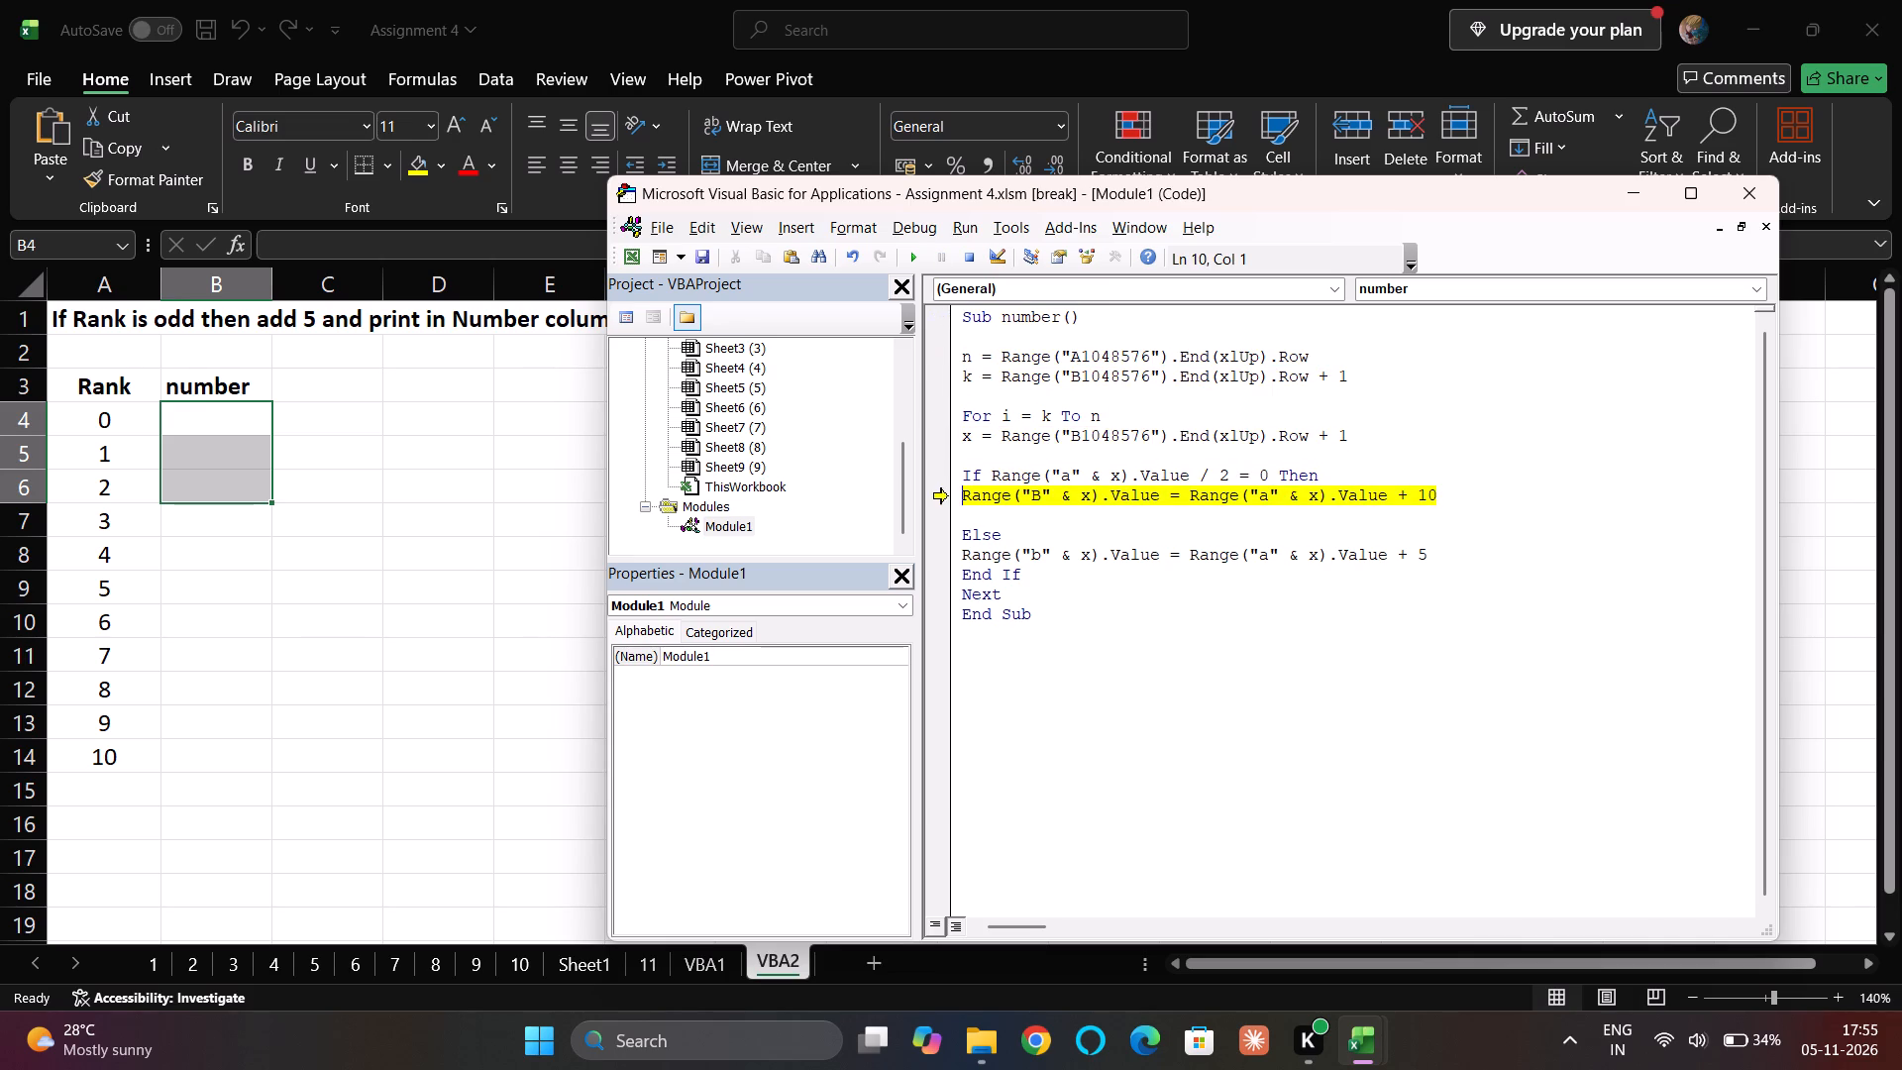
pyautogui.press('F8')
pyautogui.press('F8')
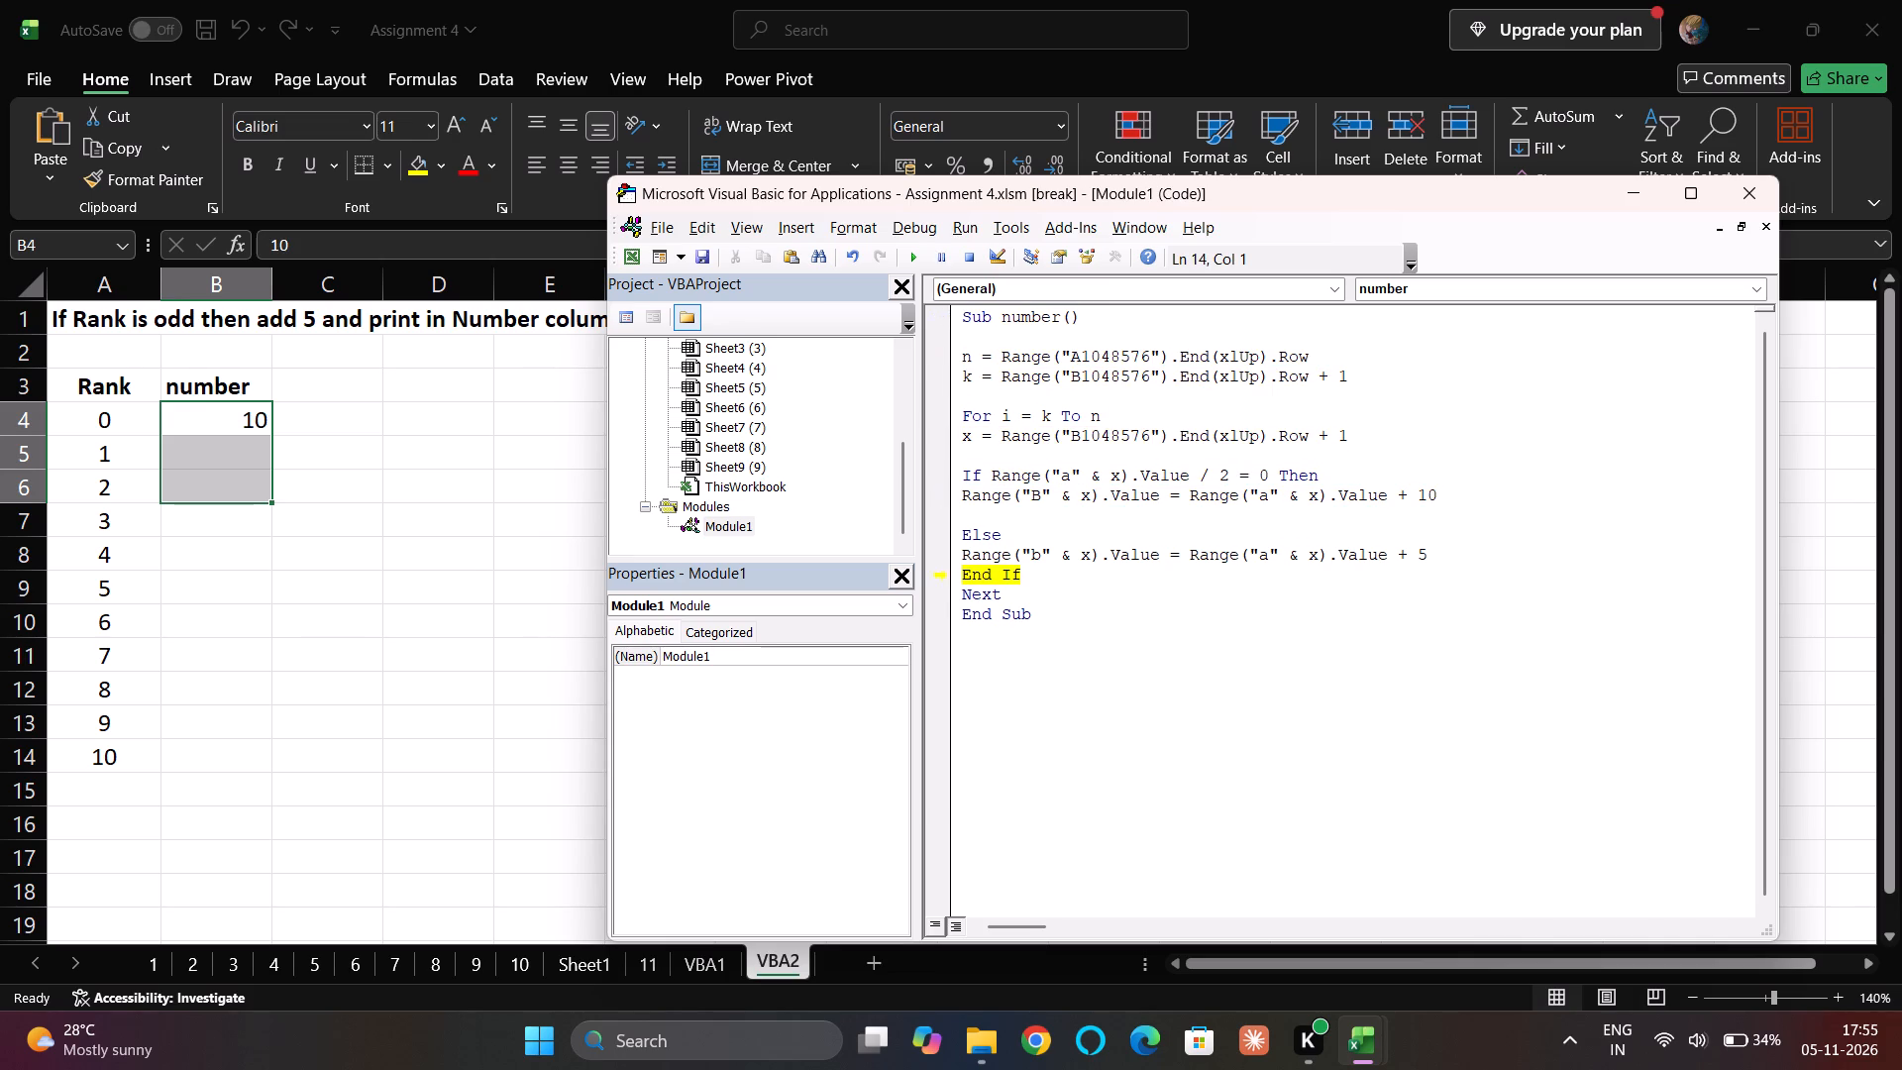
# Continue the number macro line by line through the passes for ranks 1 and 2, stopping at End If for rank 2.
pyautogui.press('F8')
pyautogui.press('F8')
pyautogui.press('F8')
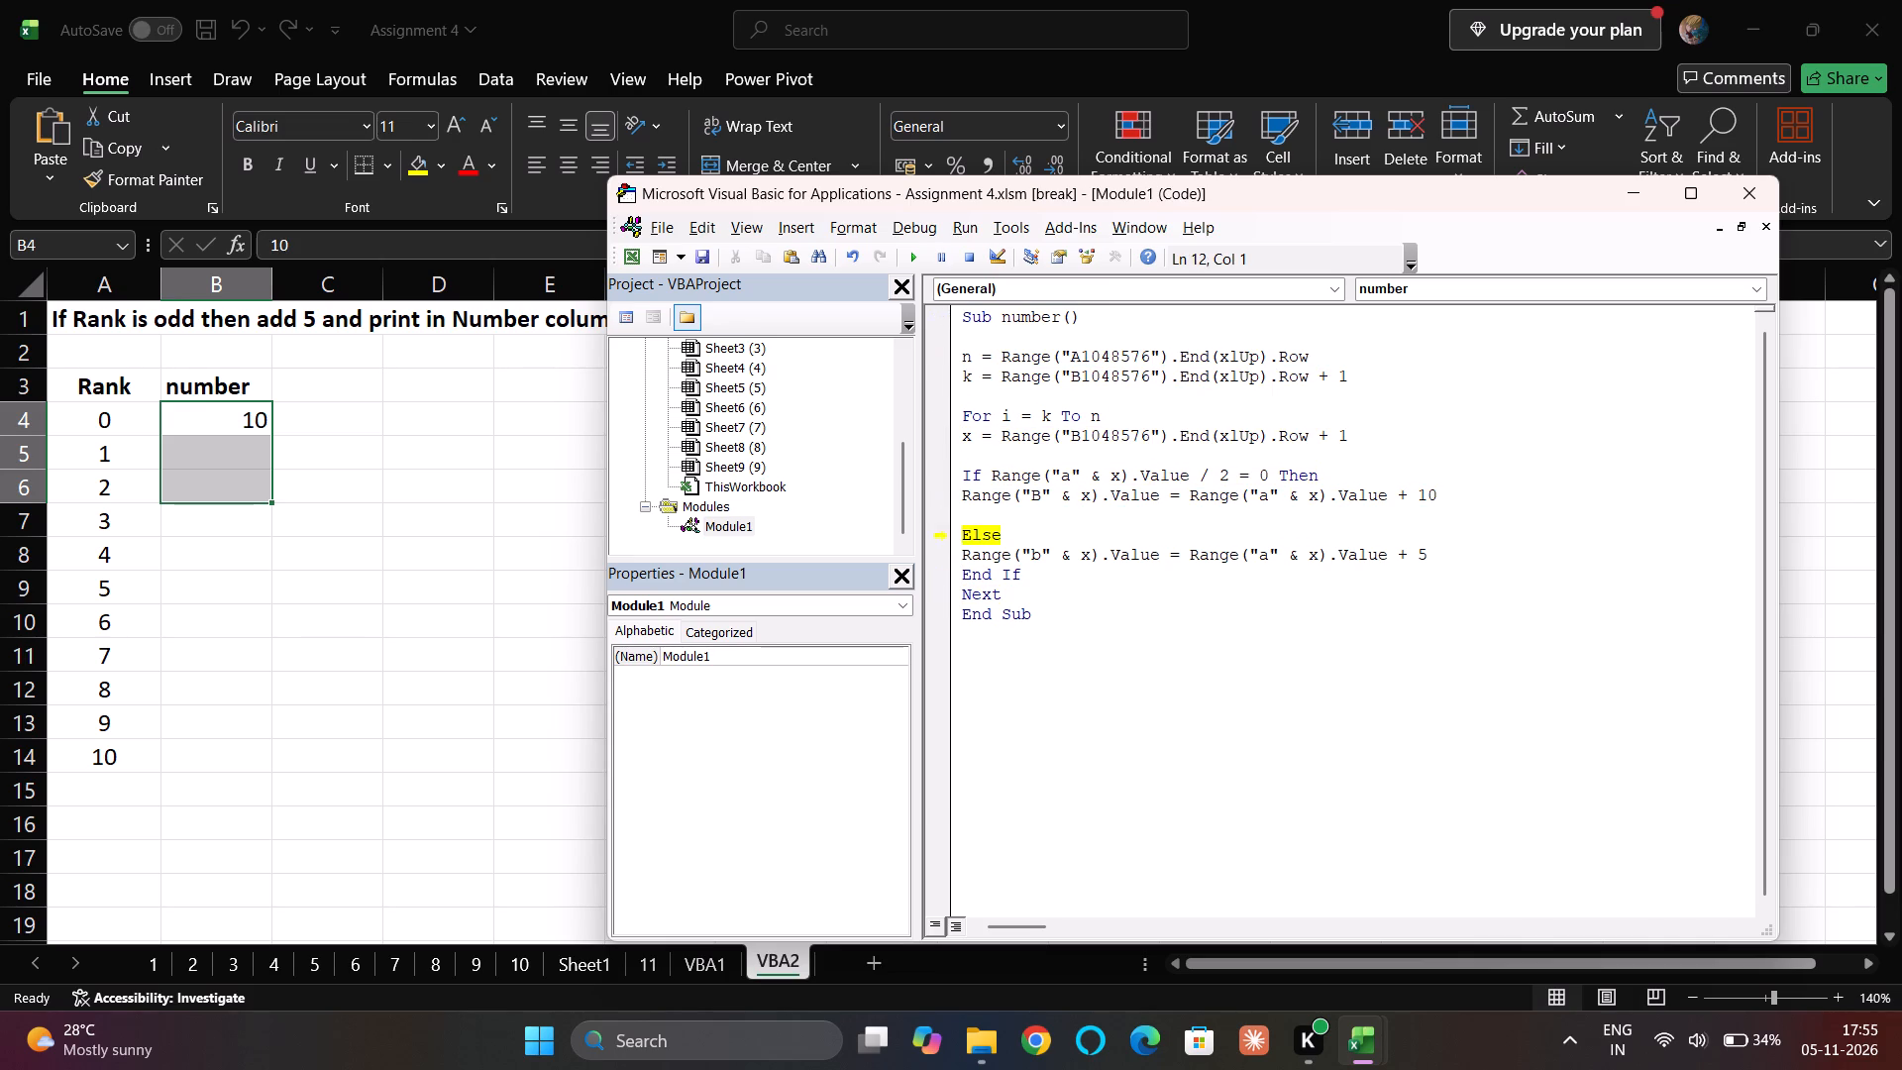
pyautogui.press('F8')
pyautogui.press('F8')
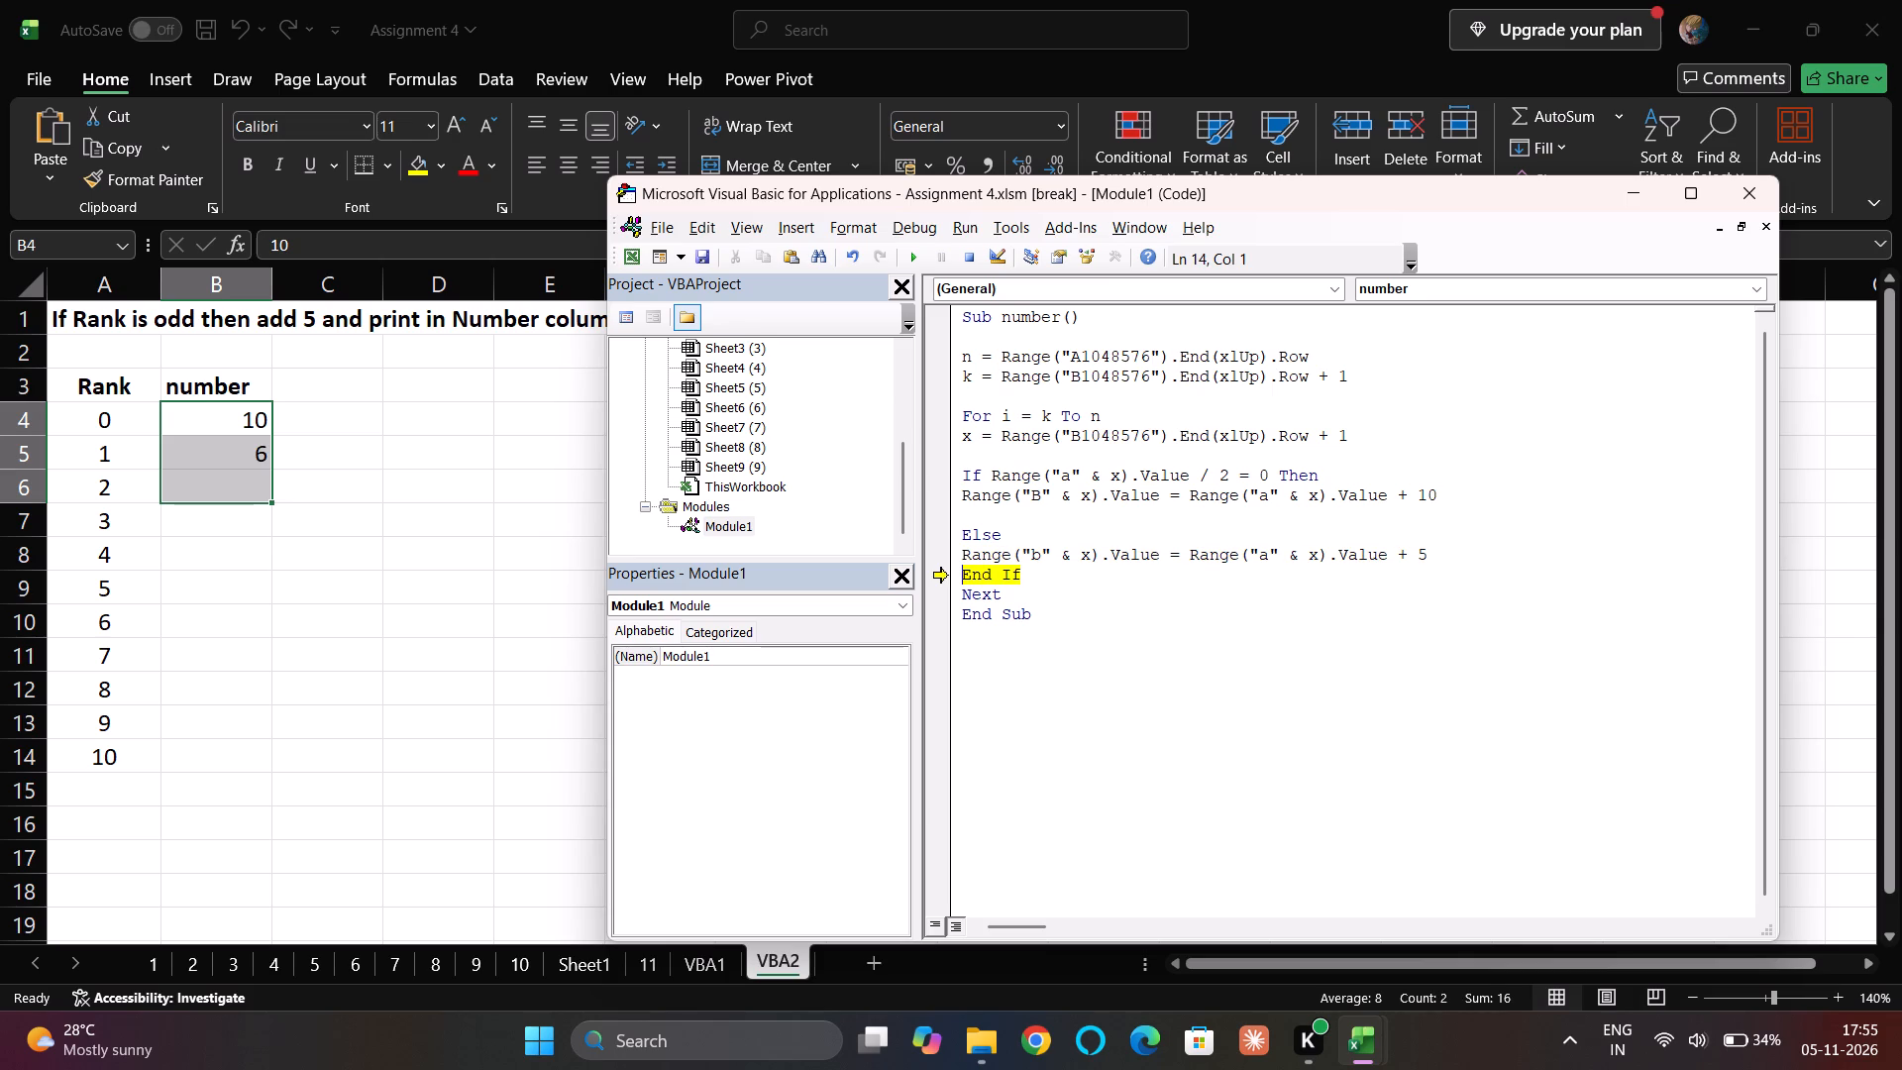
pyautogui.press('F8')
pyautogui.press('F8')
pyautogui.press('F8')
pyautogui.press('F8')
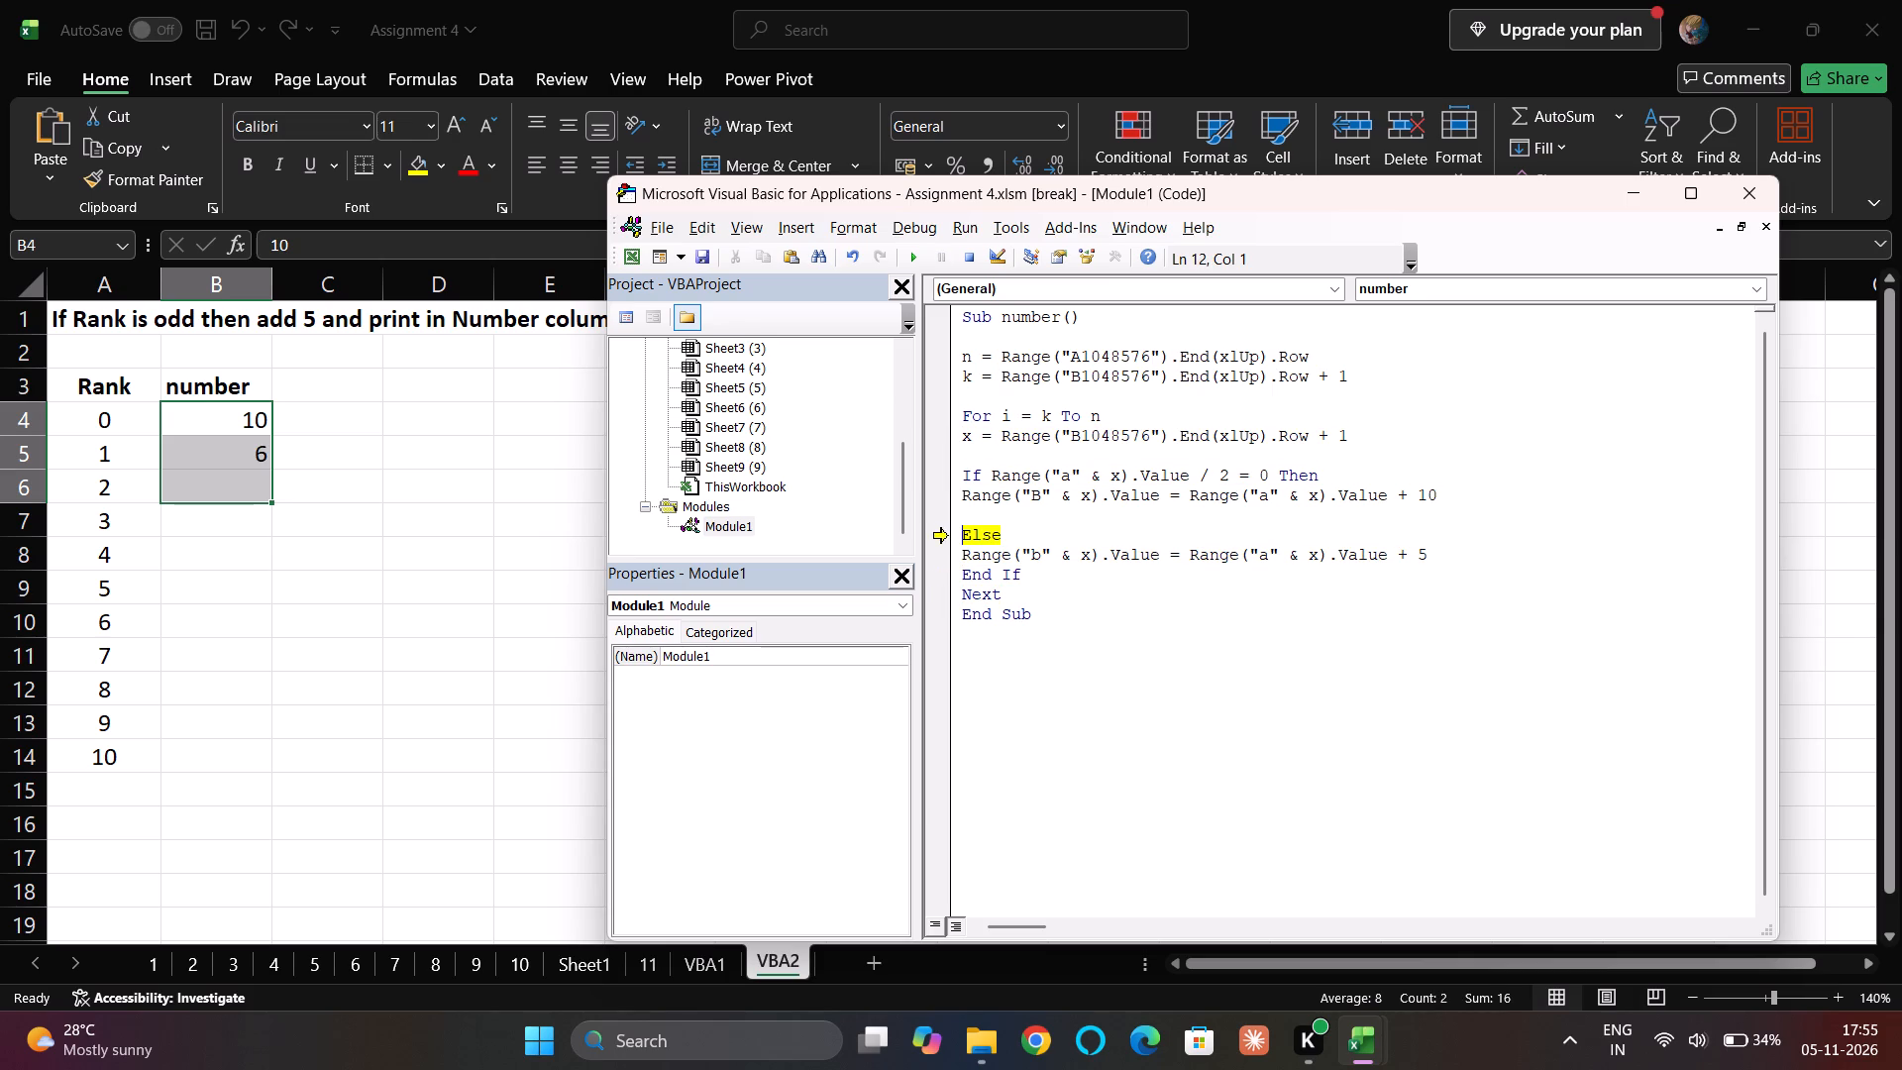
pyautogui.press('F8')
pyautogui.press('F8')
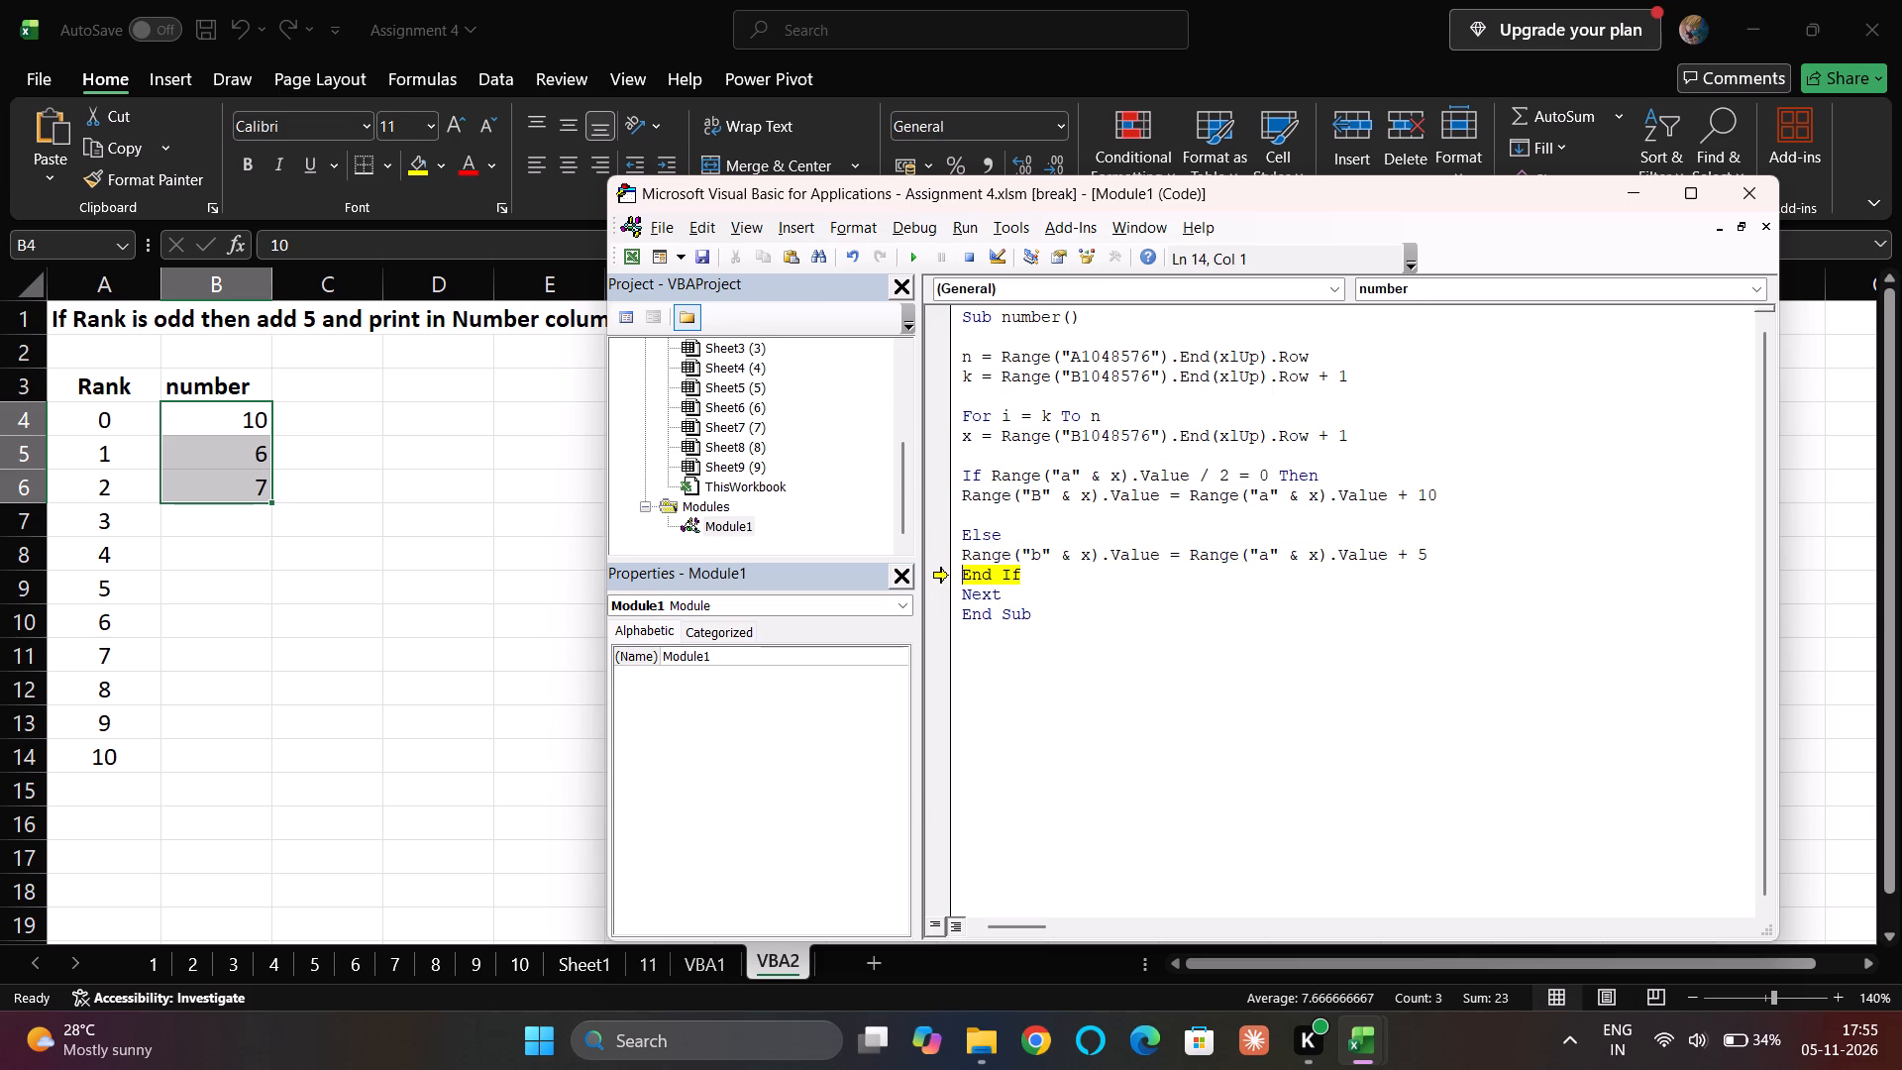
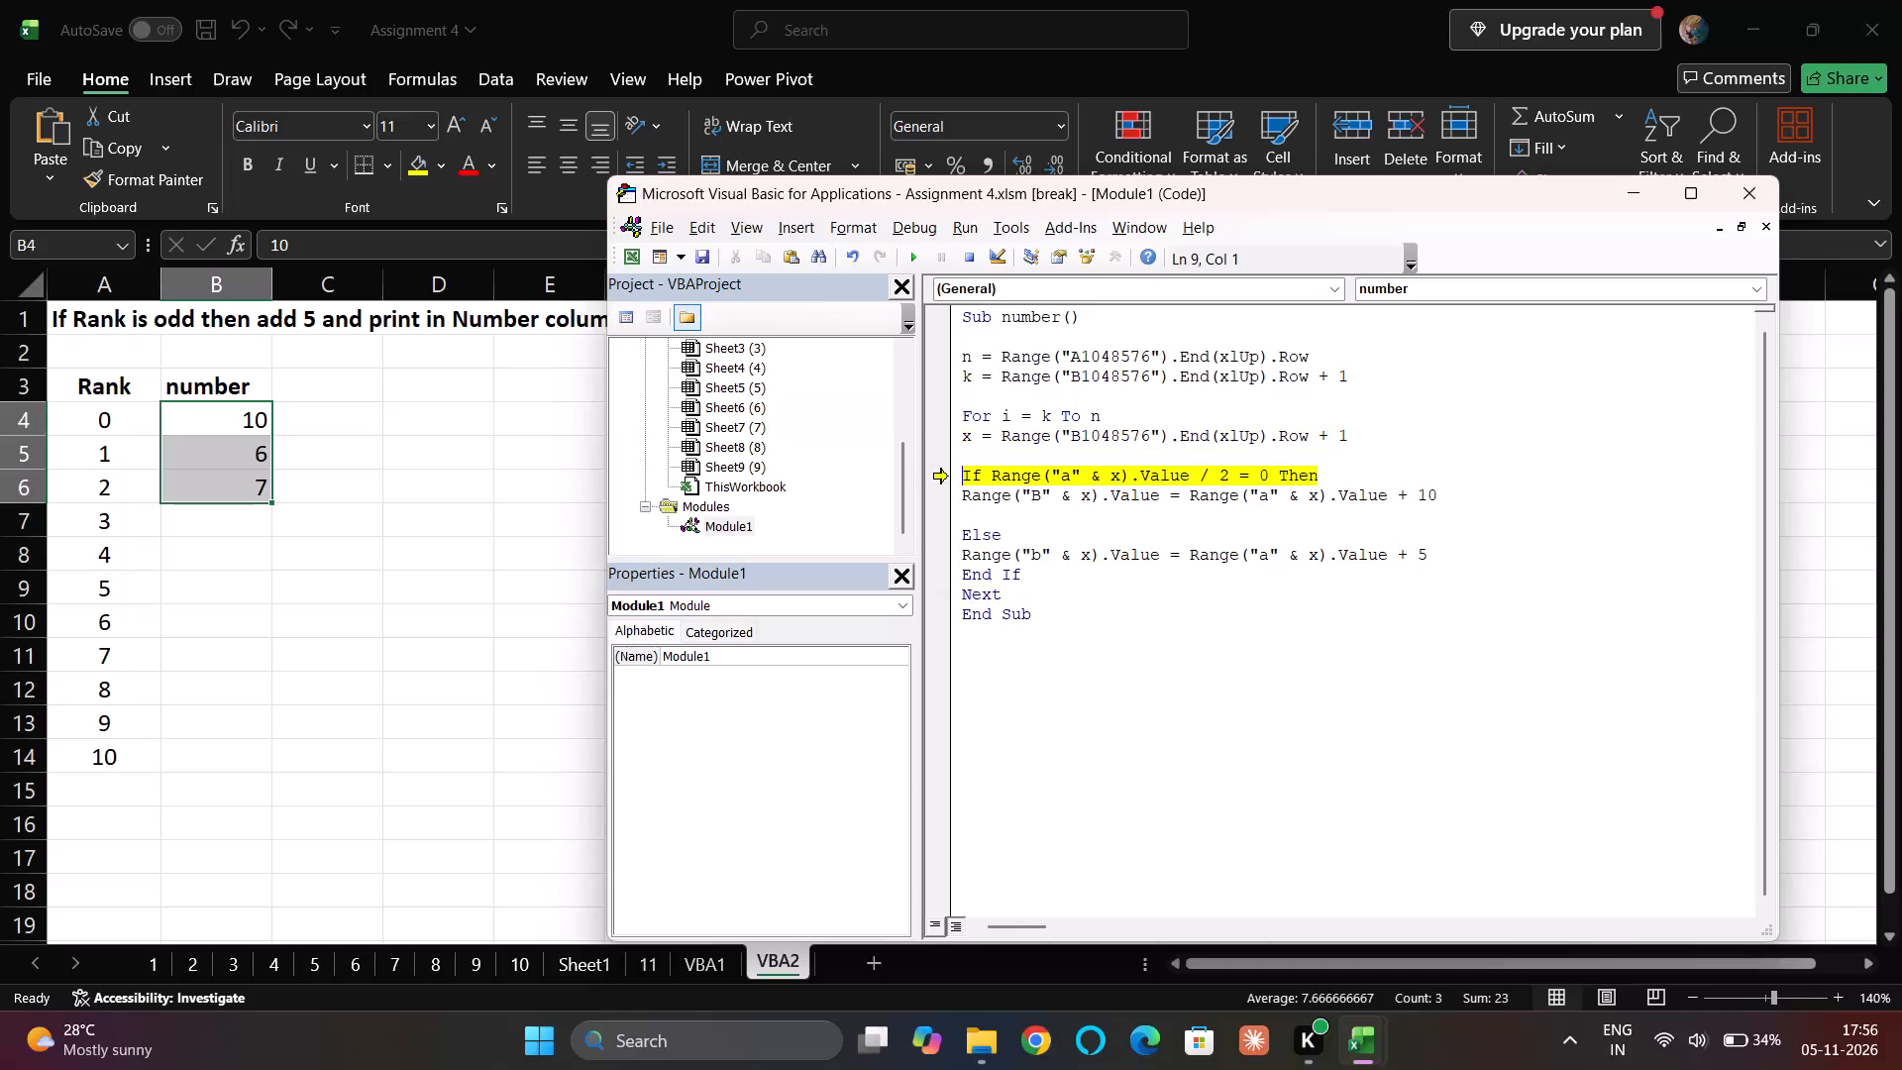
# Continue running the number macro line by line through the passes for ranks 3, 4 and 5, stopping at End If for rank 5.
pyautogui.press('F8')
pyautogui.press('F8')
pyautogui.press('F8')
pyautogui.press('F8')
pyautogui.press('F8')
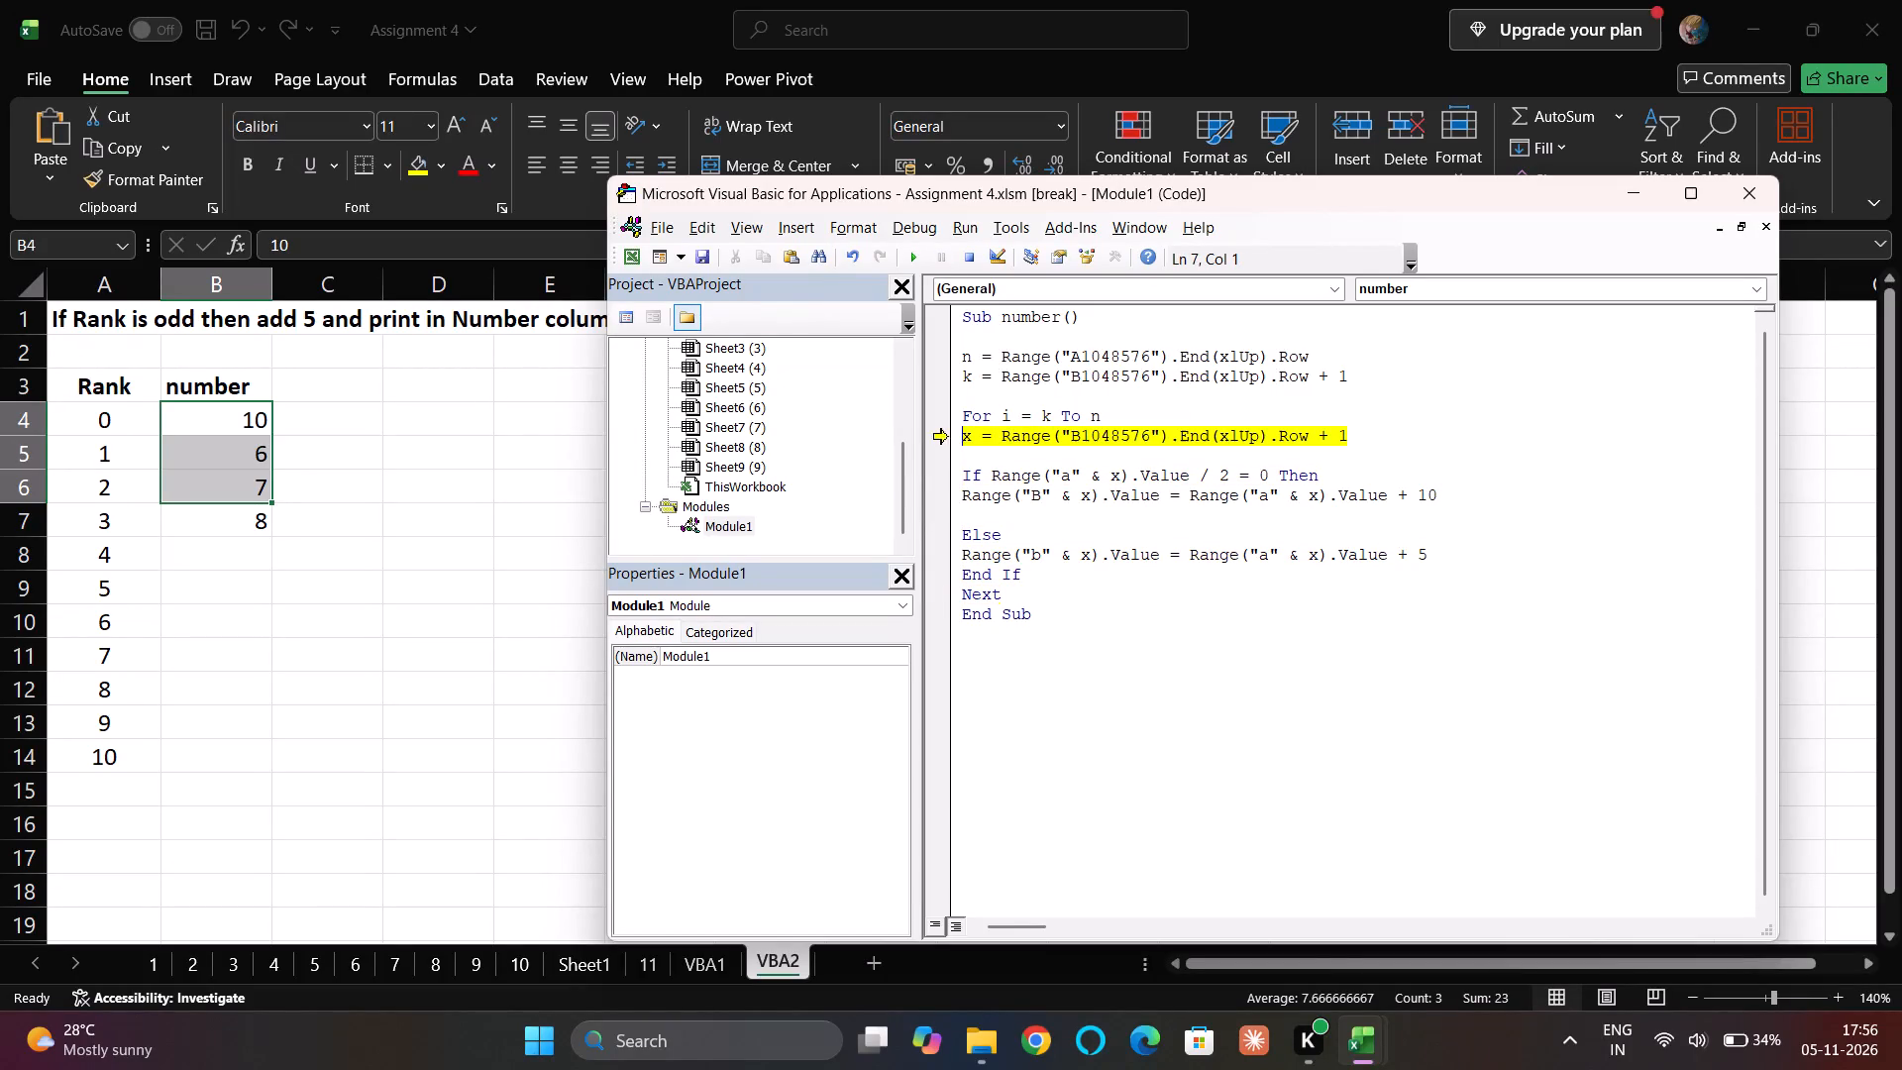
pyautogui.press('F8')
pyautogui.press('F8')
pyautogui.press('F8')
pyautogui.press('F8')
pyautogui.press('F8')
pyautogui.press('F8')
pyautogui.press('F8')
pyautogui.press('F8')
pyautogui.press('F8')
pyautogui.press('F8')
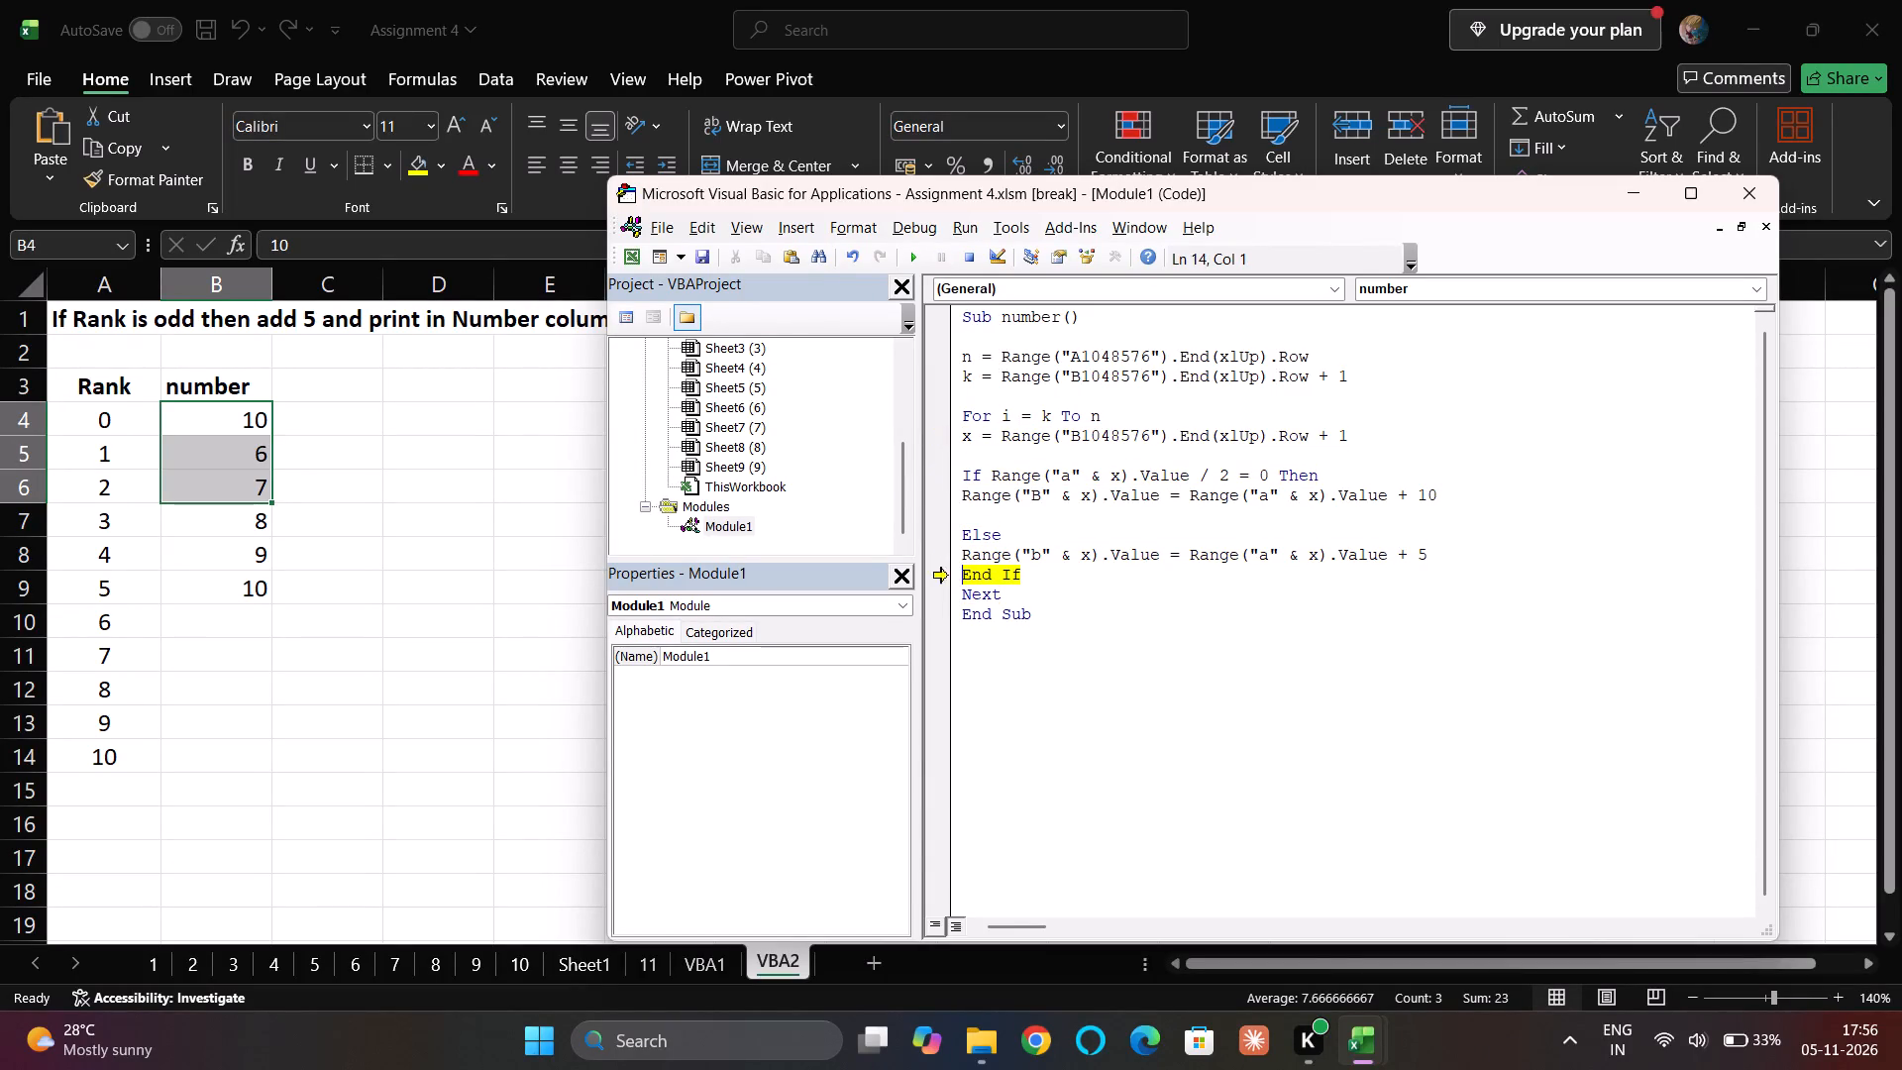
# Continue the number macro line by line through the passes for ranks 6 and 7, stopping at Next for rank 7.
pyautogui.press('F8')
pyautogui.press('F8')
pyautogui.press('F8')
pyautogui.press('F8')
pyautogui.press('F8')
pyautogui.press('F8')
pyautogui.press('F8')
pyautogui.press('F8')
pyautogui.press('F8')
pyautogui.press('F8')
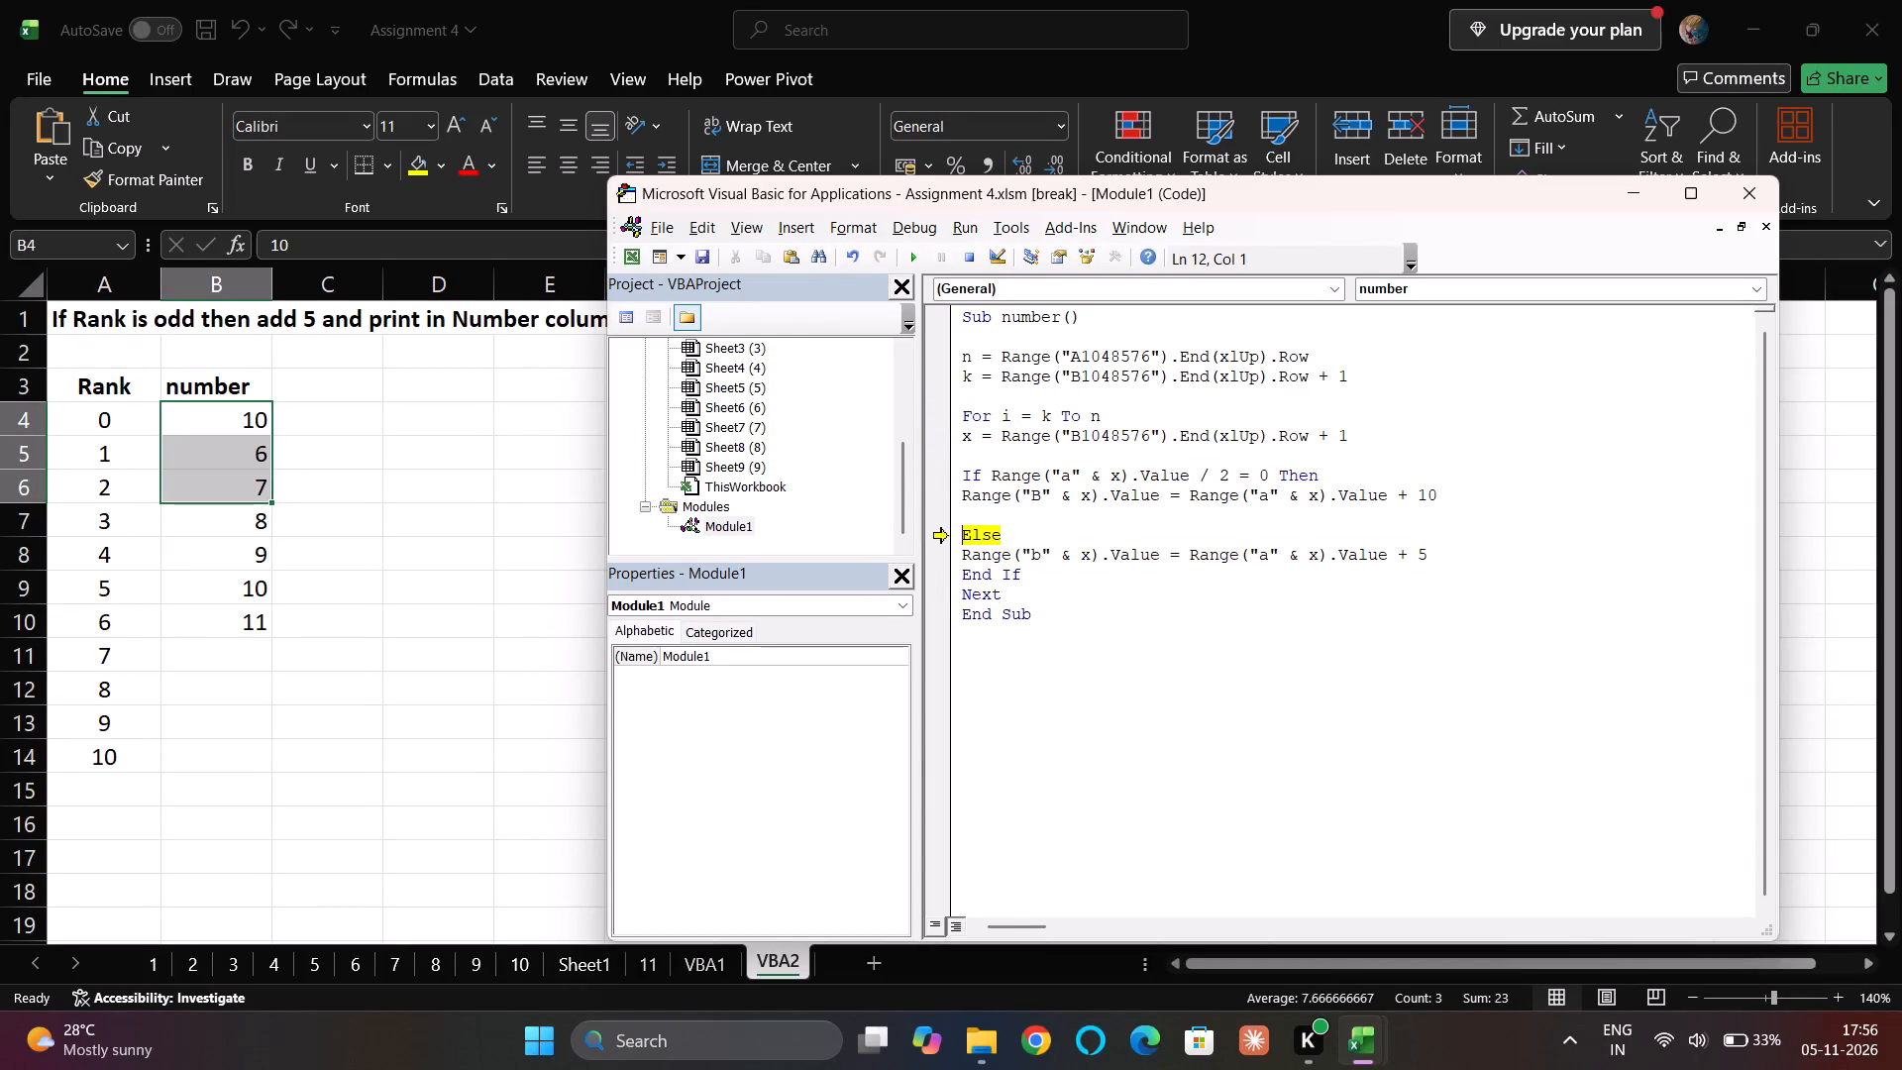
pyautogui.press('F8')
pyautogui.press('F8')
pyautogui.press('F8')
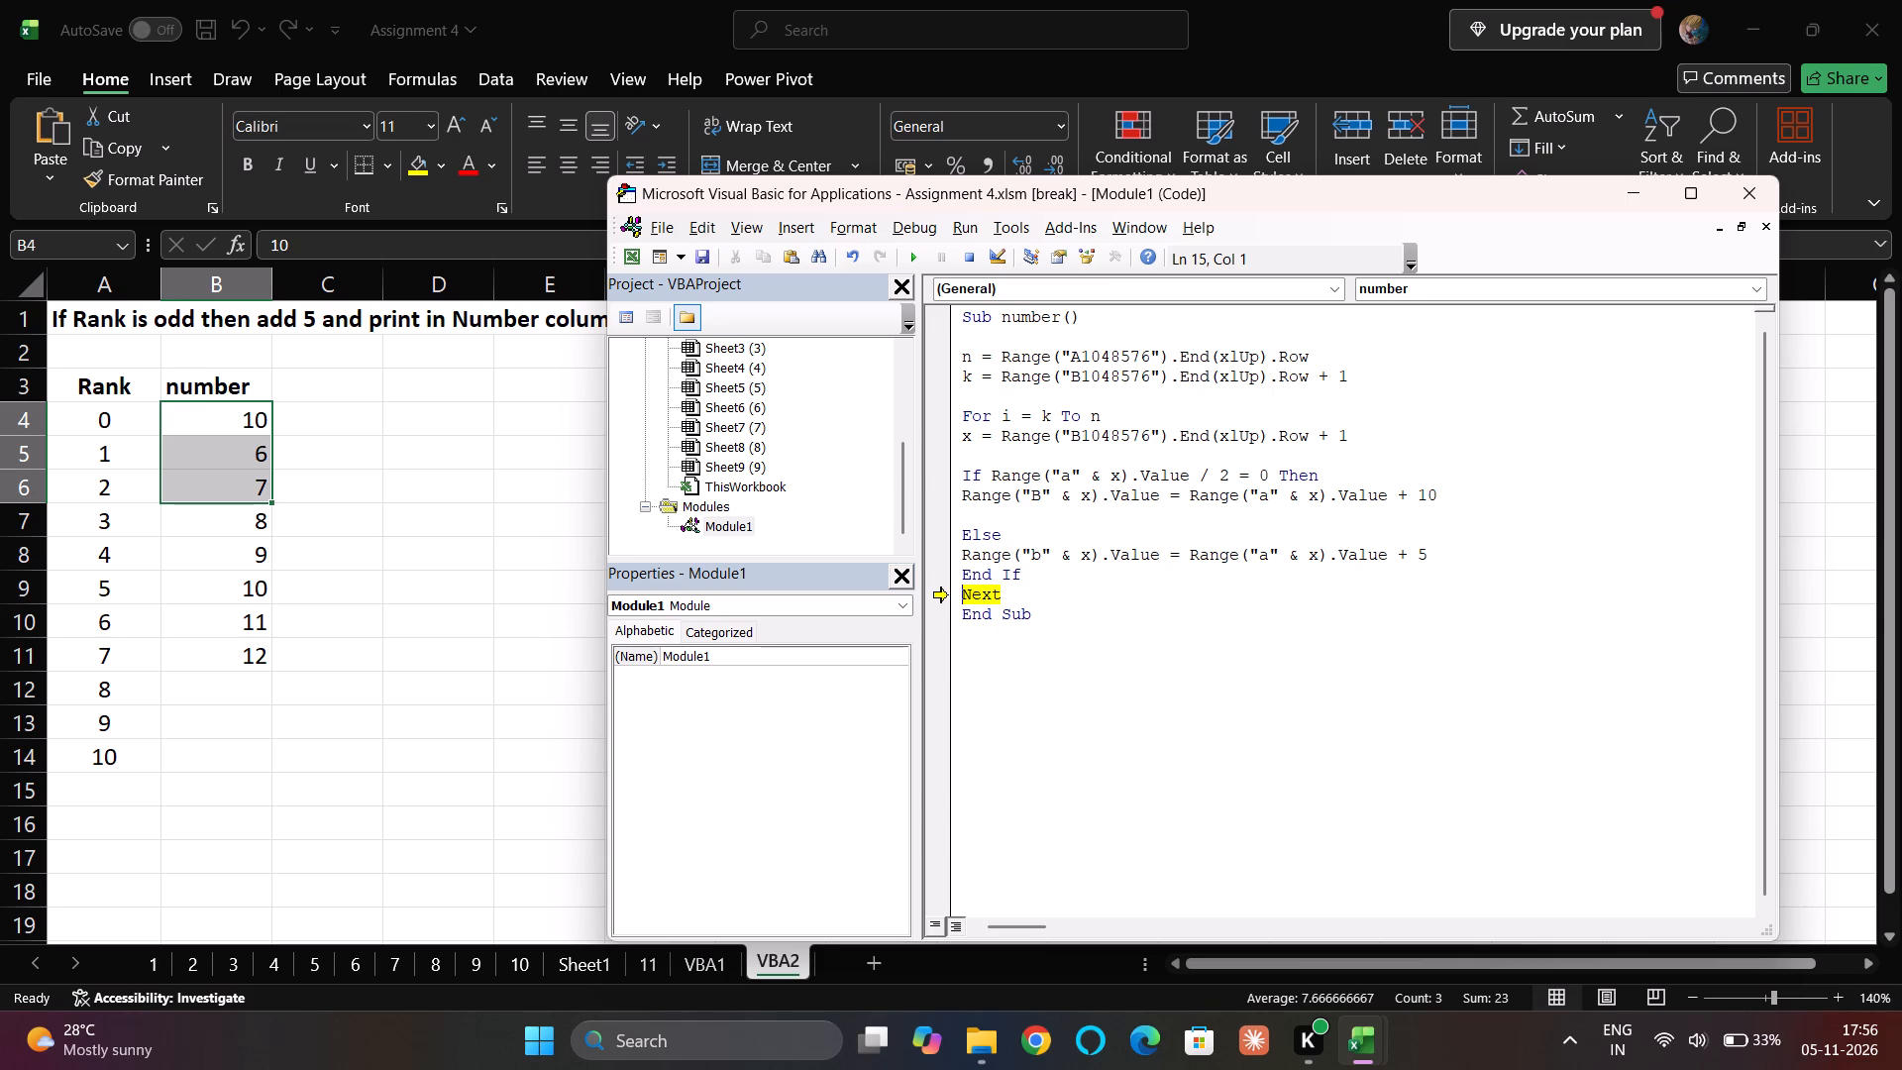
# Clear the number values for ranks 0 to 7 in B4:B11 and return to the macro code.
pyautogui.click(325, 418)
pyautogui.moveTo(231, 426); pyautogui.dragTo(234, 663)
pyautogui.press('Delete')
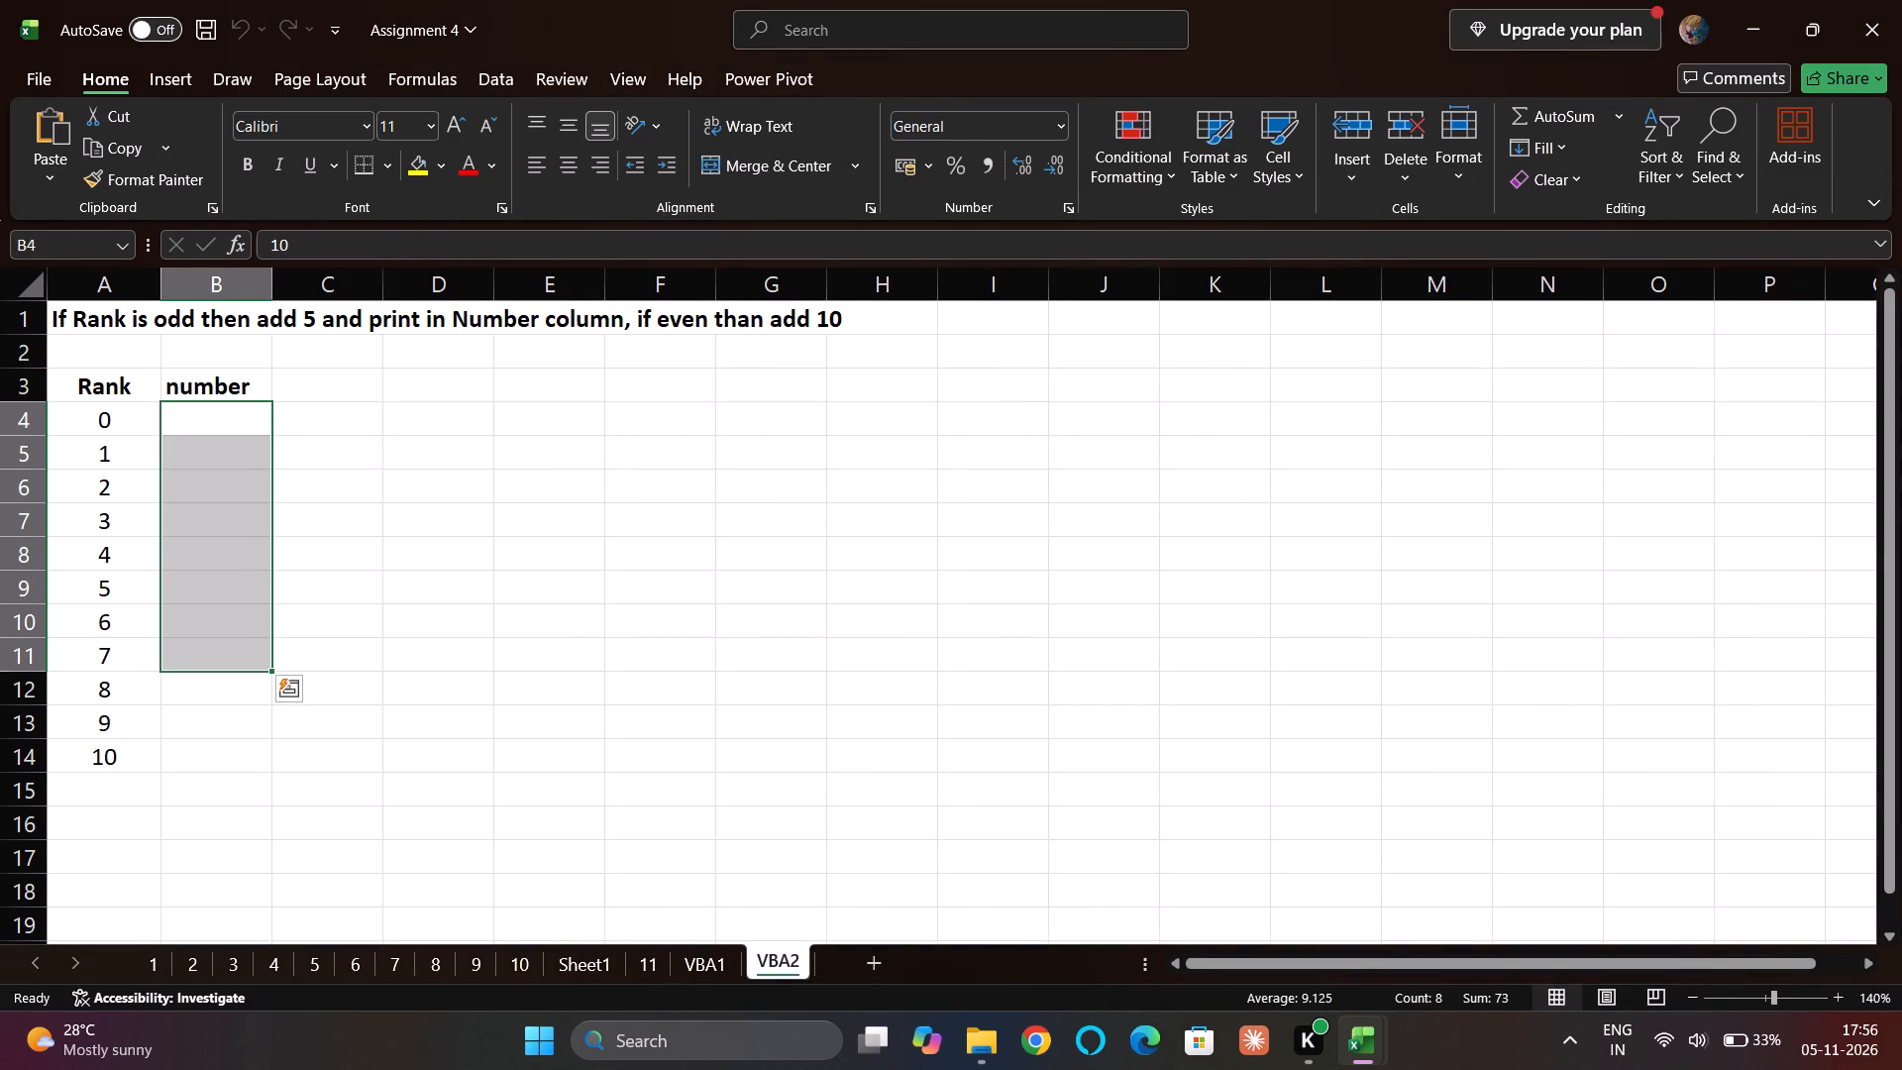
pyautogui.click(371, 601)
pyautogui.hotkey('alt', 'Tab')
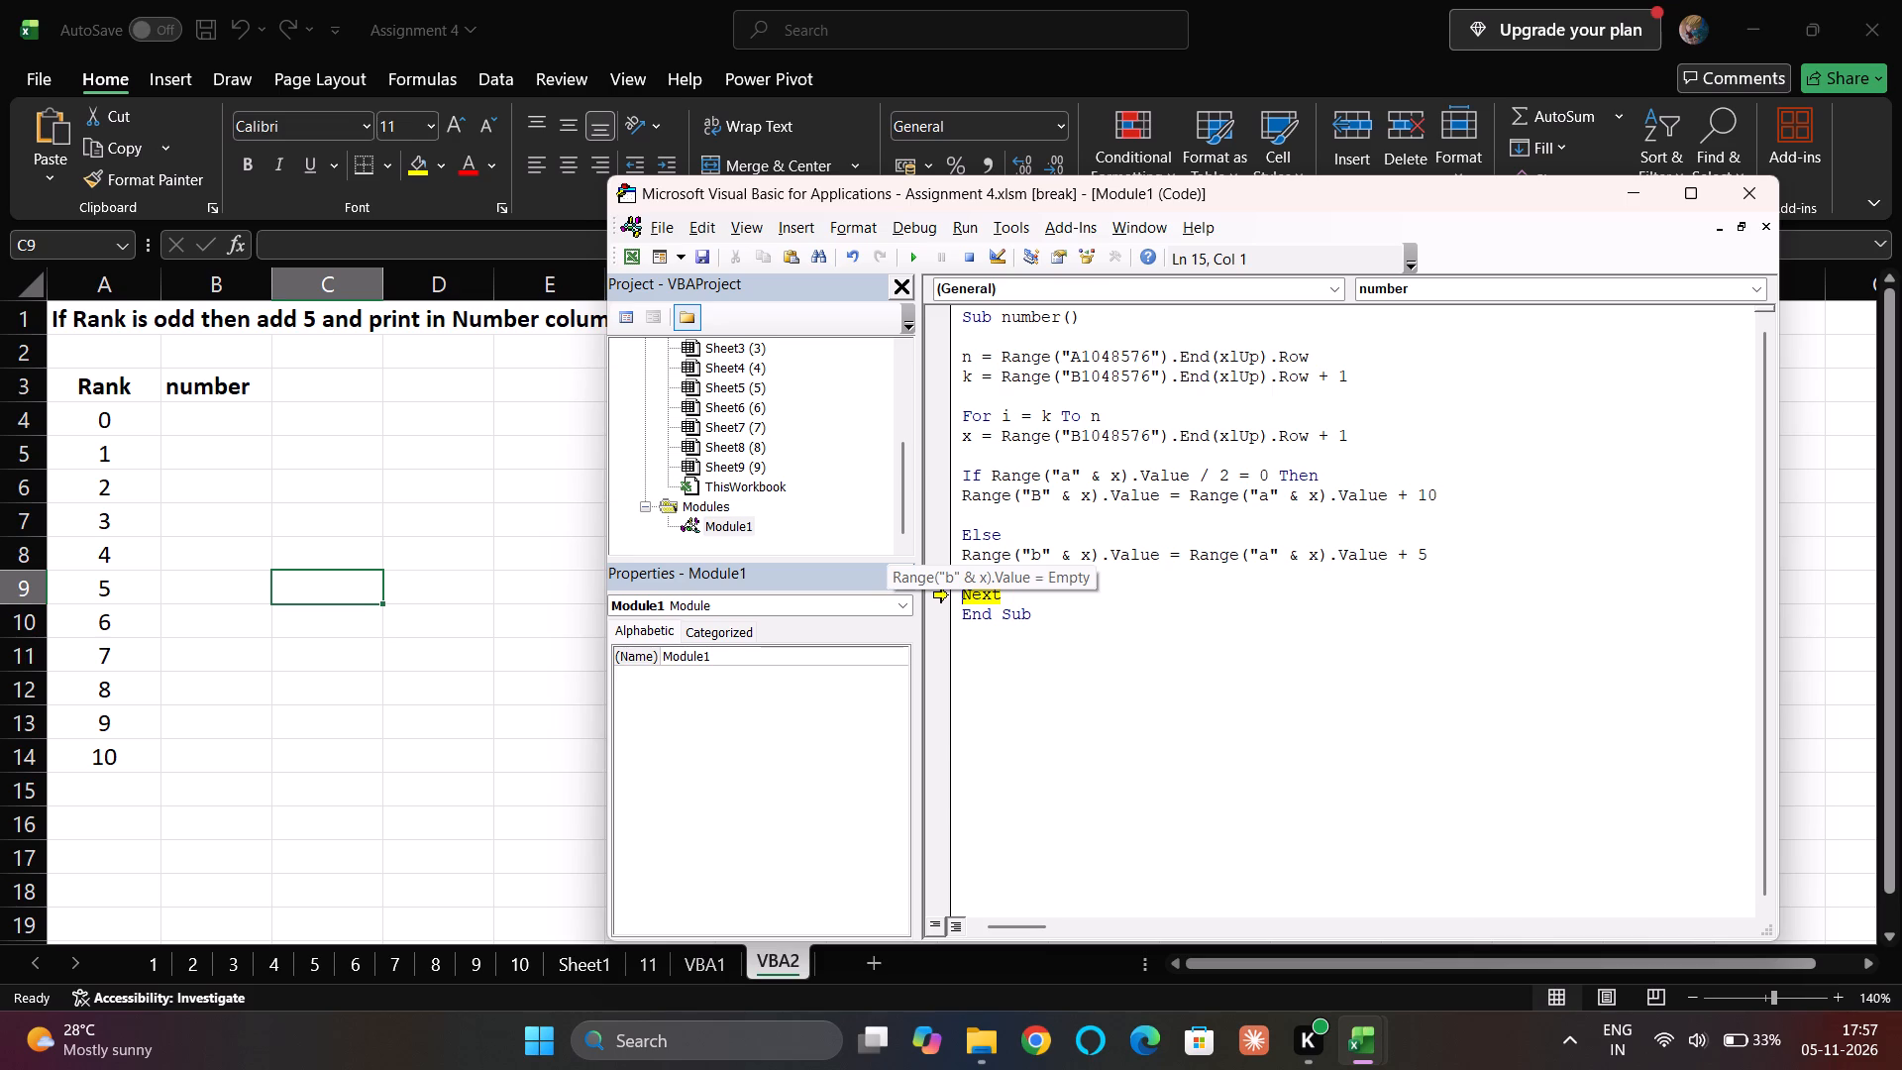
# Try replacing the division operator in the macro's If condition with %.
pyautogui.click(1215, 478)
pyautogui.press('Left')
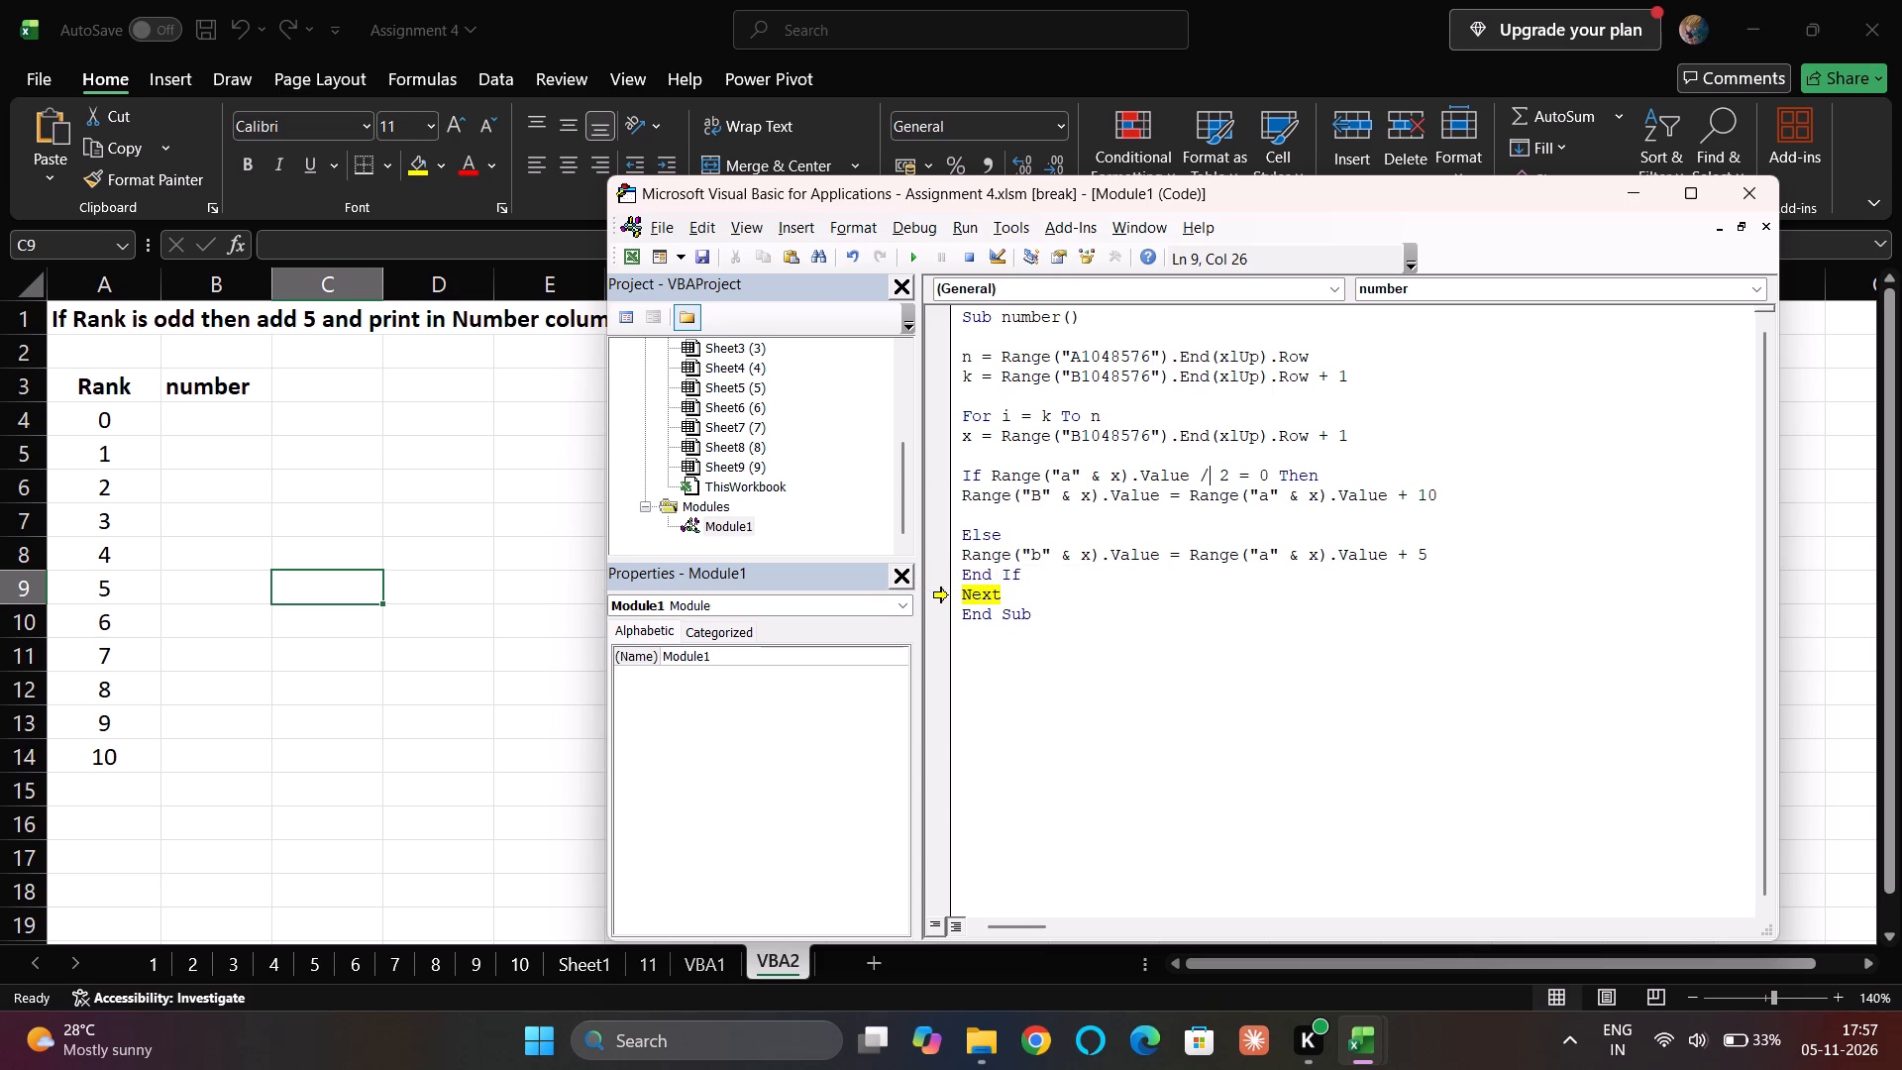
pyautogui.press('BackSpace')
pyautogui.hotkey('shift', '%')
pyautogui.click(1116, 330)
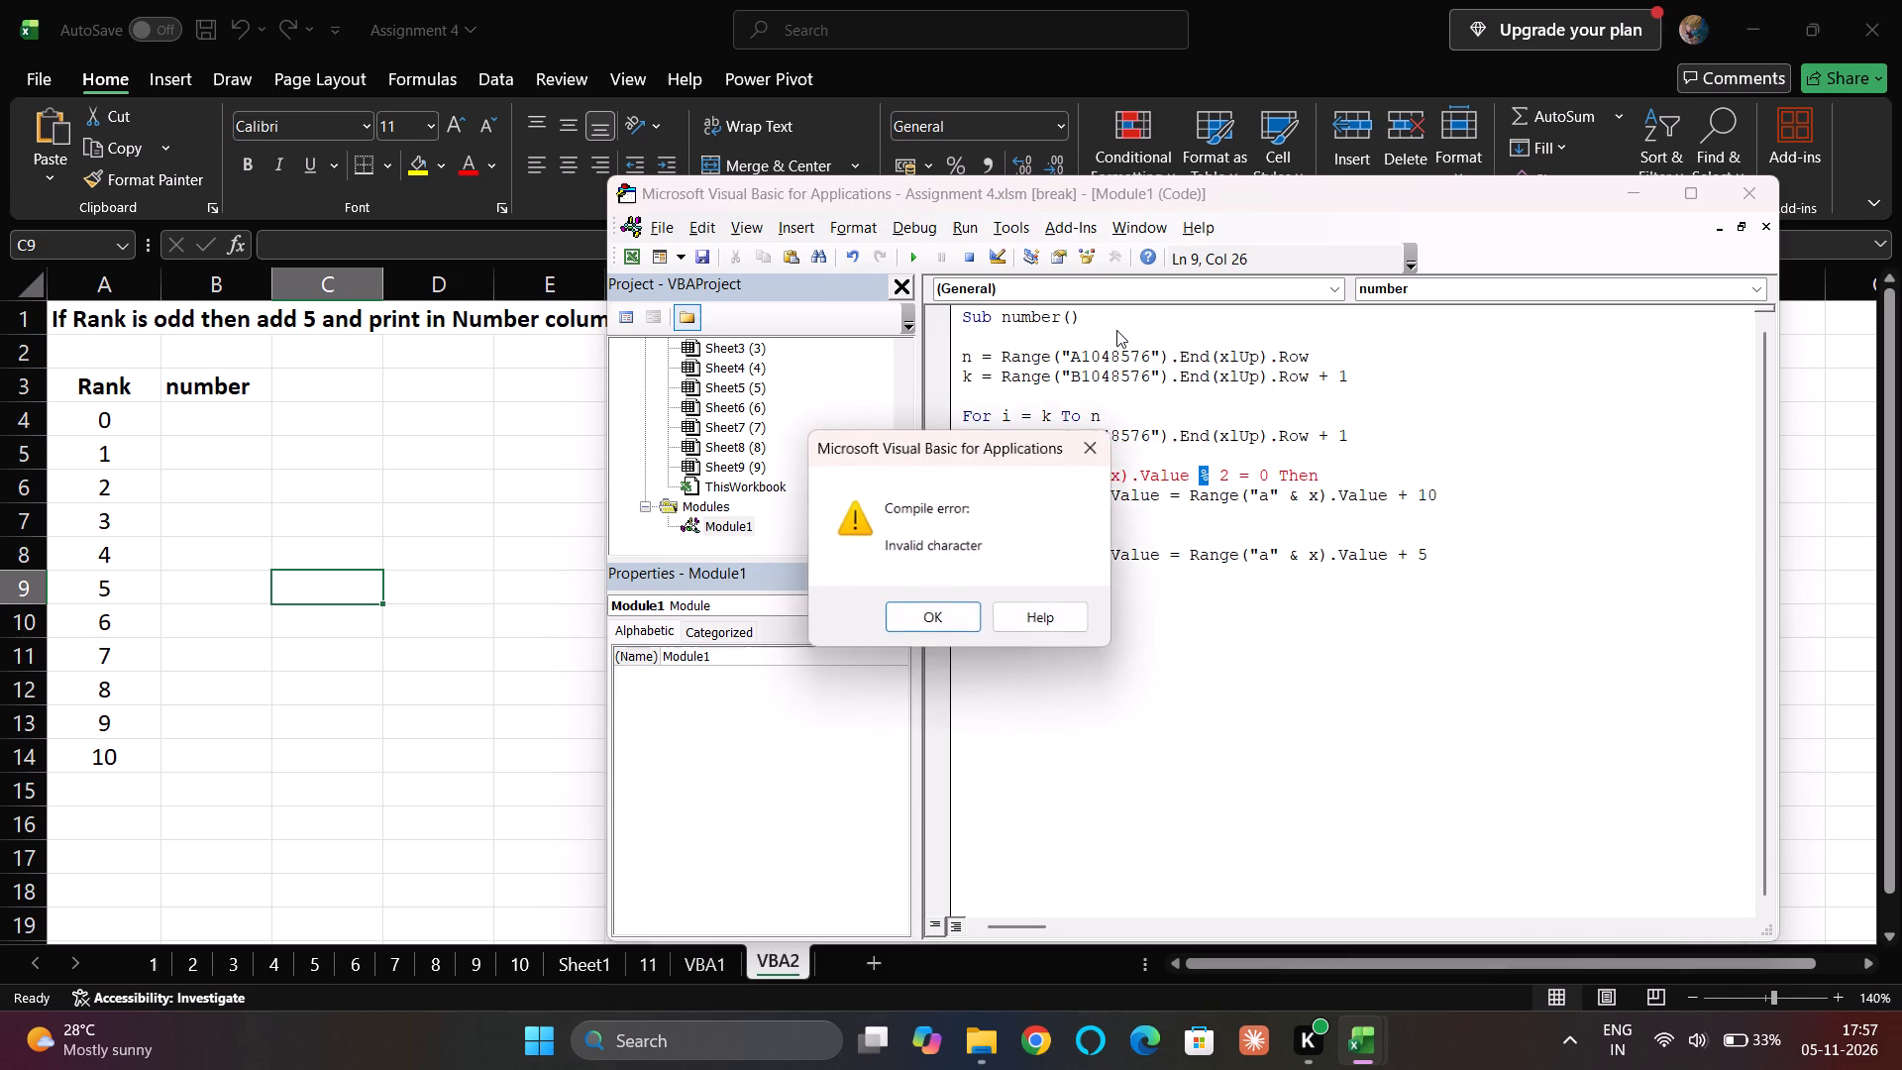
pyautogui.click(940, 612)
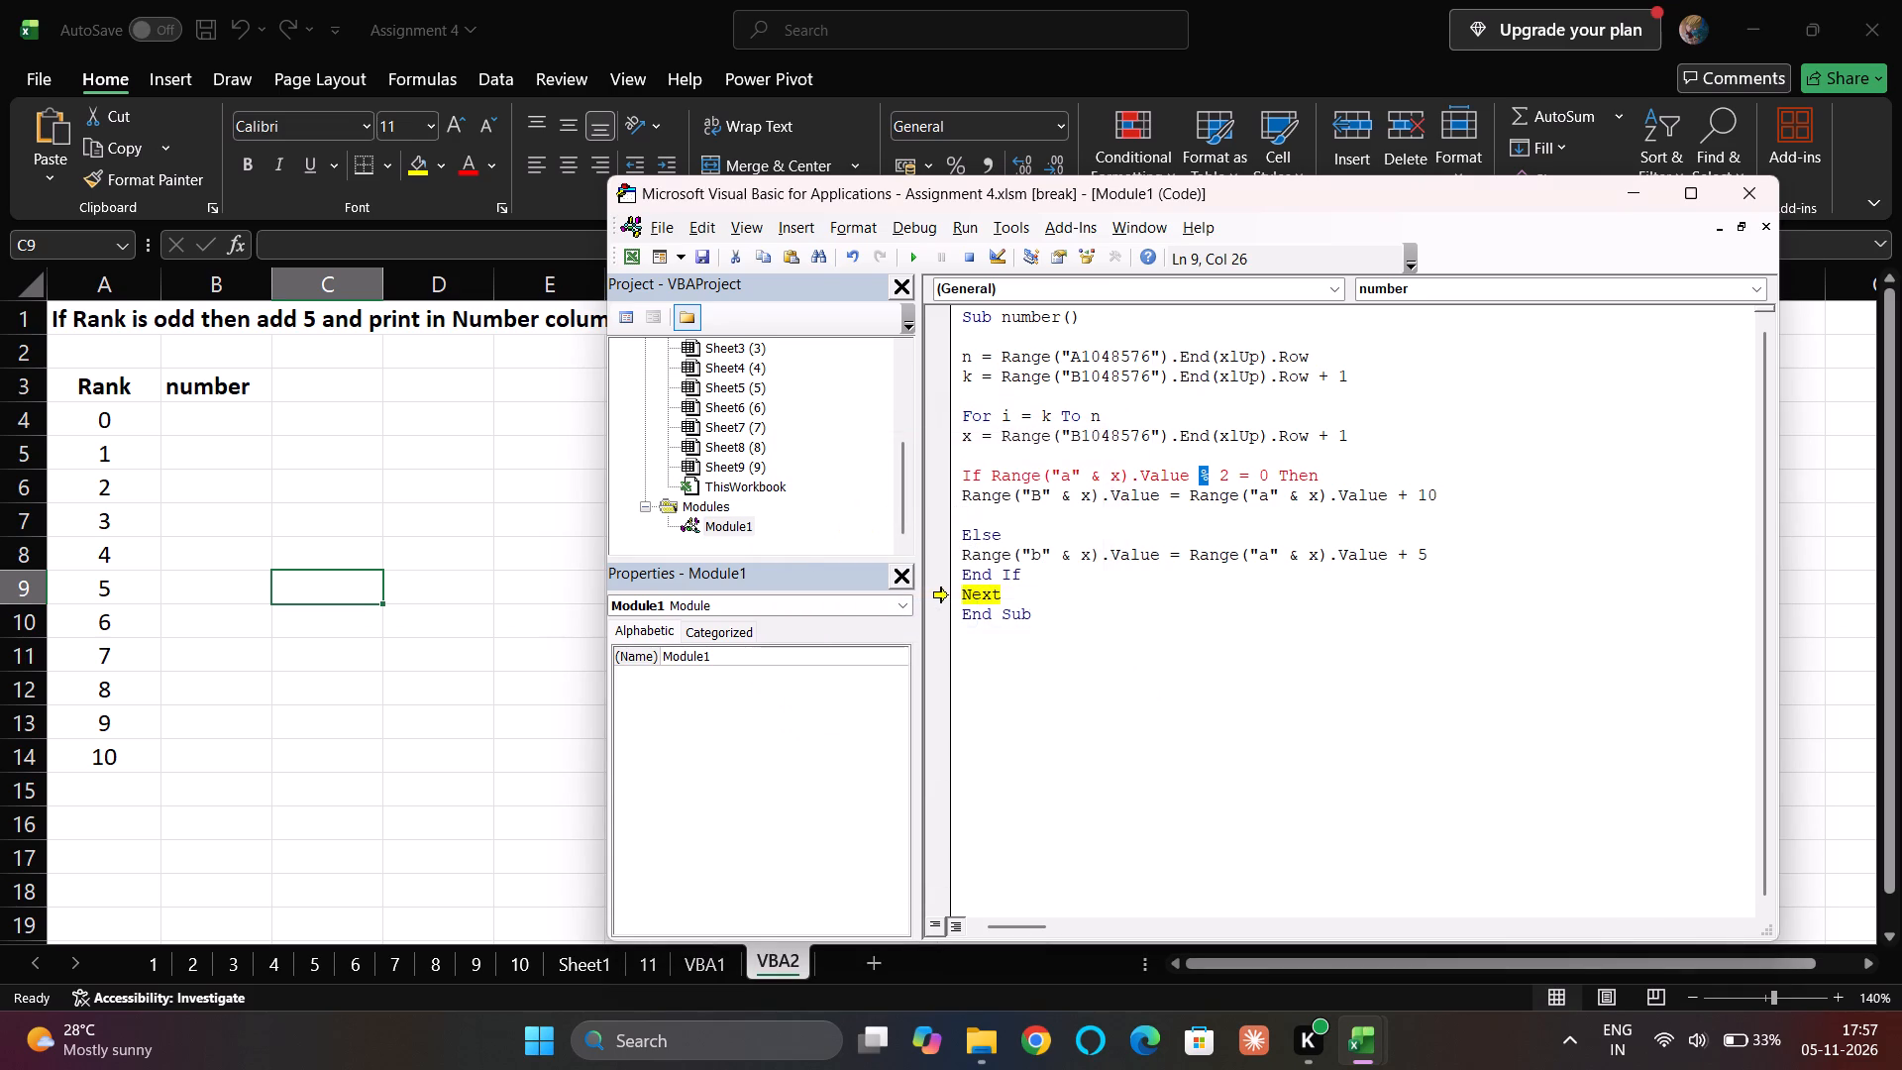
# Replace the operator in the If condition with Mod so it reads Value Mod 2 = 0.
pyautogui.press('BackSpace')
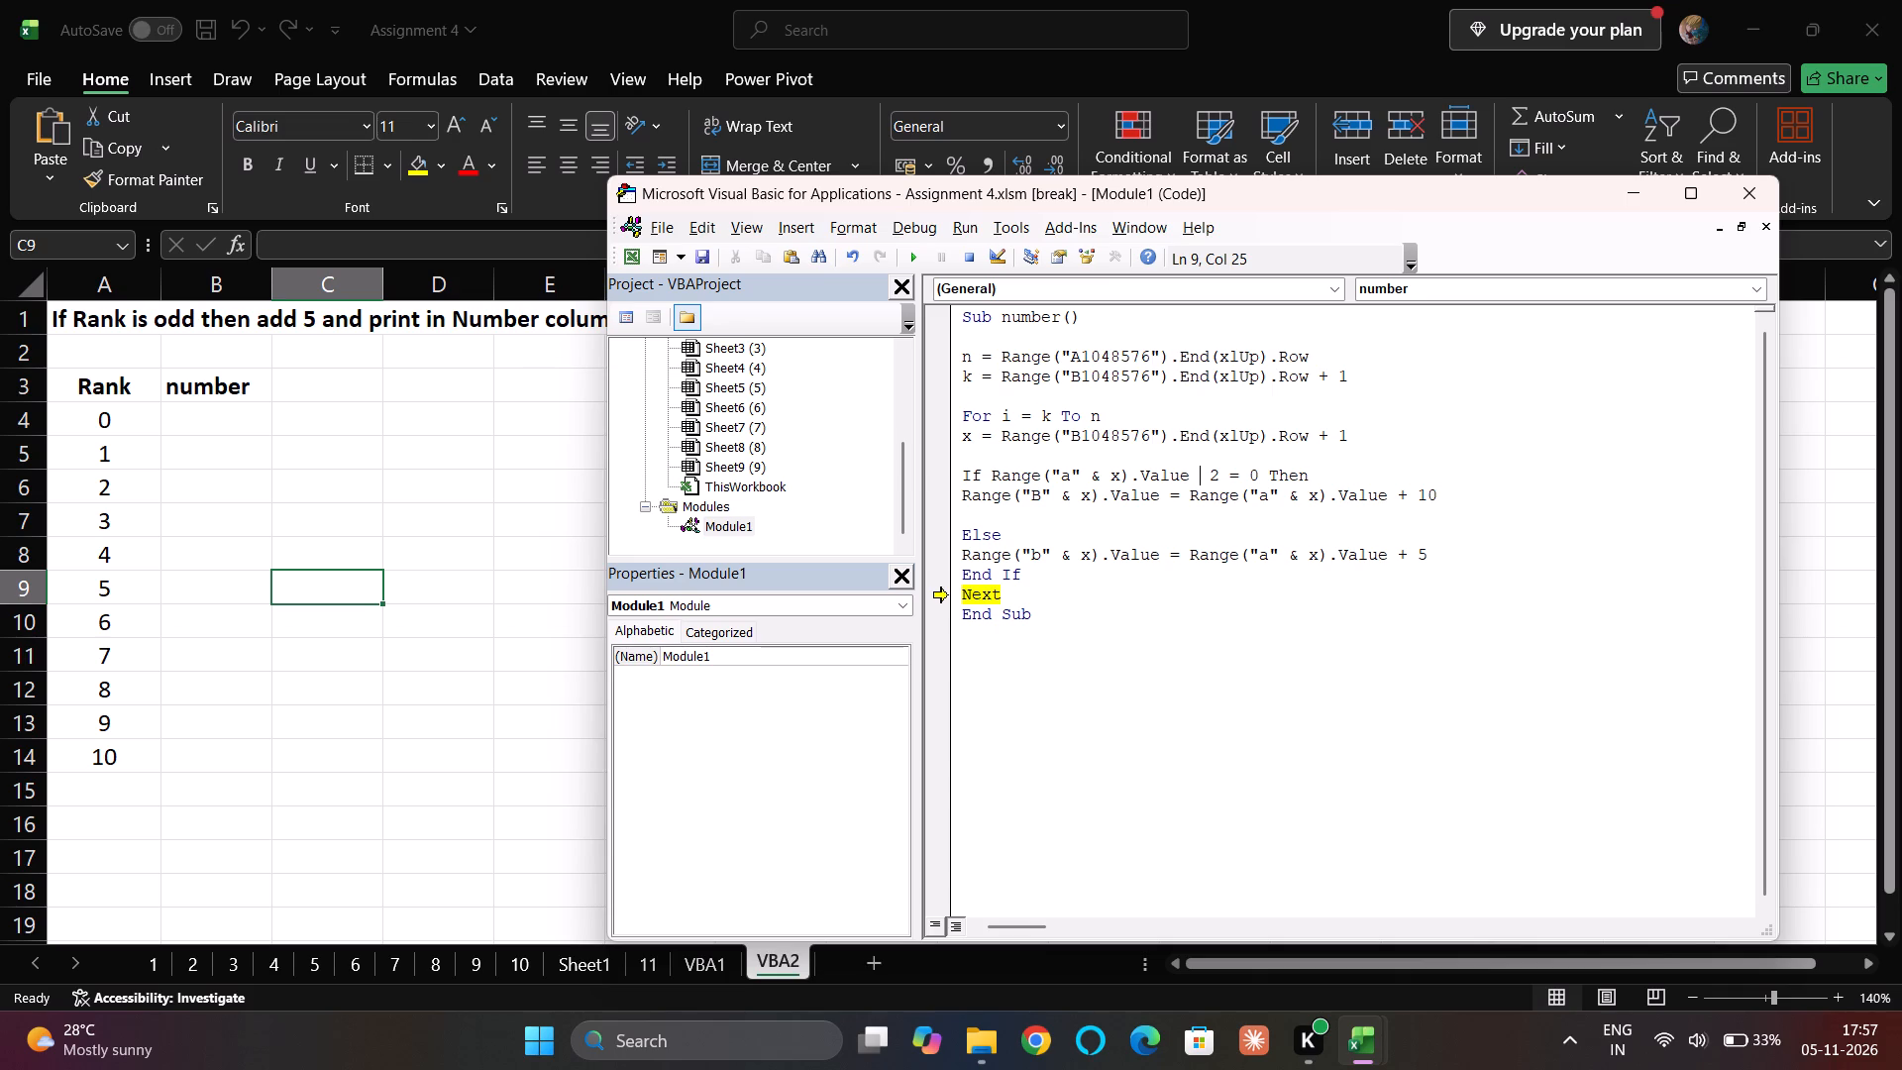
pyautogui.write('mod')
pyautogui.press('Right')
pyautogui.press('Right')
pyautogui.press('Right')
pyautogui.press('Right')
pyautogui.press('Right')
pyautogui.press('Right')
pyautogui.click(1089, 312)
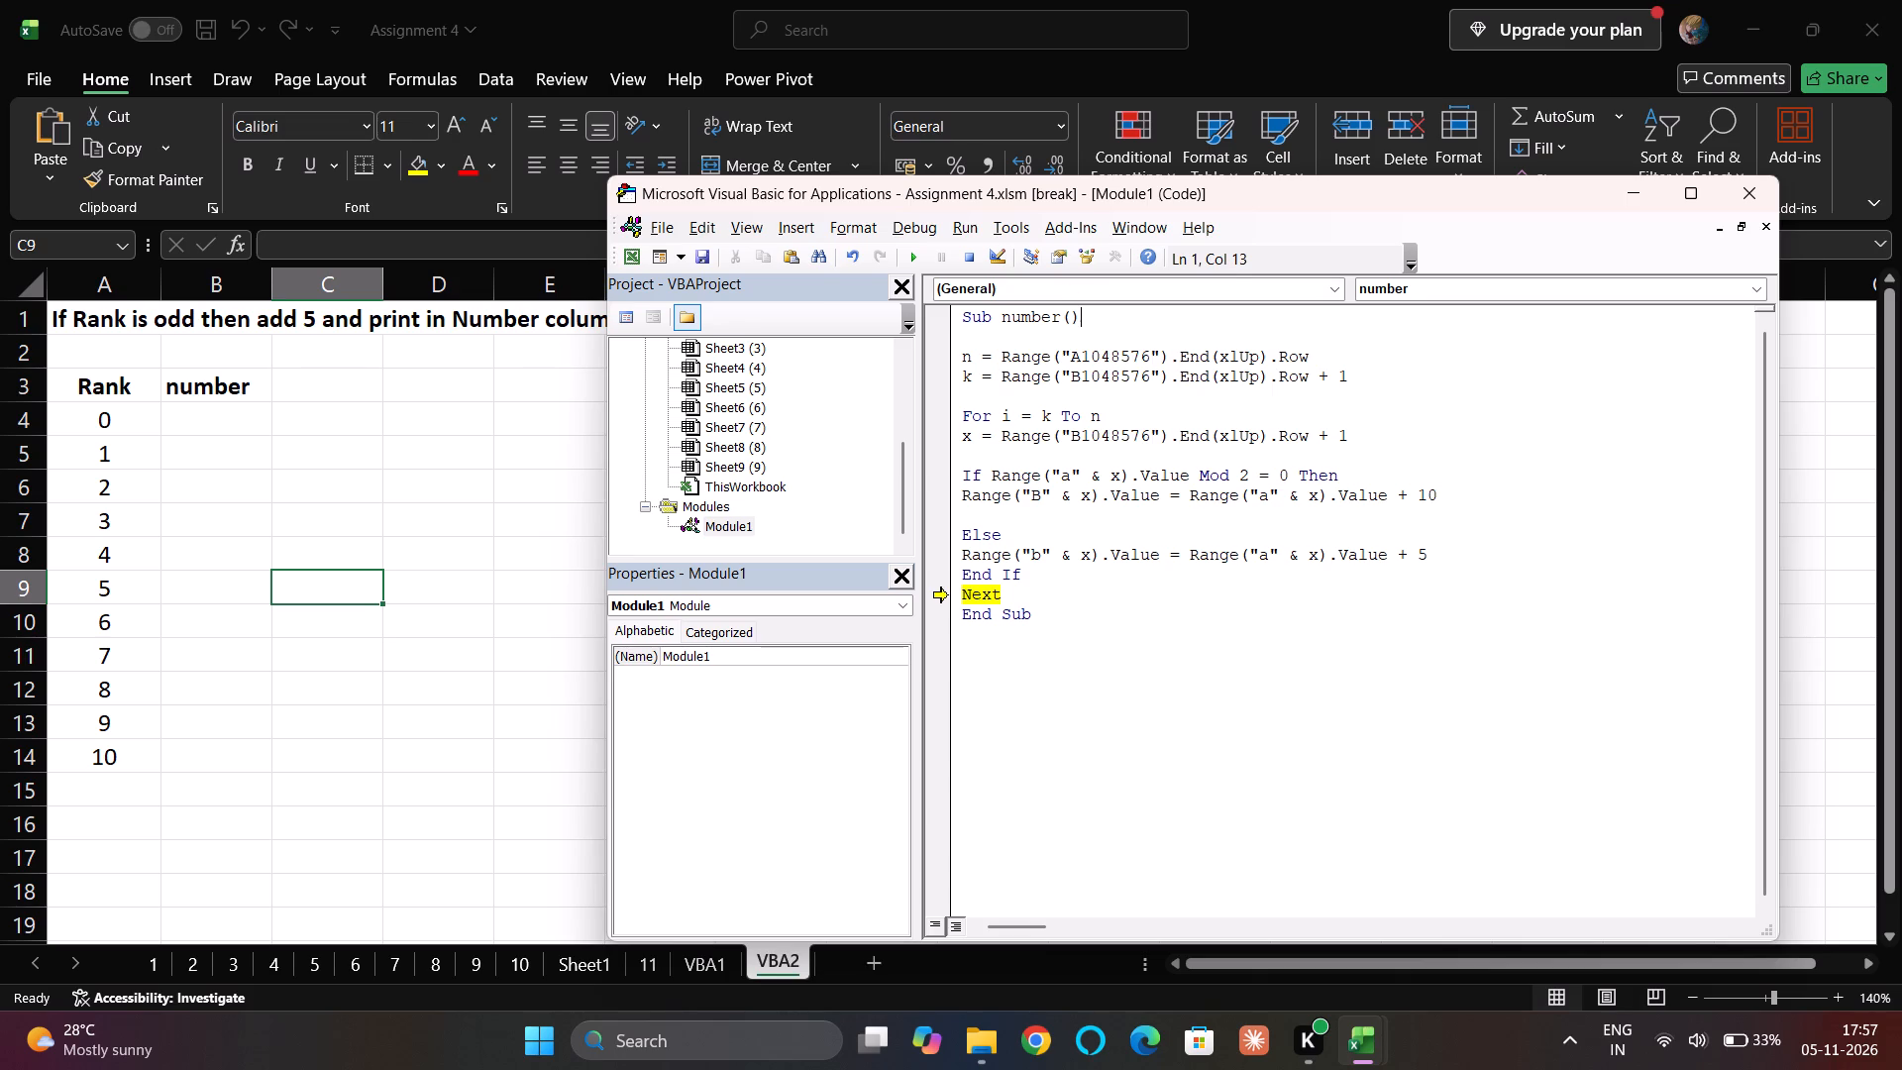
# Resume the paused number macro line by line through passes for ranks 0, 1 and 2, stopping at End If for rank 2.
pyautogui.press('F8')
pyautogui.press('F8')
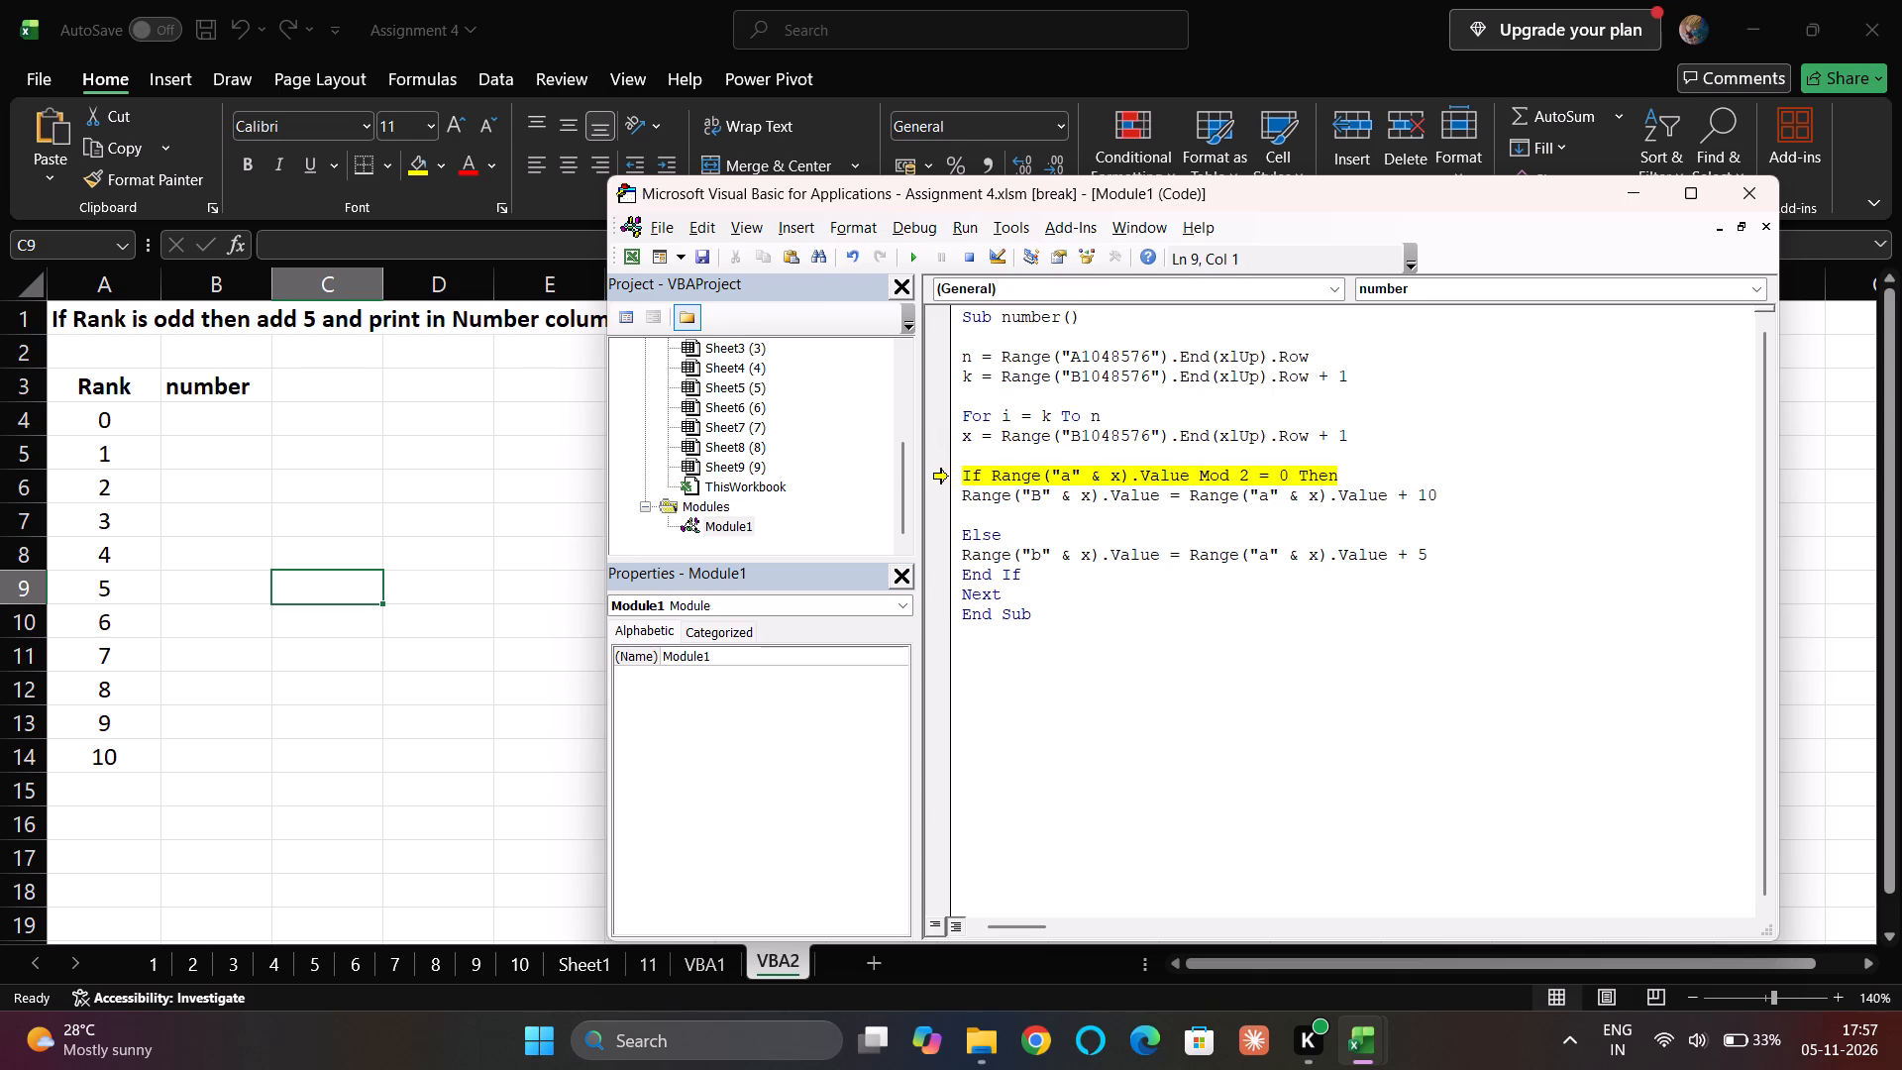
pyautogui.press('F8')
pyautogui.press('F8')
pyautogui.press('F8')
pyautogui.press('F8')
pyautogui.press('F8')
pyautogui.press('F8')
pyautogui.press('F8')
pyautogui.press('F8')
pyautogui.press('F8')
pyautogui.press('F8')
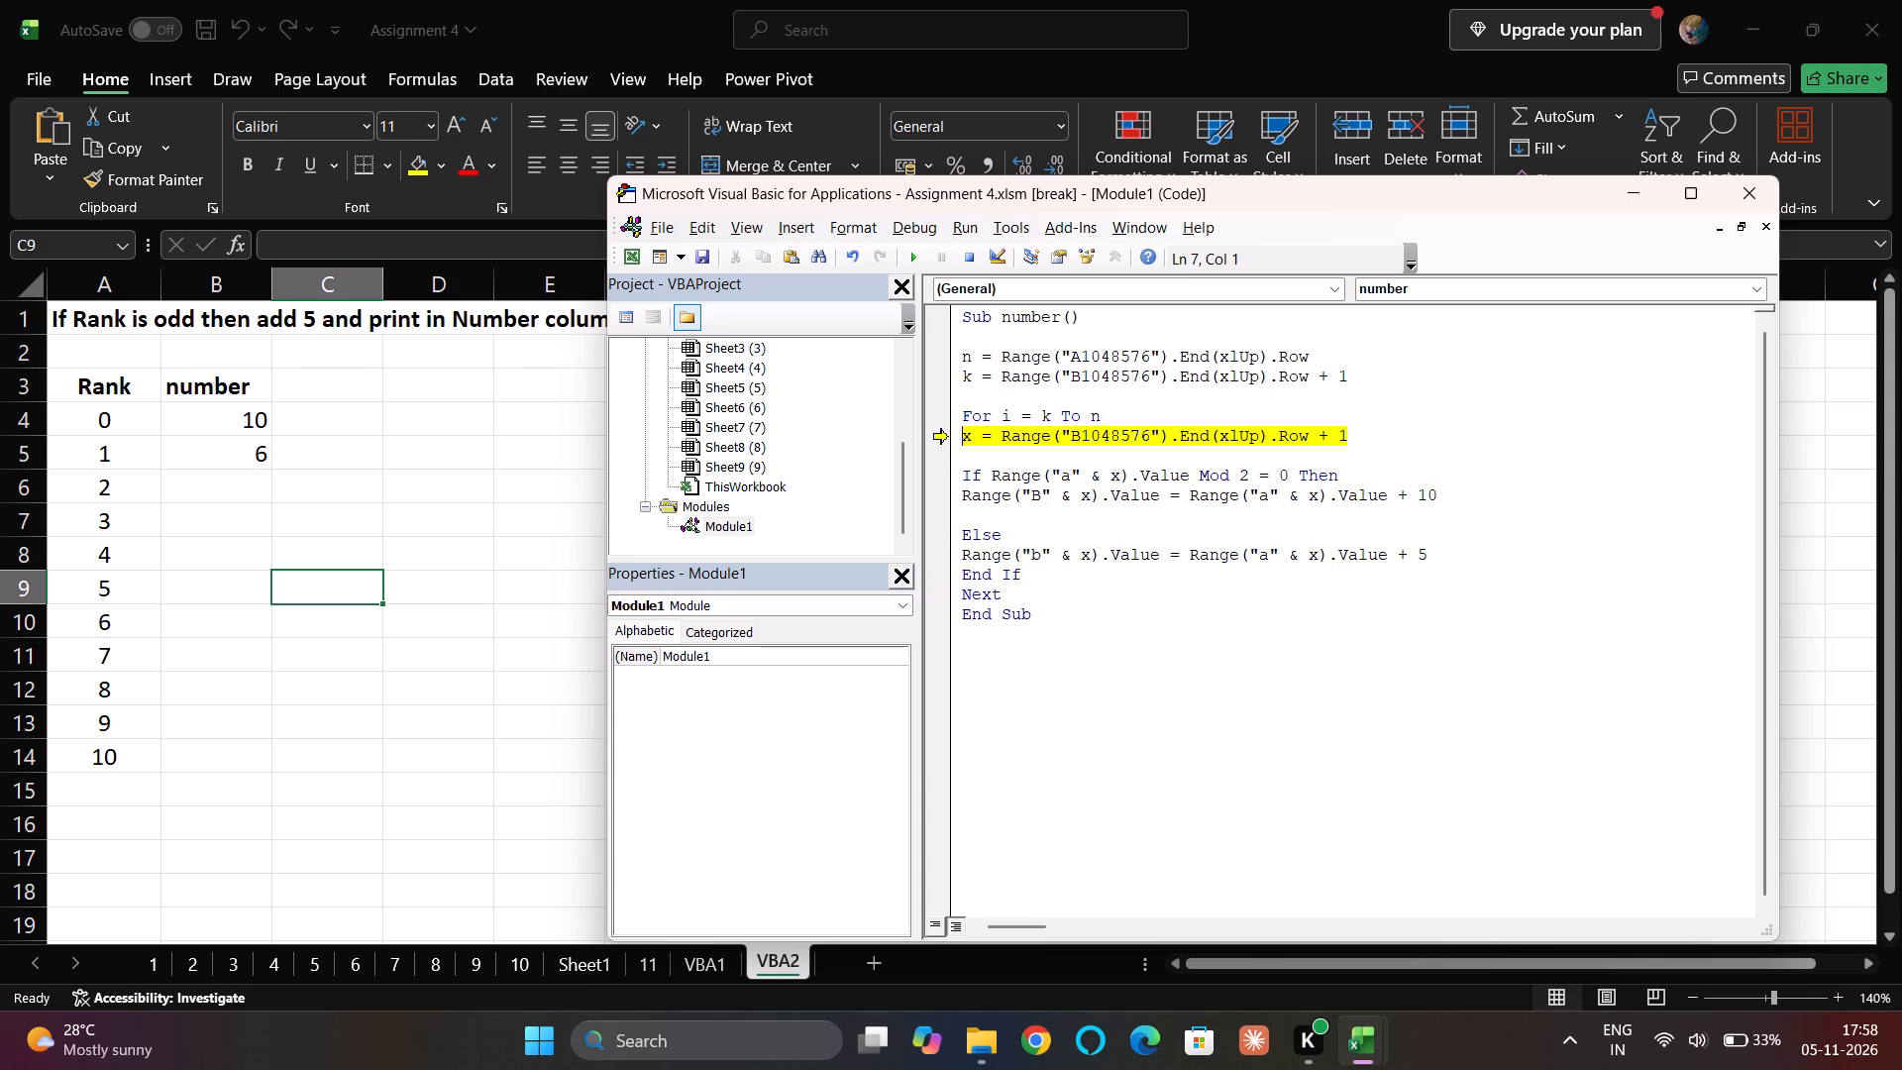
pyautogui.press('F8')
pyautogui.press('F8')
pyautogui.press('F8')
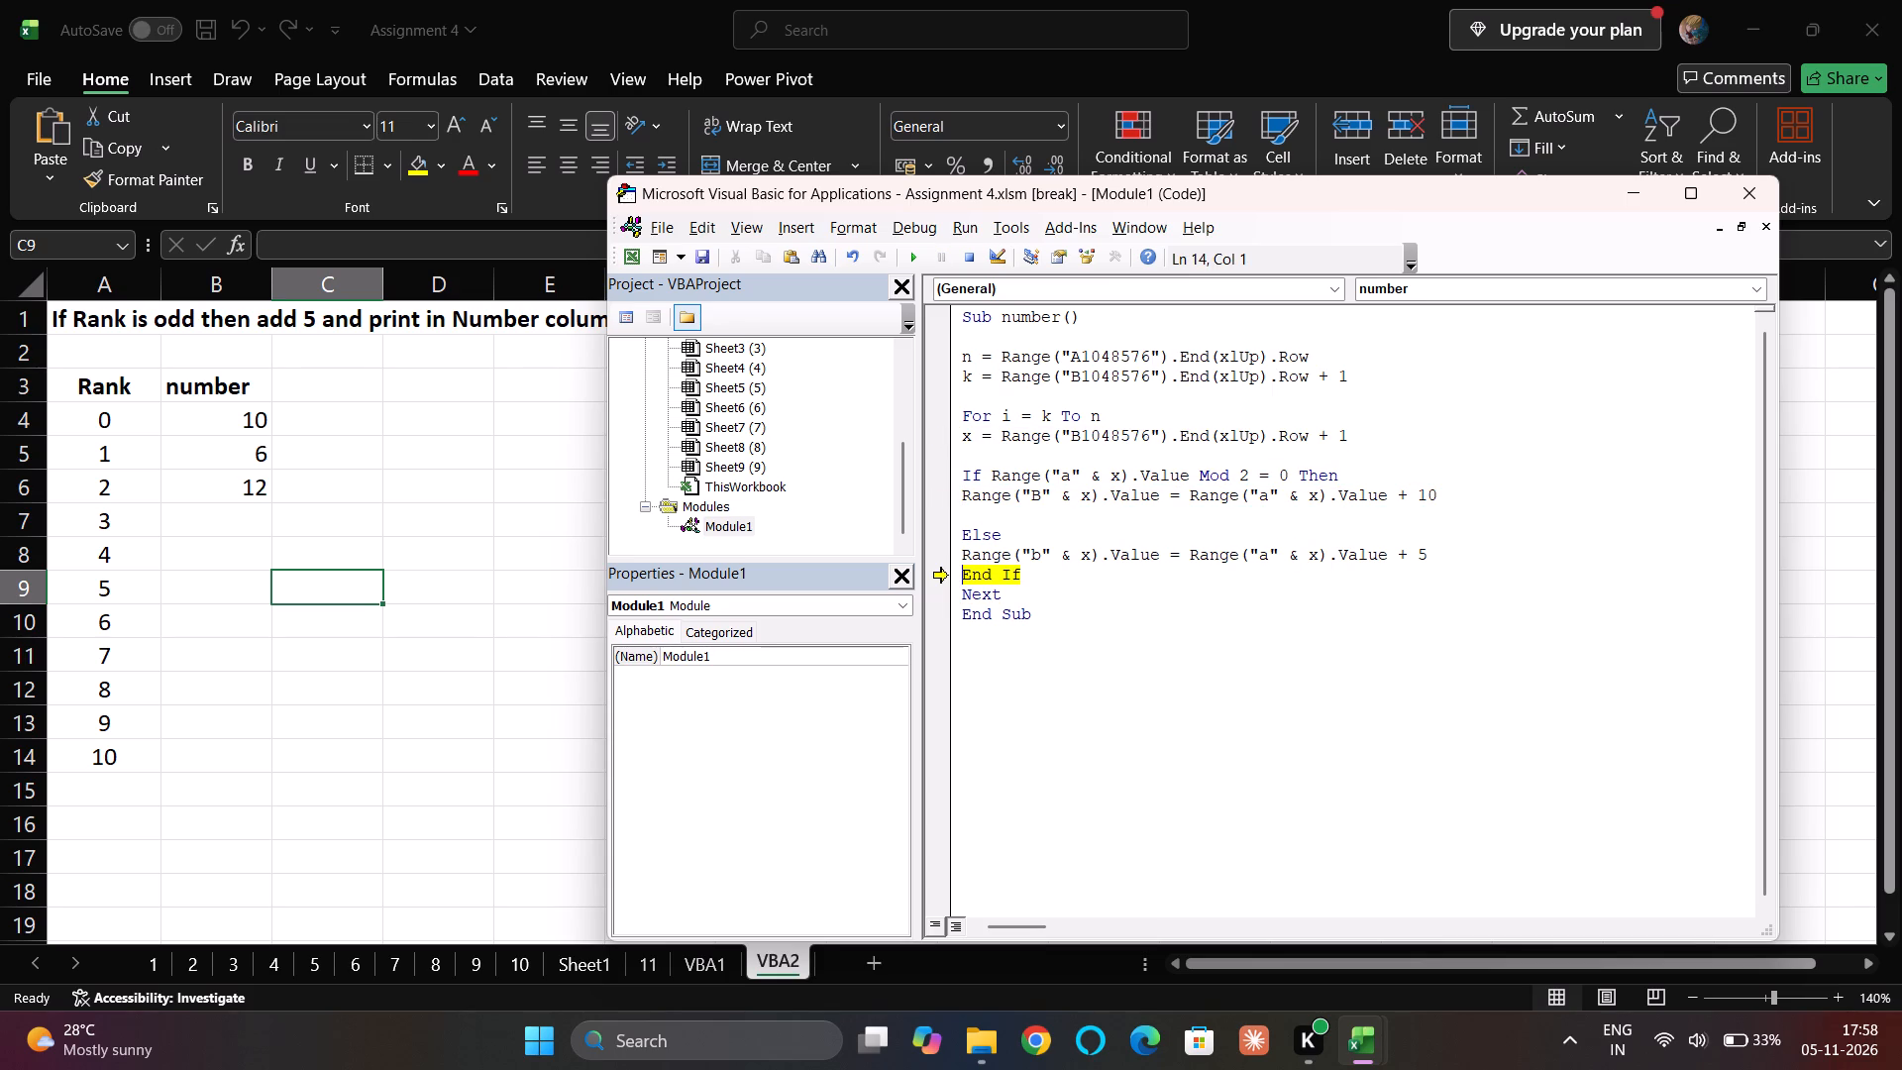
# Finish the current macro run, restart it from its Sub line, and run the rank 3 pass line by line up to Next.
pyautogui.press('F8')
pyautogui.press('F8')
pyautogui.press('F8')
pyautogui.press('F8')
pyautogui.press('F8')
pyautogui.press('F8')
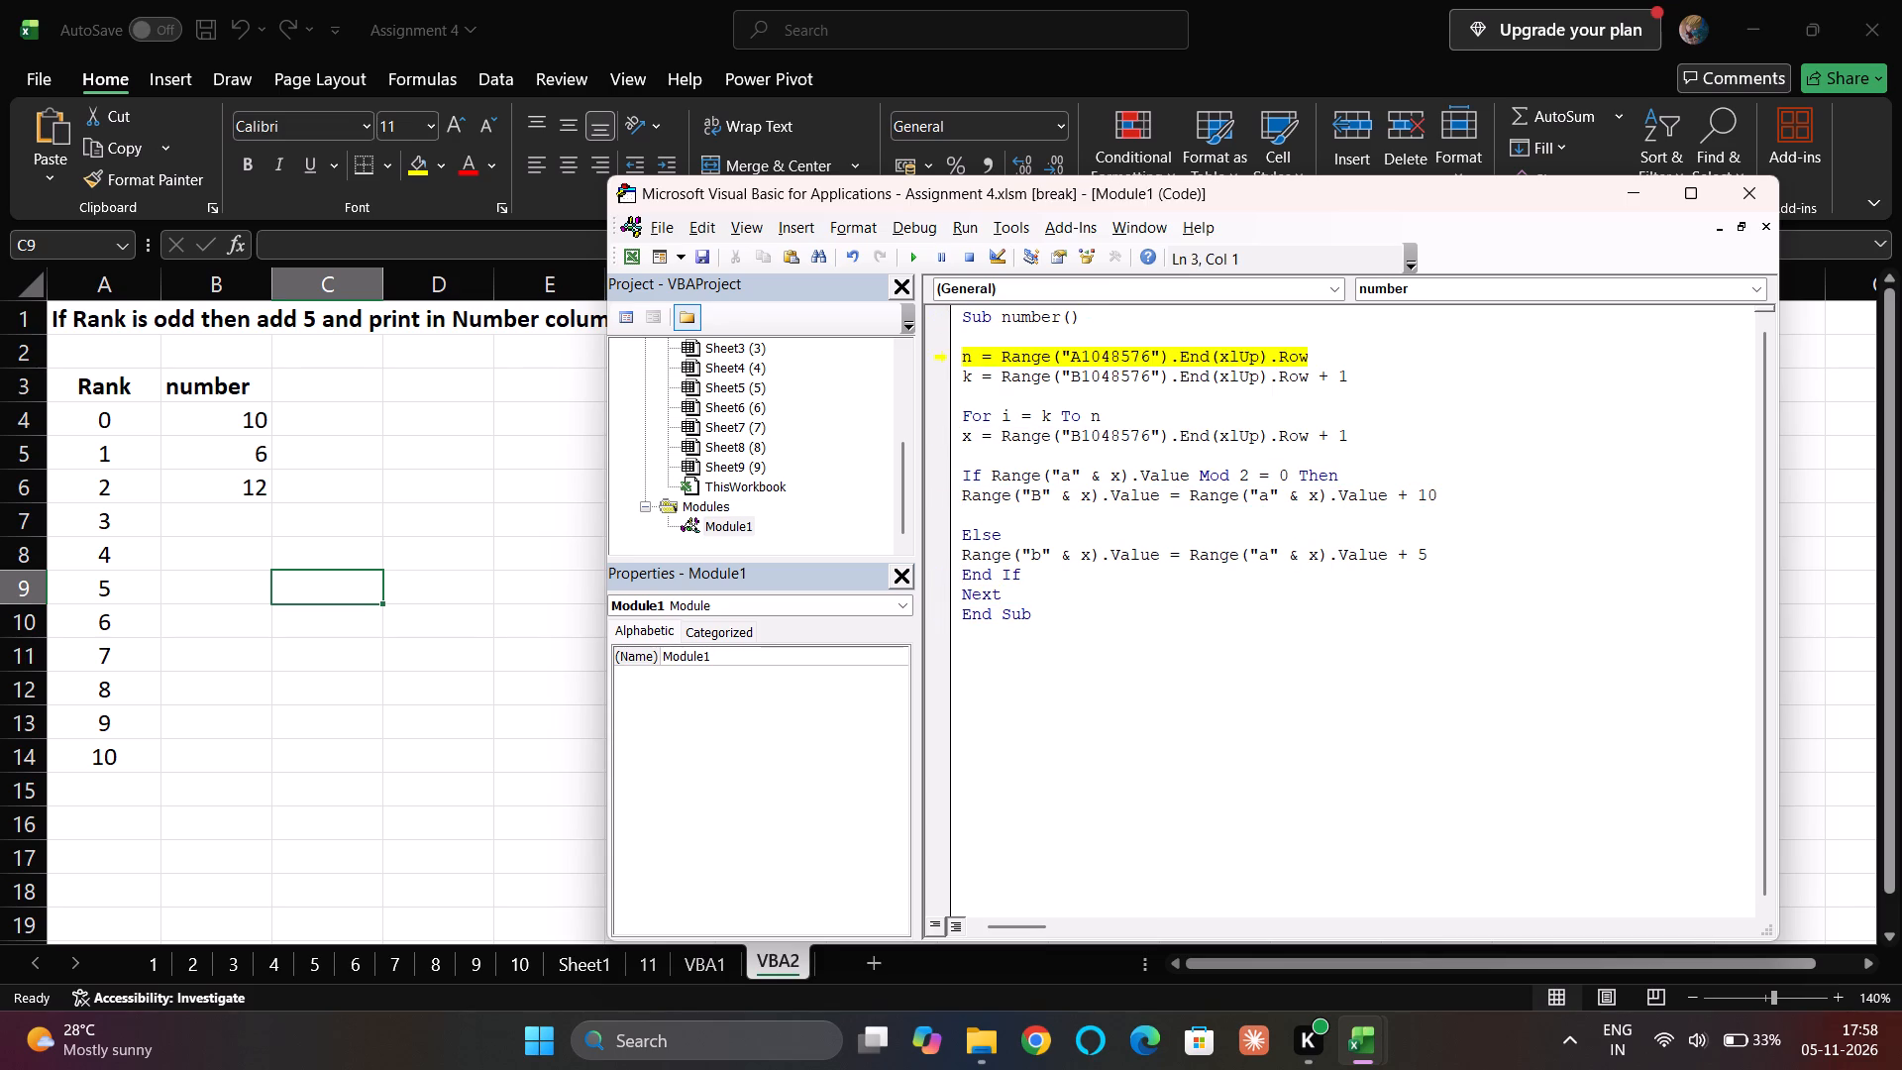
pyautogui.press('F8')
pyautogui.press('F8')
pyautogui.press('F8')
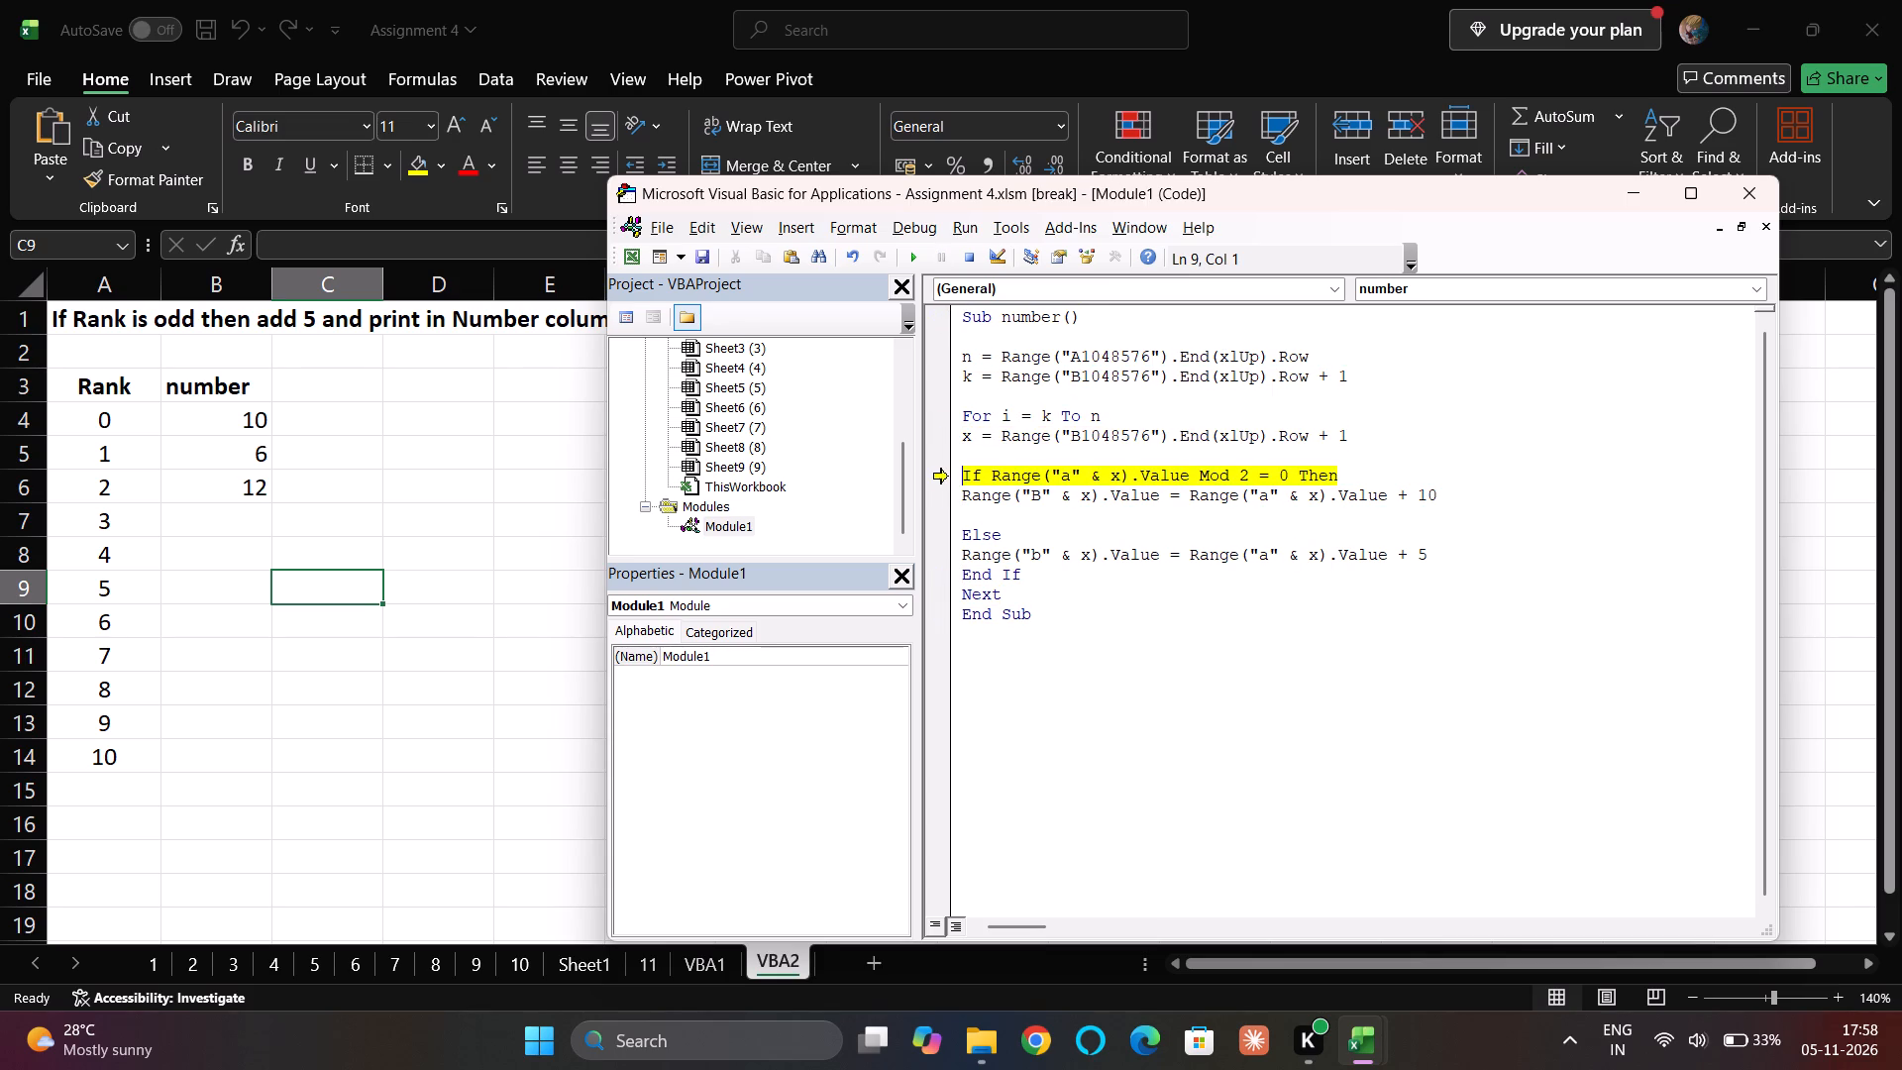
pyautogui.press('F8')
pyautogui.press('F8')
pyautogui.press('F8')
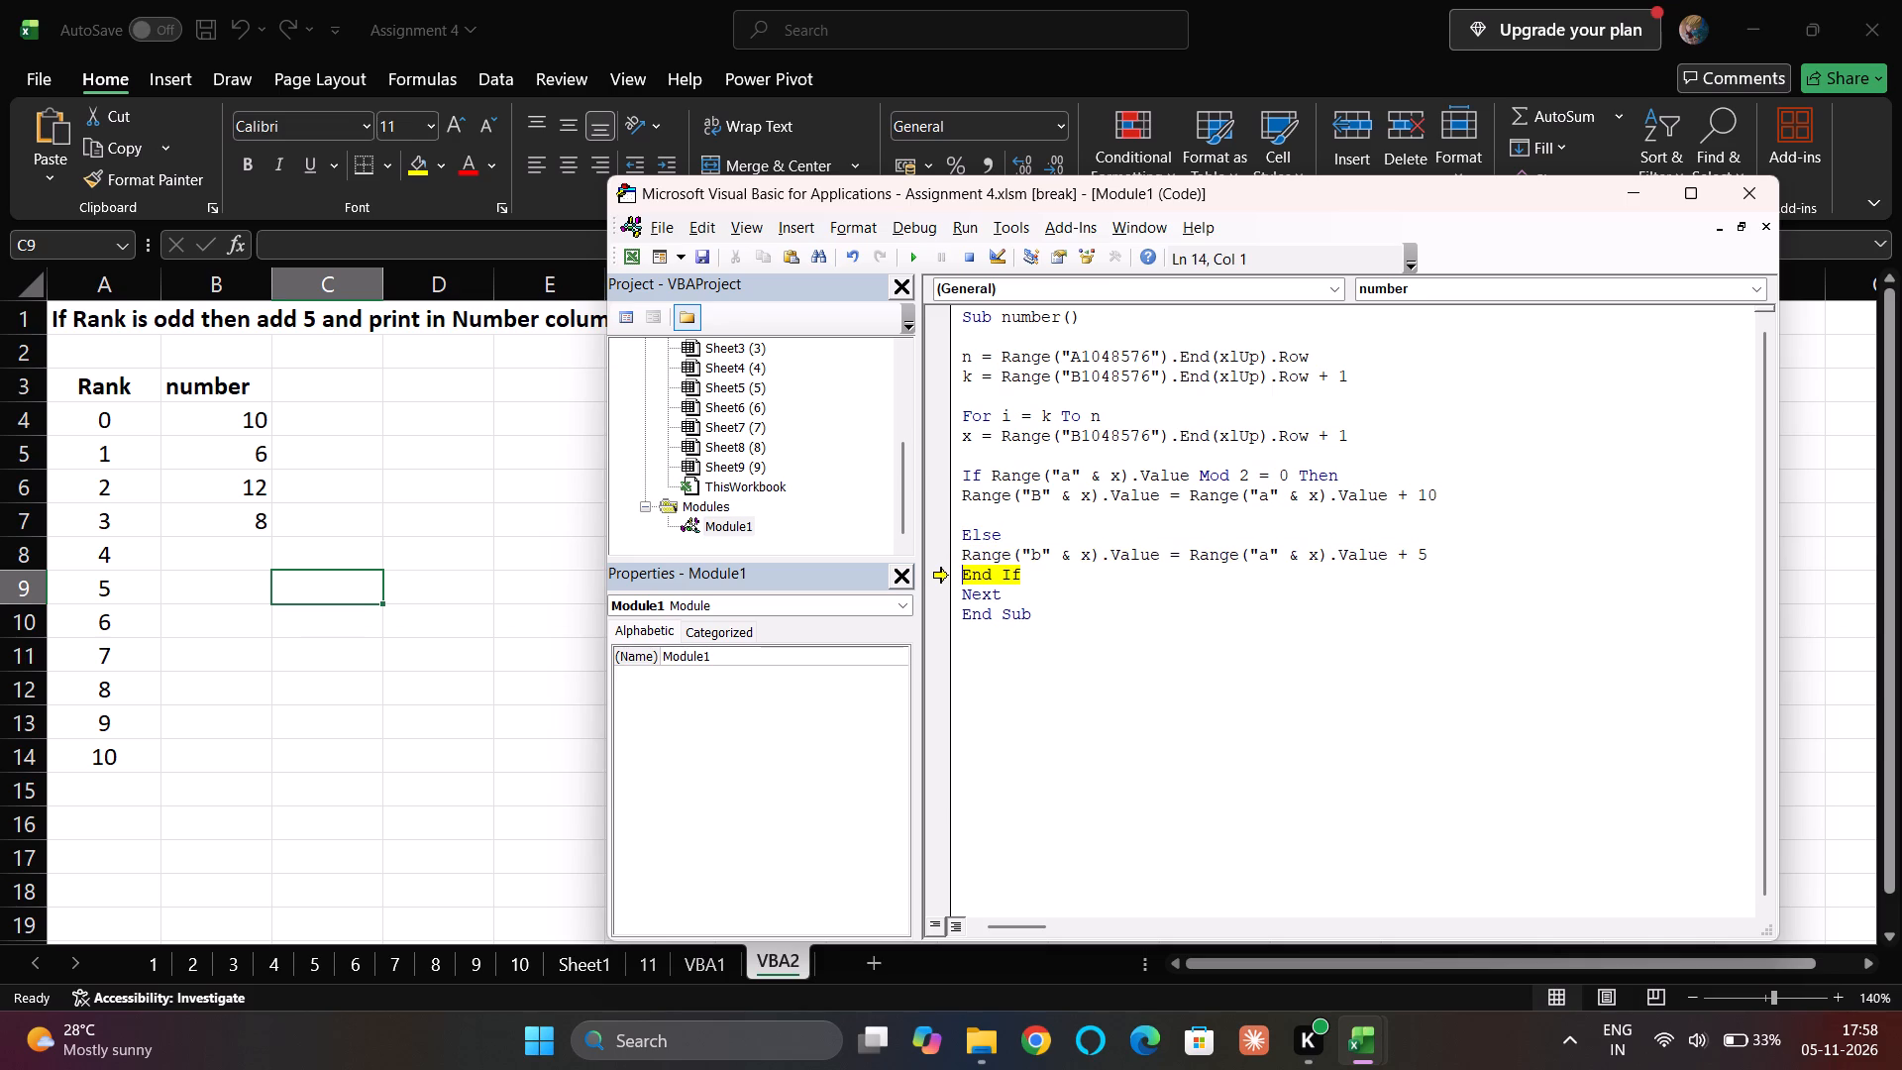
pyautogui.press('F8')
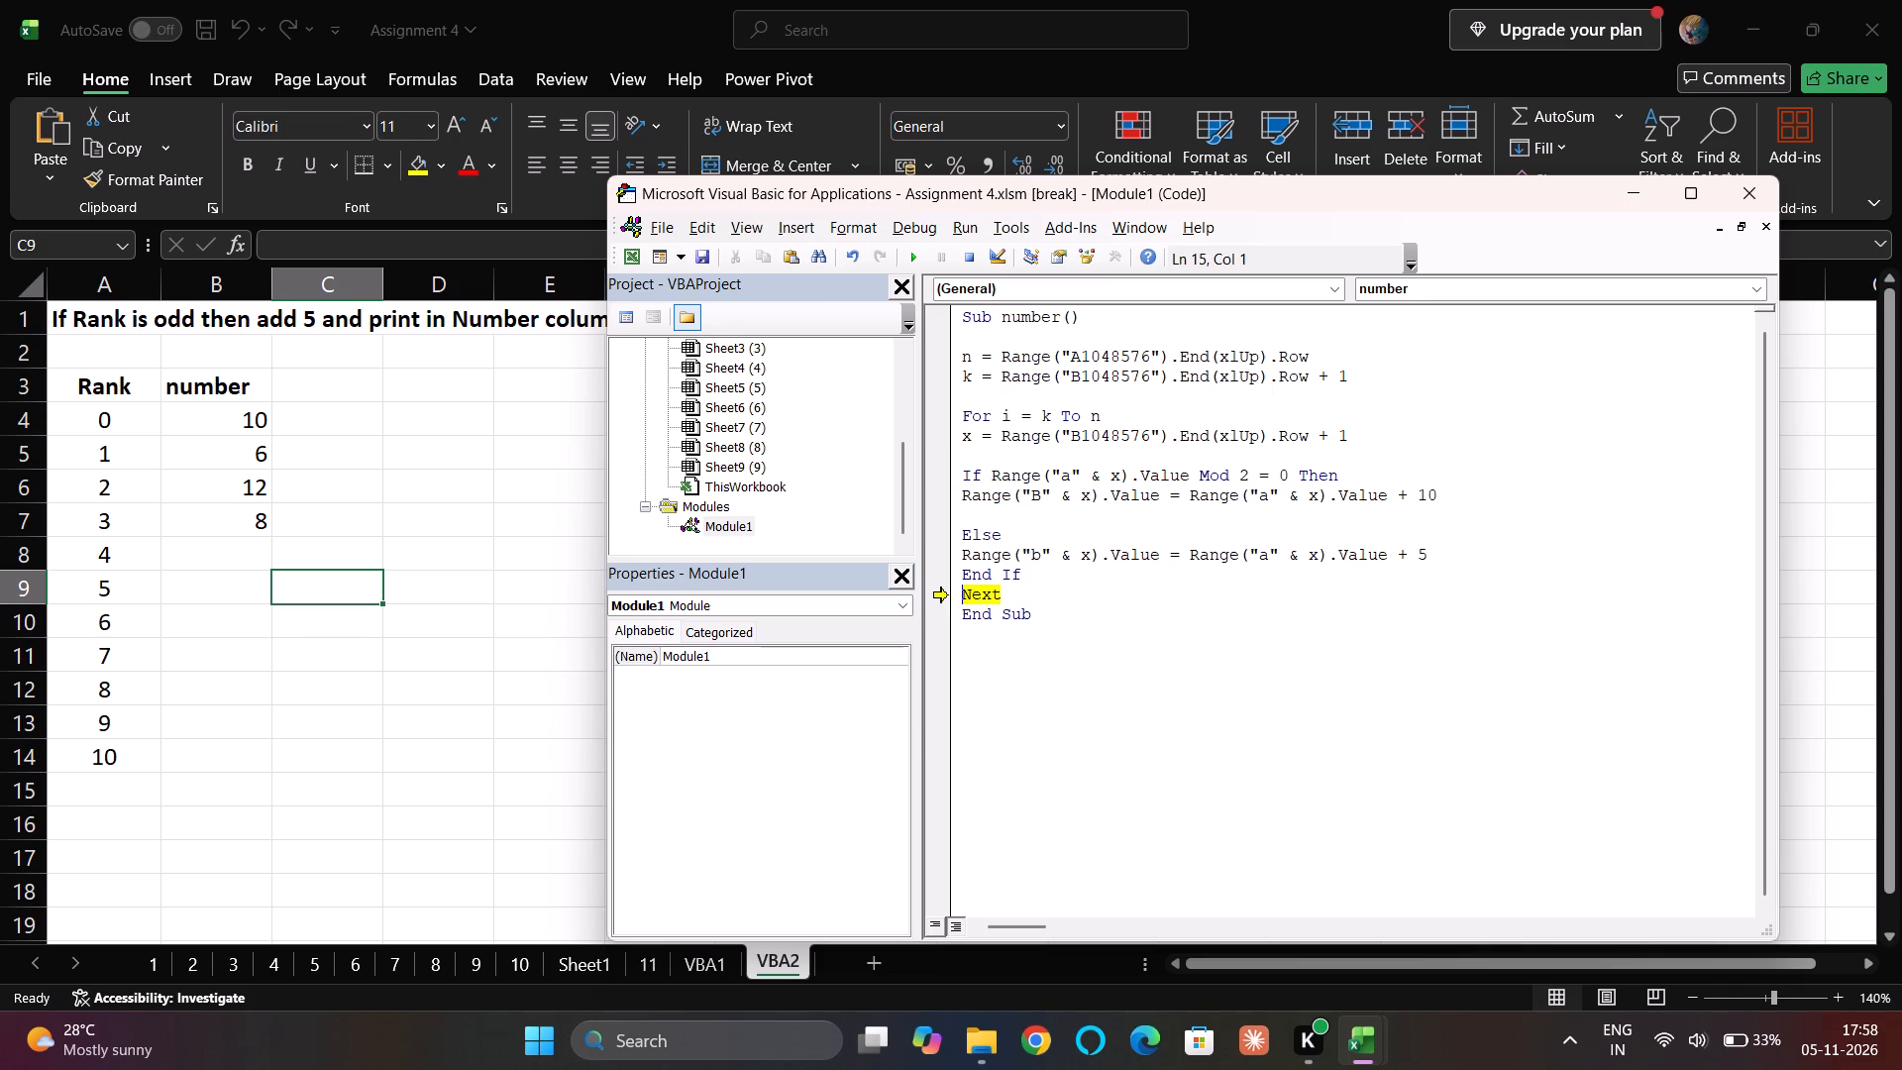
# Continue the number macro line by line through the passes for ranks 4 and 5, stopping at Next for rank 5.
pyautogui.press('F8')
pyautogui.press('F8')
pyautogui.press('F8')
pyautogui.press('F8')
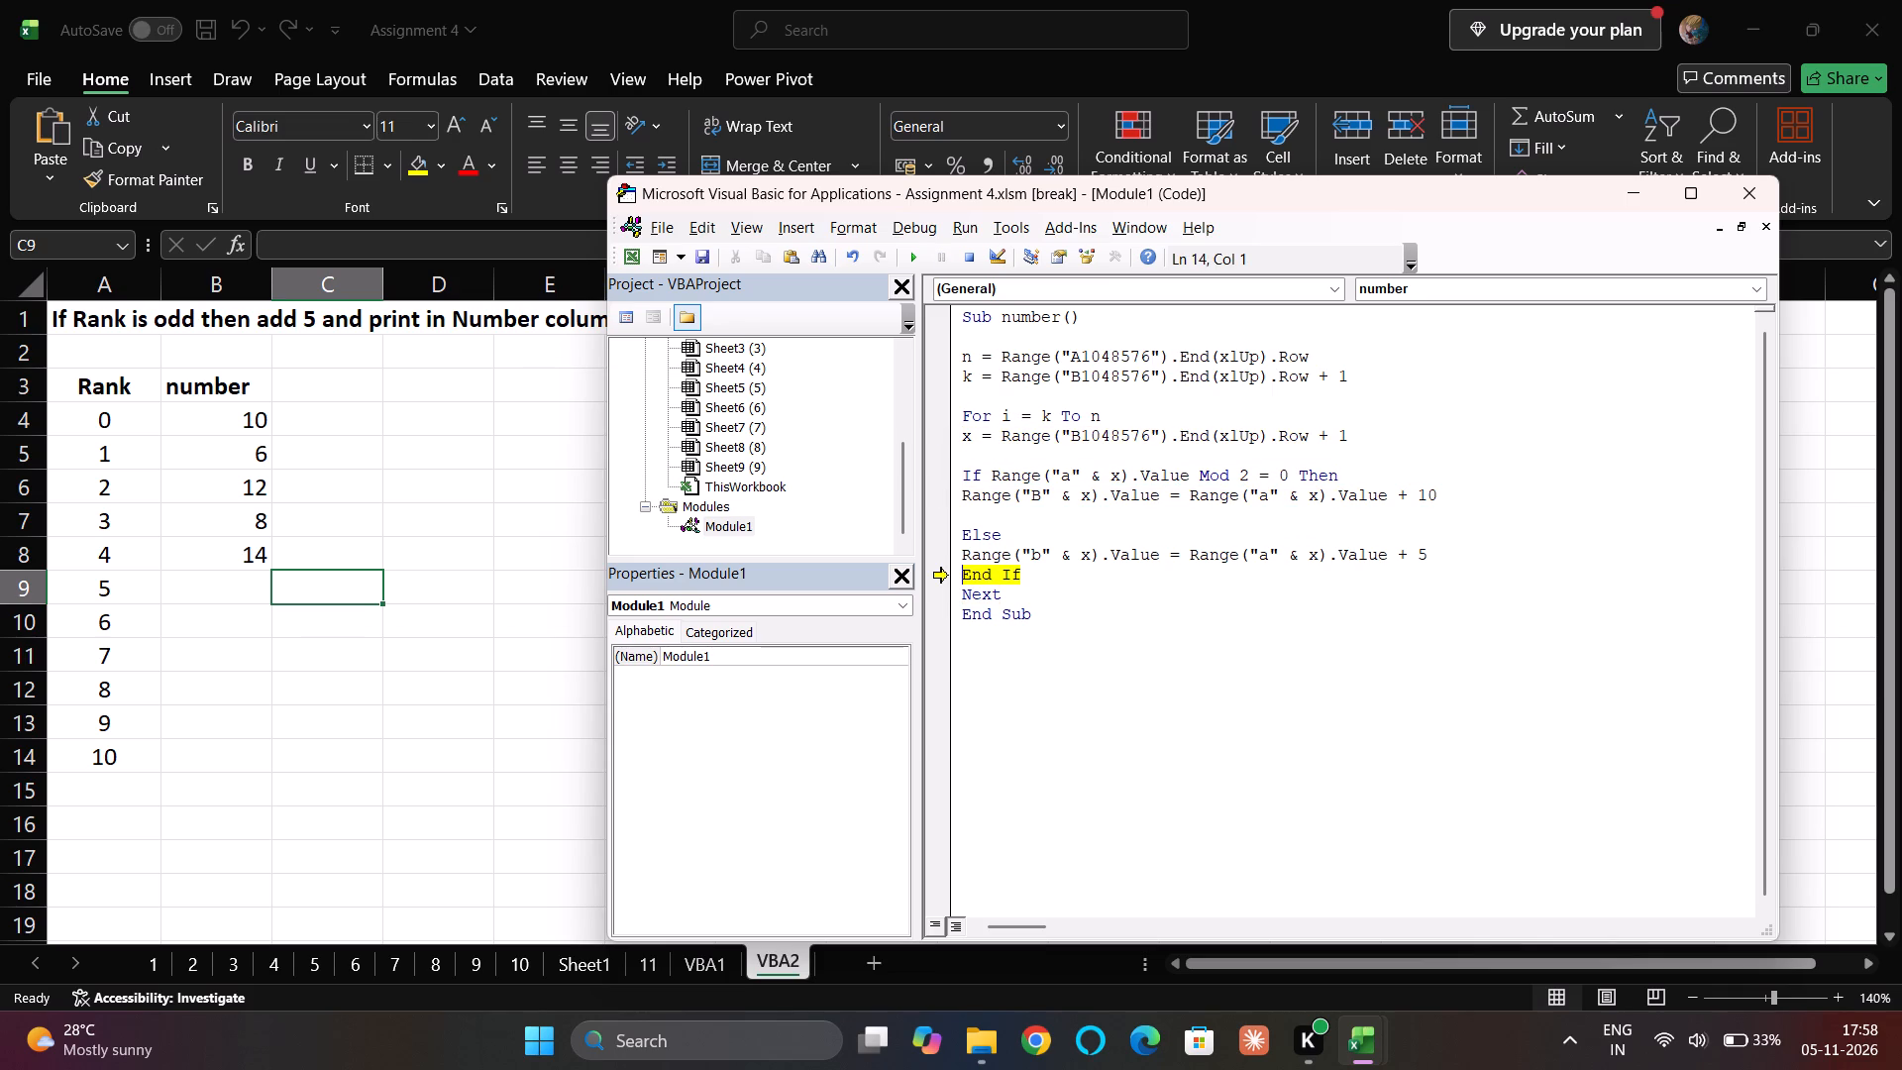
pyautogui.press('F8')
pyautogui.press('F8')
pyautogui.press('F8')
pyautogui.press('F8')
pyautogui.press('F8')
pyautogui.press('F8')
pyautogui.press('F8')
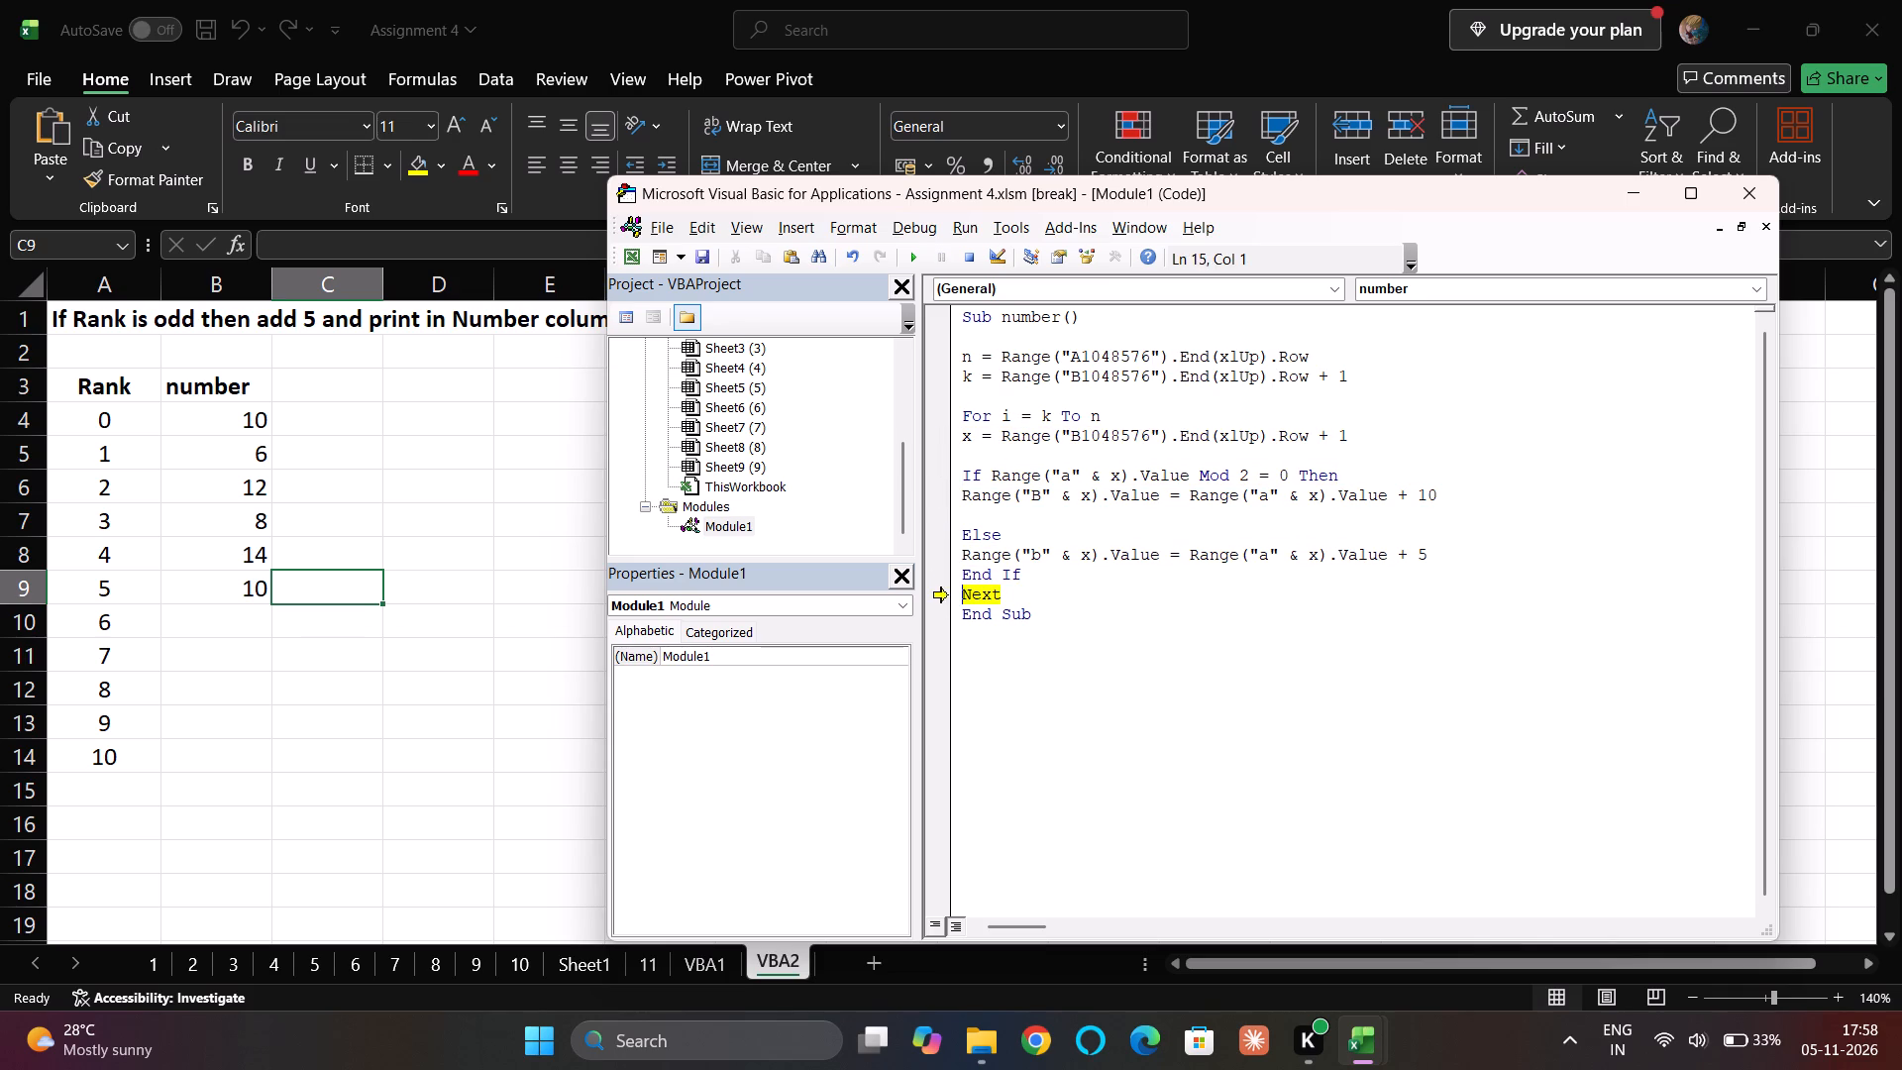
# Continue the number macro line by line through the passes for ranks 6 and 7, stopping at End If for rank 7.
pyautogui.press('F8')
pyautogui.press('F8')
pyautogui.press('F8')
pyautogui.press('F8')
pyautogui.press('F8')
pyautogui.press('F8')
pyautogui.press('F8')
pyautogui.press('F8')
pyautogui.press('F8')
pyautogui.press('F8')
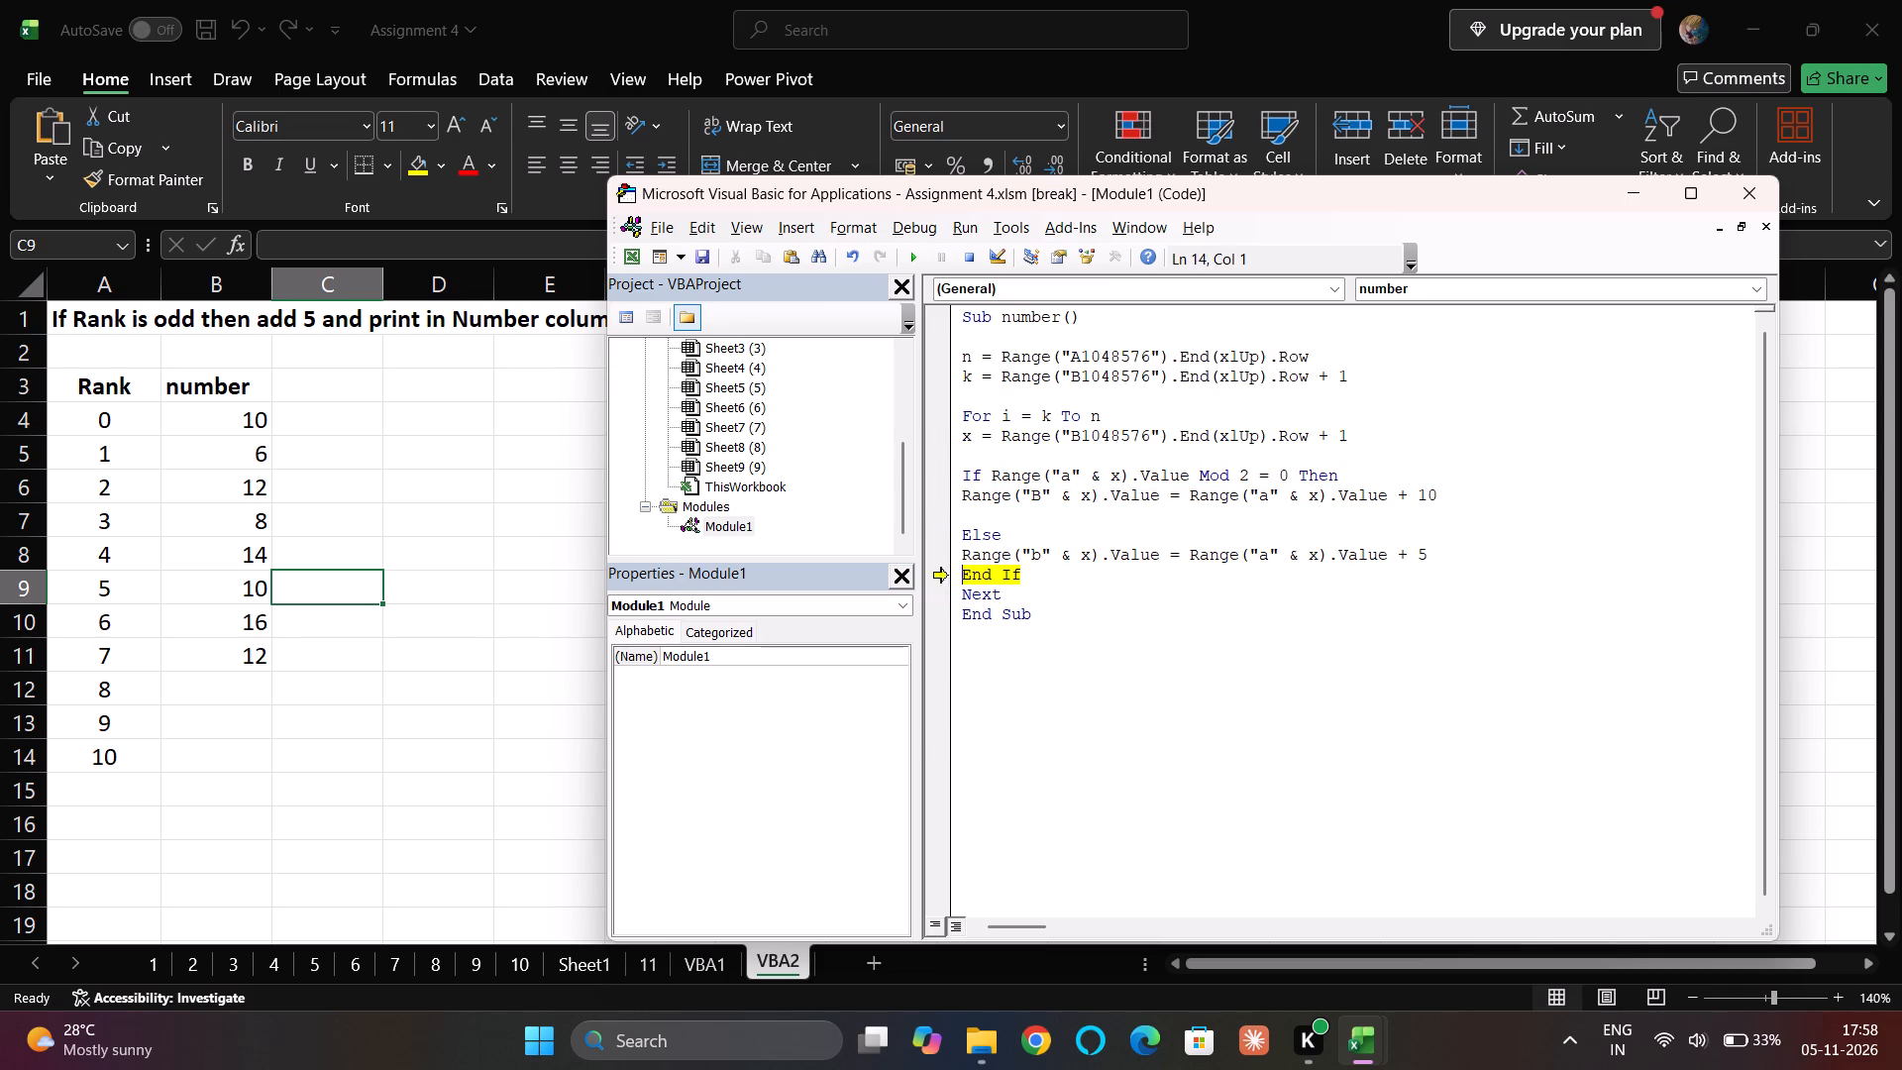
# Continue the number macro line by line through the rank 8 pass, stopping at Next.
pyautogui.press('F8')
pyautogui.press('F8')
pyautogui.press('F8')
pyautogui.press('F8')
pyautogui.press('F8')
pyautogui.press('F8')
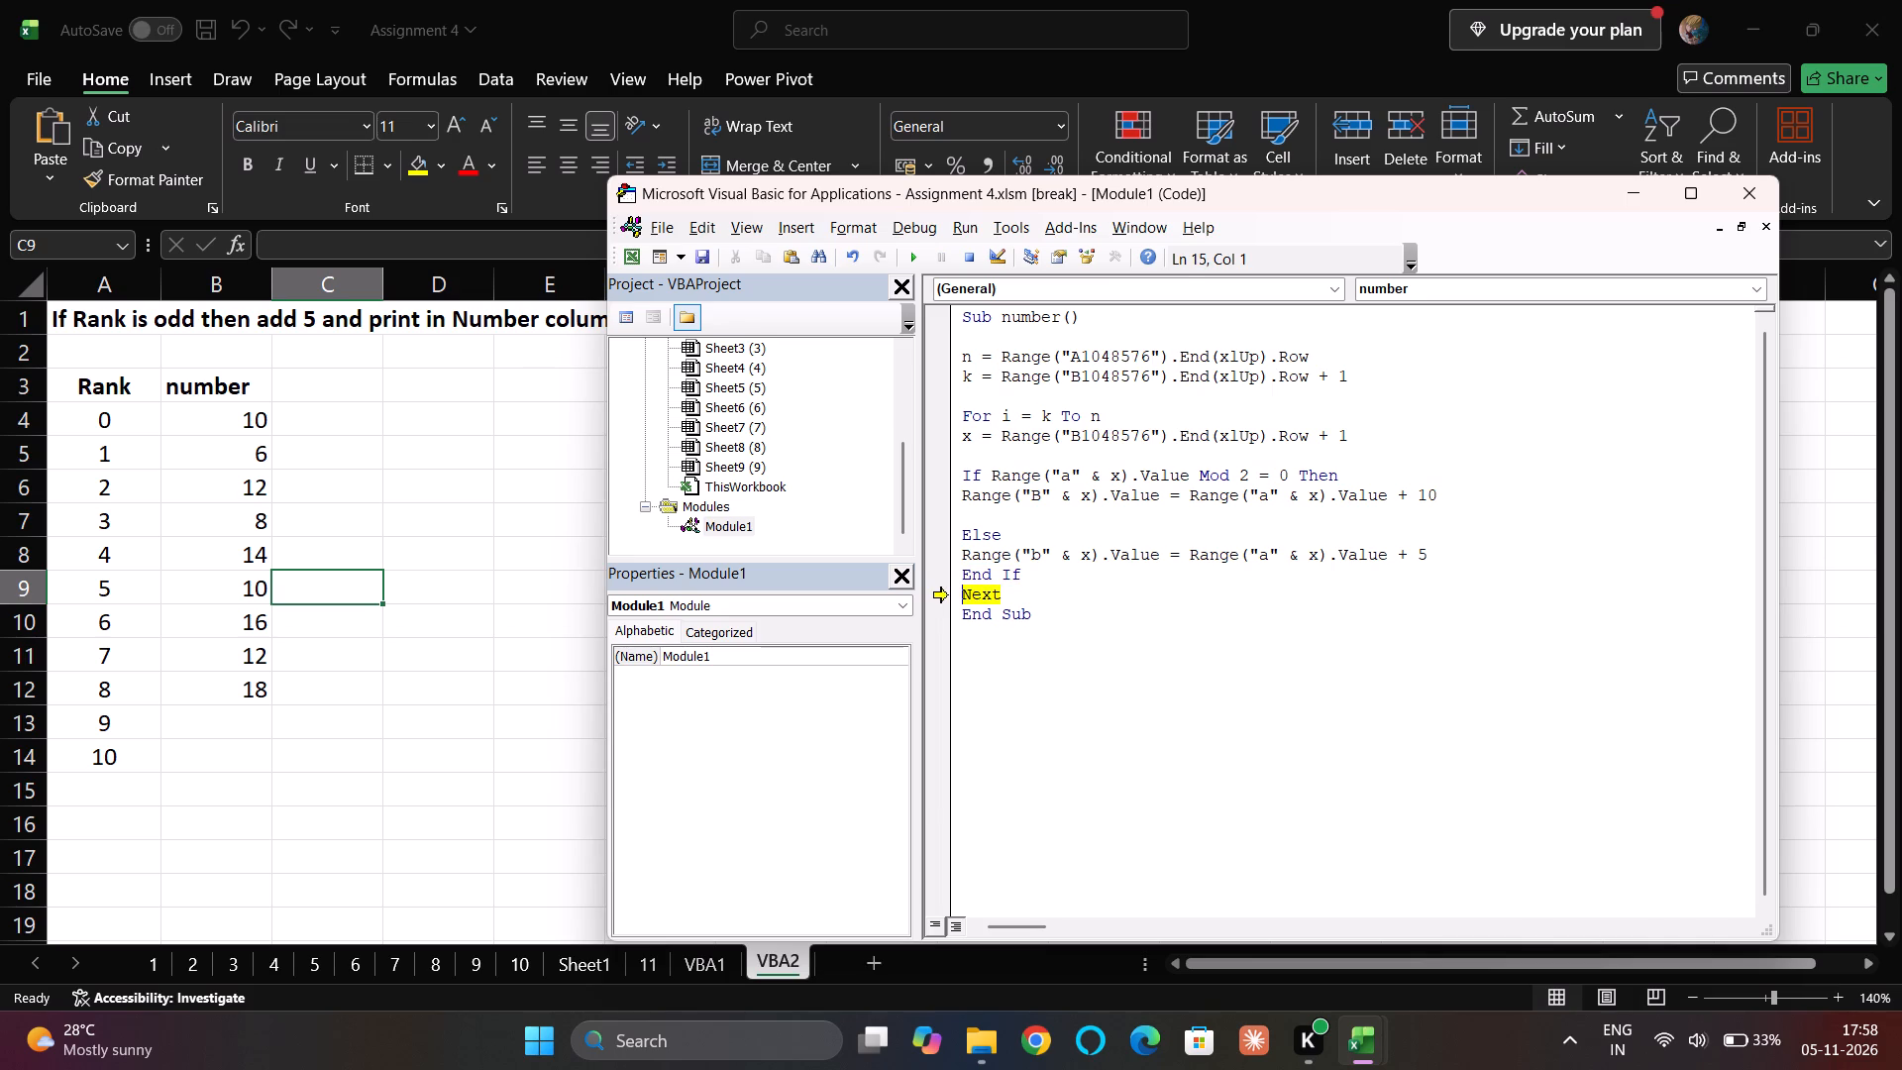
# Run the number macro line by line through the passes for ranks 9 and 10 and past End Sub to complete it.
pyautogui.press('F8')
pyautogui.press('F8')
pyautogui.press('F8')
pyautogui.press('F8')
pyautogui.press('F8')
pyautogui.press('F8')
pyautogui.press('F8')
pyautogui.press('F8')
pyautogui.press('F8')
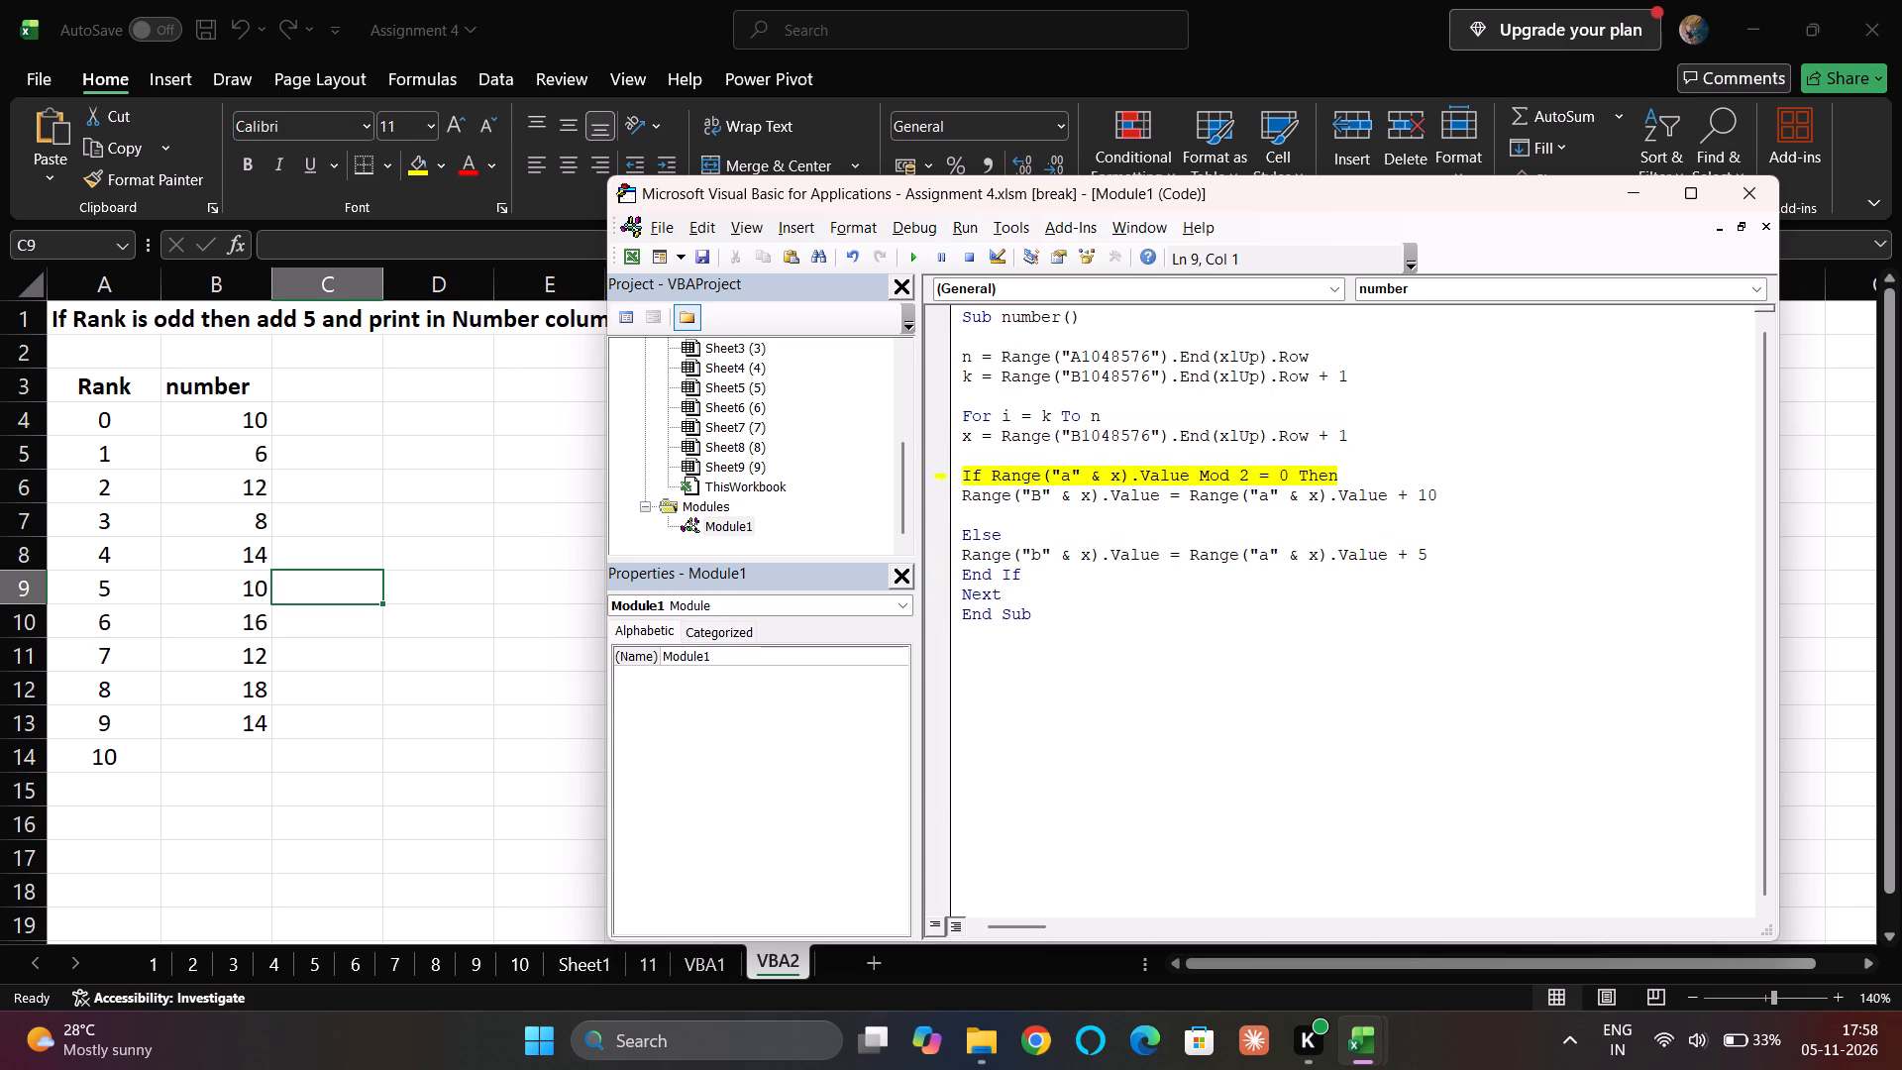
pyautogui.press('F8')
pyautogui.press('F8')
pyautogui.press('F8')
pyautogui.press('F8')
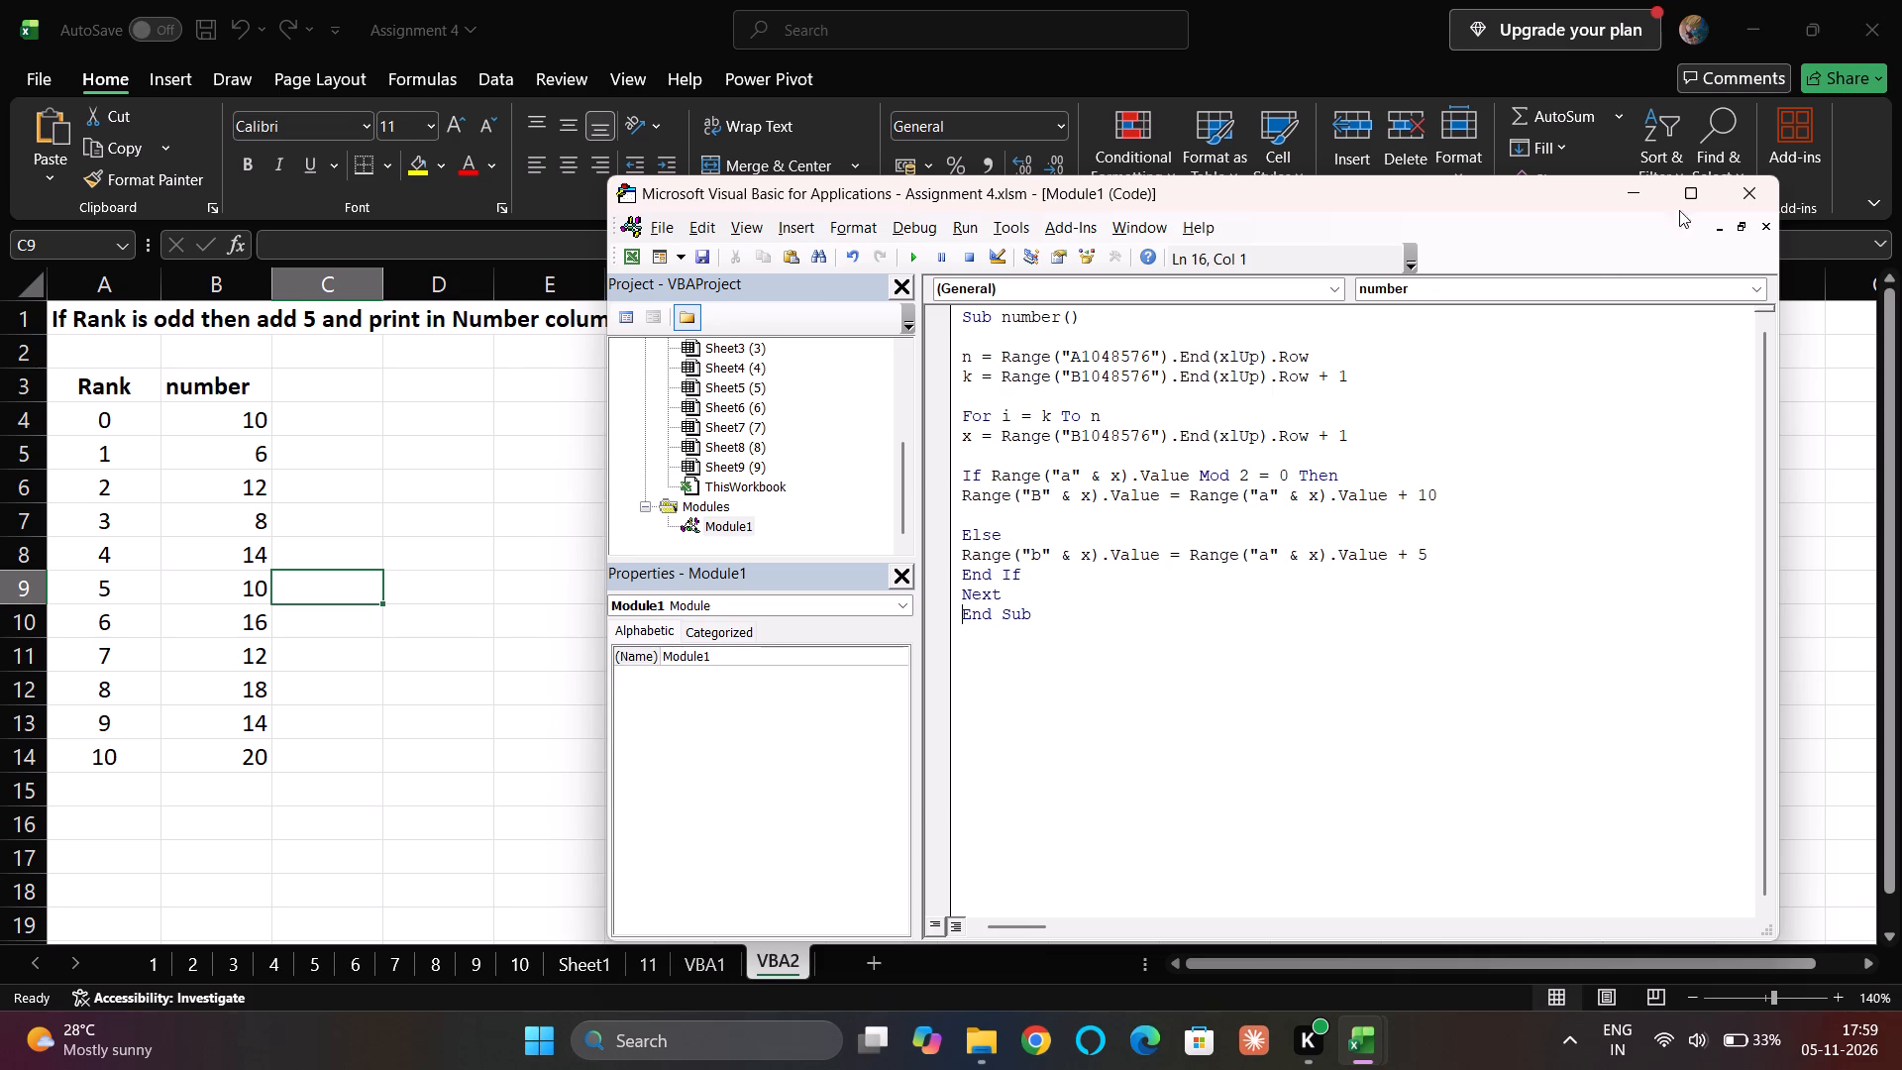
# Close the macro code editor and save the Assignment 4 workbook.
pyautogui.click(1733, 188)
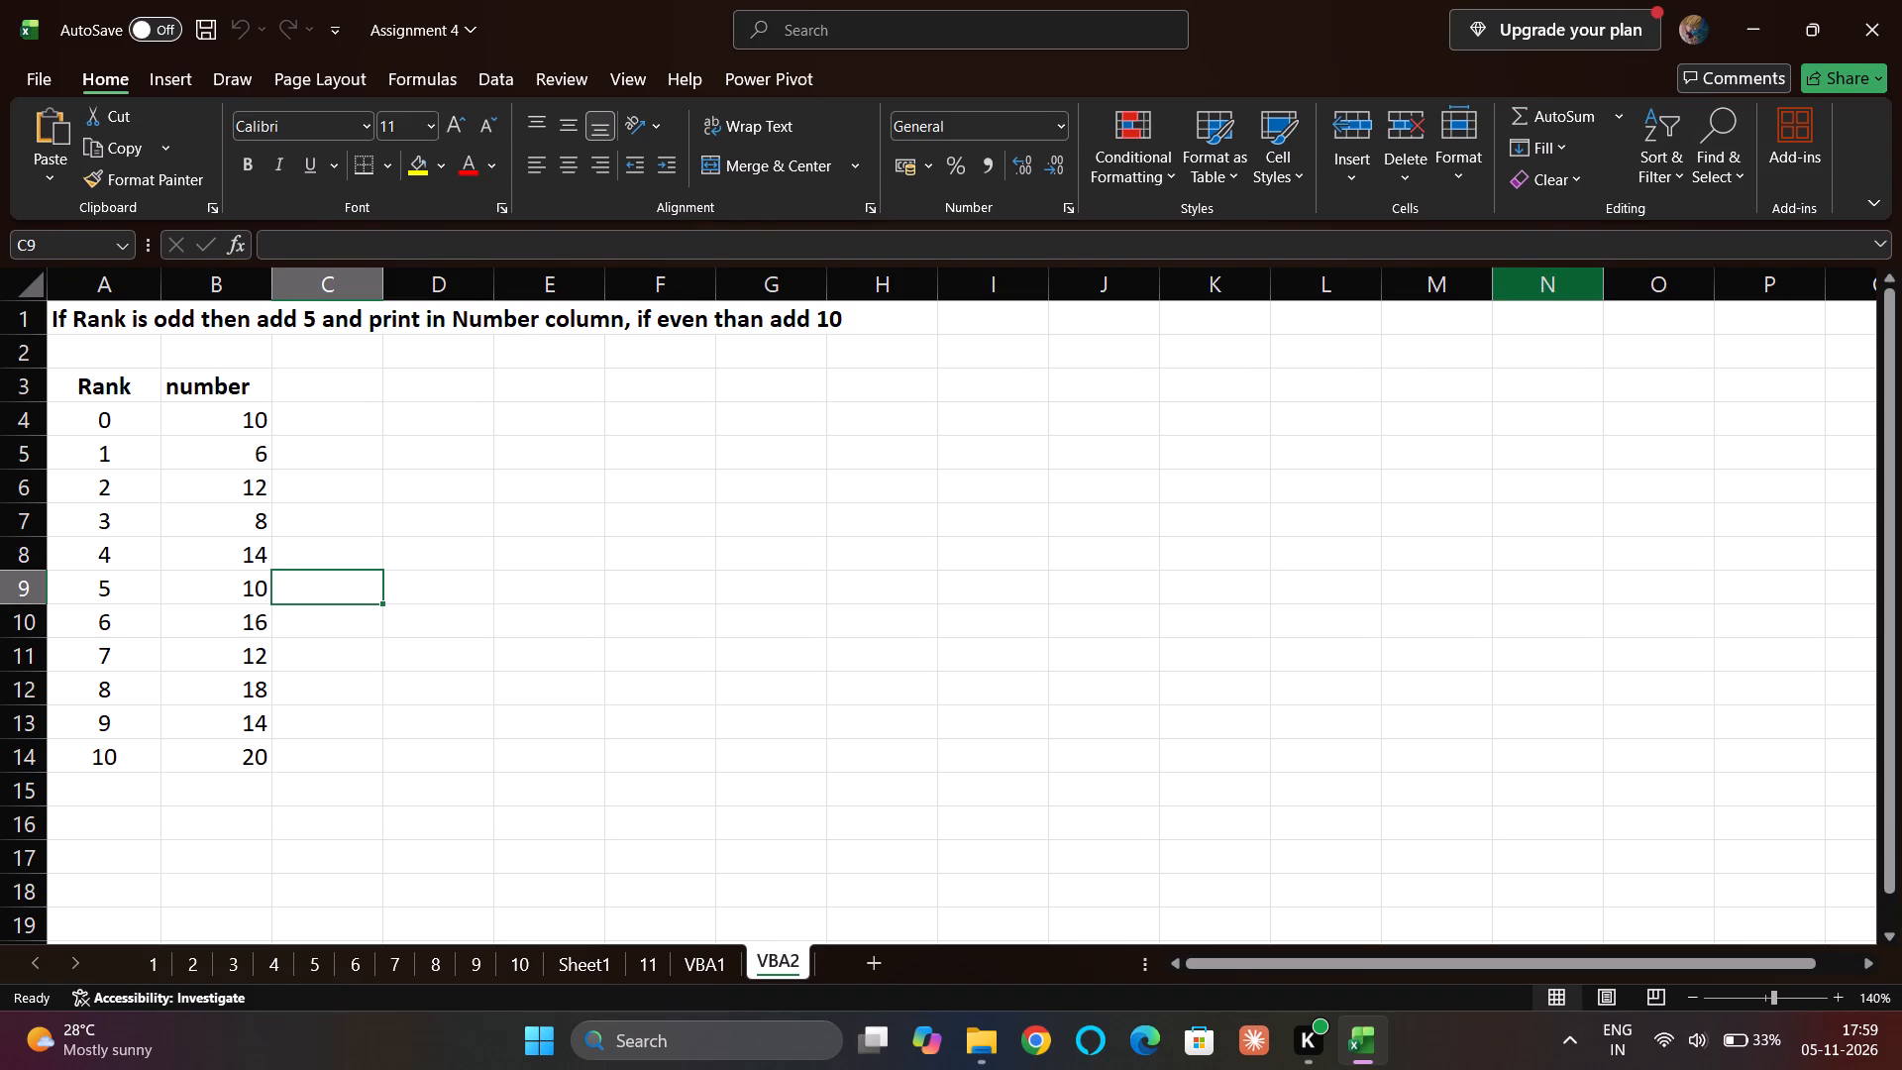
pyautogui.hotkey('ctrl', 's')
# Switch through the open windows and close the Downloads File Explorer window.
pyautogui.hotkey('alt', 'Tab')
pyautogui.hotkey('alt', 'Tab')
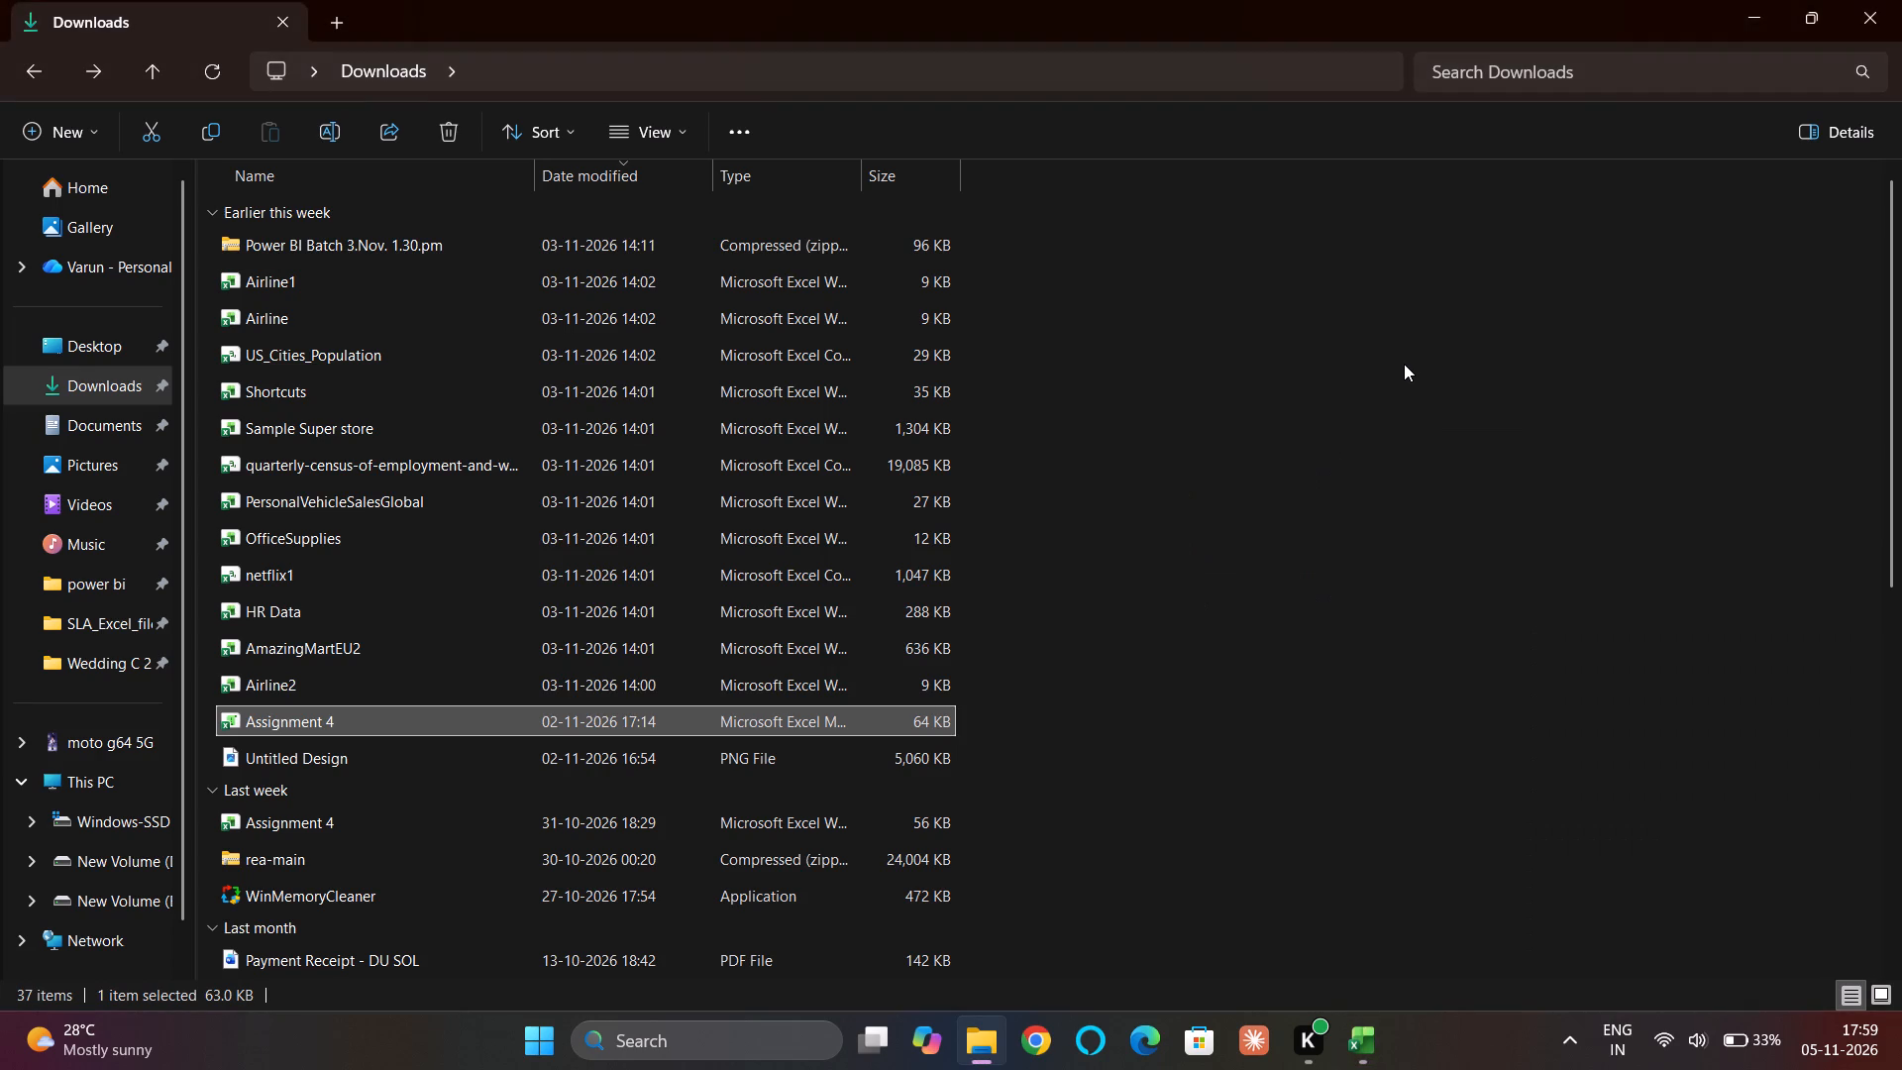
pyautogui.hotkey('alt', 'Tab')
pyautogui.hotkey('alt', 'Tab')
pyautogui.hotkey('alt', 'Tab')
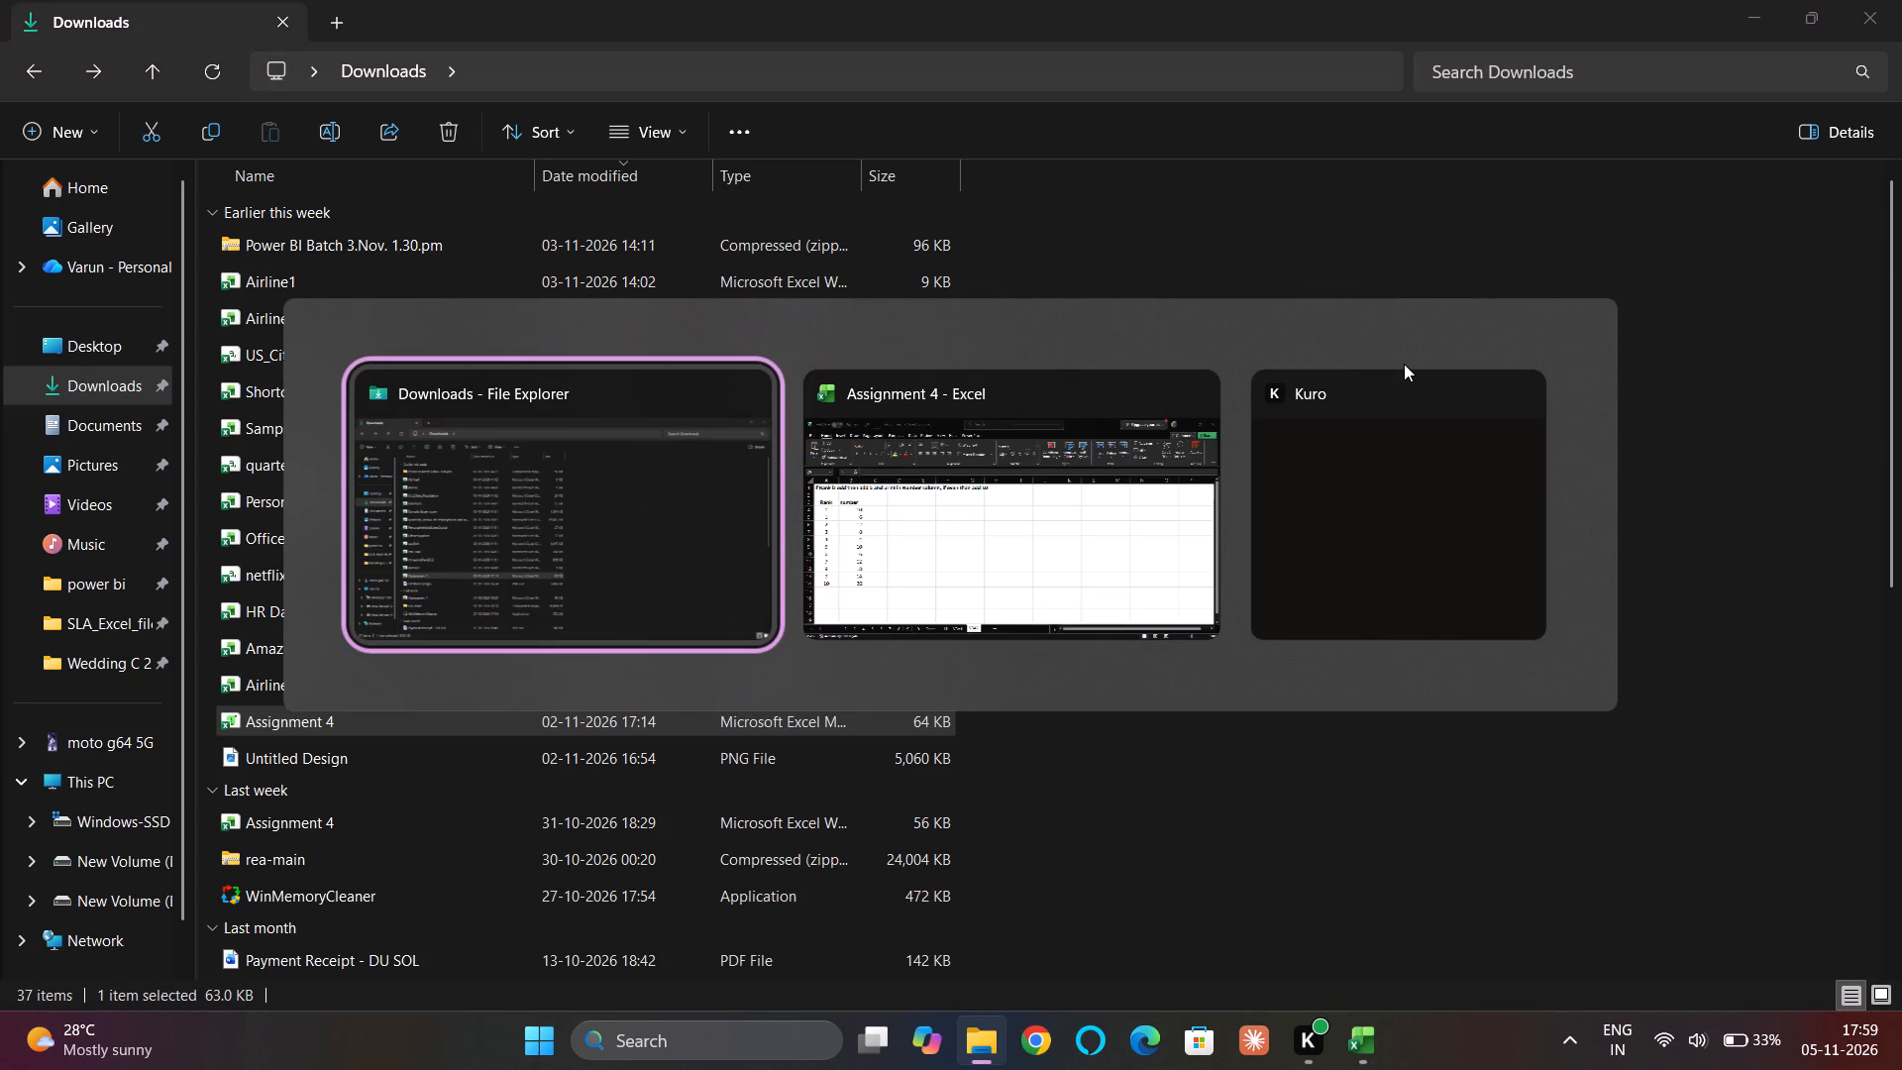
pyautogui.hotkey('alt', 'Delete')
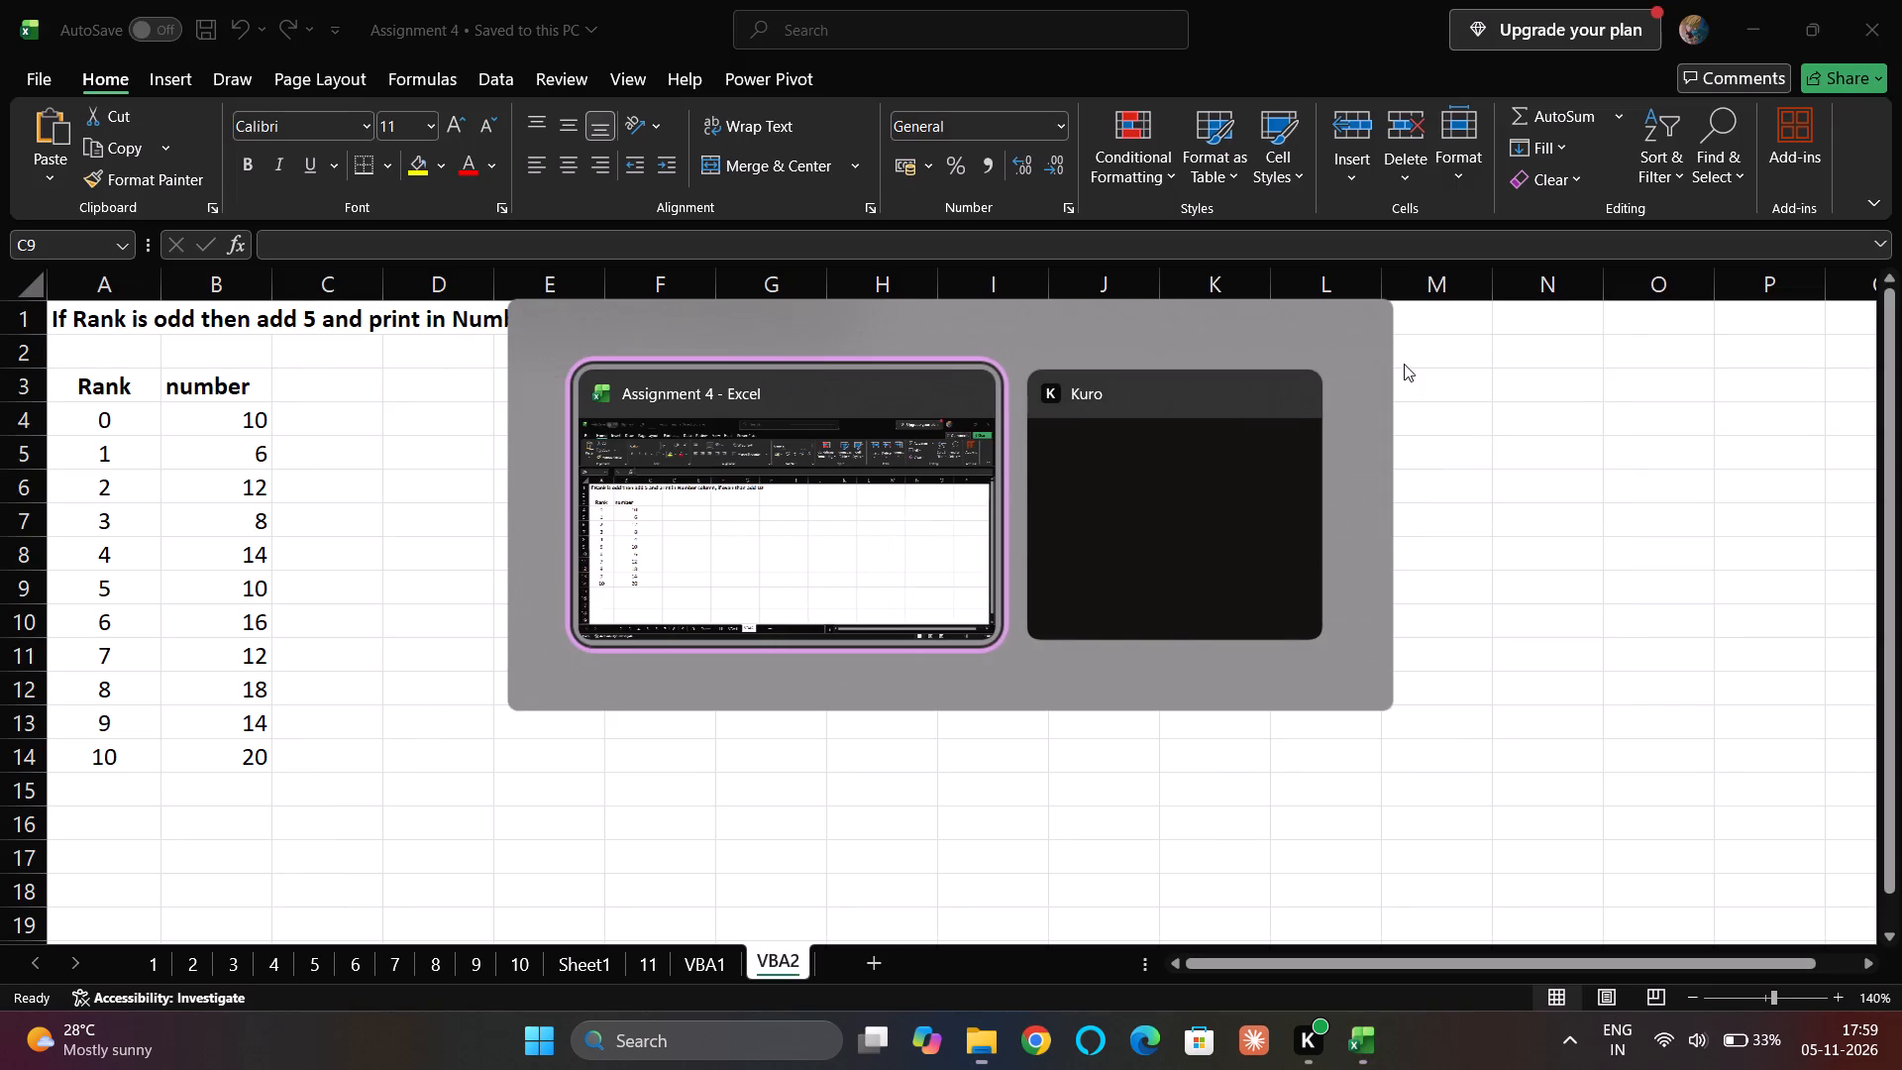
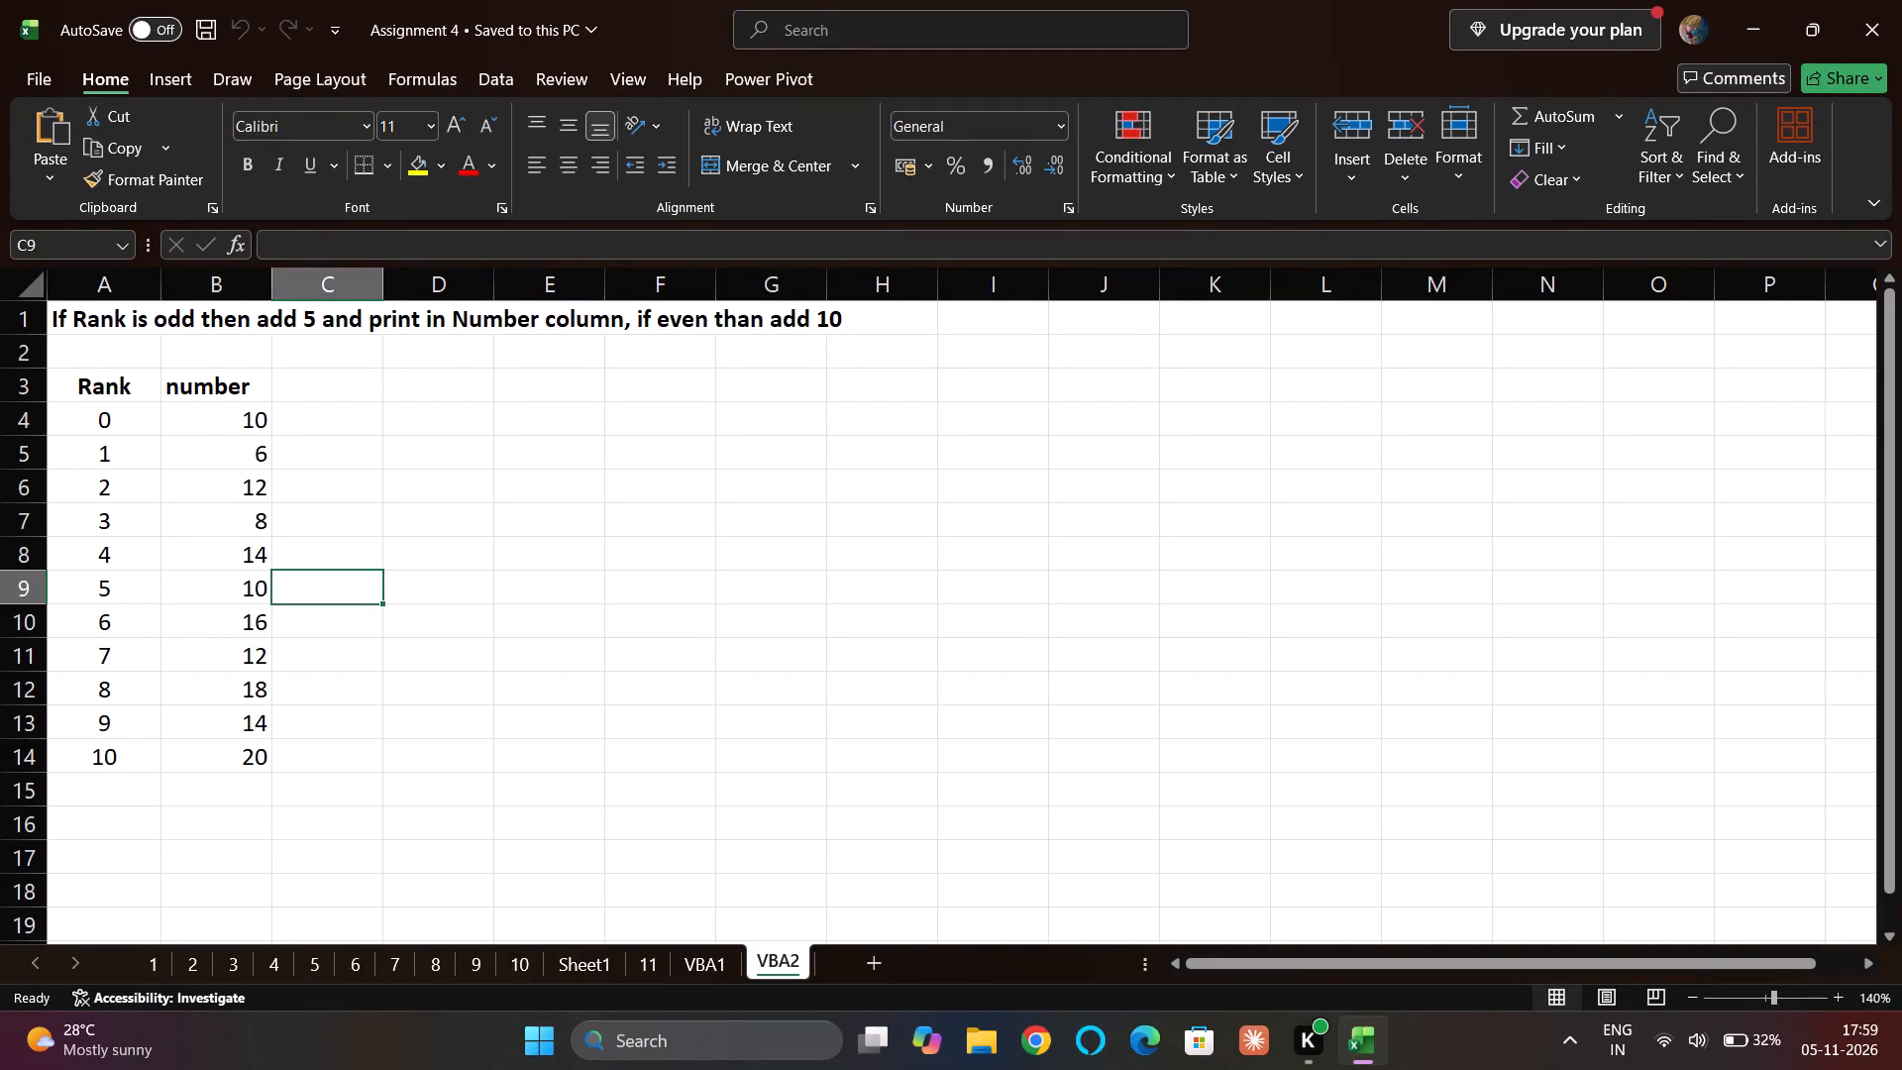
# Clear the values under the number heading in cells B4:B14 of the VBA2 sheet.
pyautogui.moveTo(250, 755); pyautogui.dragTo(244, 432)
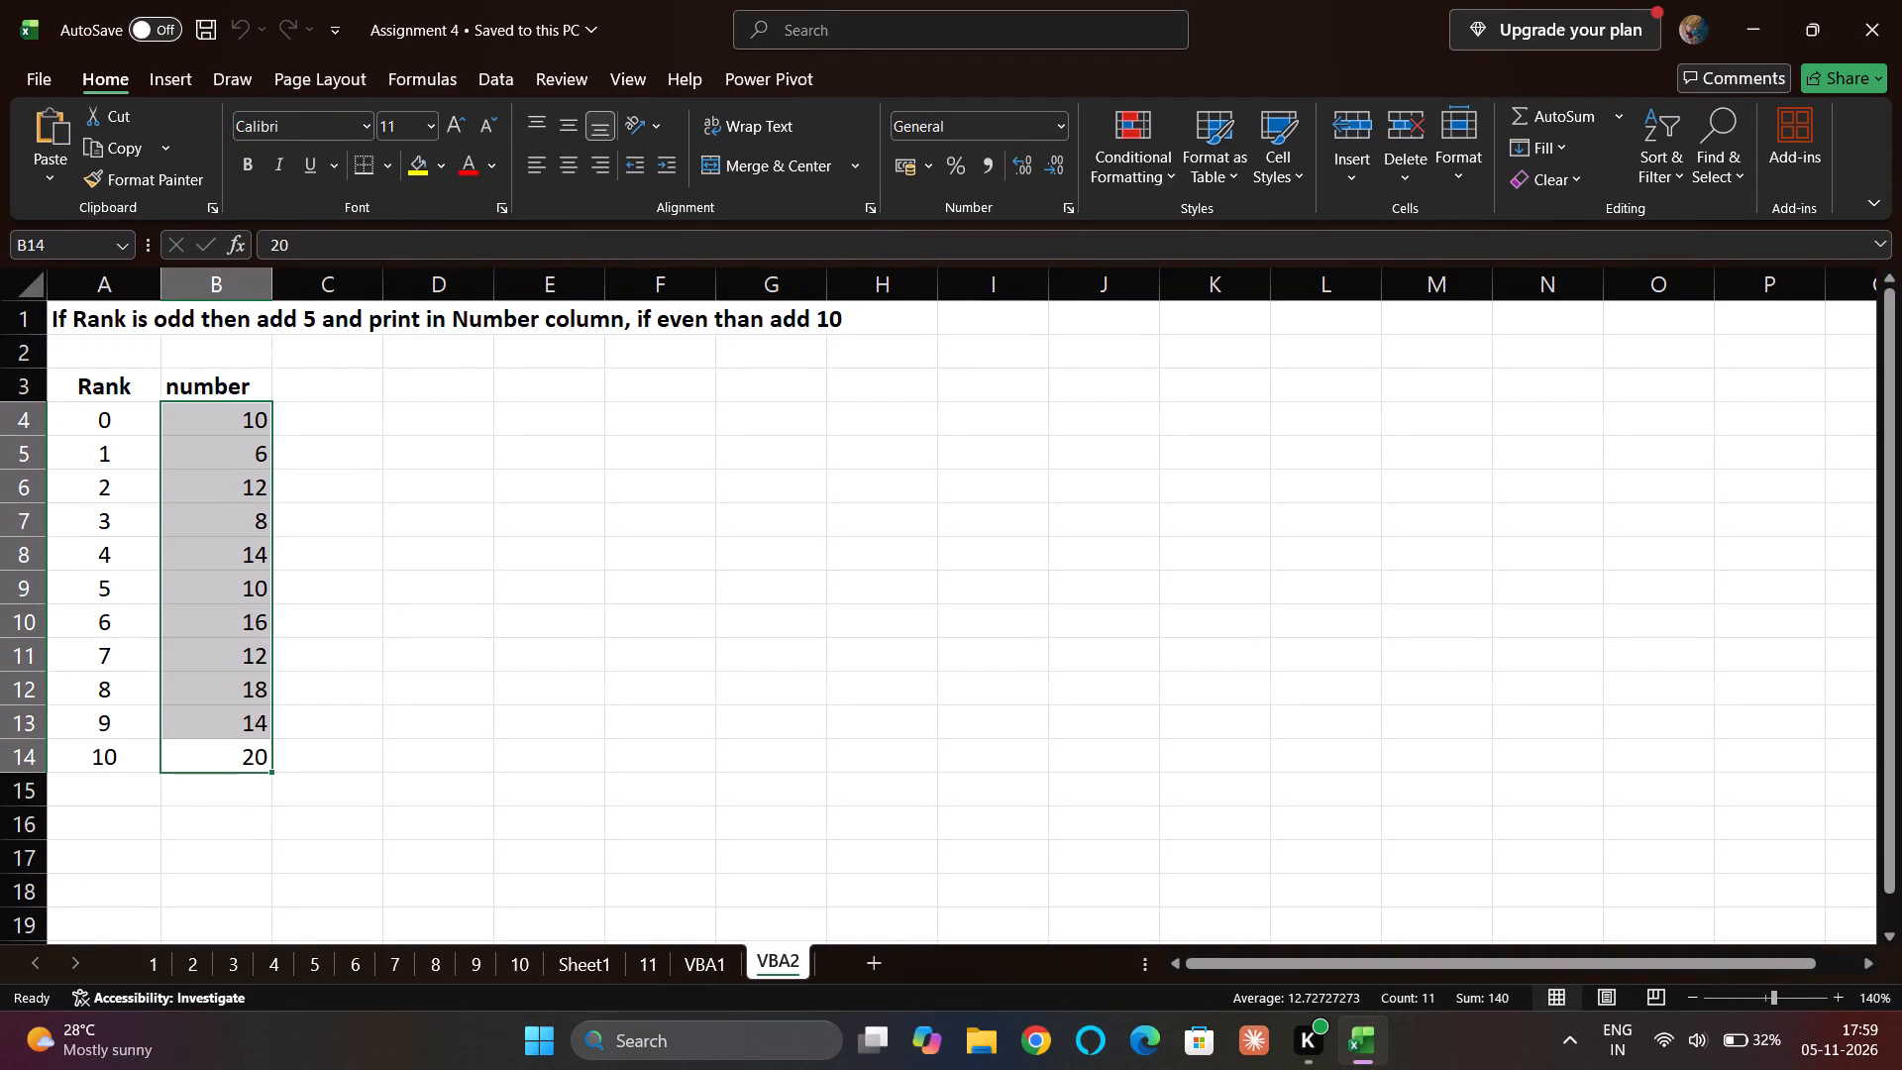
pyautogui.press('Delete')
pyautogui.click(317, 417)
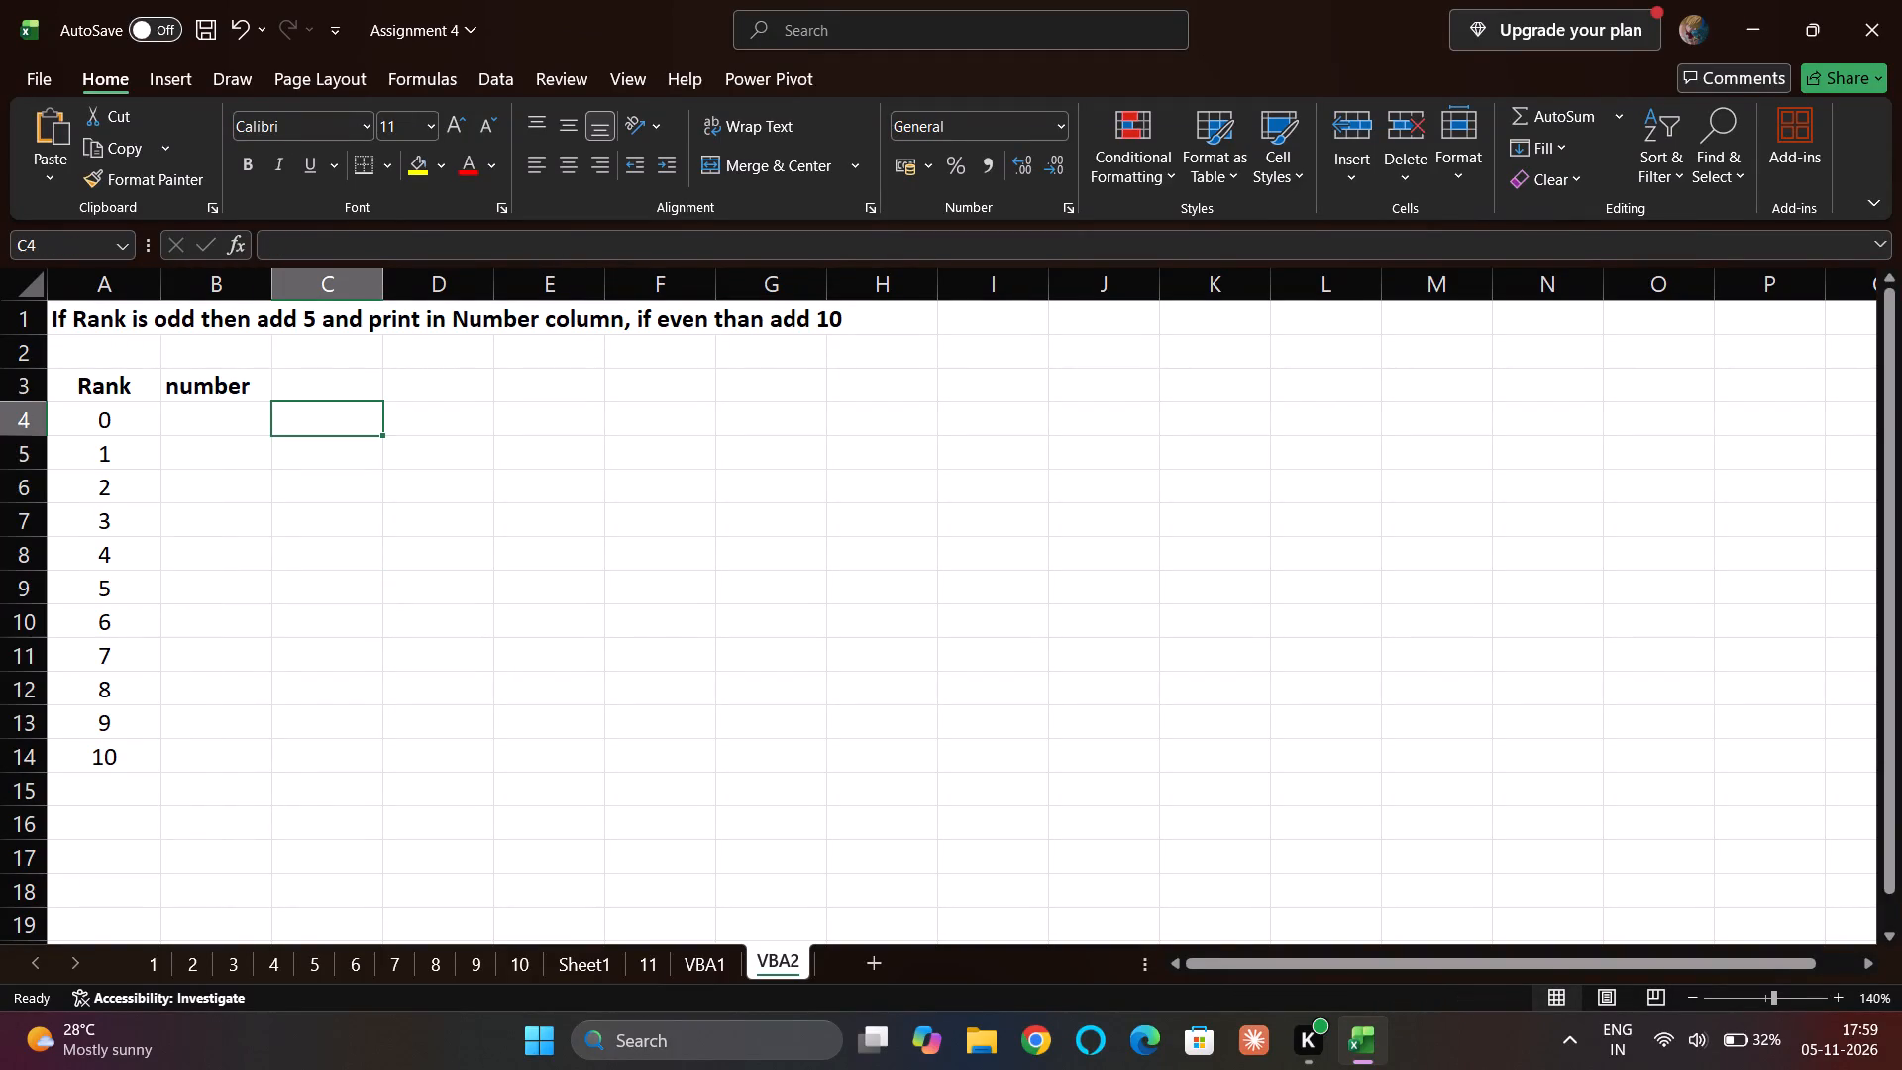
pyautogui.hotkey('alt', 'Tab')
pyautogui.hotkey('alt', 'Tab')
# Draw an oval shape about 1 cm high and 1.13 cm wide in column F beside the rank table.
pyautogui.click(185, 74)
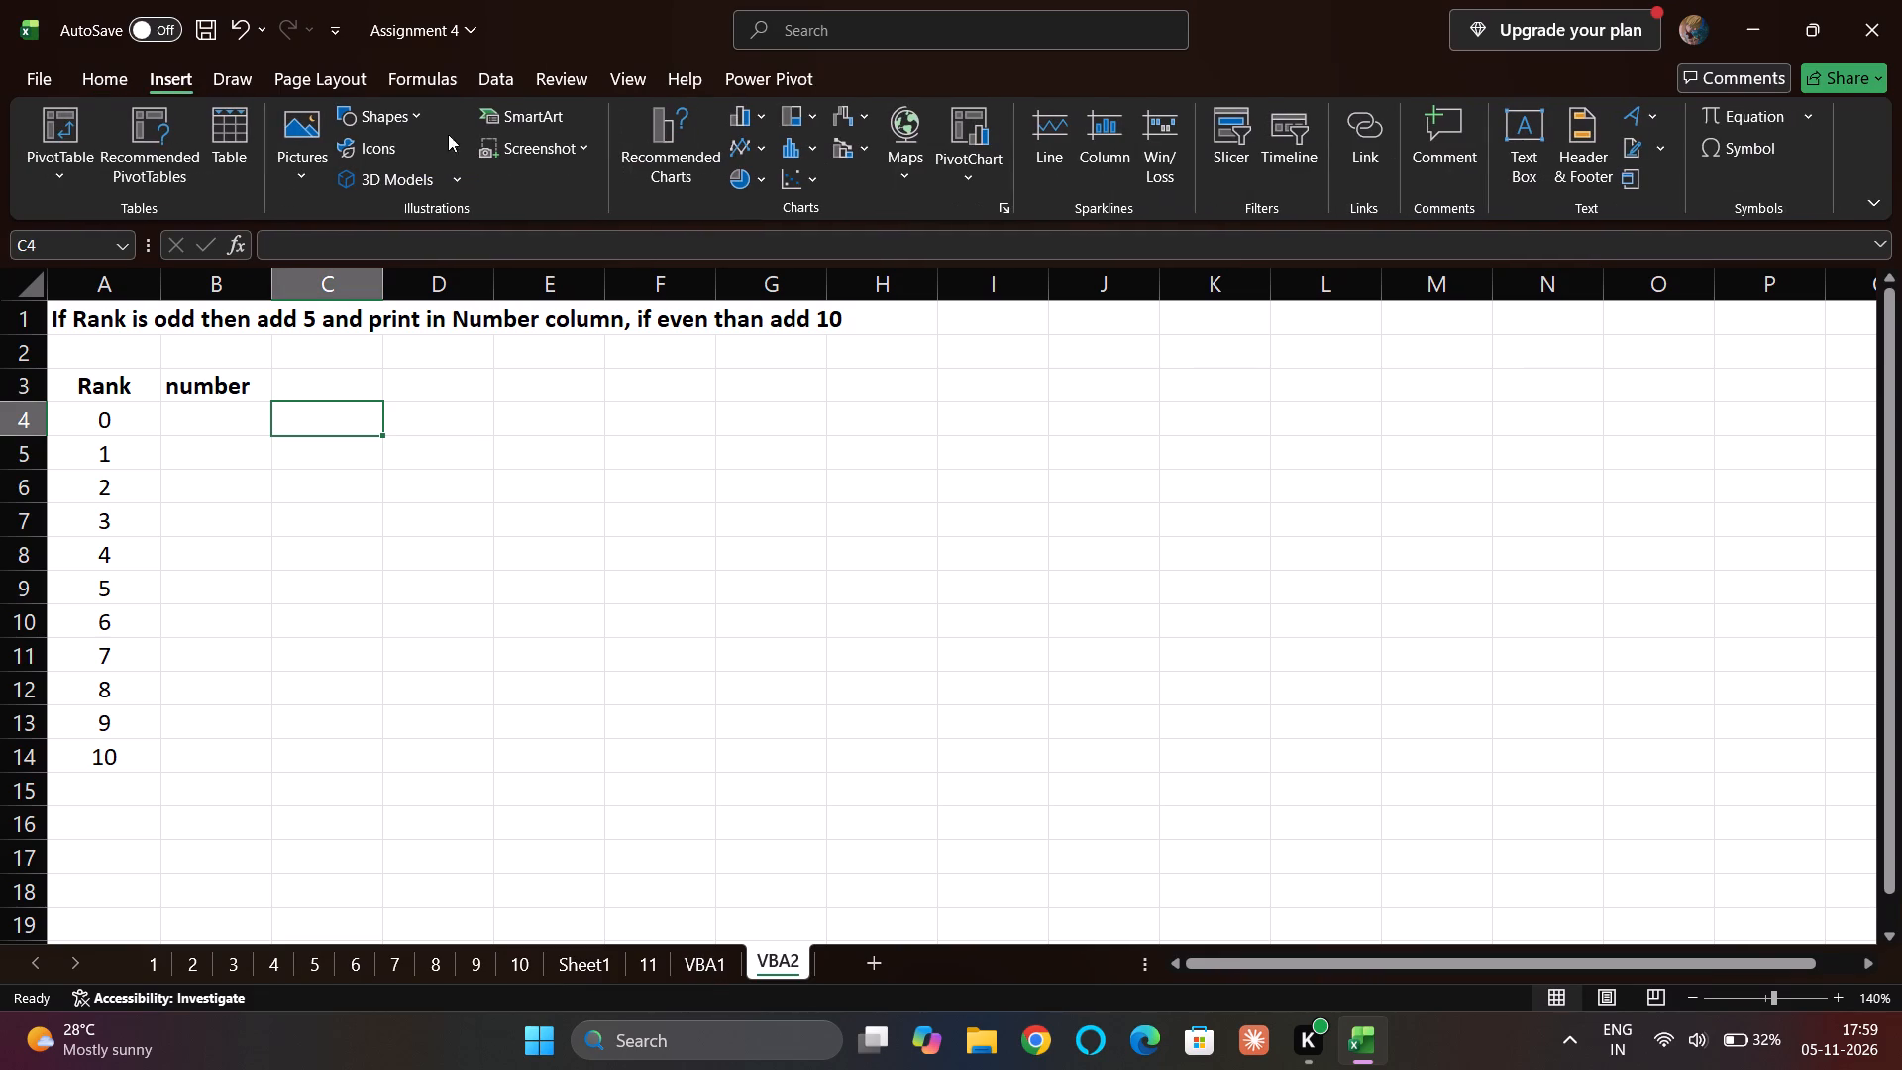
pyautogui.click(421, 110)
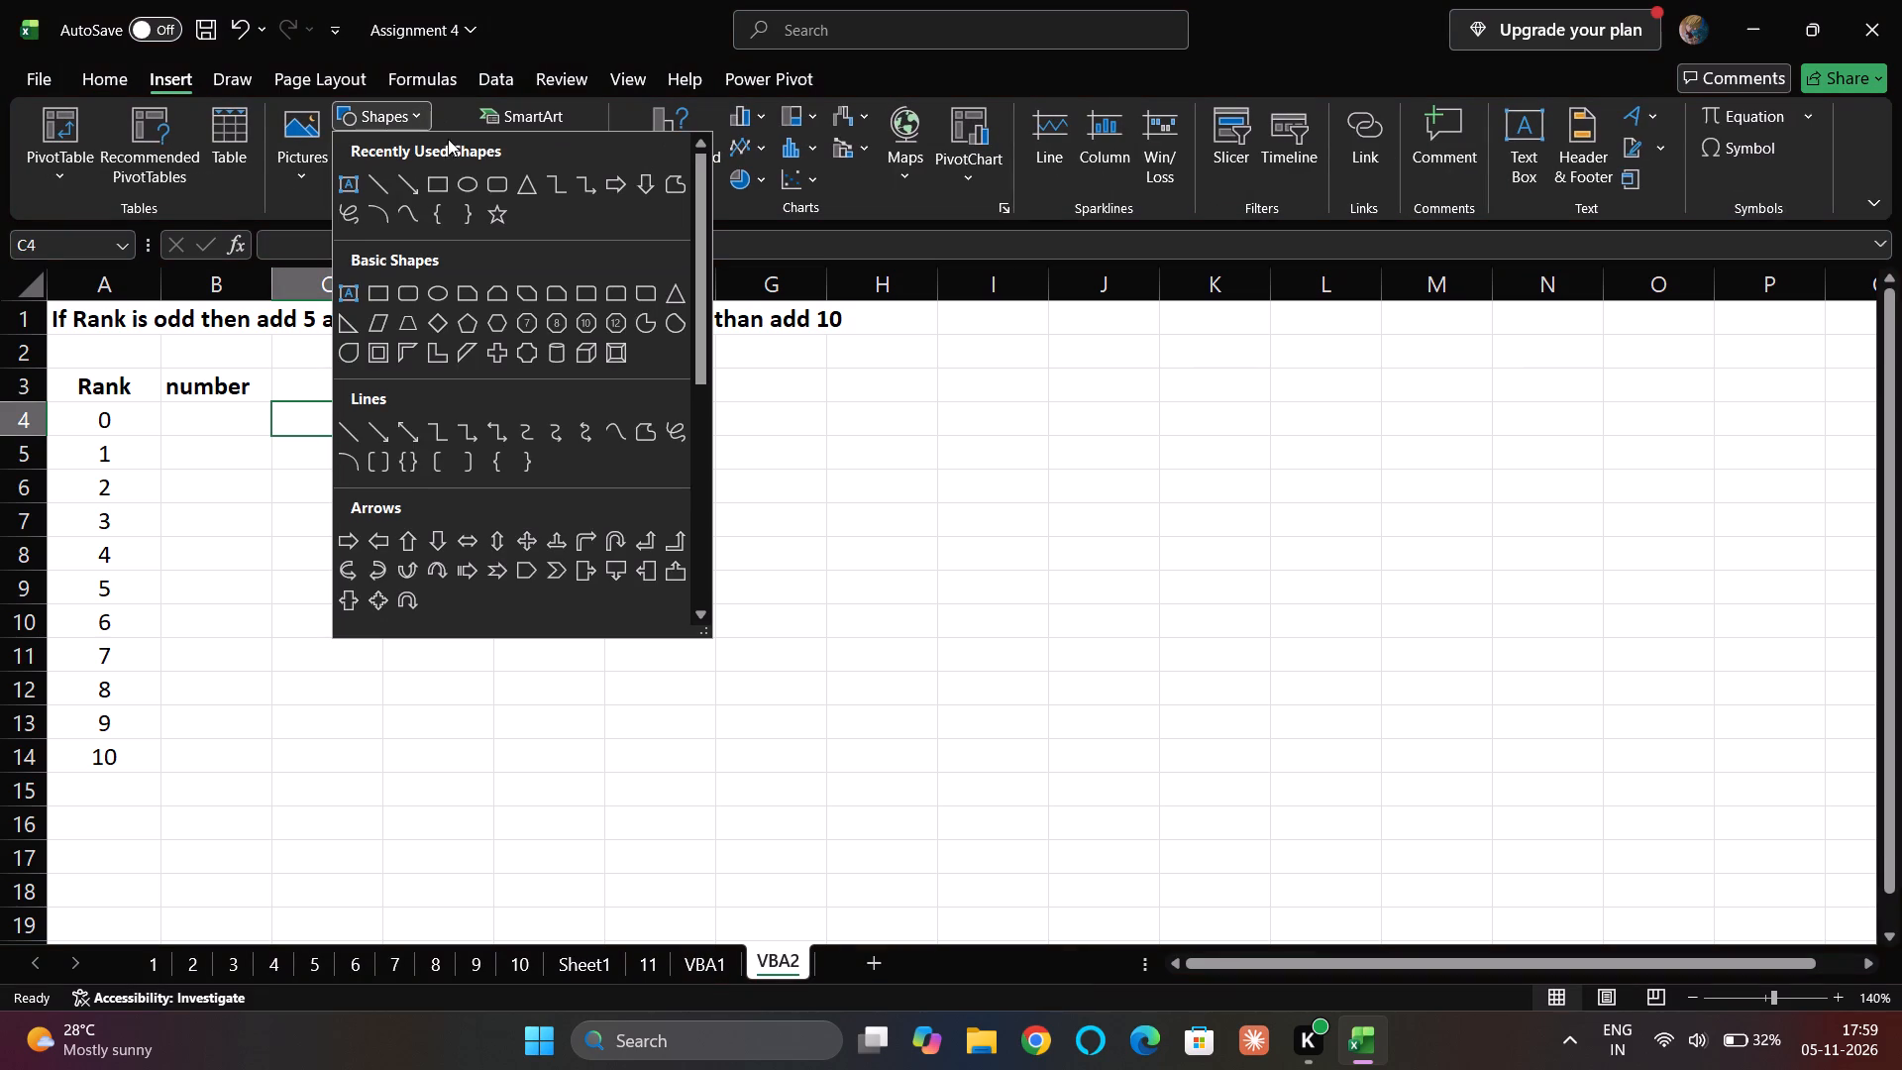
pyautogui.click(465, 181)
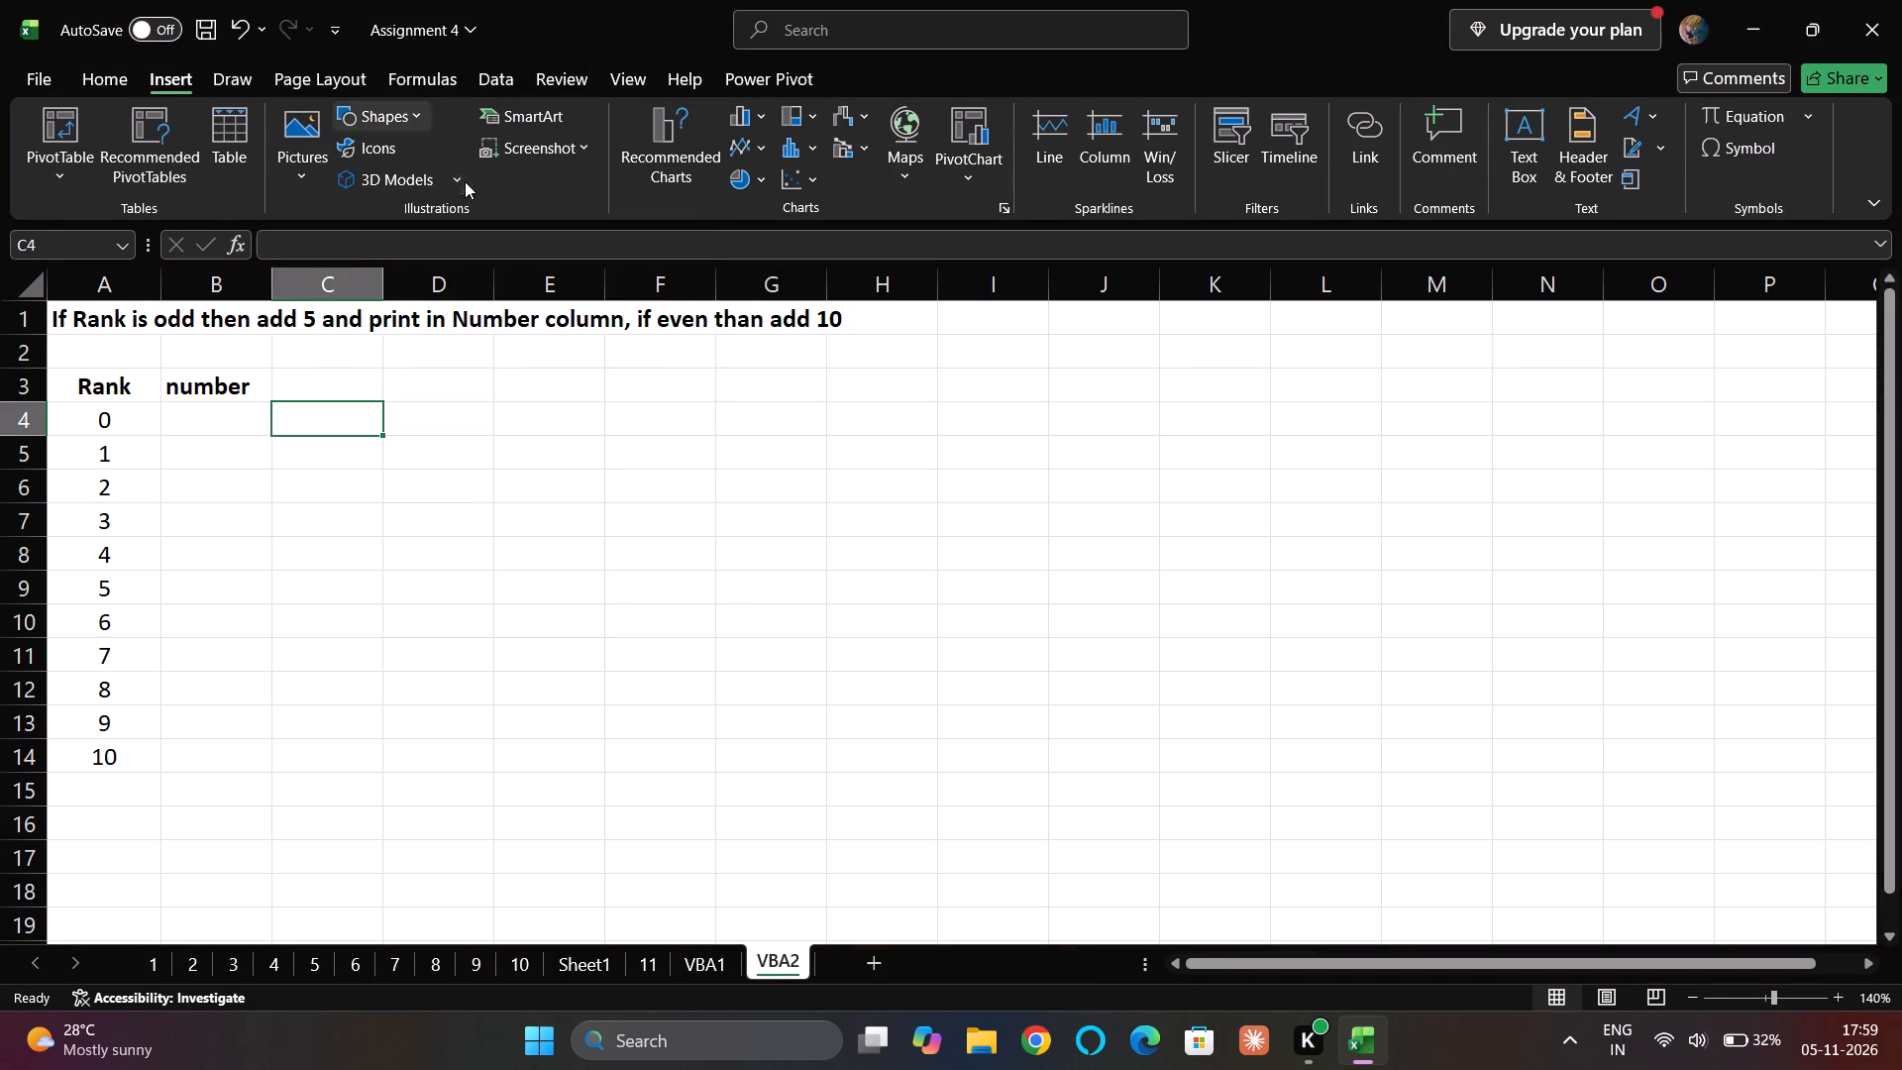
pyautogui.moveTo(620, 371); pyautogui.dragTo(667, 391)
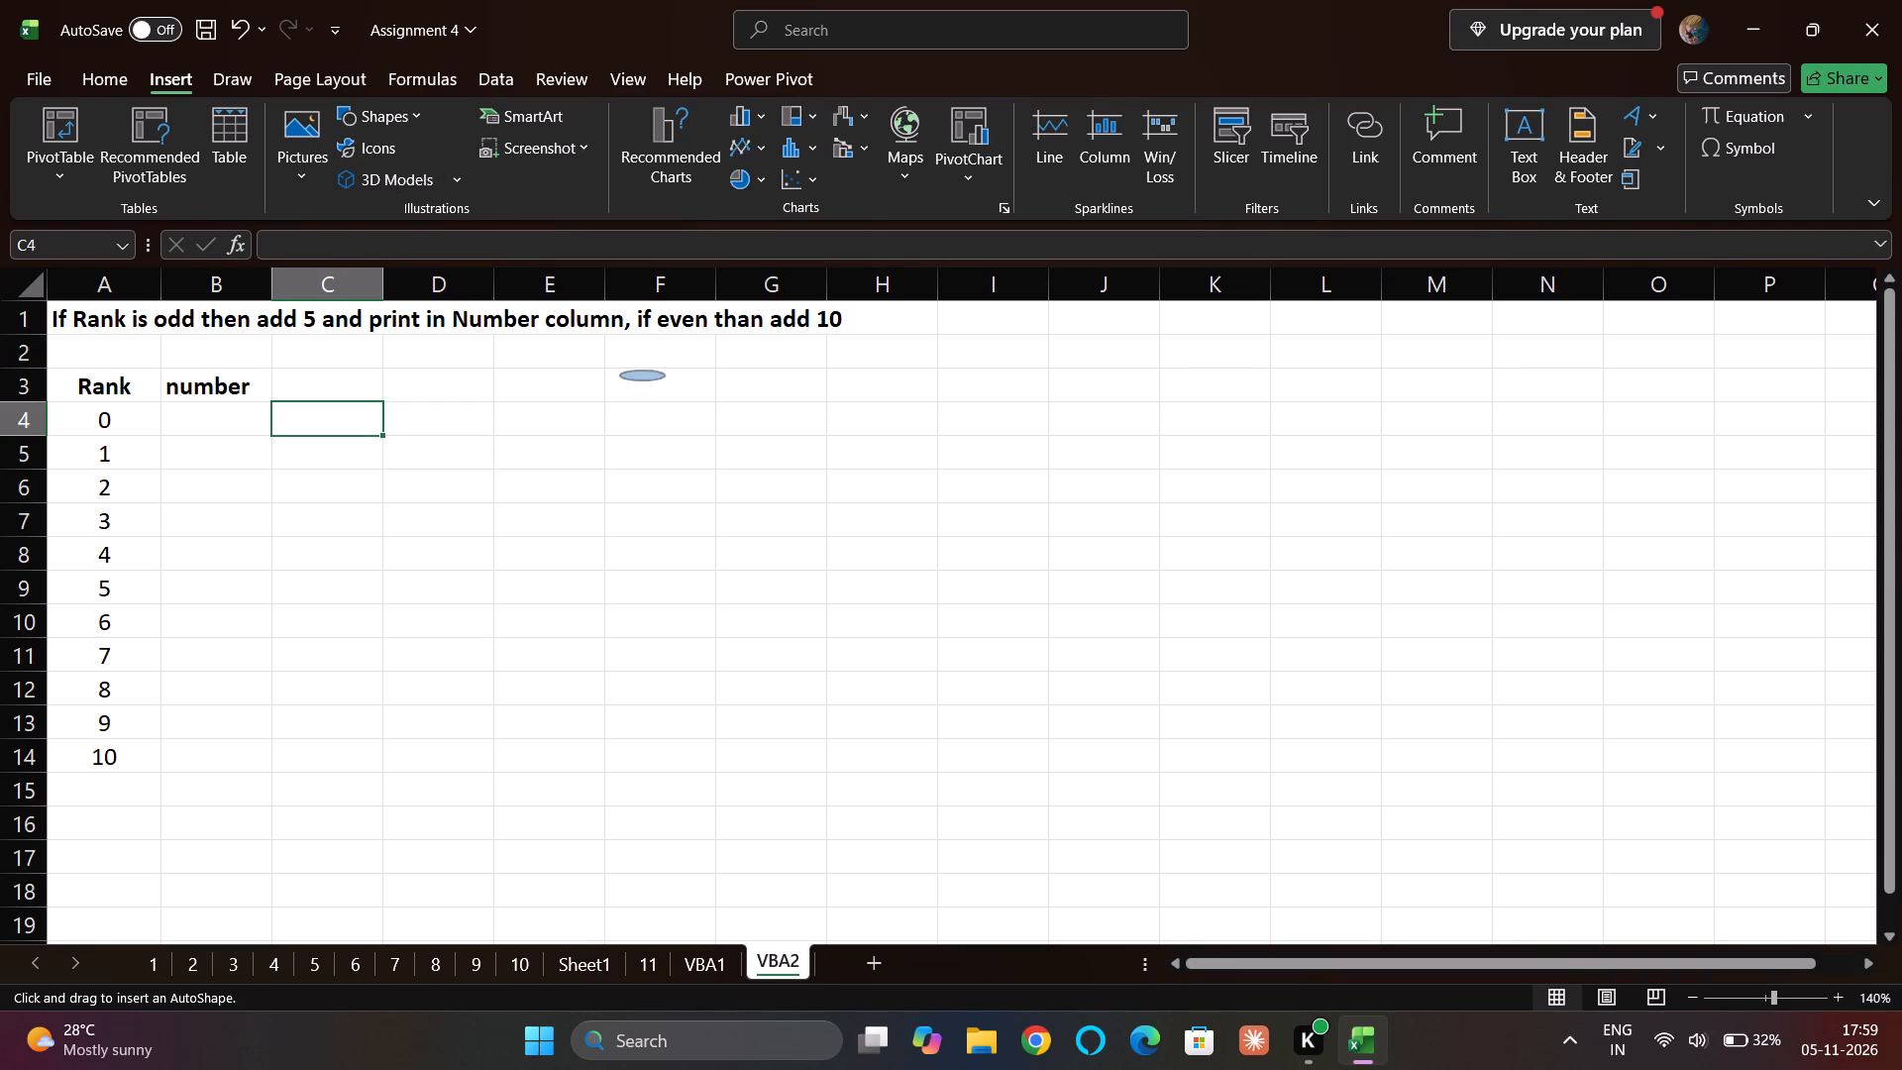
pyautogui.moveTo(667, 391); pyautogui.dragTo(694, 436)
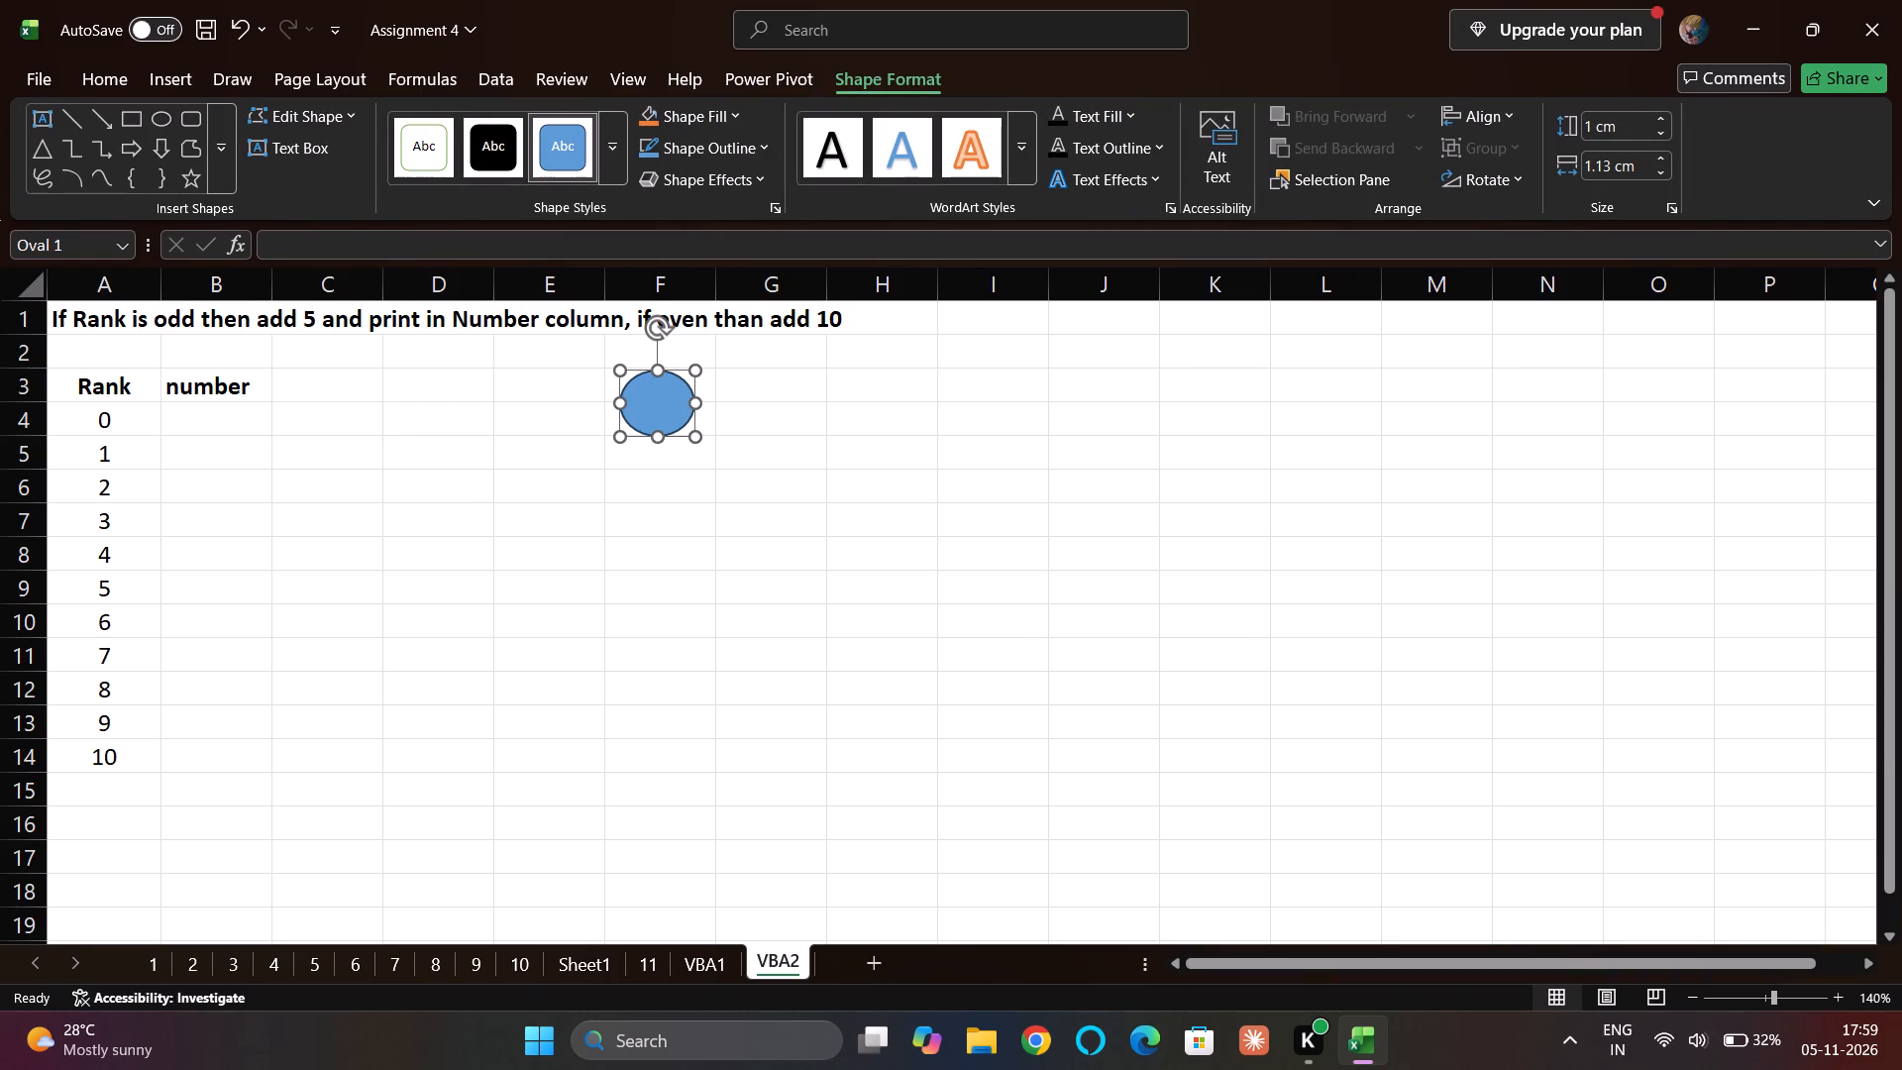
# Assign the existing number macro to the oval and deselect the shape.
pyautogui.rightClick(657, 412)
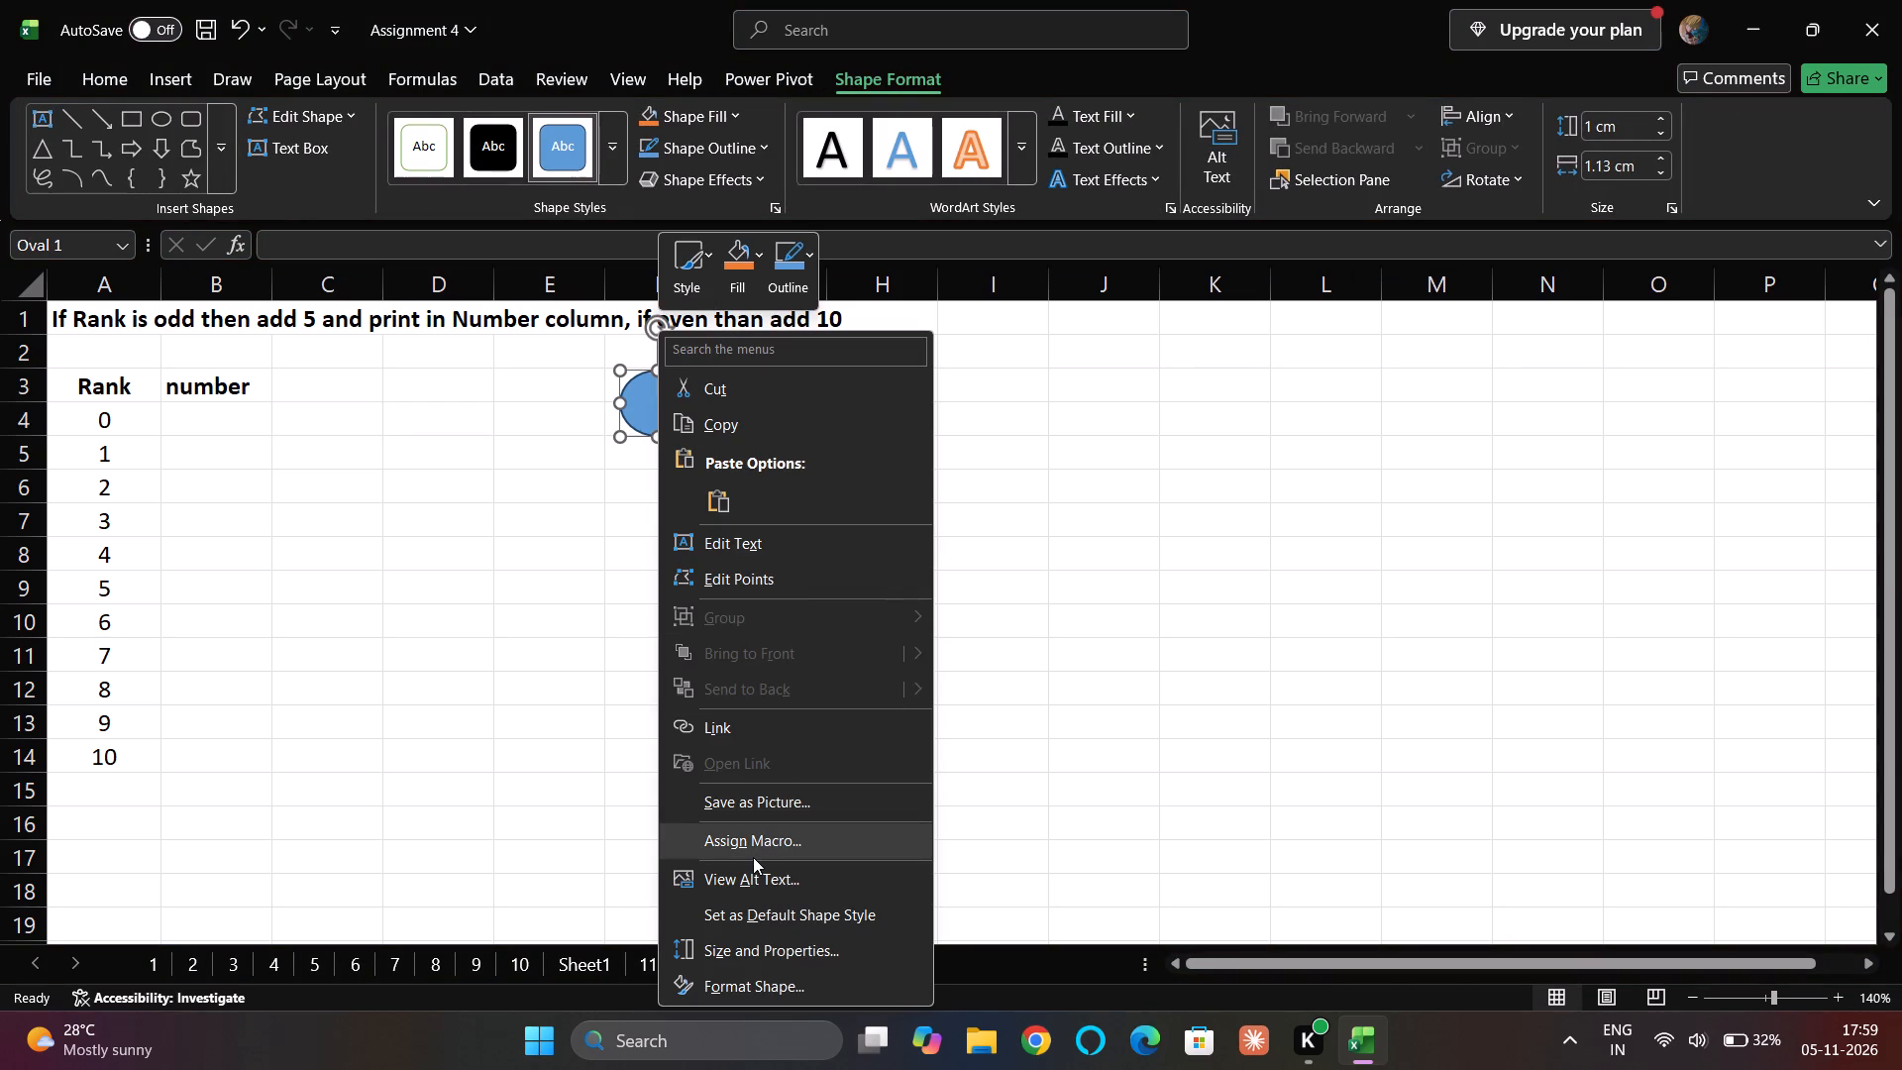
pyautogui.click(755, 852)
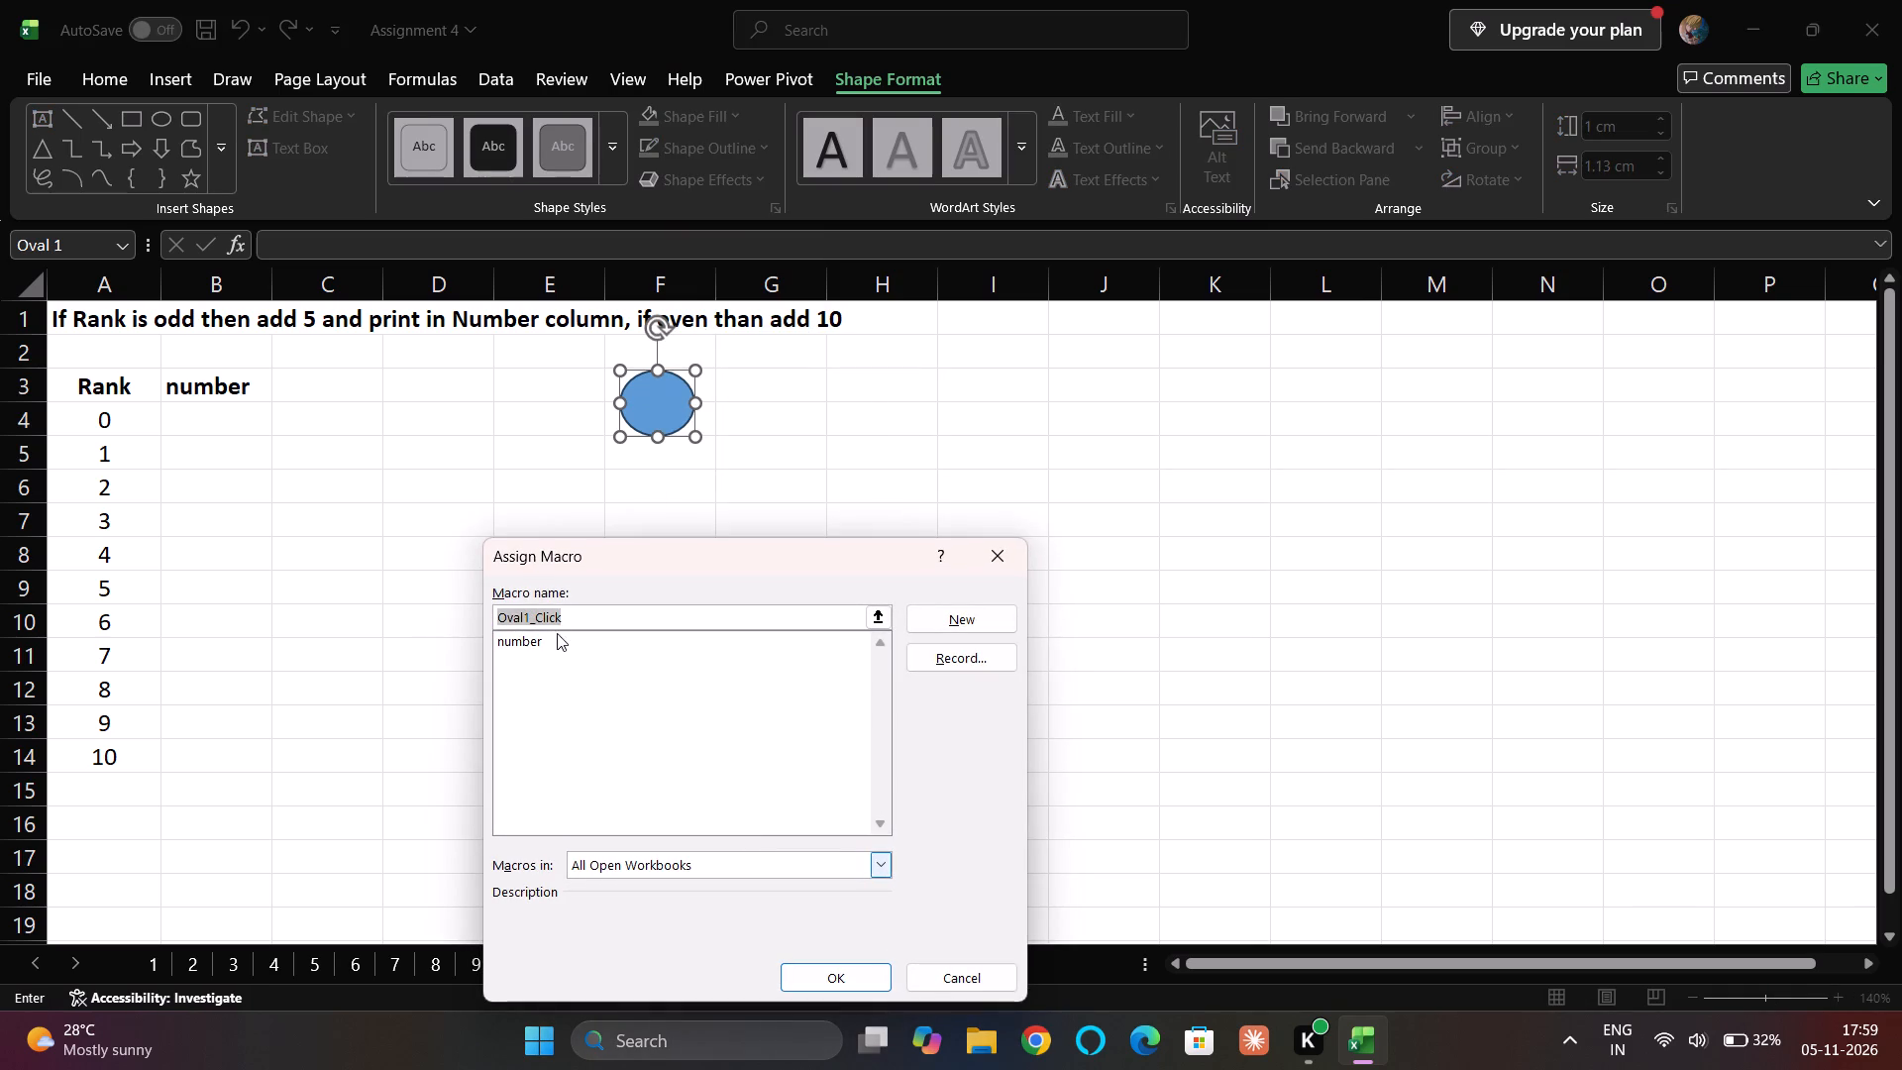
pyautogui.click(534, 639)
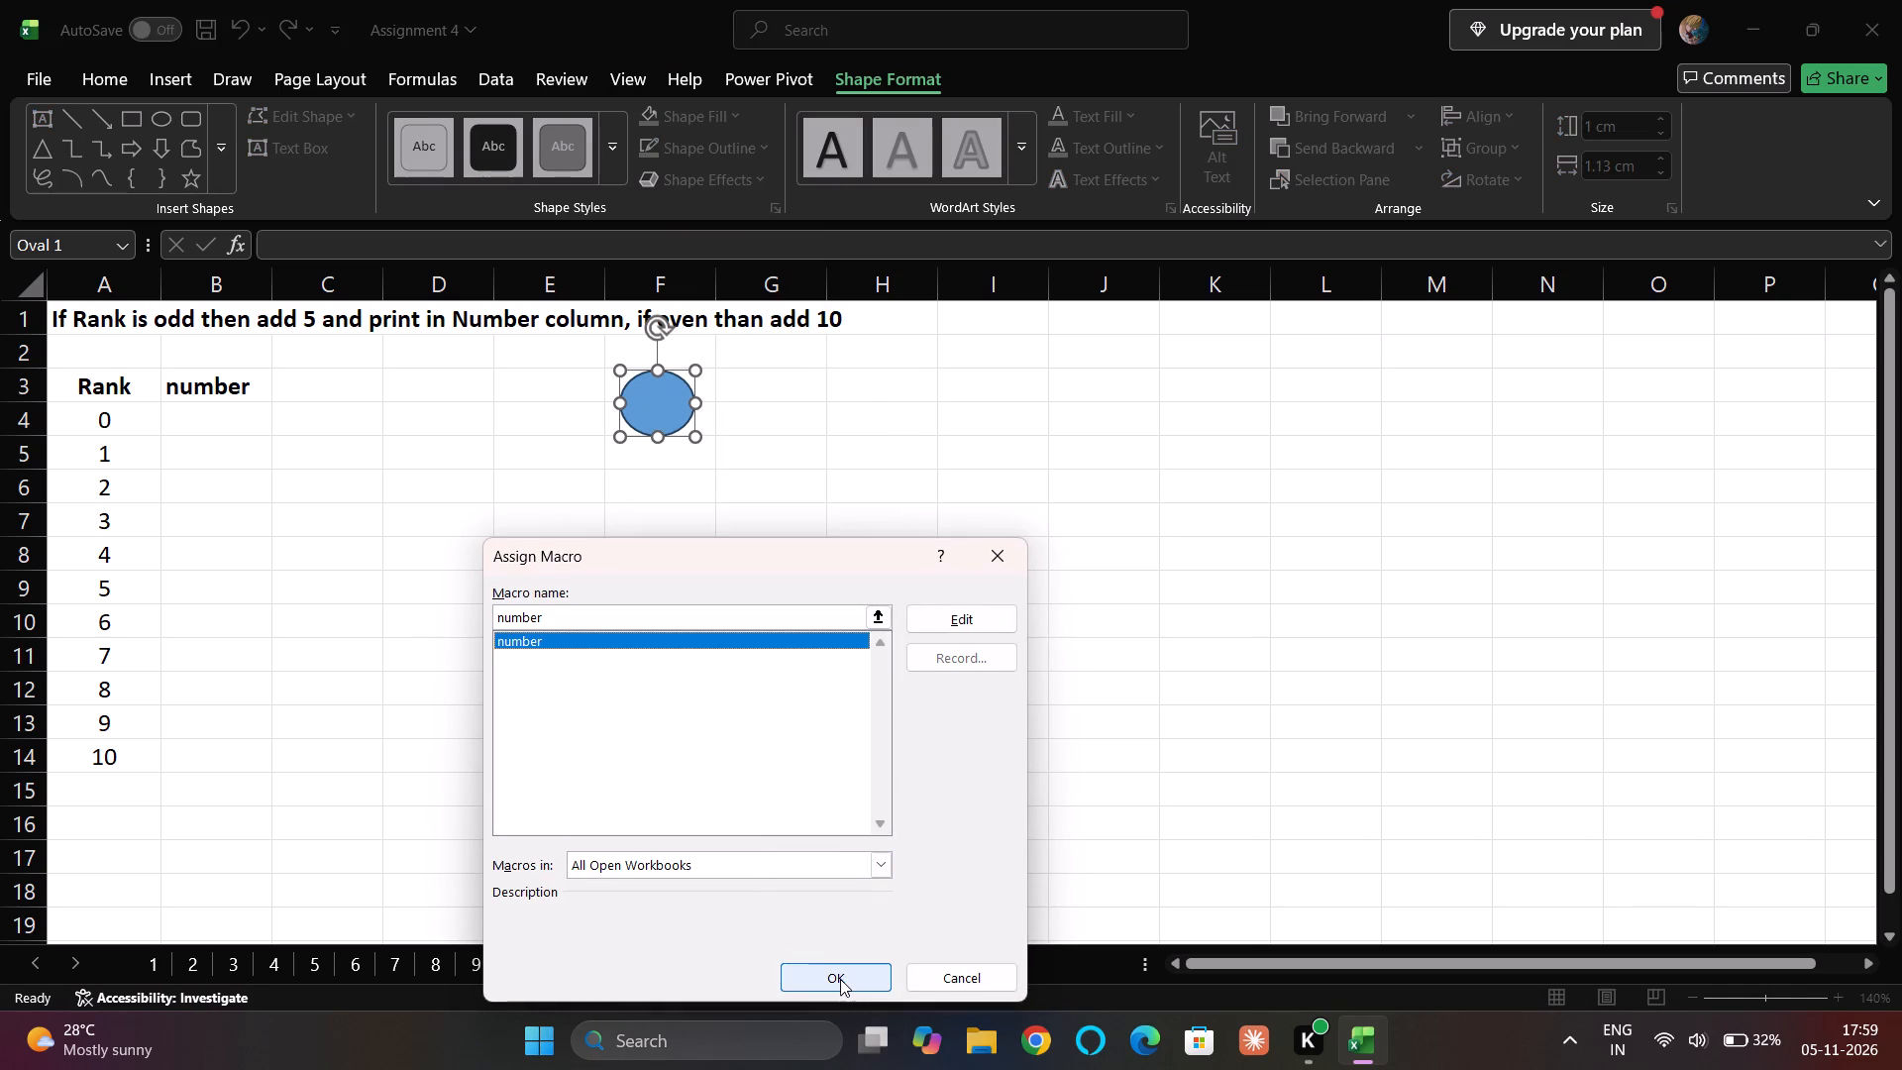
pyautogui.click(840, 979)
pyautogui.click(753, 500)
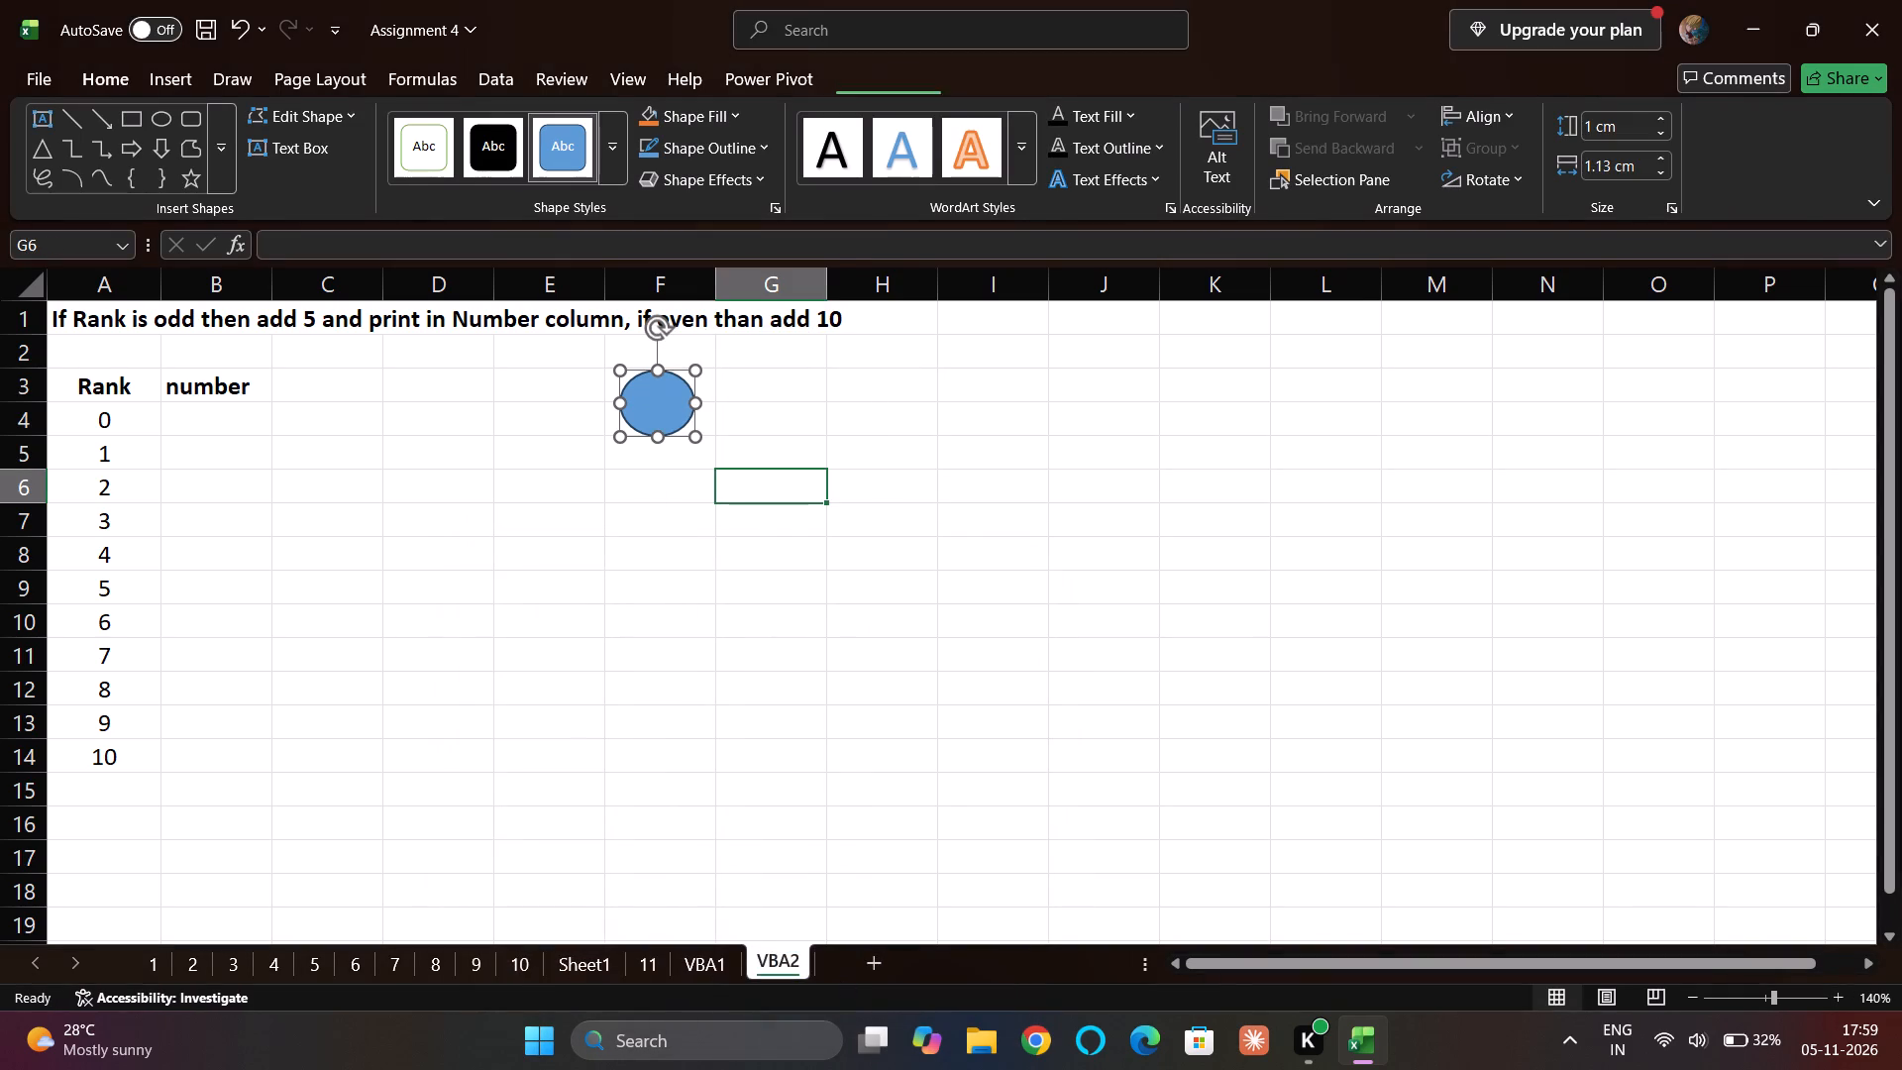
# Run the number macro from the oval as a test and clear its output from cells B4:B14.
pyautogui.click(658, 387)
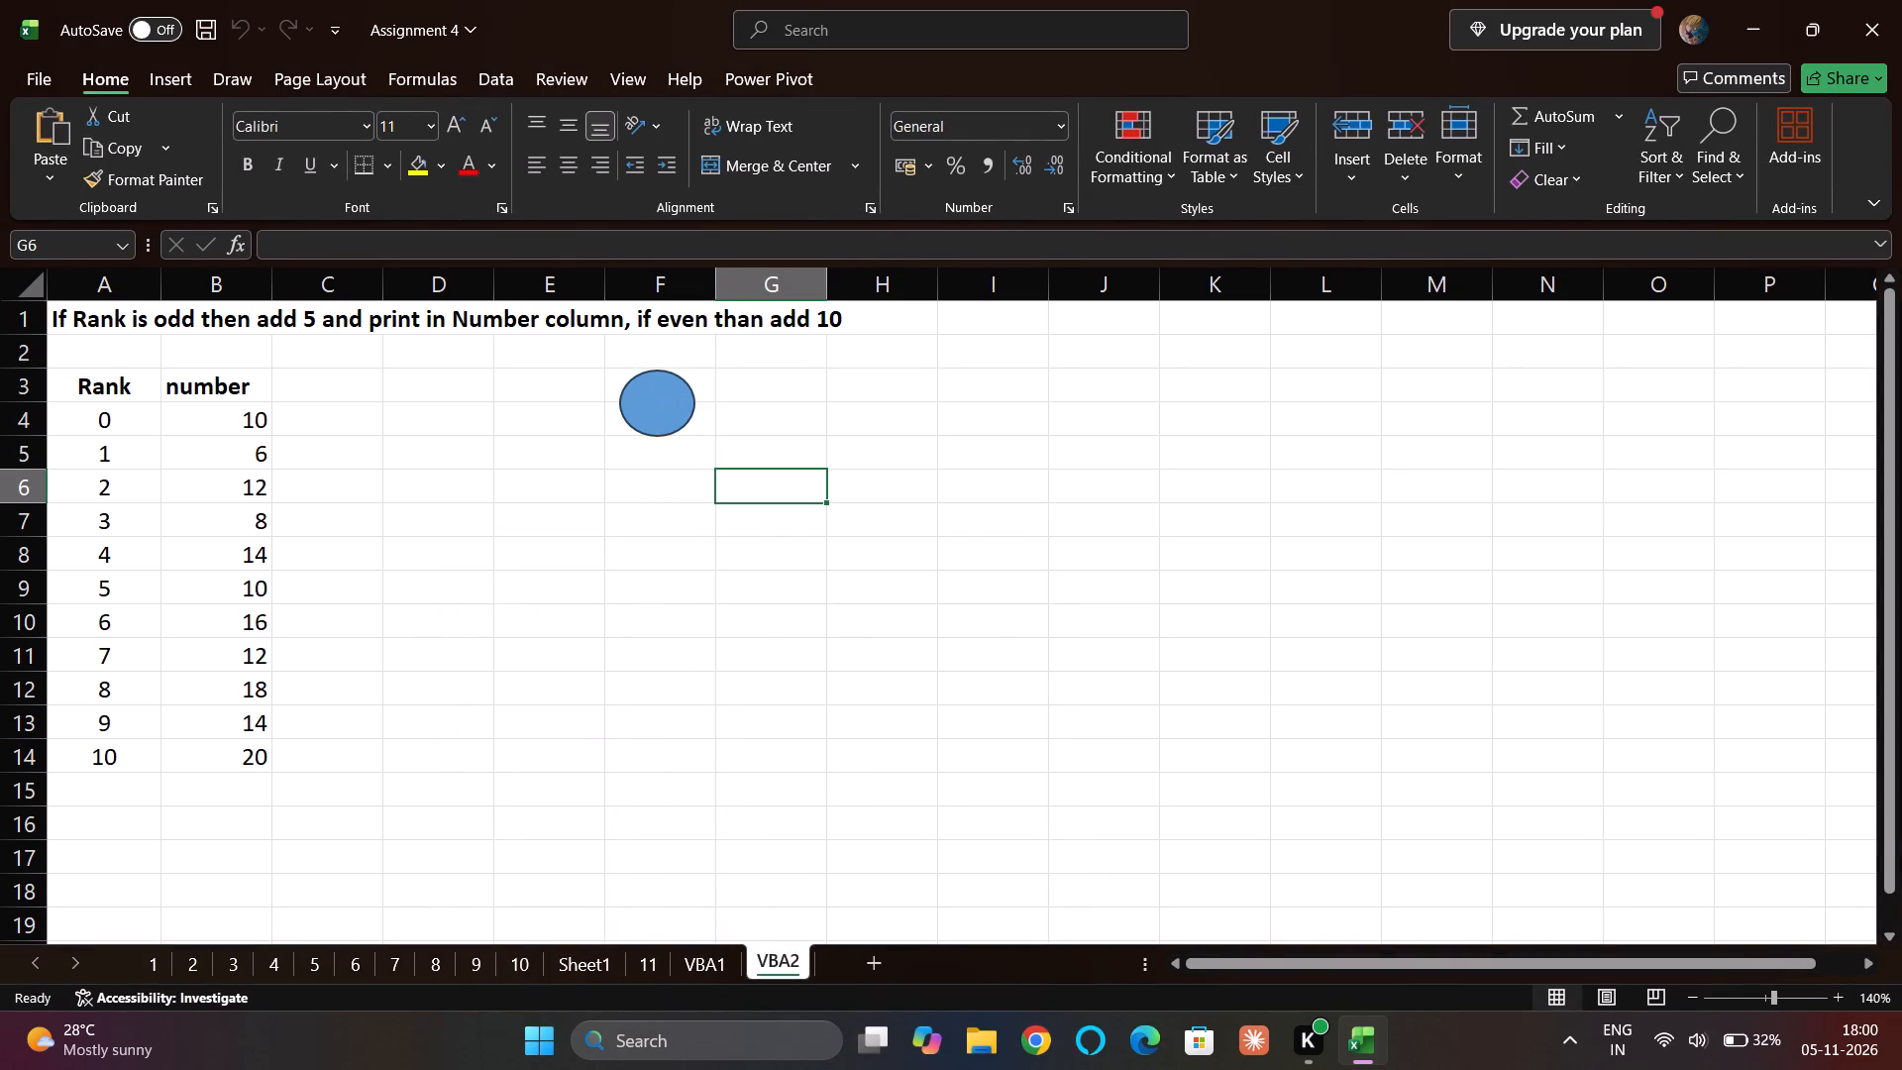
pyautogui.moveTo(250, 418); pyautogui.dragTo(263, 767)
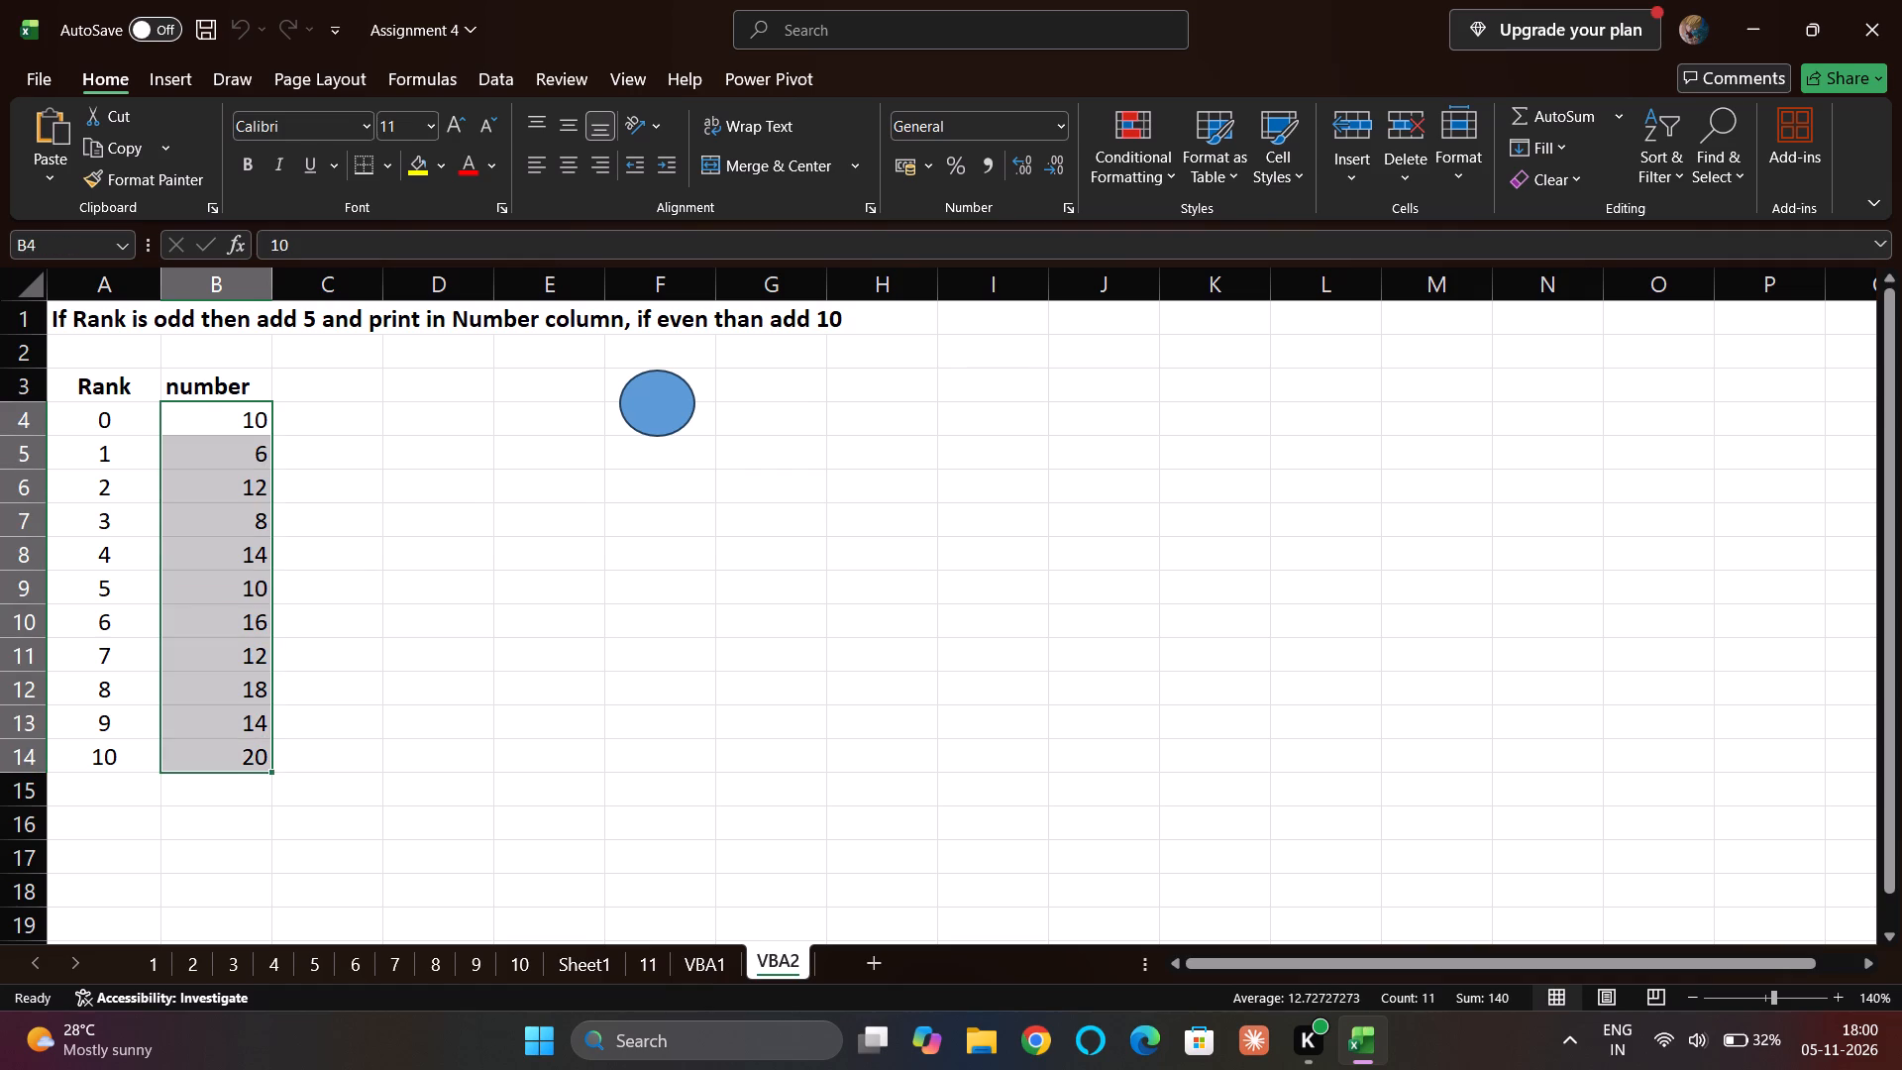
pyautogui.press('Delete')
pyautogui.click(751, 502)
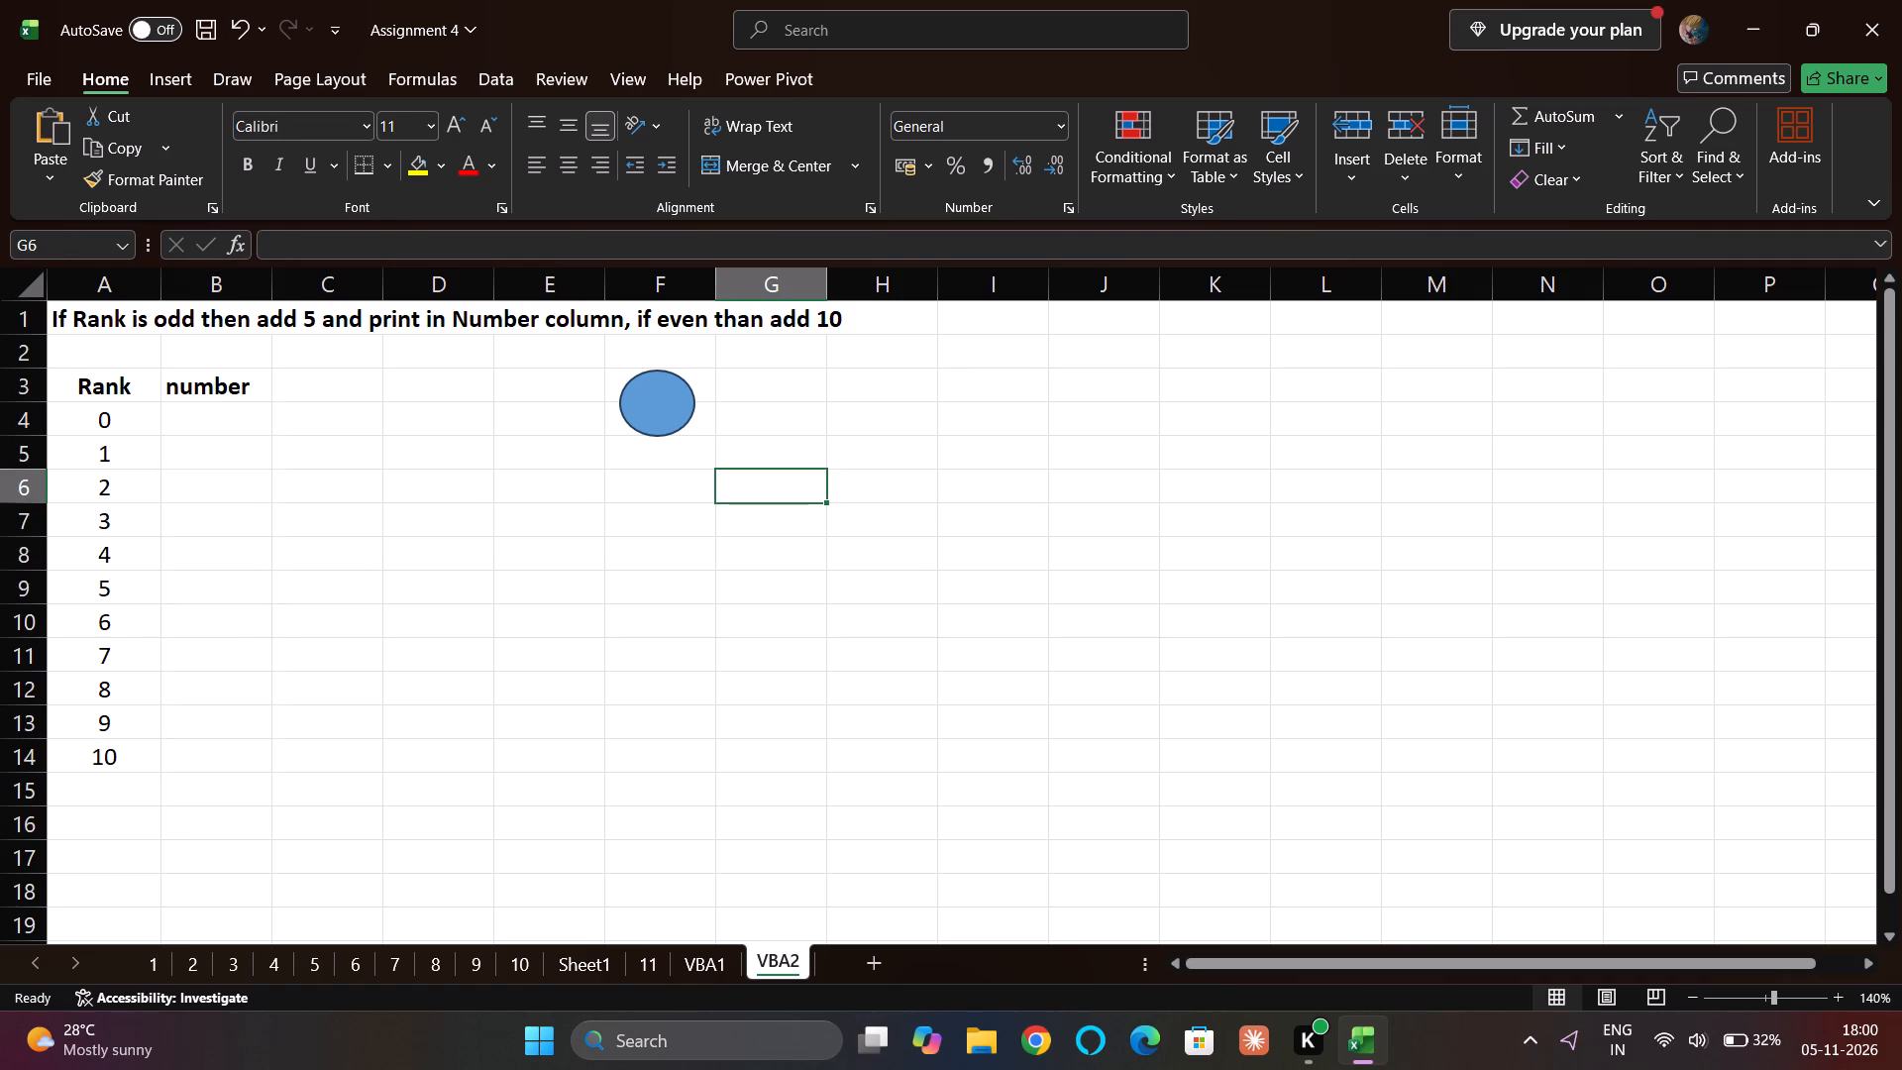
# Label the oval with the text "hi" and deselect it.
pyautogui.rightClick(667, 411)
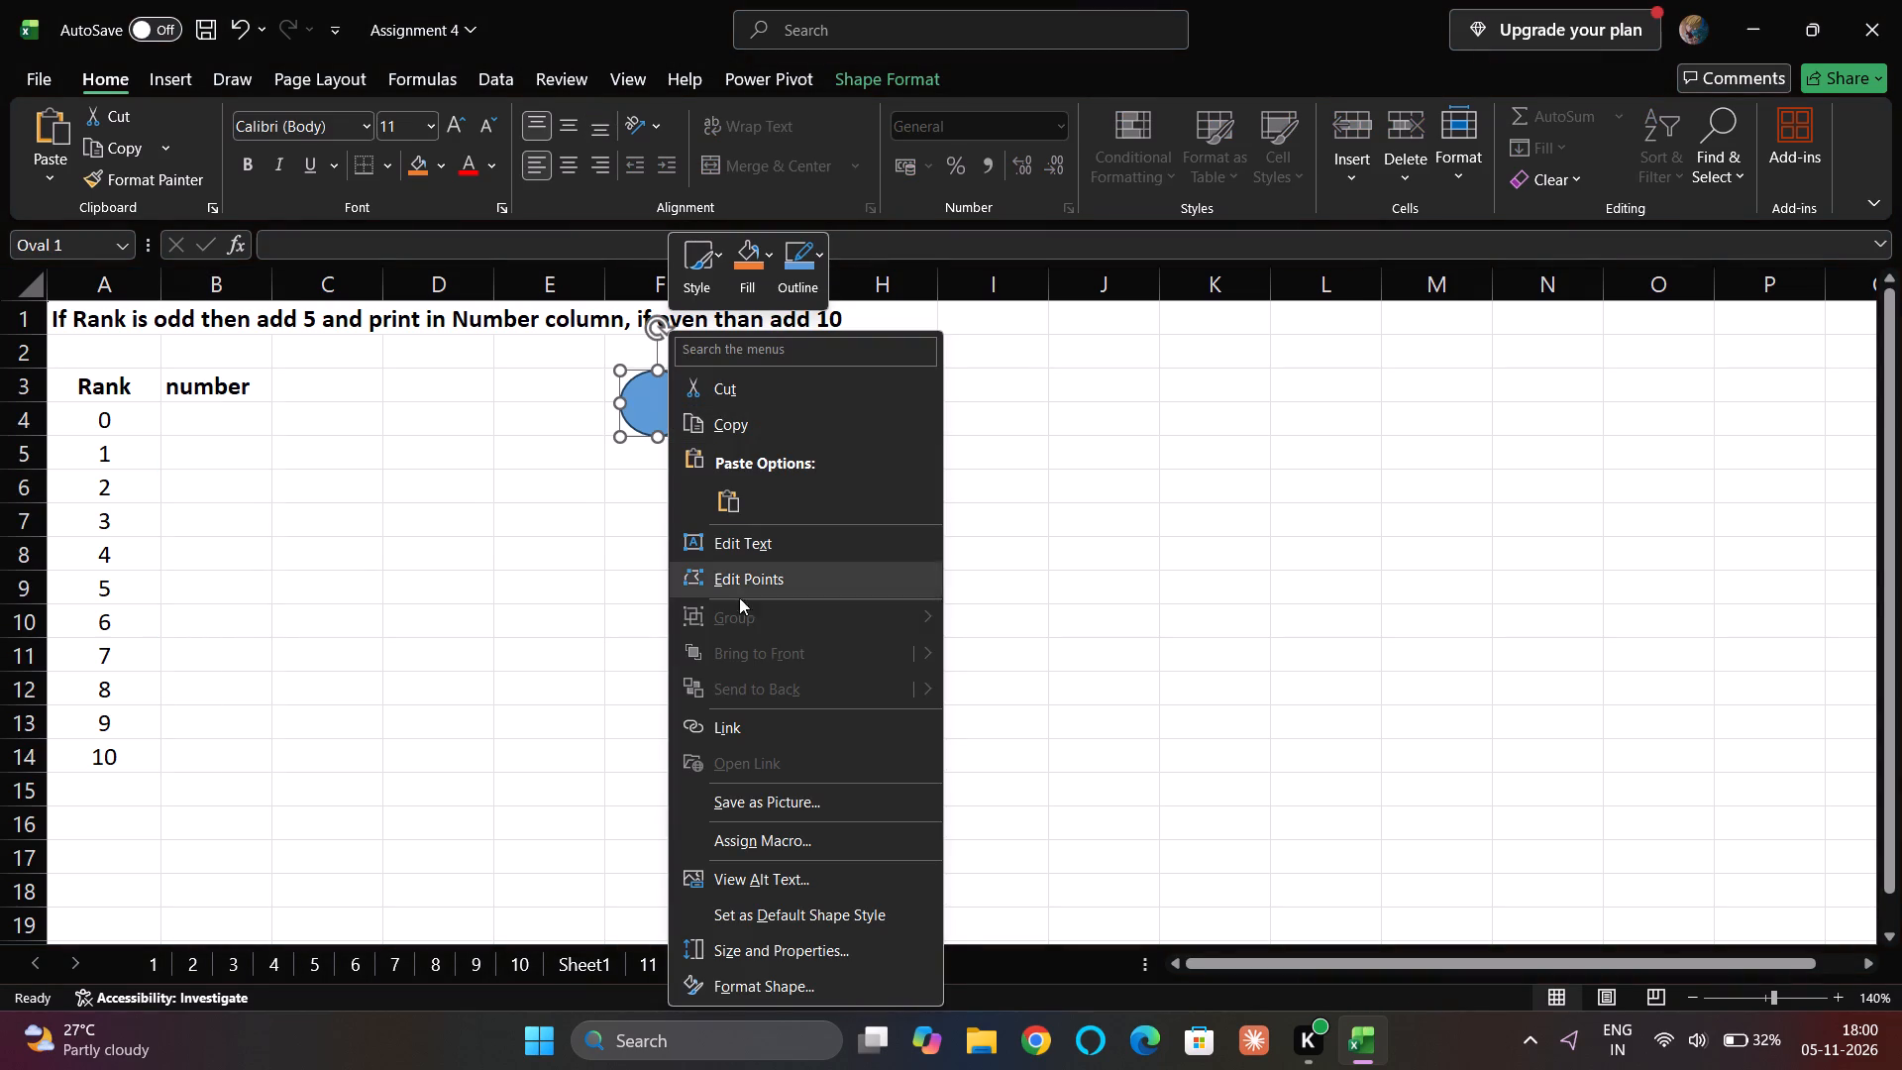
pyautogui.click(778, 544)
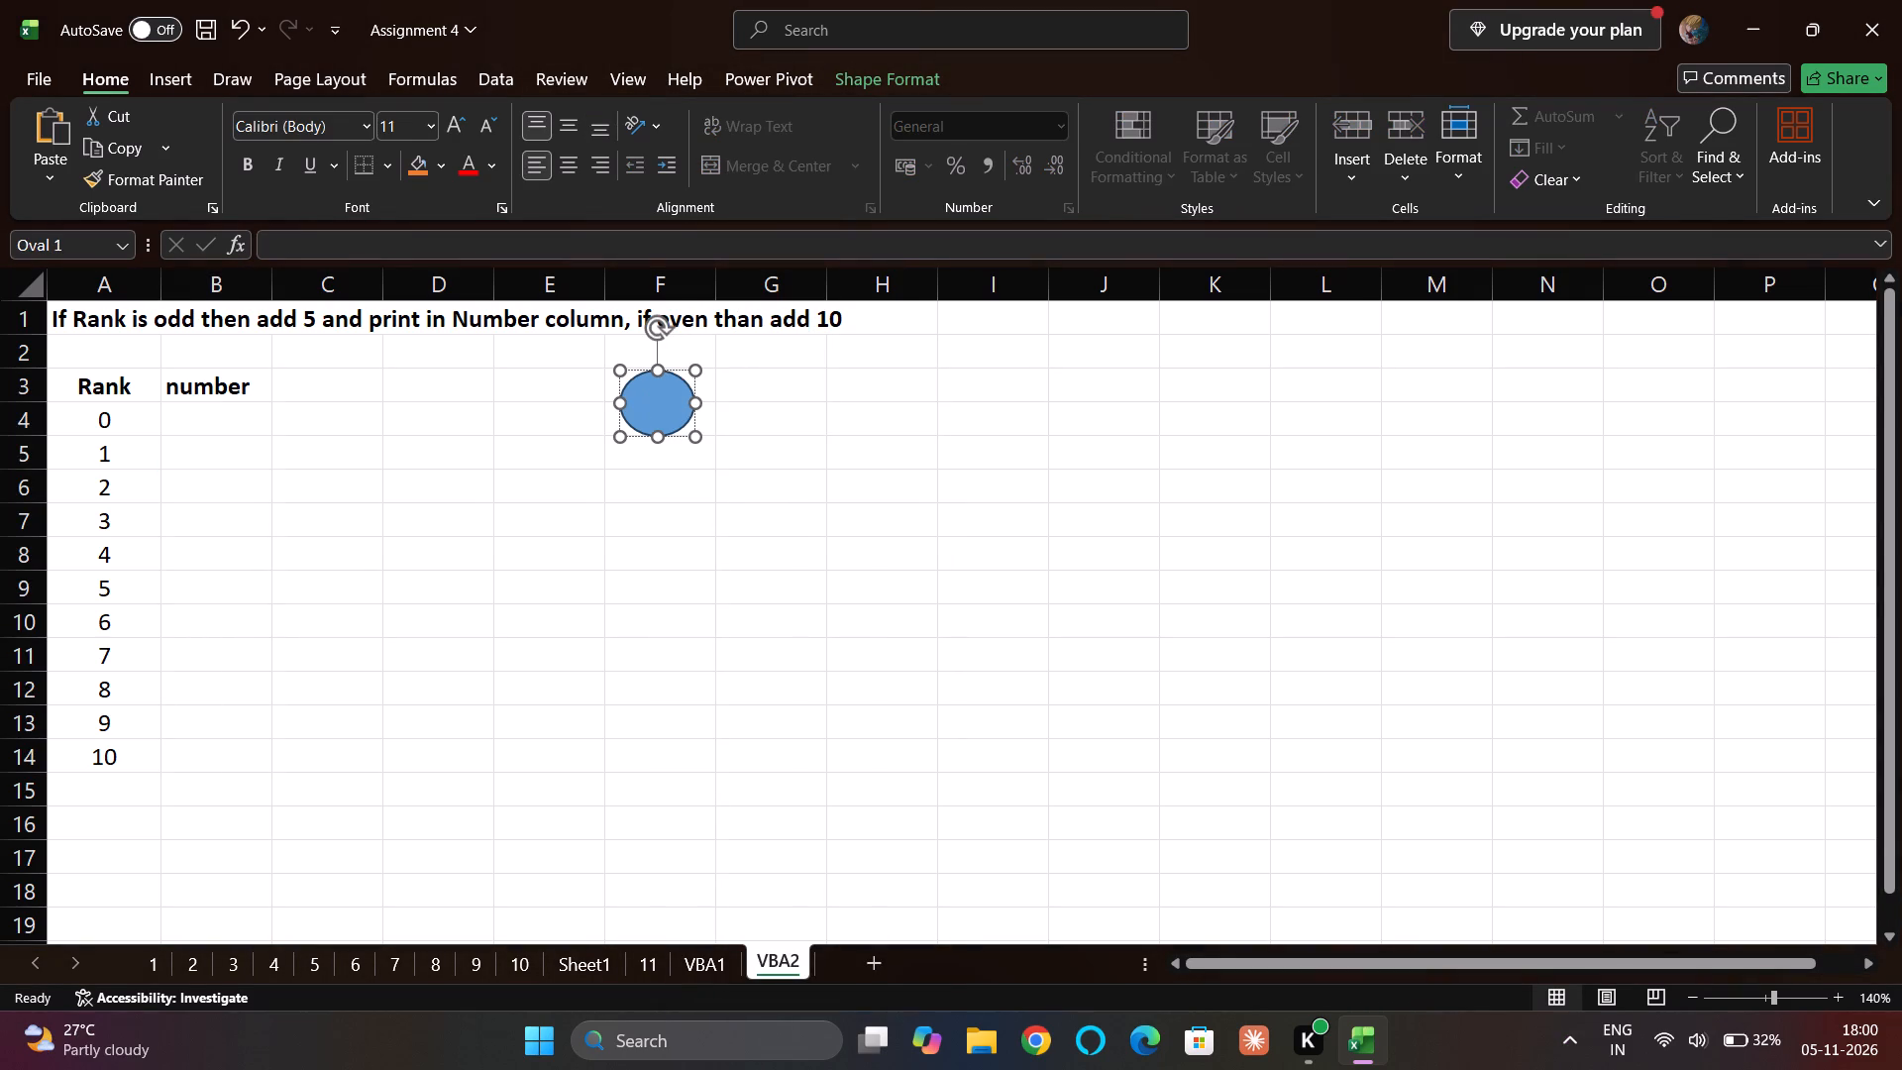
pyautogui.write('ma')
pyautogui.press('BackSpace')
pyautogui.press('BackSpace')
pyautogui.write('nu')
pyautogui.press('BackSpace')
pyautogui.press('BackSpace')
pyautogui.write('hi')
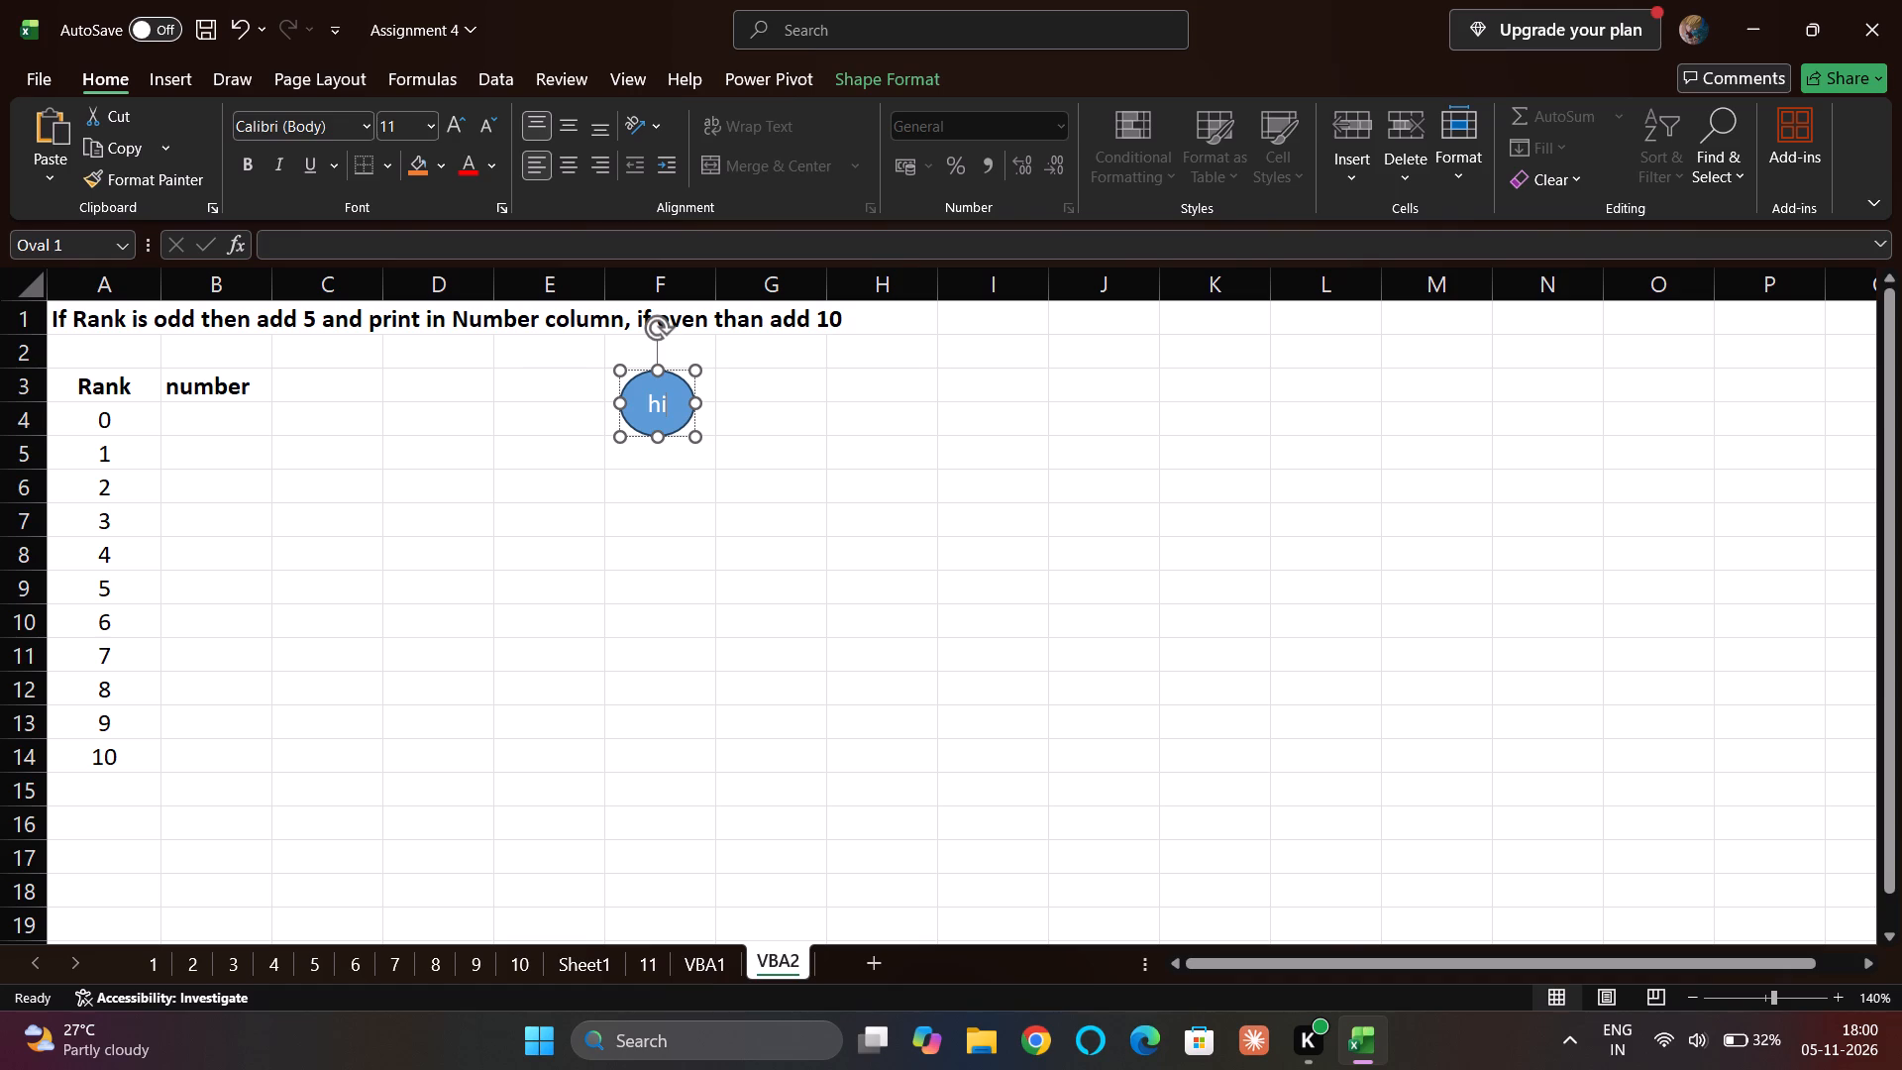
pyautogui.press('Return')
pyautogui.click(686, 481)
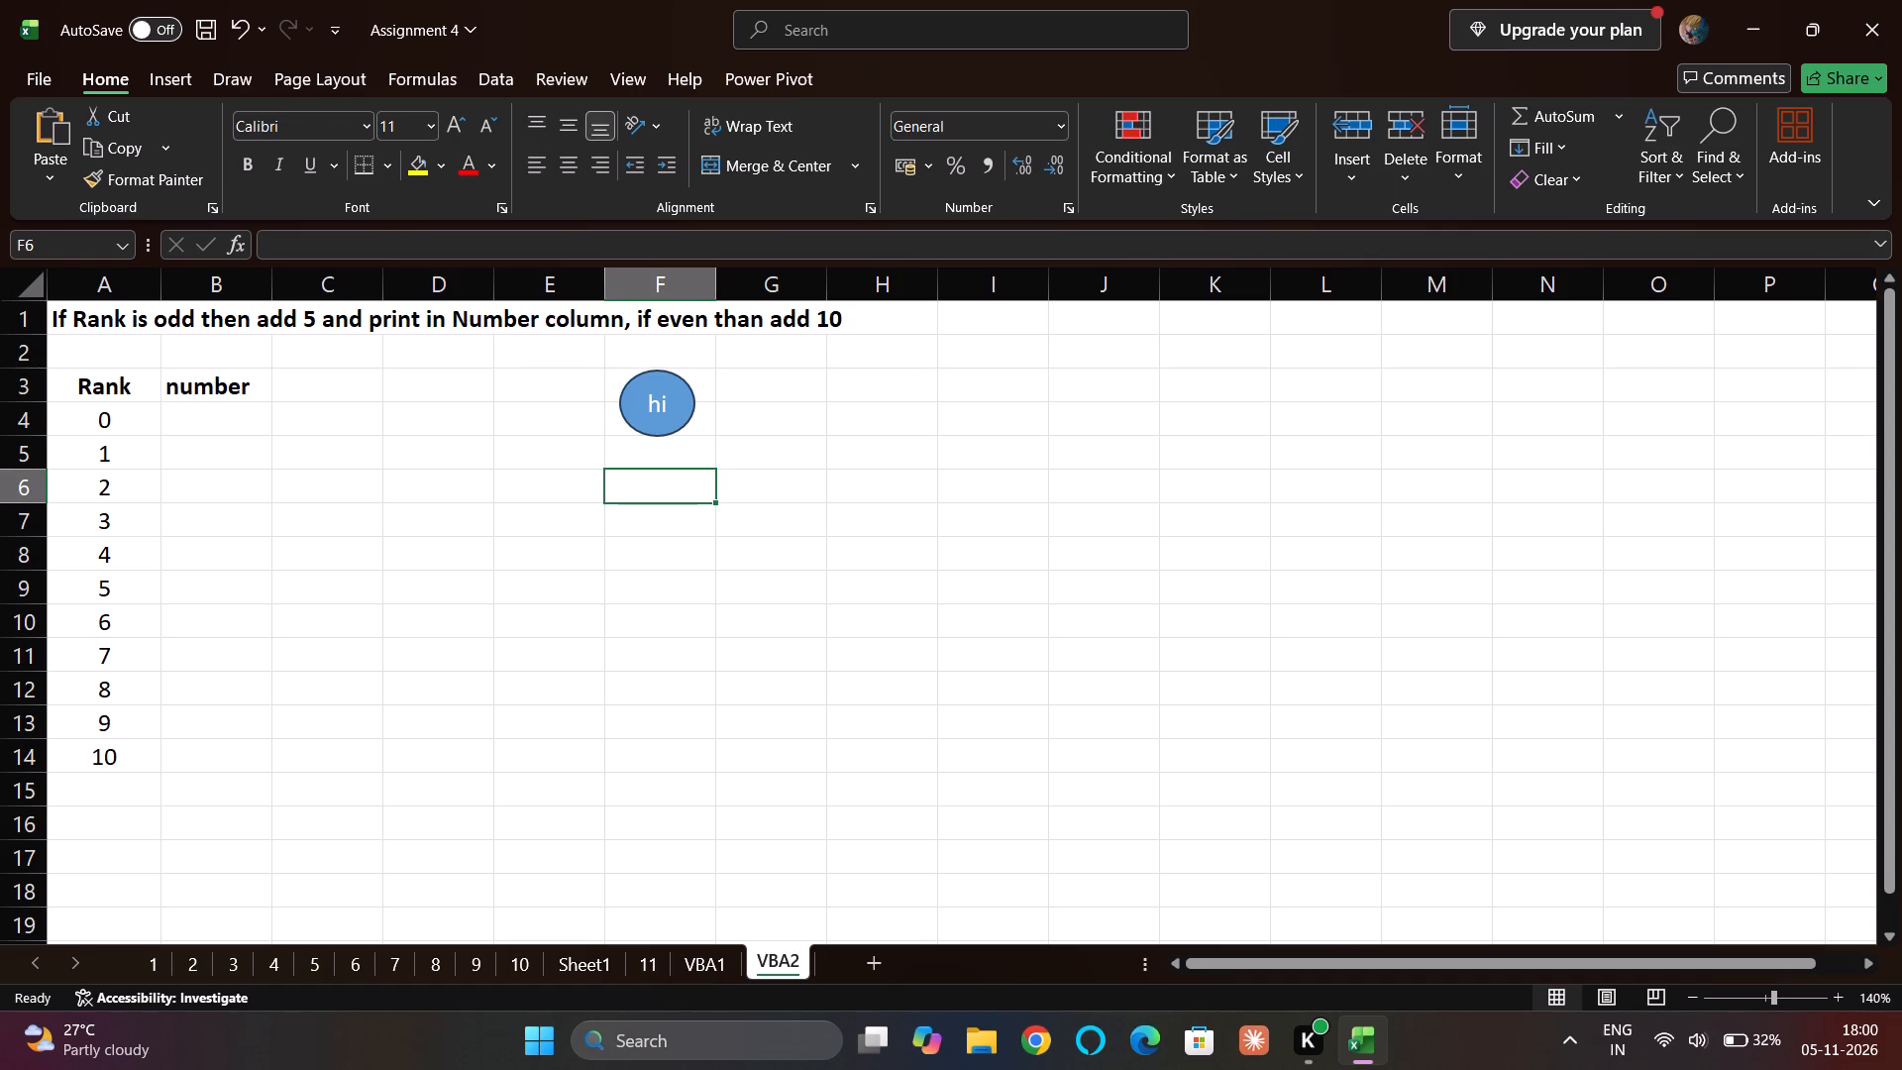
# Go to the VBA1 sheet and insert a new module in the workbook's macro code editor.
pyautogui.click(711, 973)
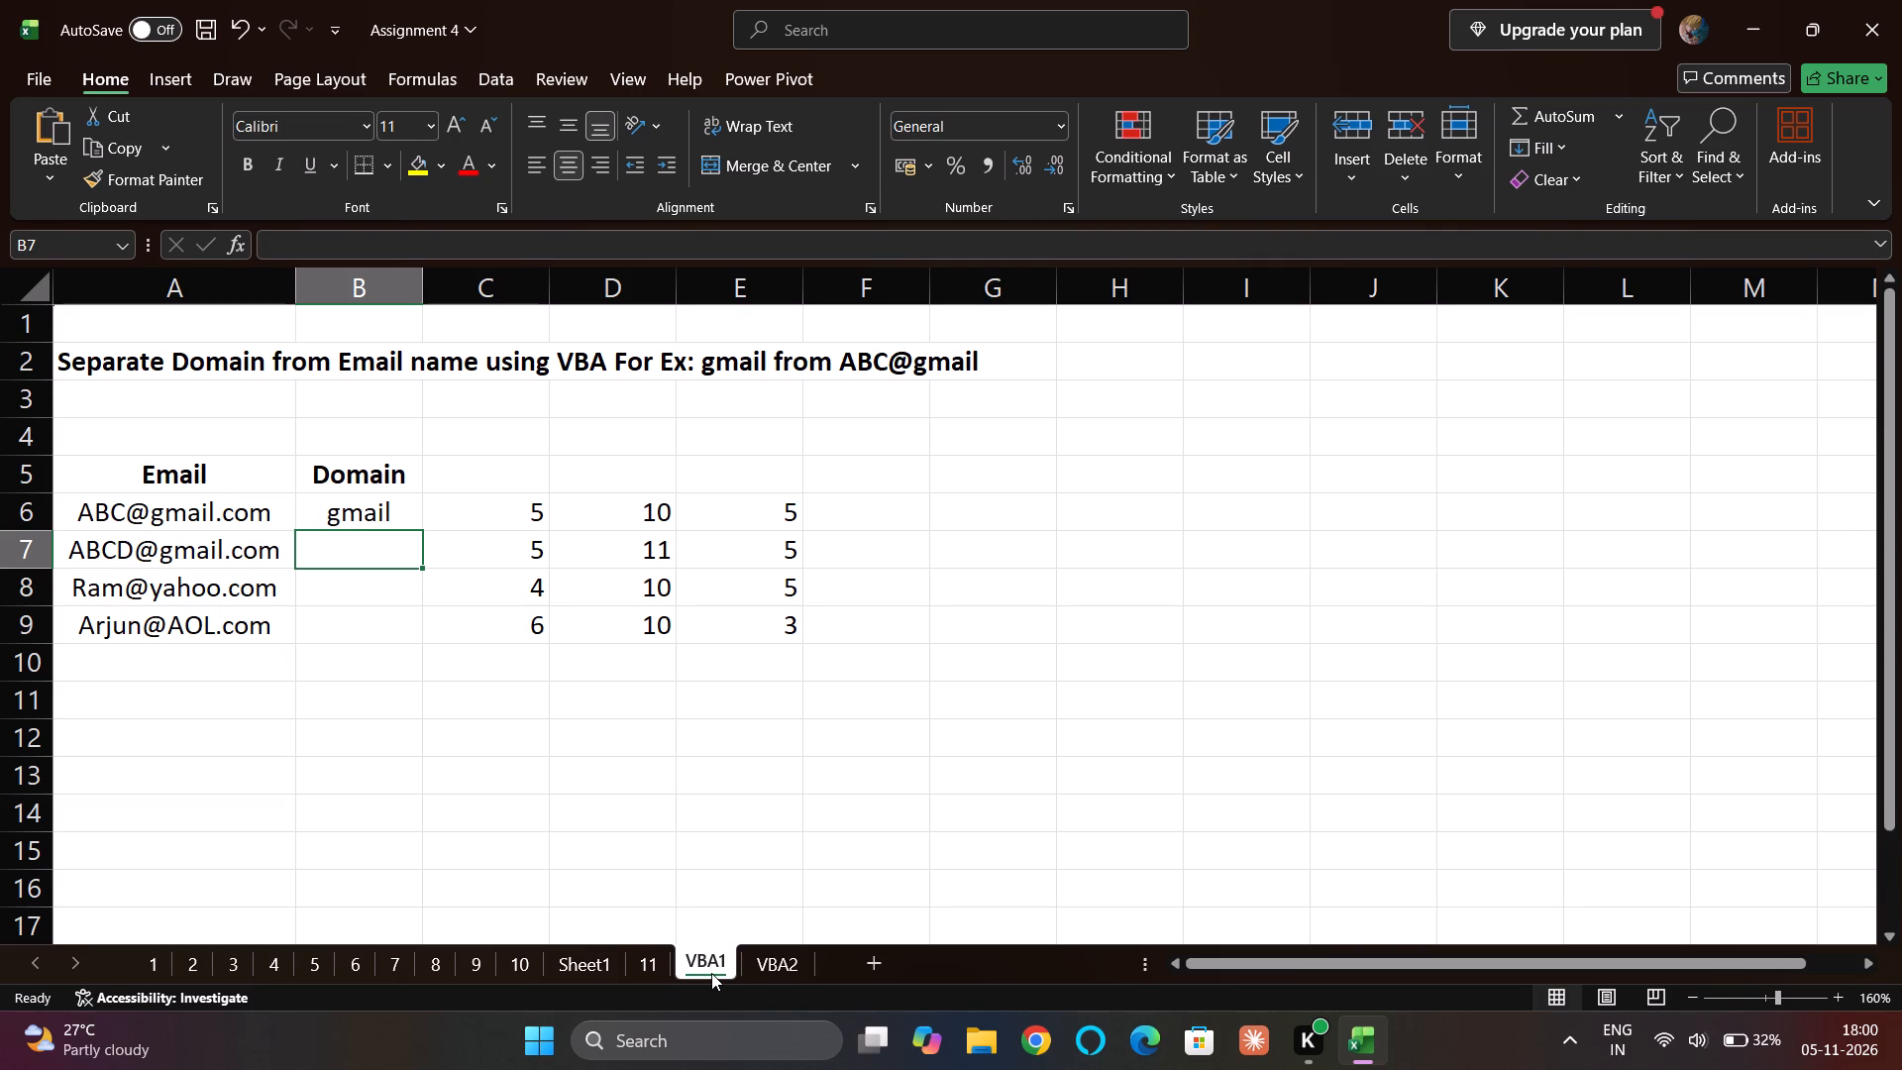
pyautogui.hotkey('alt', 'Tab')
pyautogui.hotkey('alt', 'Tab')
pyautogui.hotkey('alt', 'F11')
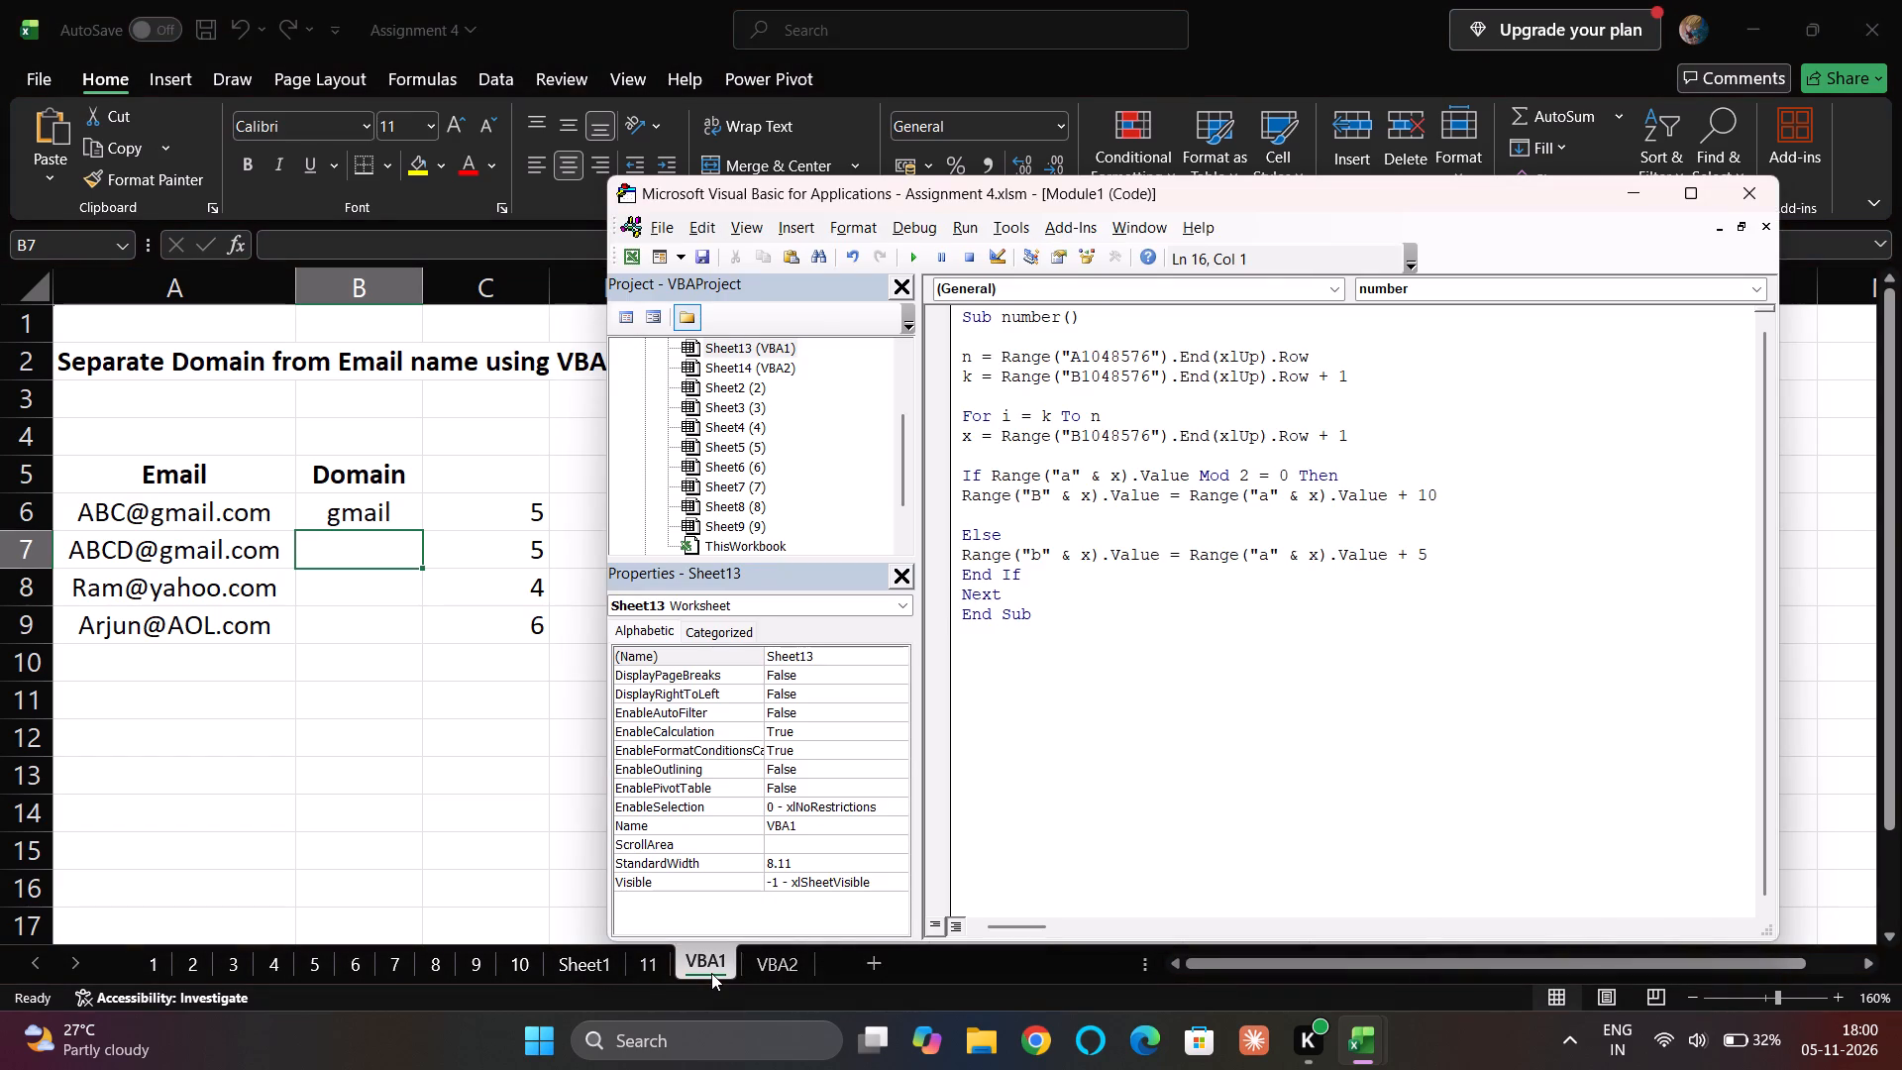
pyautogui.write('im')
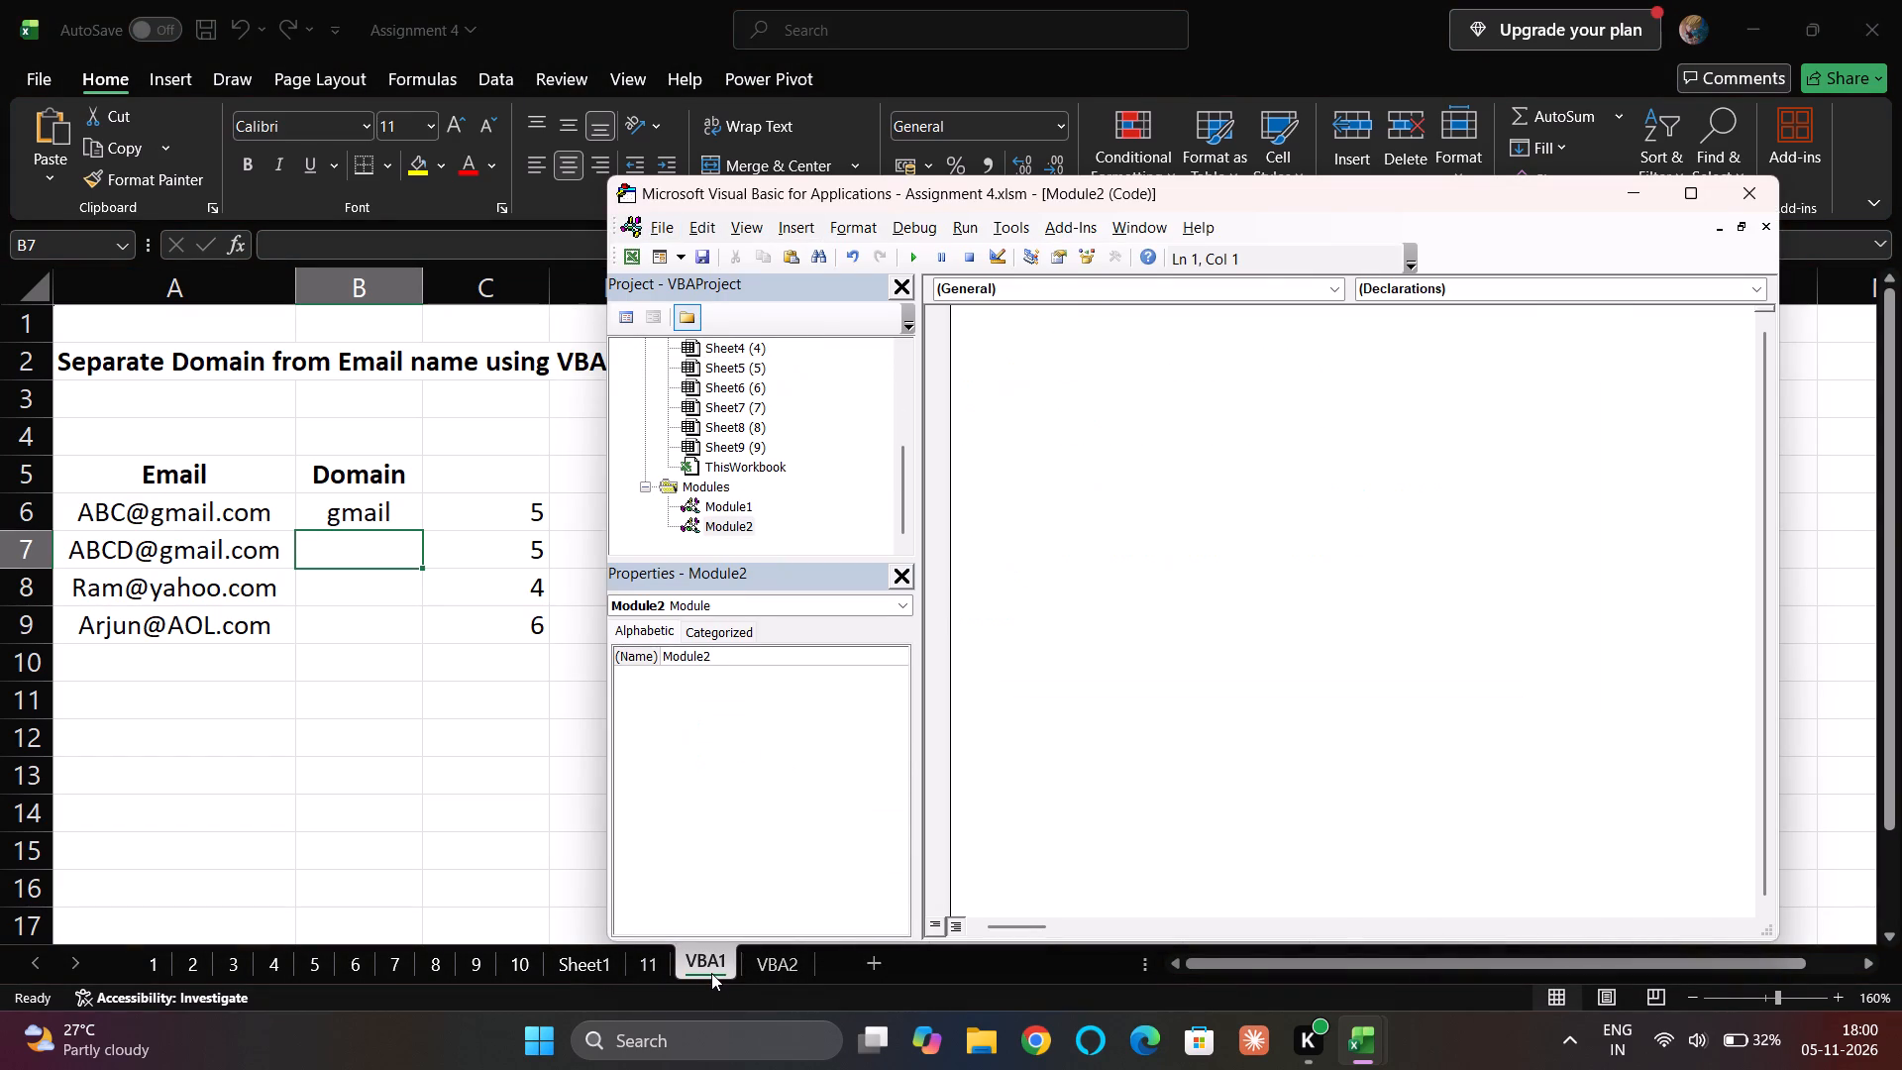
# Start a macro named mid in the new module, leaving blank lines in its body.
pyautogui.write('sub mid')
pyautogui.press('space')
pyautogui.press('Return')
pyautogui.press('Return')
pyautogui.press('Return')
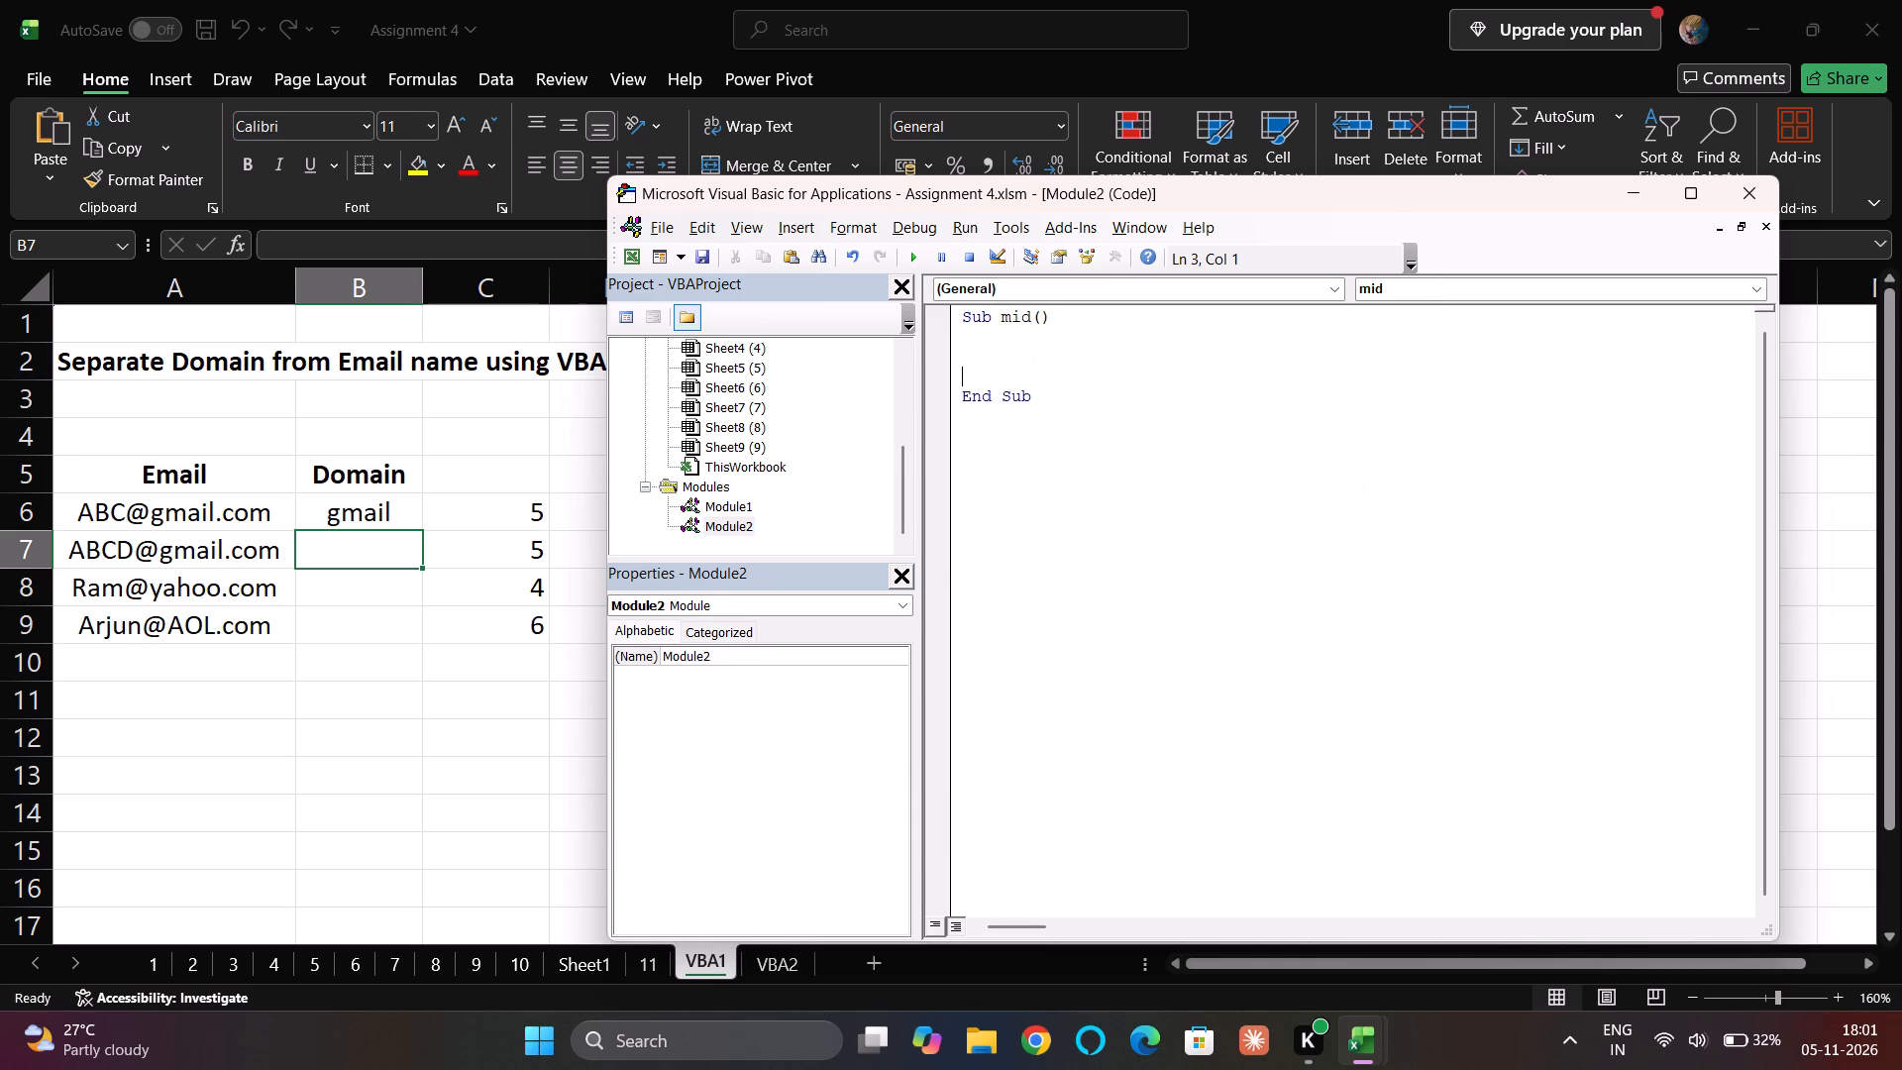
pyautogui.press('Up')
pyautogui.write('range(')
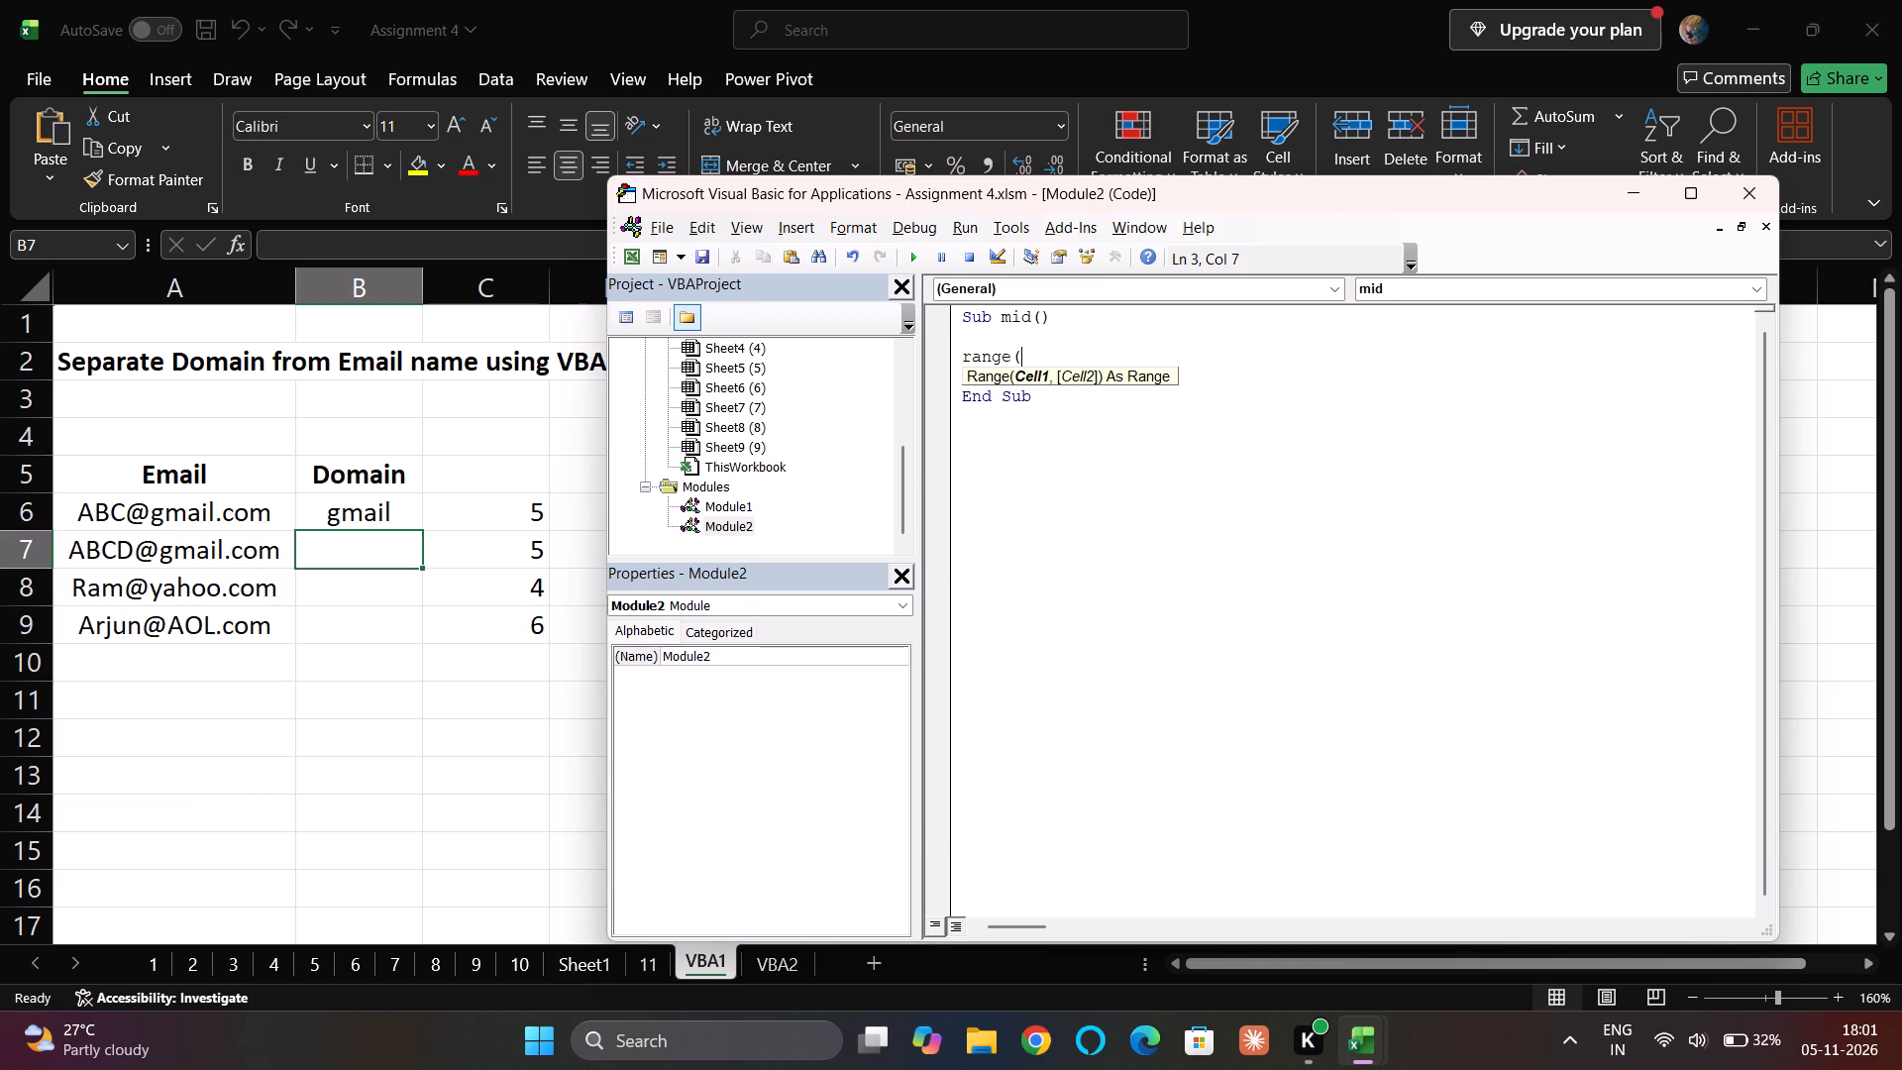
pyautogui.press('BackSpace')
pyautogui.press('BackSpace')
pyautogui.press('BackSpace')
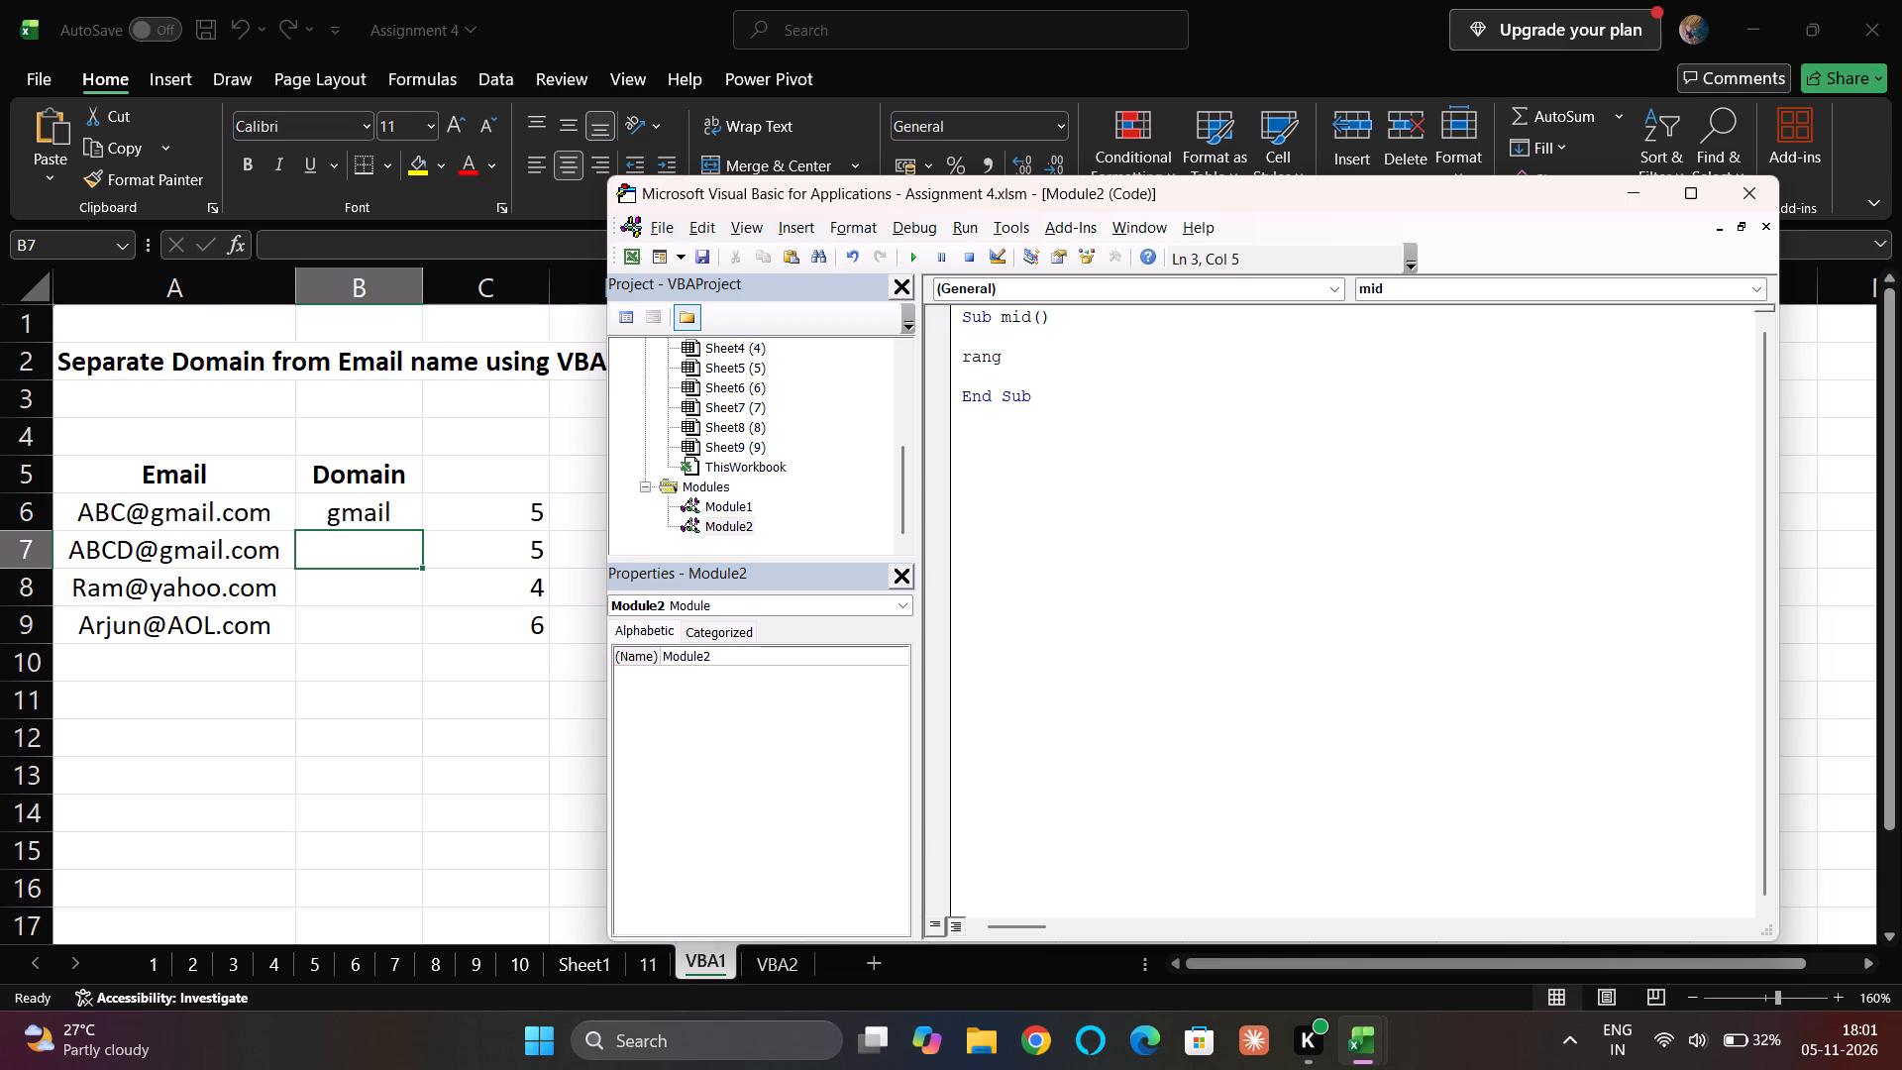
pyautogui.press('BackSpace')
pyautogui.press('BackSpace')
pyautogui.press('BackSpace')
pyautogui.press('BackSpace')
# Copy the full text of the MID formula in cell B6 of the VBA1 sheet, leaving the cell's content as is.
pyautogui.click(397, 515)
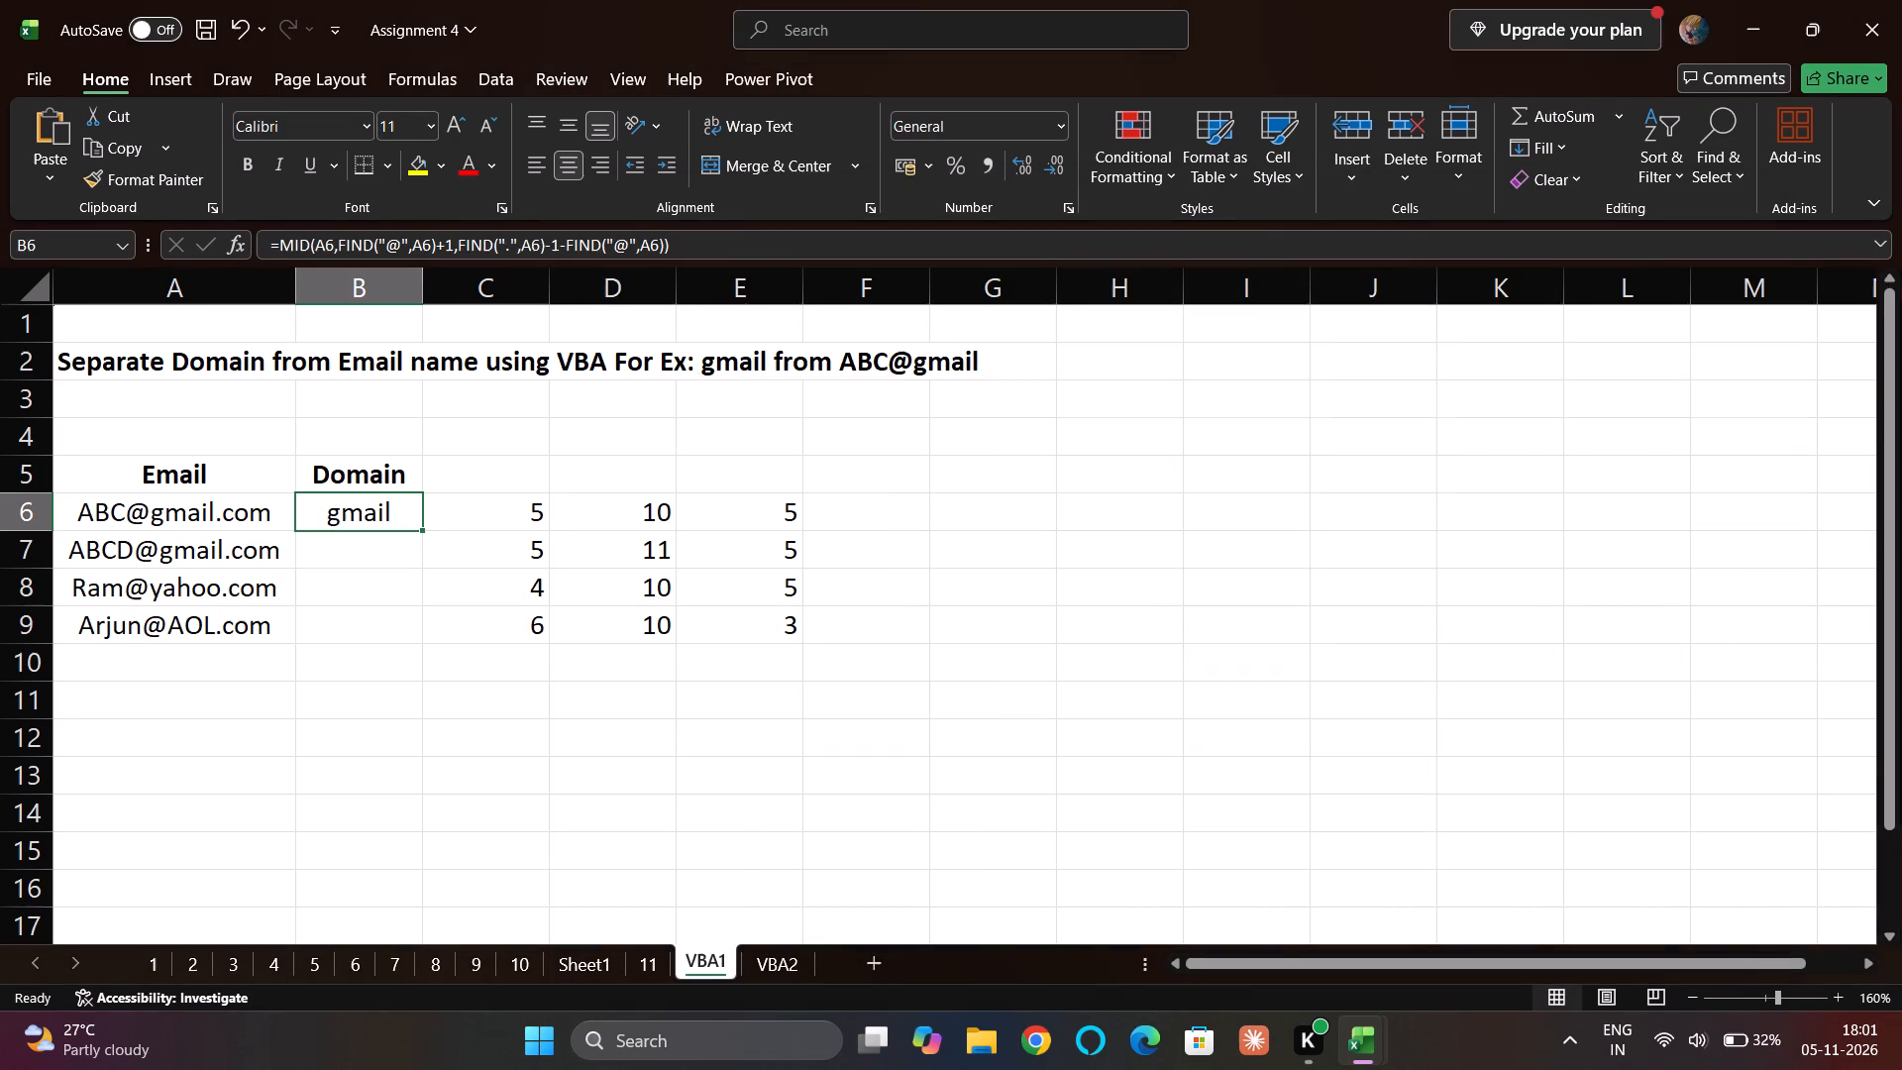
pyautogui.doubleClick(397, 515)
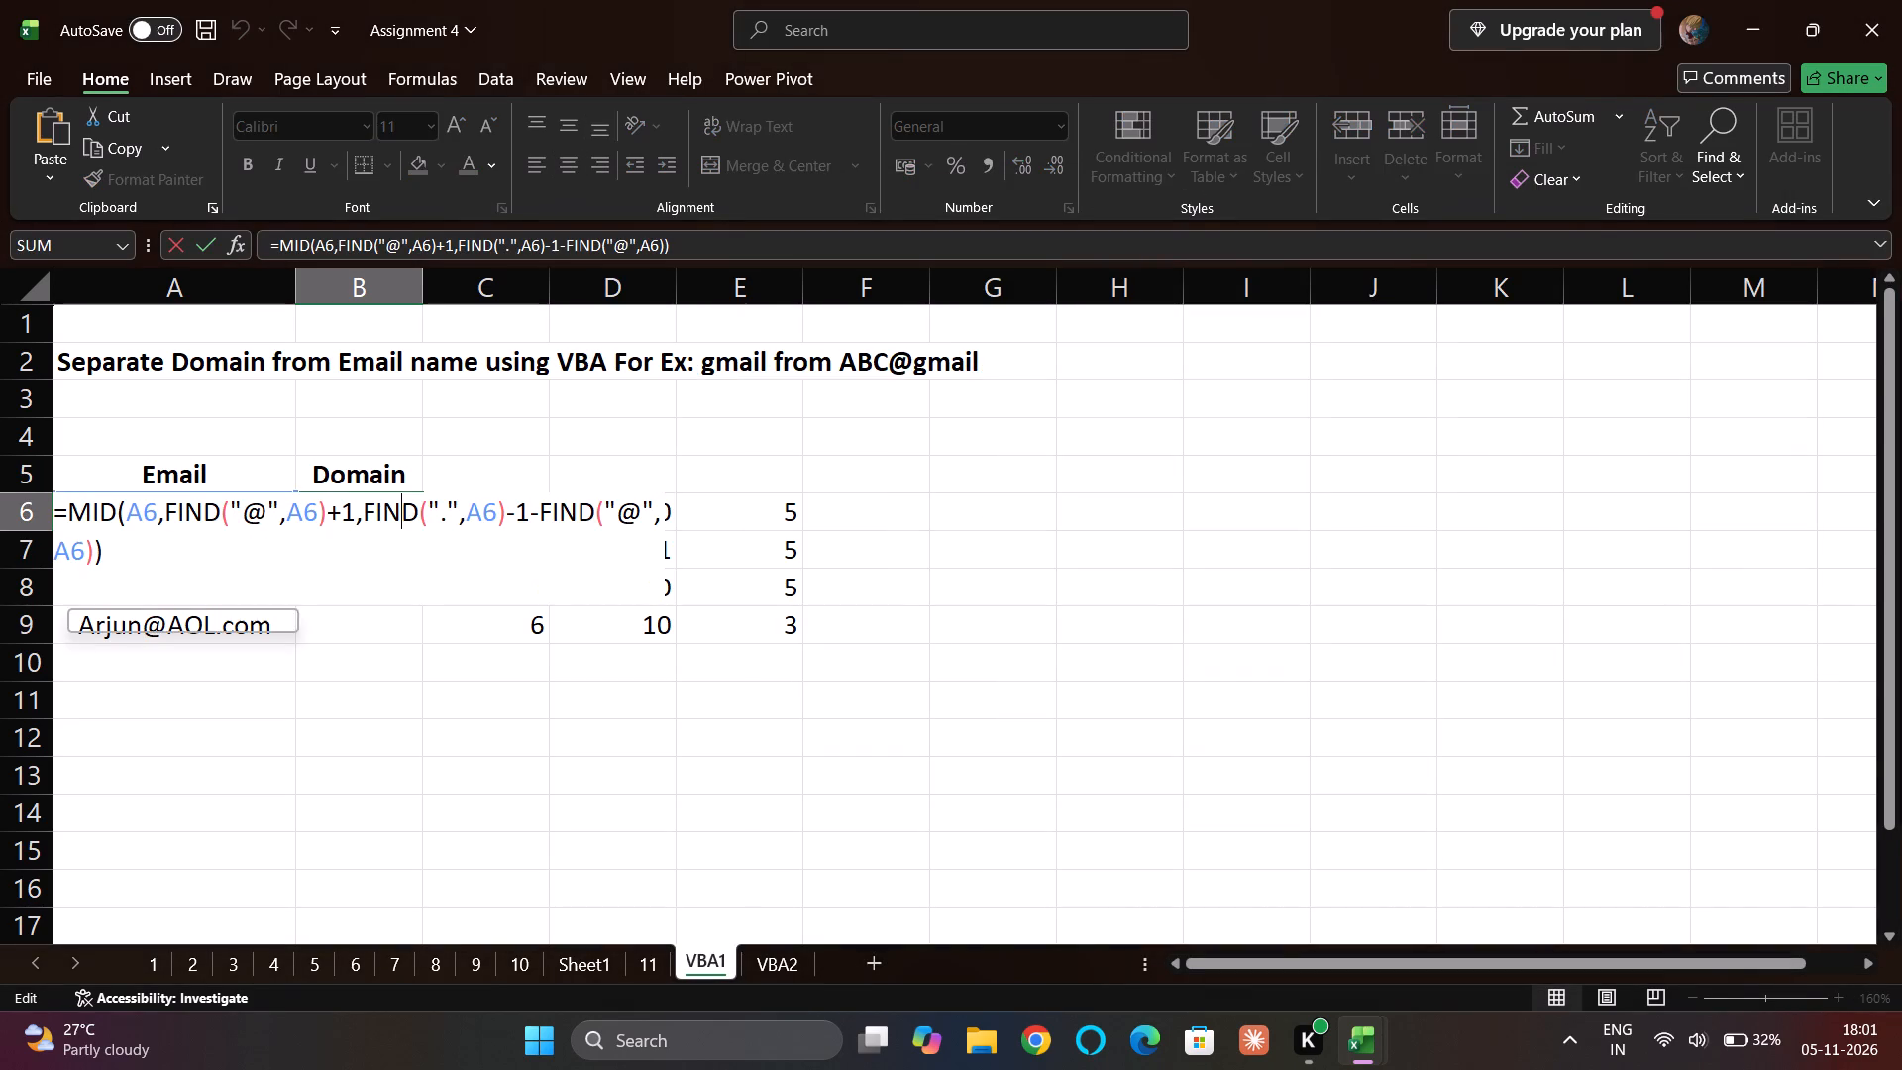
pyautogui.hotkey('ctrl', 'a')
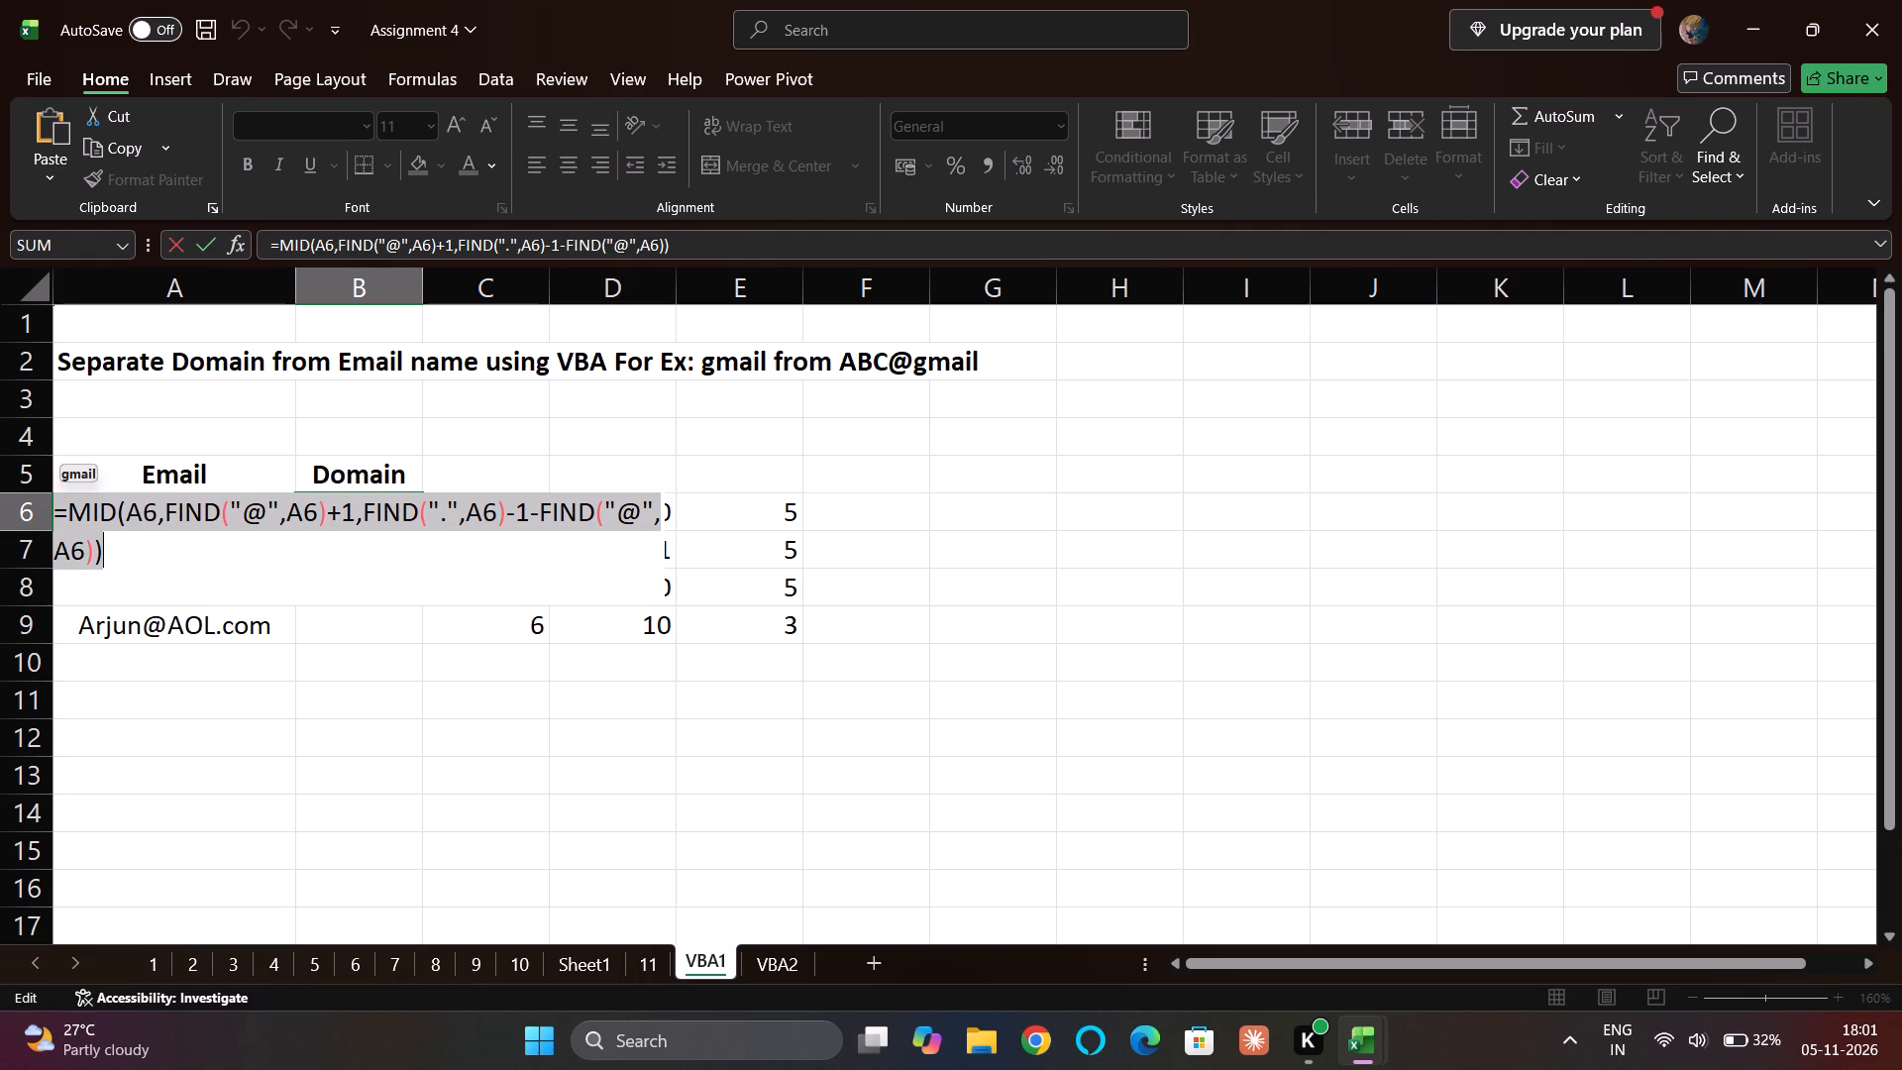
pyautogui.hotkey('ctrl', 'c')
pyautogui.press('Return')
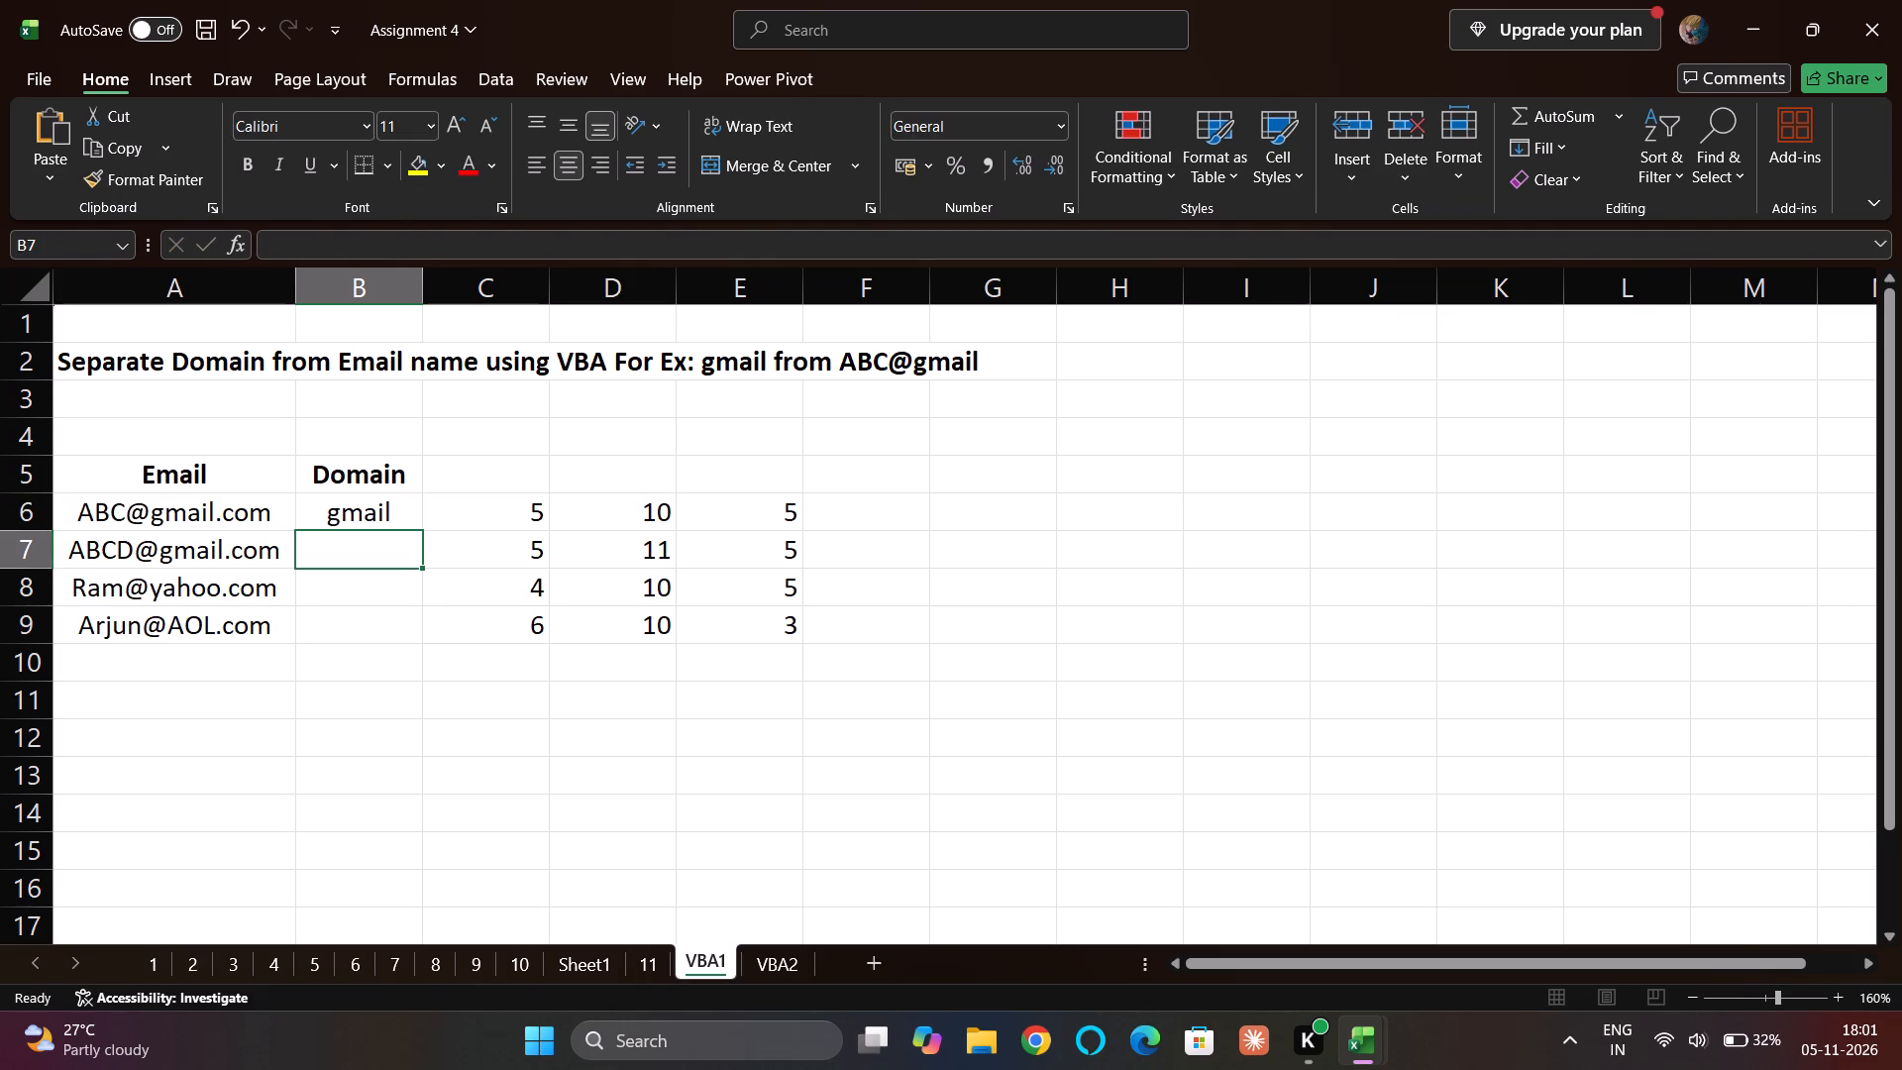
# Paste the copied MID formula into cell I5 and remove its leading equals sign so it is kept as text.
pyautogui.click(1212, 491)
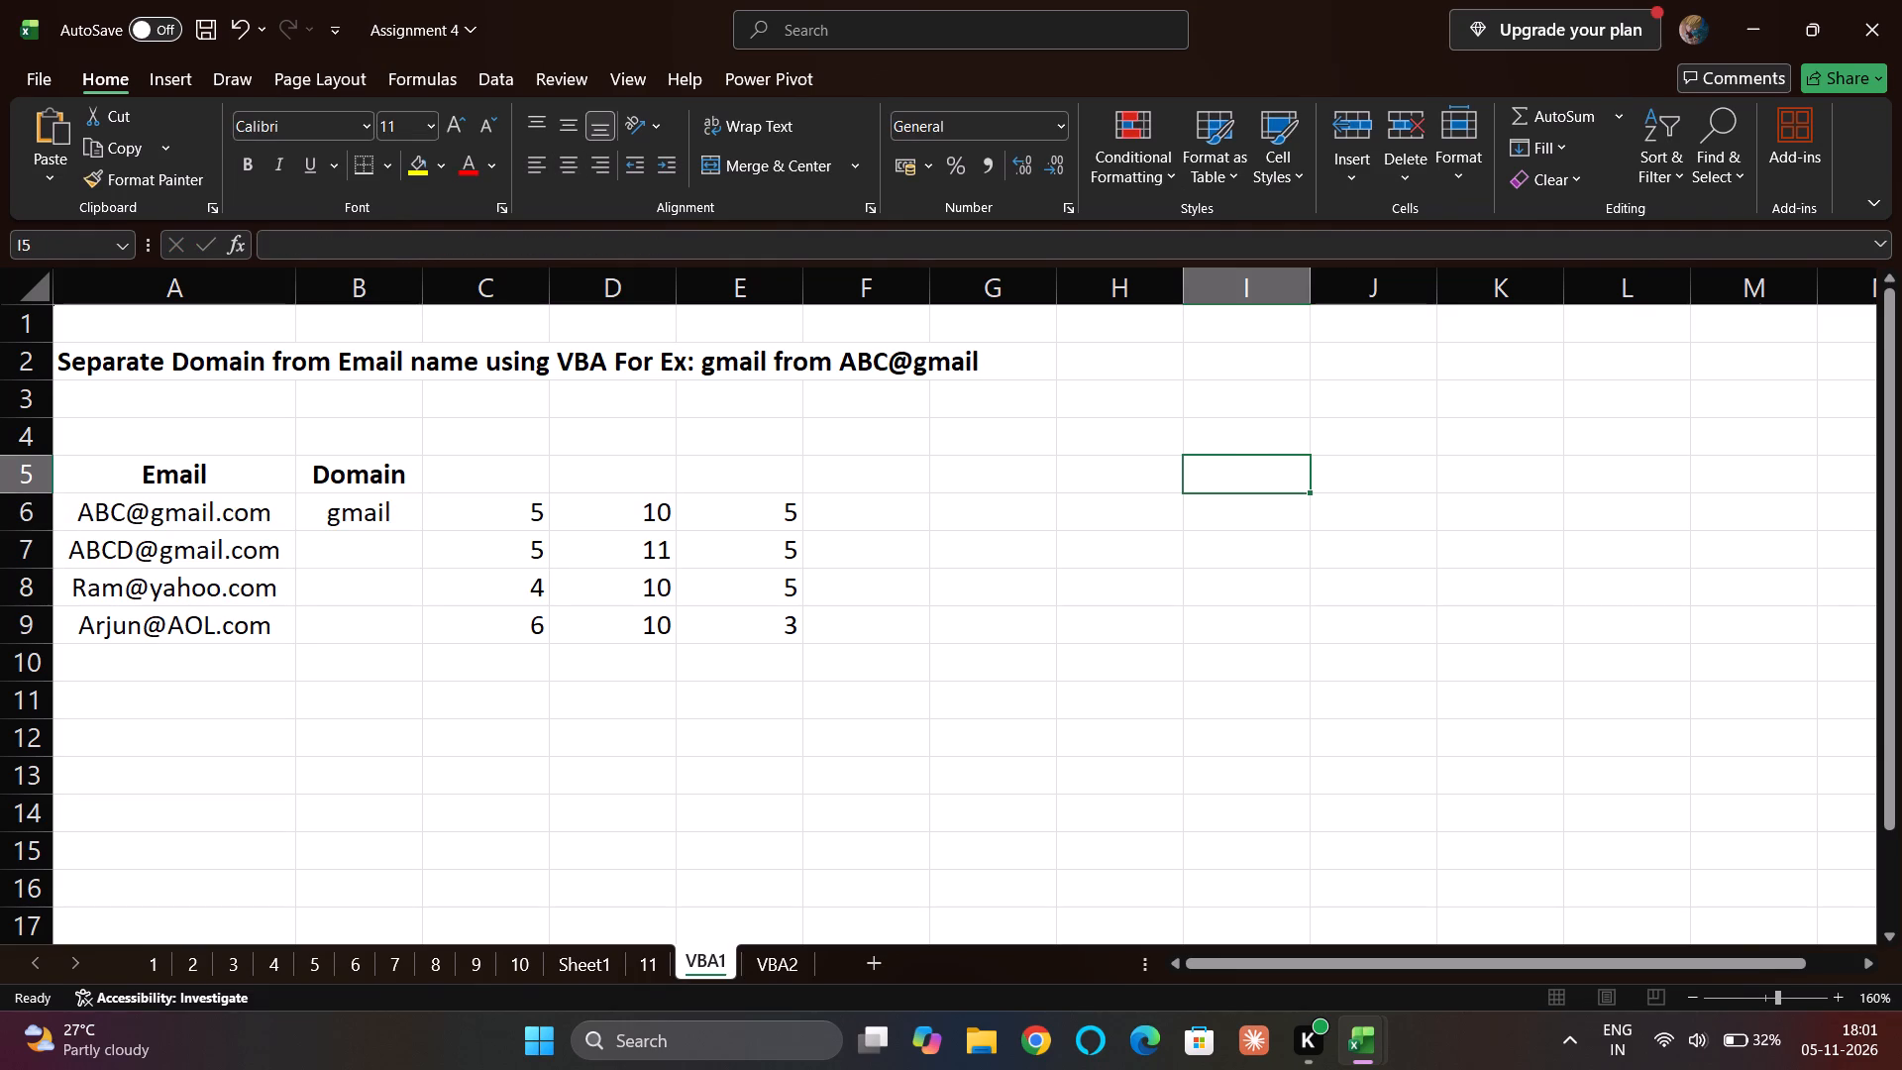
pyautogui.hotkey('ctrl', 'v')
pyautogui.doubleClick(1261, 485)
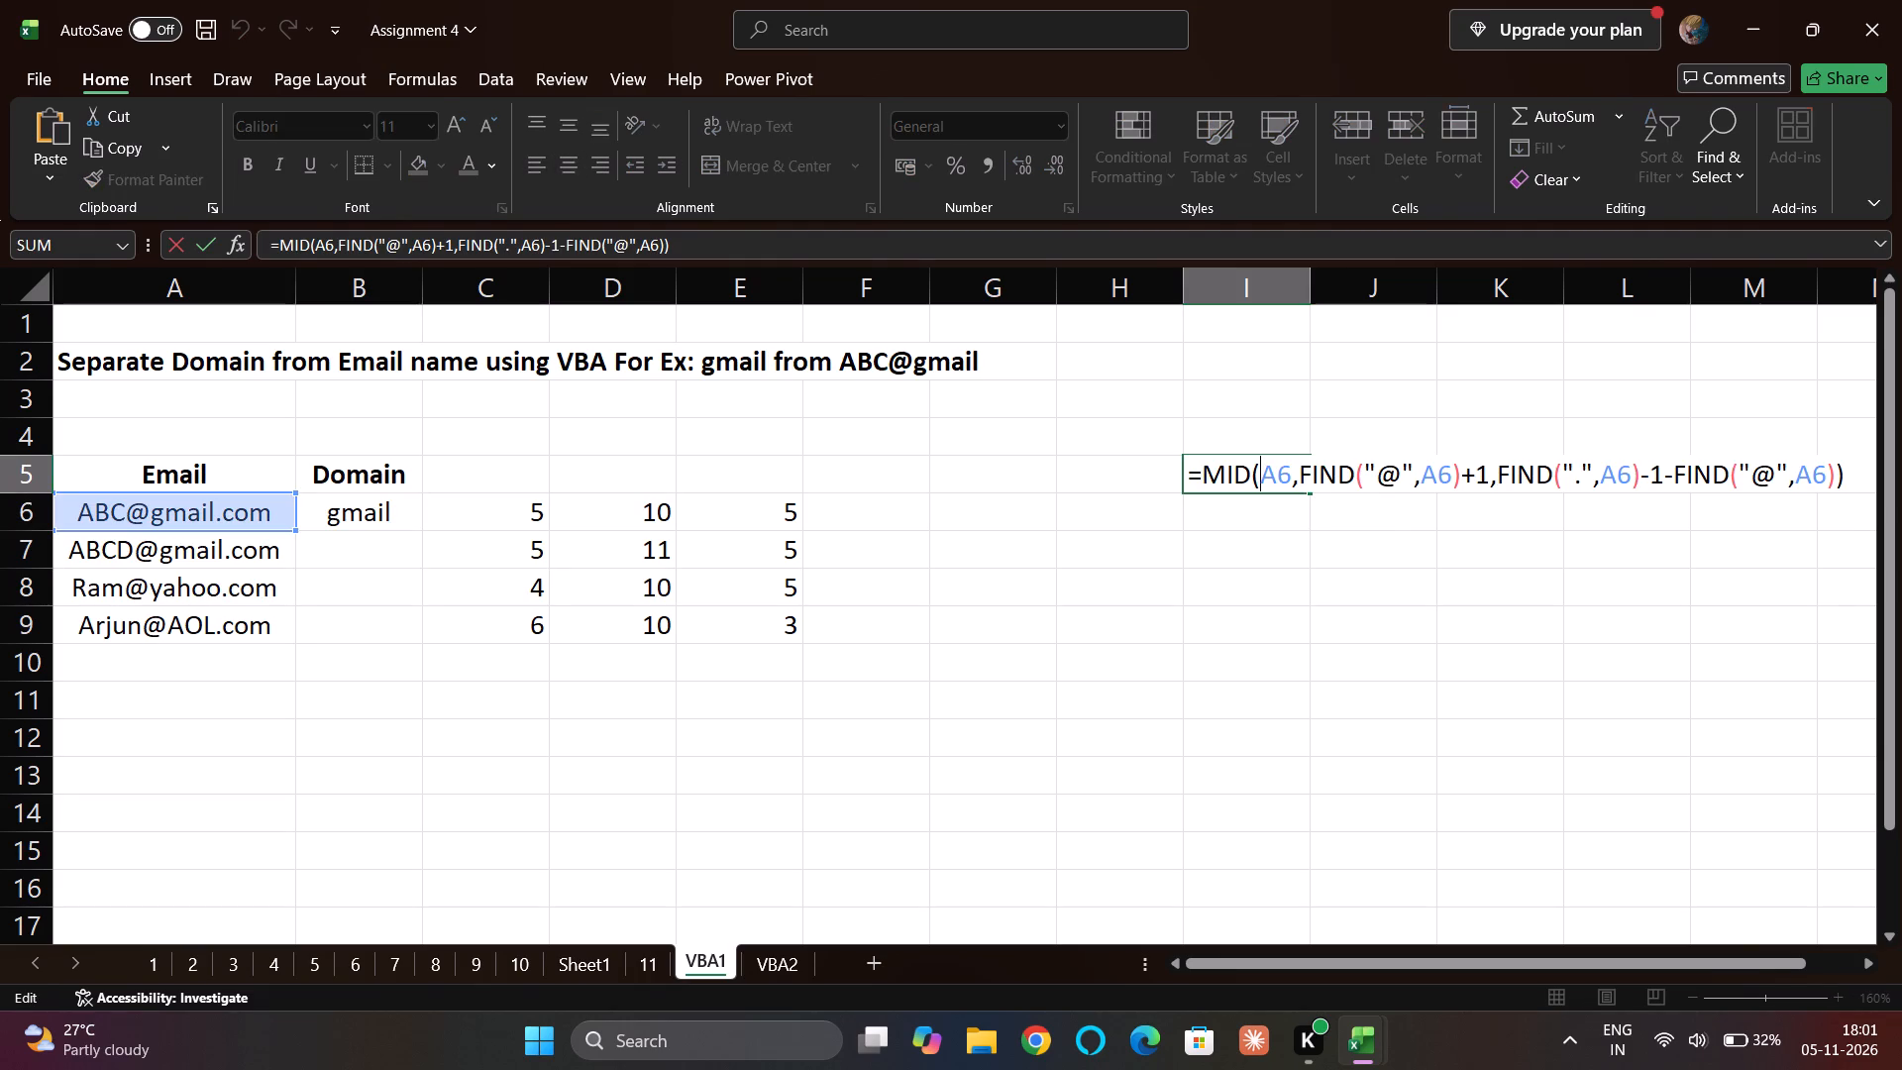
pyautogui.click(1206, 478)
pyautogui.press('BackSpace')
pyautogui.press('Return')
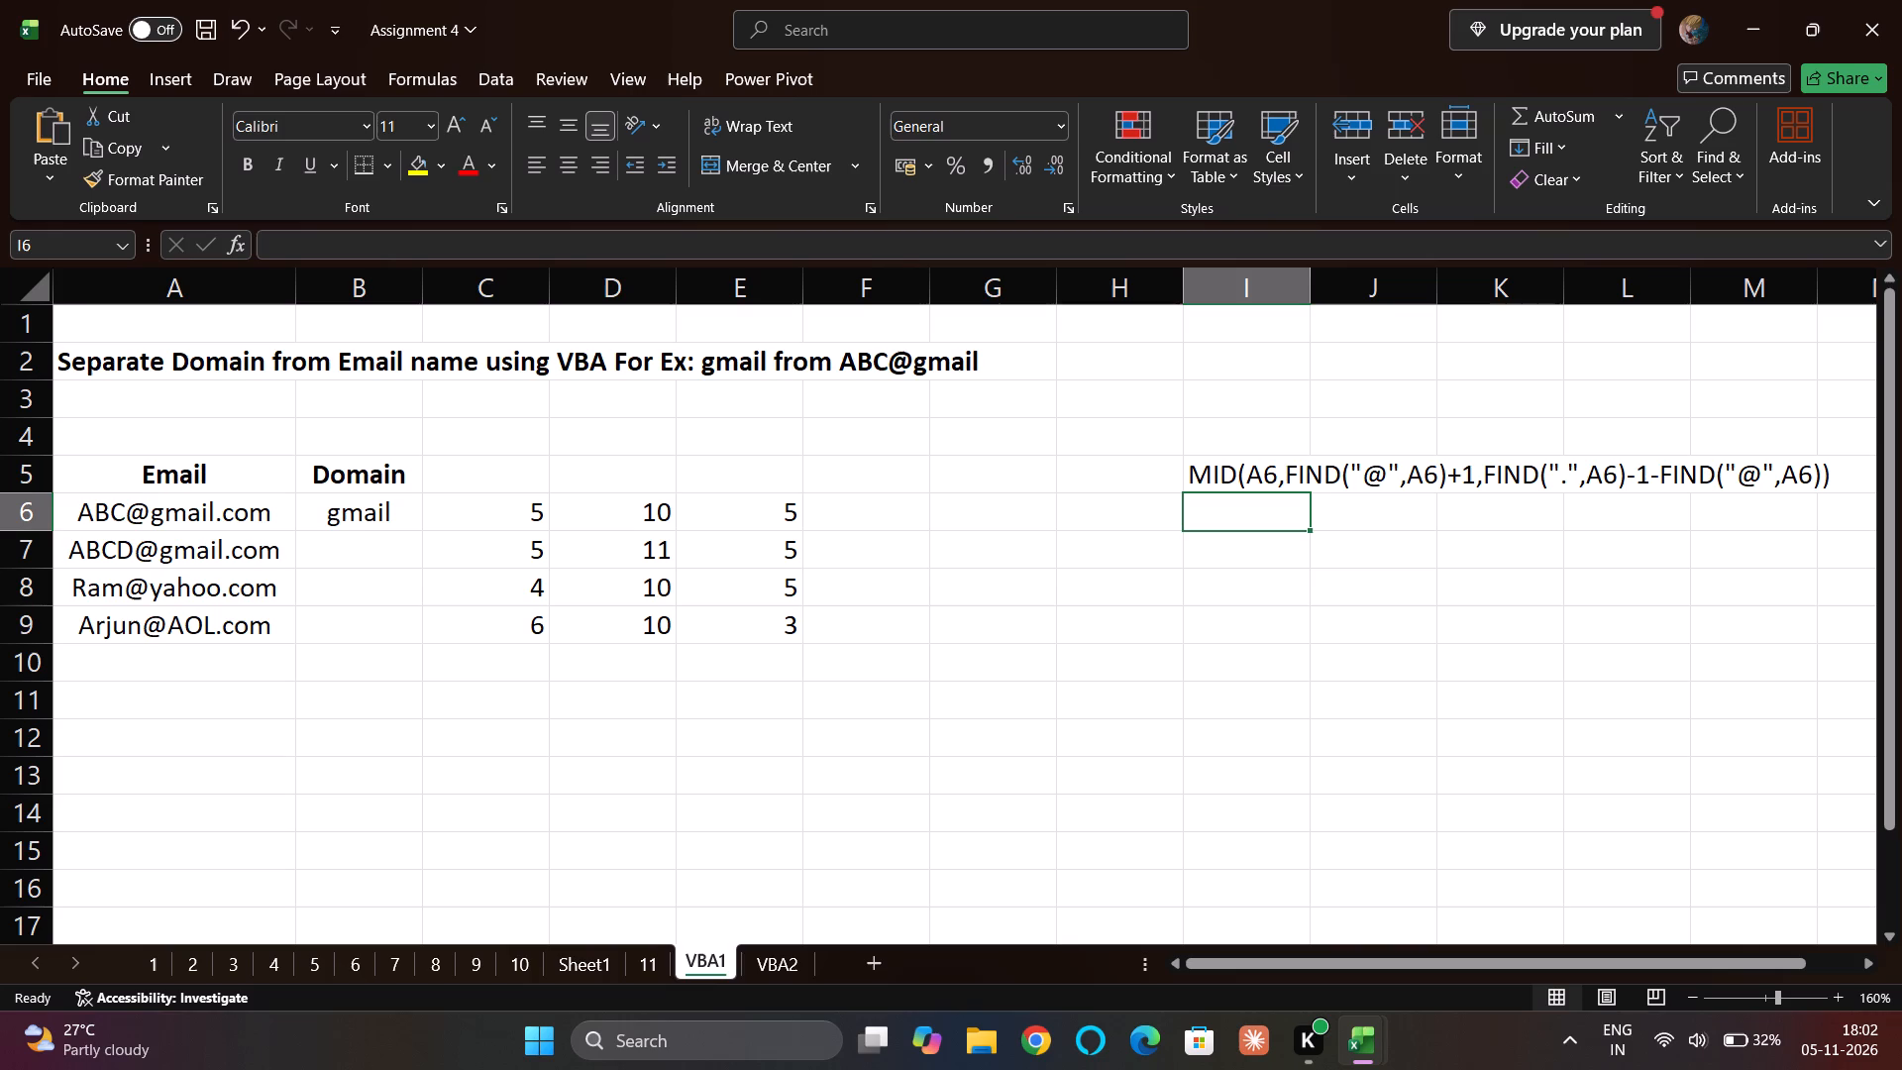
# Clear the formula from cell B6 in the Domain column.
pyautogui.click(377, 503)
pyautogui.press('BackSpace')
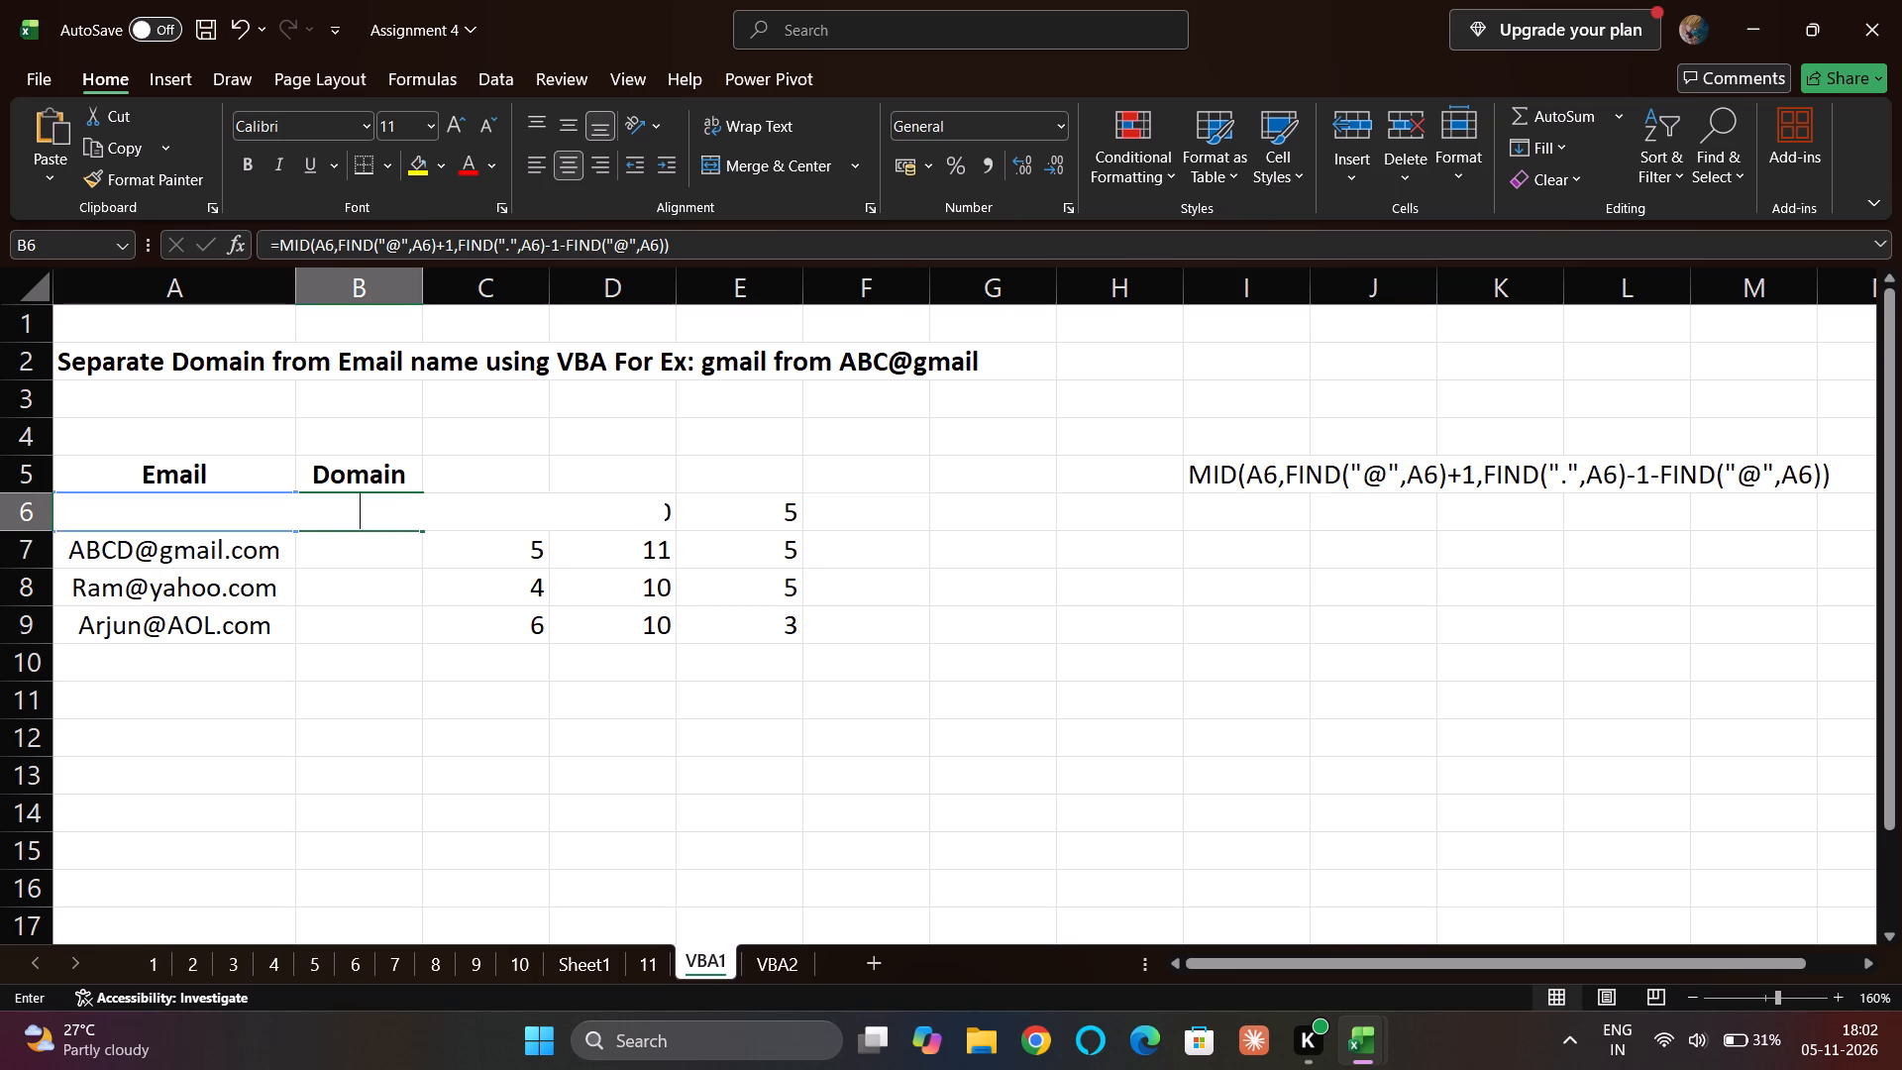
pyautogui.click(549, 413)
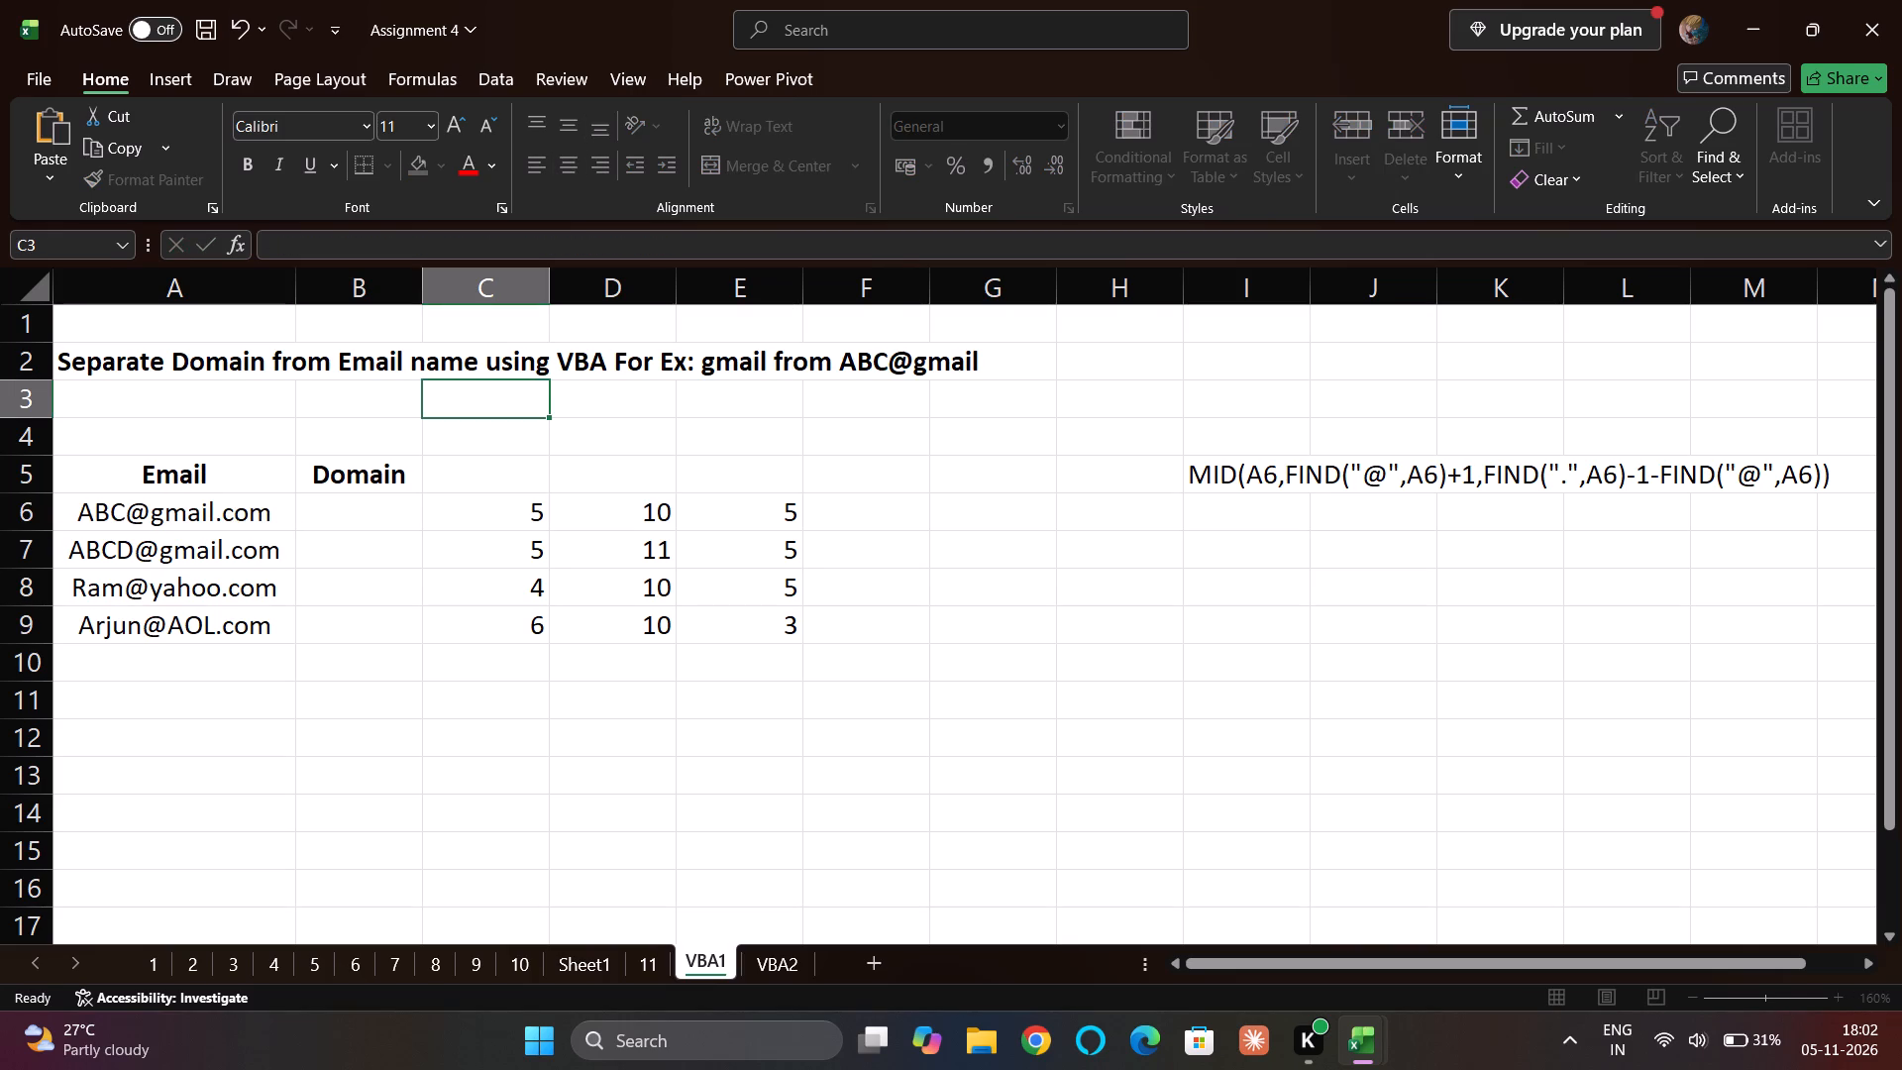
# Return to the mid macro's code and move the editor window clear of the Email and Domain columns.
pyautogui.hotkey('alt', 'Tab')
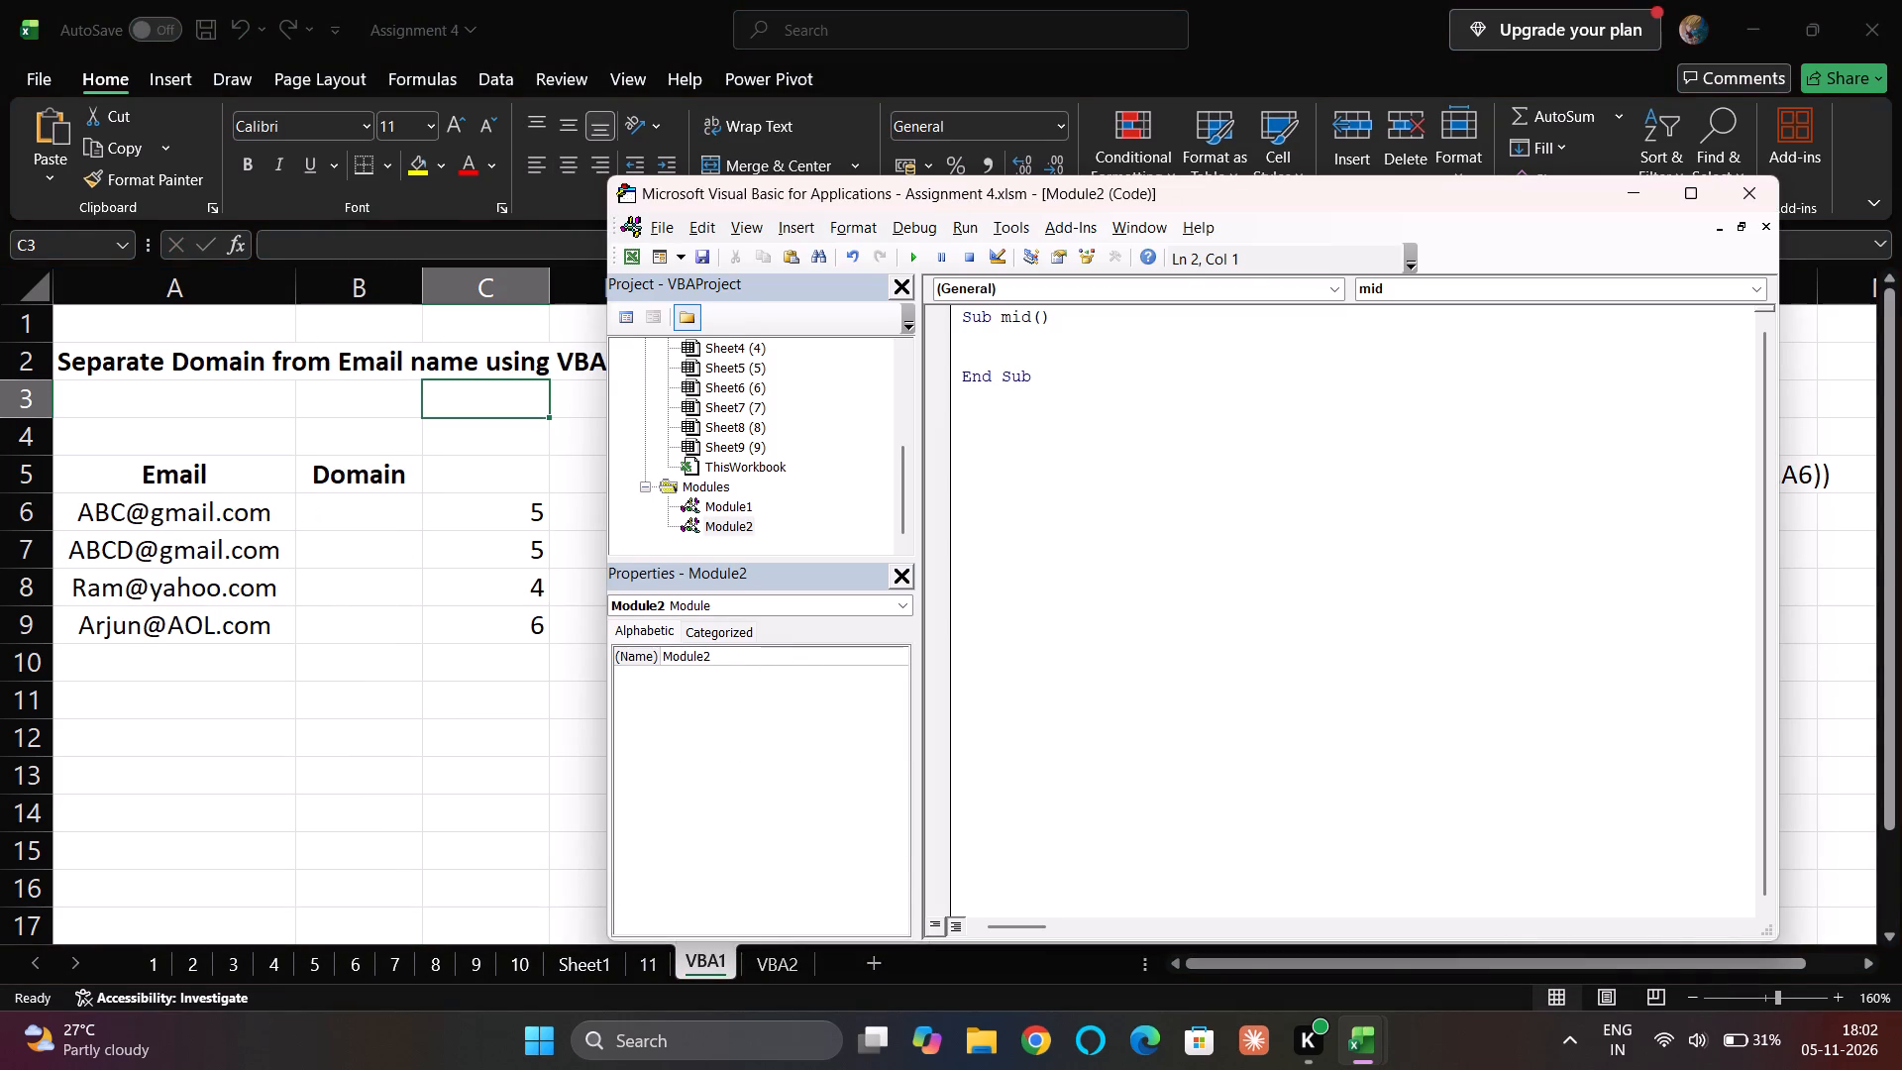
pyautogui.moveTo(1227, 193); pyautogui.dragTo(1288, 189)
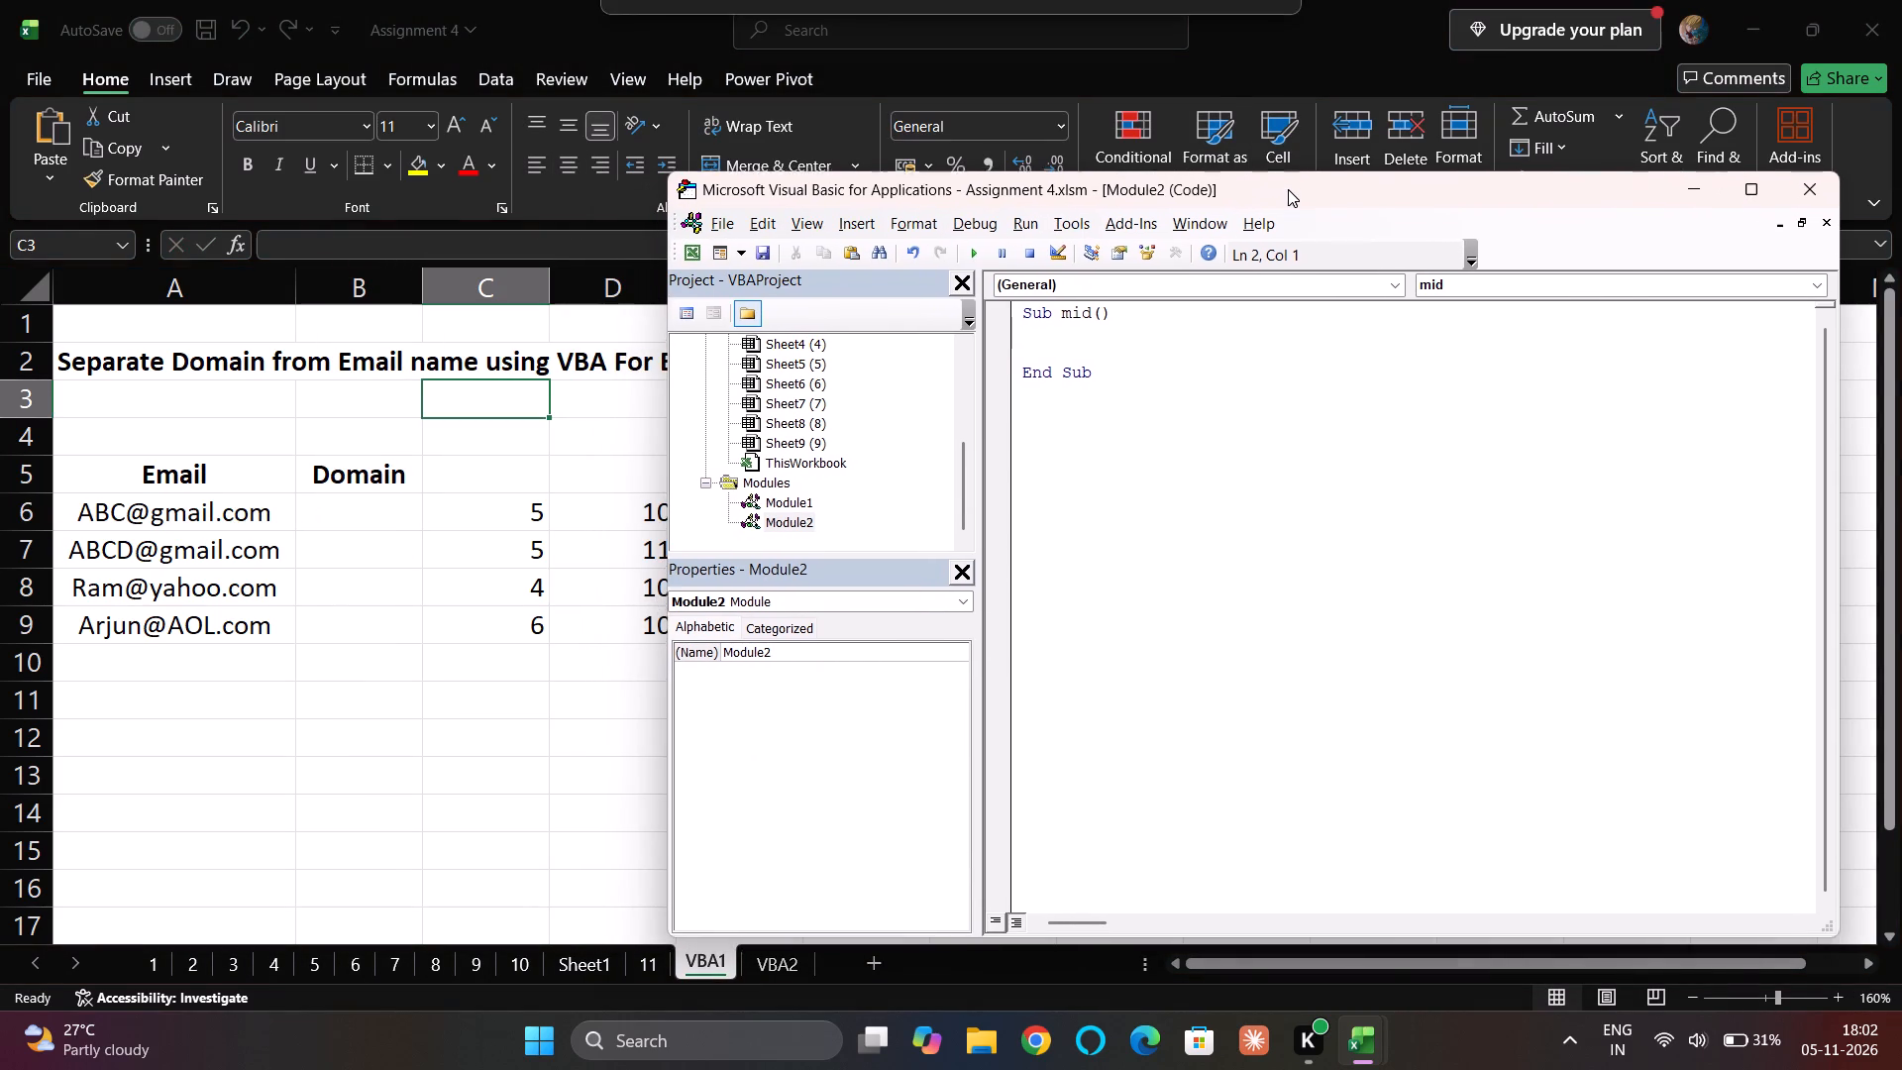
pyautogui.moveTo(1288, 189); pyautogui.dragTo(1288, 187)
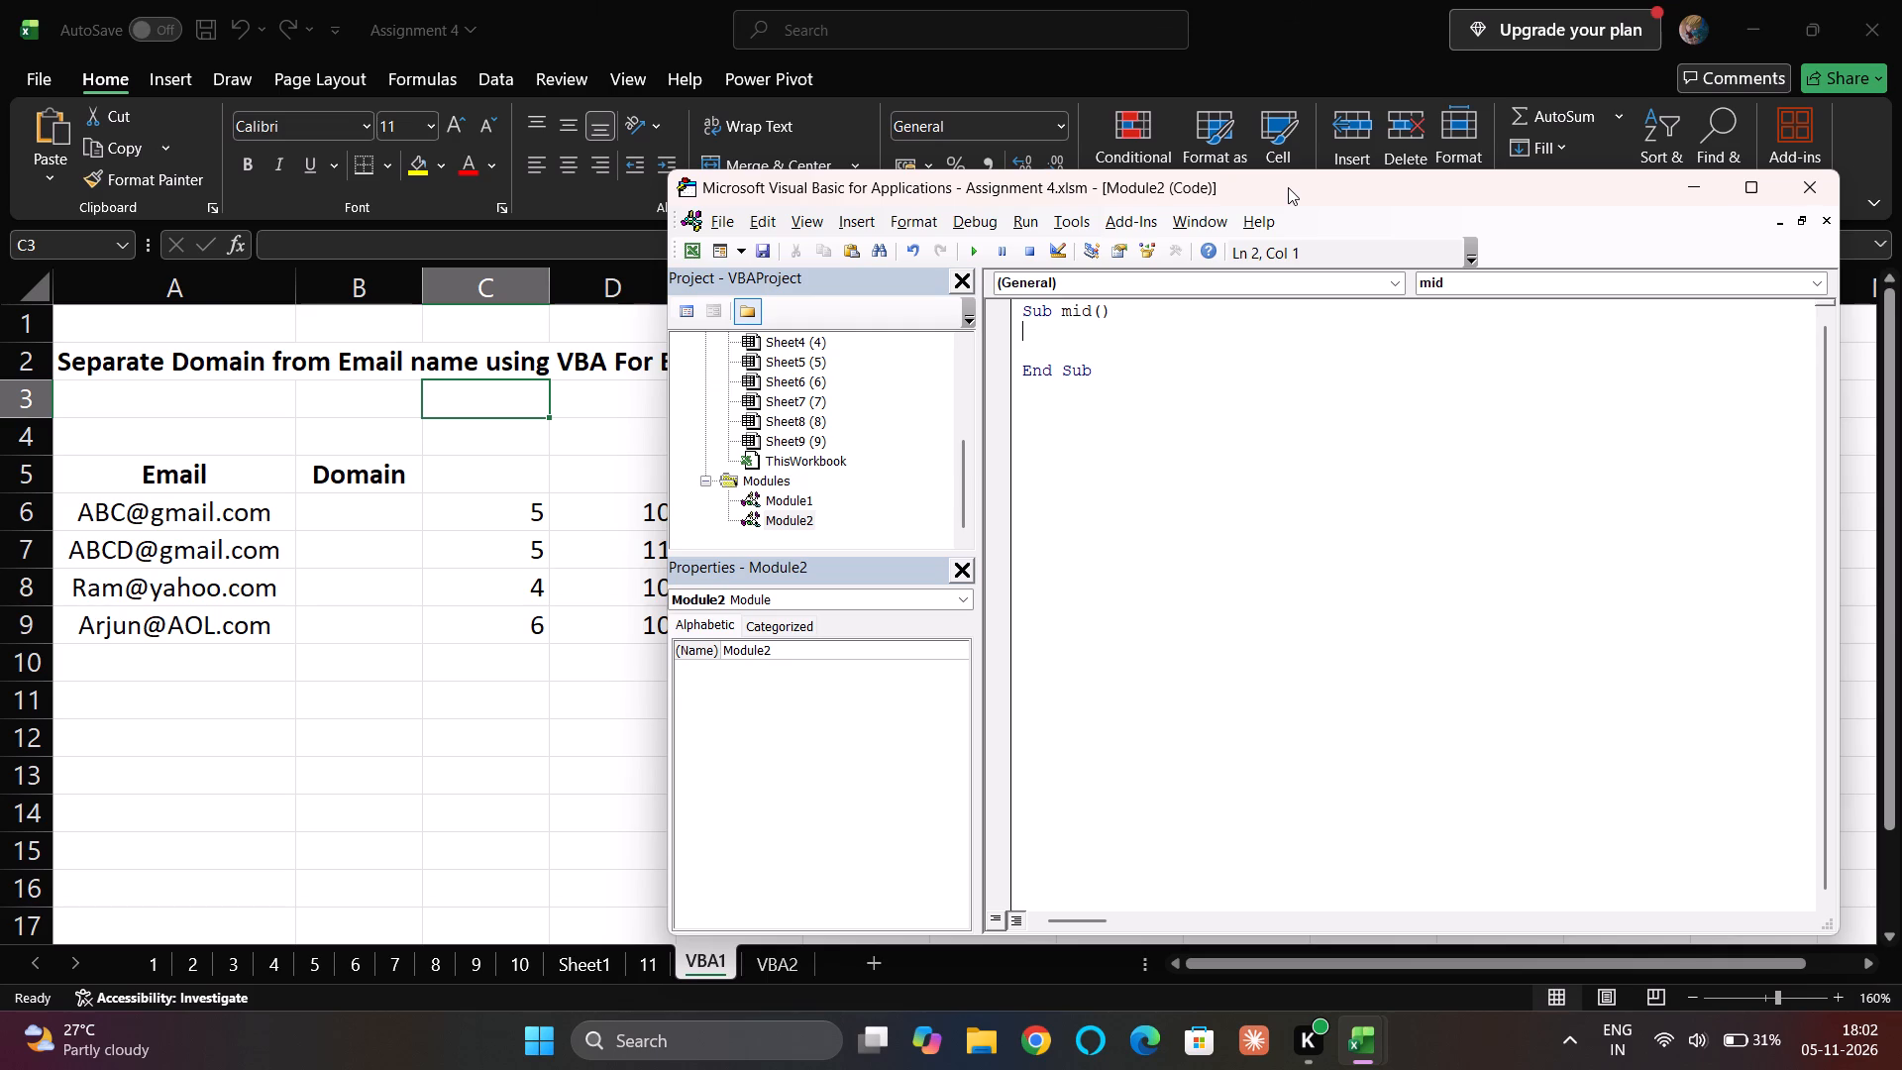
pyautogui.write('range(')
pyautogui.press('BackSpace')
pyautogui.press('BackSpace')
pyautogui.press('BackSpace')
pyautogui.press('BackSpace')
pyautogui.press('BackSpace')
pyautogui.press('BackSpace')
# After a blank line in the mid macro, write k = range("A1048576"), copying the address of column A's last sheet row.
pyautogui.press('Return')
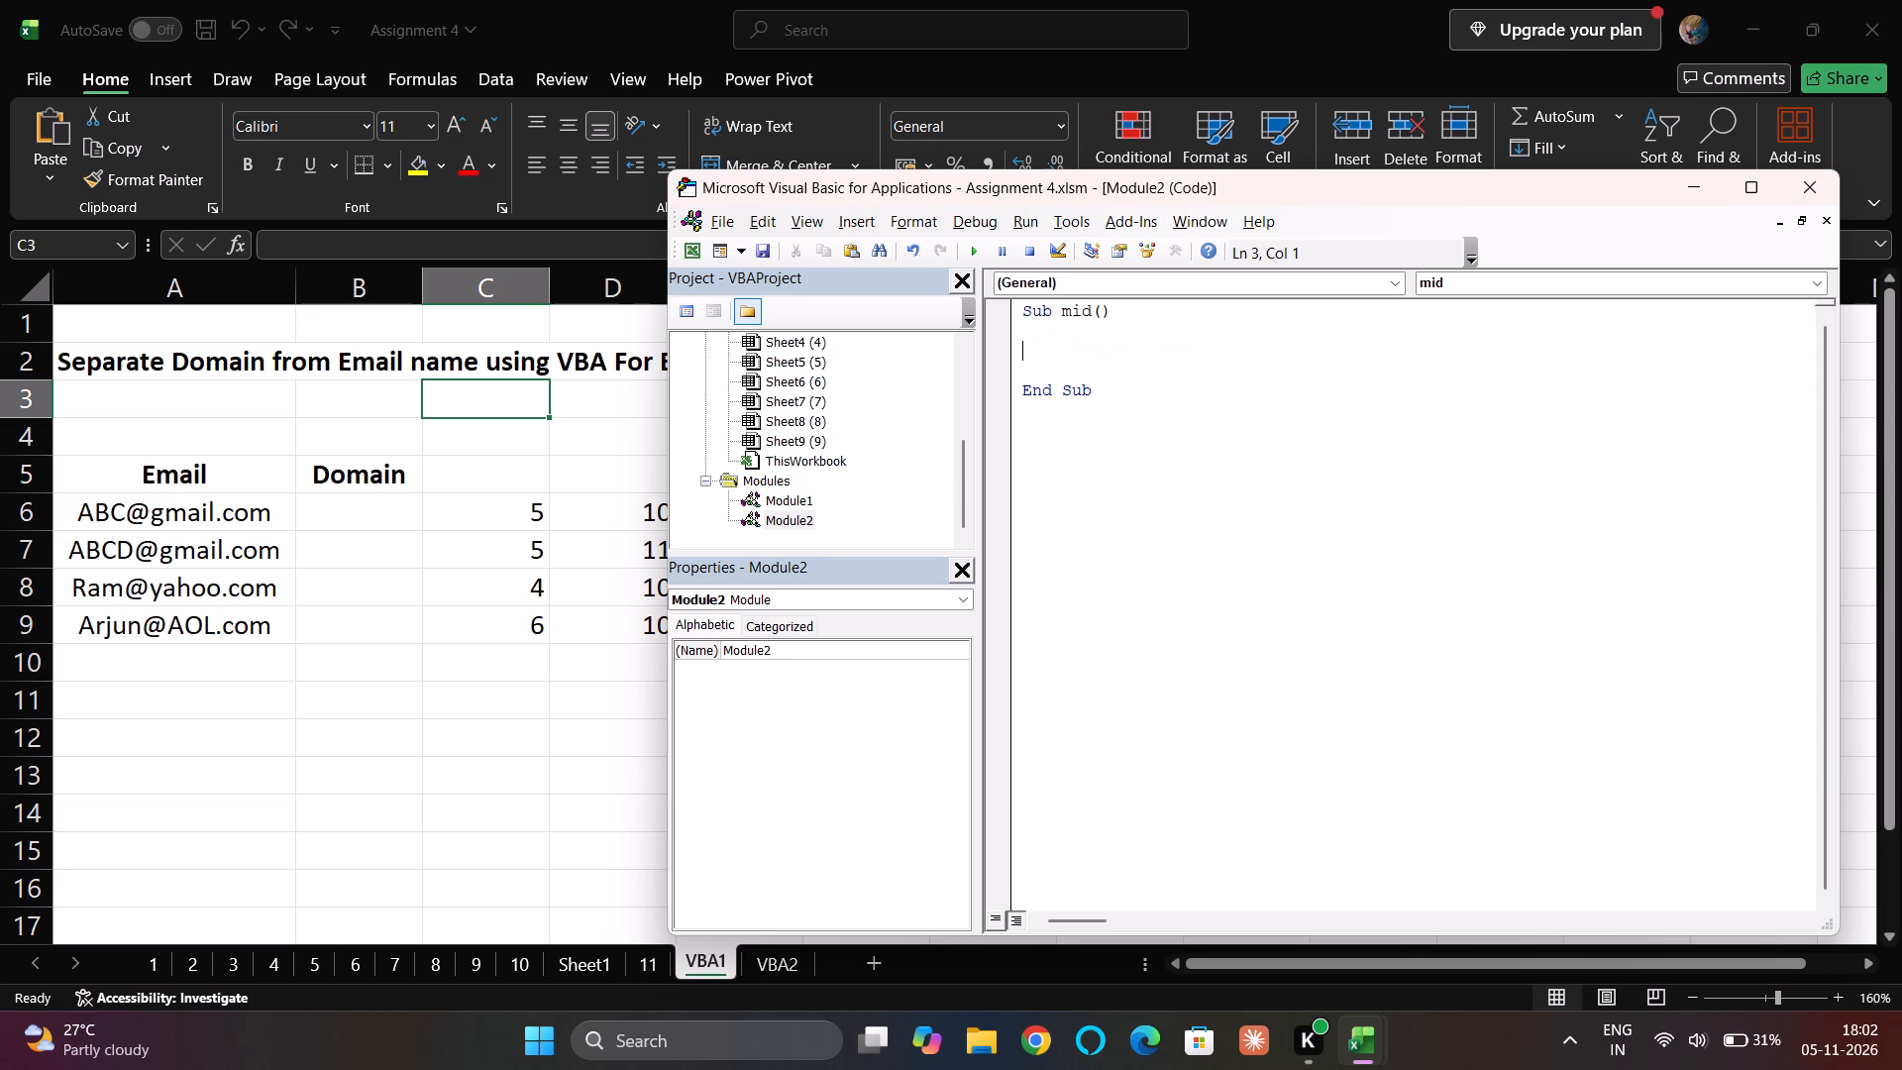
pyautogui.write('k =')
pyautogui.press('space')
pyautogui.write('range(')
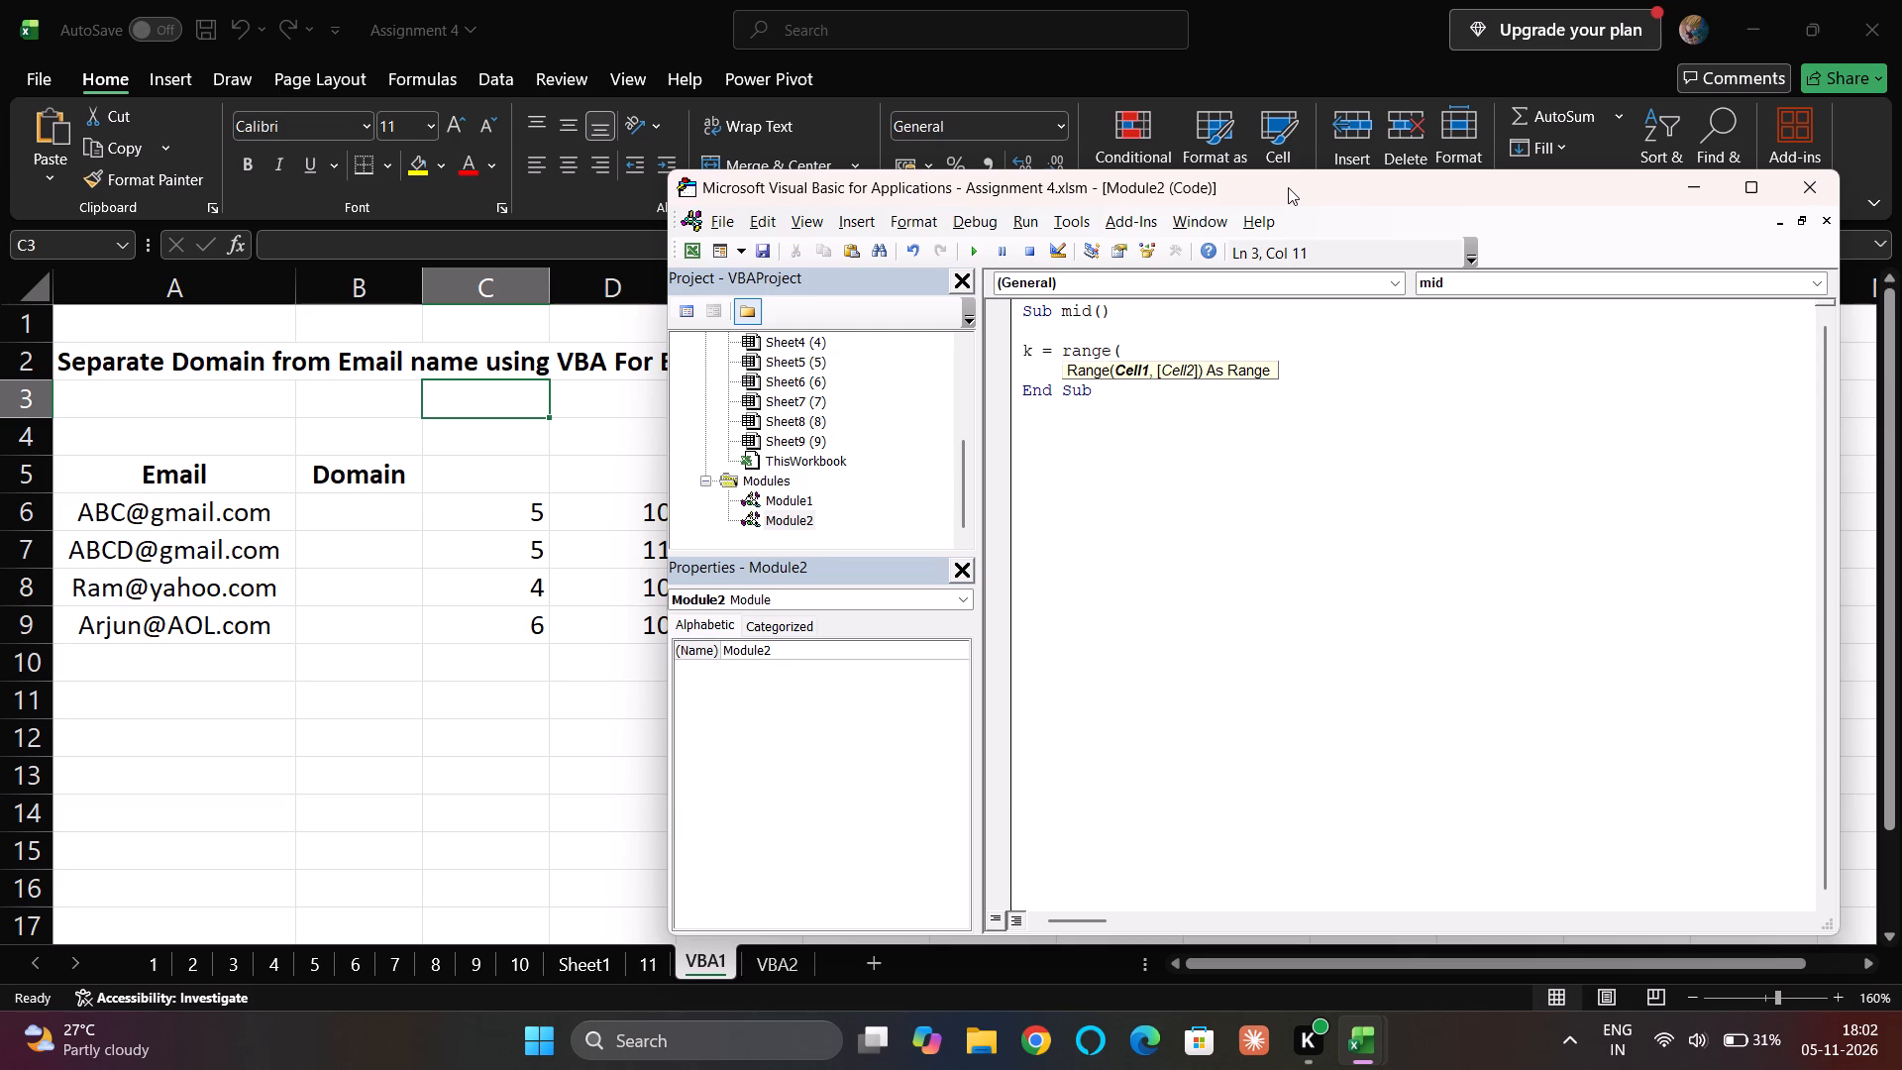
pyautogui.hotkey('shift', '"')
pyautogui.click(126, 672)
pyautogui.hotkey('ctrl', 'Down')
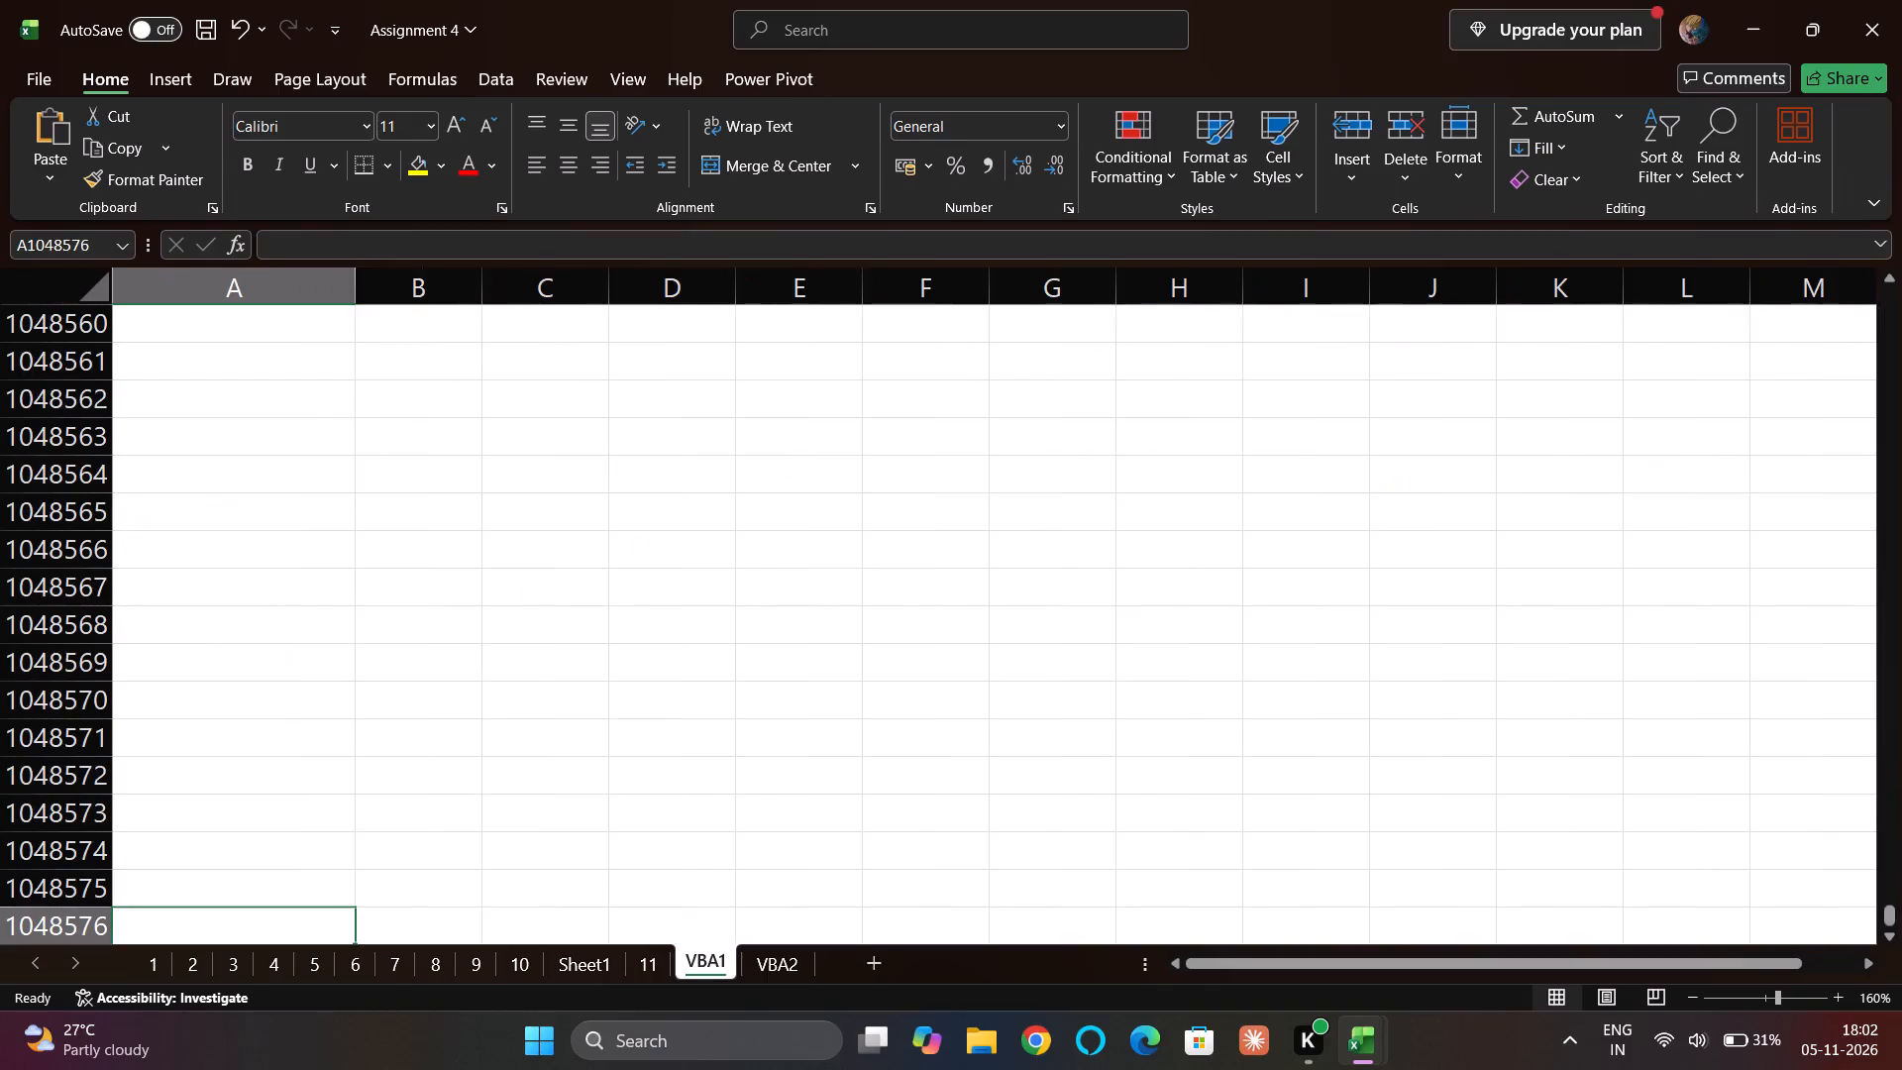
pyautogui.click(111, 246)
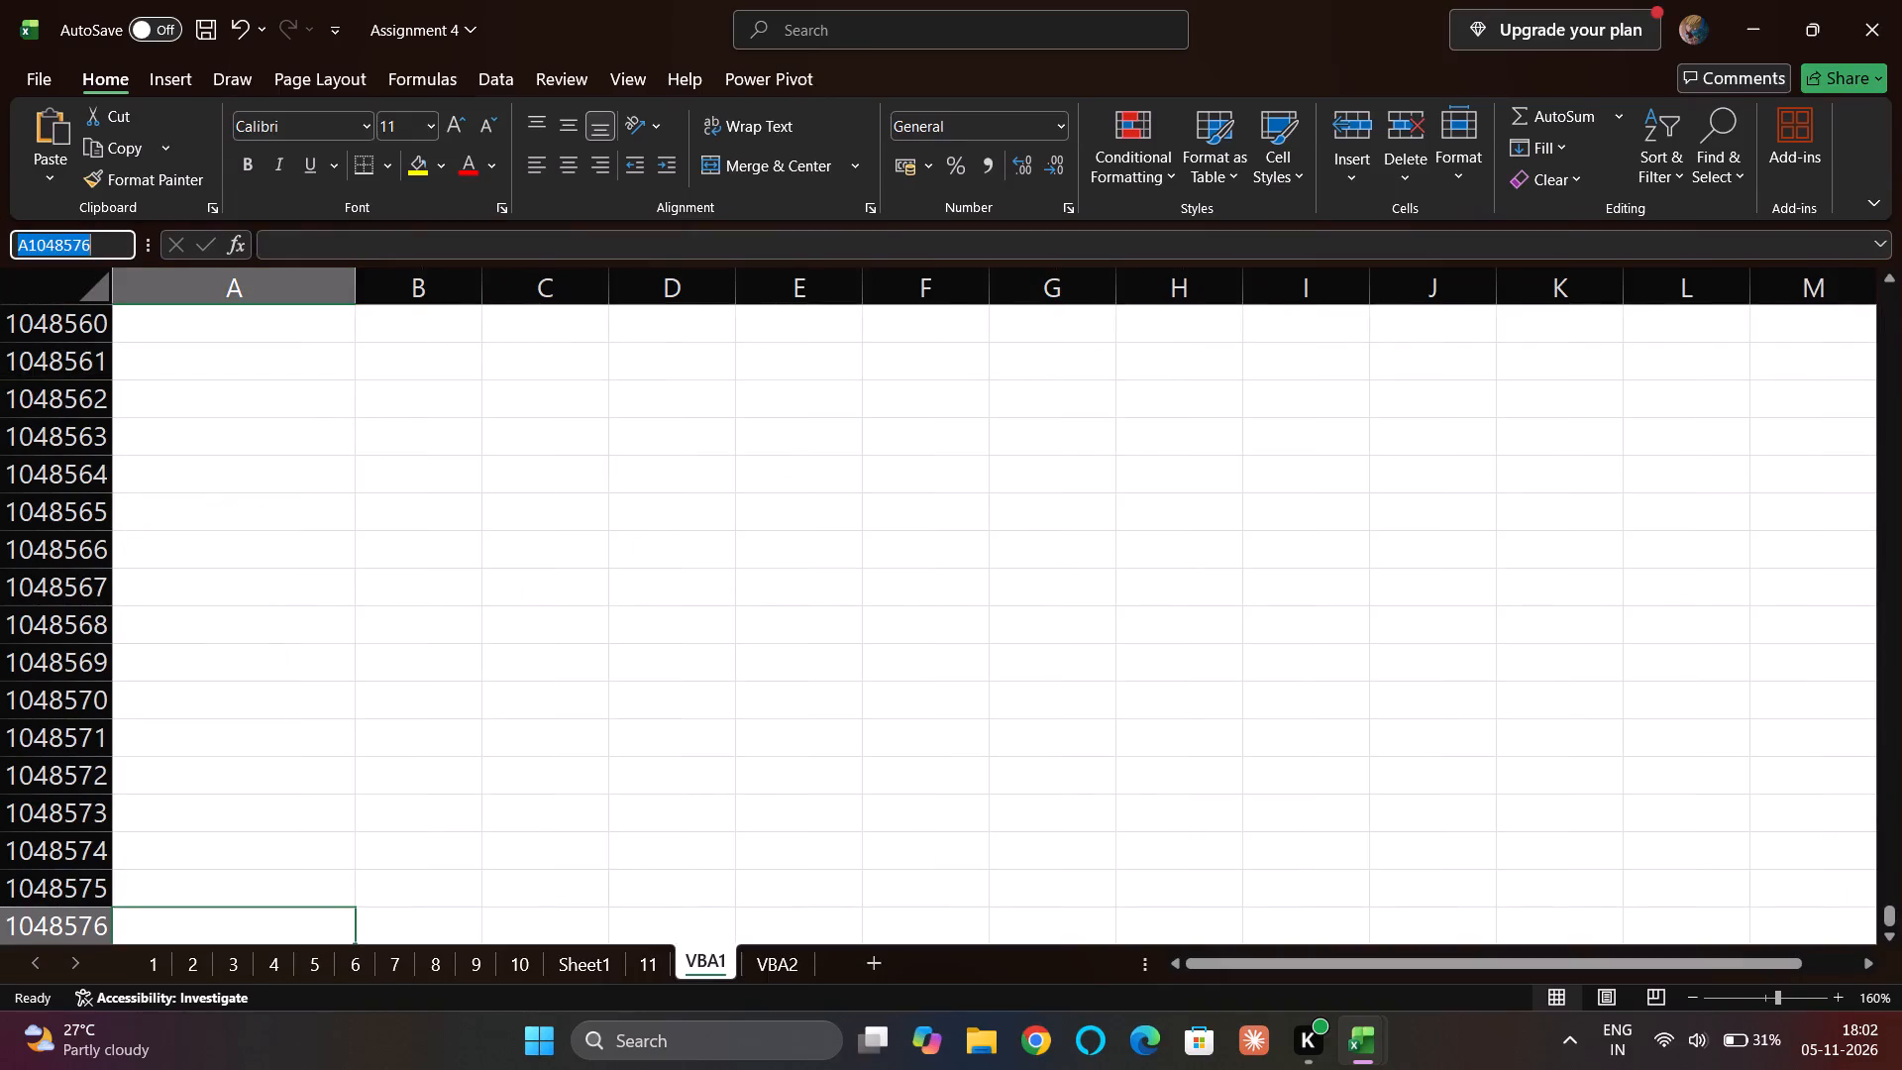
pyautogui.hotkey('ctrl', 'c')
pyautogui.click(254, 685)
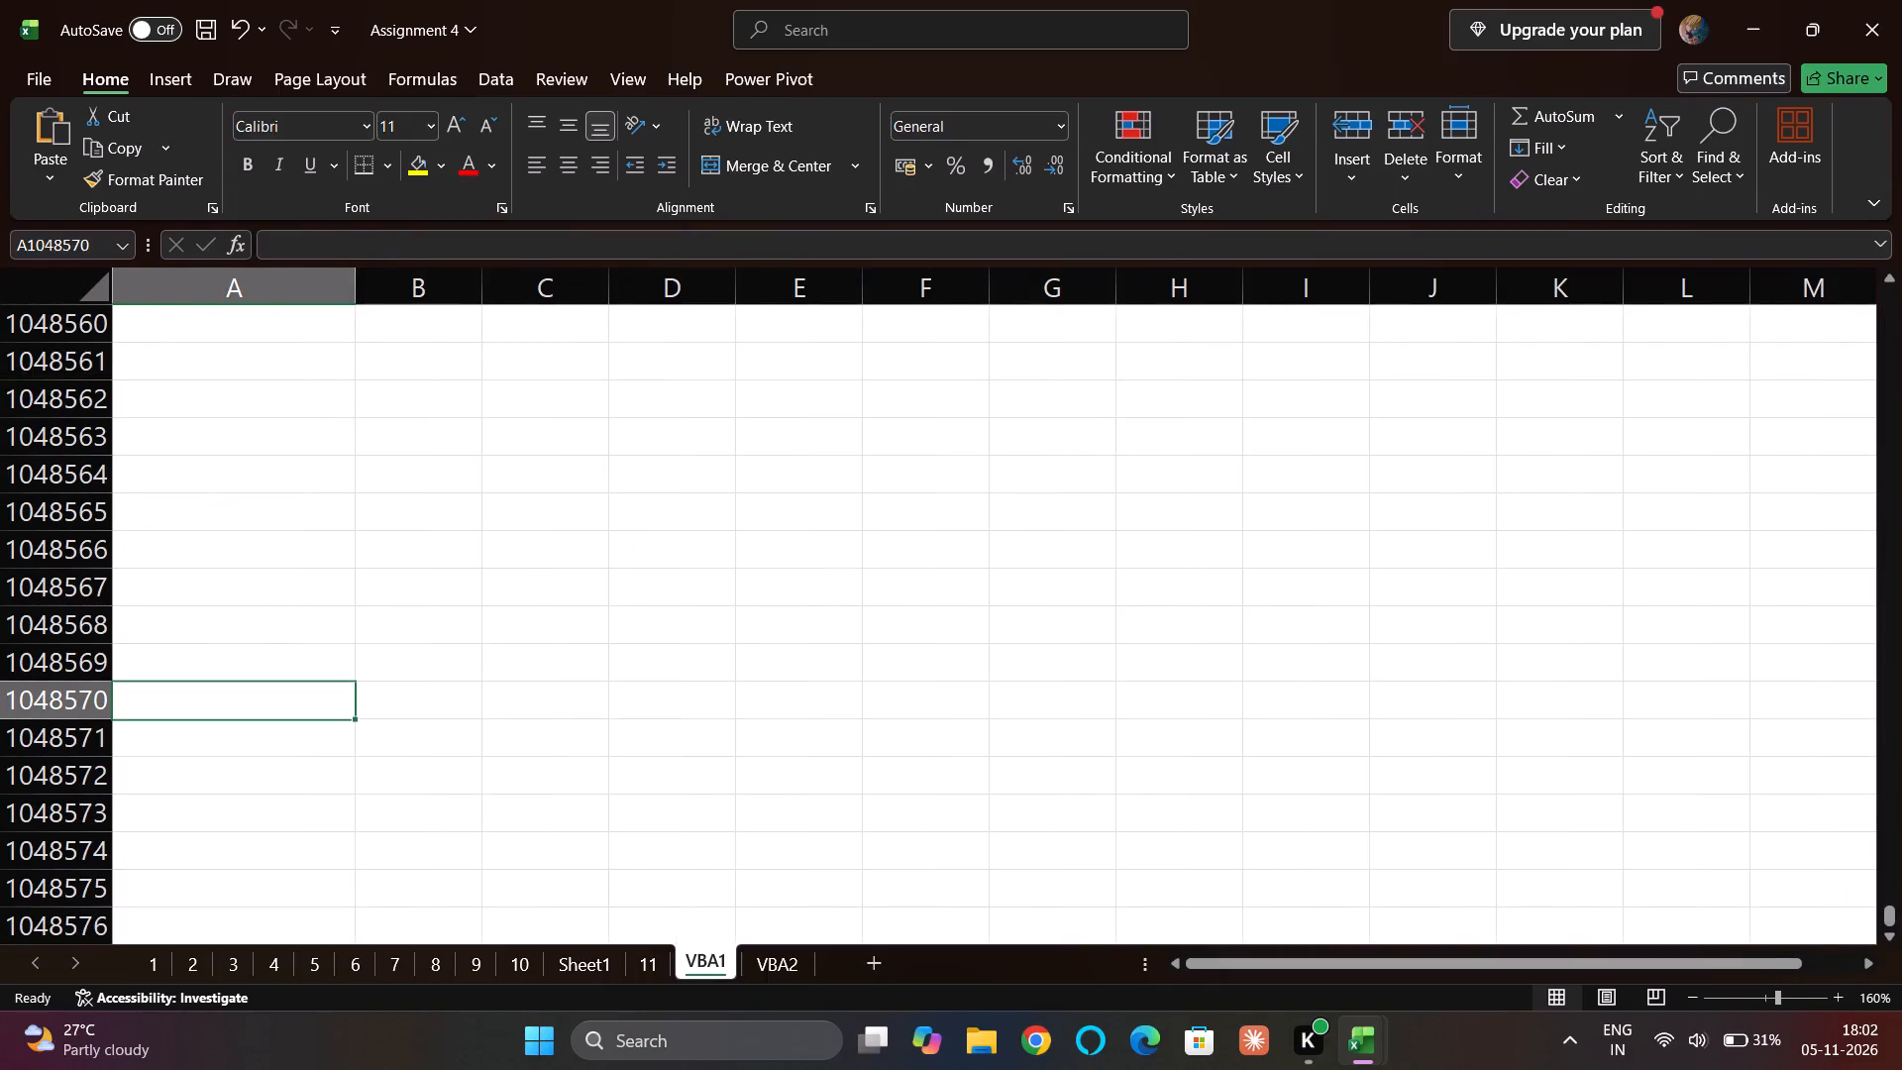
pyautogui.hotkey('ctrl', 'Up')
pyautogui.hotkey('alt', 'Tab')
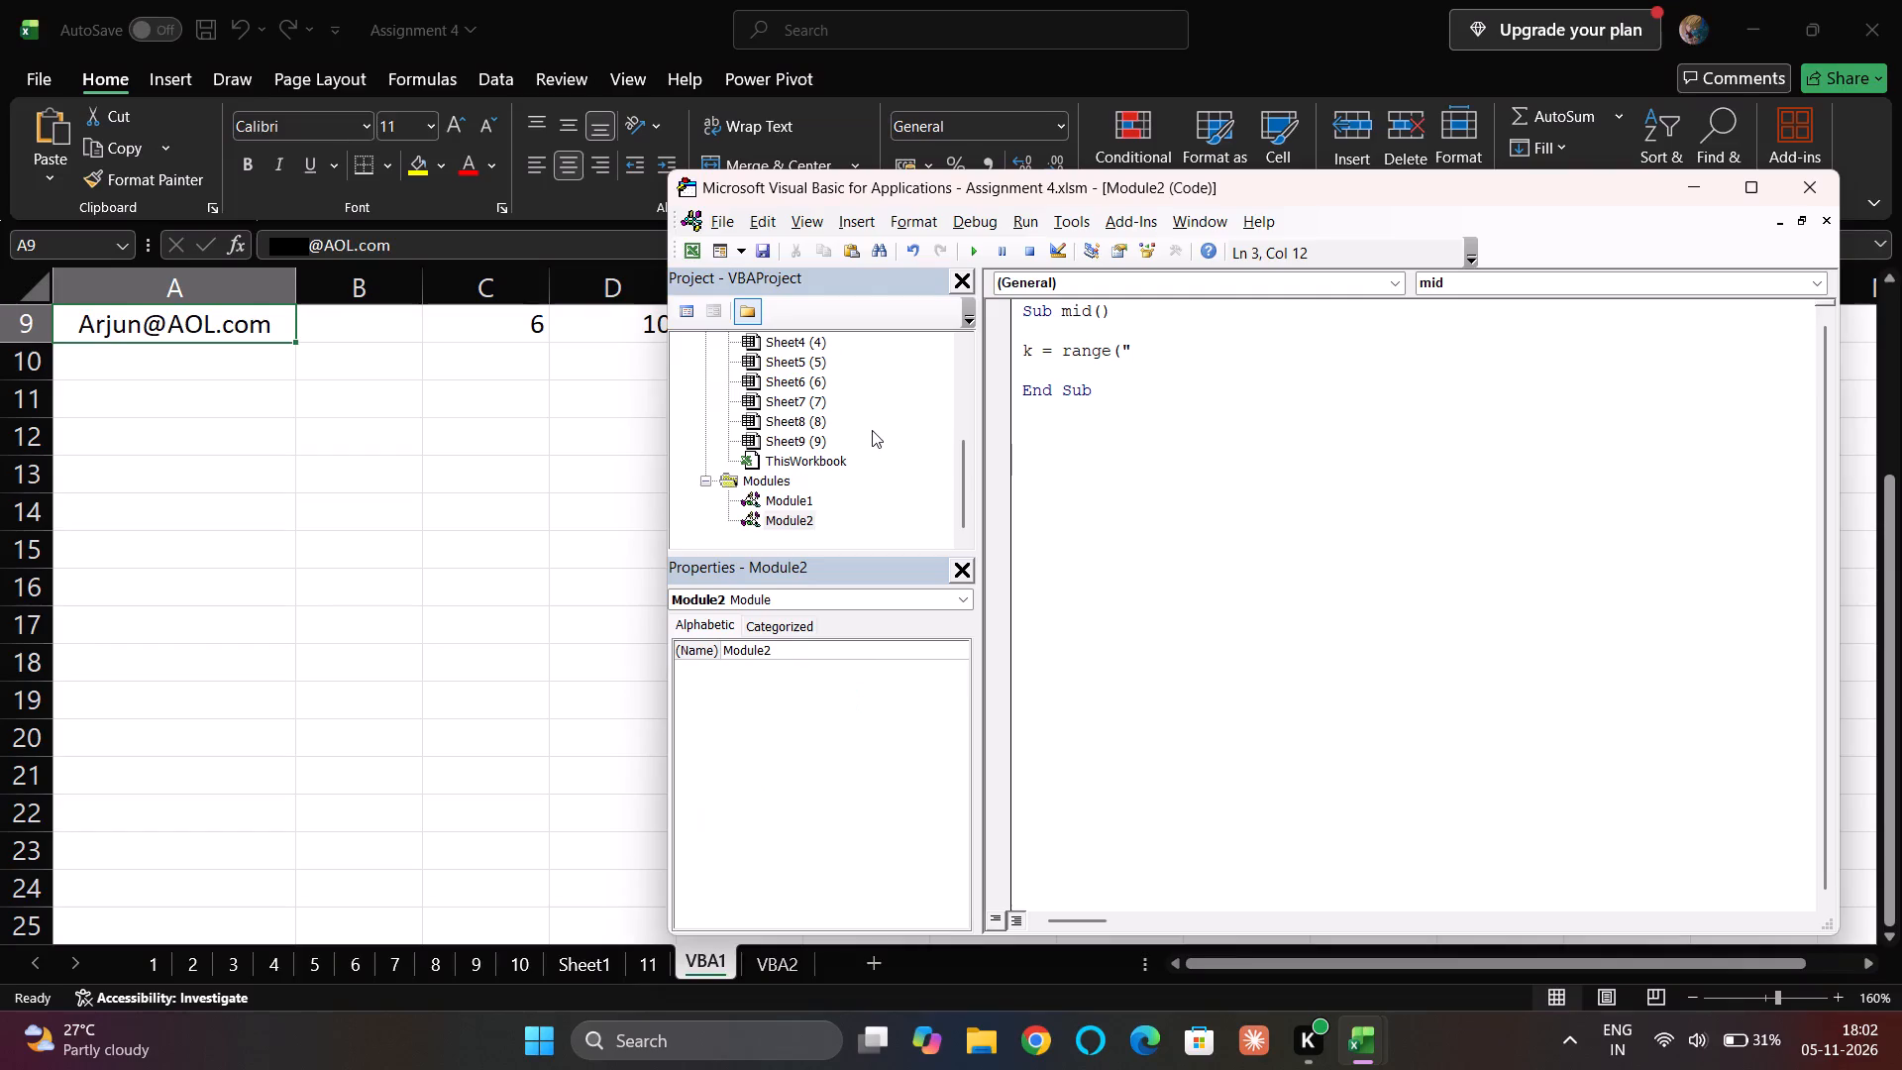
pyautogui.hotkey('ctrl', 'v')
pyautogui.write('")')
# Complete the k assignment with .End(xlUp).Row so it finds the last filled row of column A.
pyautogui.write('.end')
pyautogui.press('Tab')
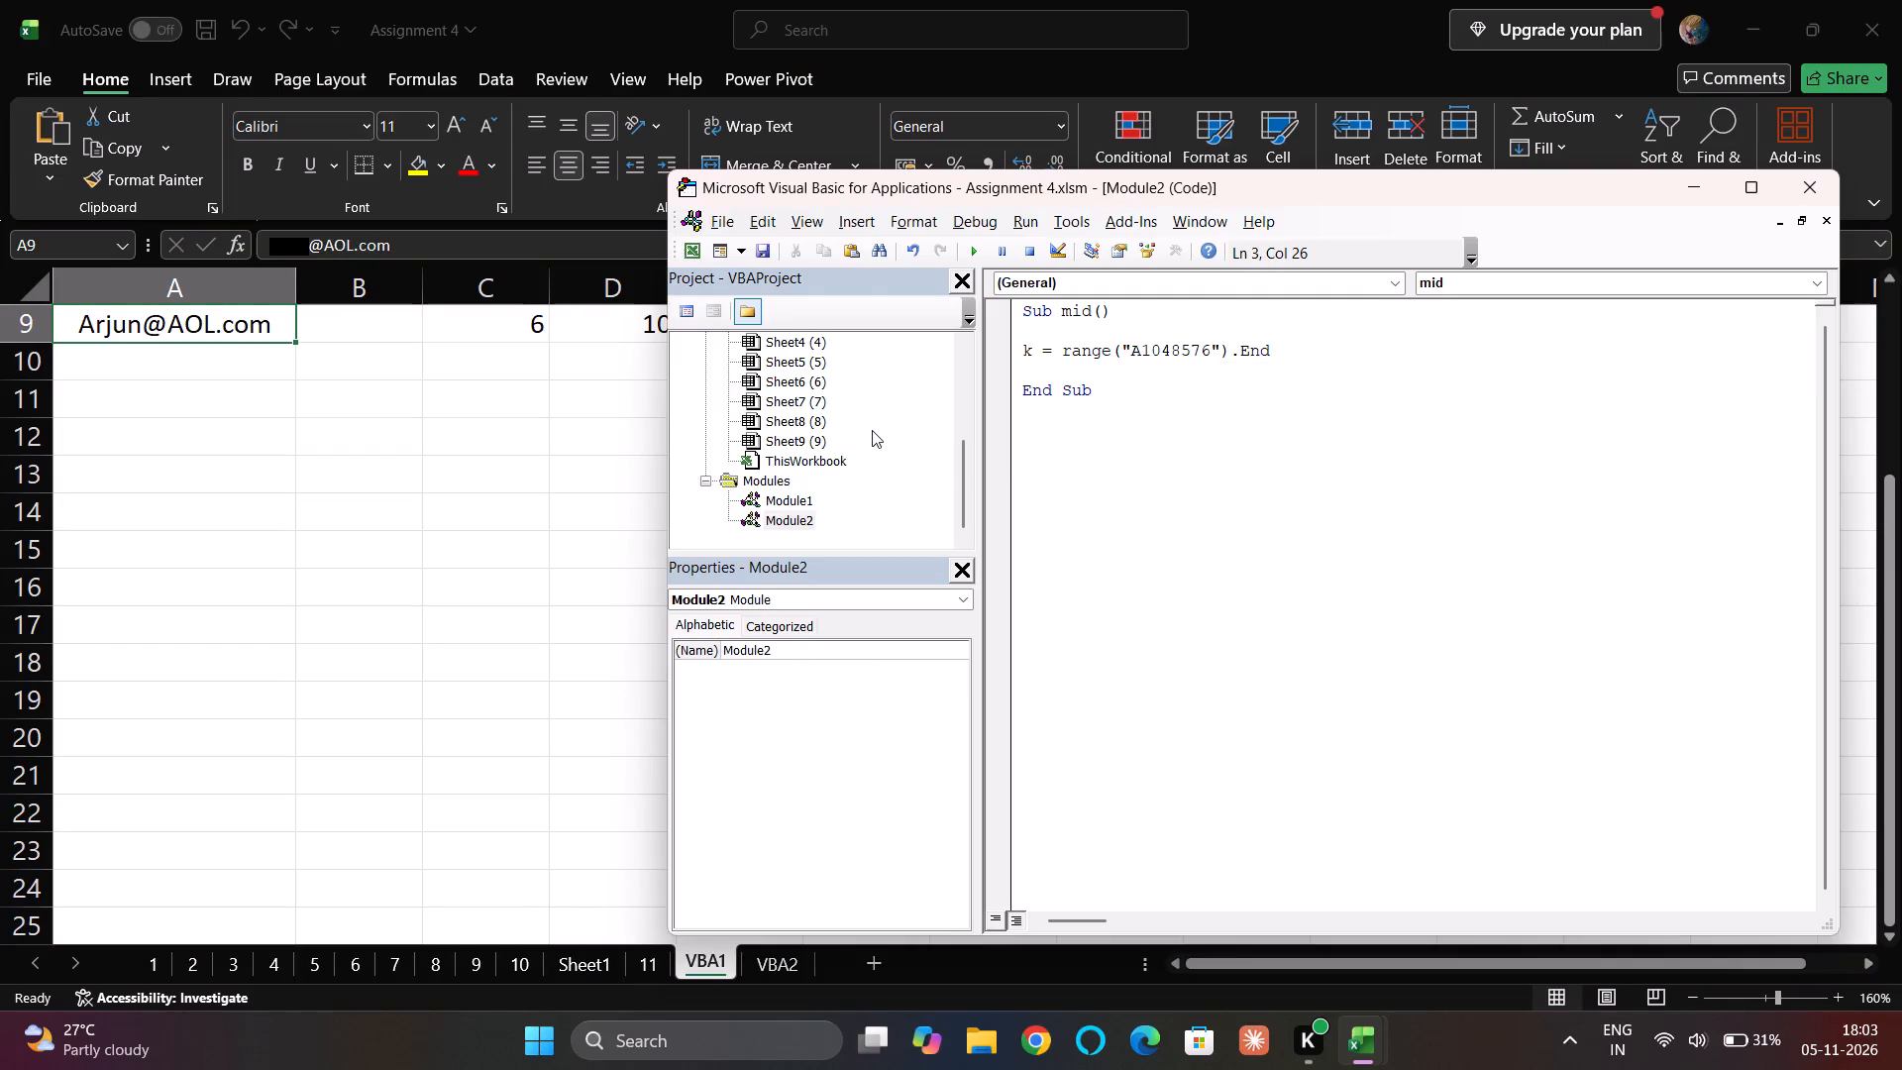
pyautogui.hotkey('shift', '(')
pyautogui.press('Down')
pyautogui.press('Down')
pyautogui.press('Down')
pyautogui.press('Down')
pyautogui.press('Tab')
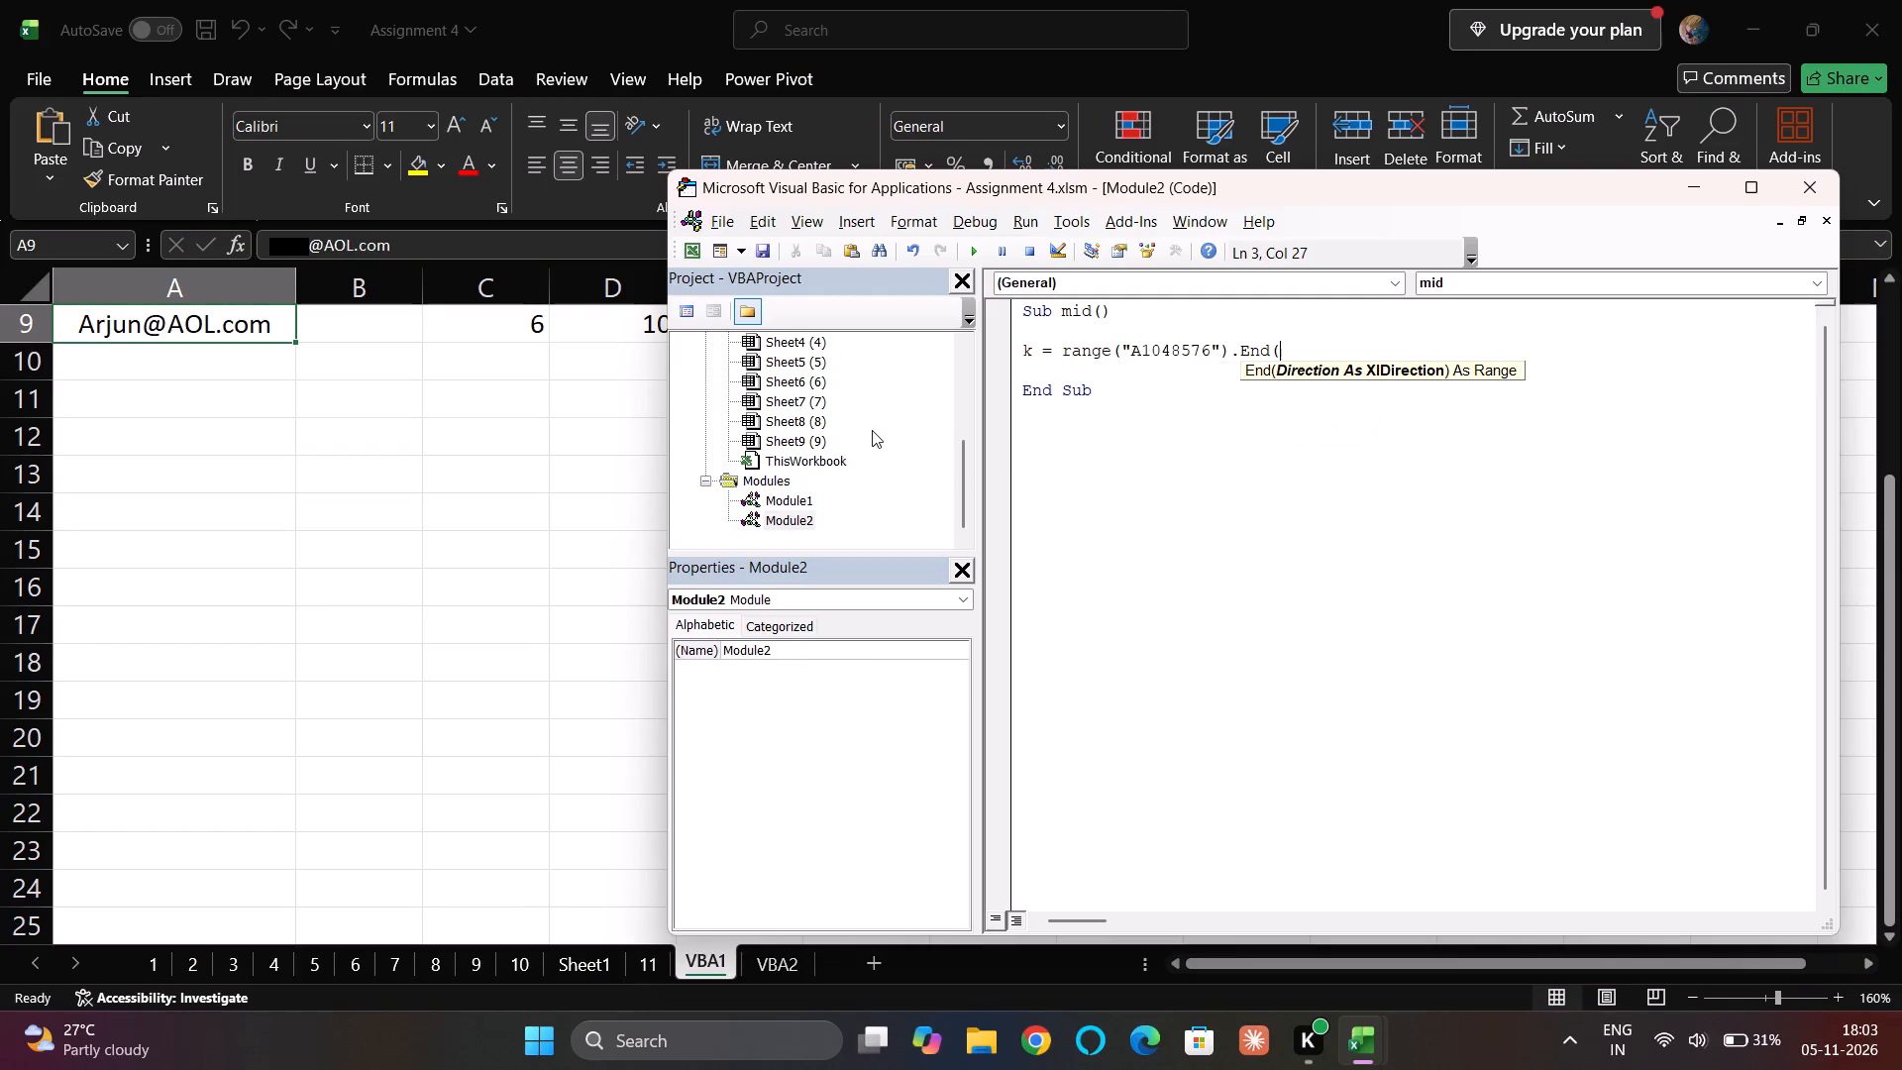
pyautogui.write(').ro')
pyautogui.press('Tab')
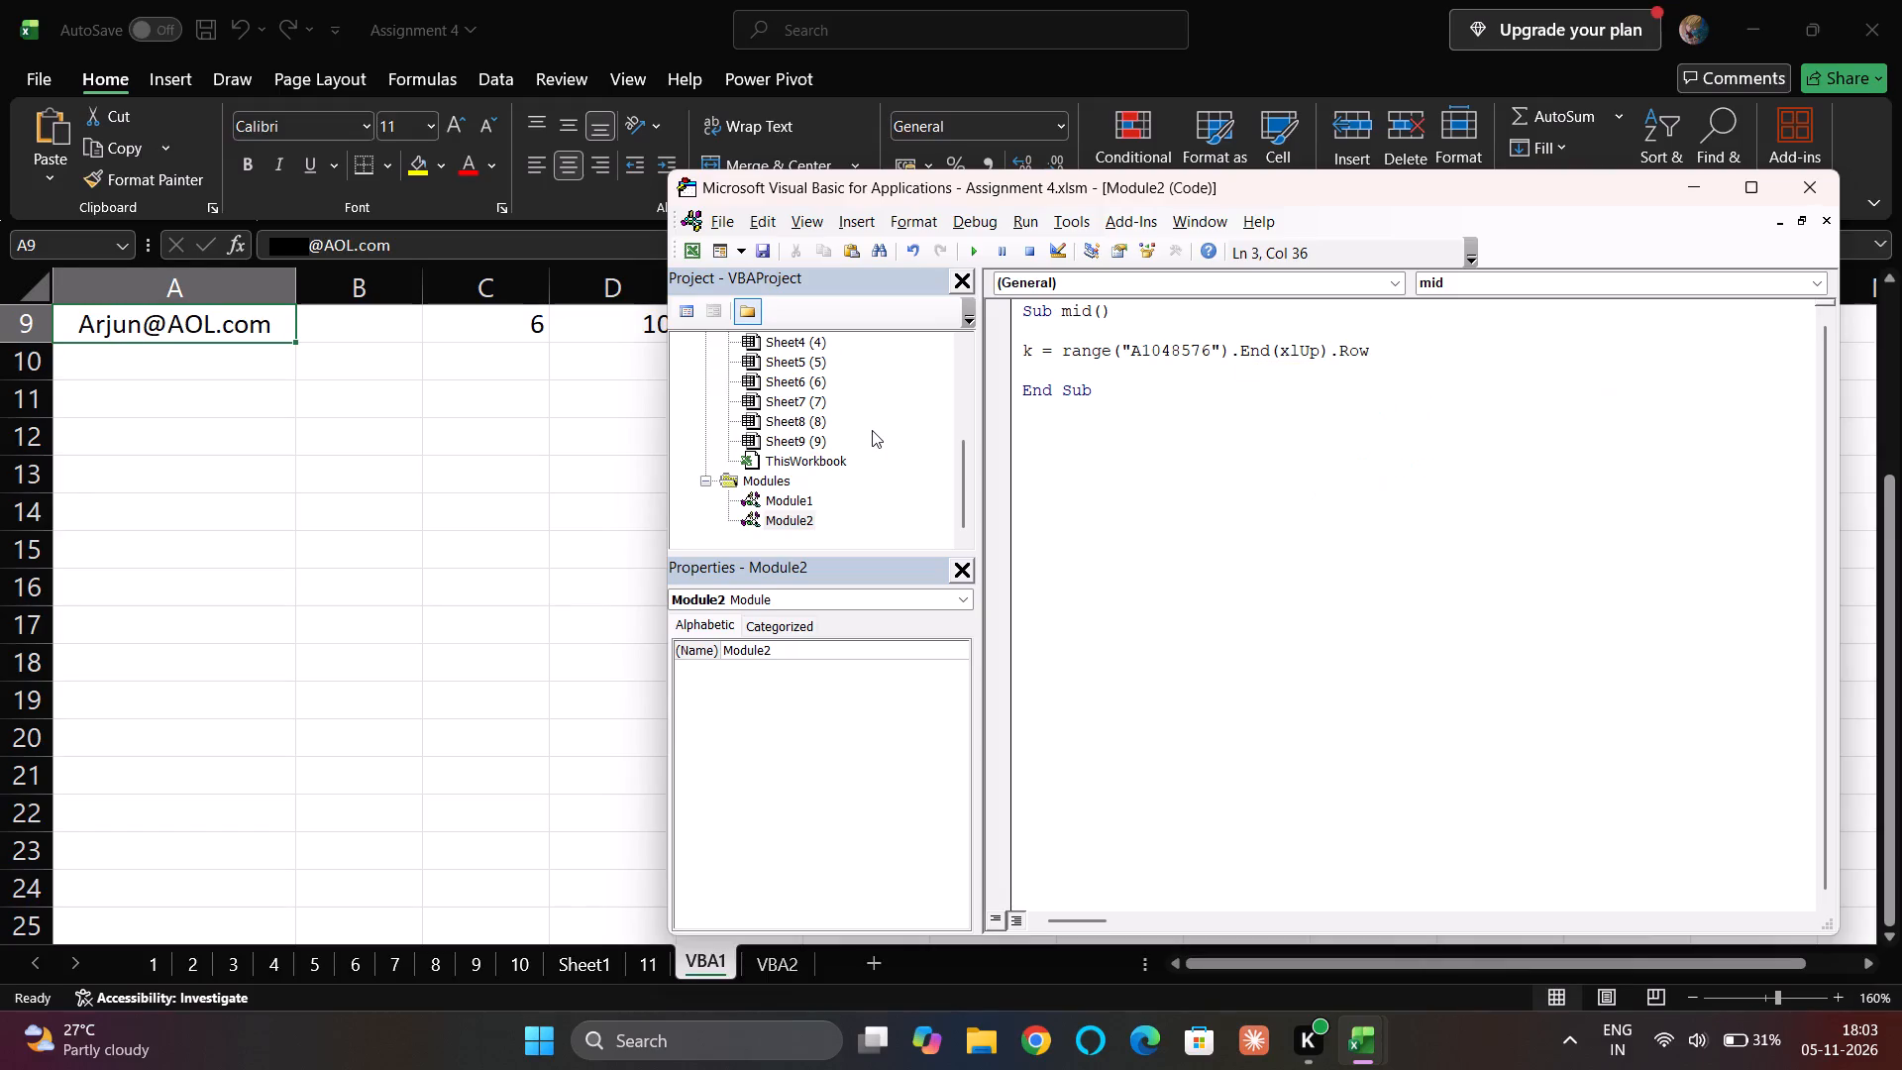
pyautogui.press('Return')
# Below a blank line, write n = range("B1048576"), copying the address of column B's last sheet row.
pyautogui.press('Return')
pyautogui.write('n =')
pyautogui.press('space')
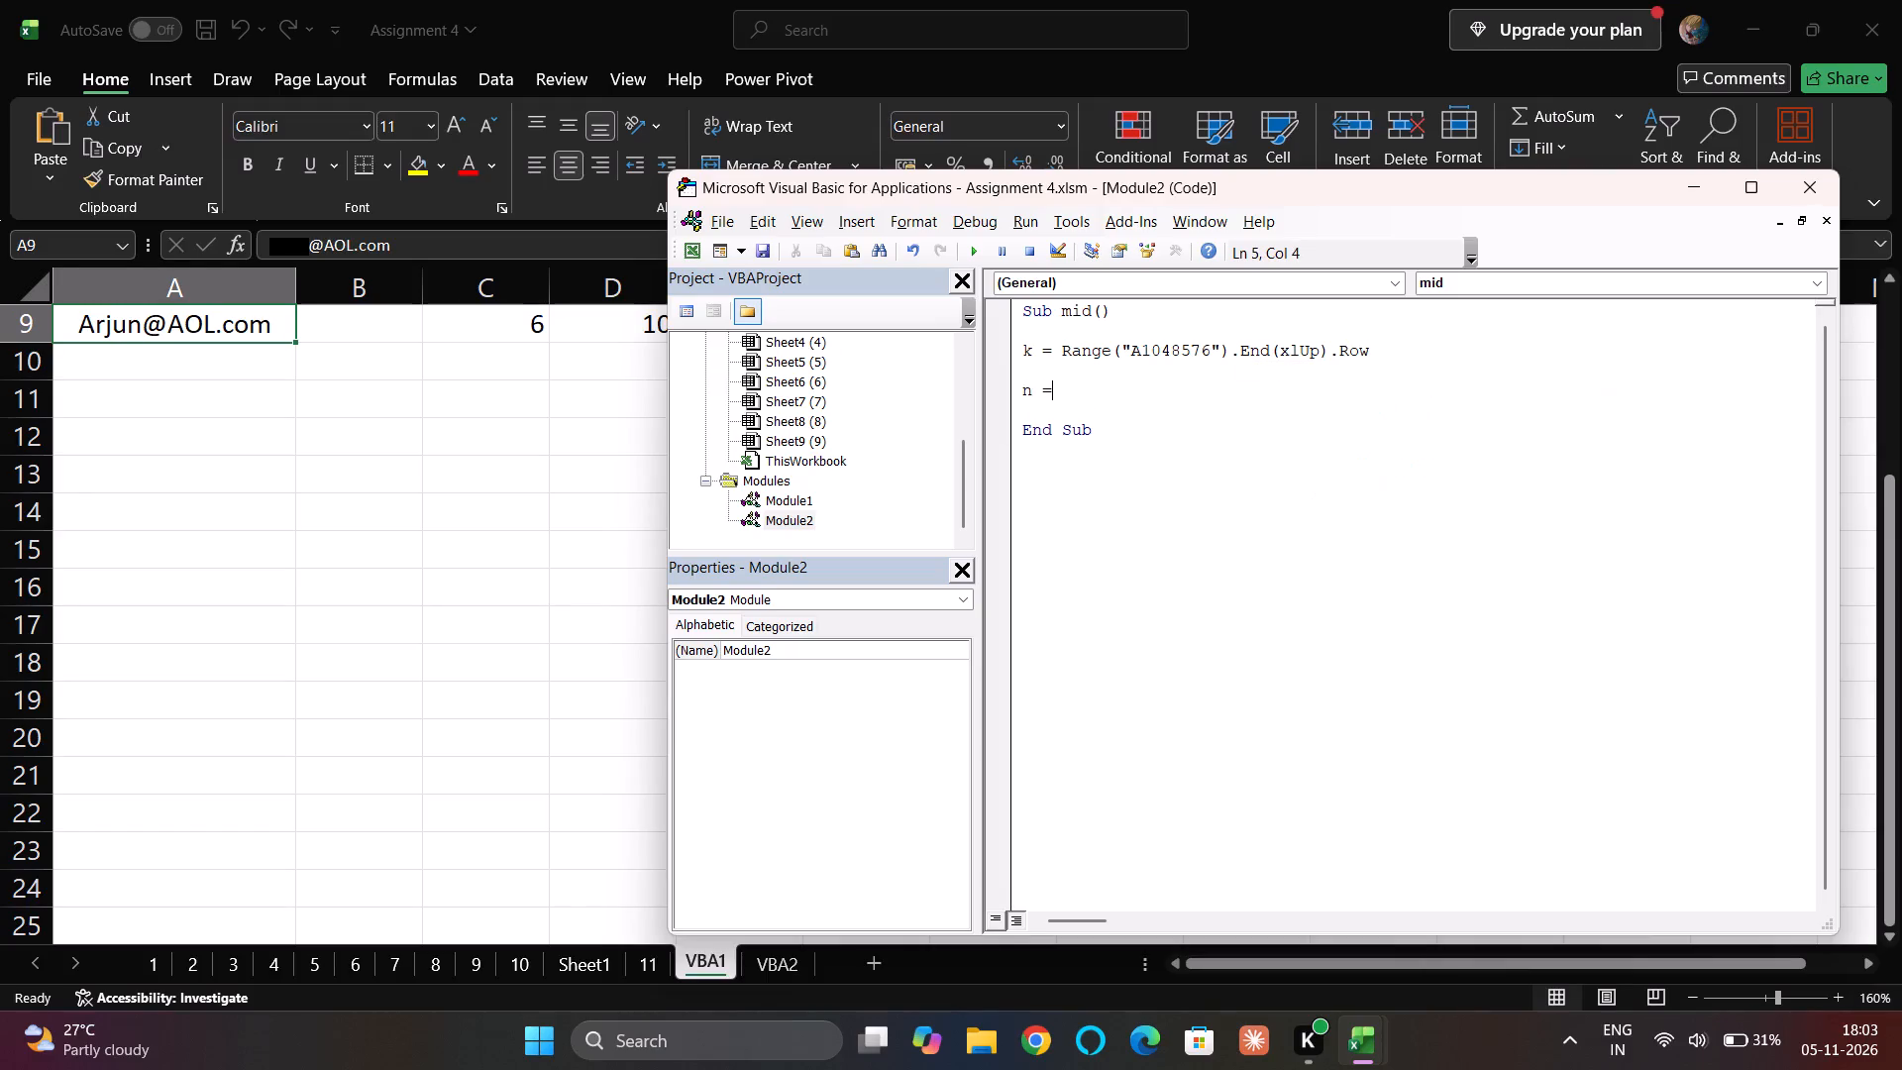
pyautogui.write('range')
pyautogui.hotkey('shift', '(')
pyautogui.hotkey('shift', '"')
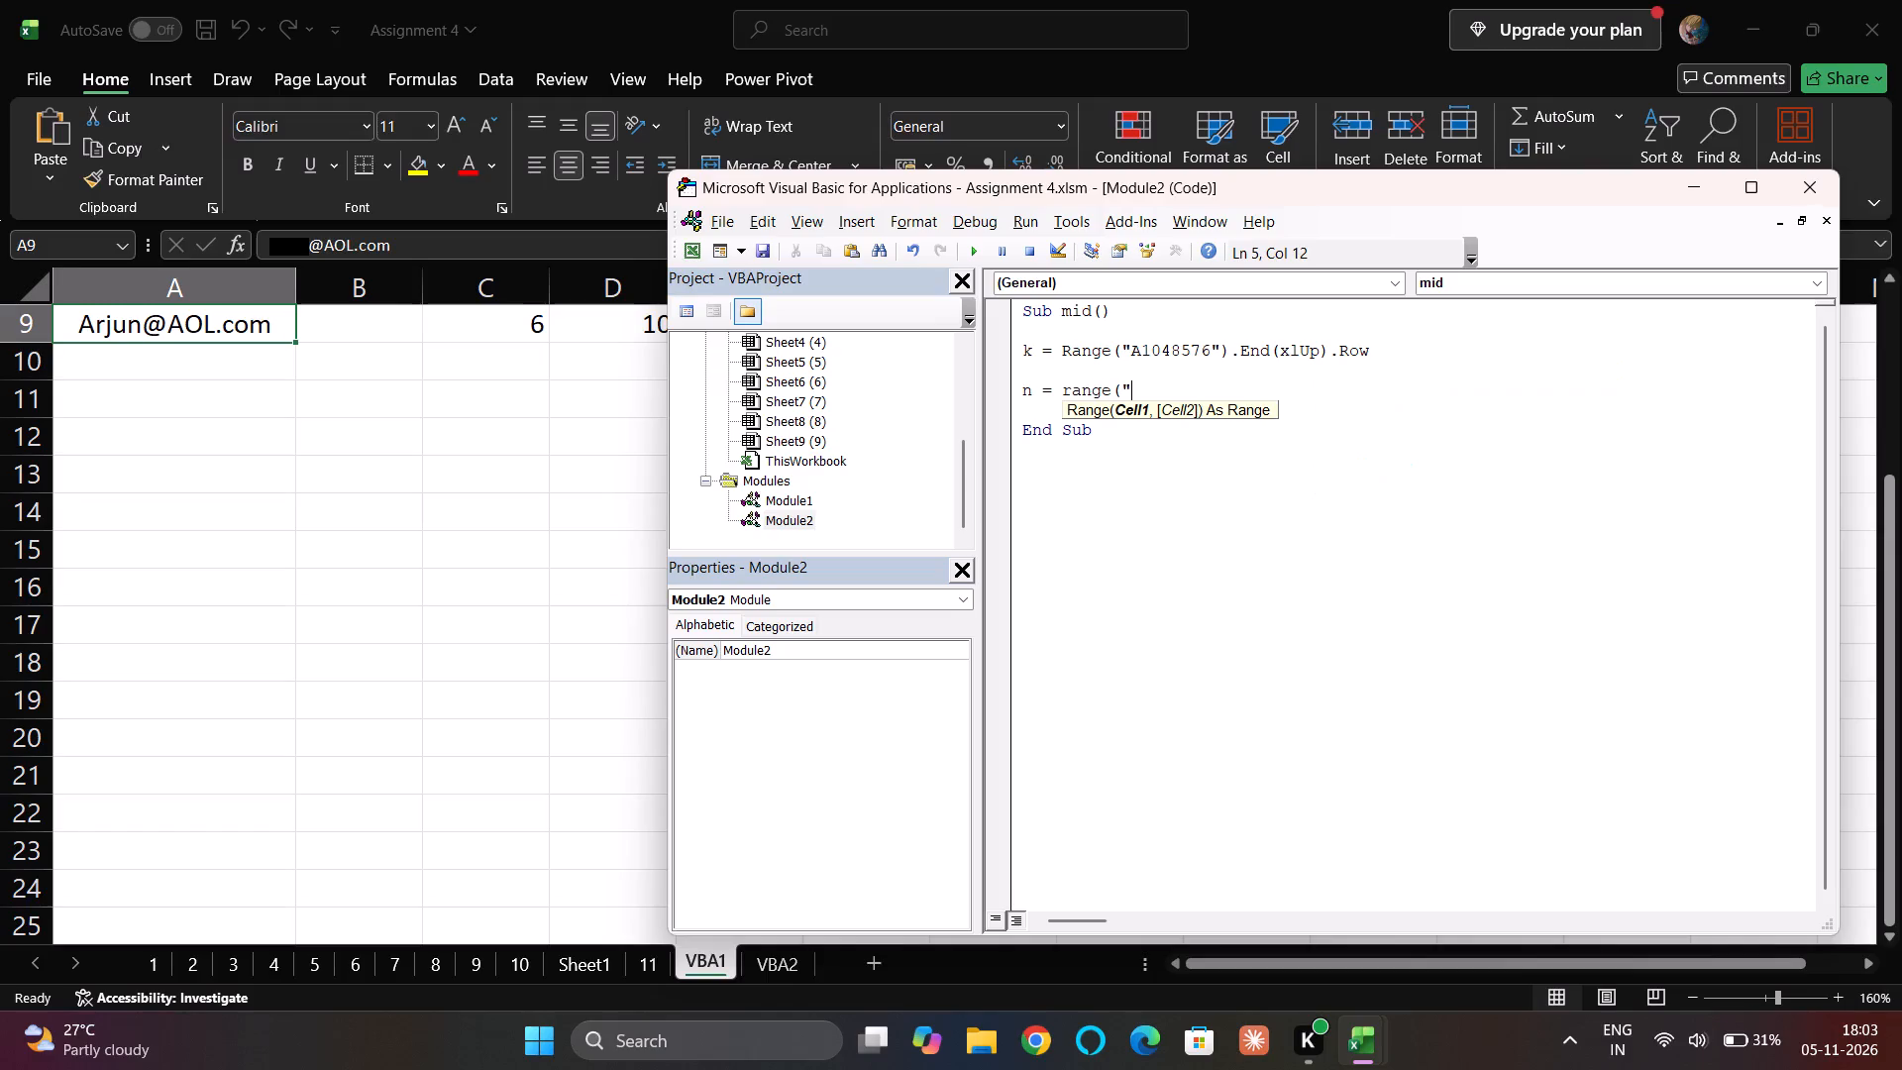
pyautogui.click(368, 330)
pyautogui.hotkey('ctrl', 'Down')
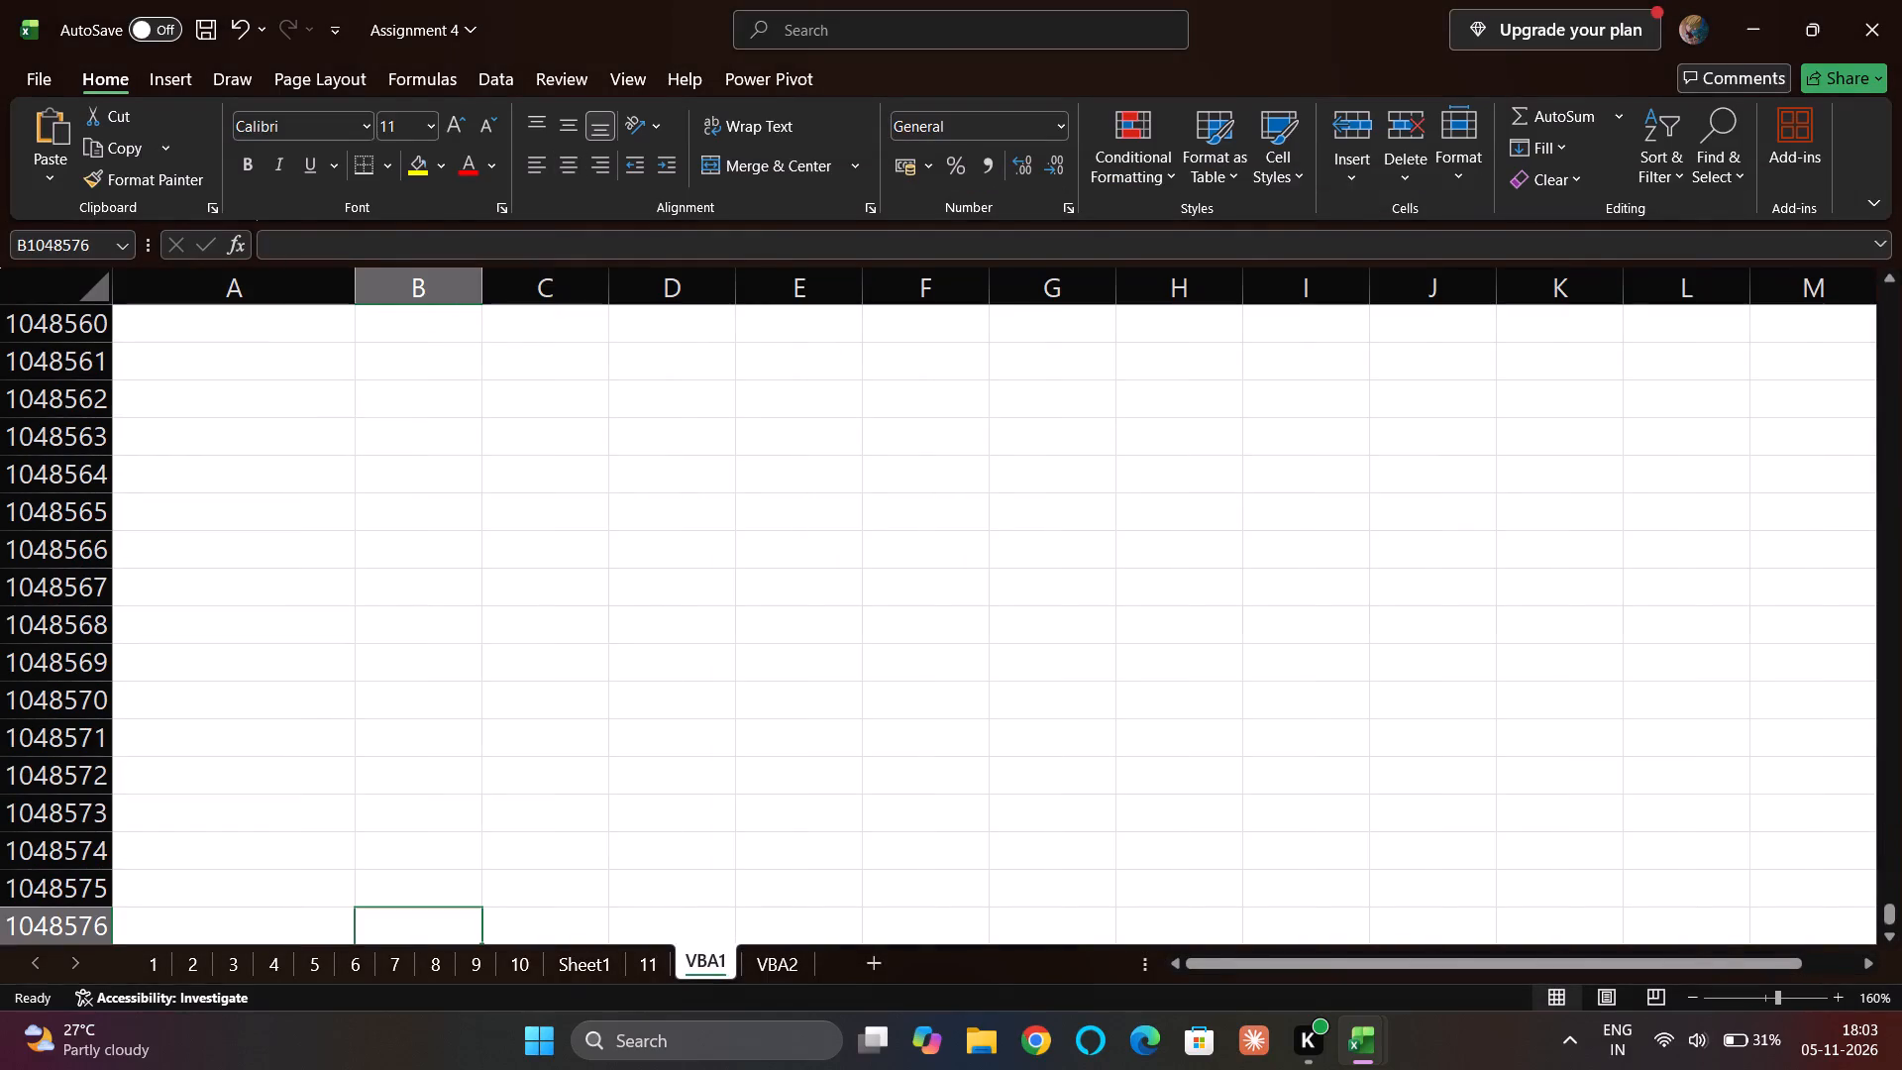
pyautogui.click(95, 240)
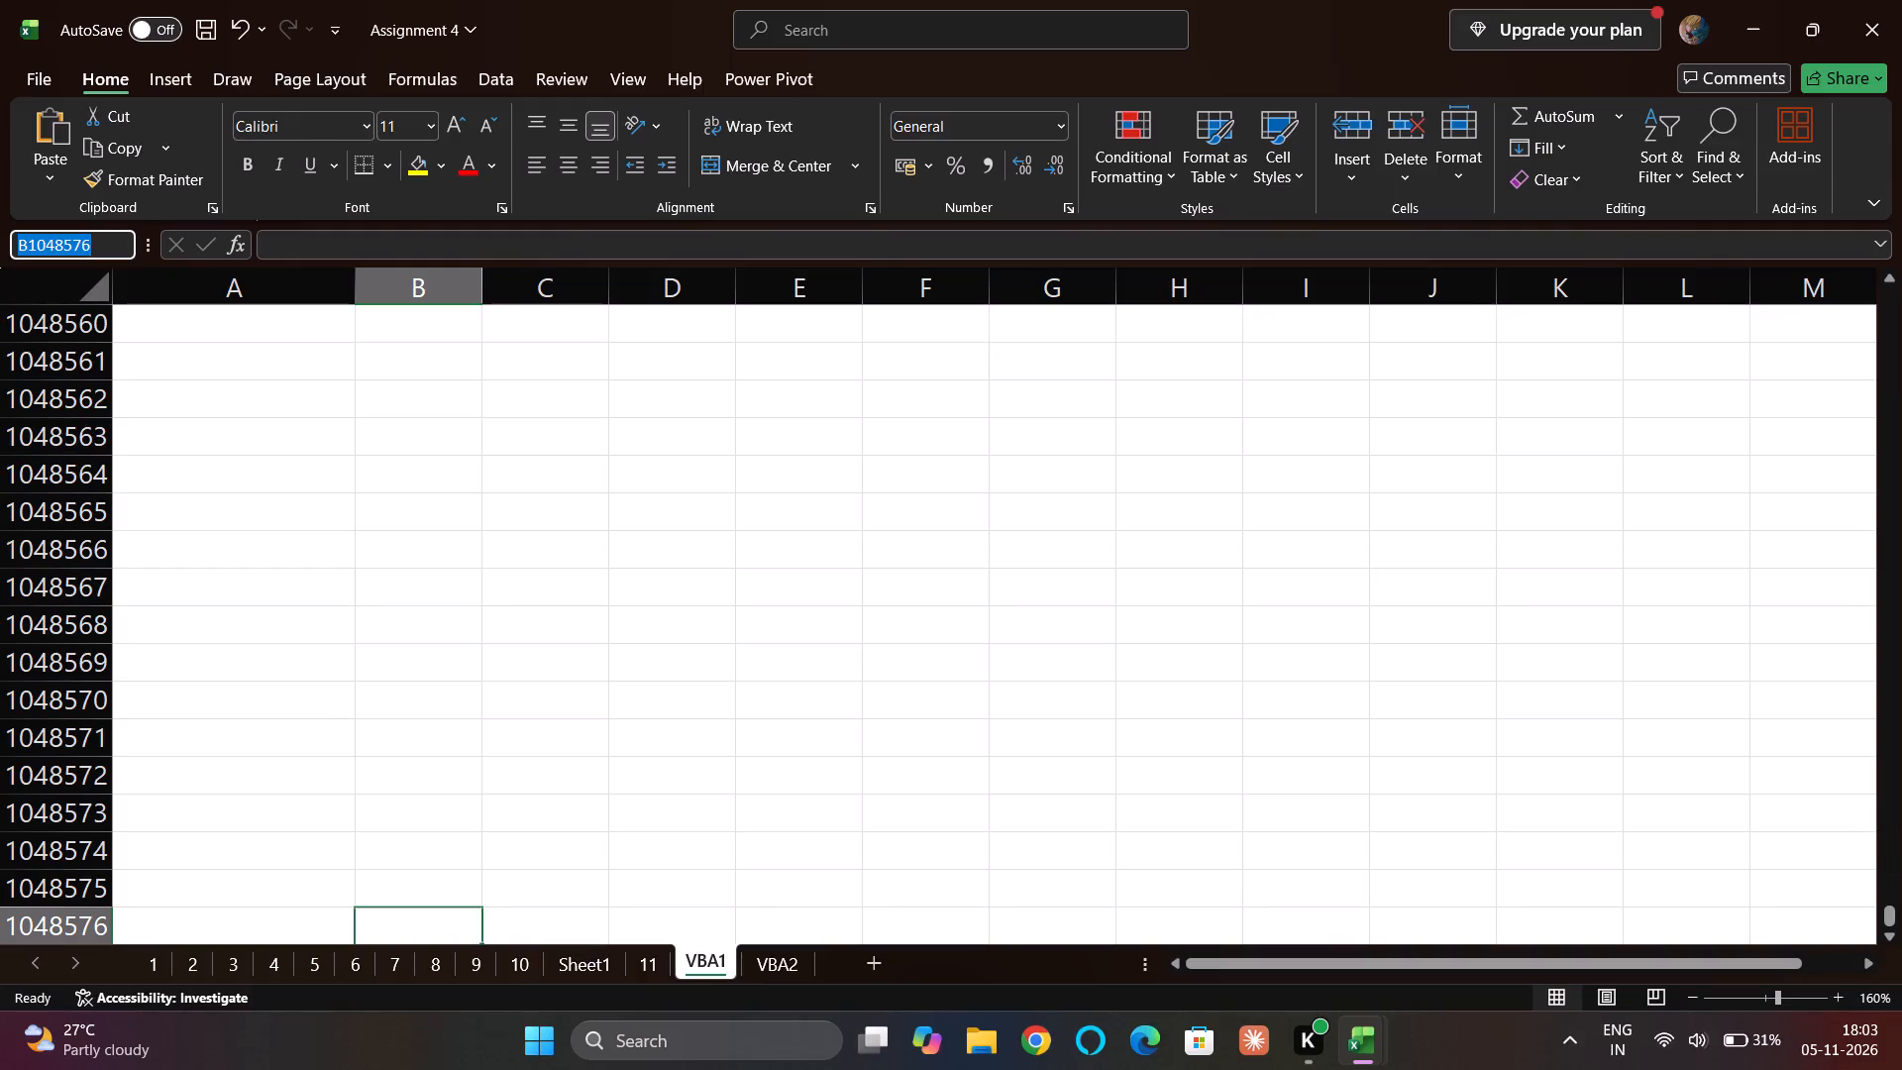
pyautogui.hotkey('ctrl', 'c')
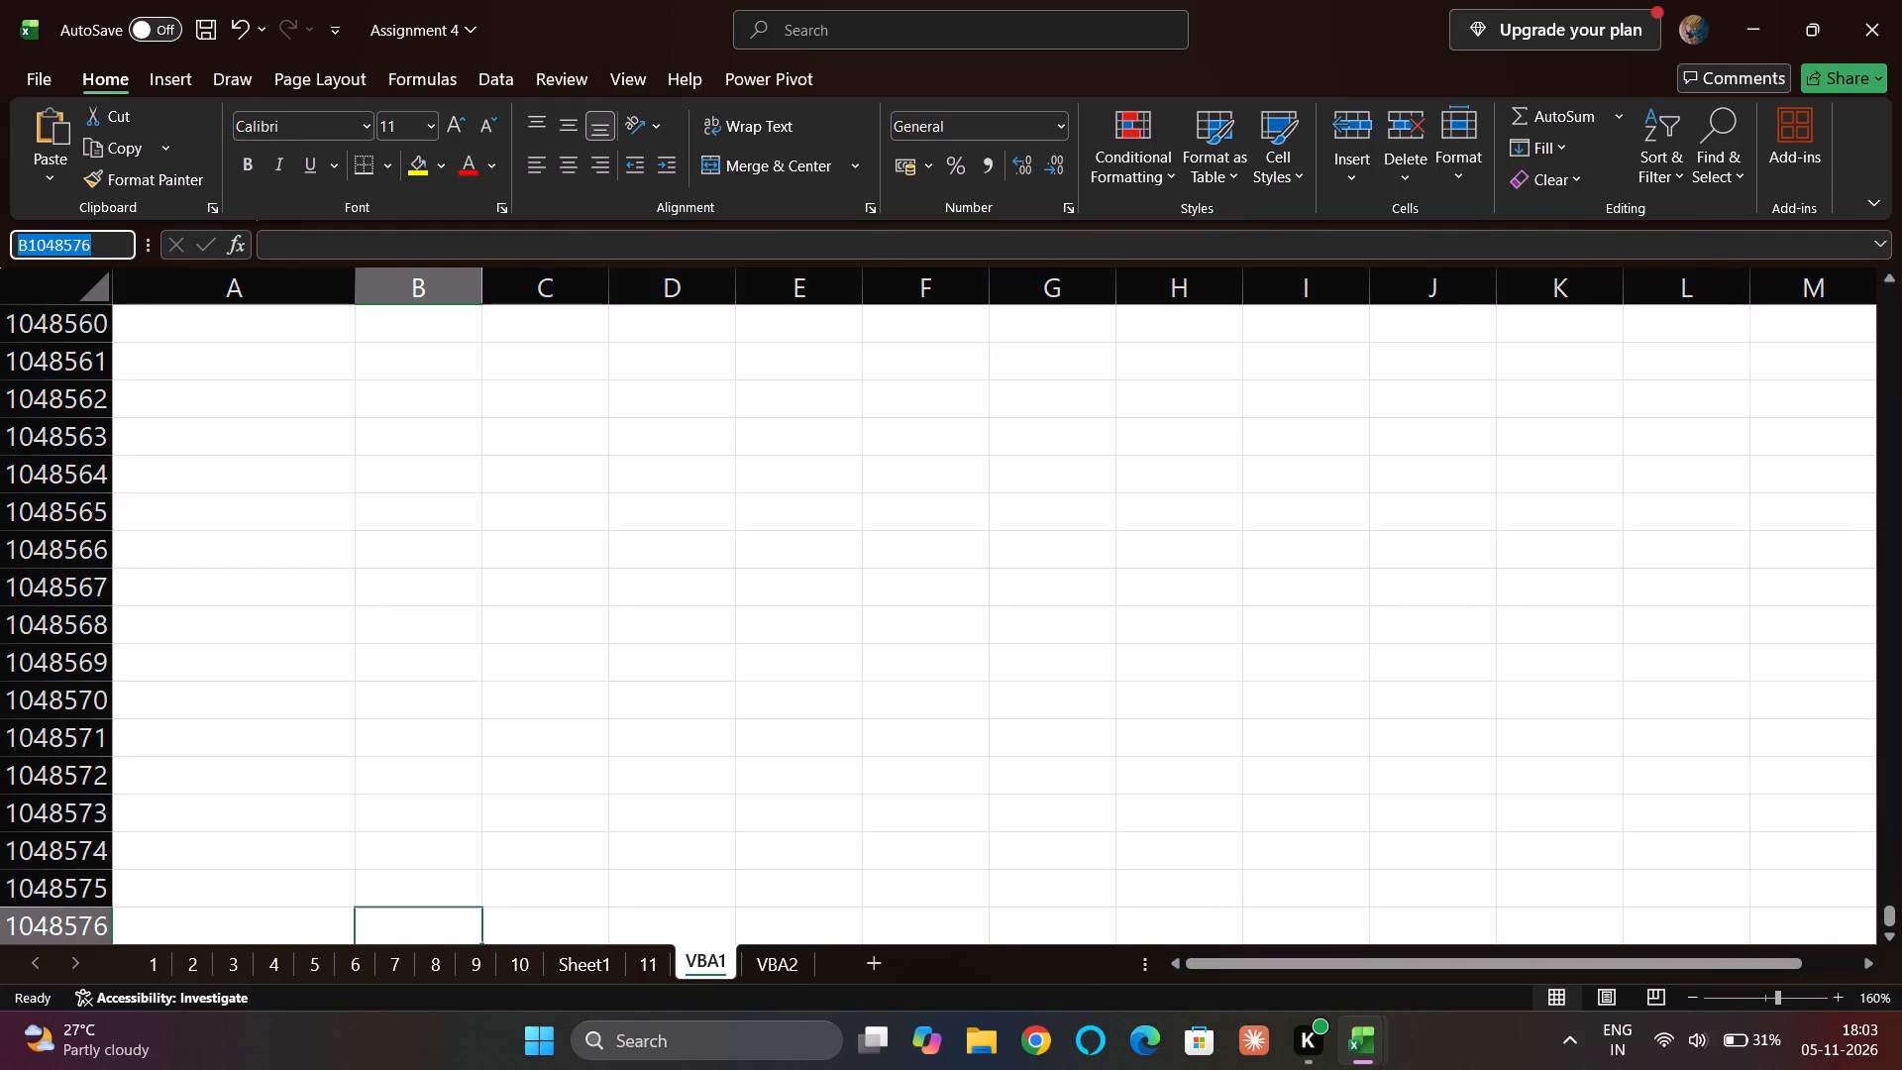
pyautogui.click(416, 889)
pyautogui.hotkey('ctrl', 'Up')
pyautogui.hotkey('alt', 'Tab')
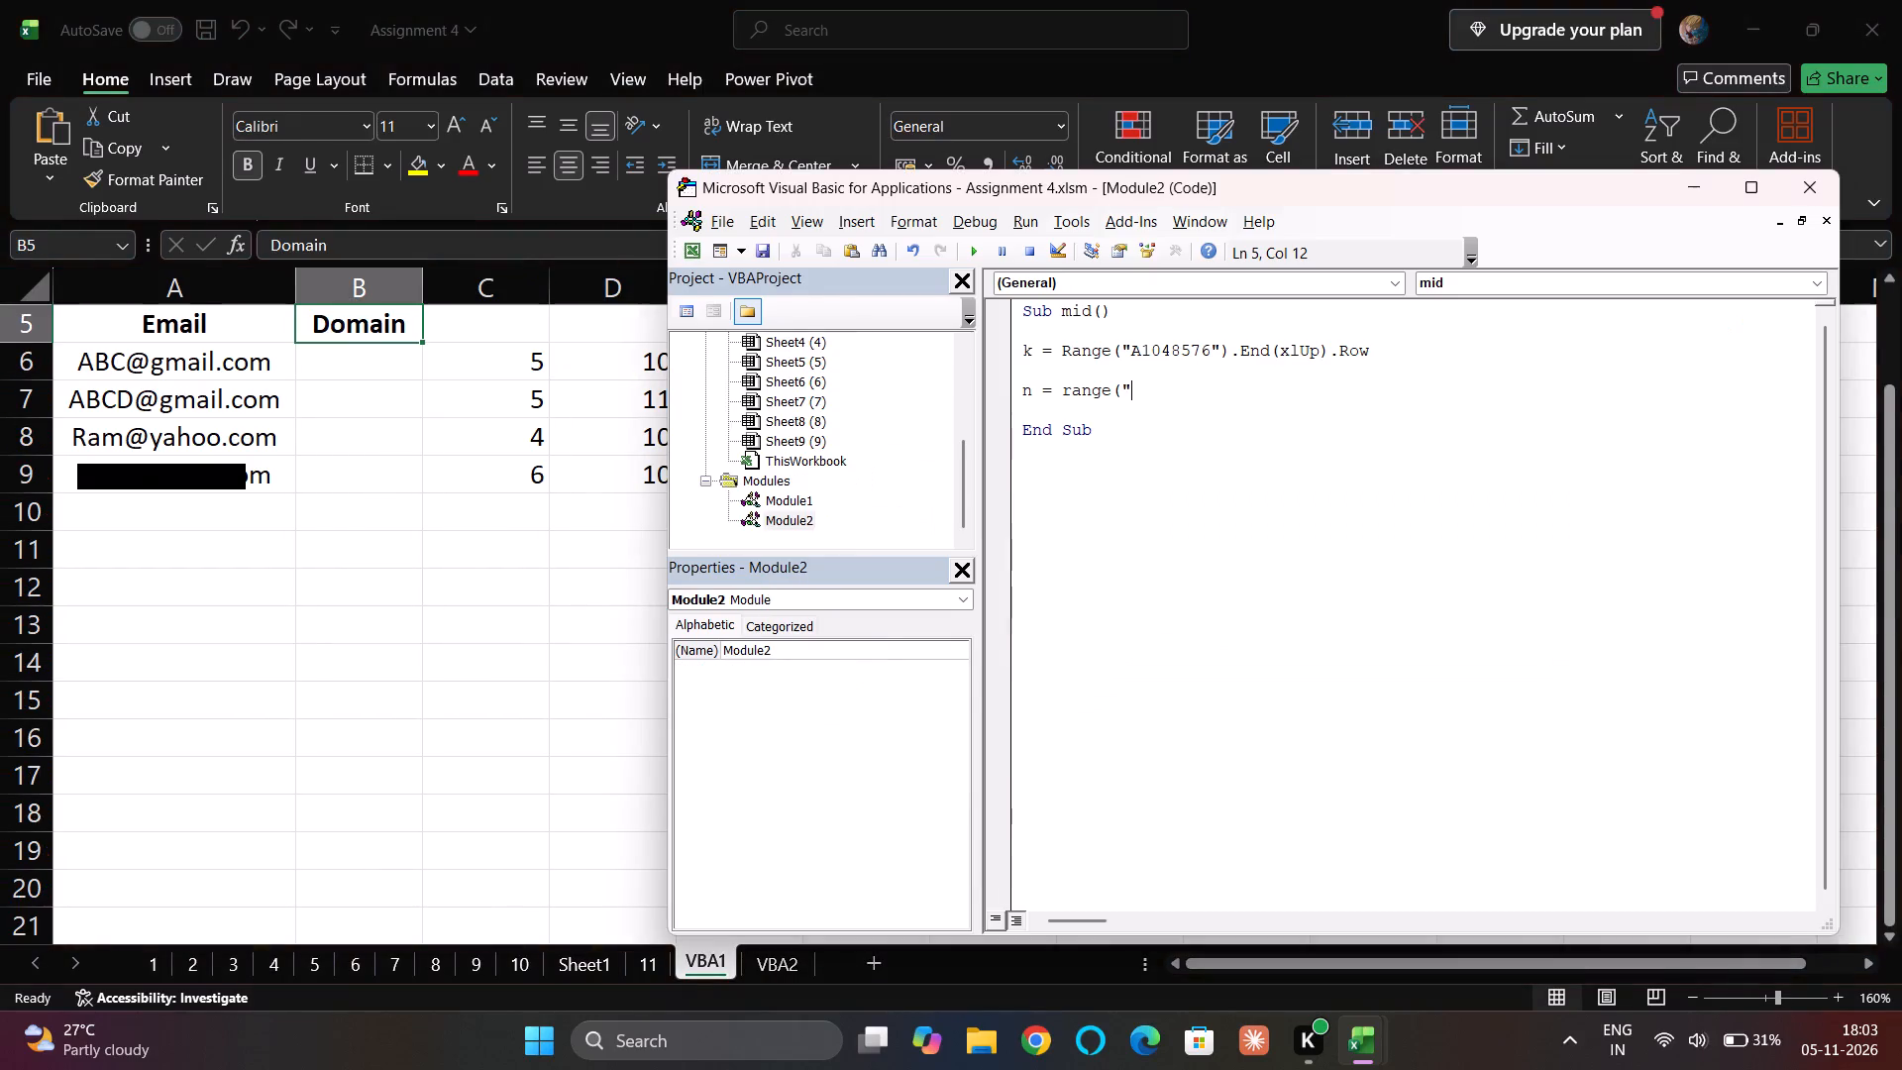
pyautogui.hotkey('ctrl', 'v')
pyautogui.write('")')
# Complete the n assignment with .End(xlUp).Row so it finds the last filled row of column B.
pyautogui.write('.end')
pyautogui.press('Tab')
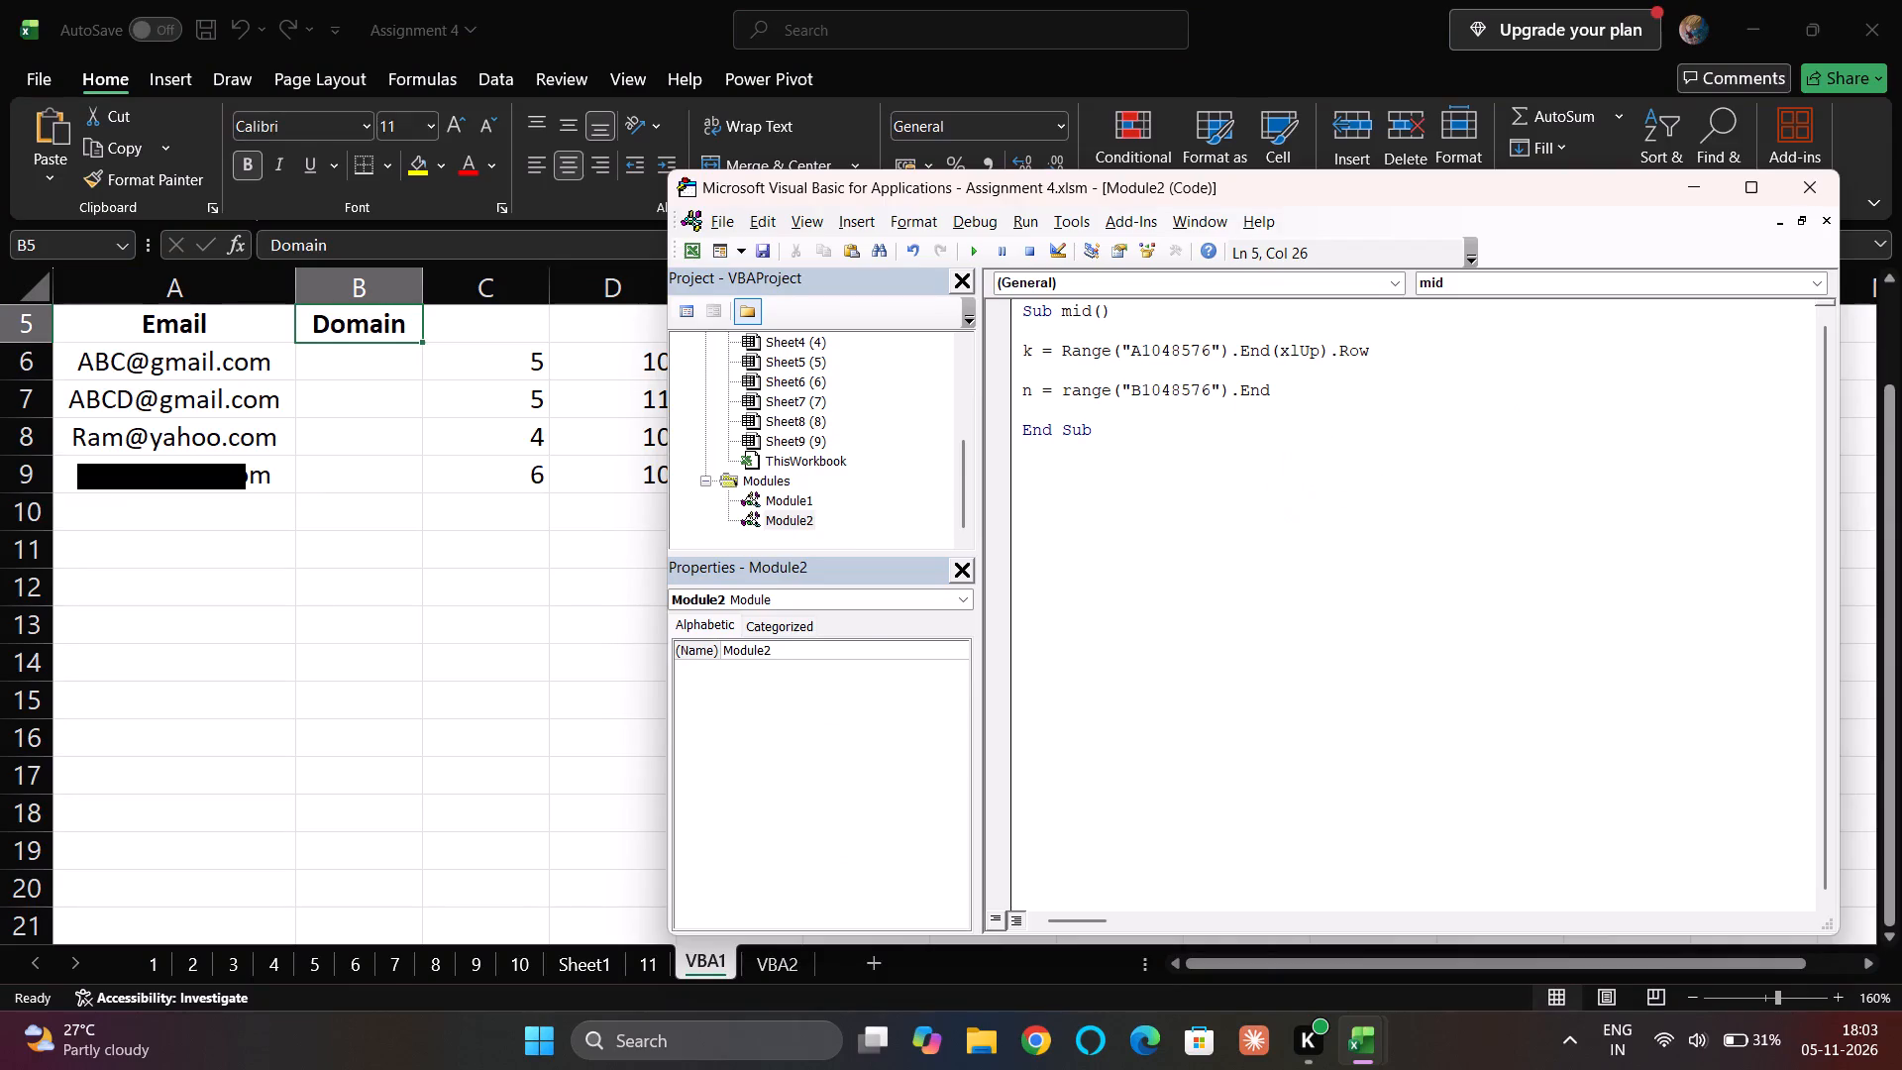
pyautogui.hotkey('shift', '(')
pyautogui.press('Down')
pyautogui.press('Down')
pyautogui.press('Down')
pyautogui.press('Down')
pyautogui.press('Tab')
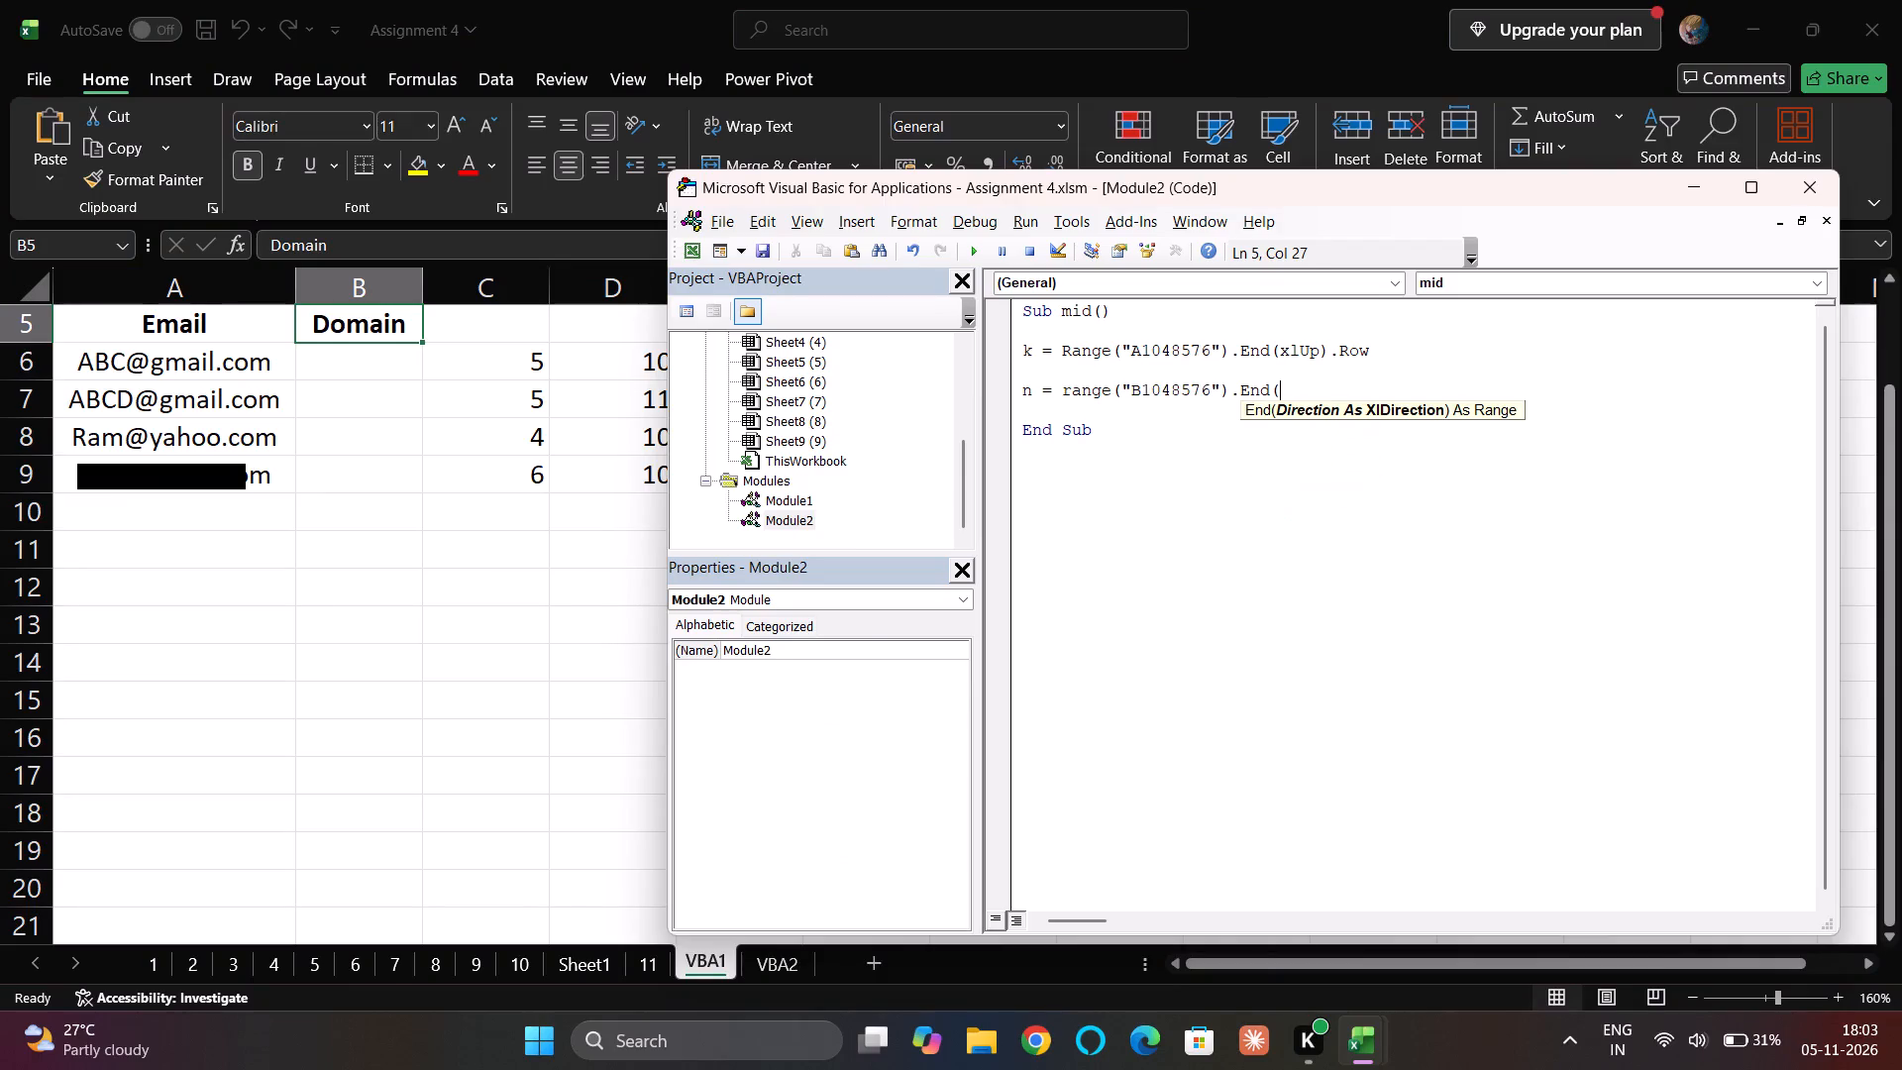
pyautogui.write(').row')
pyautogui.press('Tab')
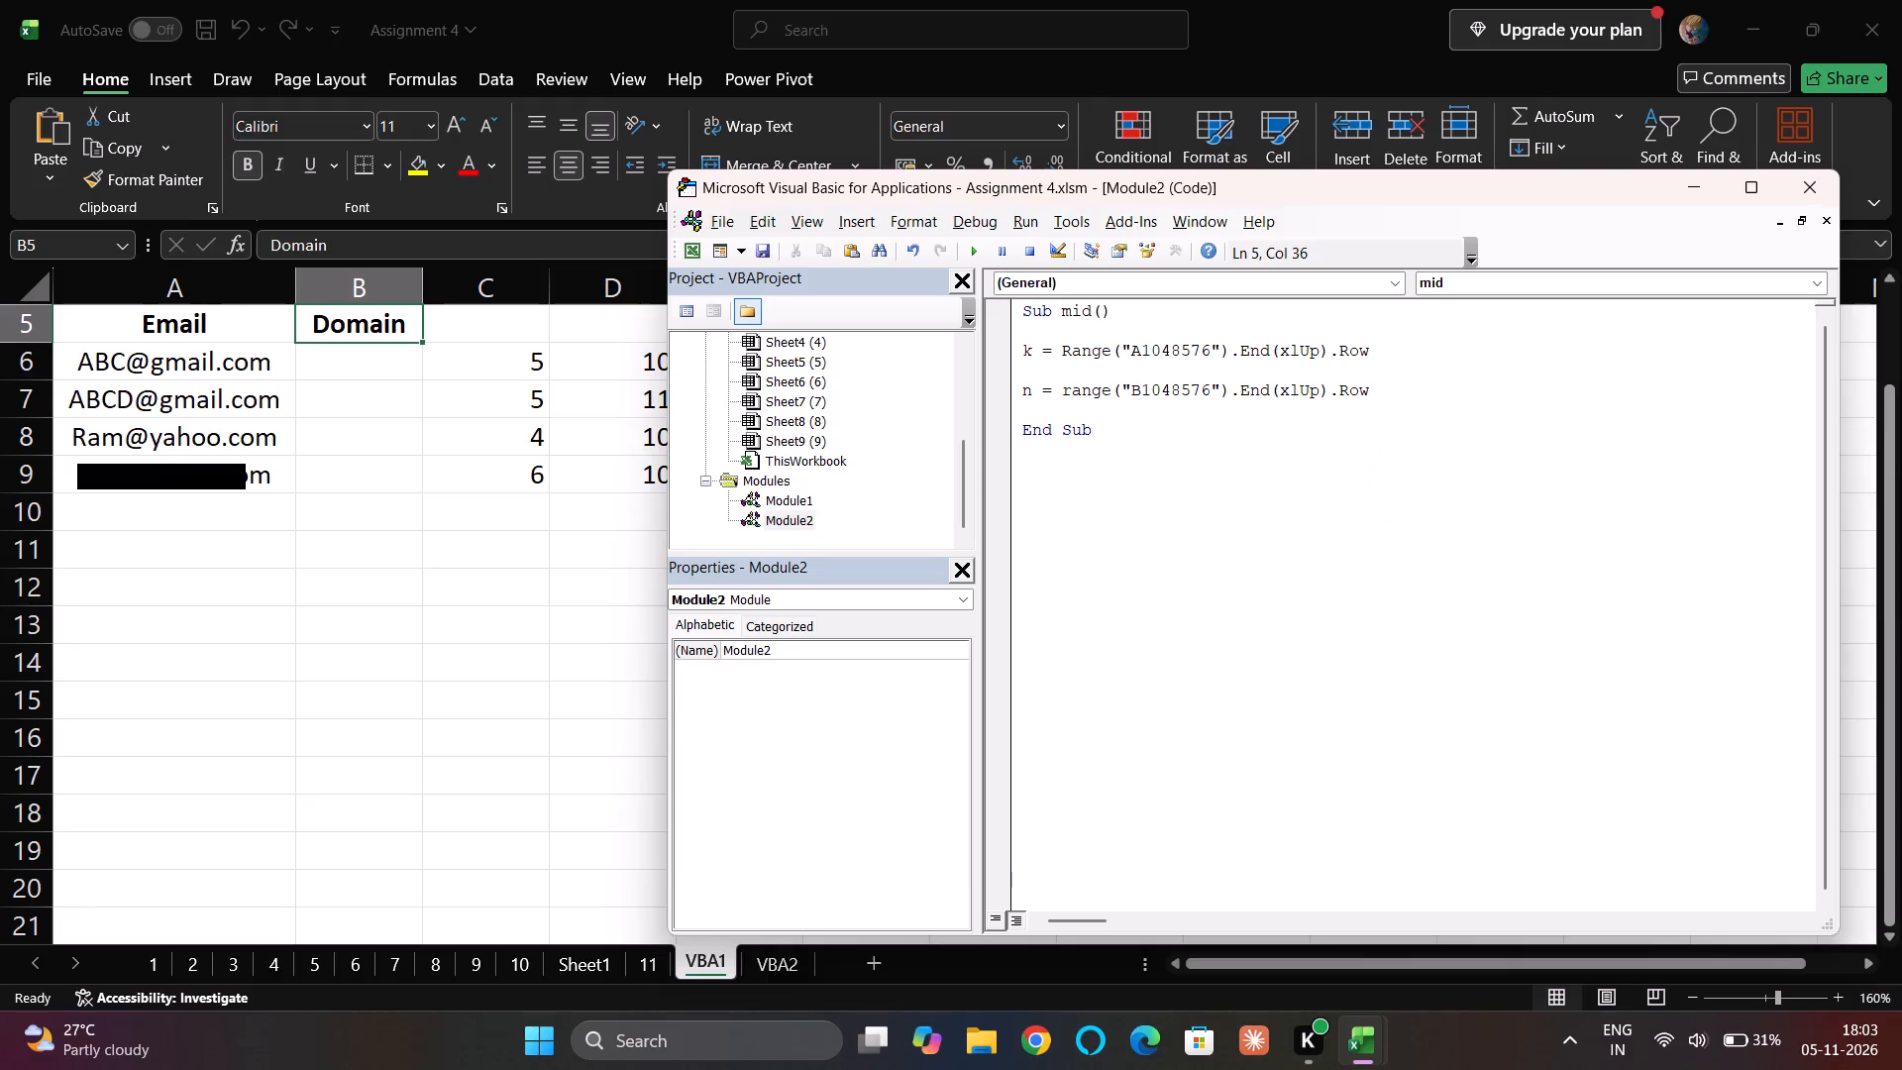
# Add + 1 to the end of the n assignment so it points to the row after column B's last entry.
pyautogui.press('space')
pyautogui.write('=')
pyautogui.press('space')
pyautogui.press('BackSpace')
pyautogui.press('BackSpace')
pyautogui.press('space')
pyautogui.press('BackSpace')
pyautogui.press('BackSpace')
pyautogui.press('space')
pyautogui.write('+ 1')
pyautogui.press('Return')
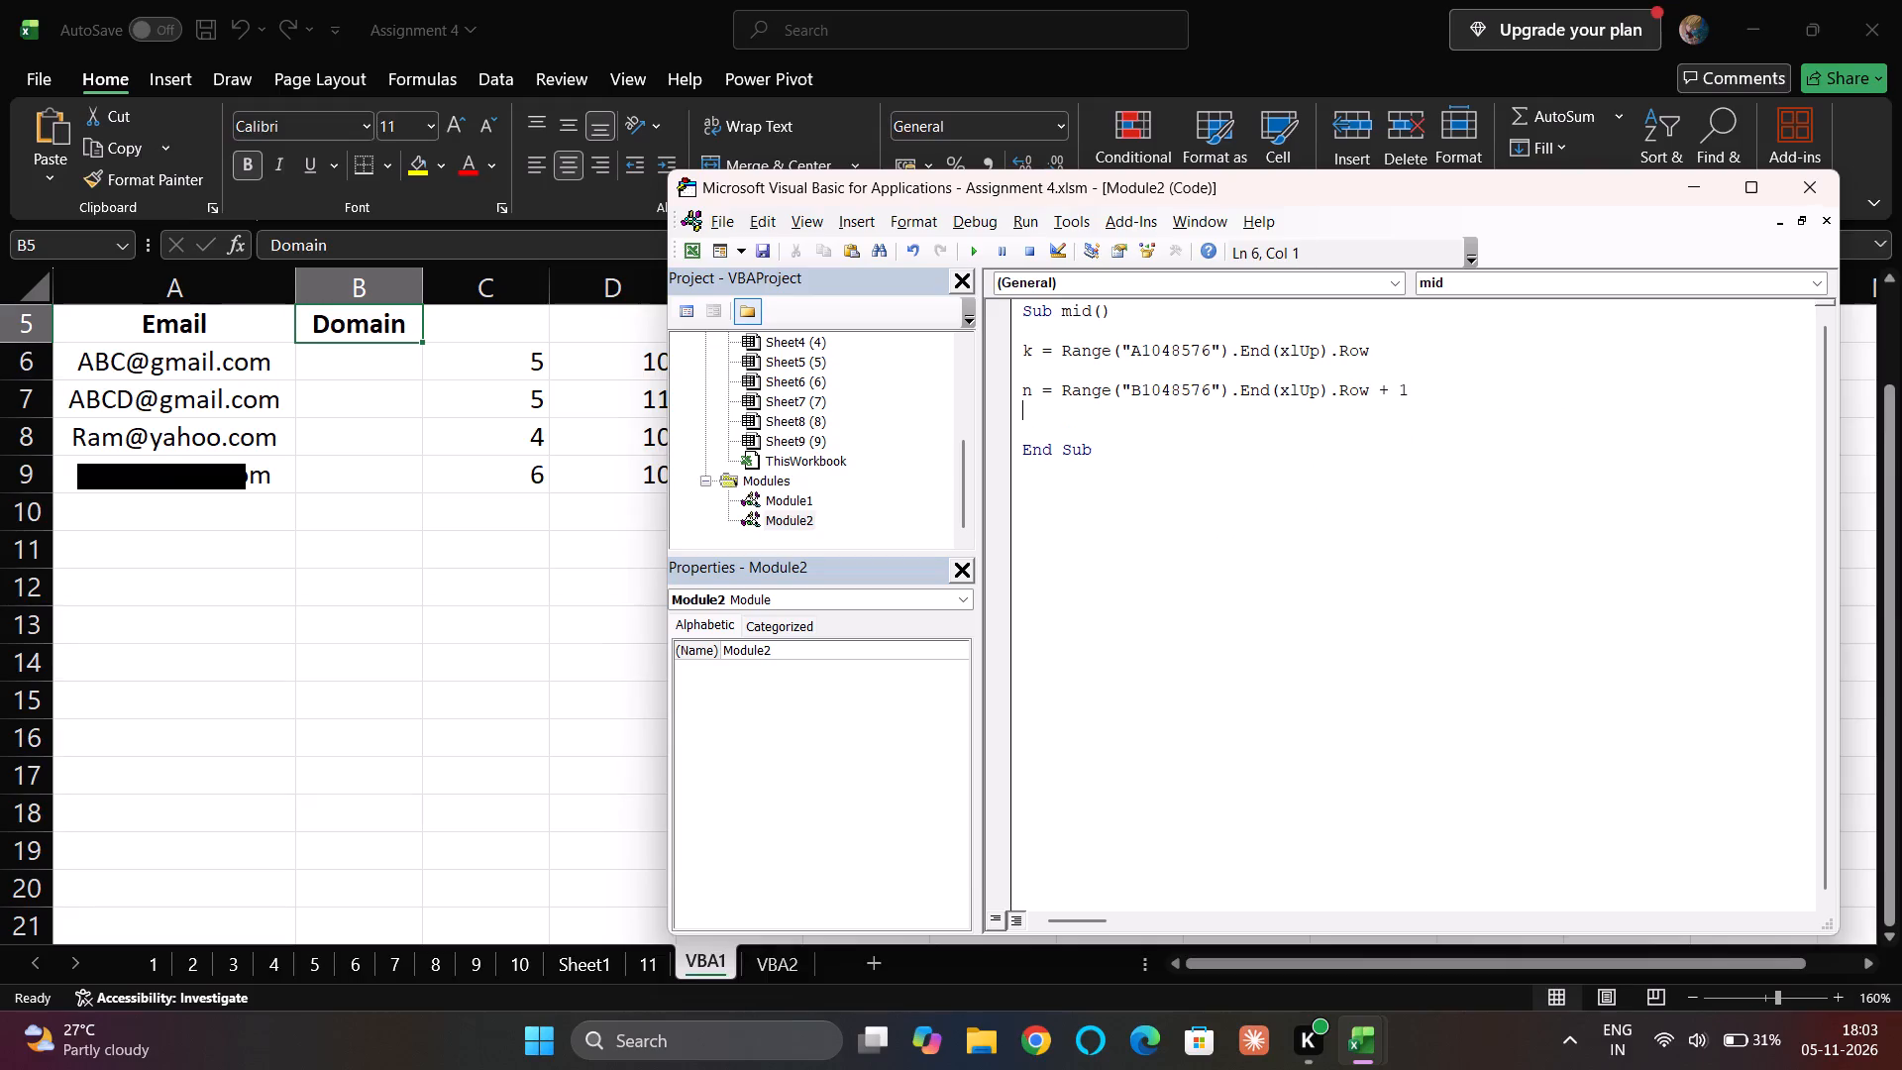
# Remove the blank line between the k and n assignments and leave blank lines below n.
pyautogui.press('Return')
pyautogui.press('Up')
pyautogui.press('Up')
pyautogui.press('Up')
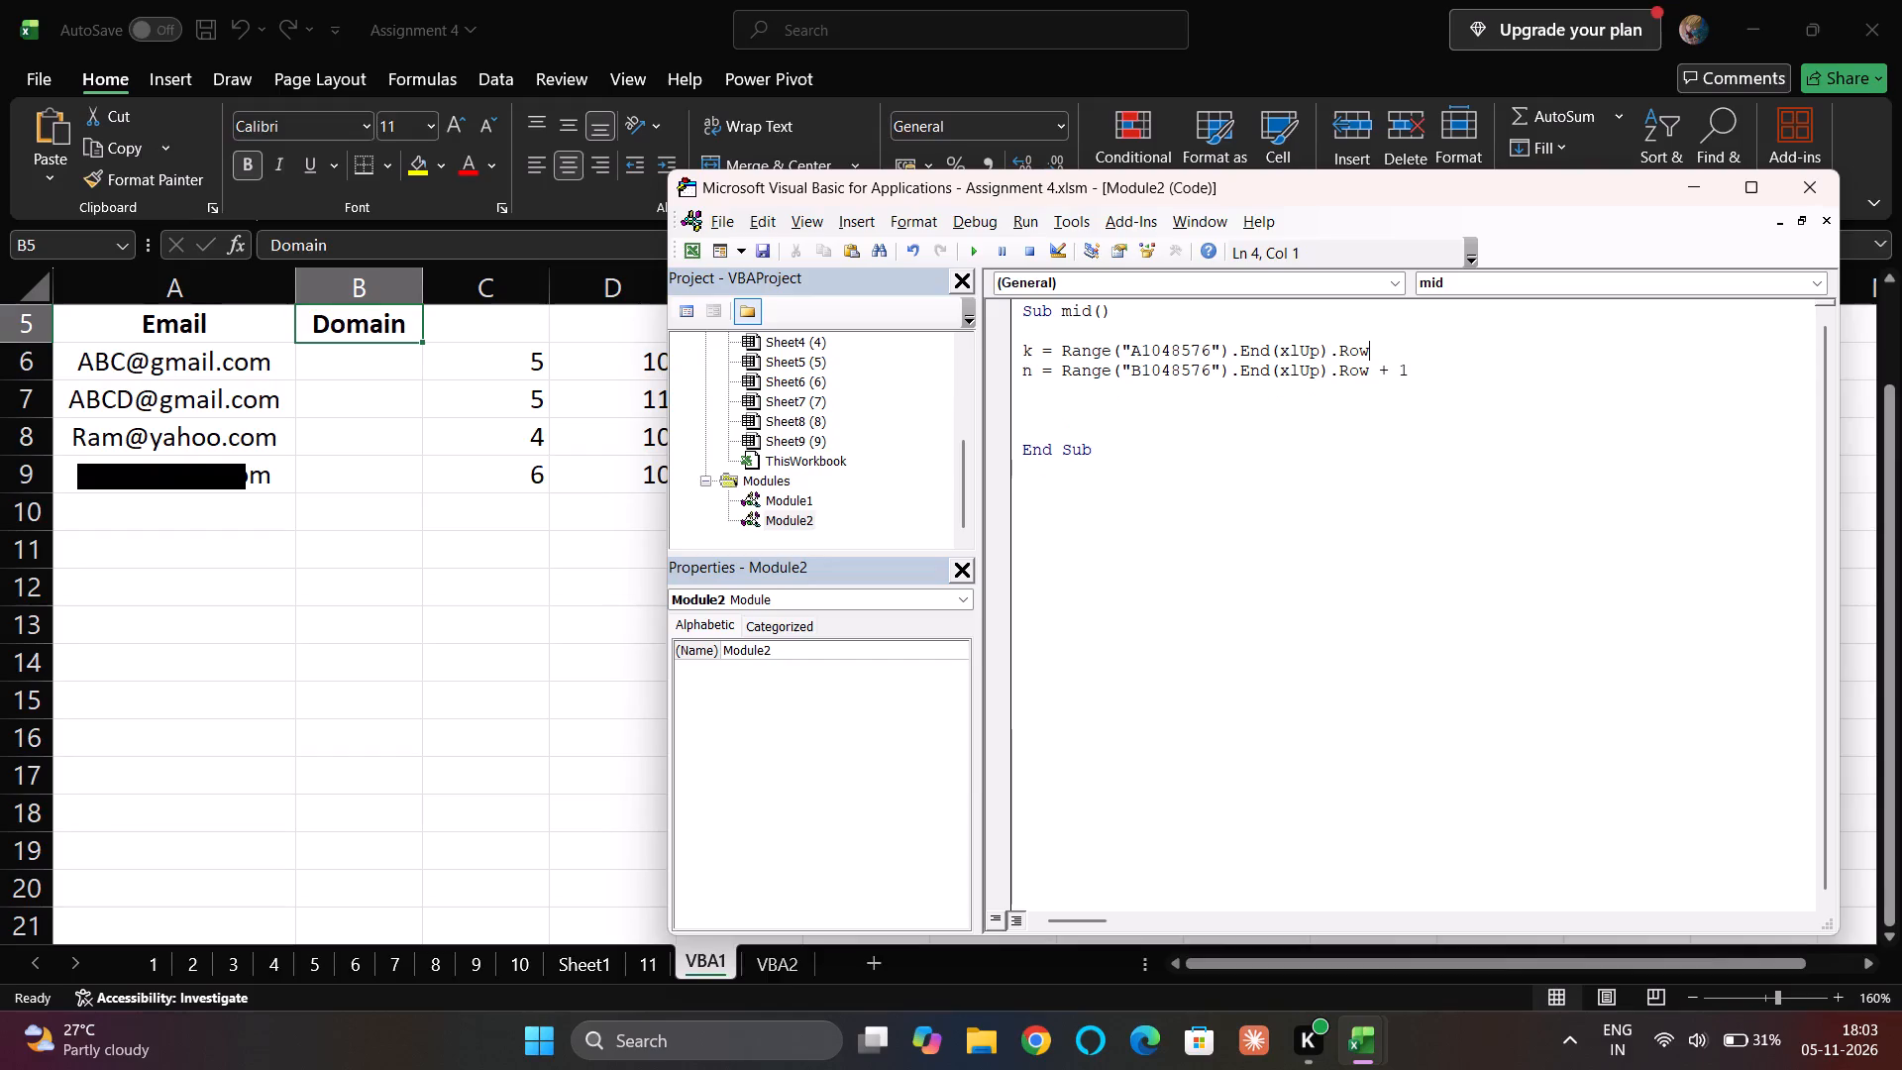
pyautogui.press('BackSpace')
pyautogui.press('Down')
pyautogui.press('Down')
pyautogui.press('Down')
# Below the assignments, write a For i = k To n loop and close it with Next above End Sub.
pyautogui.write('for i -')
pyautogui.press('BackSpace')
pyautogui.write('= k to')
pyautogui.press('space')
pyautogui.press('n')
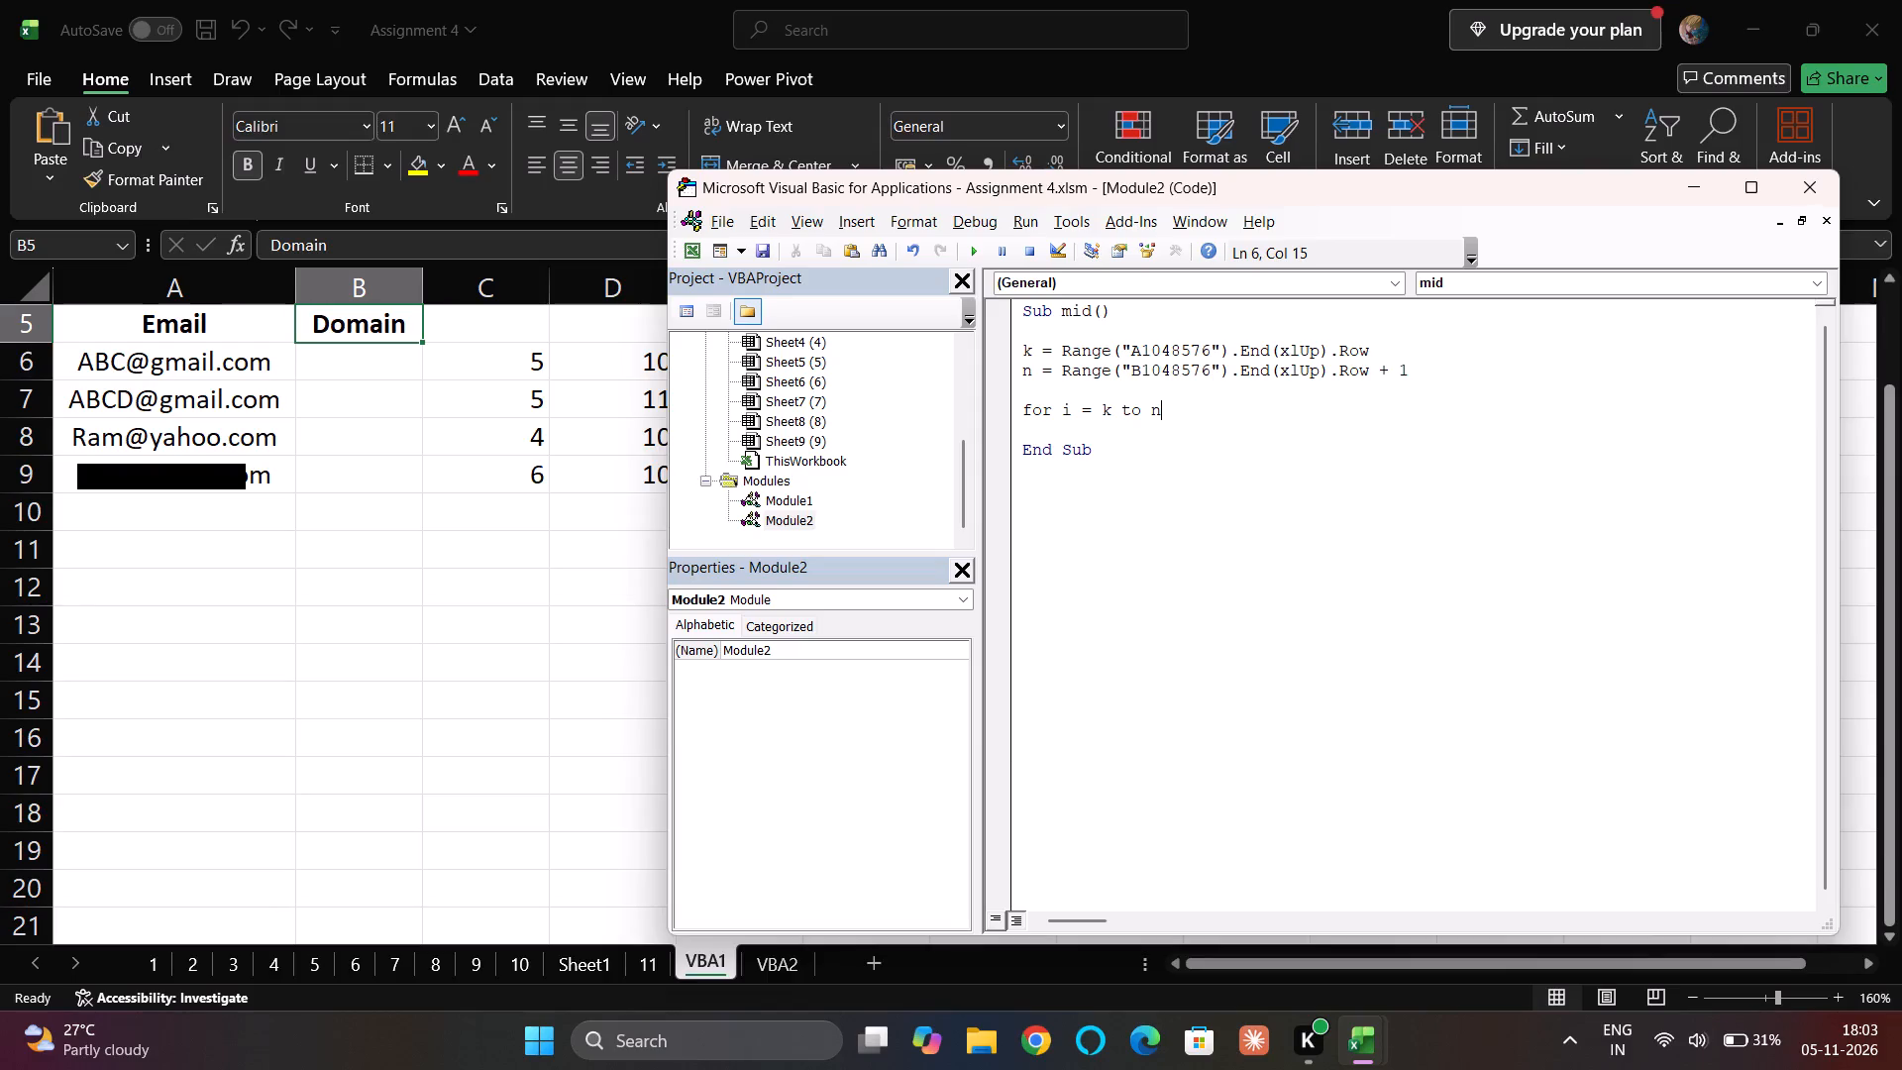
pyautogui.press('Return')
pyautogui.press('Down')
pyautogui.press('Down')
pyautogui.press('Up')
pyautogui.write('next')
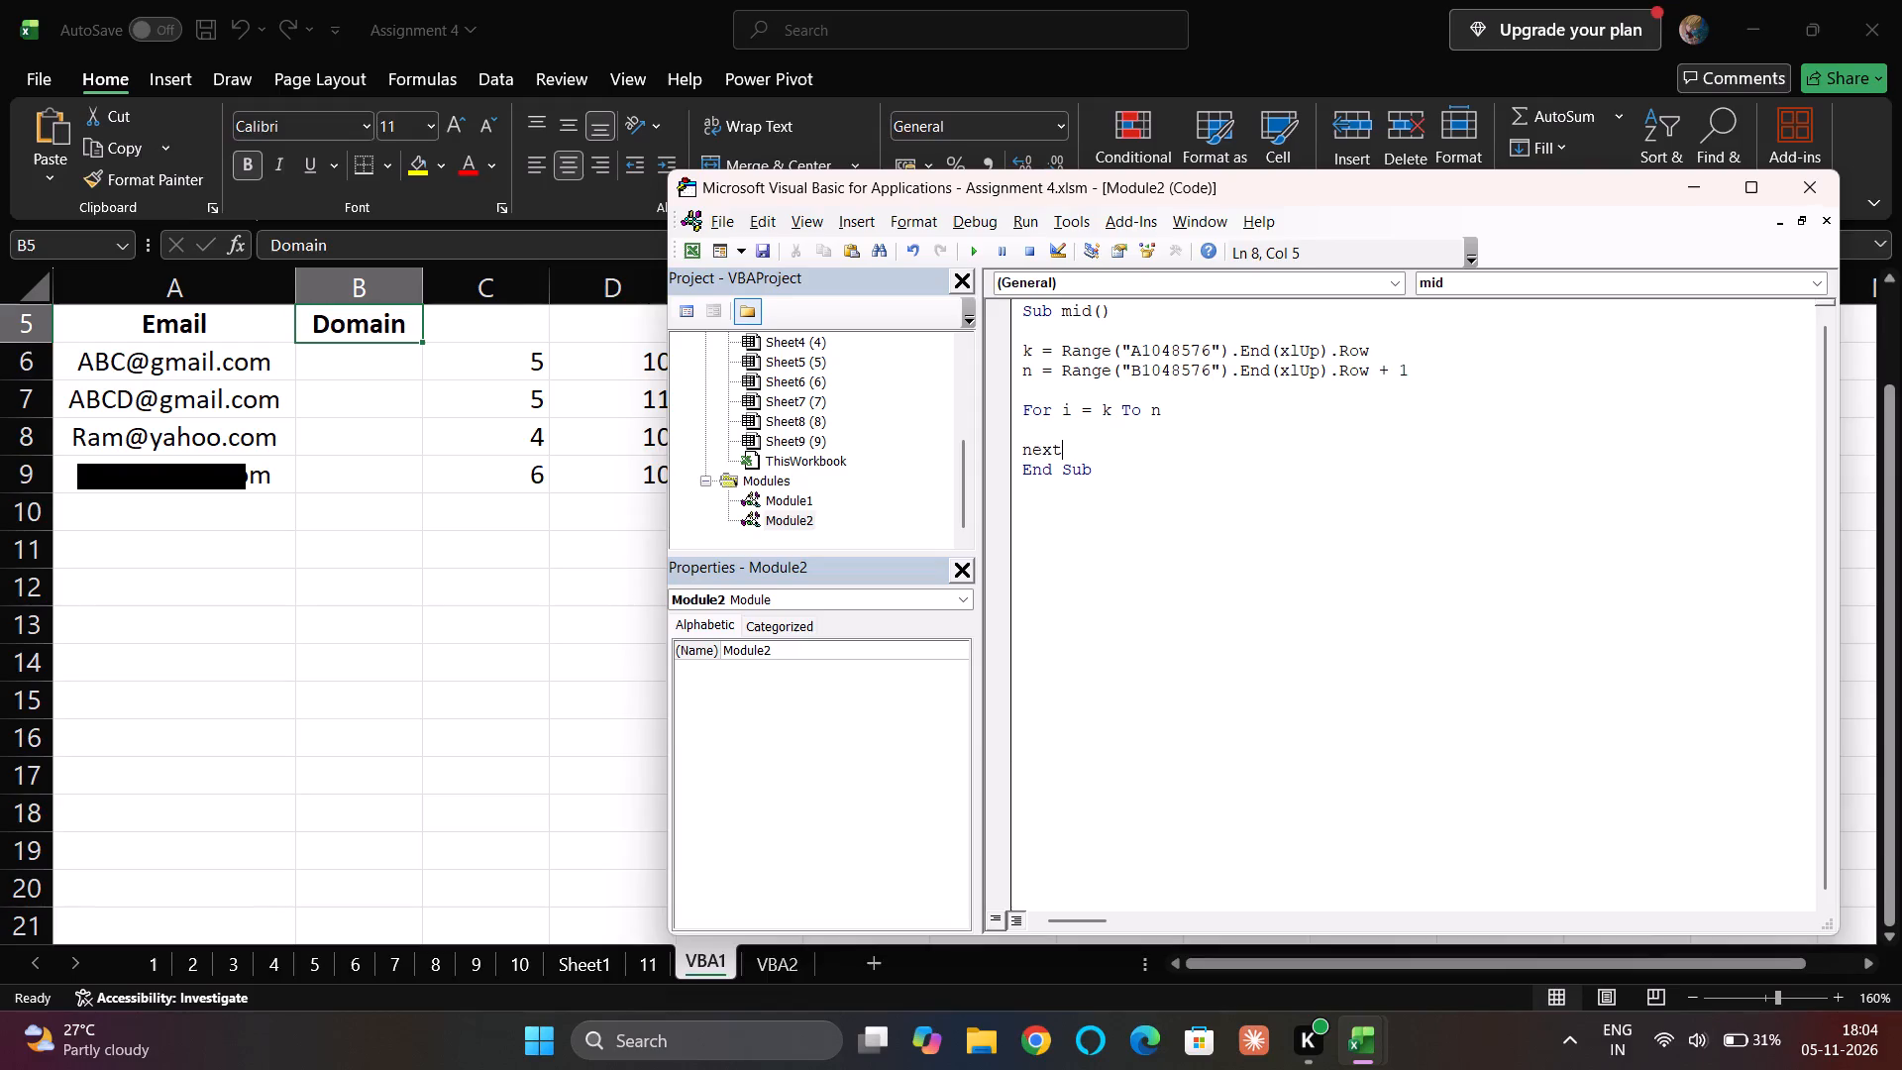
# Add blank lines inside the For loop and begin an lr = assignment in its body.
pyautogui.press('Up')
pyautogui.press('space')
pyautogui.press('BackSpace')
pyautogui.press('Return')
pyautogui.press('Return')
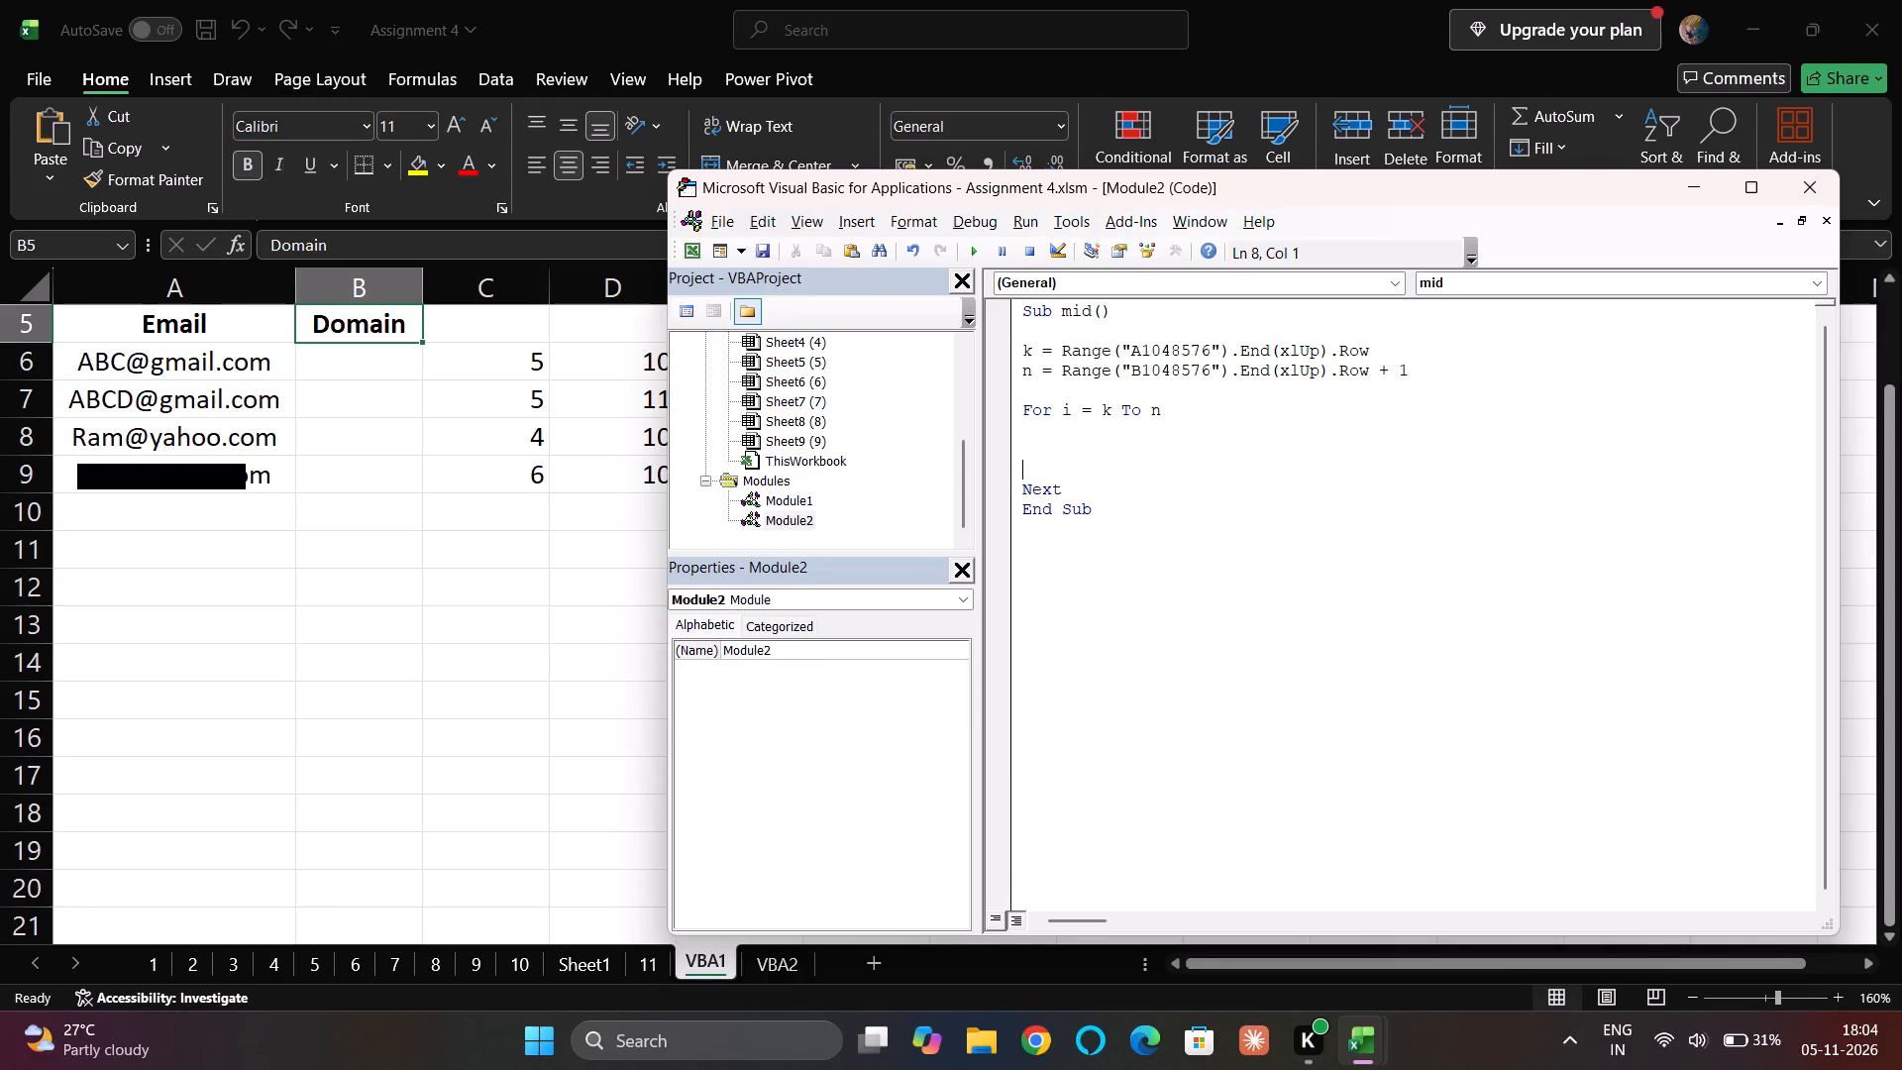
pyautogui.press('Up')
pyautogui.press('Up')
pyautogui.press('Return')
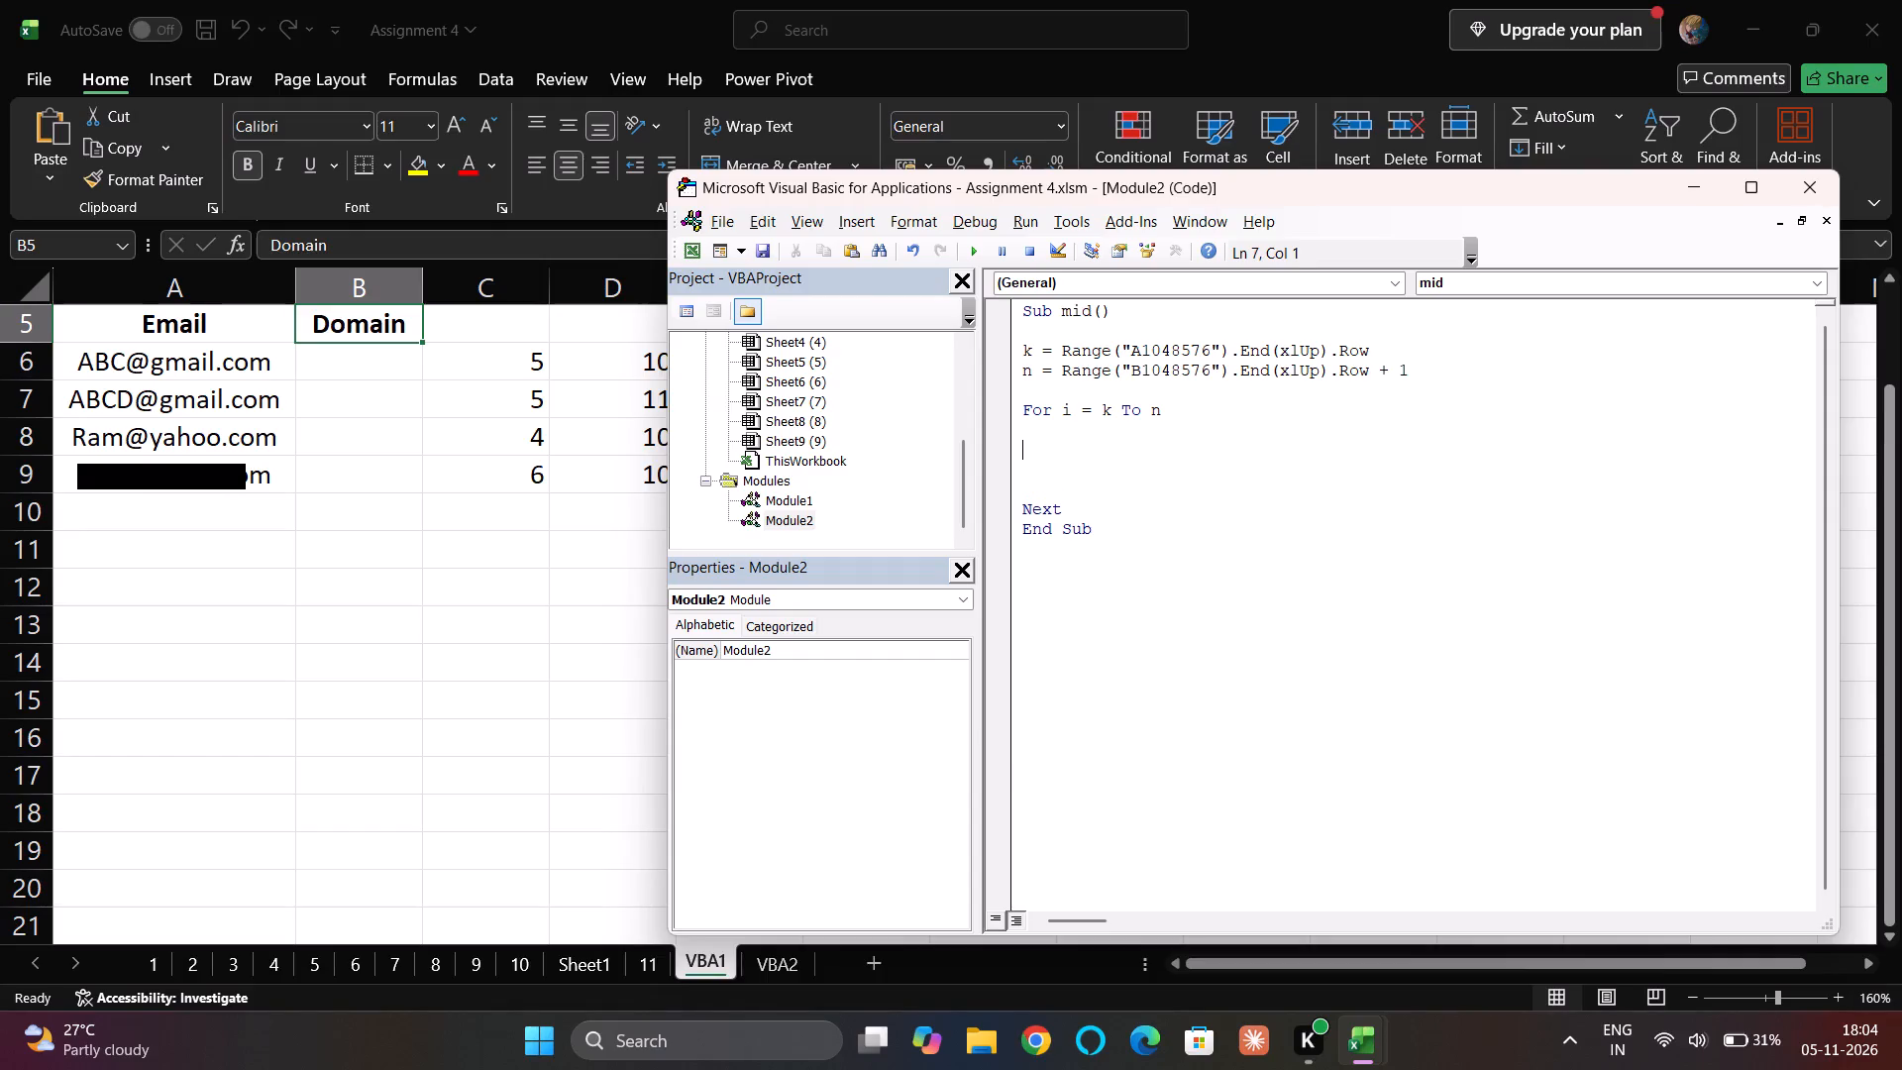
pyautogui.write('lr')
pyautogui.press('space')
pyautogui.write('=')
pyautogui.press('space')
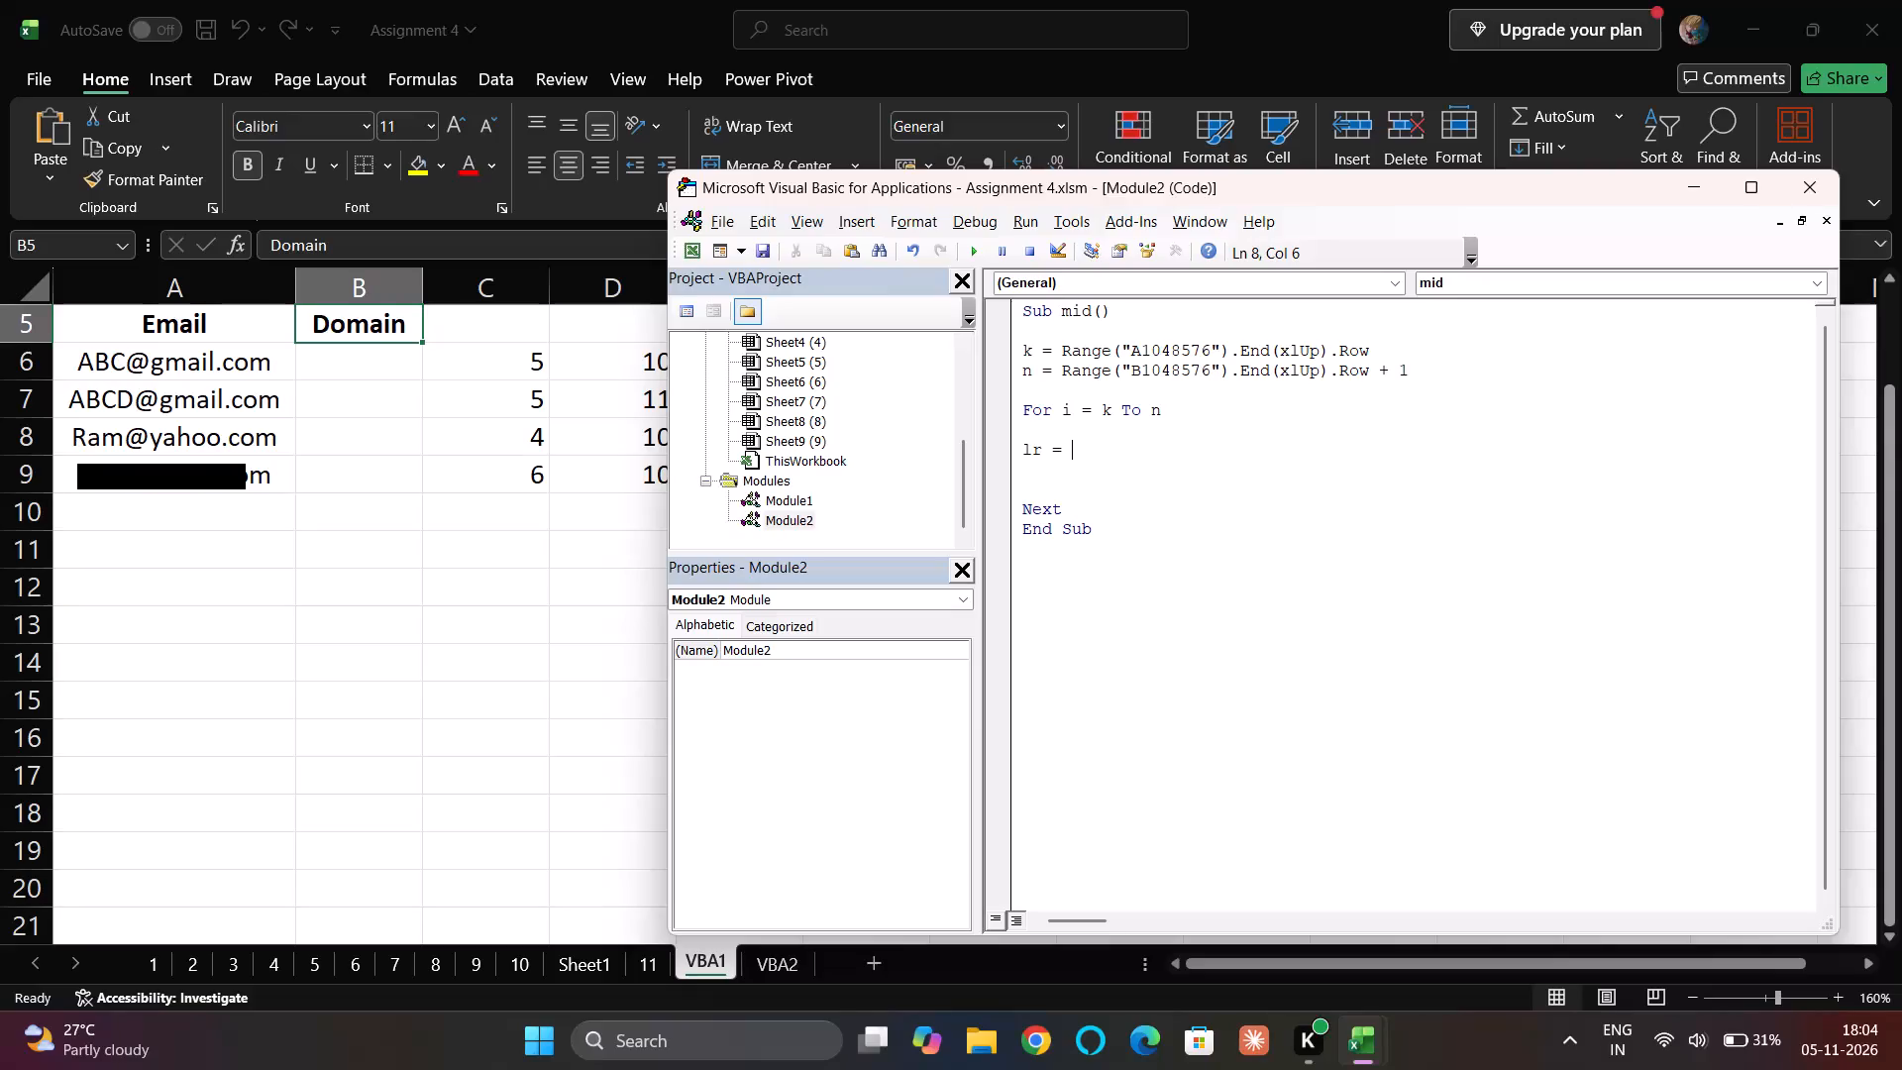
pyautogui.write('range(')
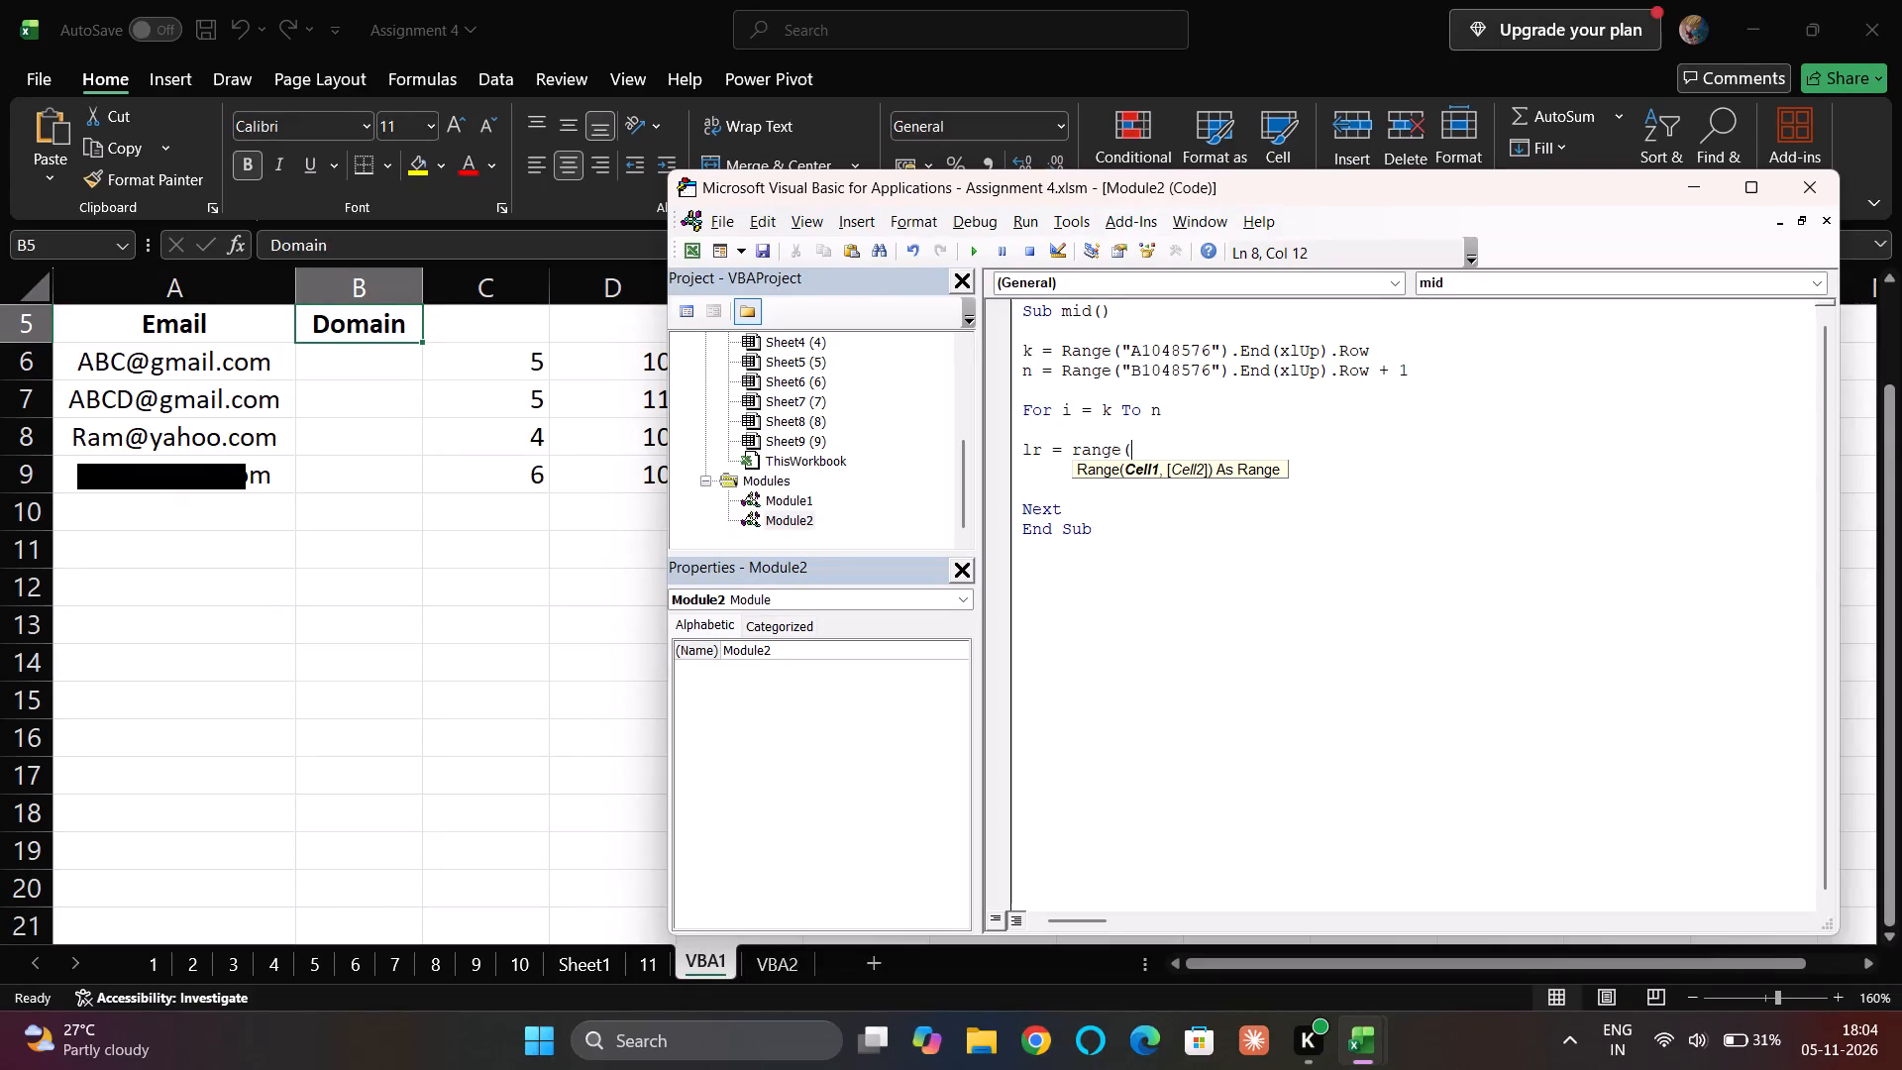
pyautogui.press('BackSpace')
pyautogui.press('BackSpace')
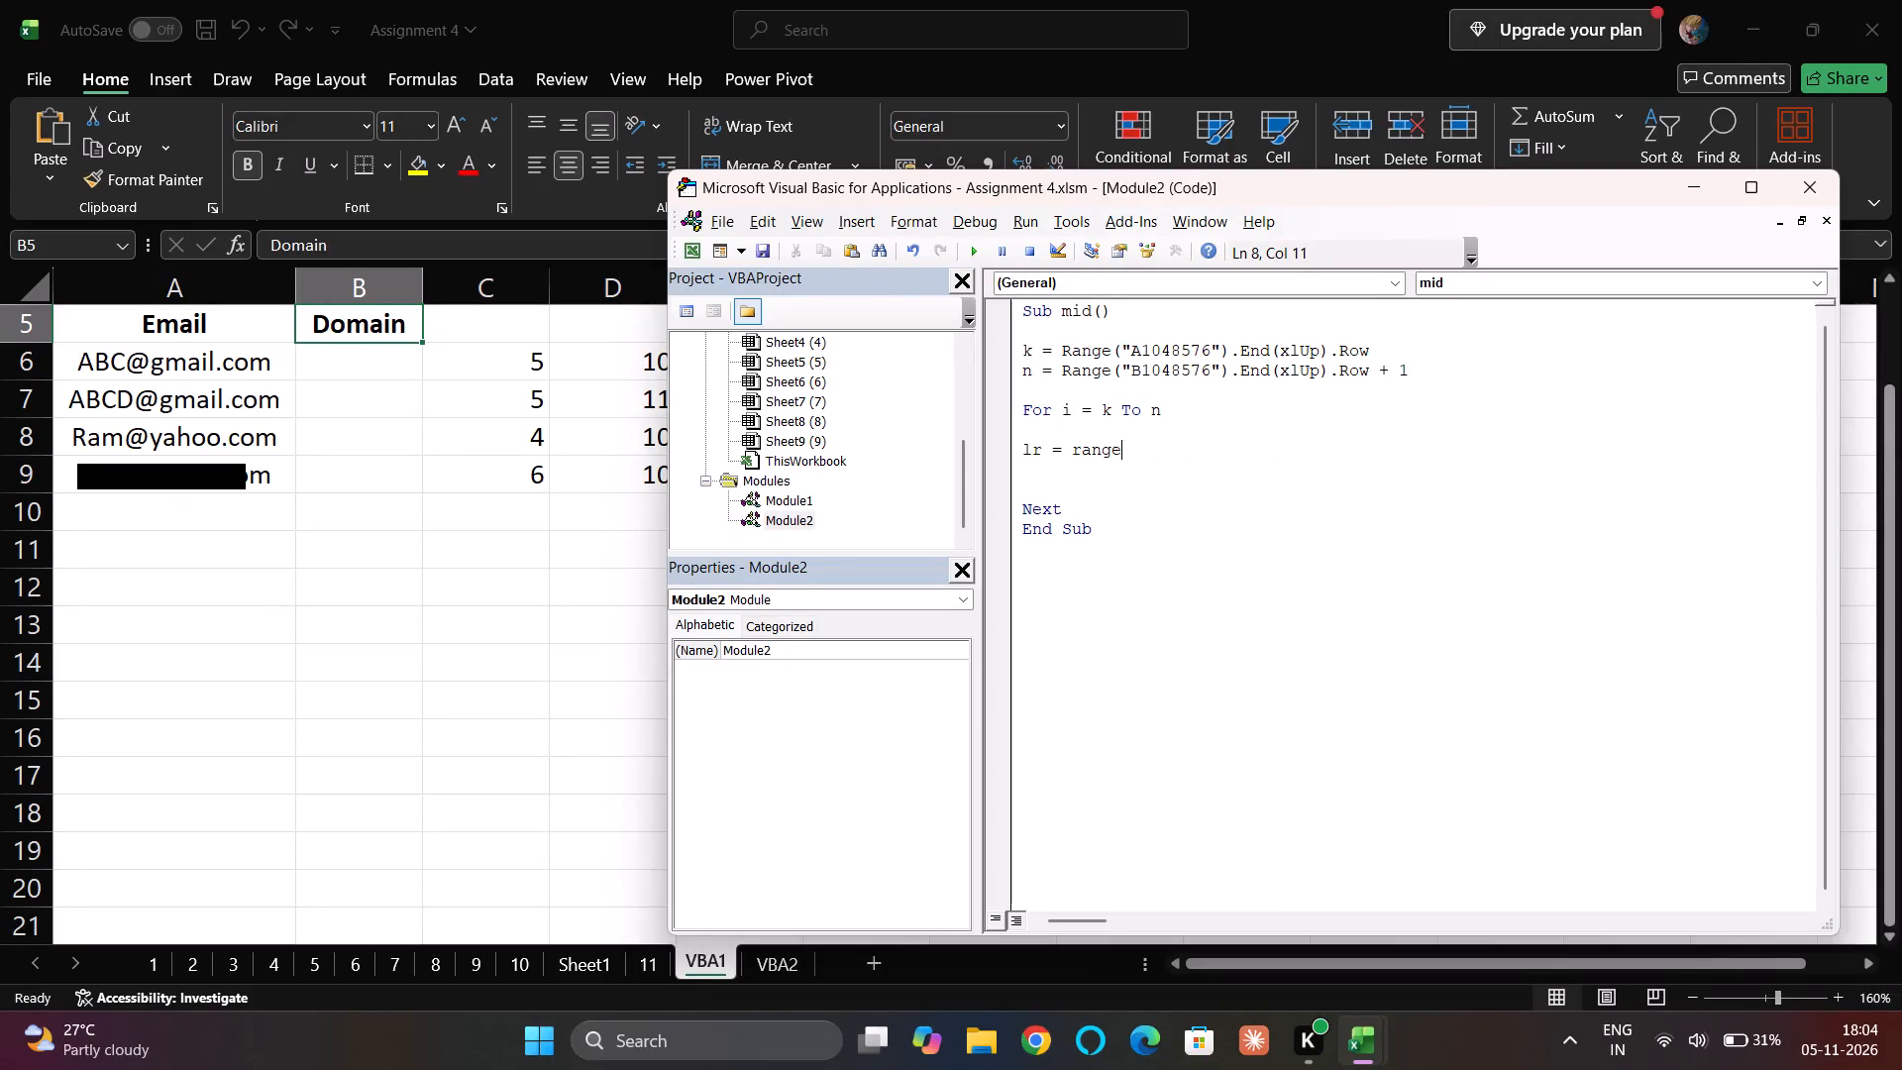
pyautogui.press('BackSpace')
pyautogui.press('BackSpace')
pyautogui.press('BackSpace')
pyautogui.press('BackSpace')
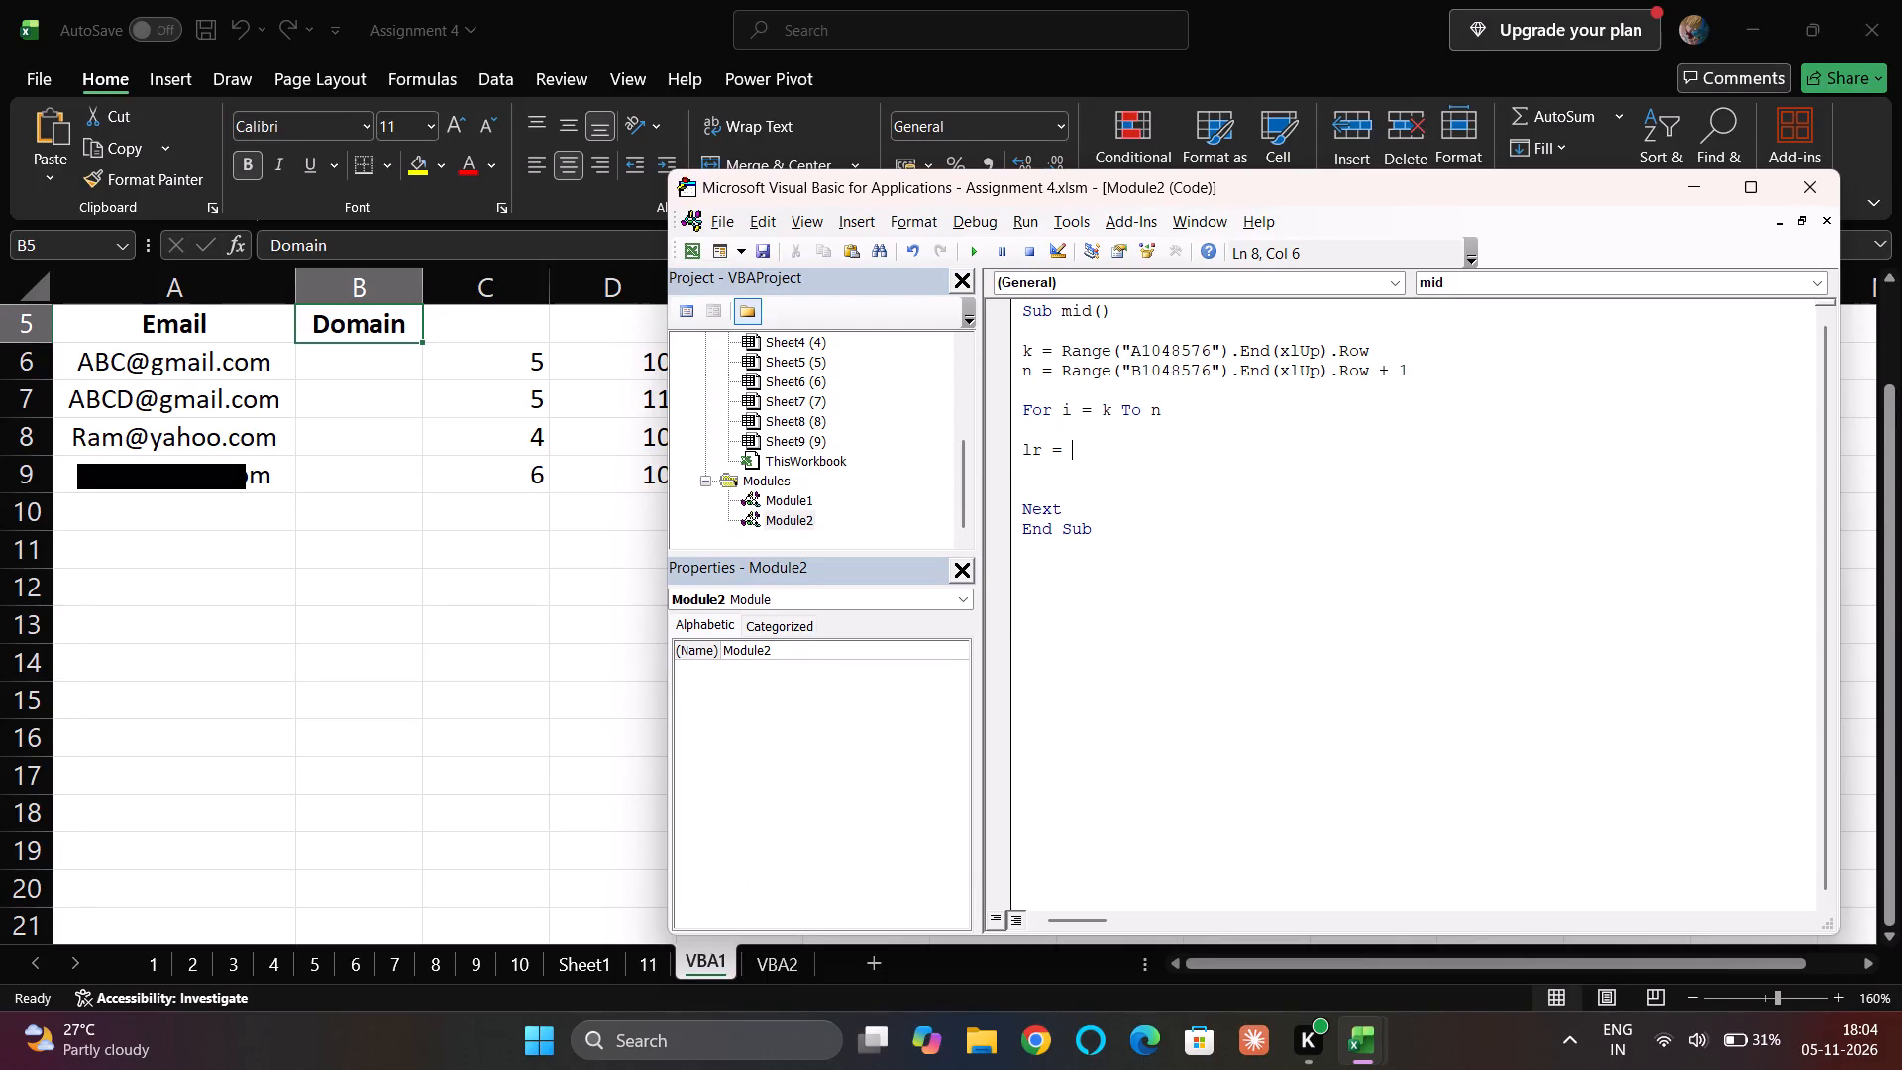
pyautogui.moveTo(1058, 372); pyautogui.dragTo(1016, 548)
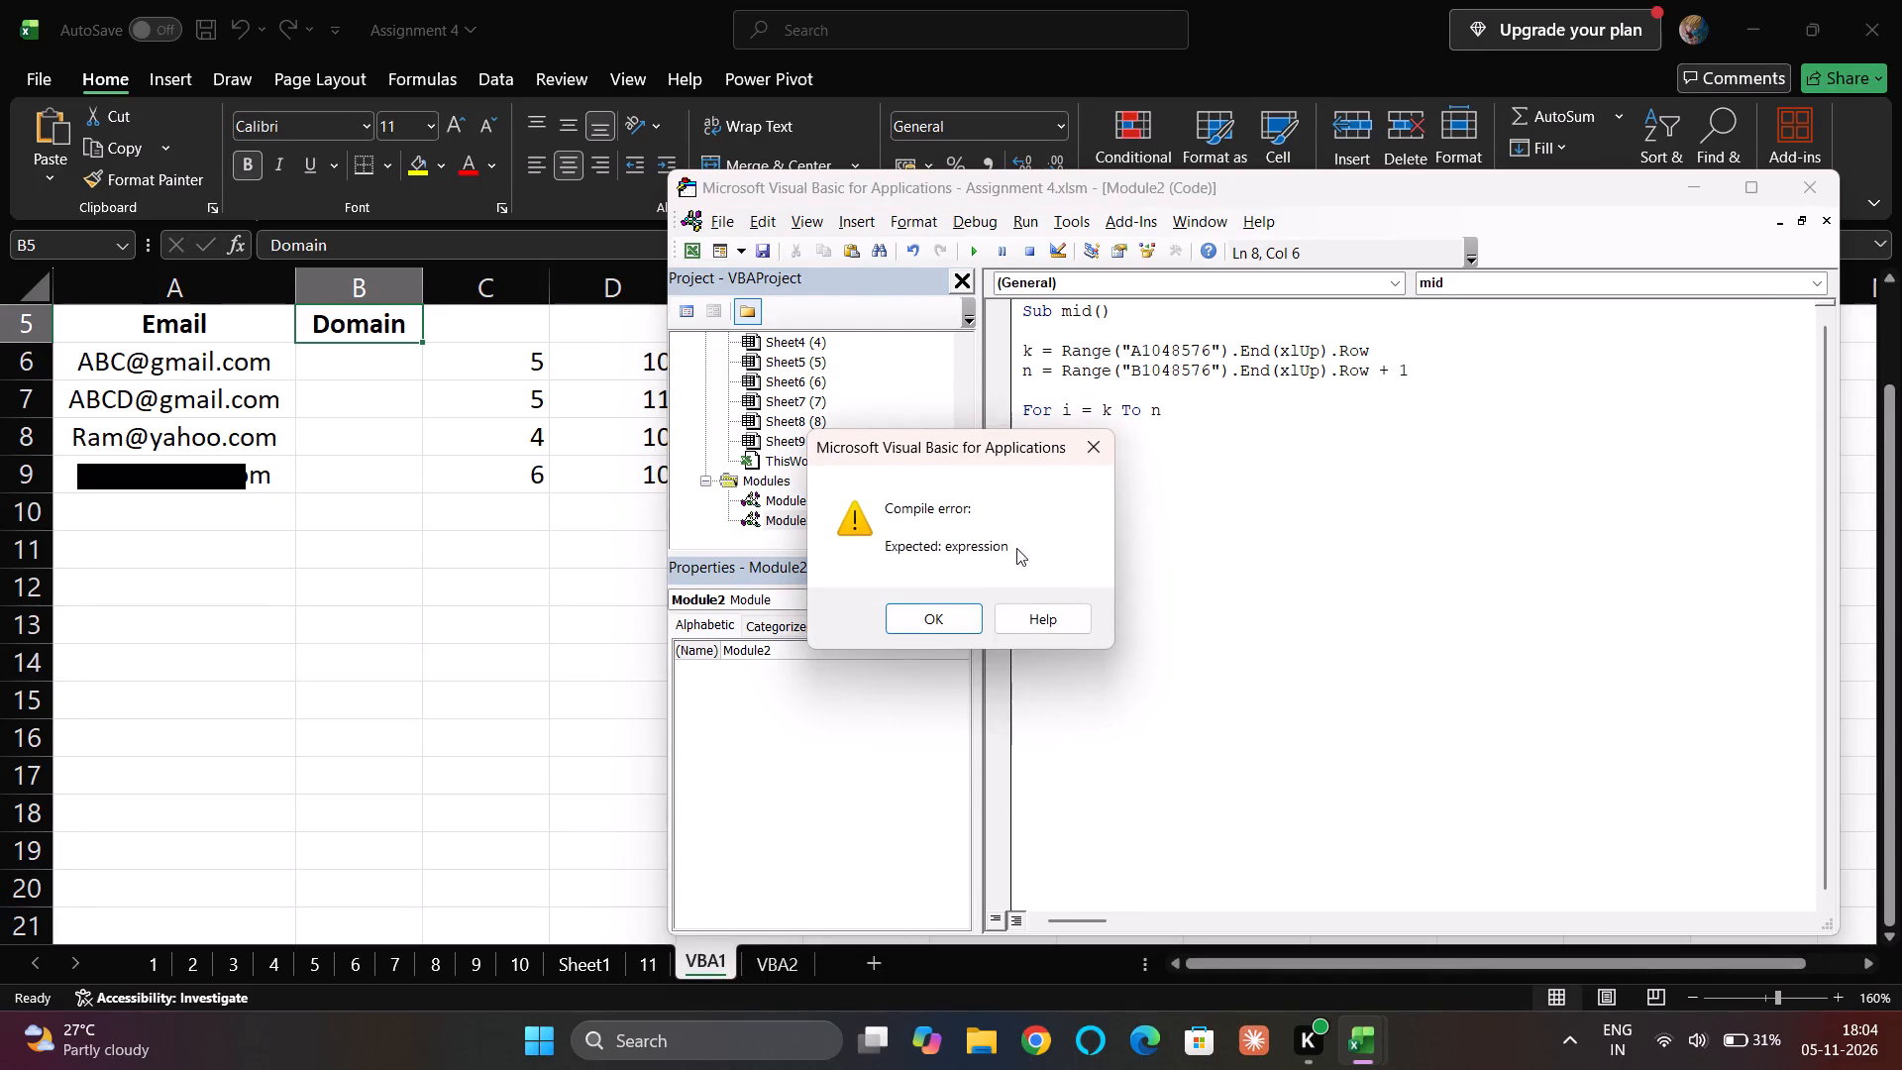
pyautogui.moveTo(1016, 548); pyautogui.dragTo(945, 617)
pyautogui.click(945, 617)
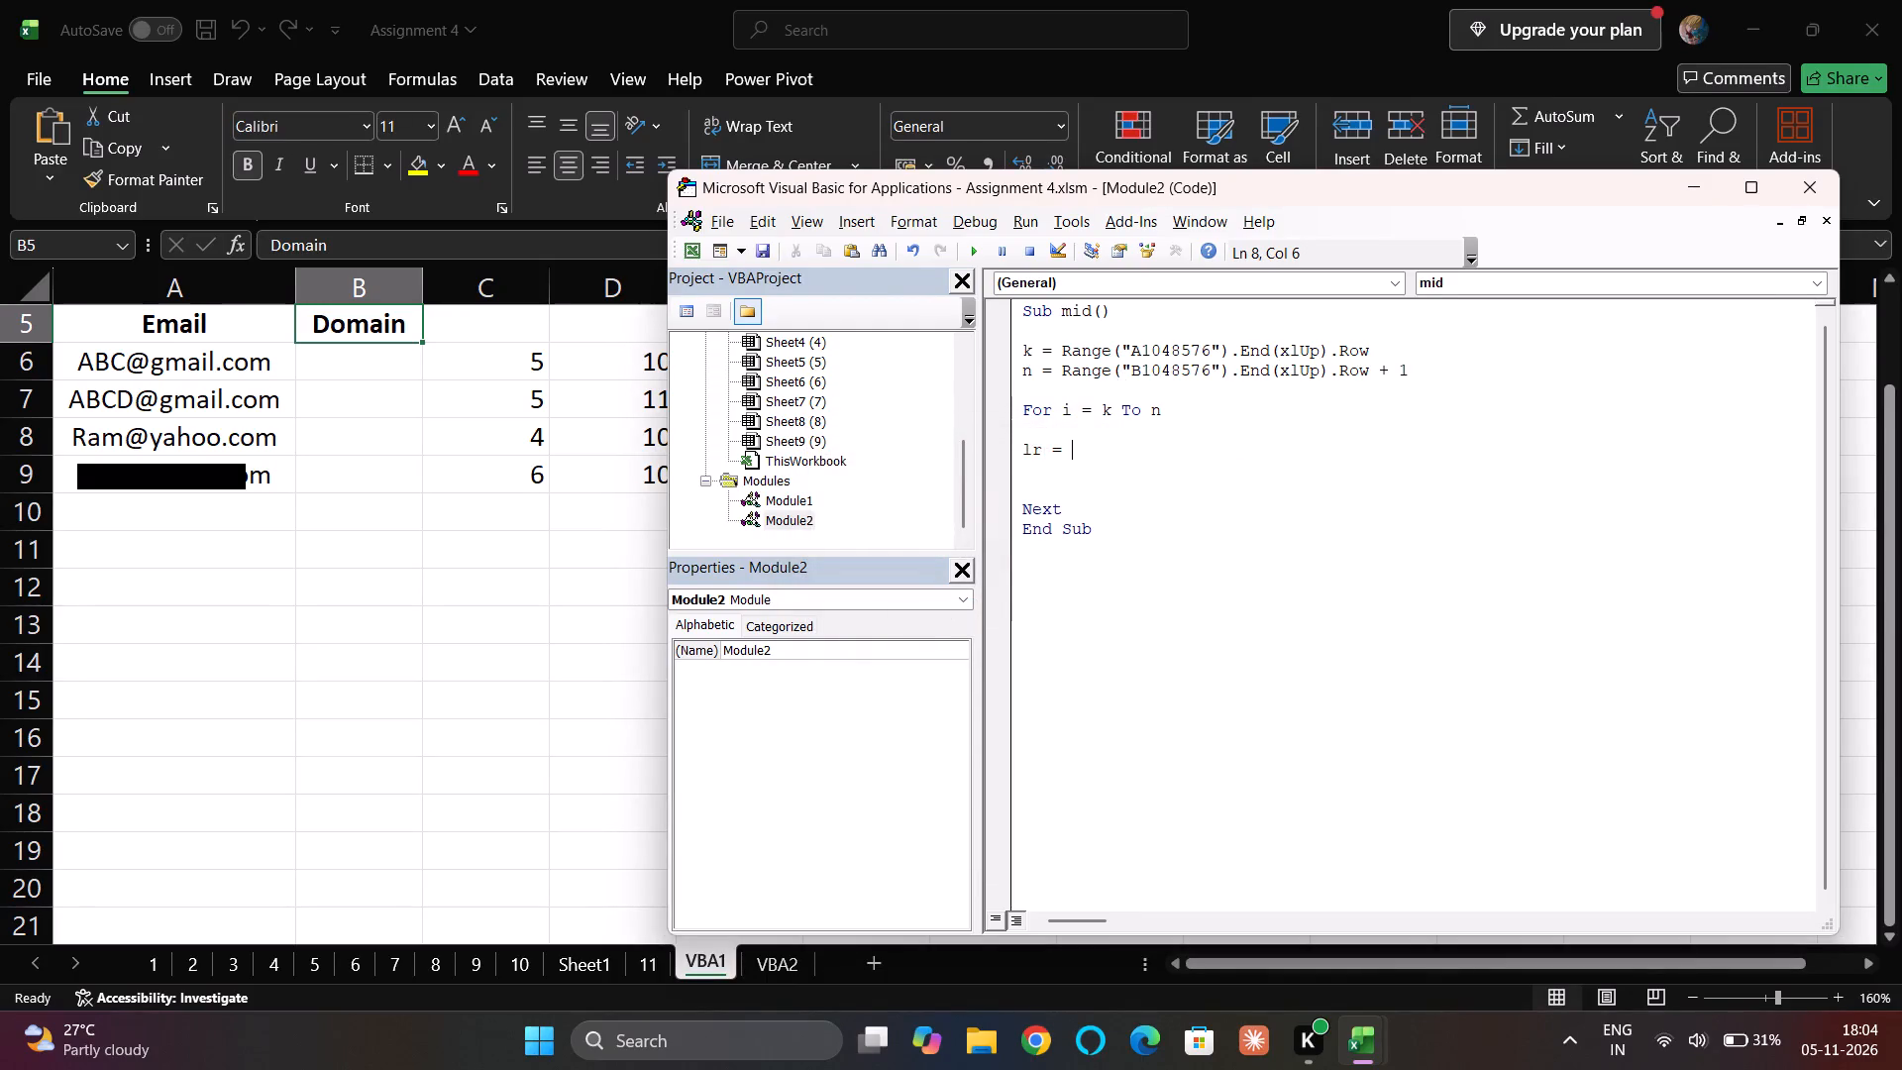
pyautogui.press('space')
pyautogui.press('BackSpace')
# Copy Range("B1048576").End(xlUp).Row + 1 from the n assignment and paste it after lr = in the loop.
pyautogui.click(1062, 367)
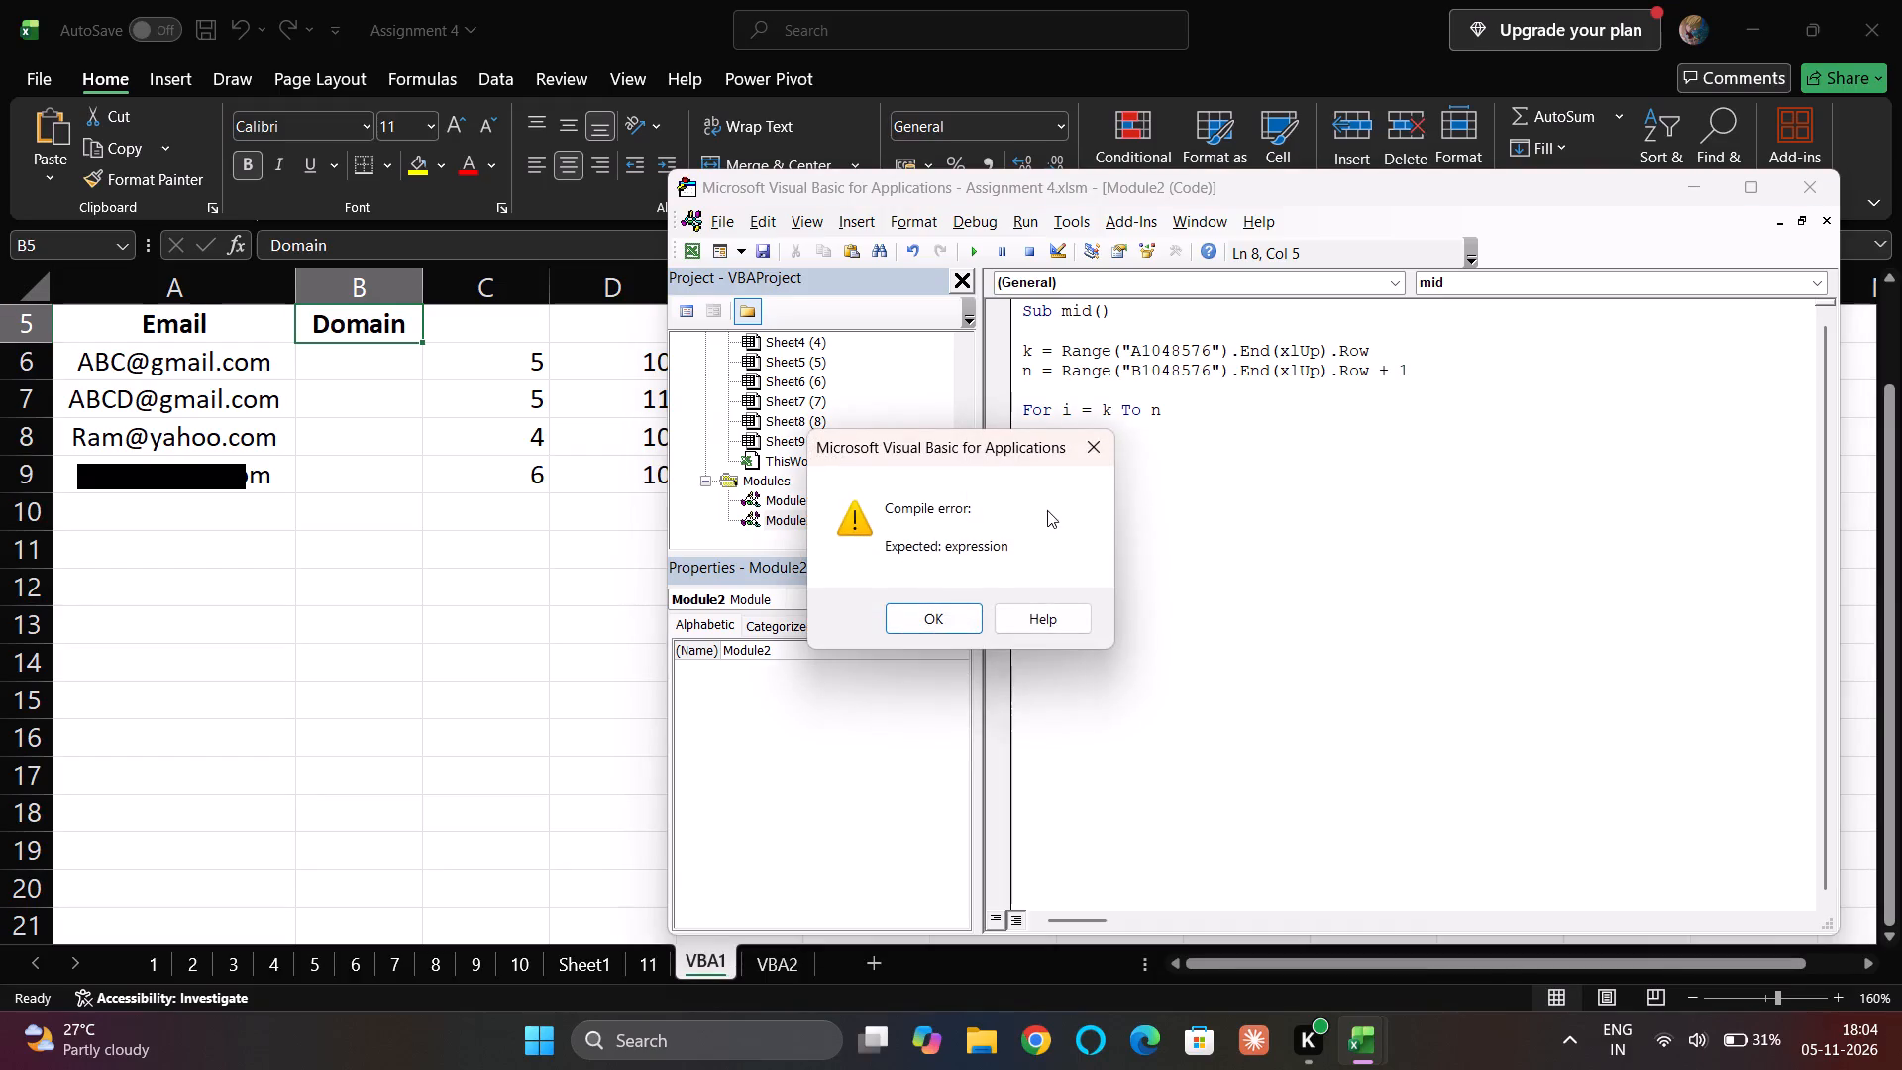
pyautogui.press('Return')
pyautogui.click(1054, 374)
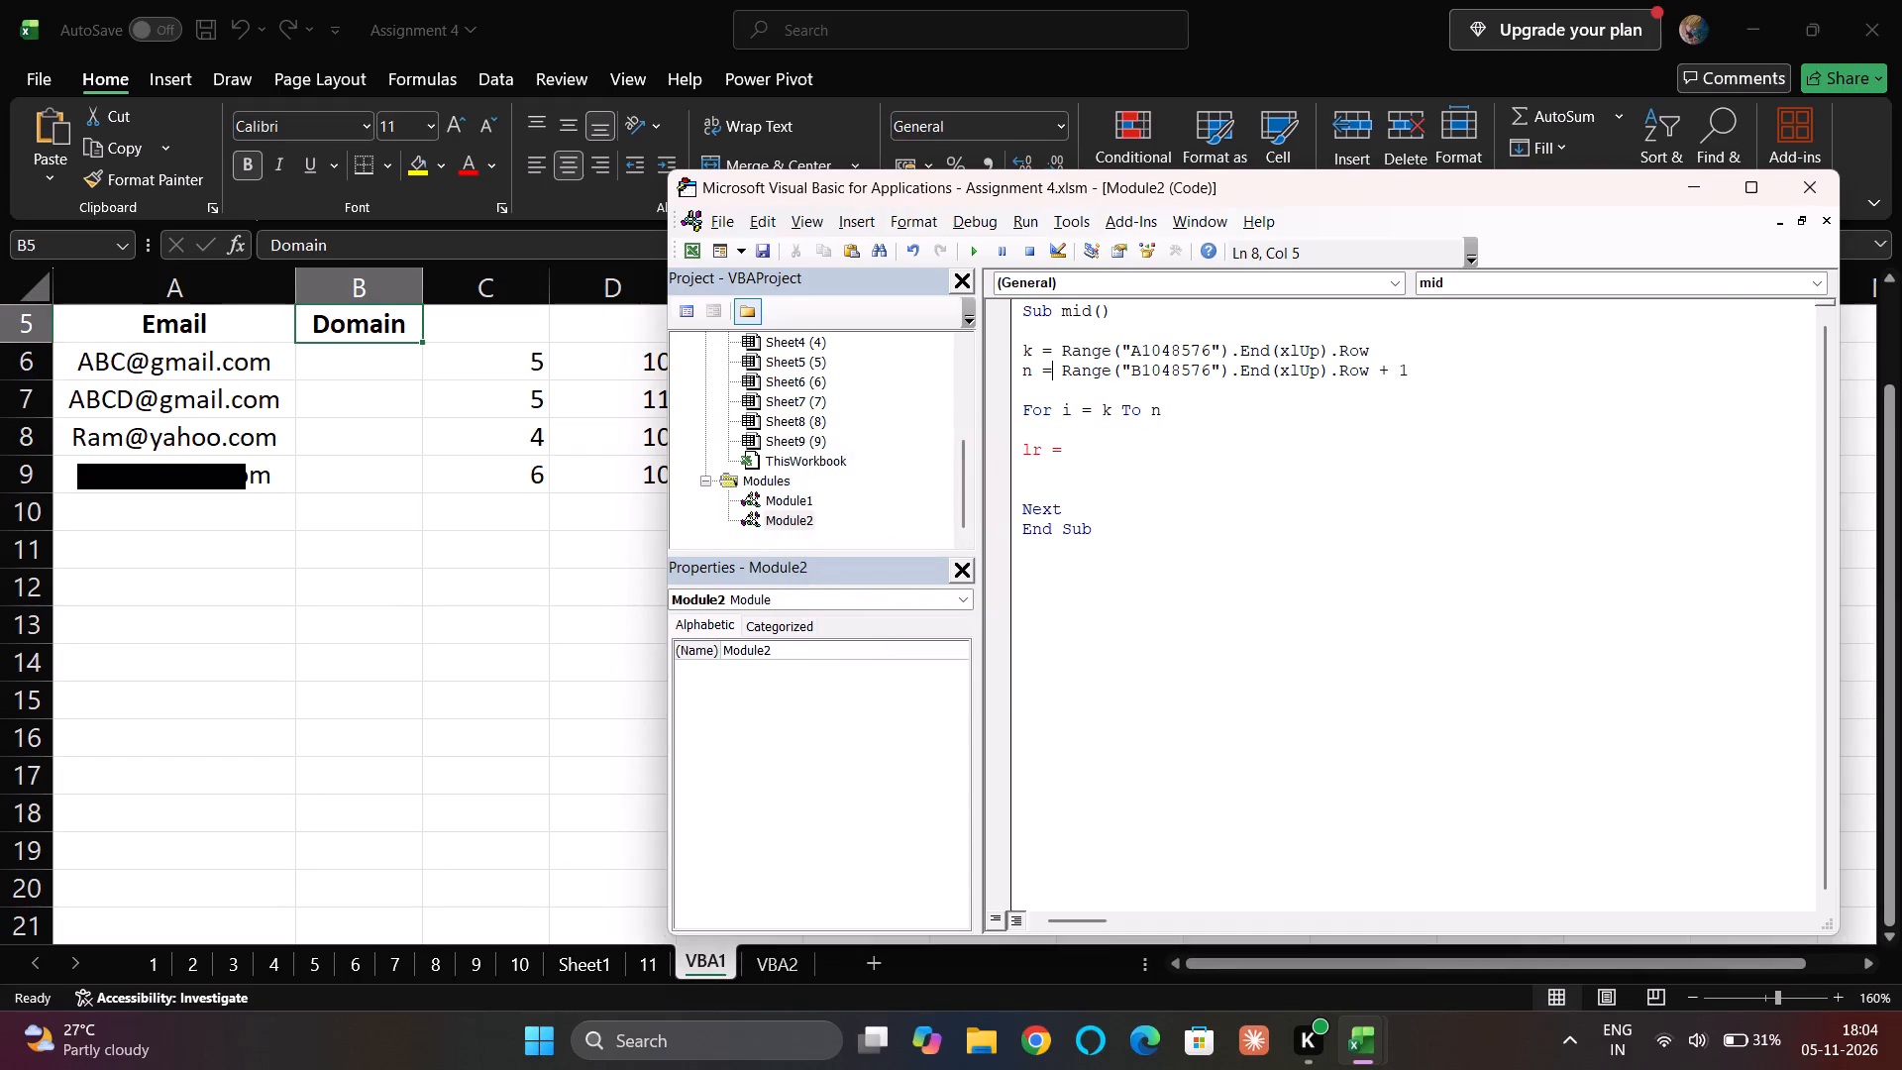
pyautogui.moveTo(1063, 370); pyautogui.dragTo(1412, 372)
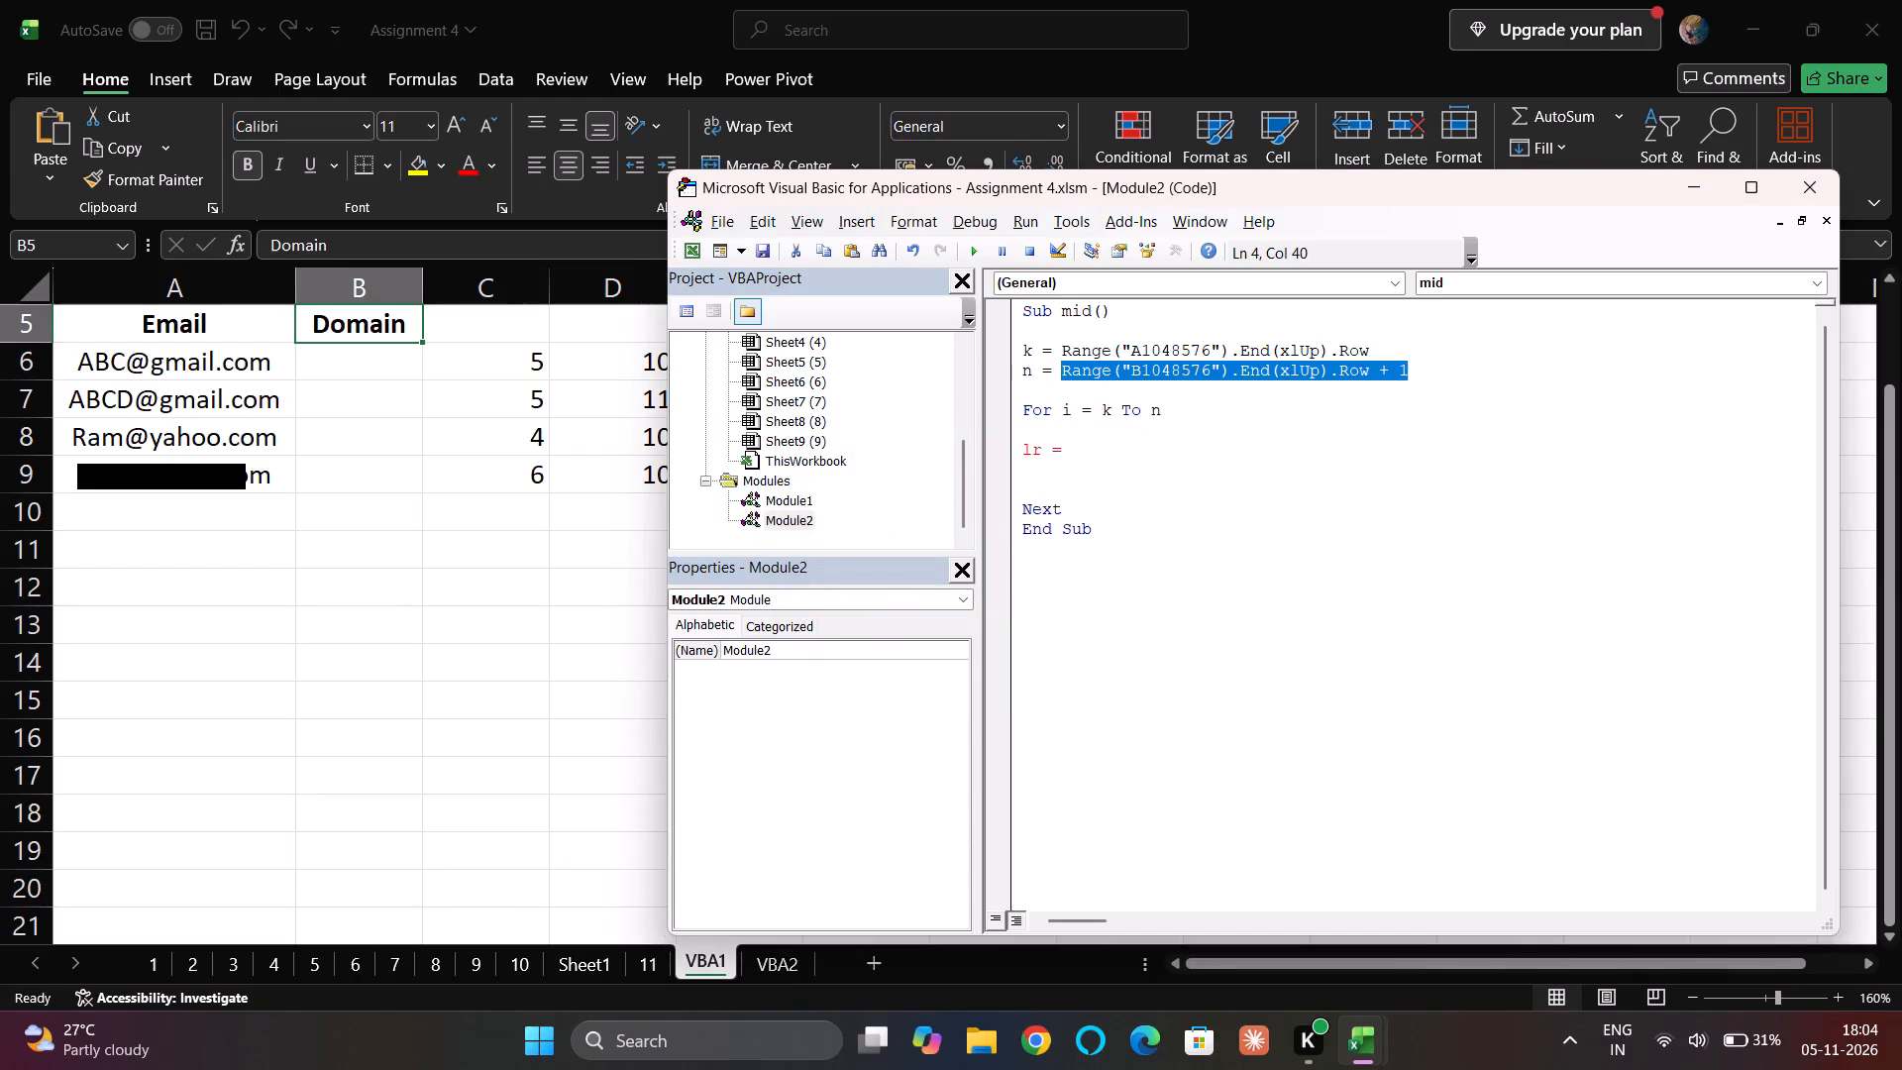
pyautogui.moveTo(1412, 372); pyautogui.dragTo(1441, 377)
pyautogui.hotkey('ctrl', 'c')
pyautogui.click(1100, 442)
pyautogui.hotkey('ctrl', 'v')
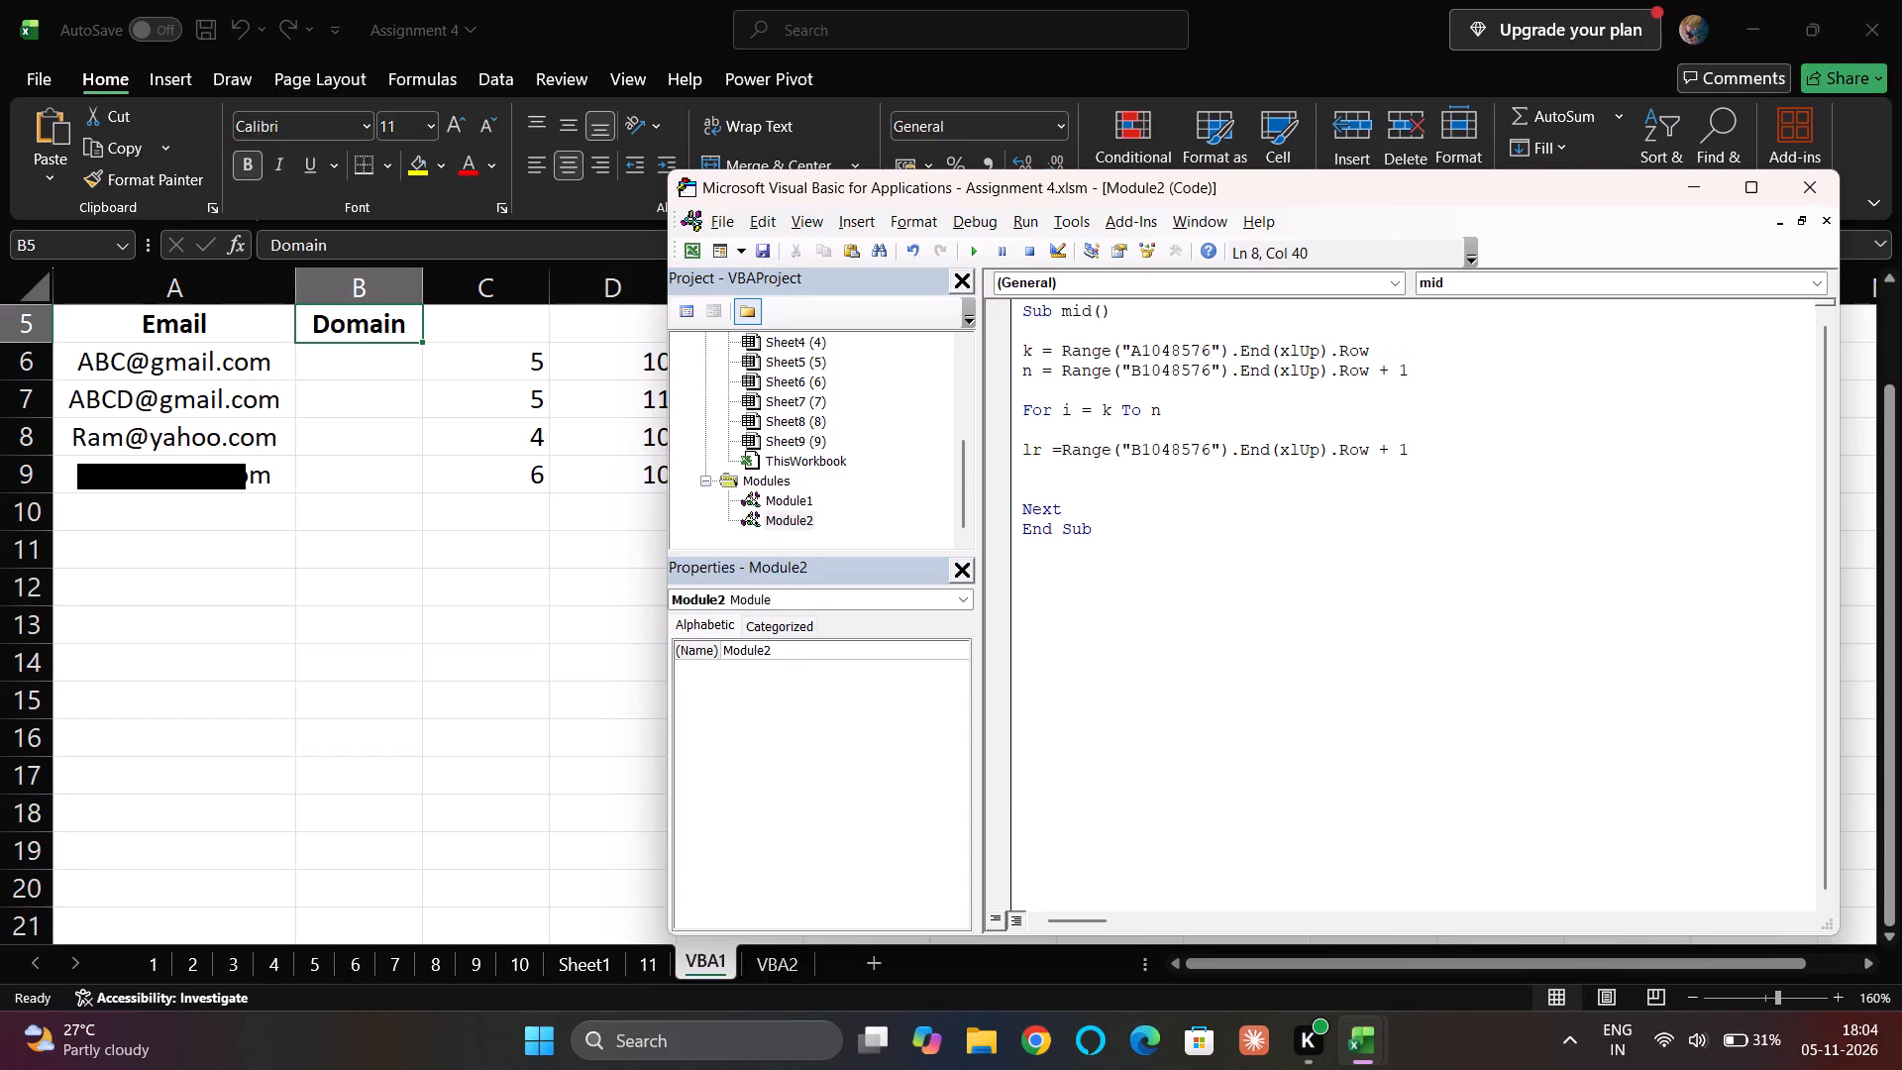
# Insert a space between the equals sign and Range in the lr assignment.
pyautogui.press('Left')
pyautogui.press('Left')
pyautogui.press('Left')
pyautogui.press('Left')
pyautogui.press('Left')
pyautogui.press('Left')
pyautogui.press('Left')
pyautogui.press('Left')
pyautogui.press('Left')
pyautogui.press('Left')
pyautogui.press('Left')
pyautogui.press('Left')
pyautogui.press('Left')
pyautogui.press('Left')
pyautogui.press('Left')
pyautogui.press('Left')
pyautogui.press('Left')
pyautogui.press('Left')
pyautogui.press('Left')
pyautogui.press('Left')
pyautogui.press('Left')
pyautogui.press('space')
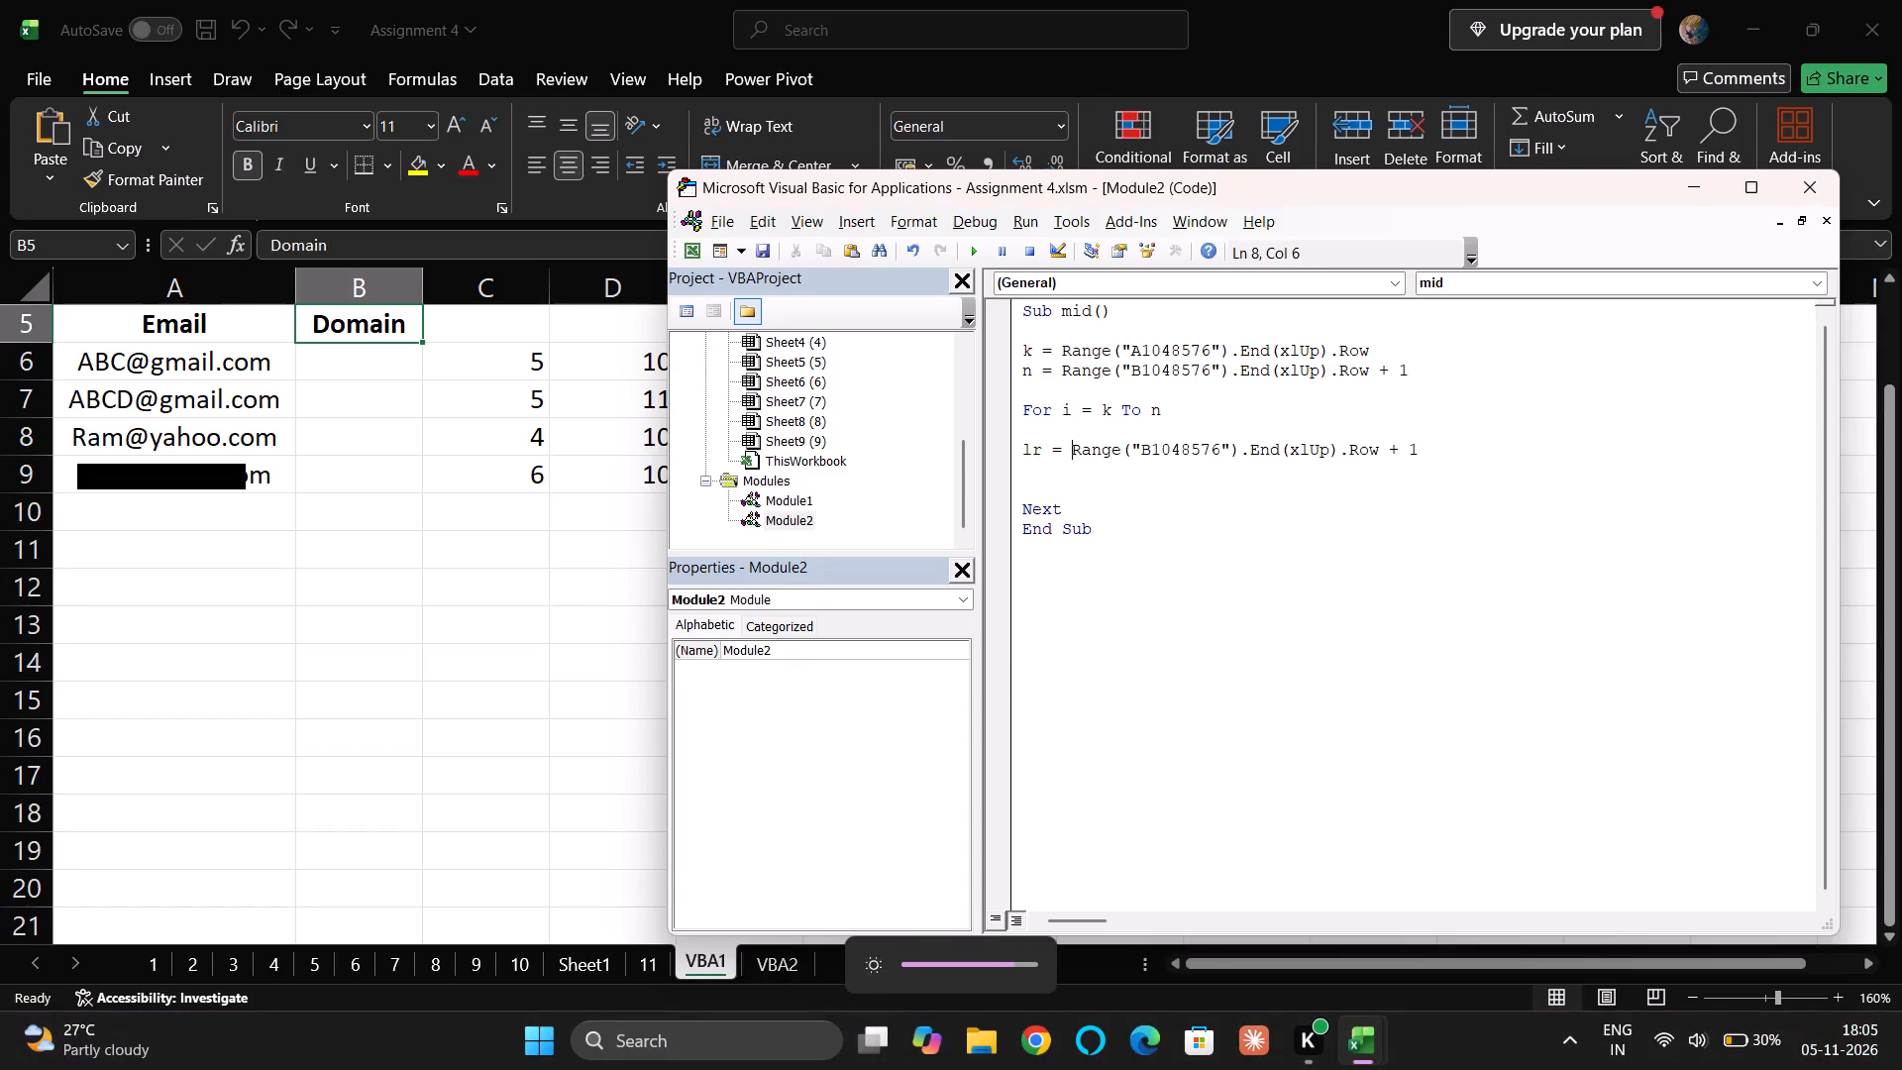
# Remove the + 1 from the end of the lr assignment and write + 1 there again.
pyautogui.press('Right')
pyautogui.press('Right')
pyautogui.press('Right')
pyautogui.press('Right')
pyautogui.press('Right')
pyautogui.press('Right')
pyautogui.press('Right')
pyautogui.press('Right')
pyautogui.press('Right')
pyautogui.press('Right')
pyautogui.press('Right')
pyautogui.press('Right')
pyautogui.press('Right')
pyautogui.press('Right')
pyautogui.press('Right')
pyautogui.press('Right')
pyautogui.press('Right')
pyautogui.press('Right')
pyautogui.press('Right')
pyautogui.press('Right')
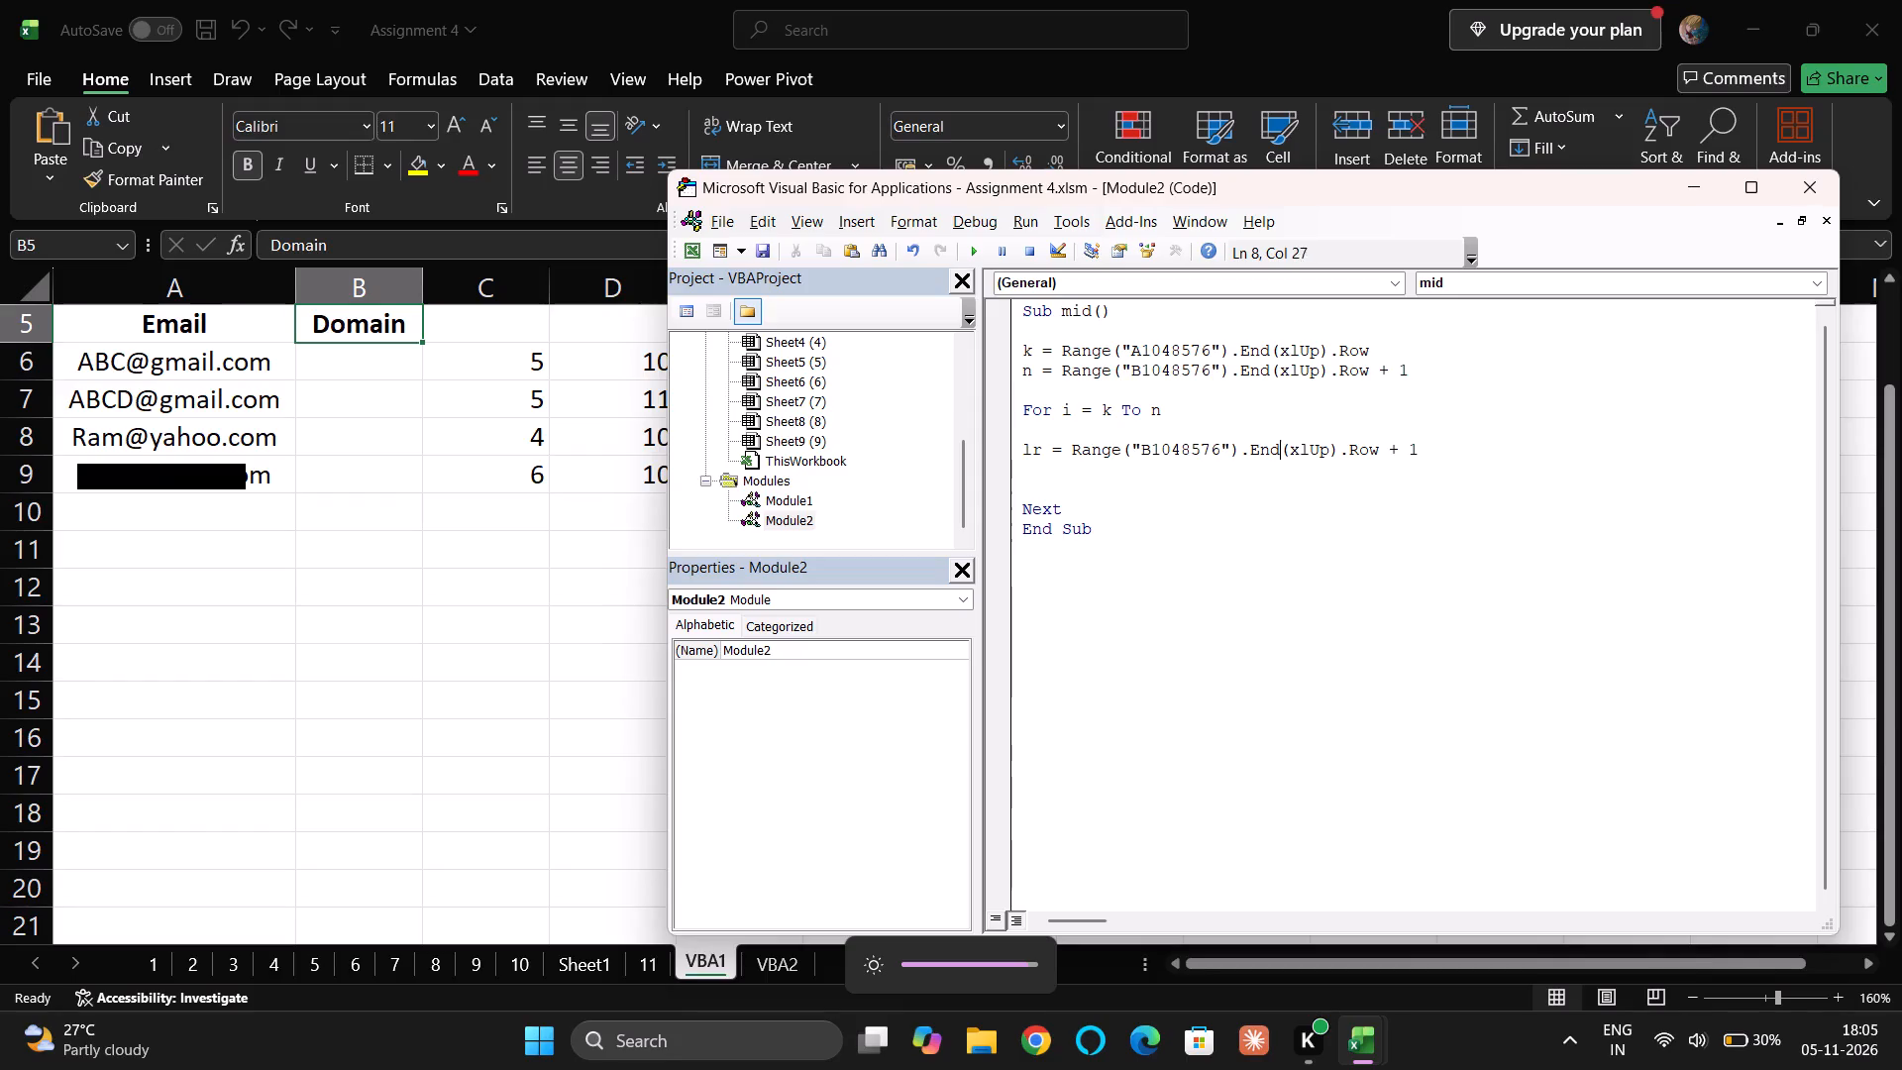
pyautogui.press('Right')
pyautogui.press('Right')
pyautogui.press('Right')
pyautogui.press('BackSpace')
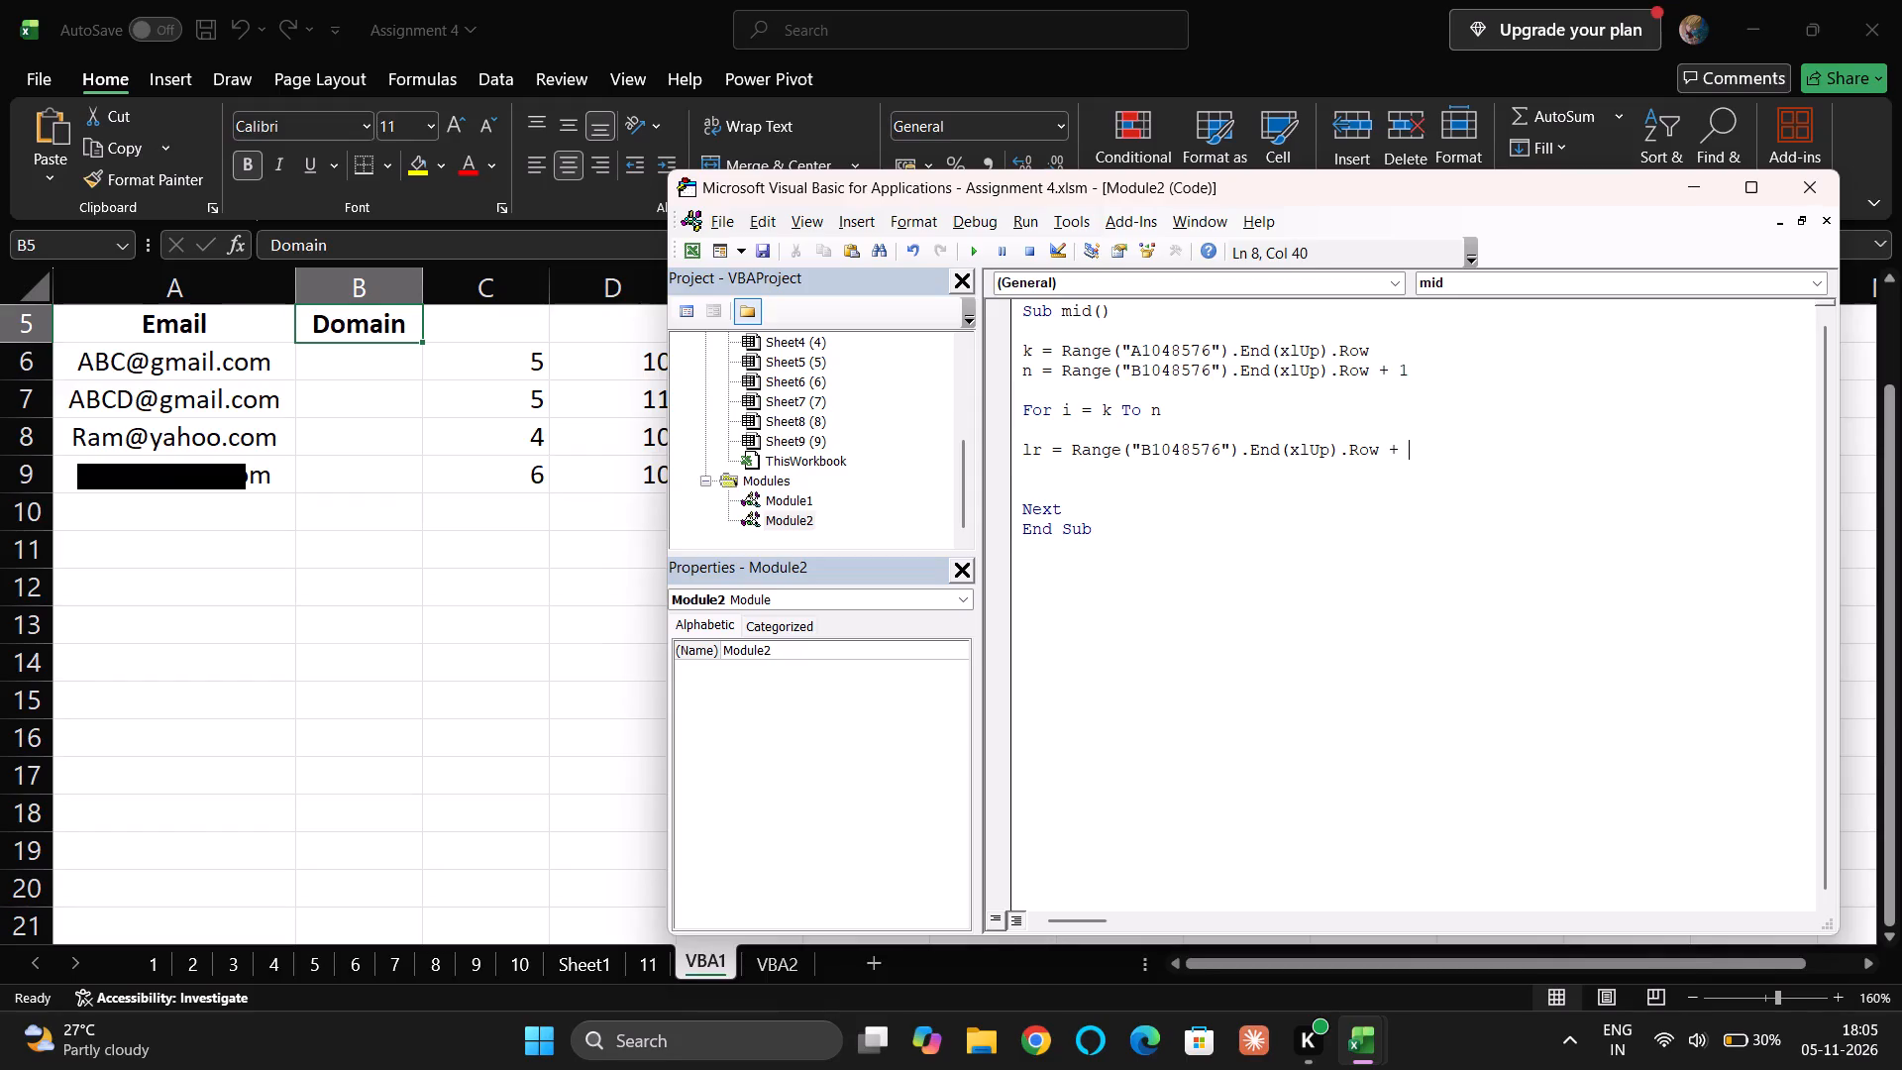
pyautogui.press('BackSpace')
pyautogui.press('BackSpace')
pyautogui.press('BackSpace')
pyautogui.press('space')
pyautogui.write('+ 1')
# Leave a blank line below the lr assignment in the loop and begin a statement with range("B" & lr).
pyautogui.press('Return')
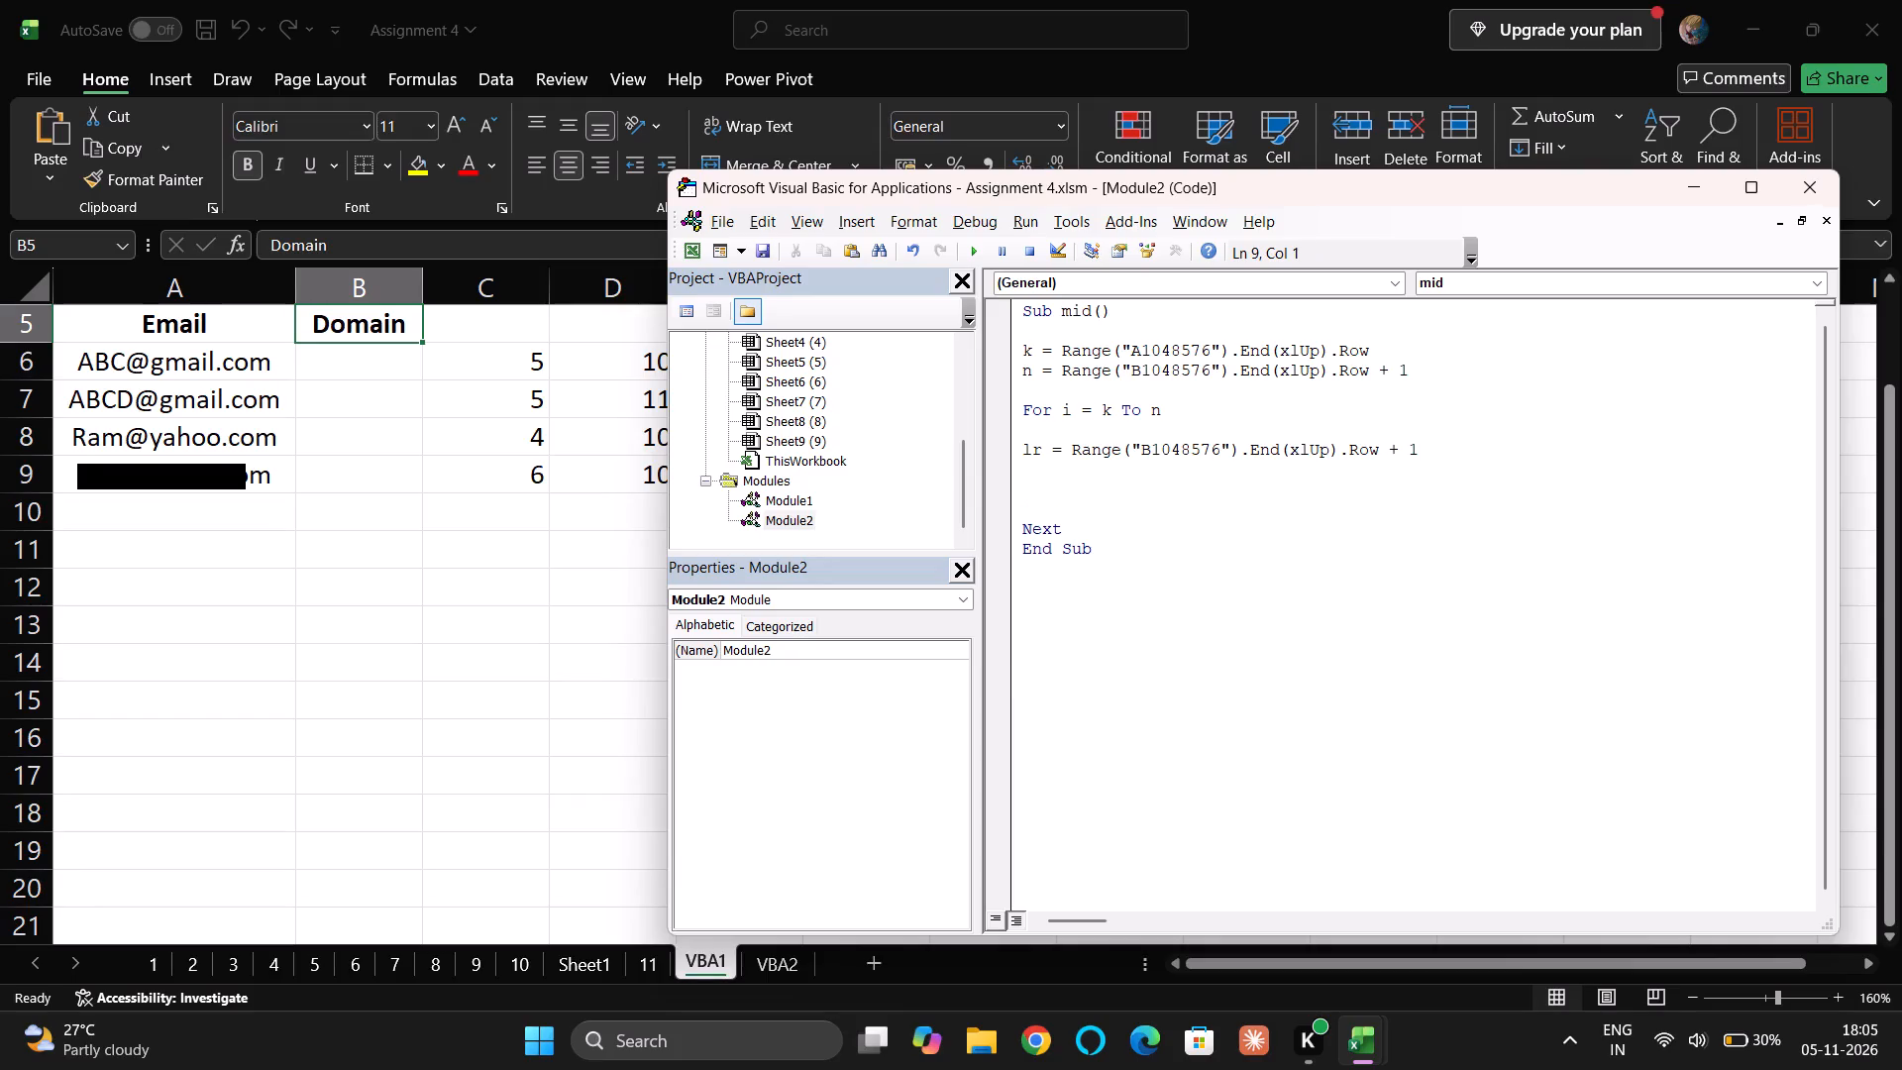
pyautogui.press('Return')
pyautogui.write('range(')
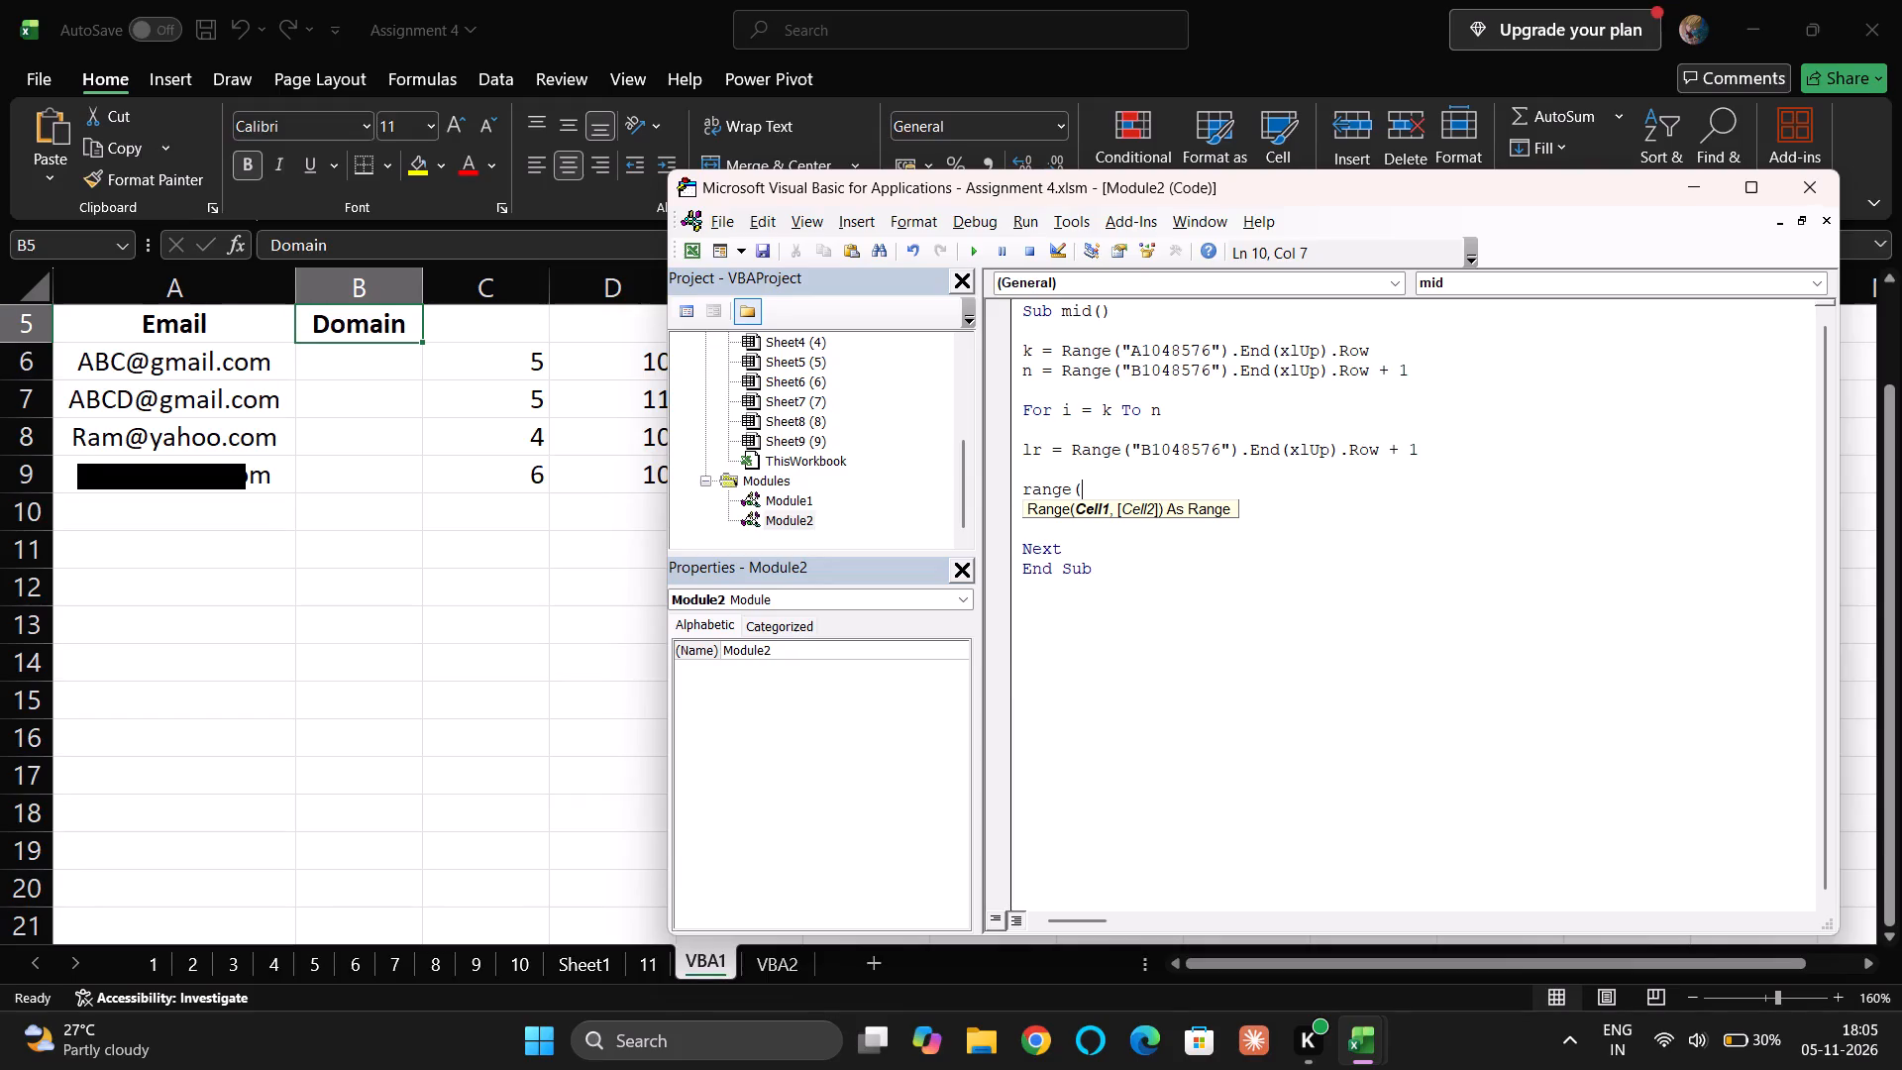
pyautogui.write('"B')
pyautogui.write('"')
pyautogui.press('space')
pyautogui.write('& lr')
pyautogui.press('0')
pyautogui.press('BackSpace')
pyautogui.hotkey('shift', ')')
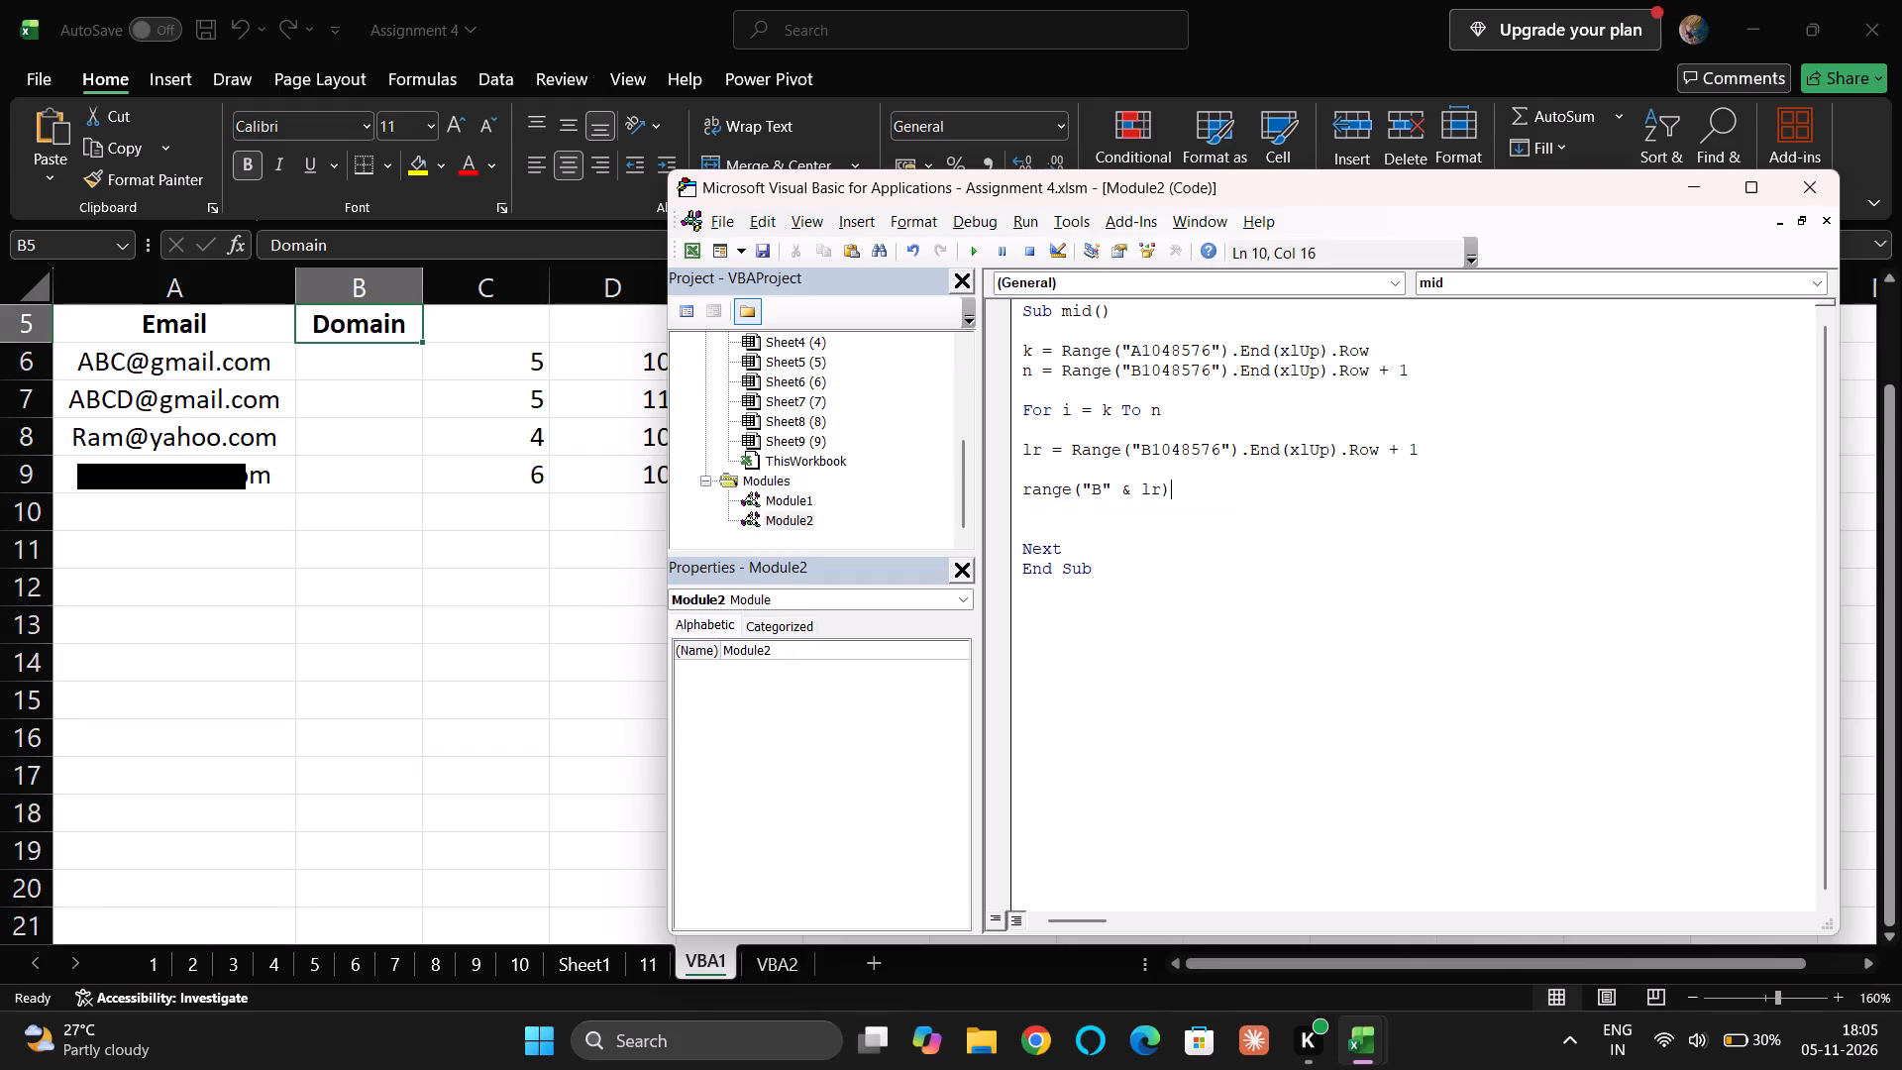
# Extend the range("B" & lr) statement with .Formula = and an opening double quotation mark.
pyautogui.write(',formu')
pyautogui.press('BackSpace')
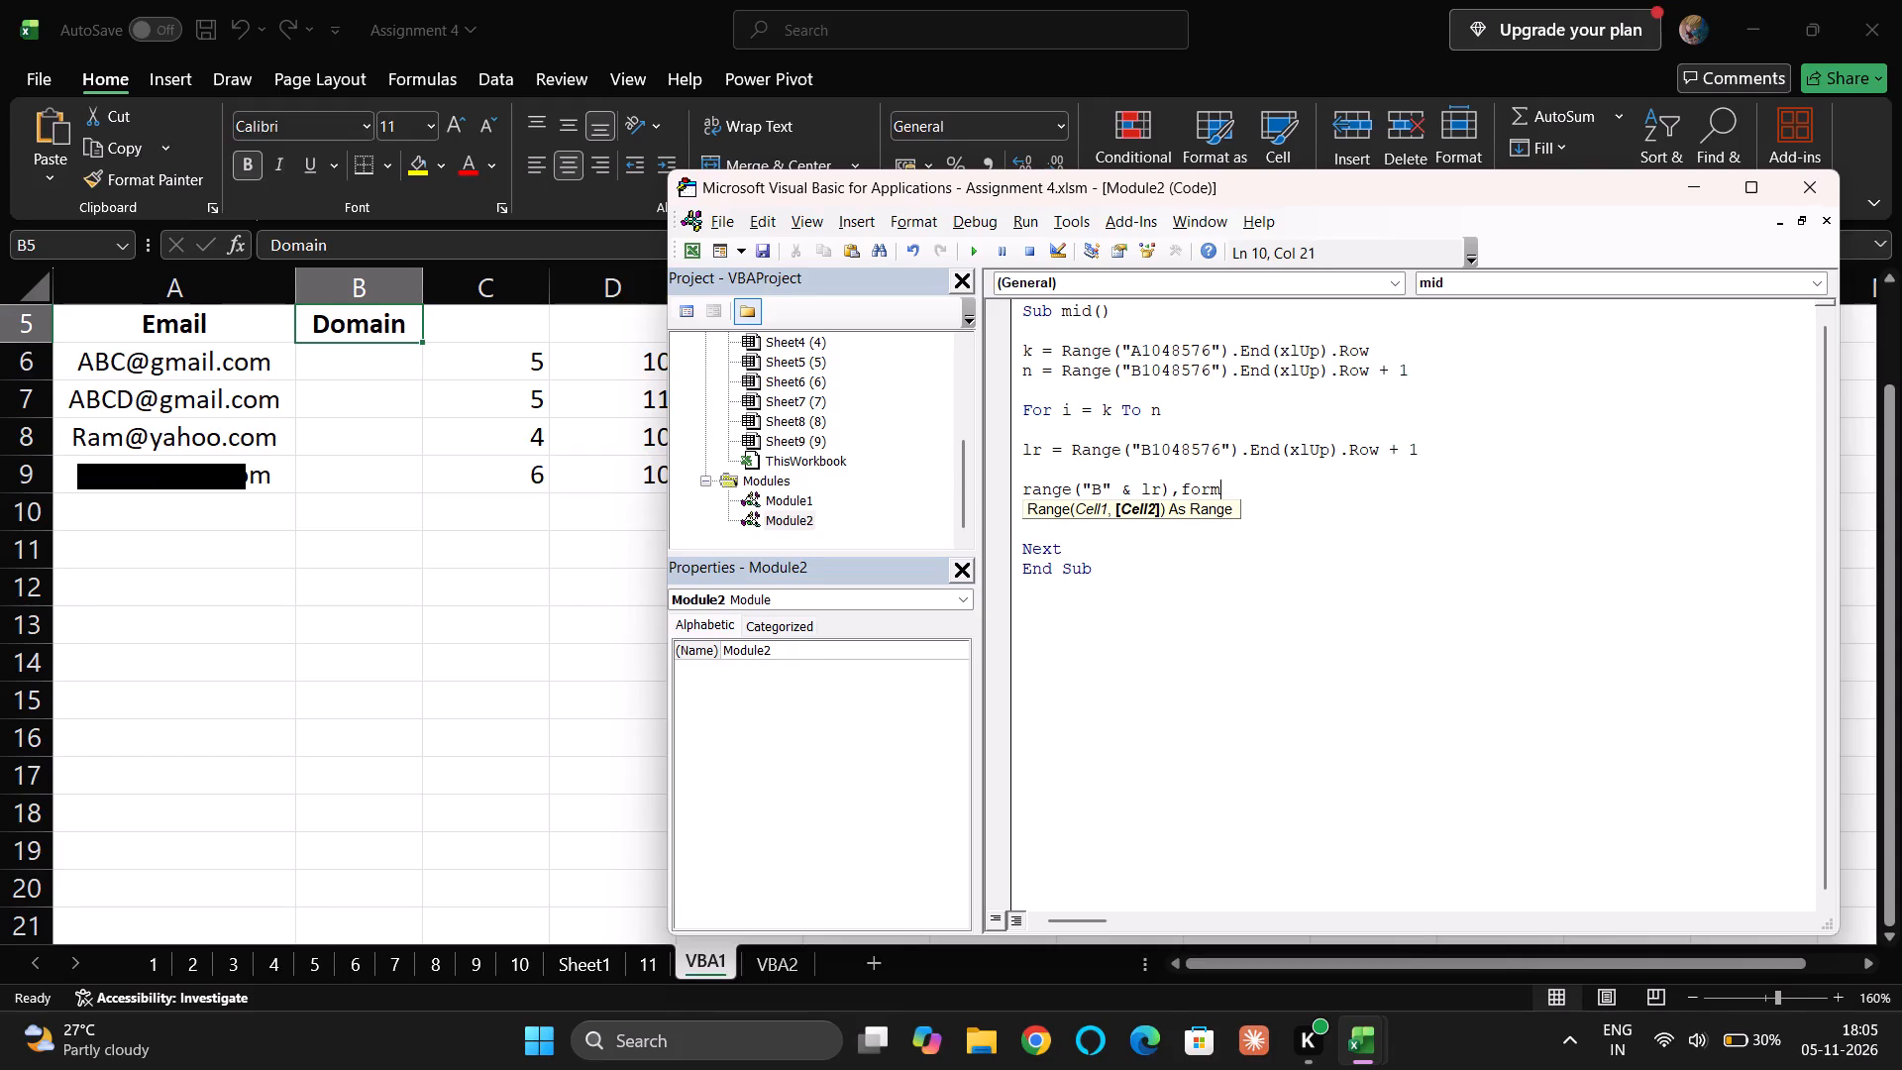
pyautogui.press('BackSpace')
pyautogui.press('BackSpace')
pyautogui.press('BackSpace')
pyautogui.press('BackSpace')
pyautogui.press('BackSpace')
pyautogui.write('.foru')
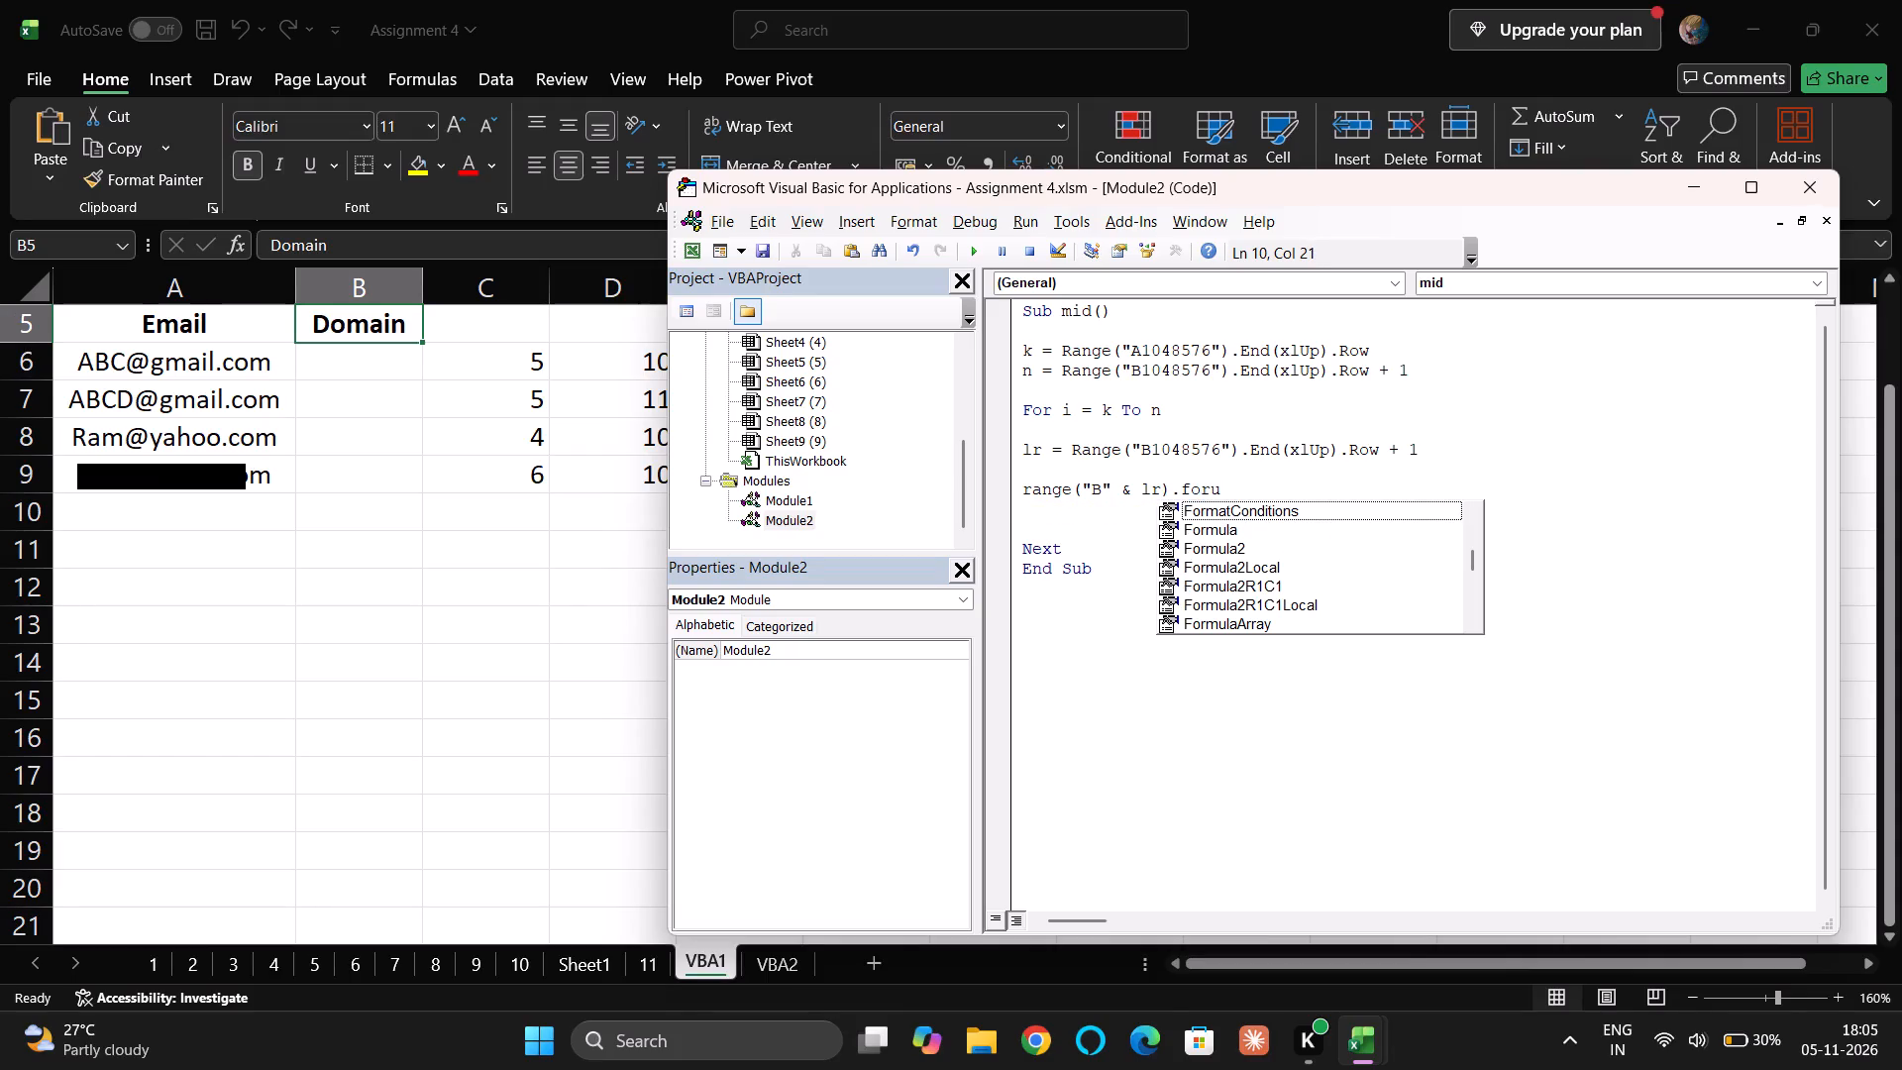
pyautogui.press('Down')
pyautogui.press('Down')
pyautogui.press('Tab')
pyautogui.press('space')
pyautogui.write('=')
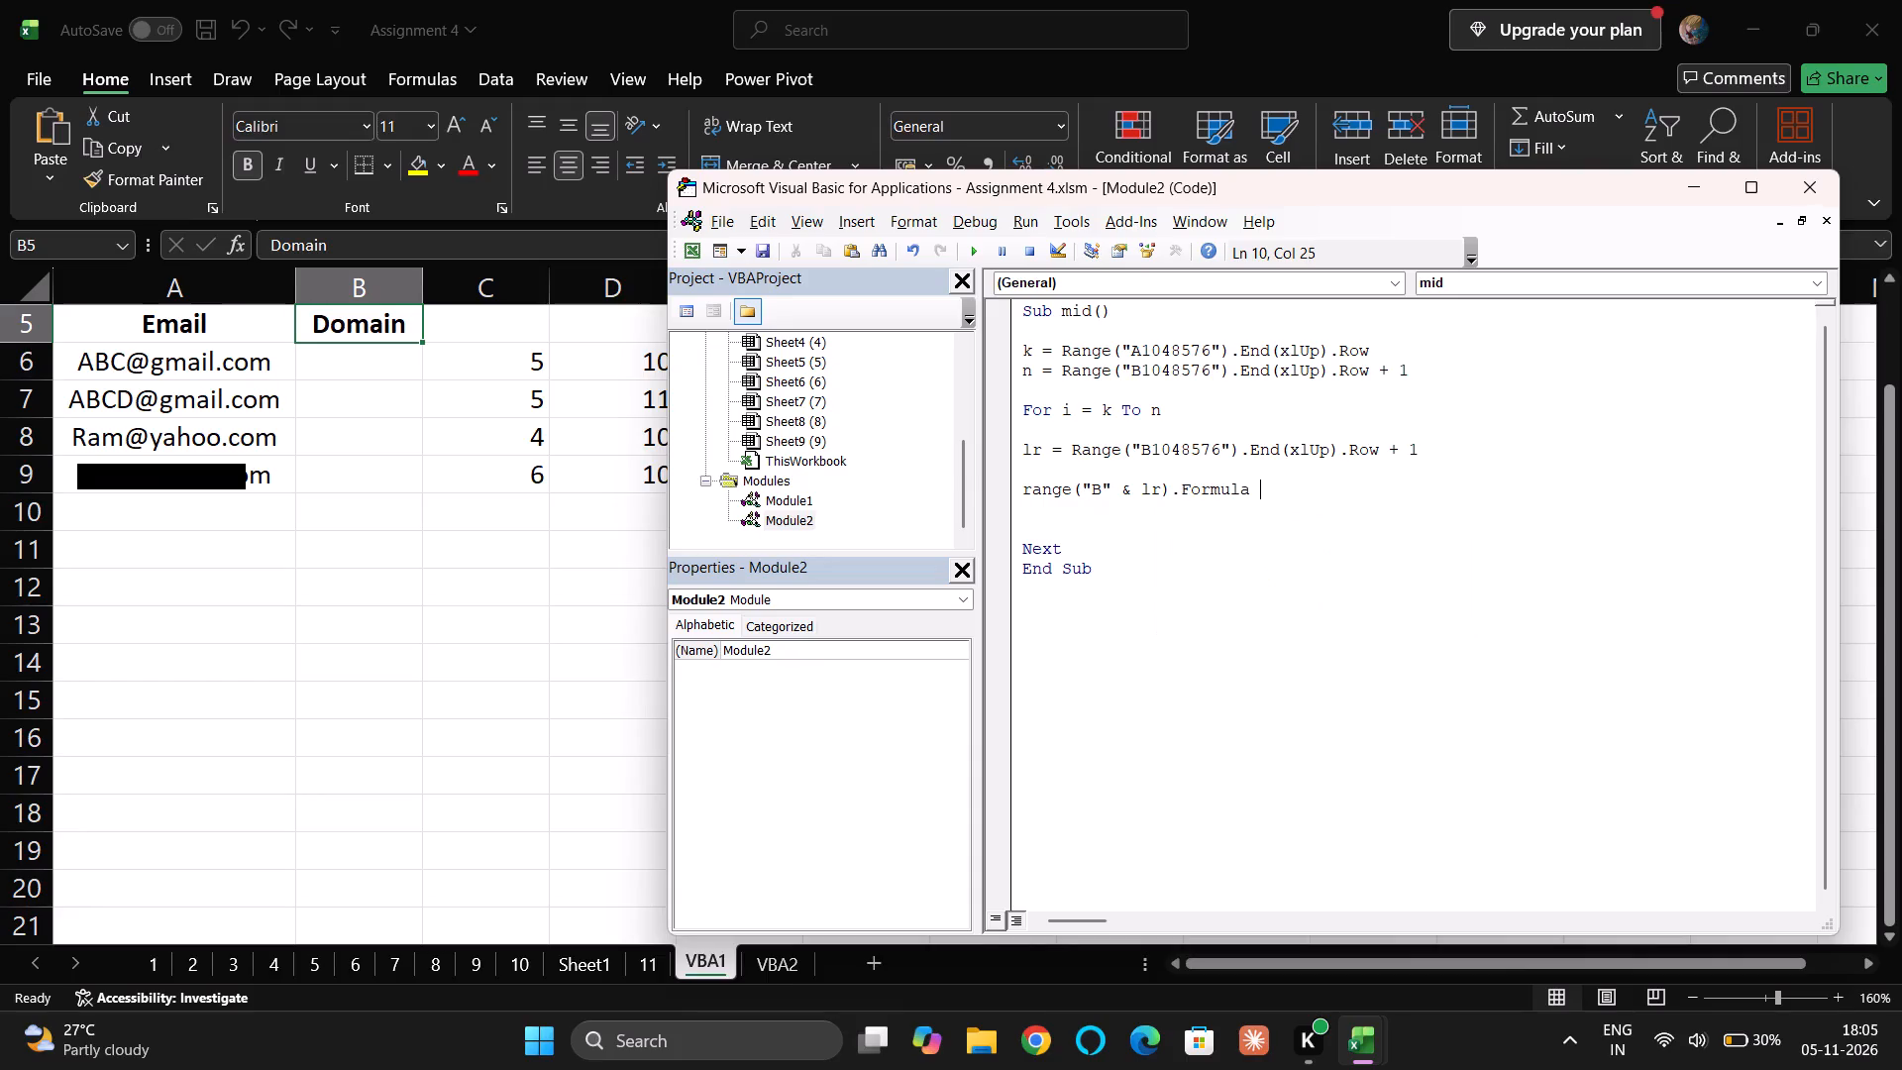
pyautogui.press('space')
pyautogui.moveTo(1466, 189); pyautogui.dragTo(1035, 384)
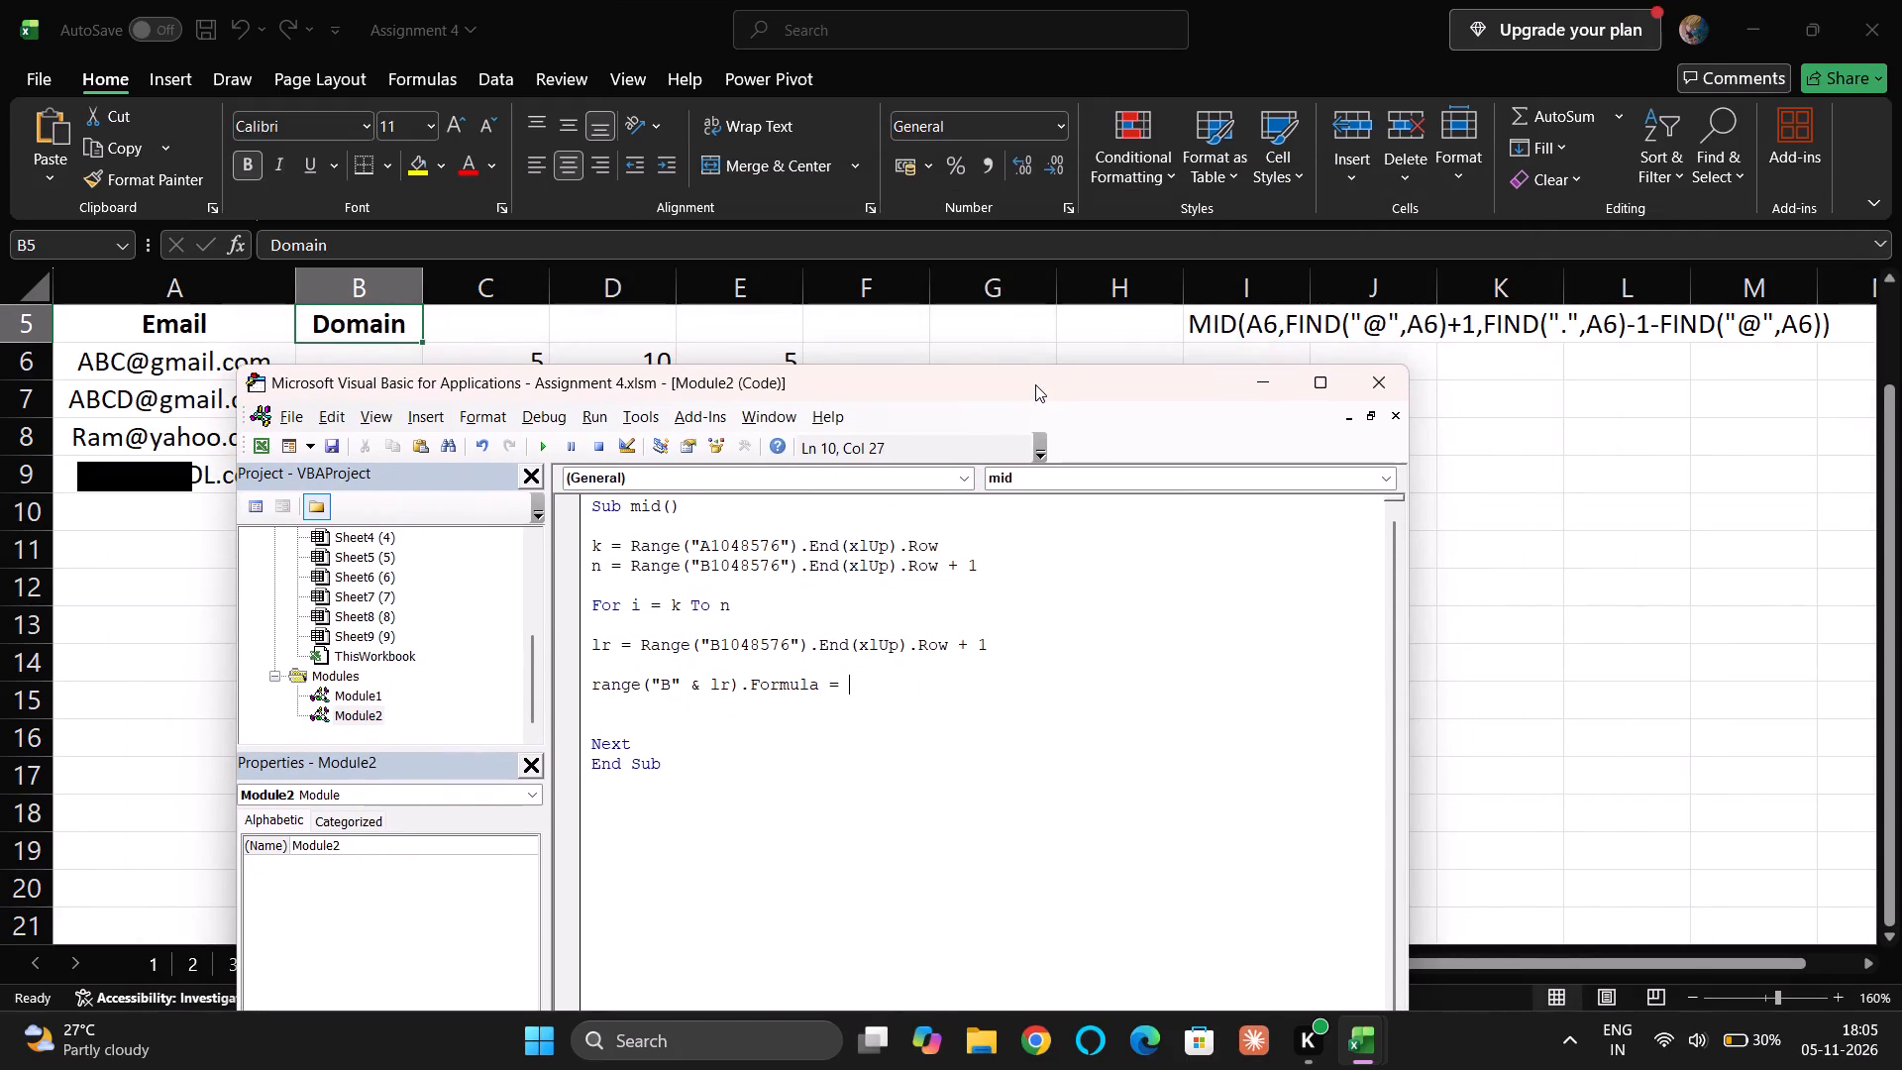
pyautogui.hotkey('shift', '"')
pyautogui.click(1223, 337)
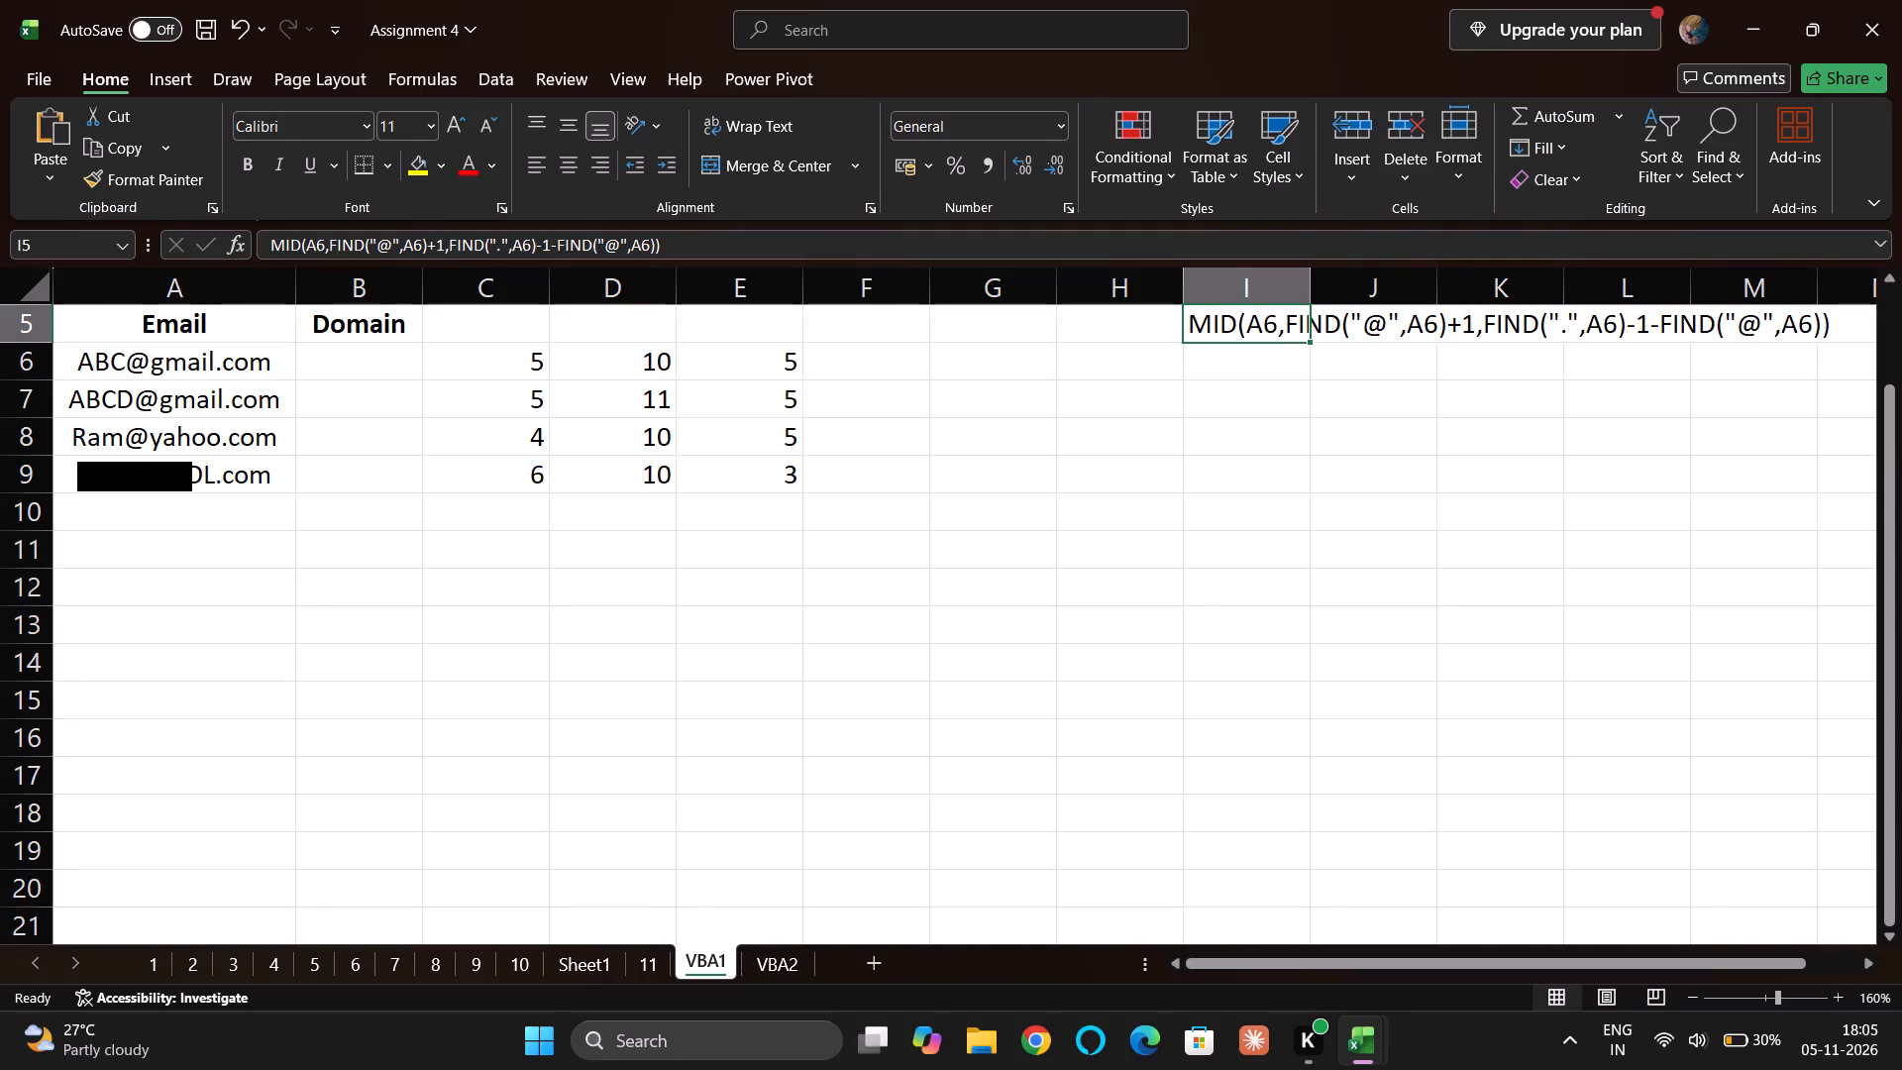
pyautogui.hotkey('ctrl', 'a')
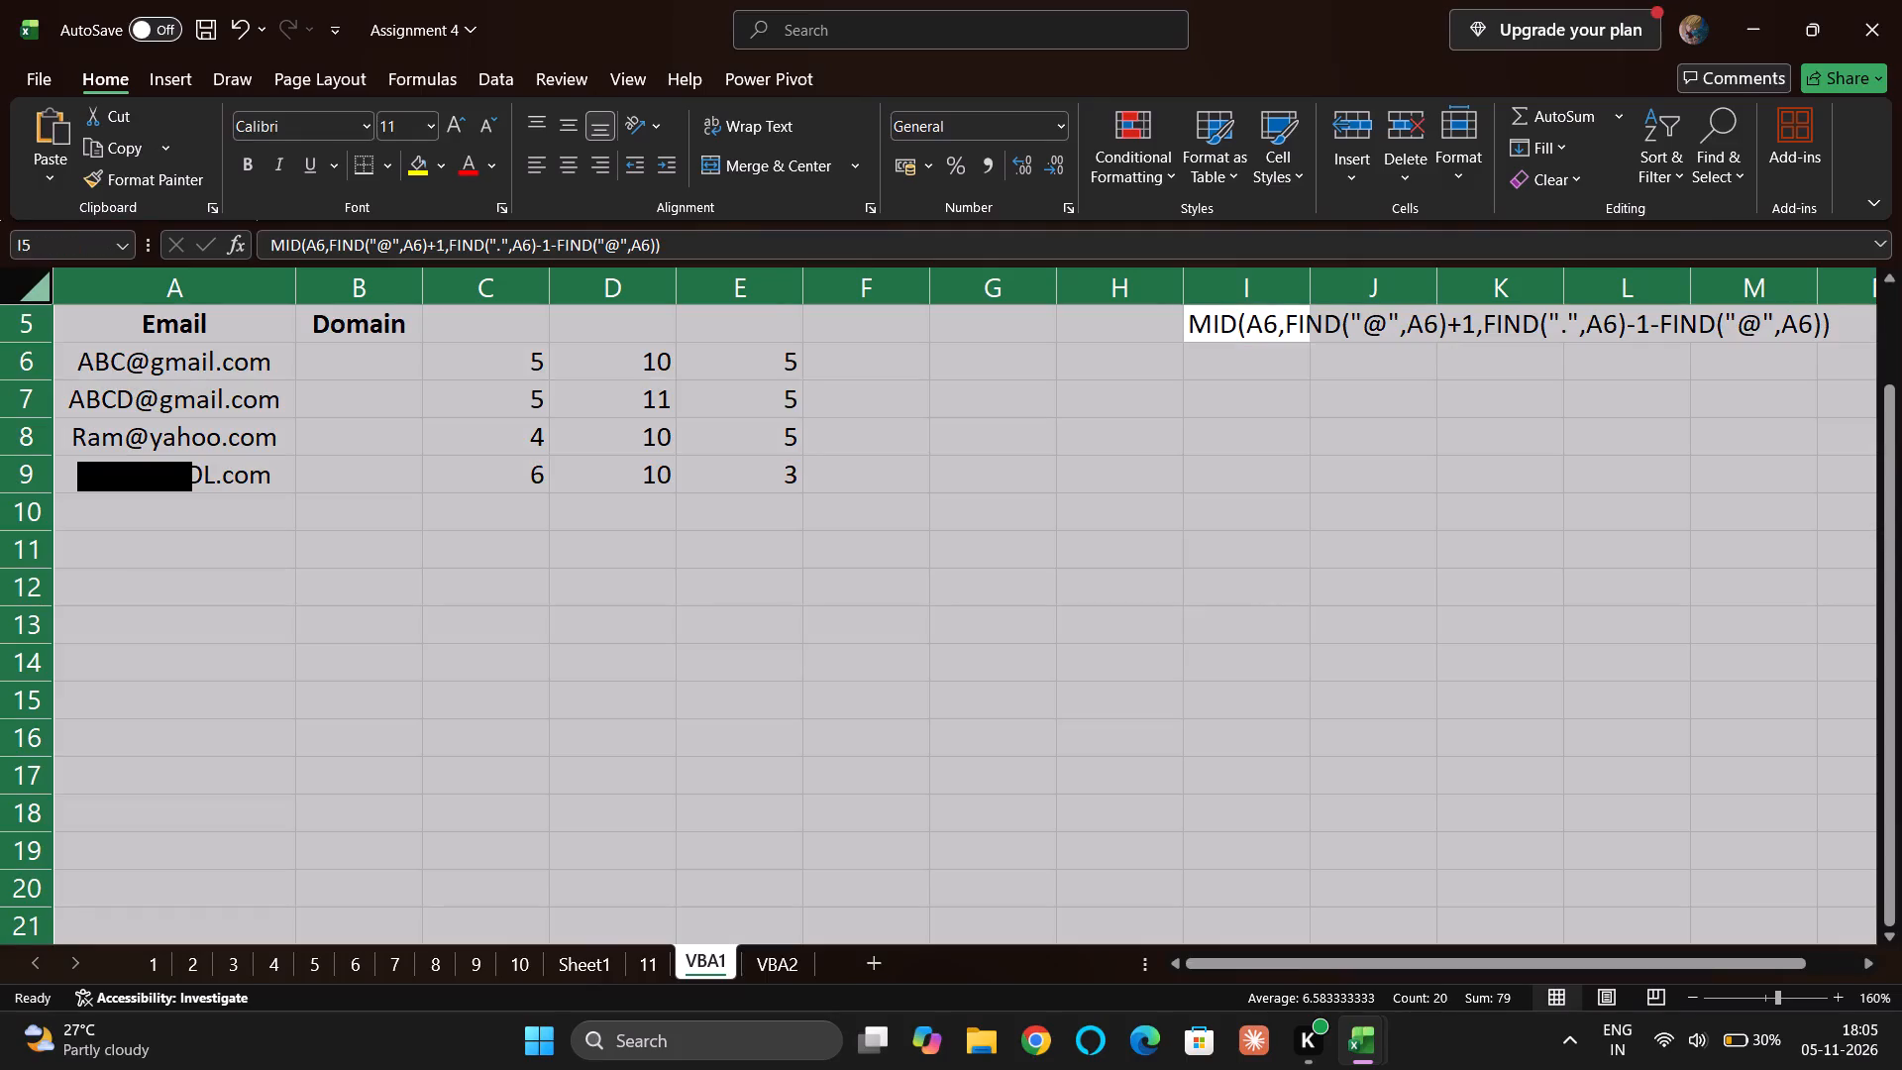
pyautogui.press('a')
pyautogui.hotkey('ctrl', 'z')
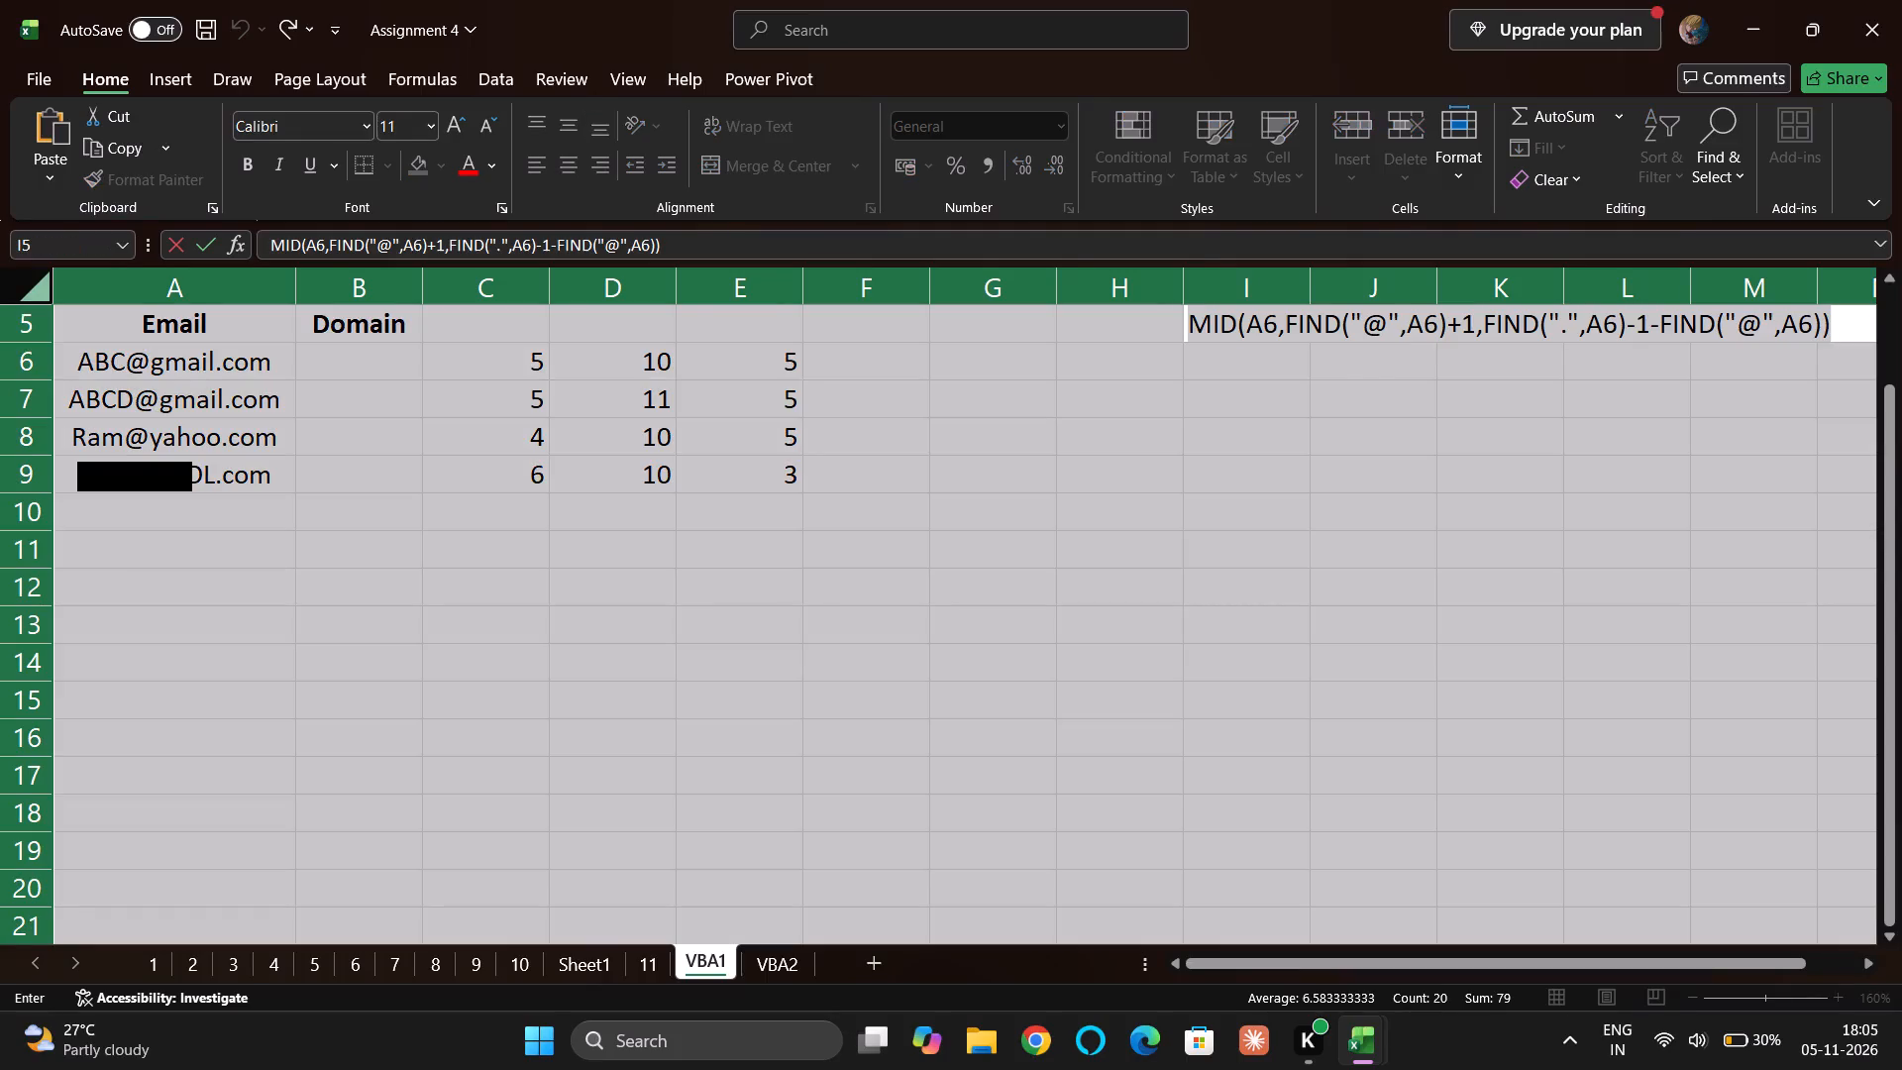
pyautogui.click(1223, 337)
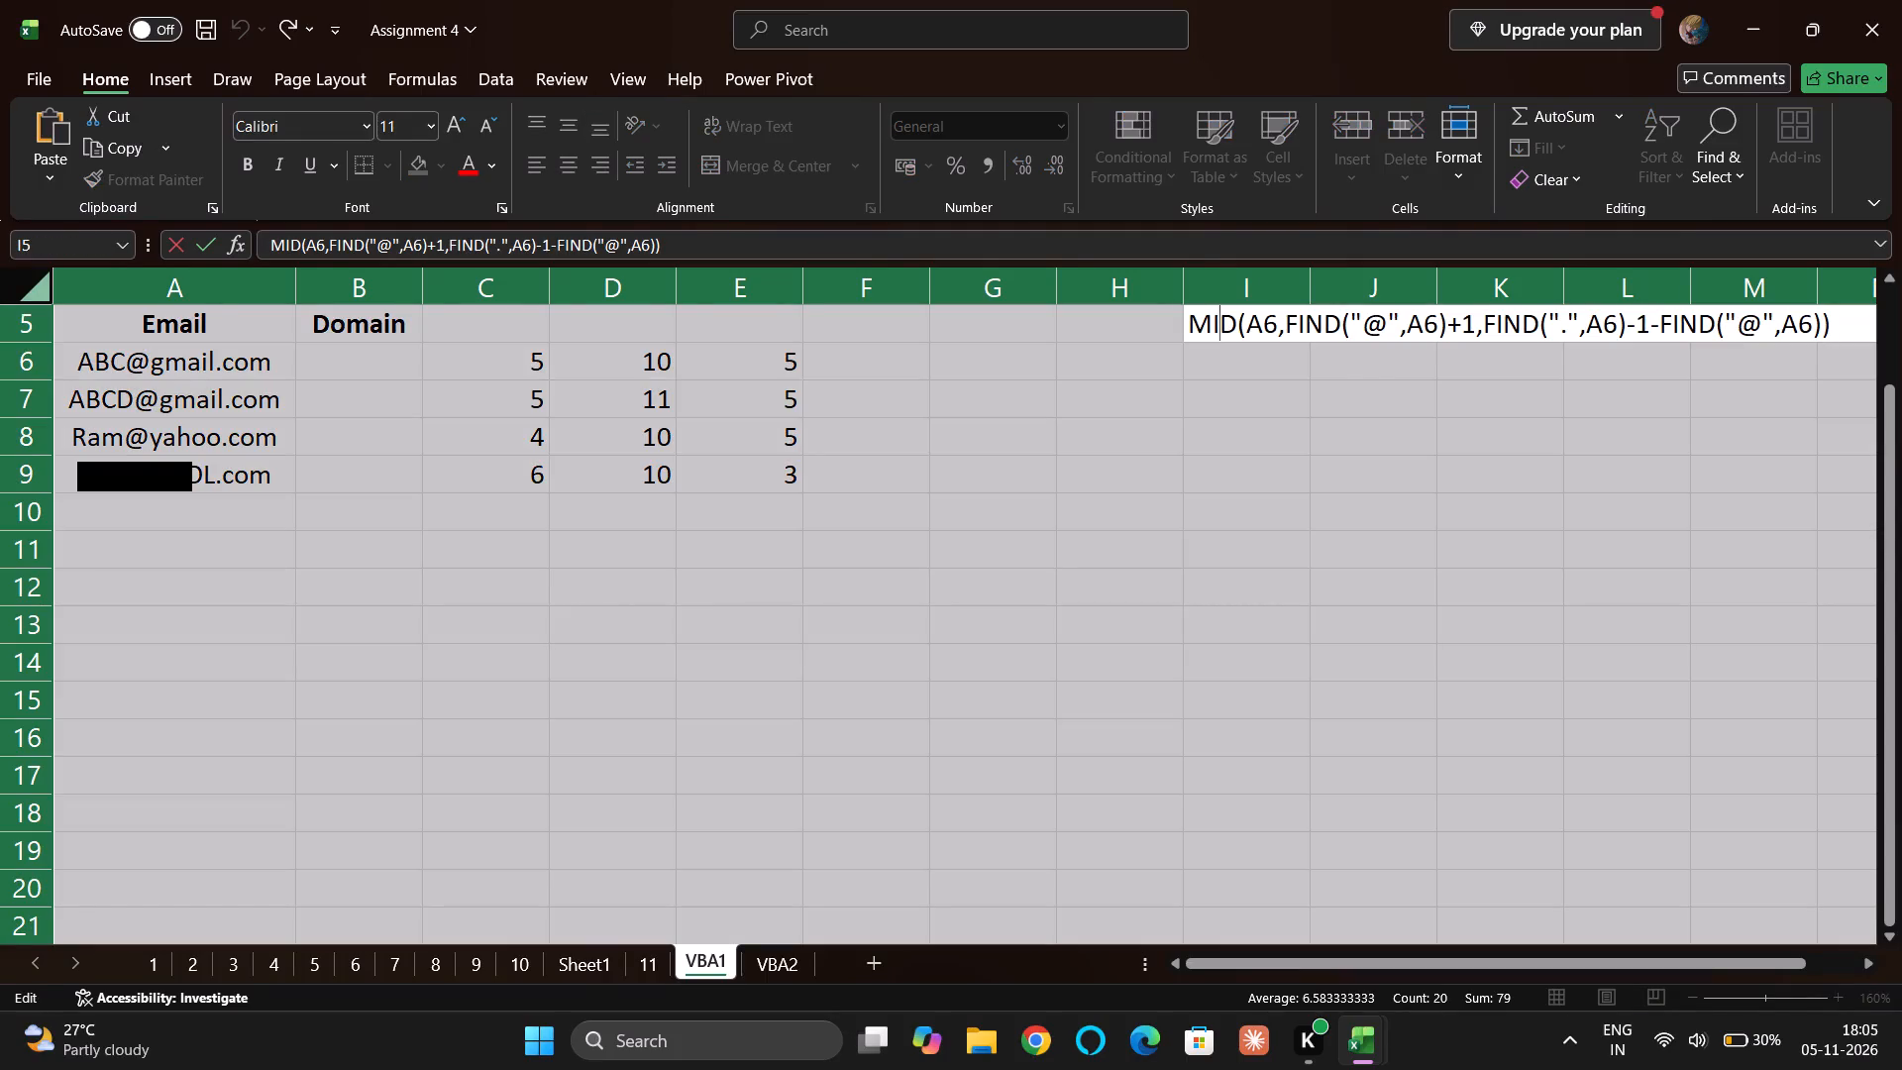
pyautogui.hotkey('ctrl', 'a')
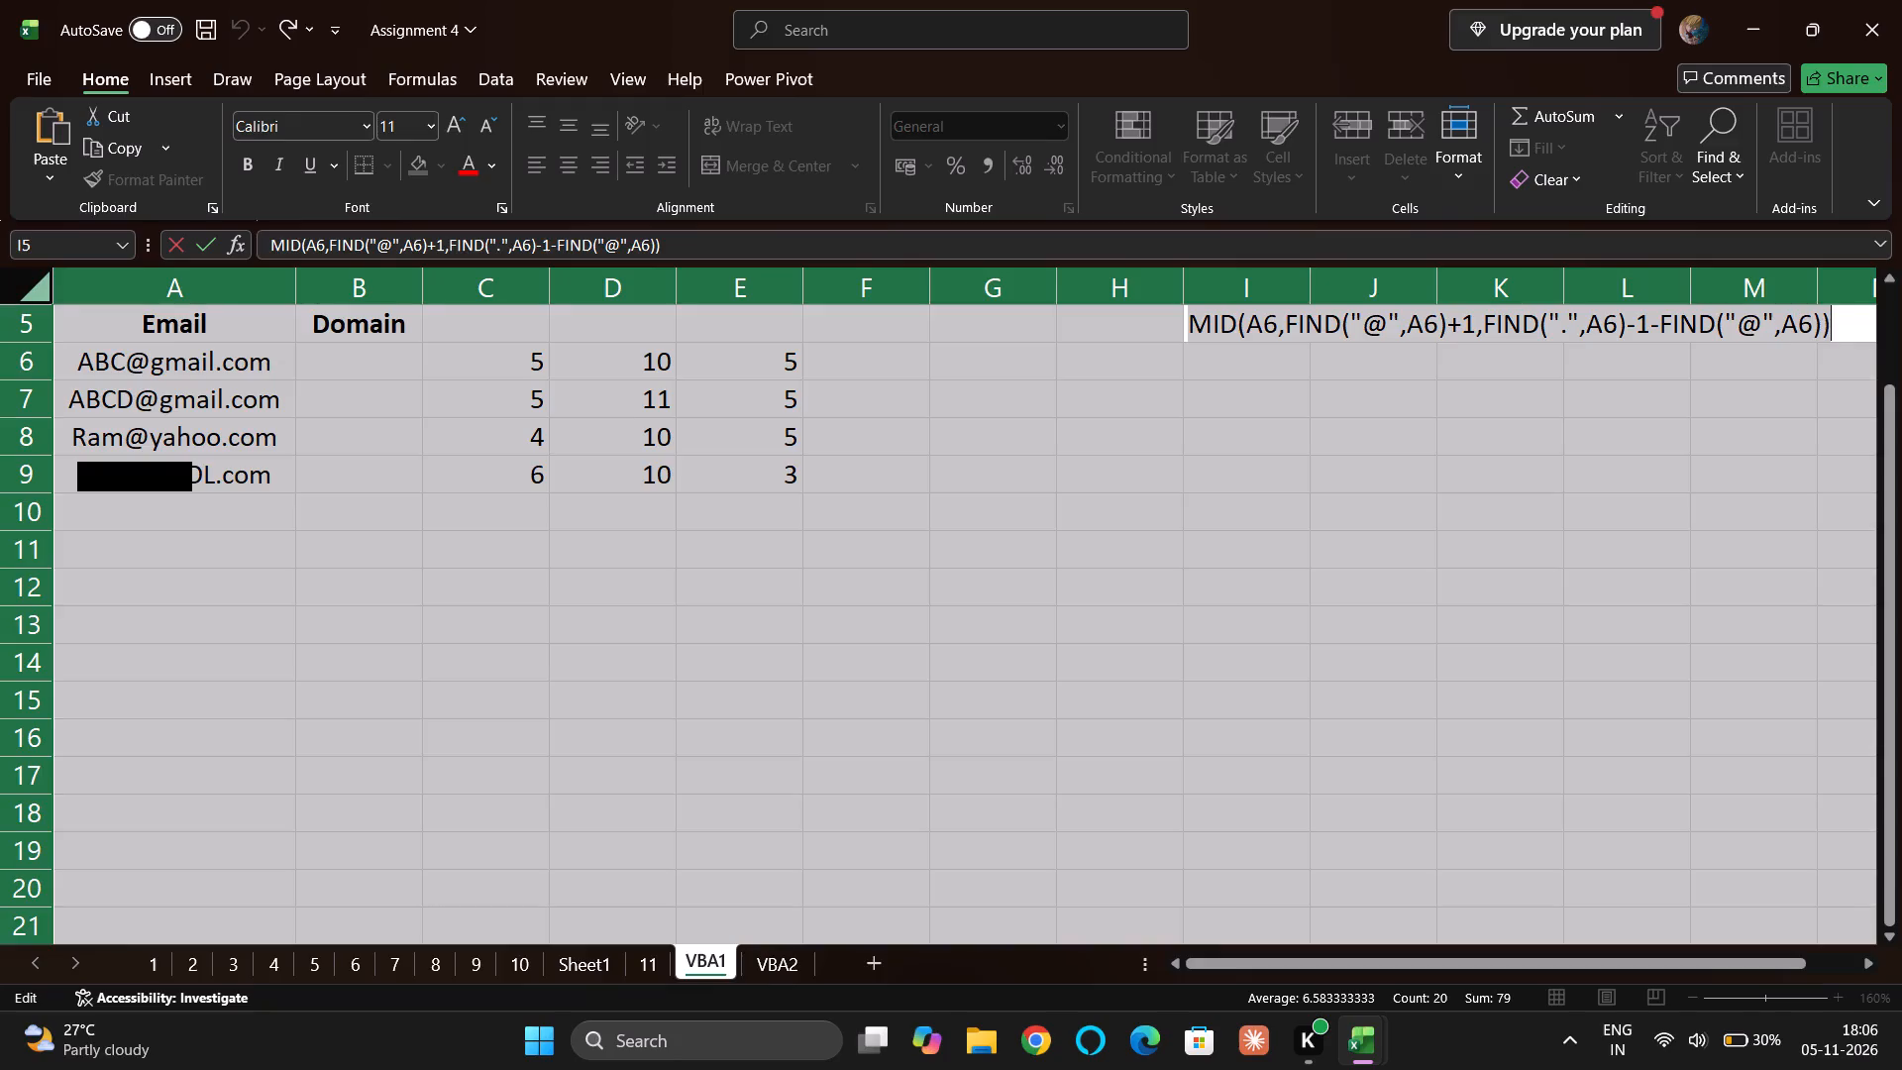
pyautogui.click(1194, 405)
# Copy the whole MID formula text from cell I5 and paste it inside the quotation marks of the Formula assignment in Module2.
pyautogui.click(1242, 325)
pyautogui.doubleClick(1242, 325)
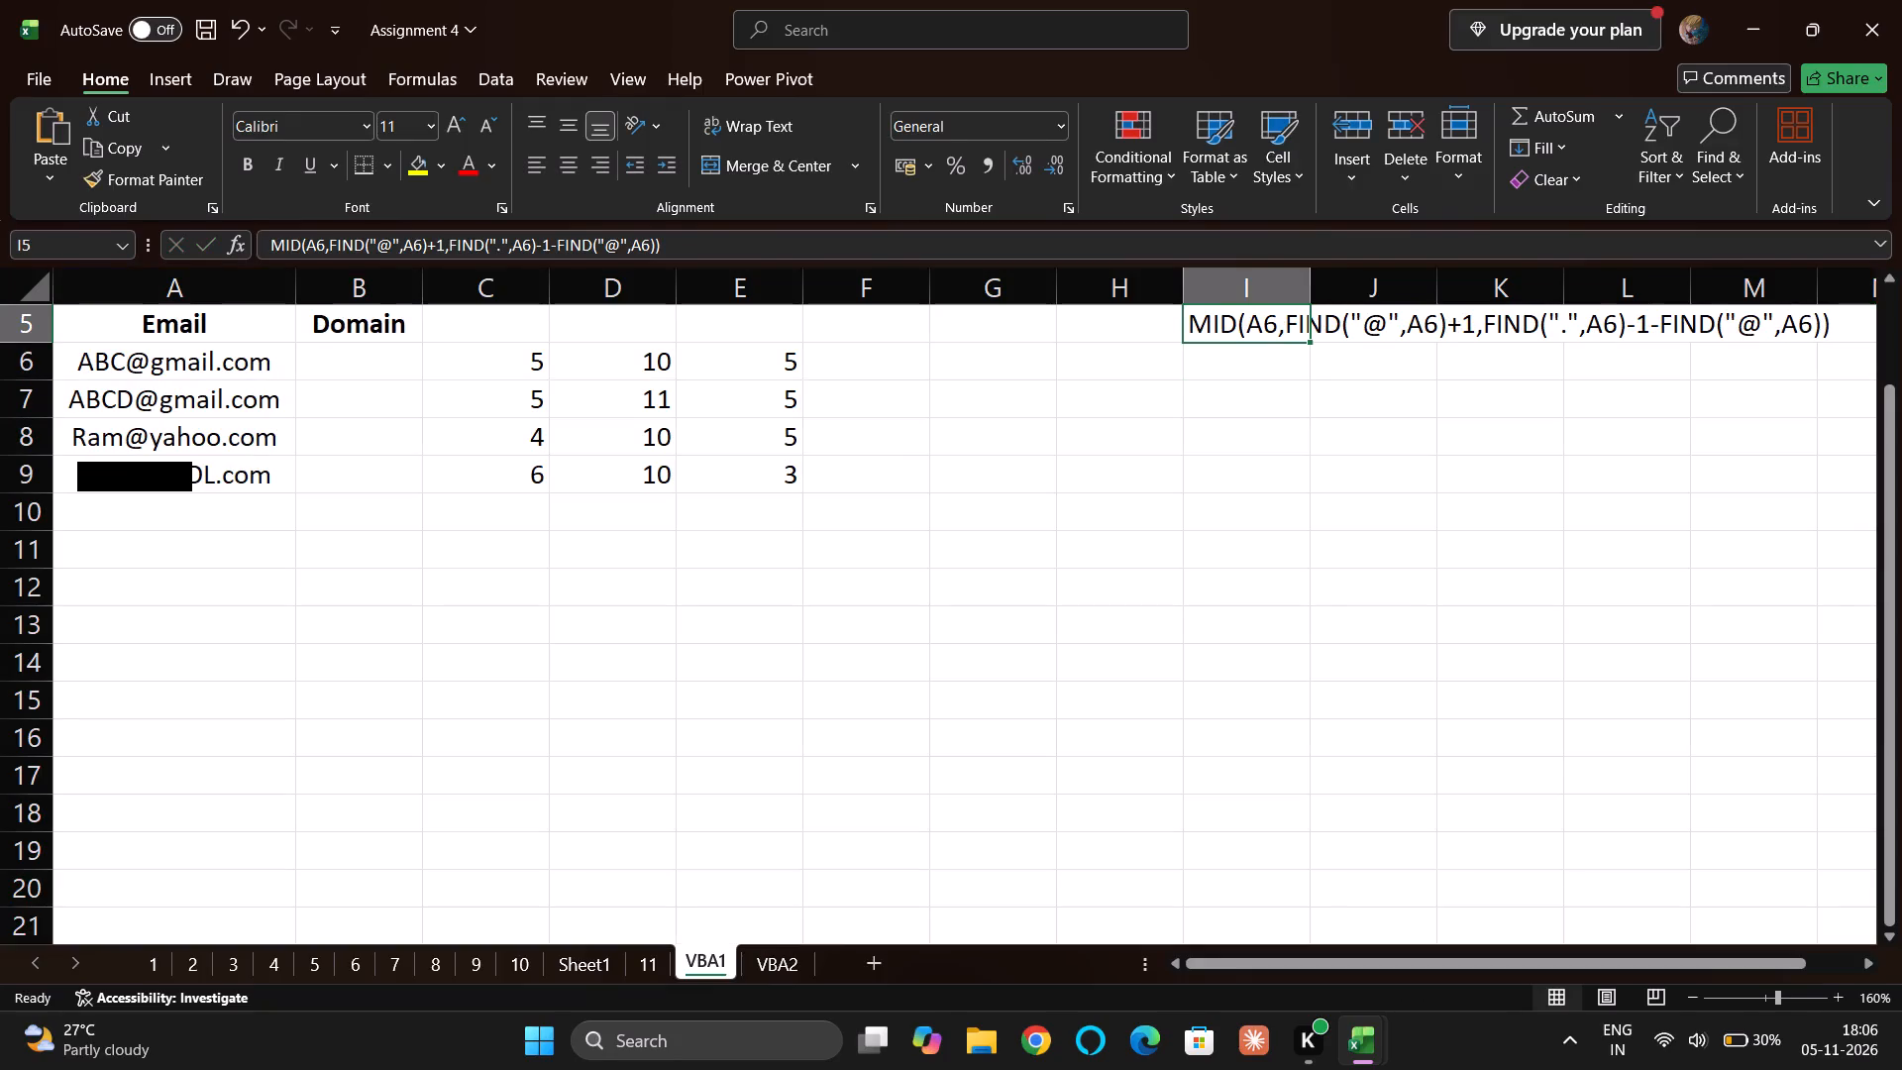
pyautogui.hotkey('ctrl', 'a')
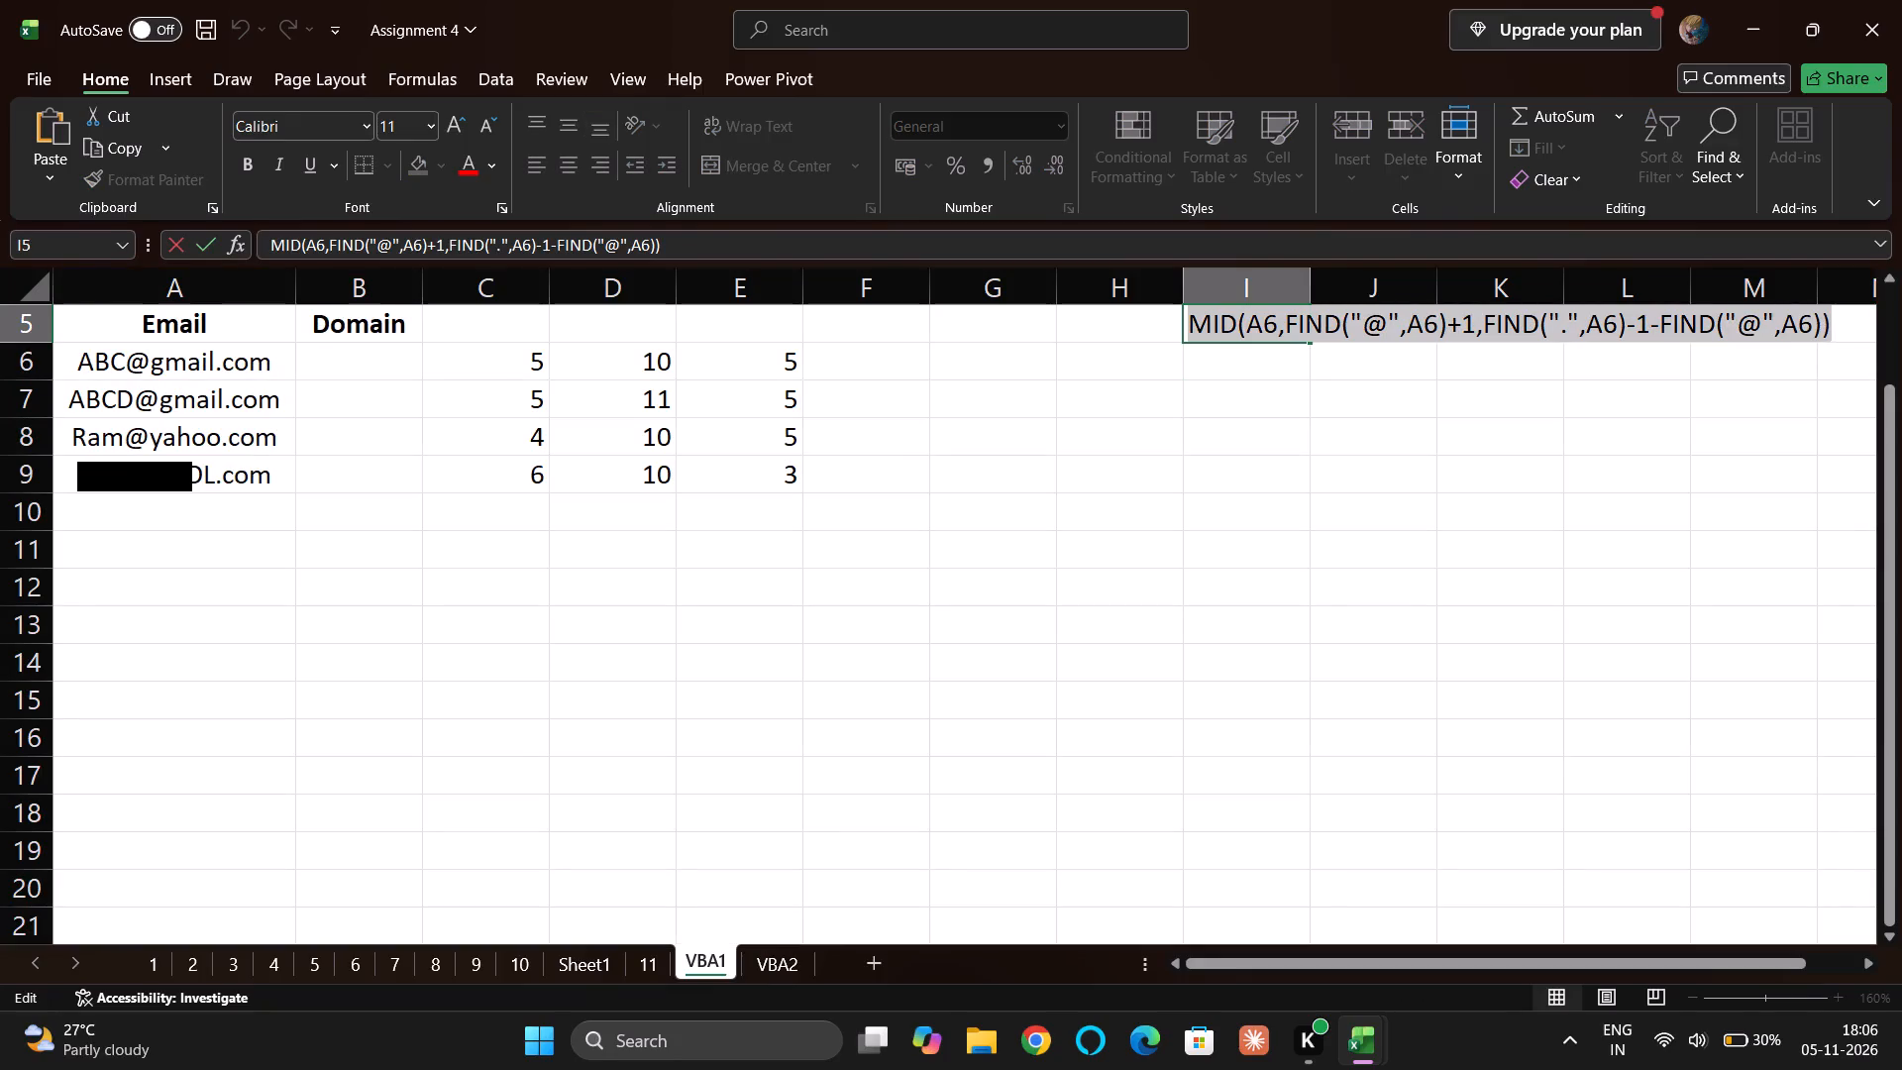
pyautogui.hotkey('ctrl', 'c')
pyautogui.press('Return')
pyautogui.hotkey('alt', 'Tab')
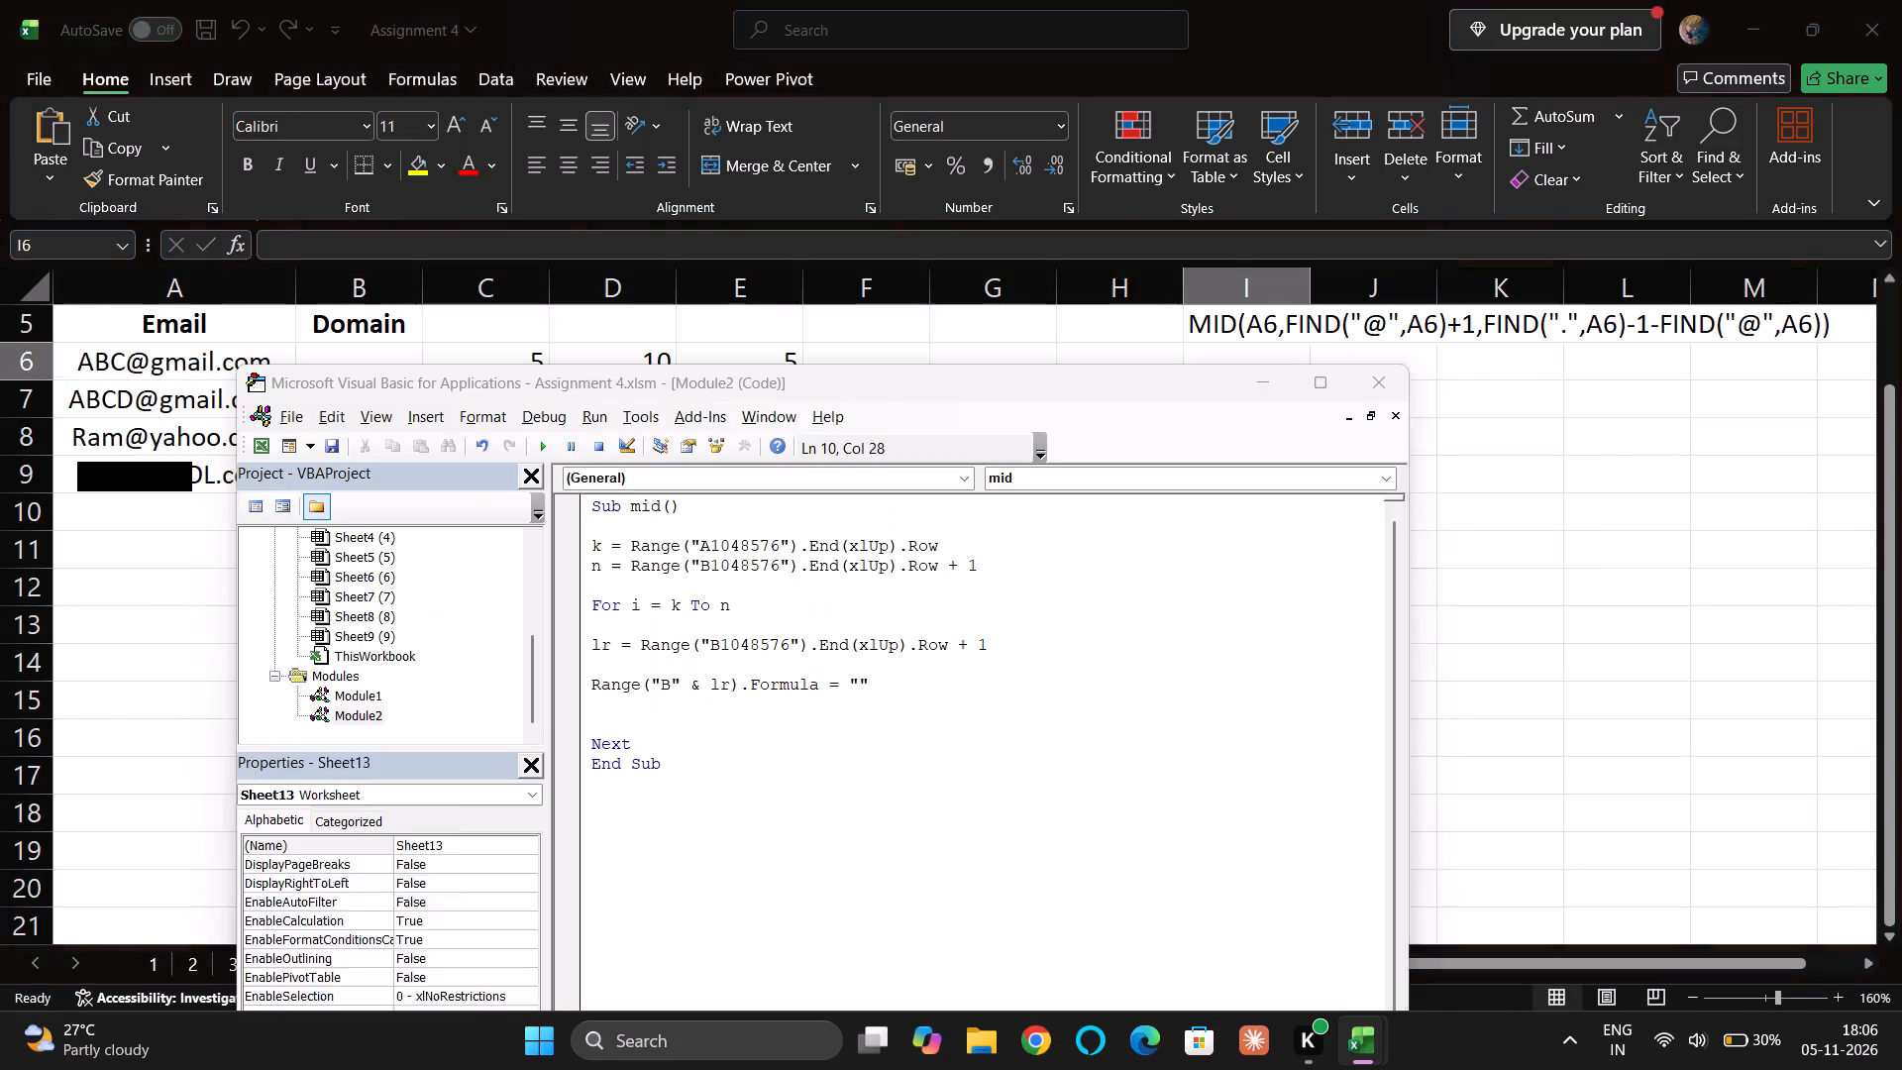
pyautogui.hotkey('ctrl', 'v')
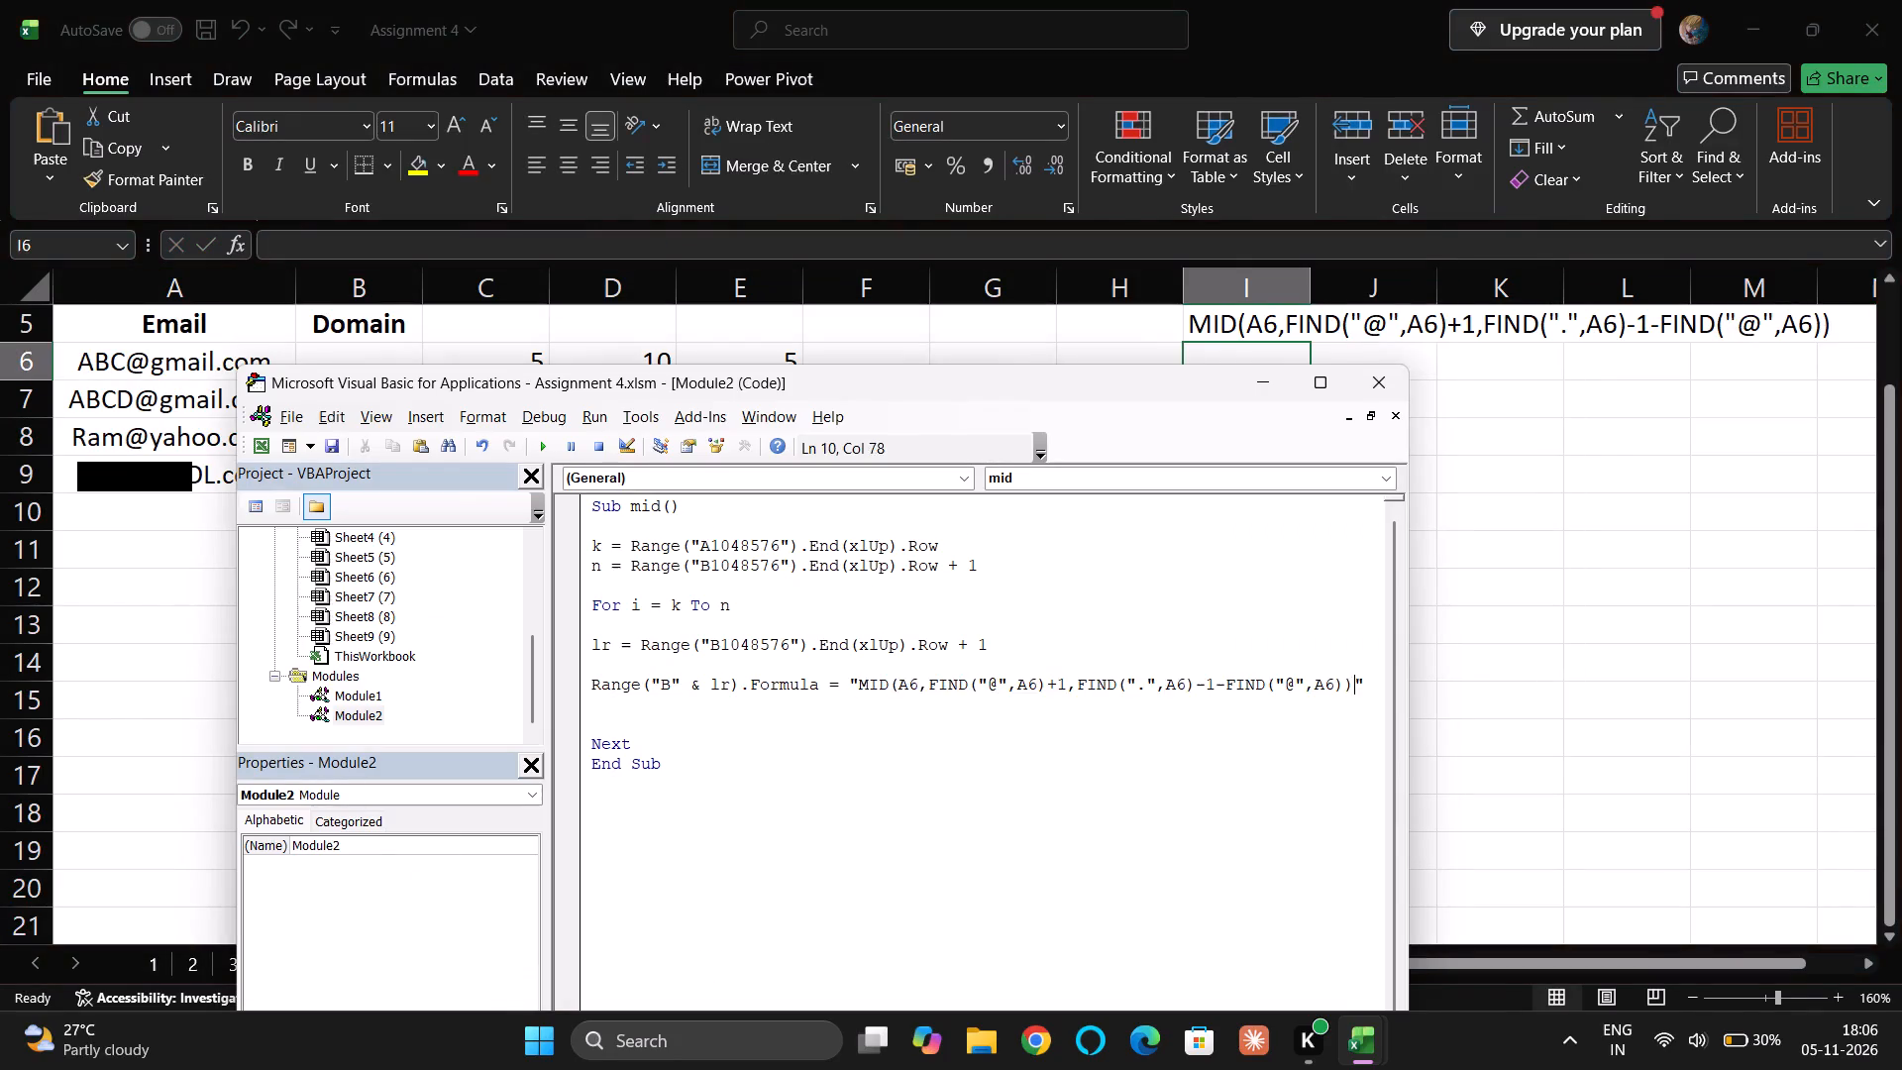
# Insert an equals sign before MID in the Formula string and commit the line, dismissing any error message.
pyautogui.press('Left')
pyautogui.press('Left')
pyautogui.press('Left')
pyautogui.press('Left')
pyautogui.press('Left')
pyautogui.press('Left')
pyautogui.press('Left')
pyautogui.press('Left')
pyautogui.press('Left')
pyautogui.press('Left')
pyautogui.press('Left')
pyautogui.press('Left')
pyautogui.press('Left')
pyautogui.press('Left')
pyautogui.press('Left')
pyautogui.press('Left')
pyautogui.press('Left')
pyautogui.press('Left')
pyautogui.press('Left')
pyautogui.press('Left')
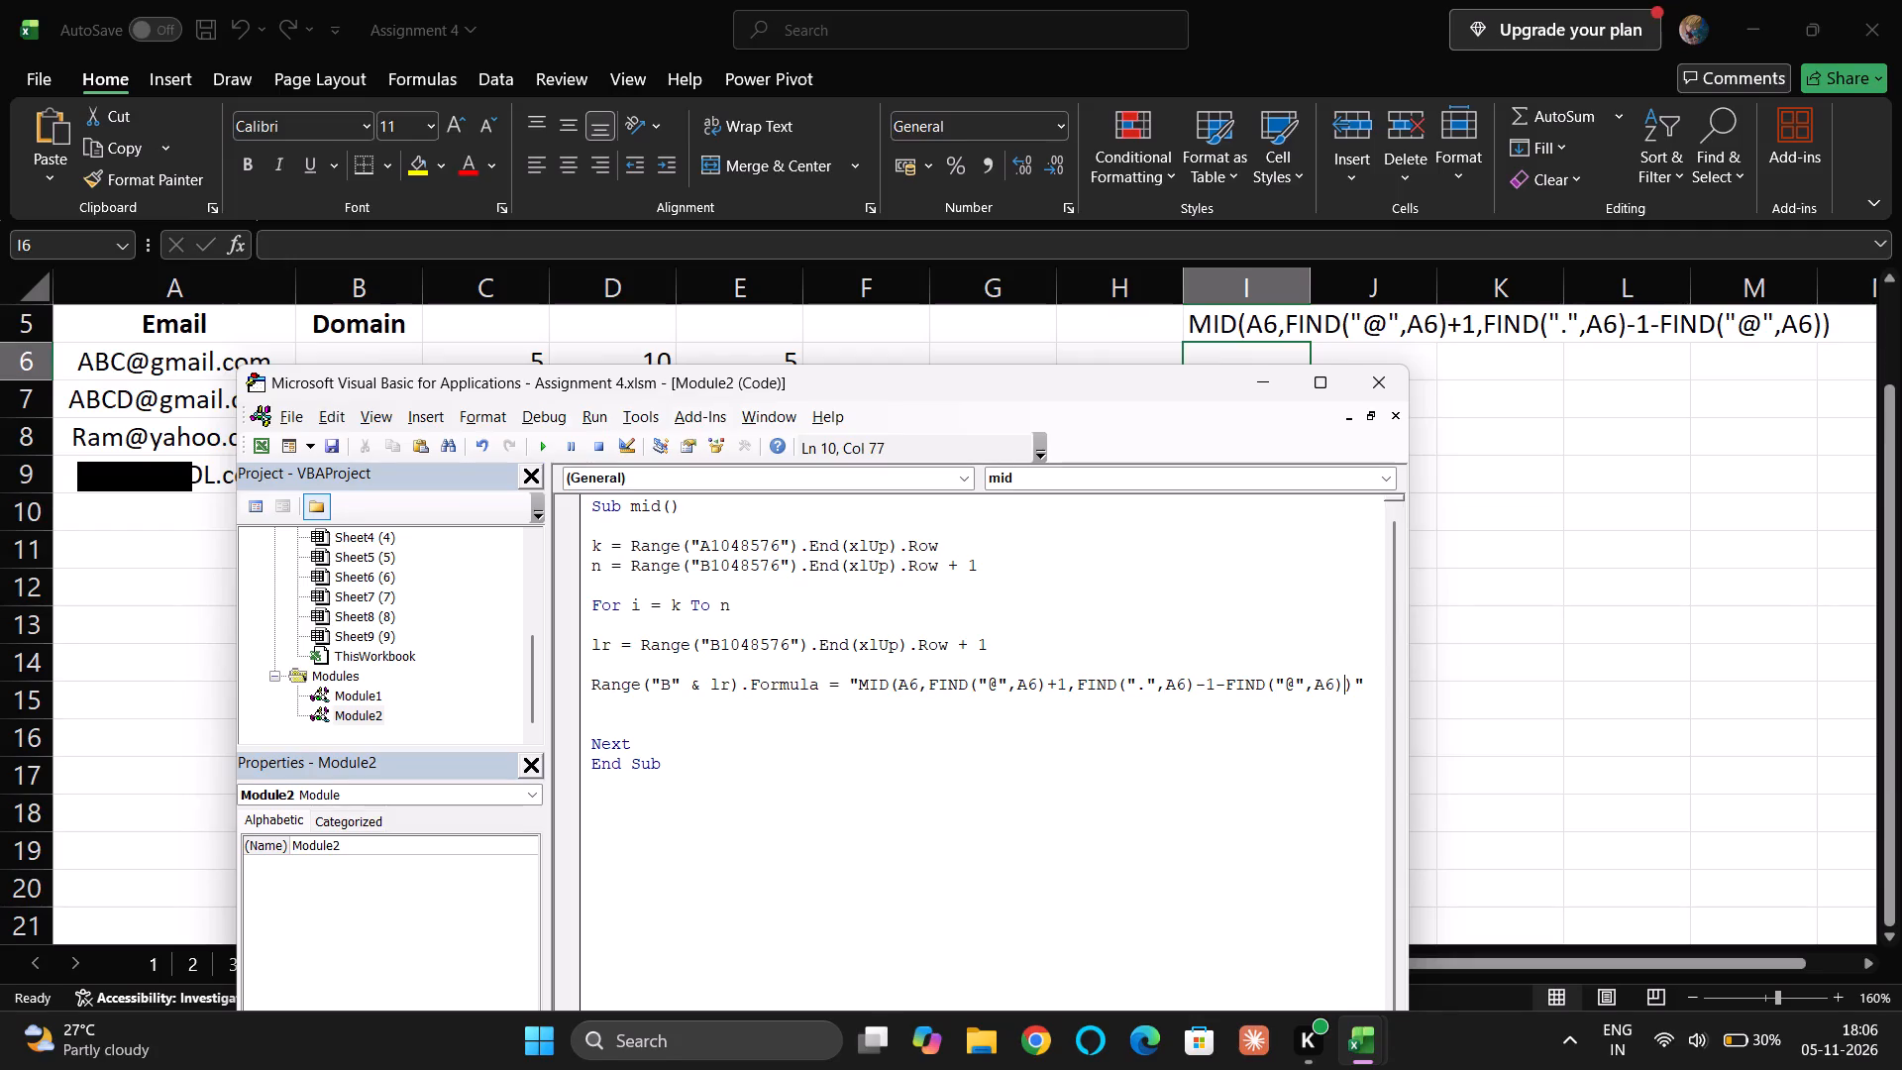
pyautogui.press('Left')
pyautogui.press('Left')
pyautogui.press('Left')
pyautogui.press('Left')
pyautogui.press('Left')
pyautogui.hotkey('shift', '+')
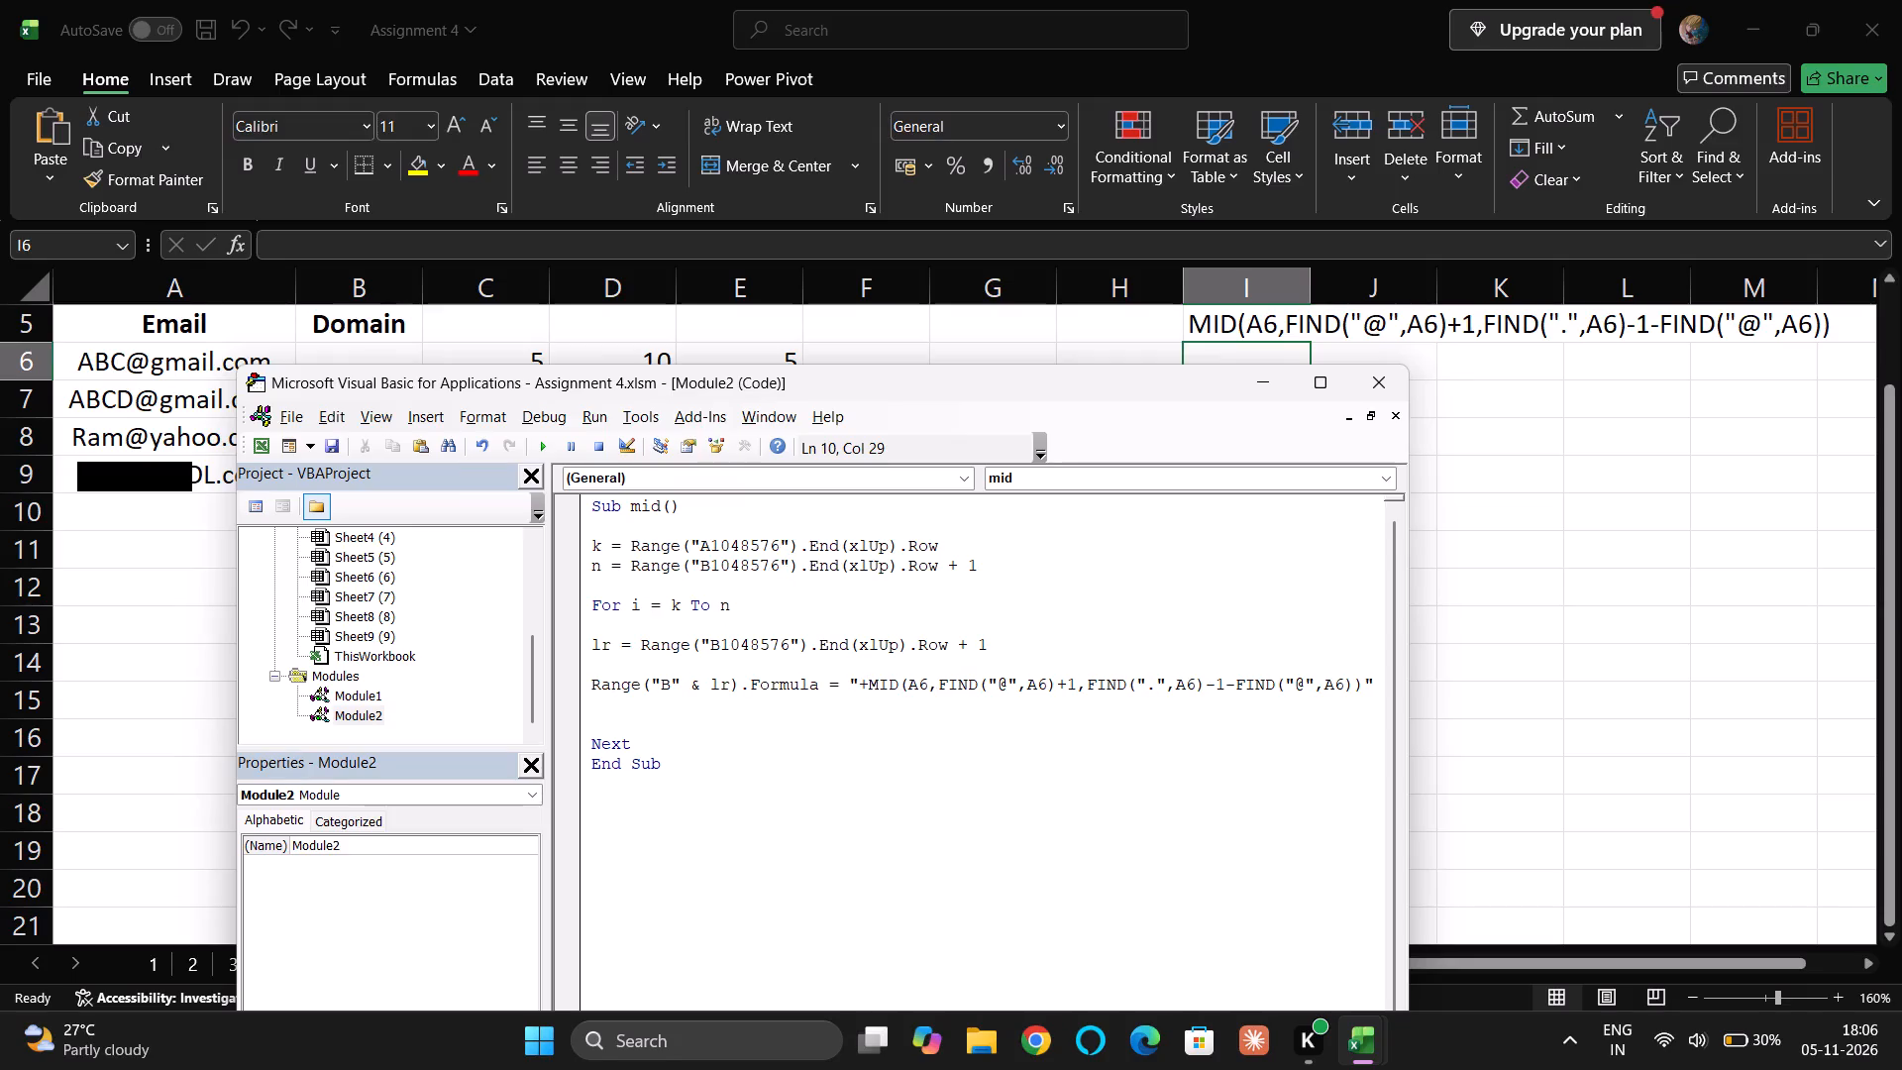
pyautogui.press('BackSpace')
pyautogui.press('=')
pyautogui.moveTo(1141, 381); pyautogui.dragTo(1298, 250)
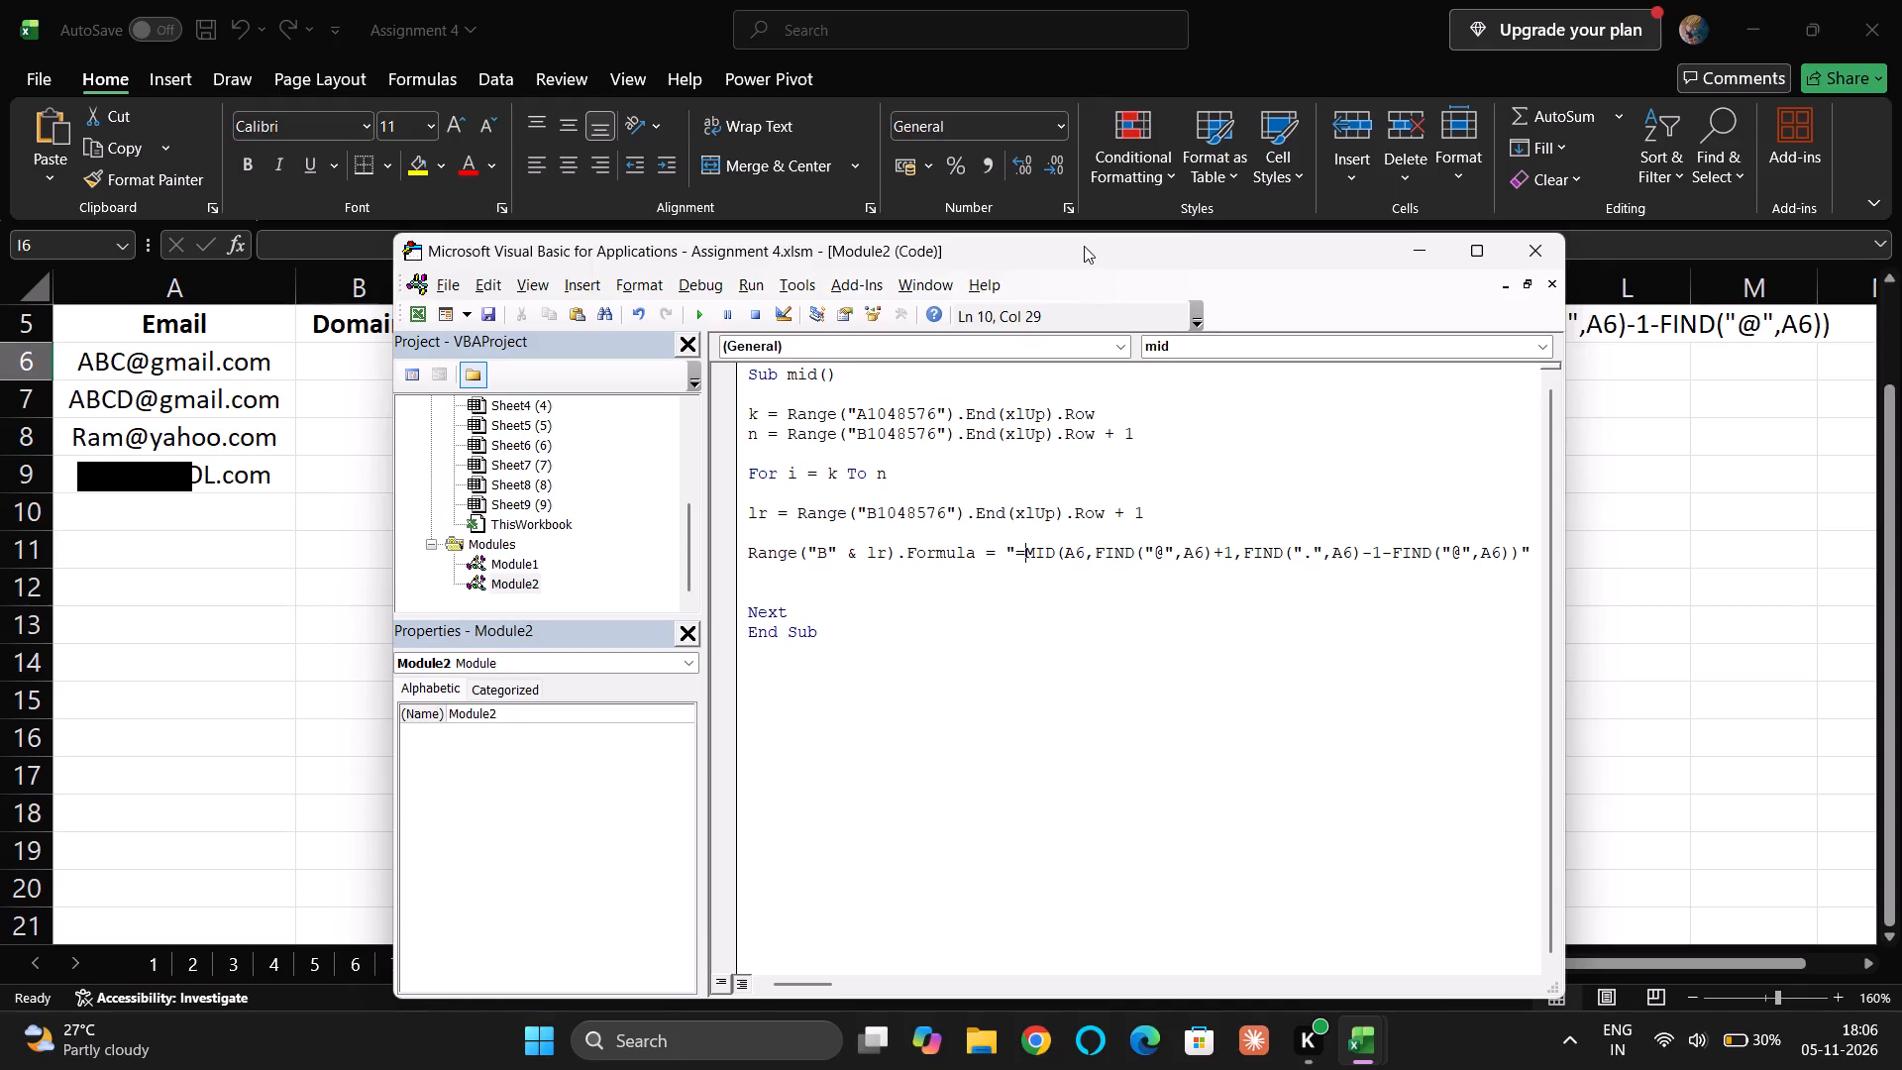
pyautogui.moveTo(1084, 246); pyautogui.dragTo(1227, 255)
pyautogui.click(989, 388)
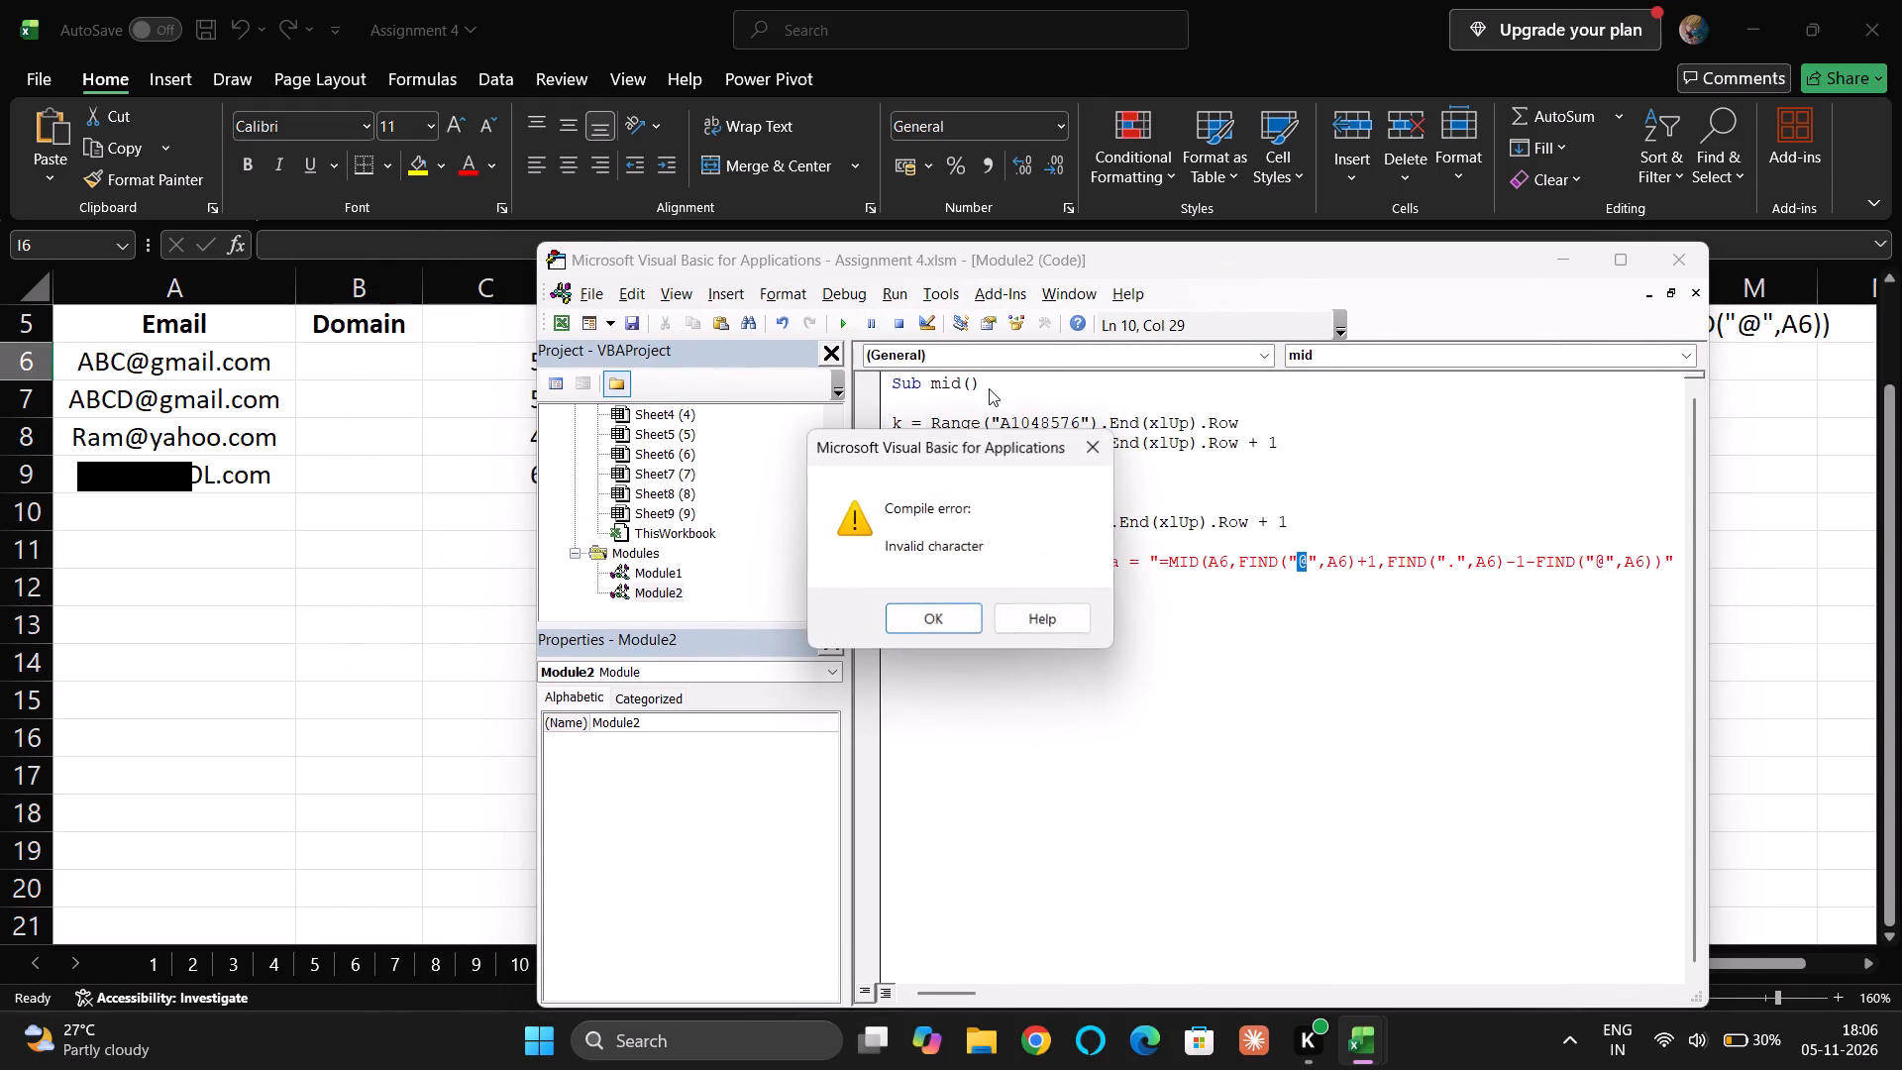
pyautogui.click(919, 618)
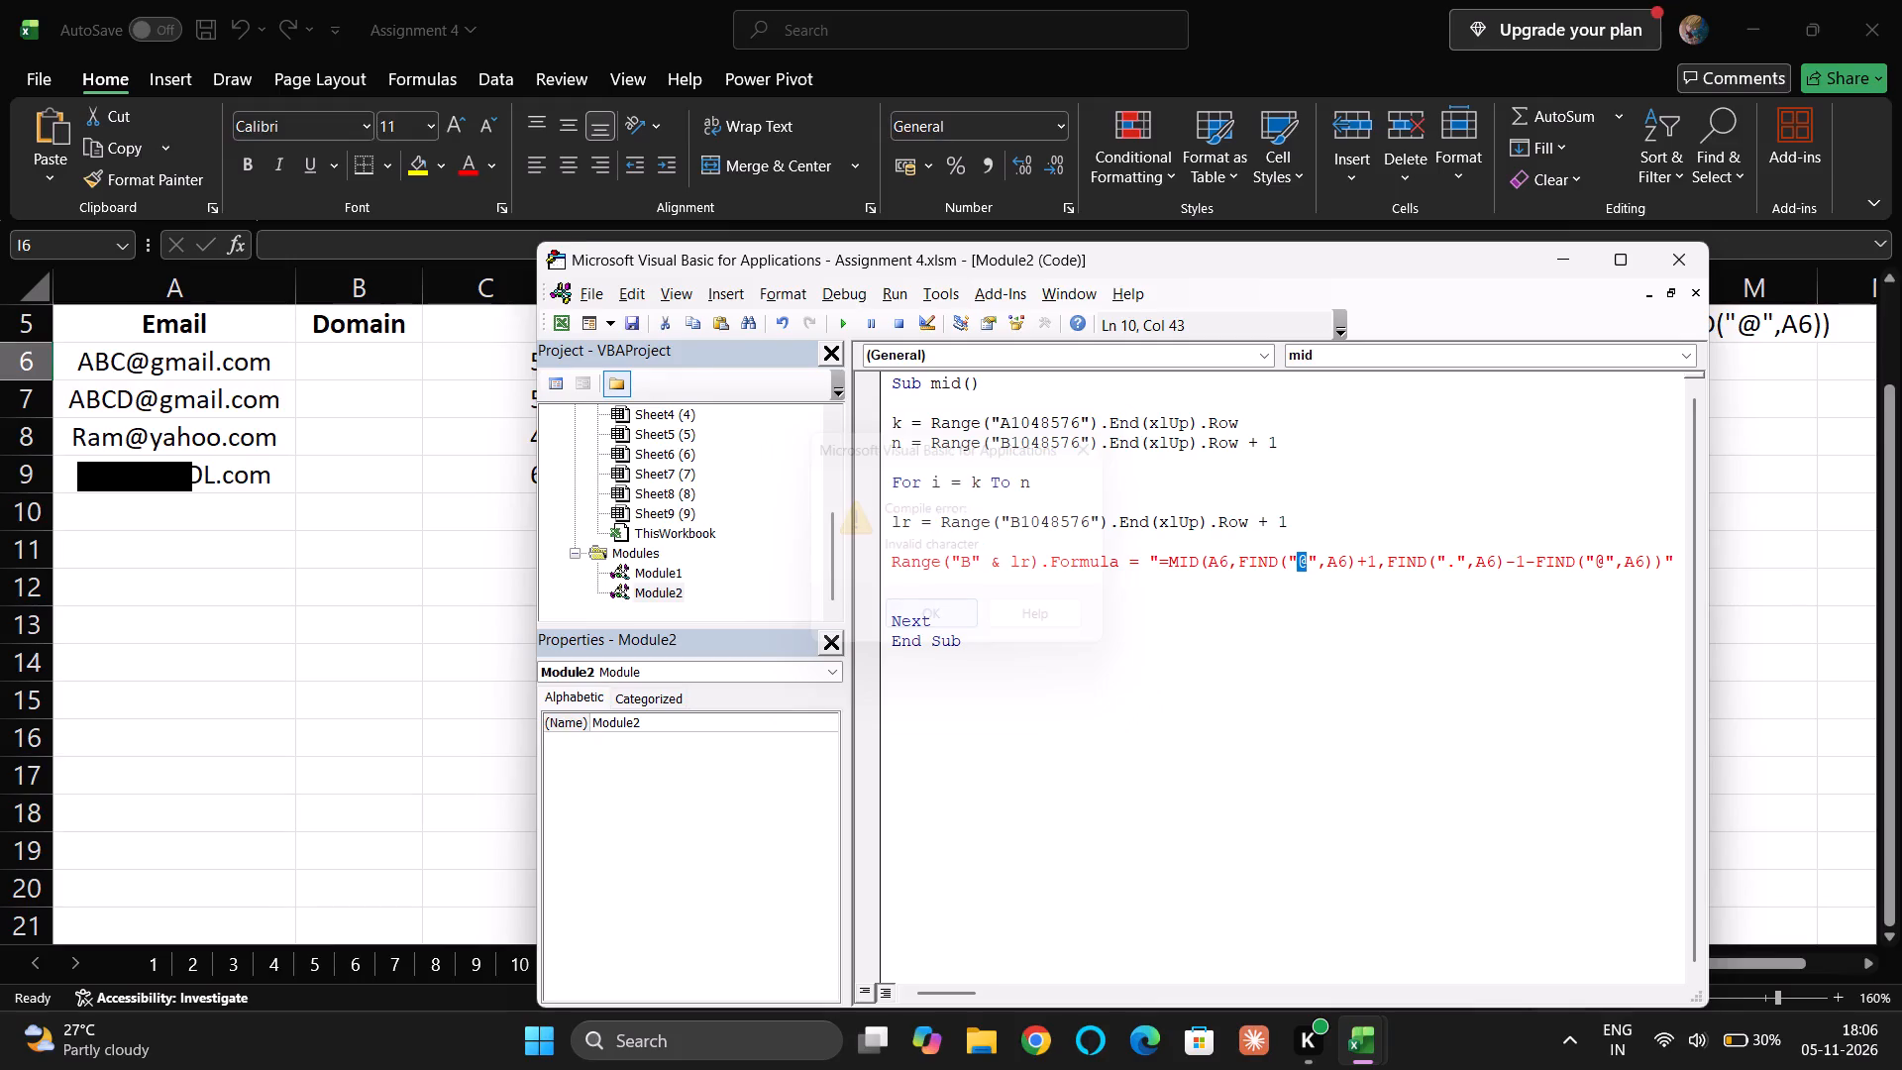
# Double the quotation marks around @ in the first FIND as ""@"" and commit the line, dismissing any error message.
pyautogui.click(1317, 561)
pyautogui.hotkey('shift', '"')
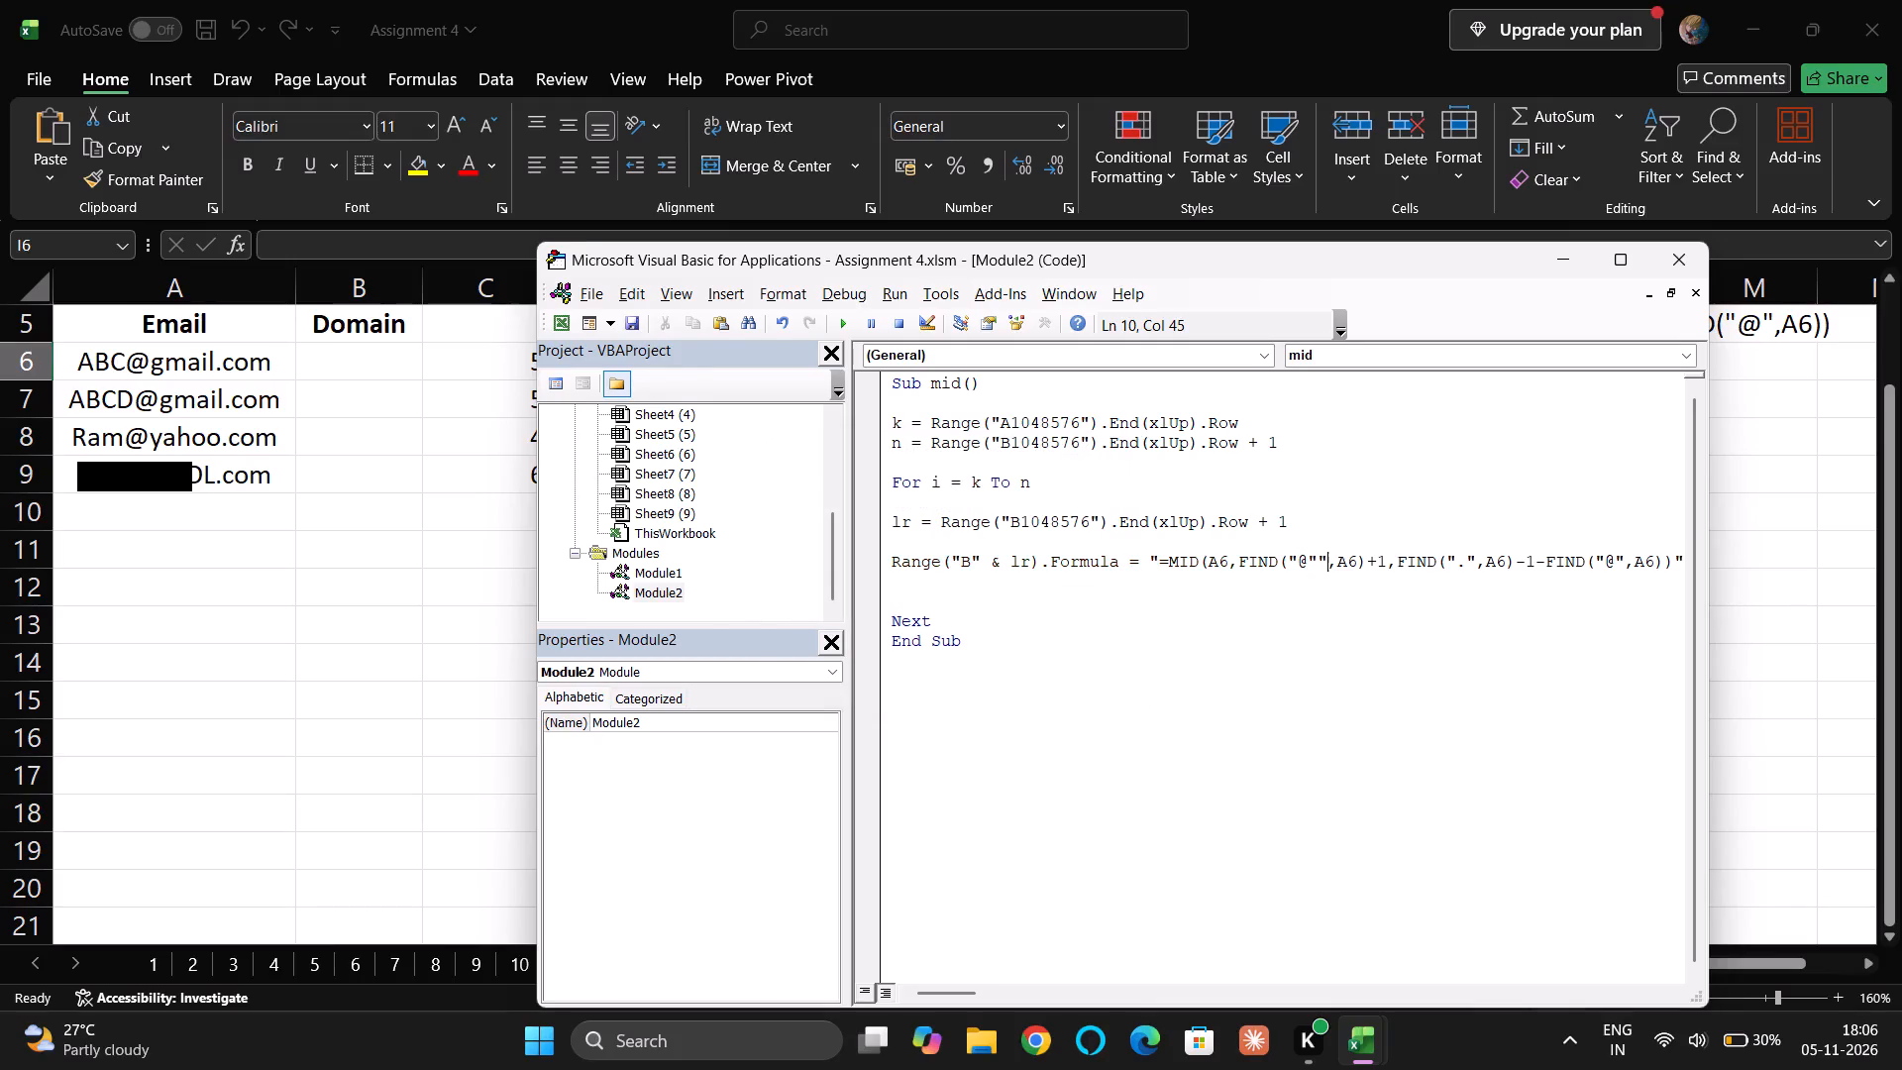
pyautogui.press('Left')
pyautogui.press('Left')
pyautogui.press('Left')
pyautogui.press('Left')
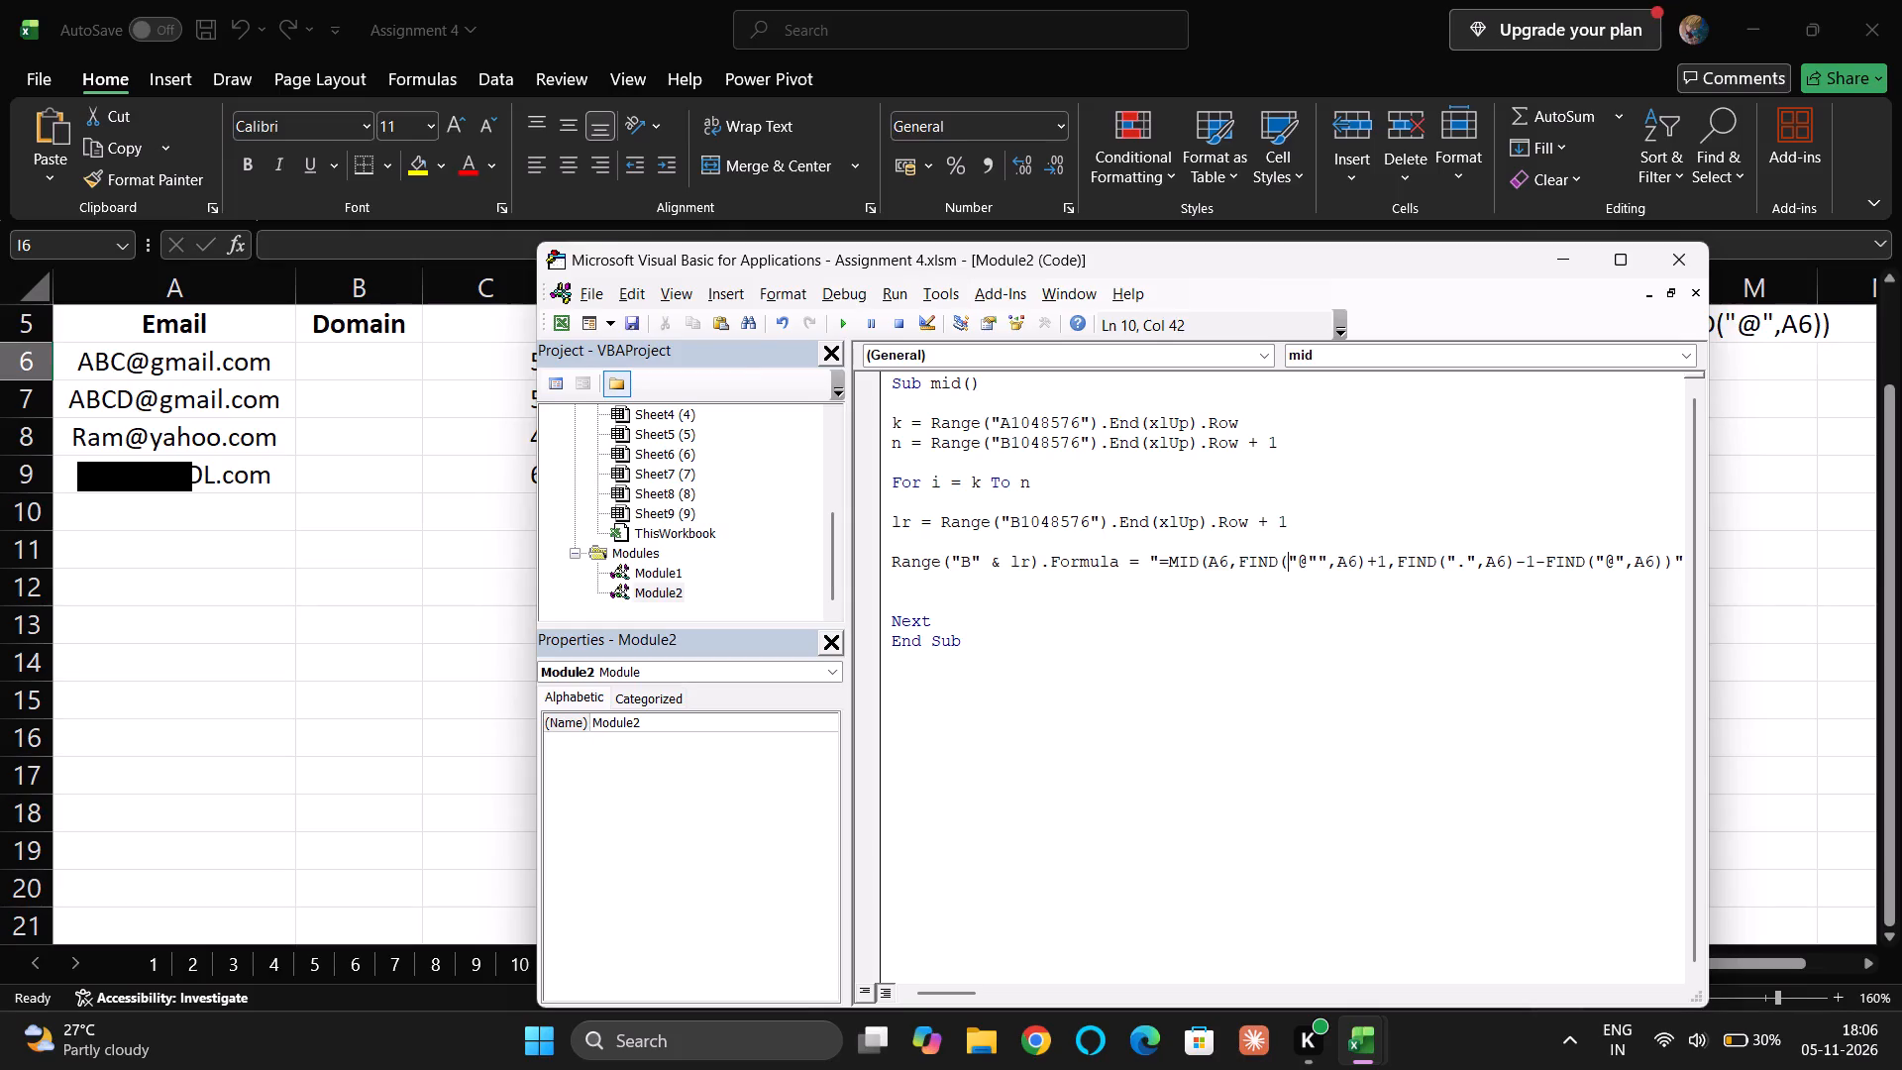
pyautogui.hotkey('shift', '"')
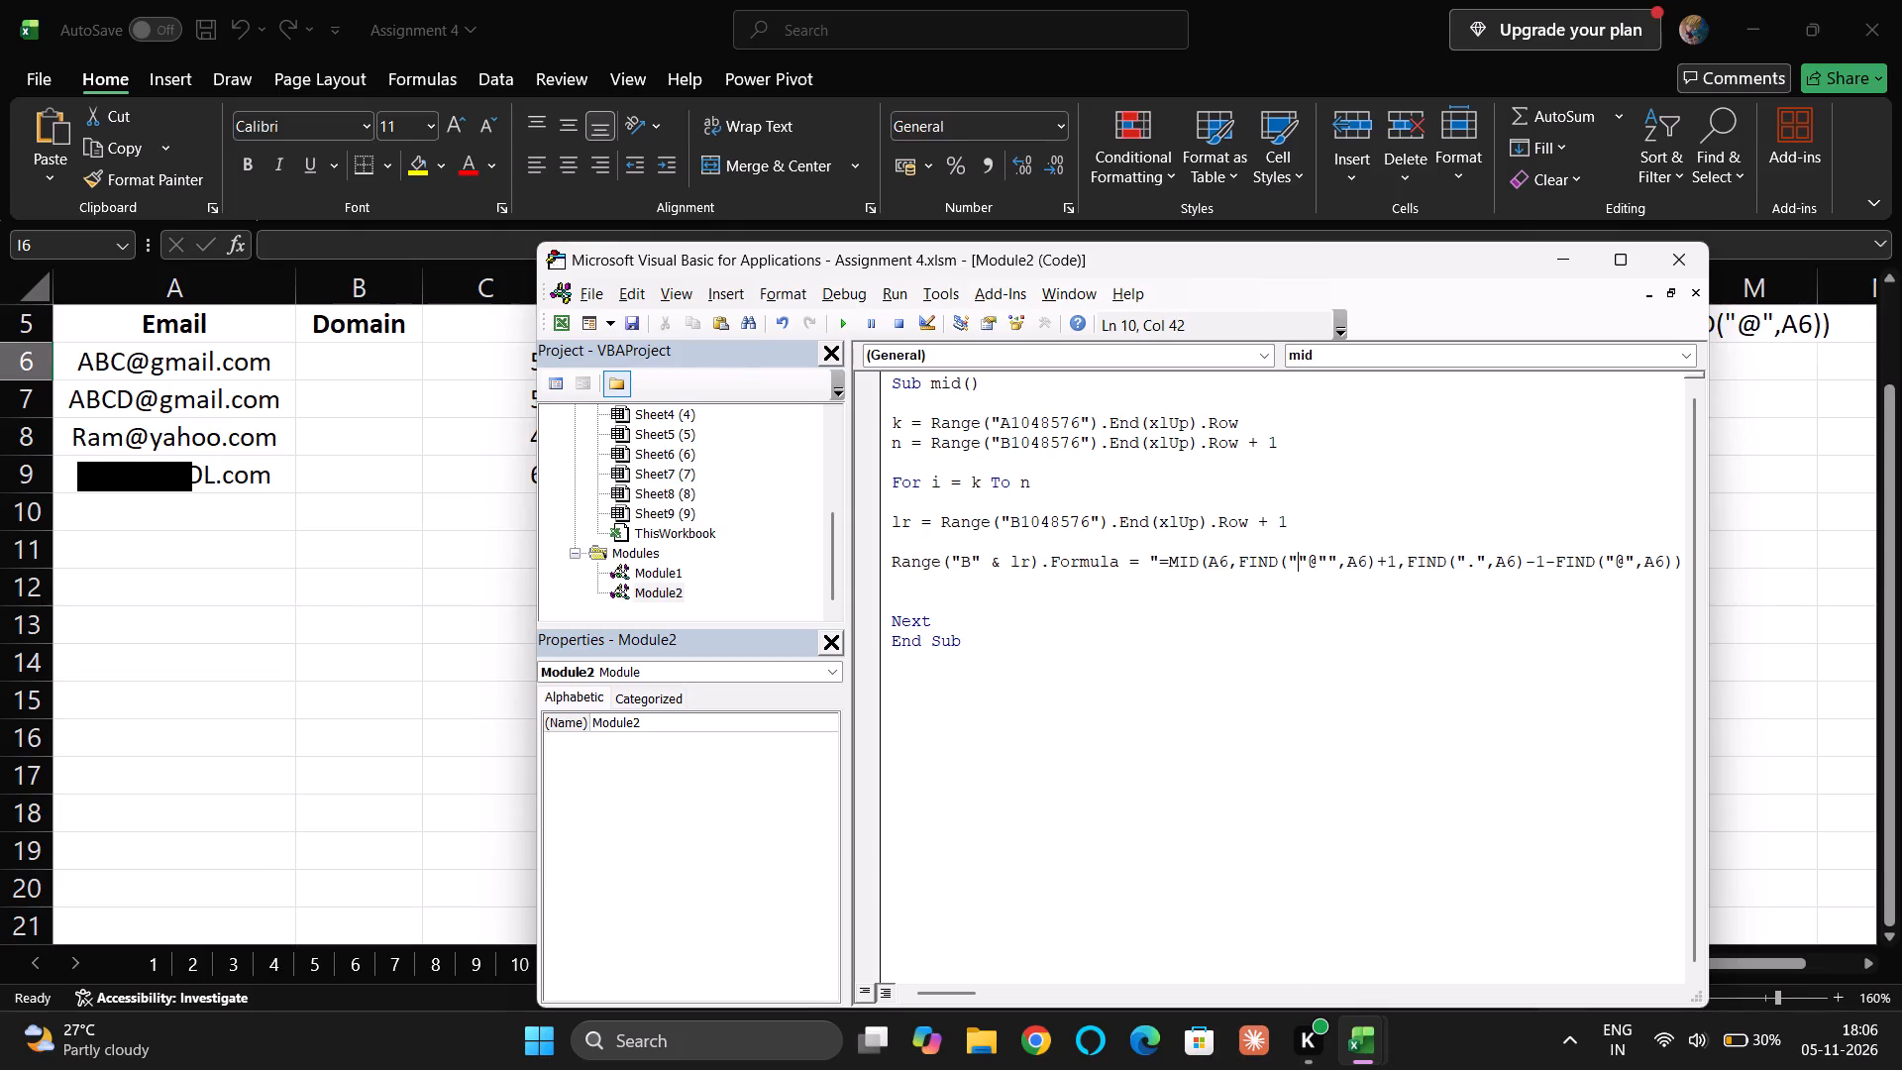
pyautogui.click(1088, 379)
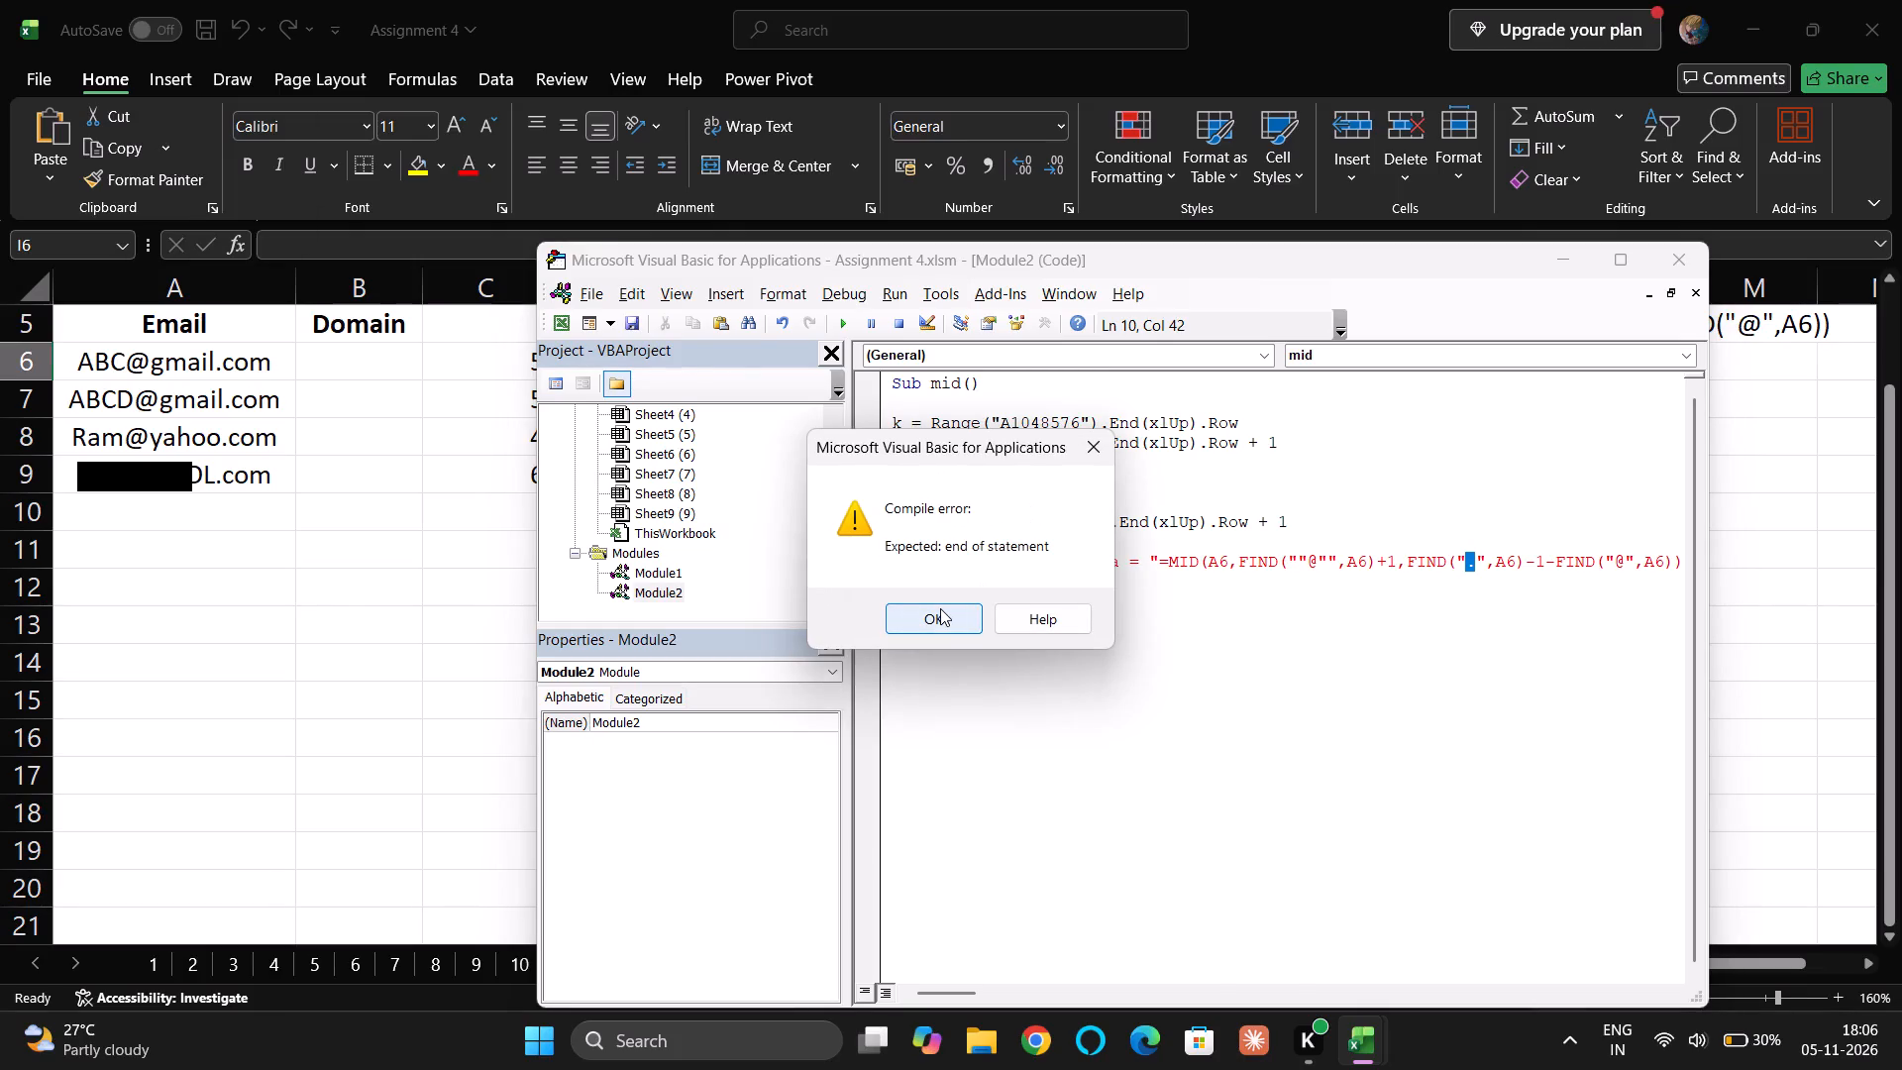
pyautogui.click(940, 608)
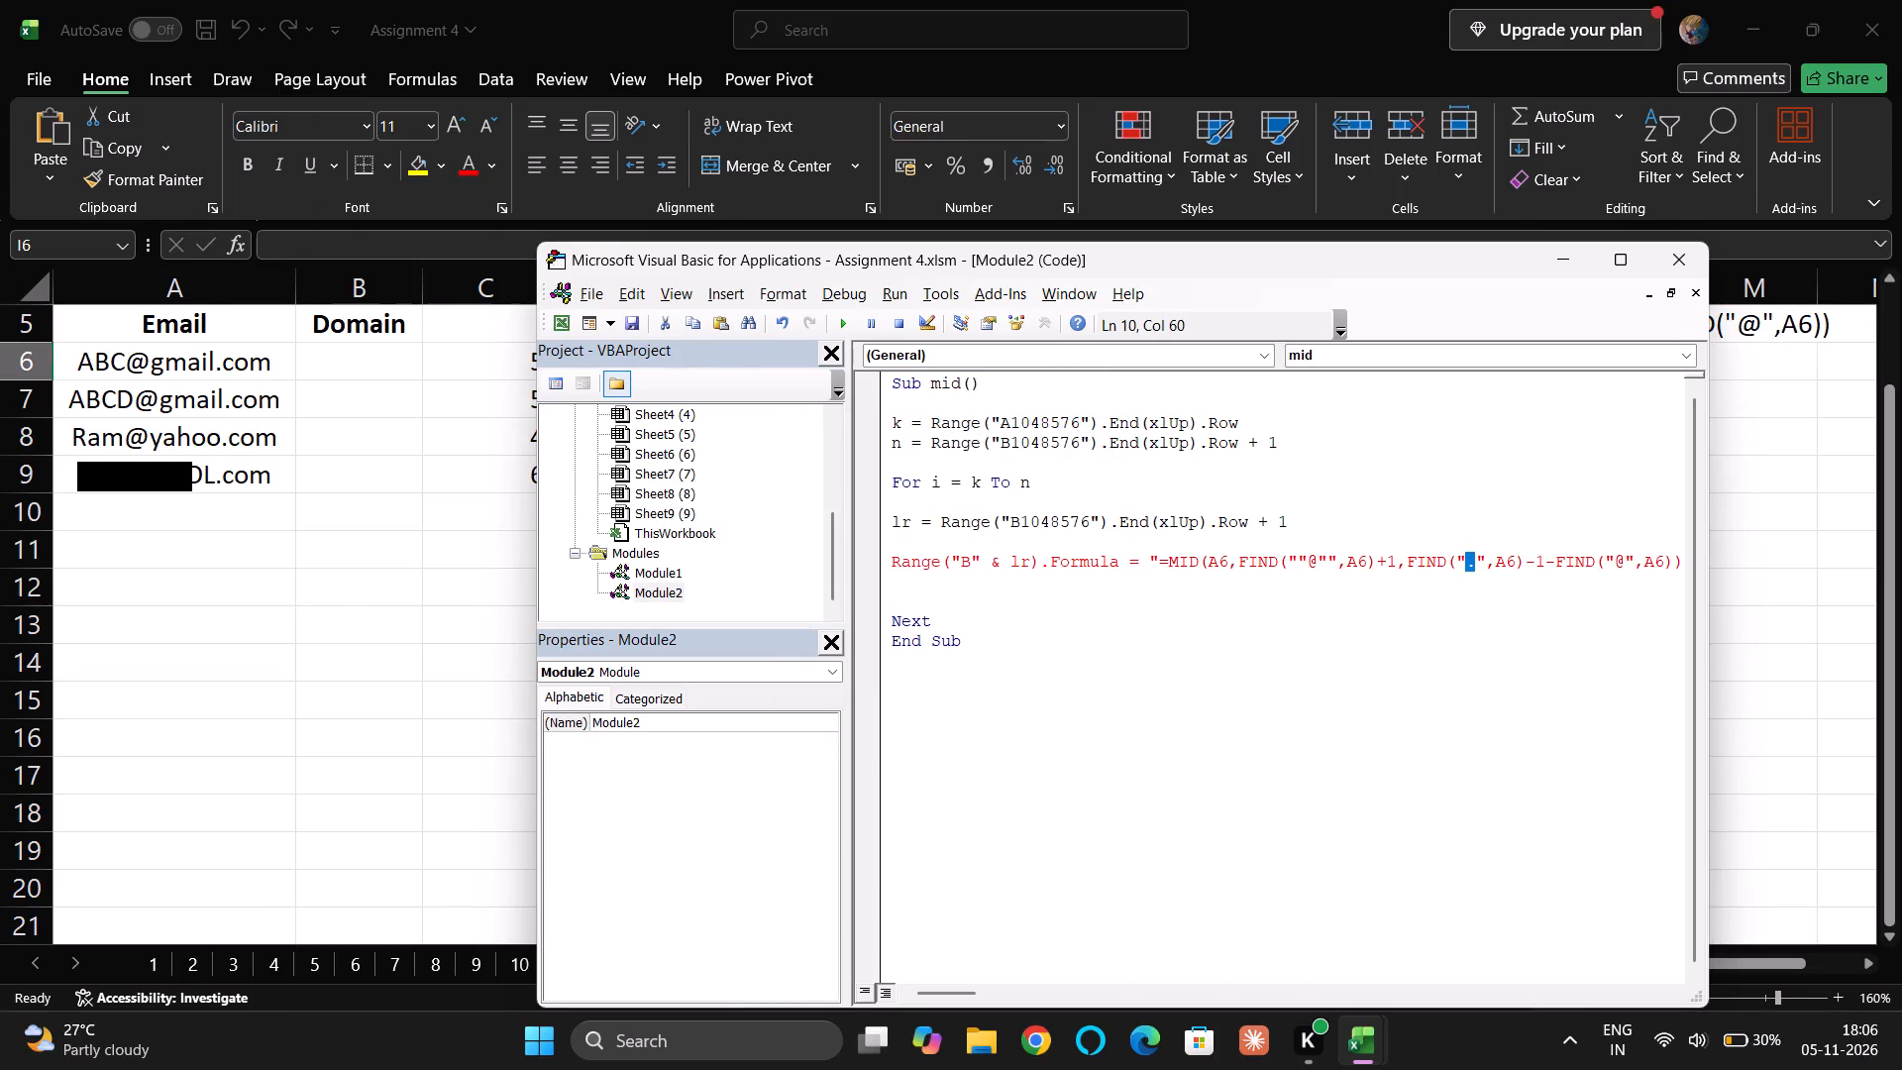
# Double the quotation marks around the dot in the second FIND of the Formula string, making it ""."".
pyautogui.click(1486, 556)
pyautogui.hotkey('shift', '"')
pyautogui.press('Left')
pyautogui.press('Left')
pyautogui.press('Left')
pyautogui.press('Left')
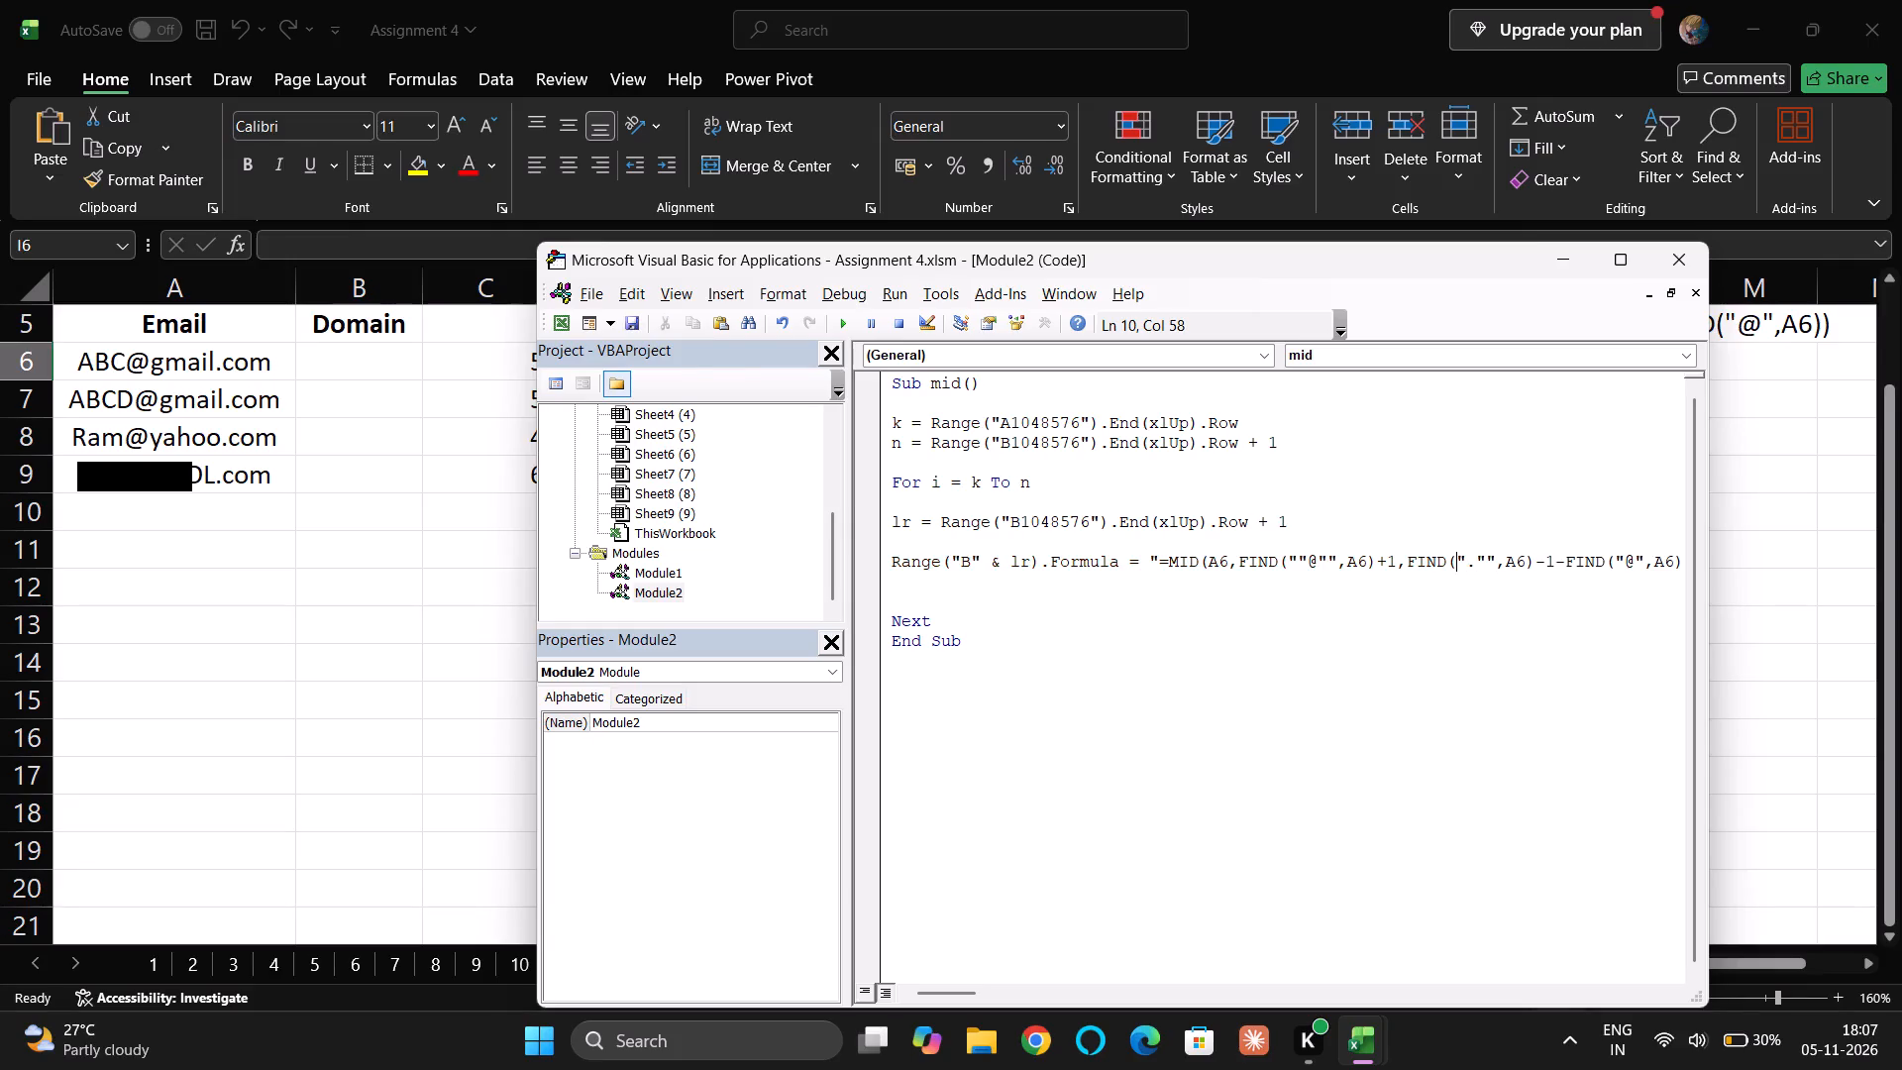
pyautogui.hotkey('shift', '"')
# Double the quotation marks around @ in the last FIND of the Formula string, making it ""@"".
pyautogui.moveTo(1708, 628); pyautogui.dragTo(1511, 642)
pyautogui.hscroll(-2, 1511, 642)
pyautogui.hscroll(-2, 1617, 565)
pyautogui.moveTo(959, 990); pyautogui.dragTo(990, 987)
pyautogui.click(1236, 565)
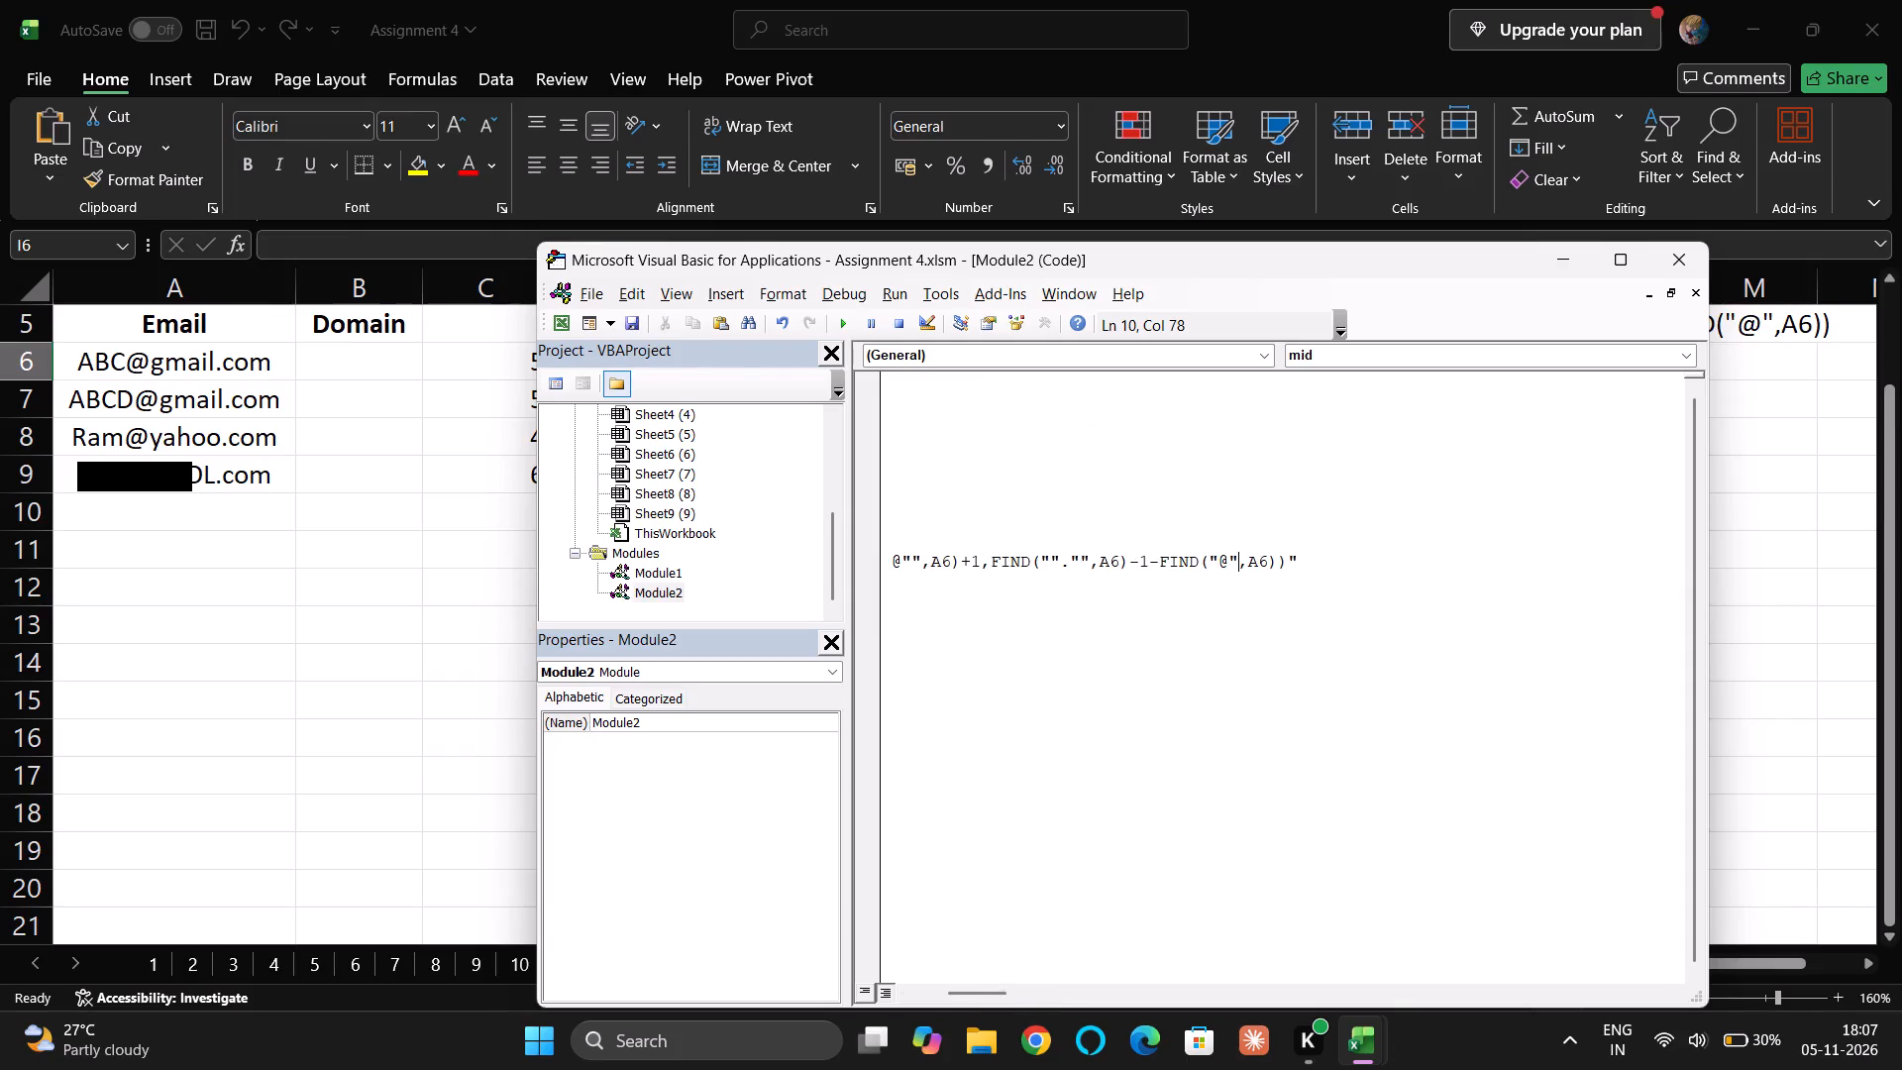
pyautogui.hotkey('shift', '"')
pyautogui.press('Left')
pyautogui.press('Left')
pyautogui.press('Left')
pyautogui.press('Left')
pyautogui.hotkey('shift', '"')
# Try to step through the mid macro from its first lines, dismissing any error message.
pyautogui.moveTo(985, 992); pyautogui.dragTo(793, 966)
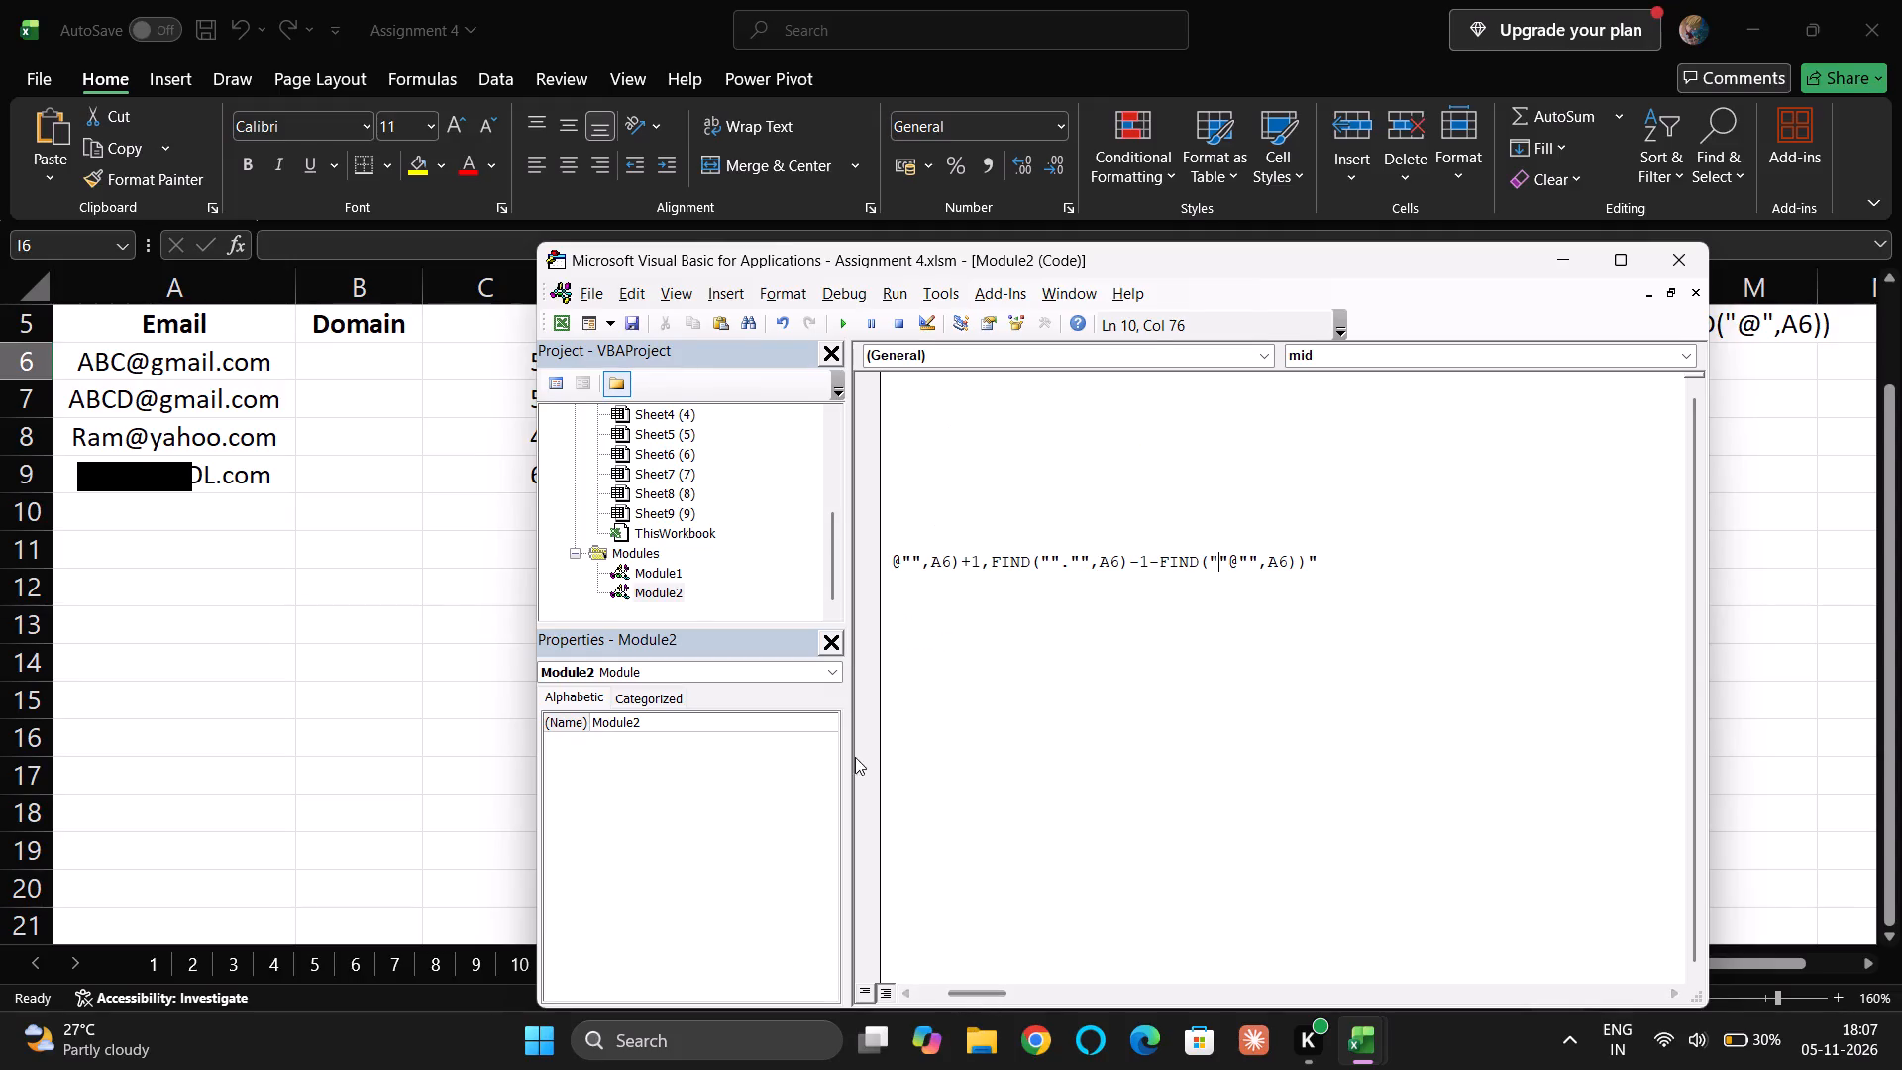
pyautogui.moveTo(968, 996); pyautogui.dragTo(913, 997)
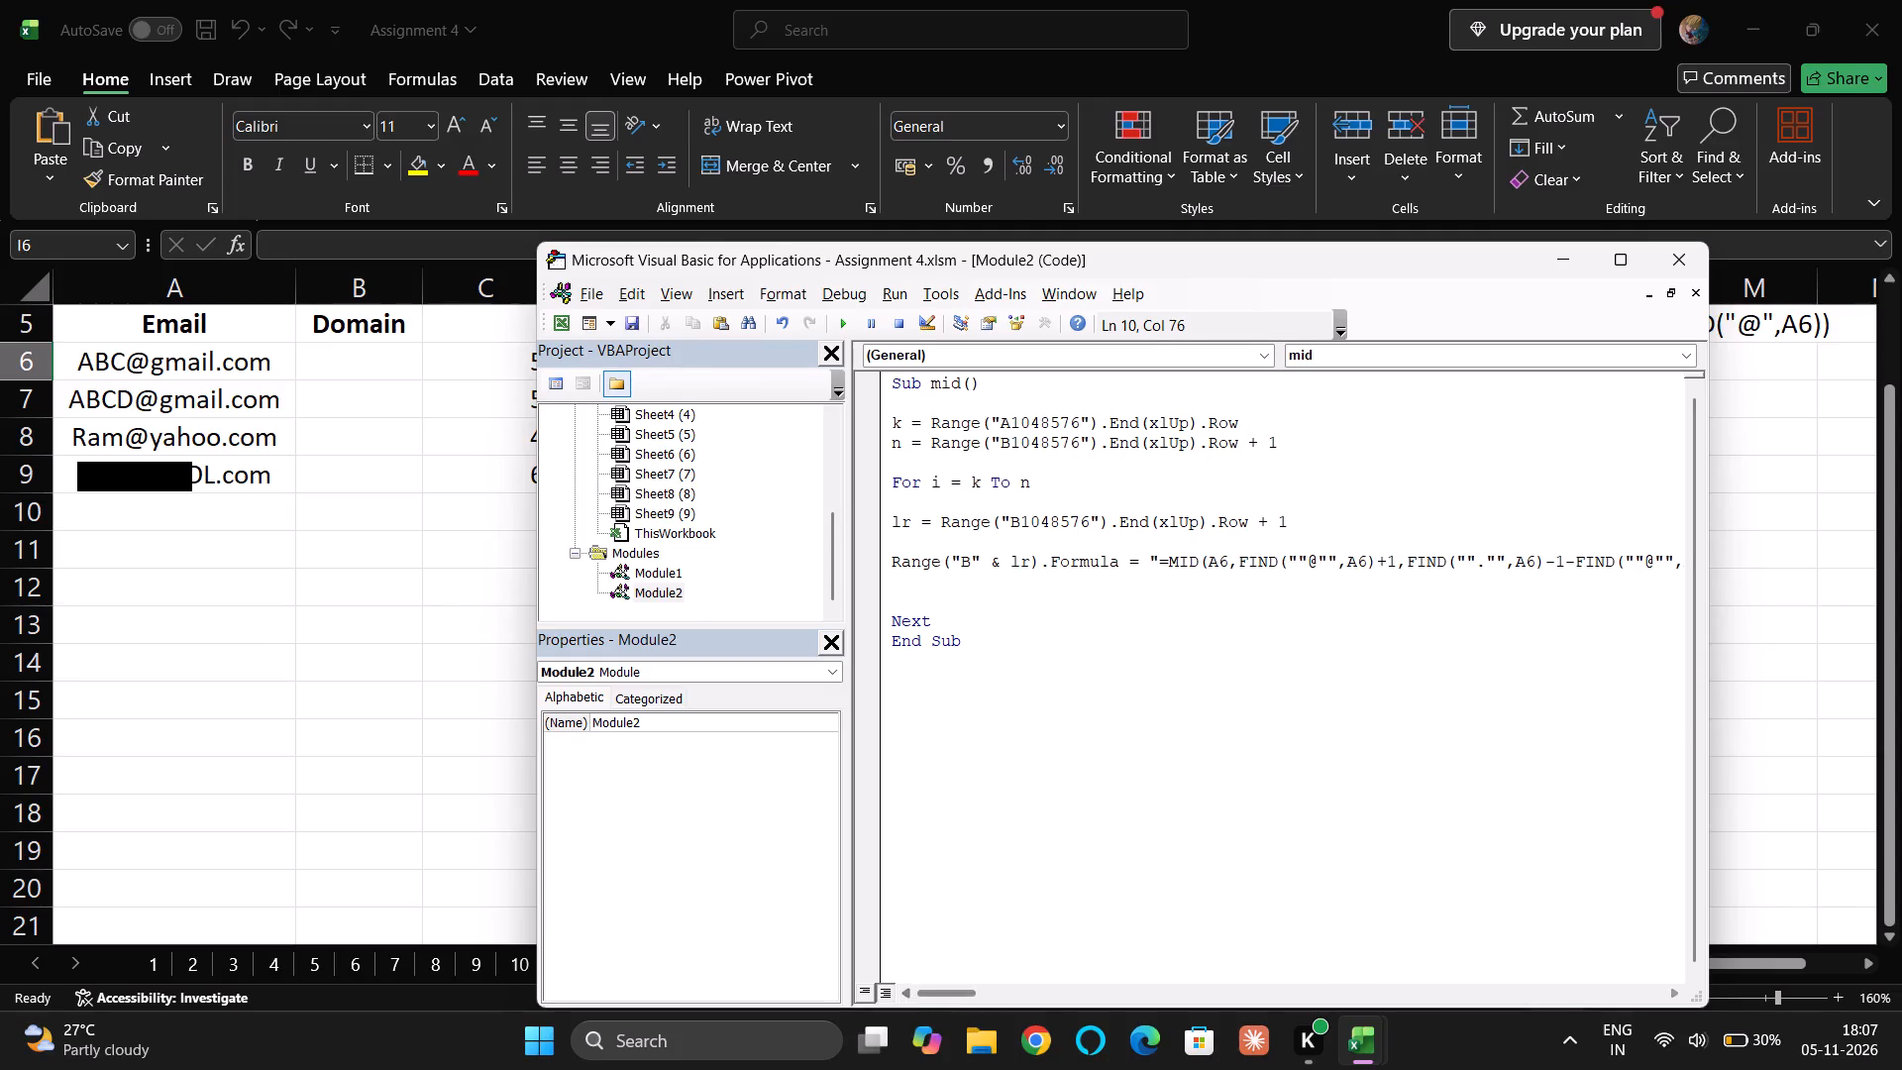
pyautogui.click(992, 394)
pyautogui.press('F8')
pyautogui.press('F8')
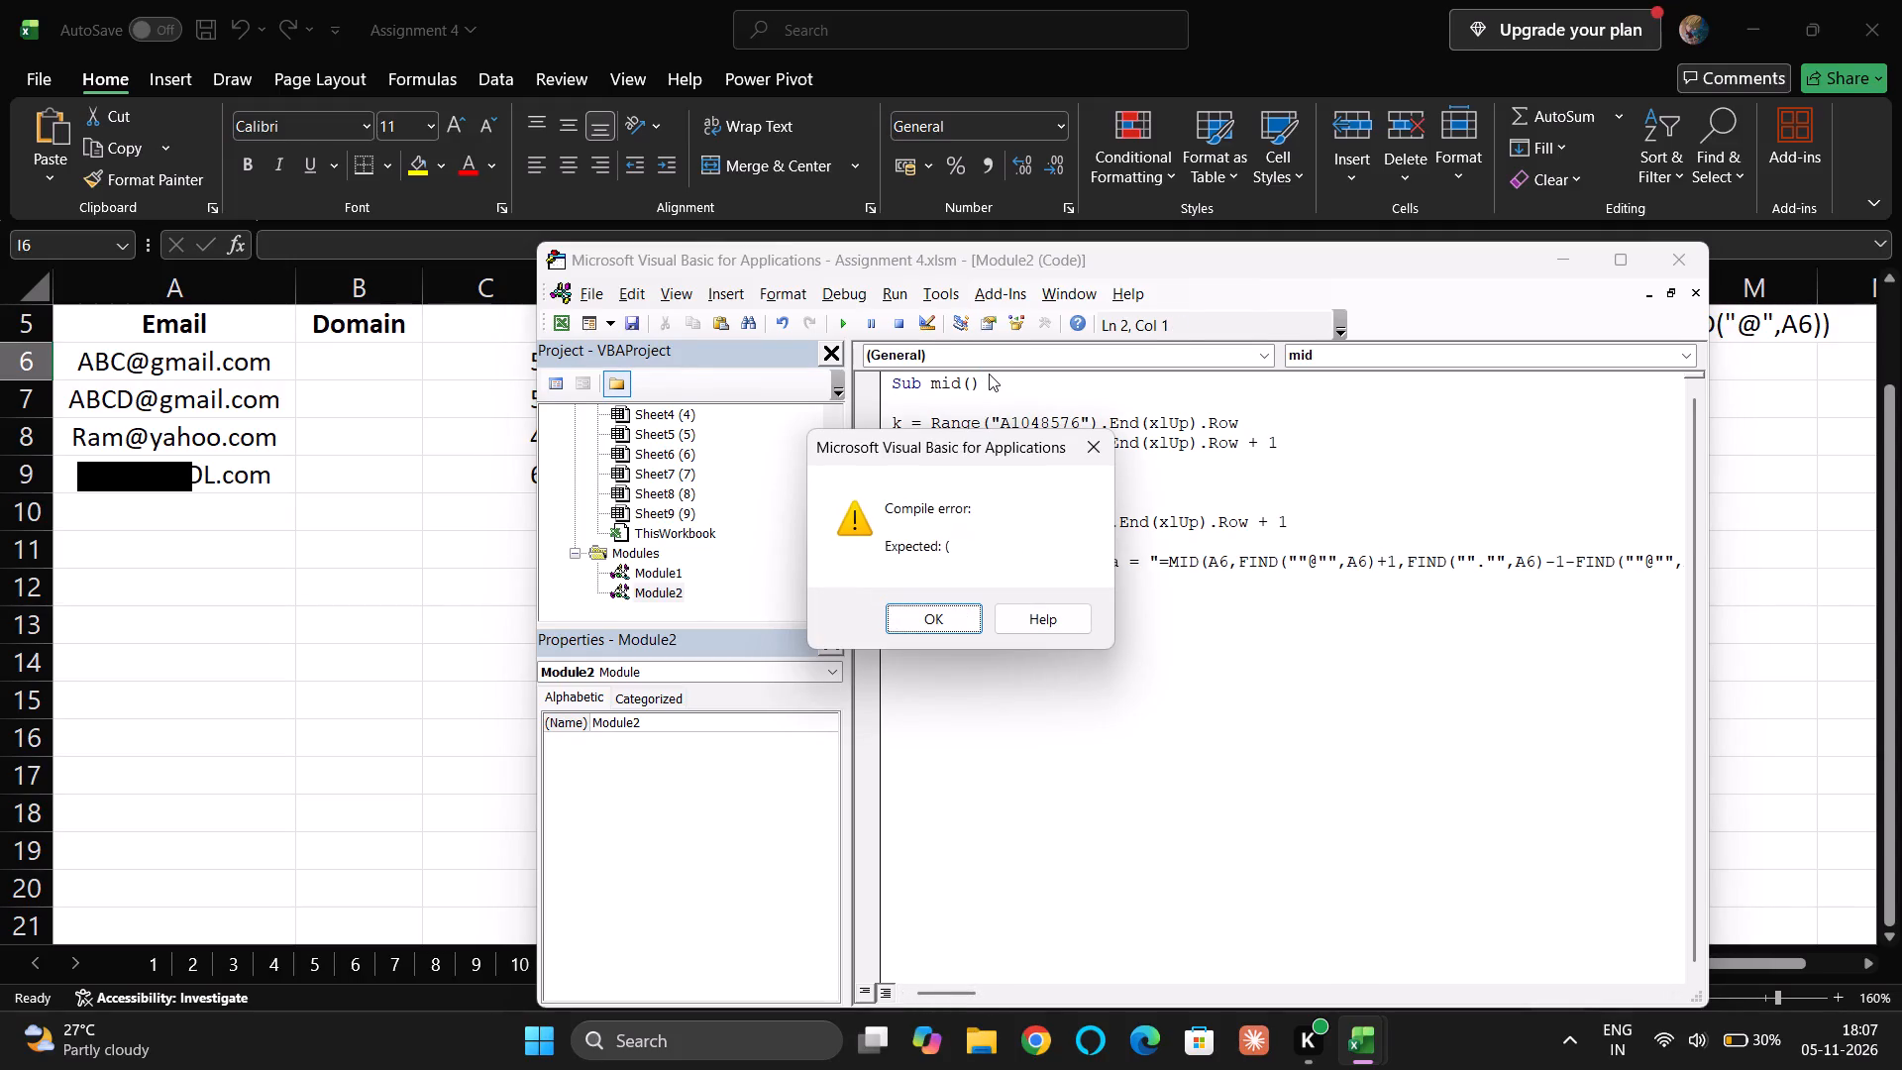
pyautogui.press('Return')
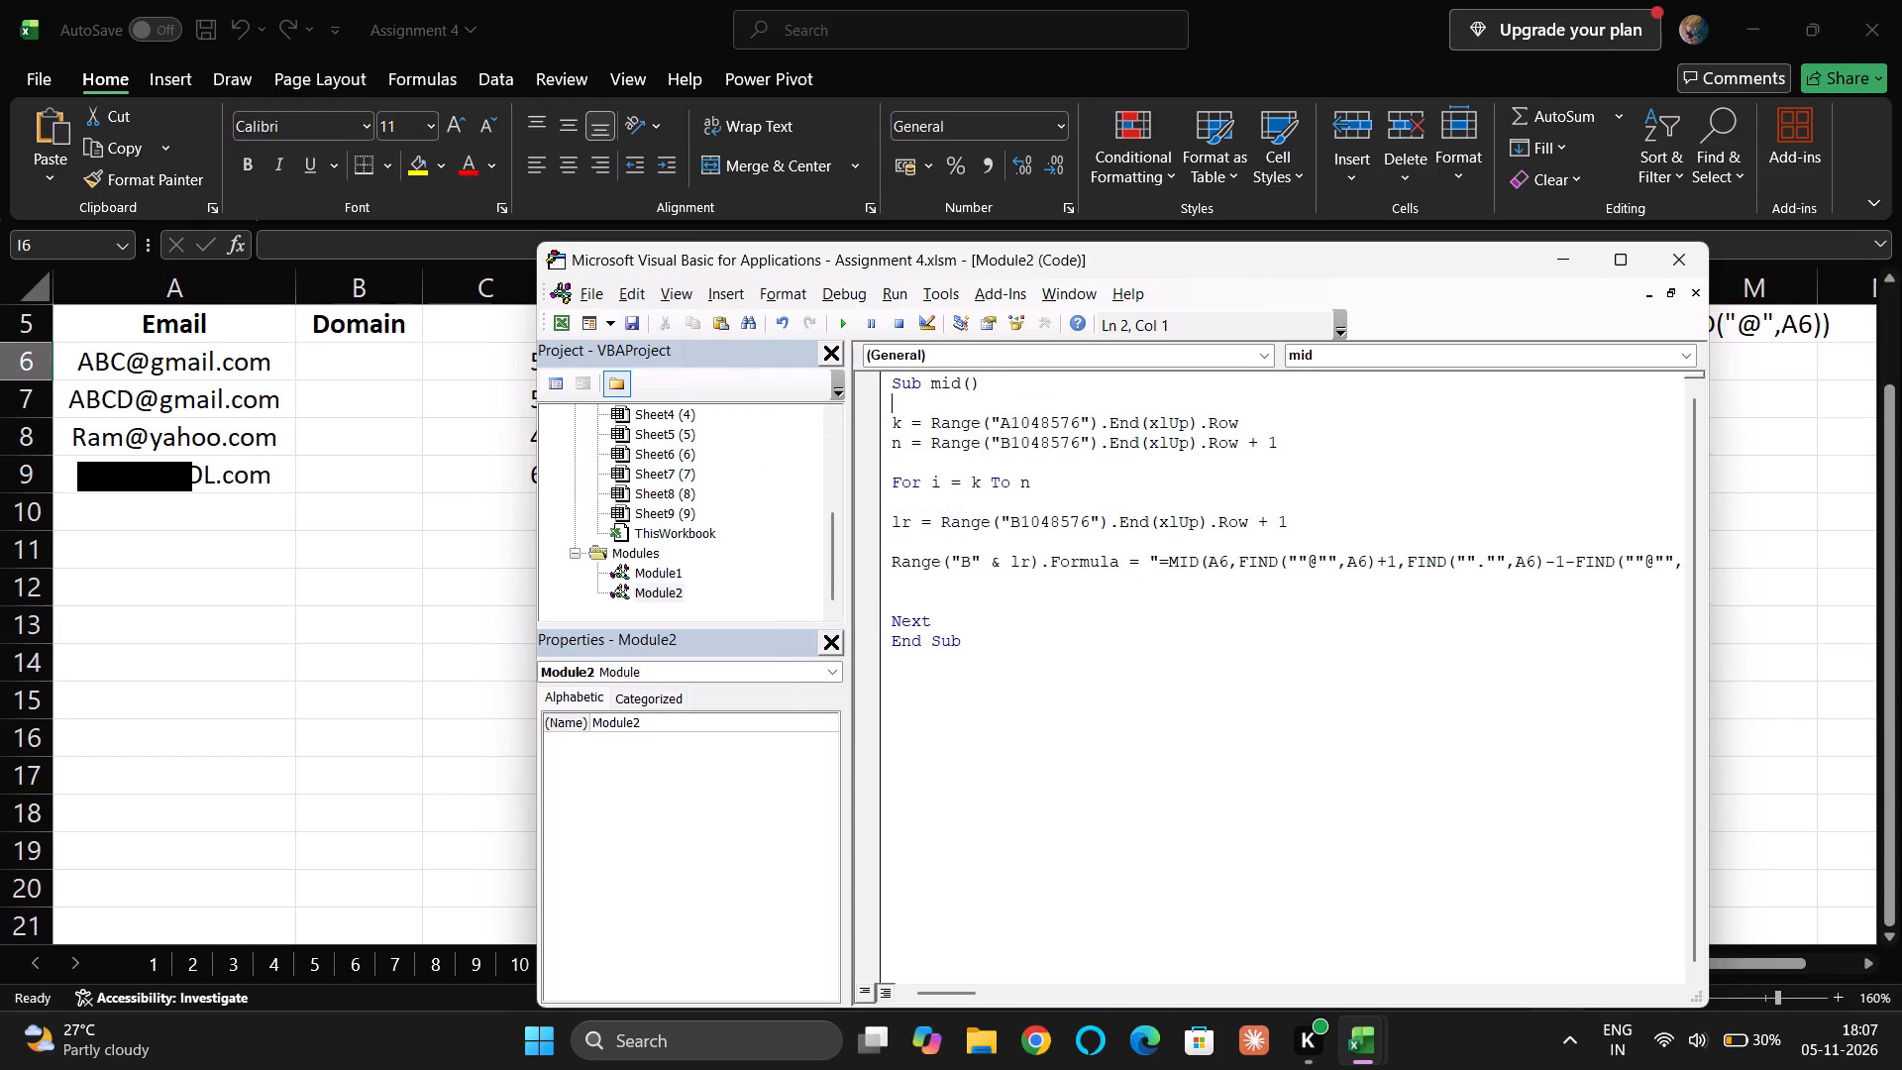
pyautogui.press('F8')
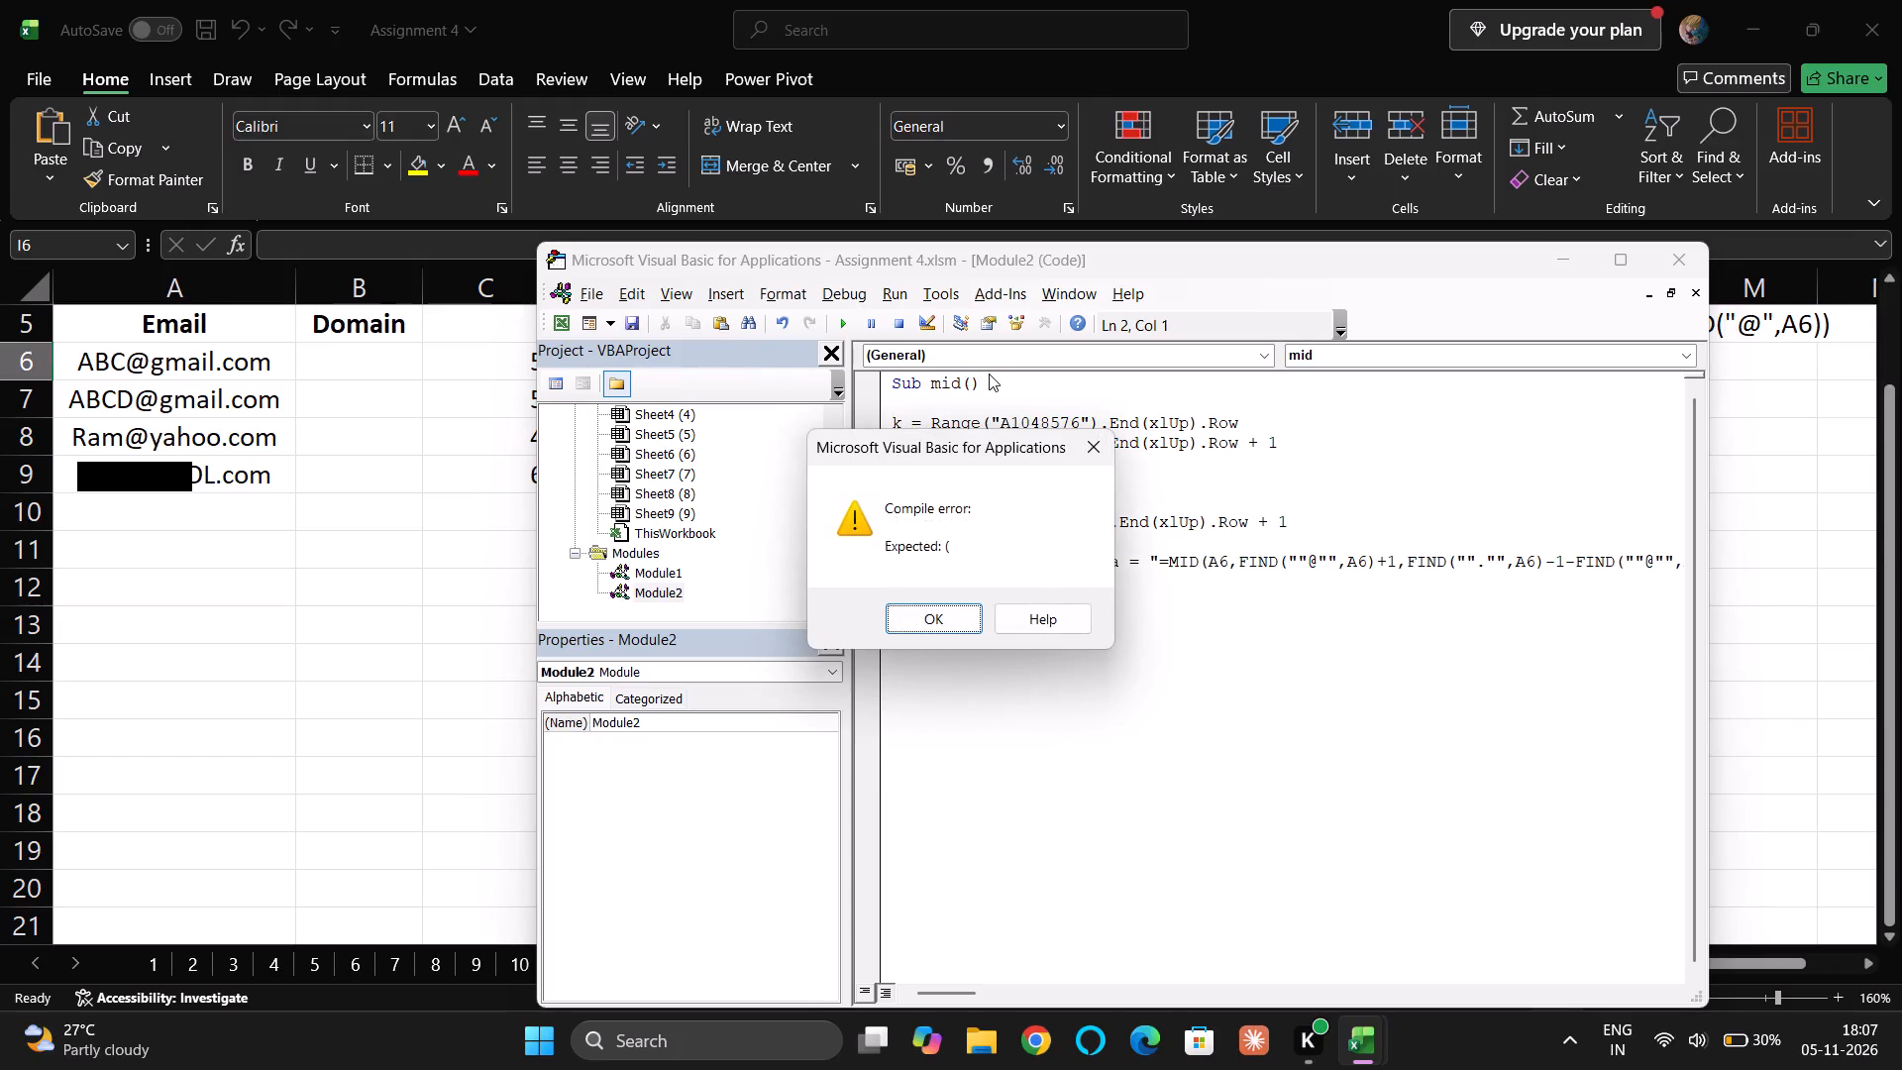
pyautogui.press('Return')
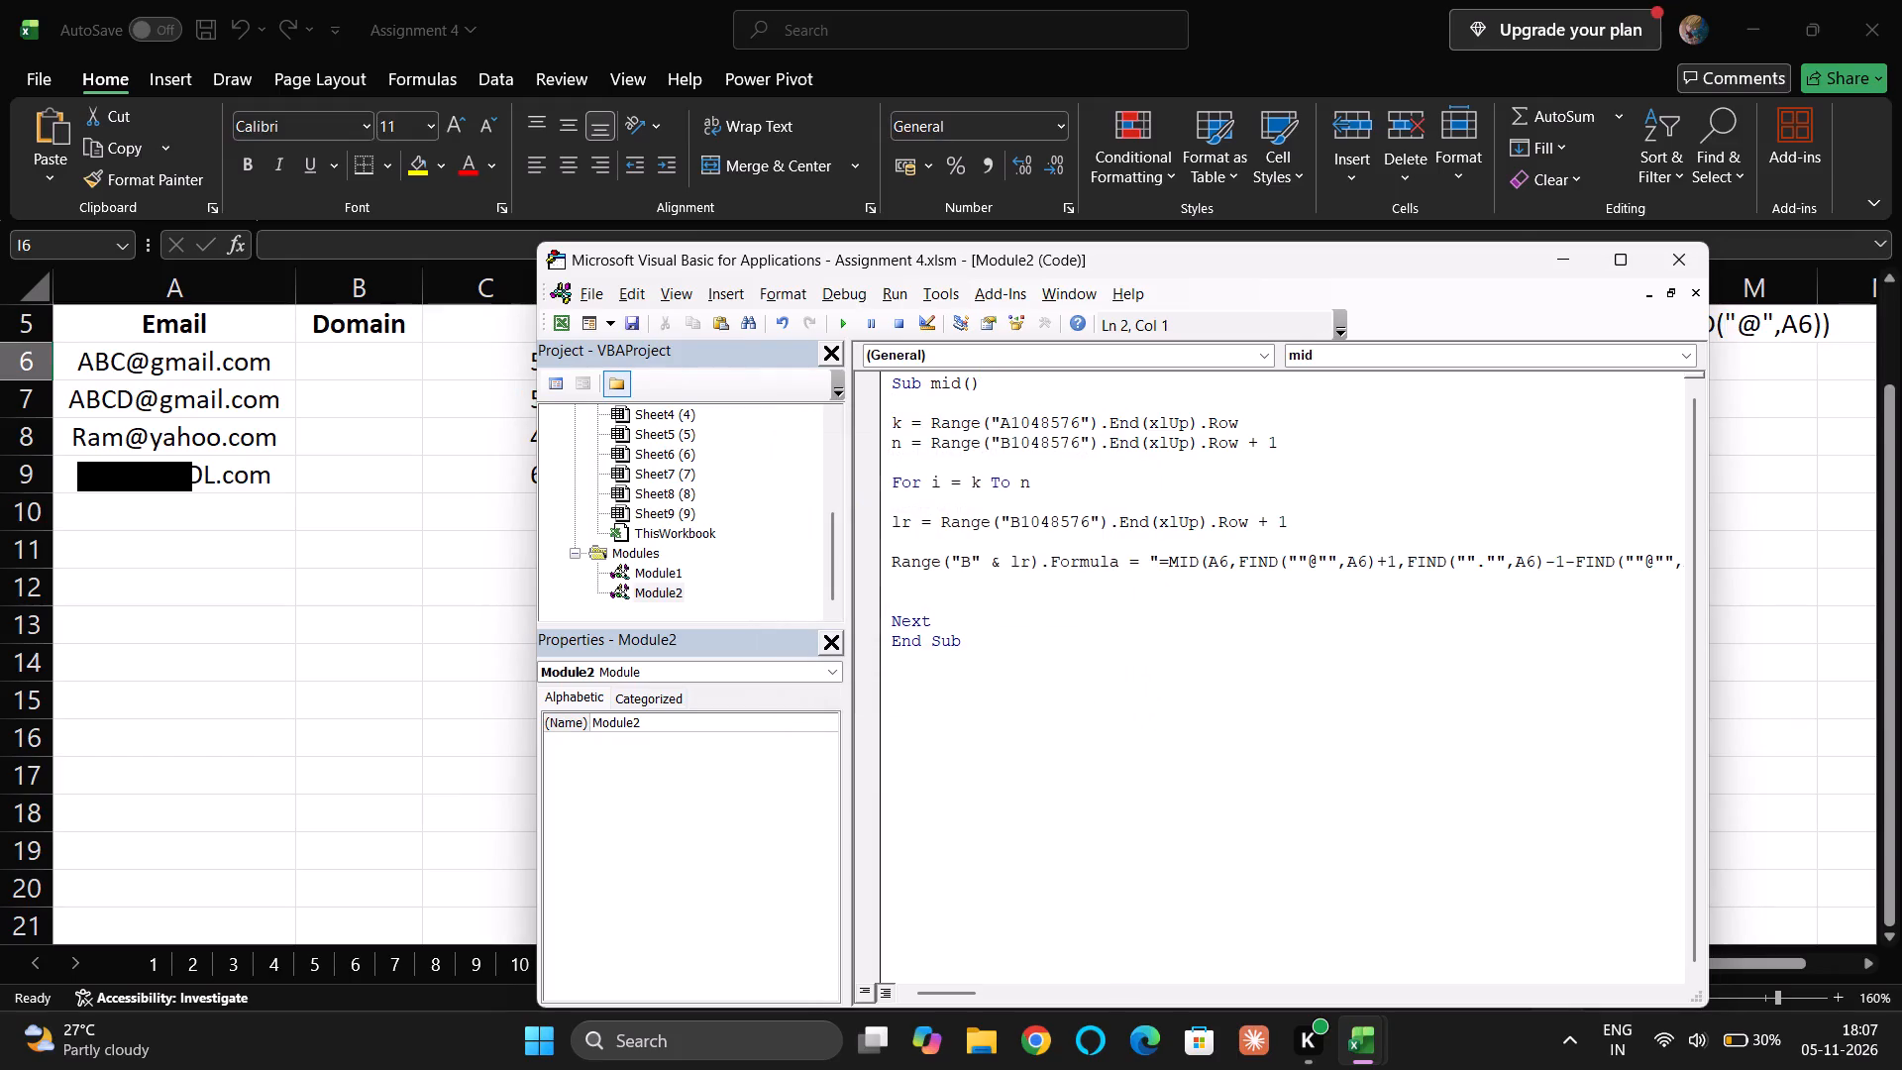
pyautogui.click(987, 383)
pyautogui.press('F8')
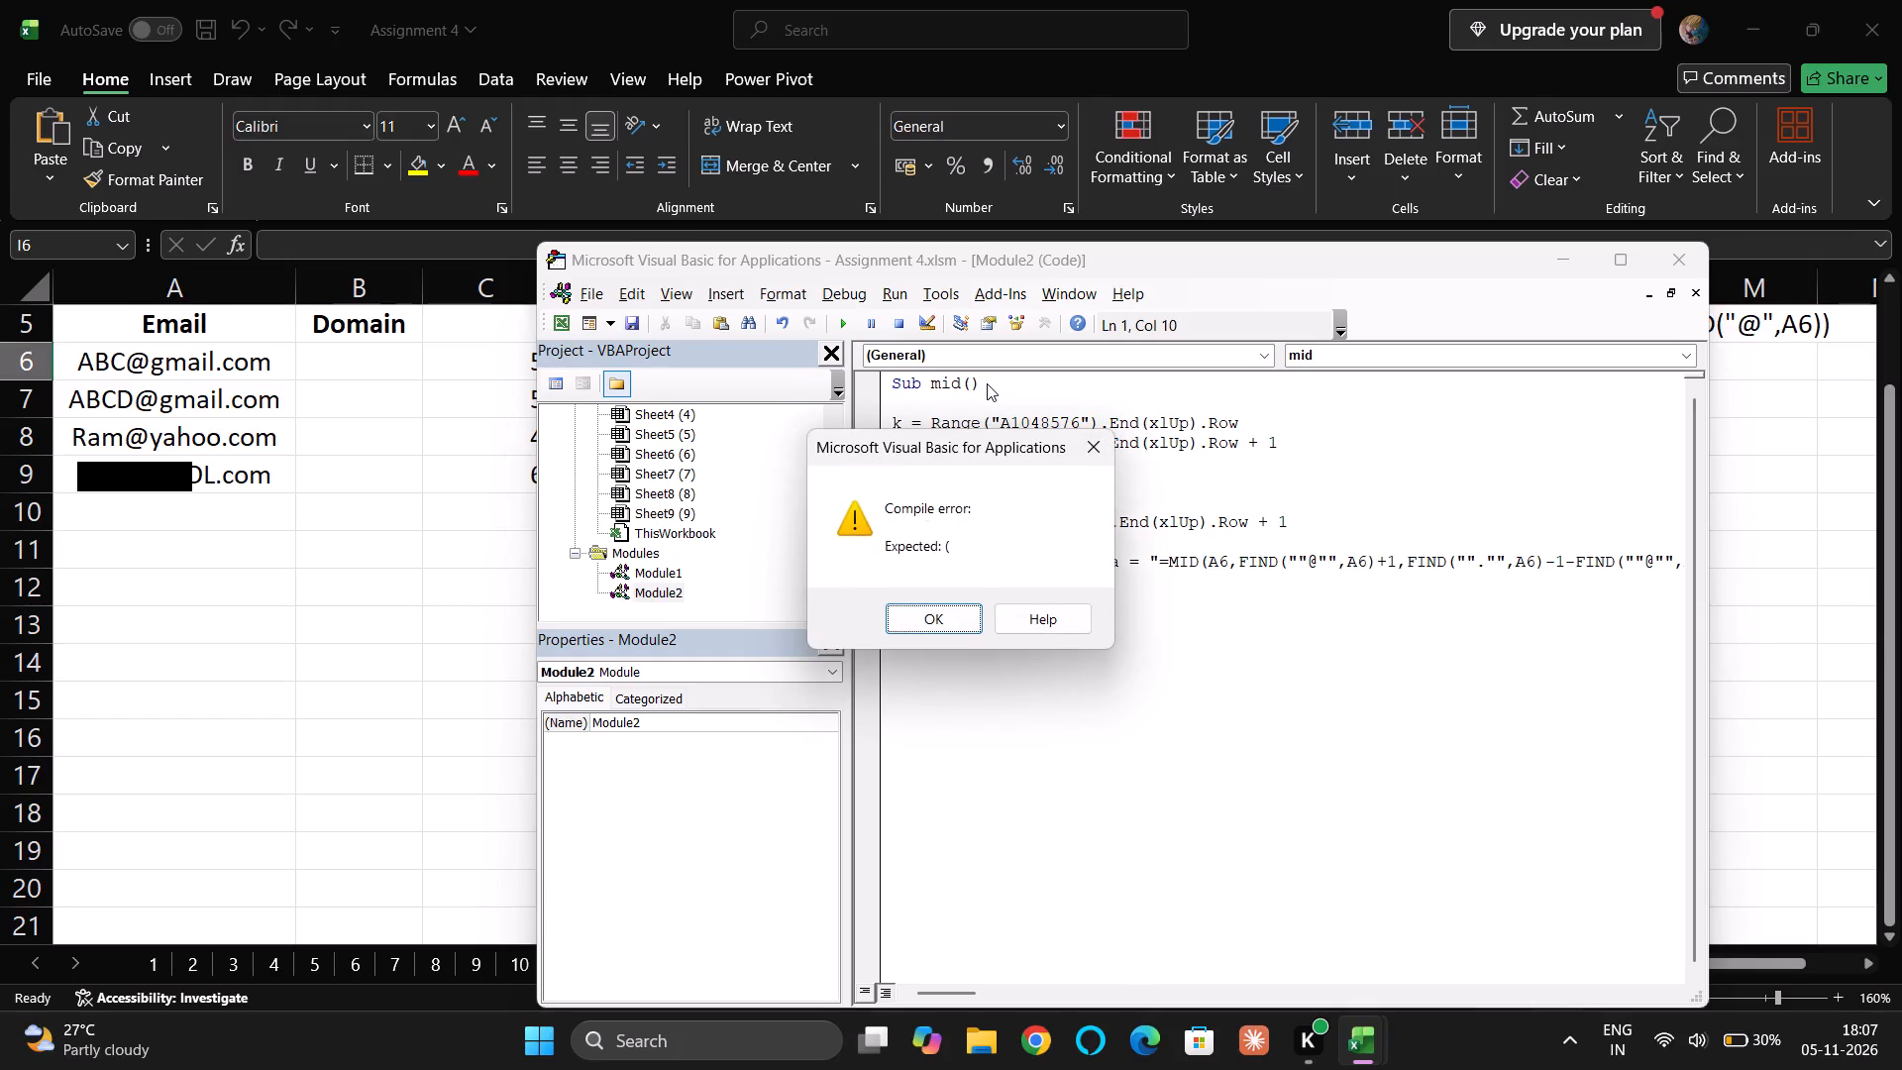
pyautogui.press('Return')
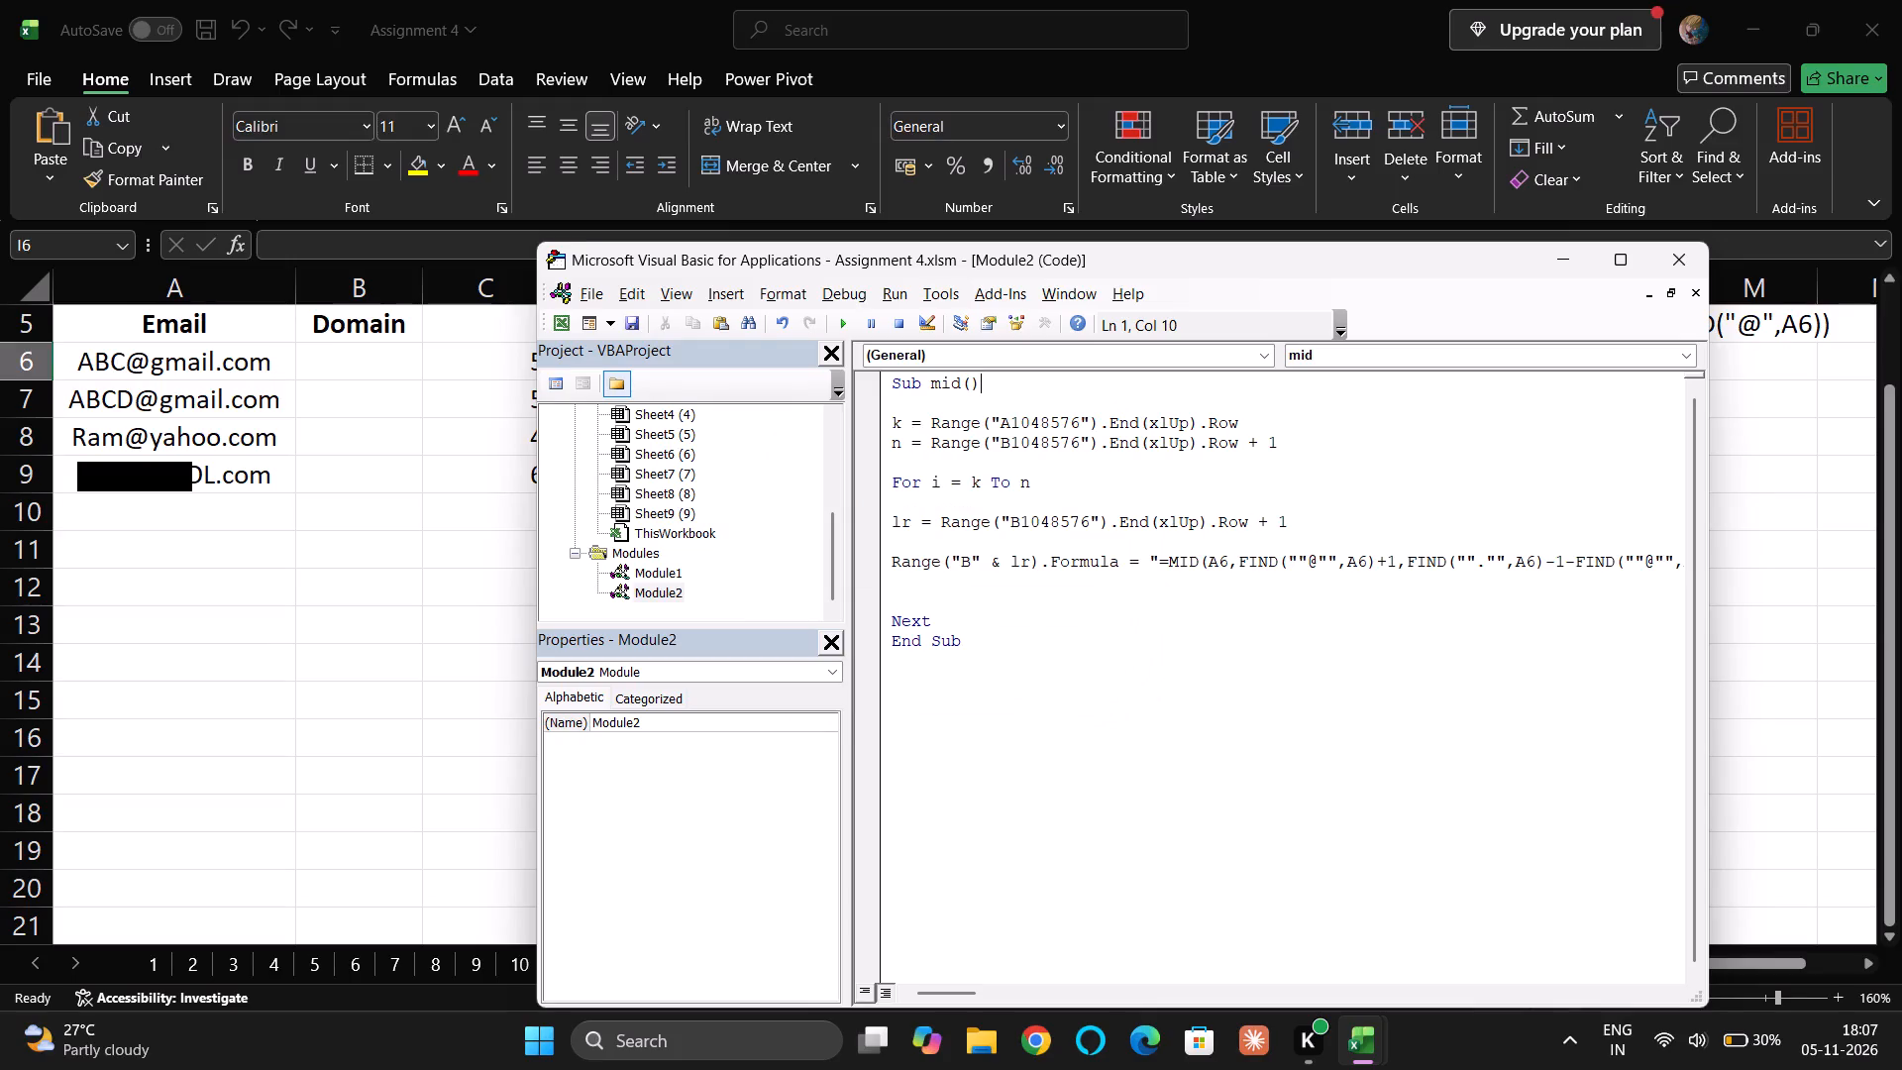
# Undo the Formula string edits back to the pasted MID text without the equals sign or doubled quotation marks, dismissing any error message.
pyautogui.hotkey('ctrl', 'z')
pyautogui.hotkey('ctrl', 'z')
pyautogui.hotkey('ctrl', 'z')
pyautogui.hotkey('ctrl', 'z')
pyautogui.hotkey('ctrl', 'z')
pyautogui.hotkey('ctrl', 'z')
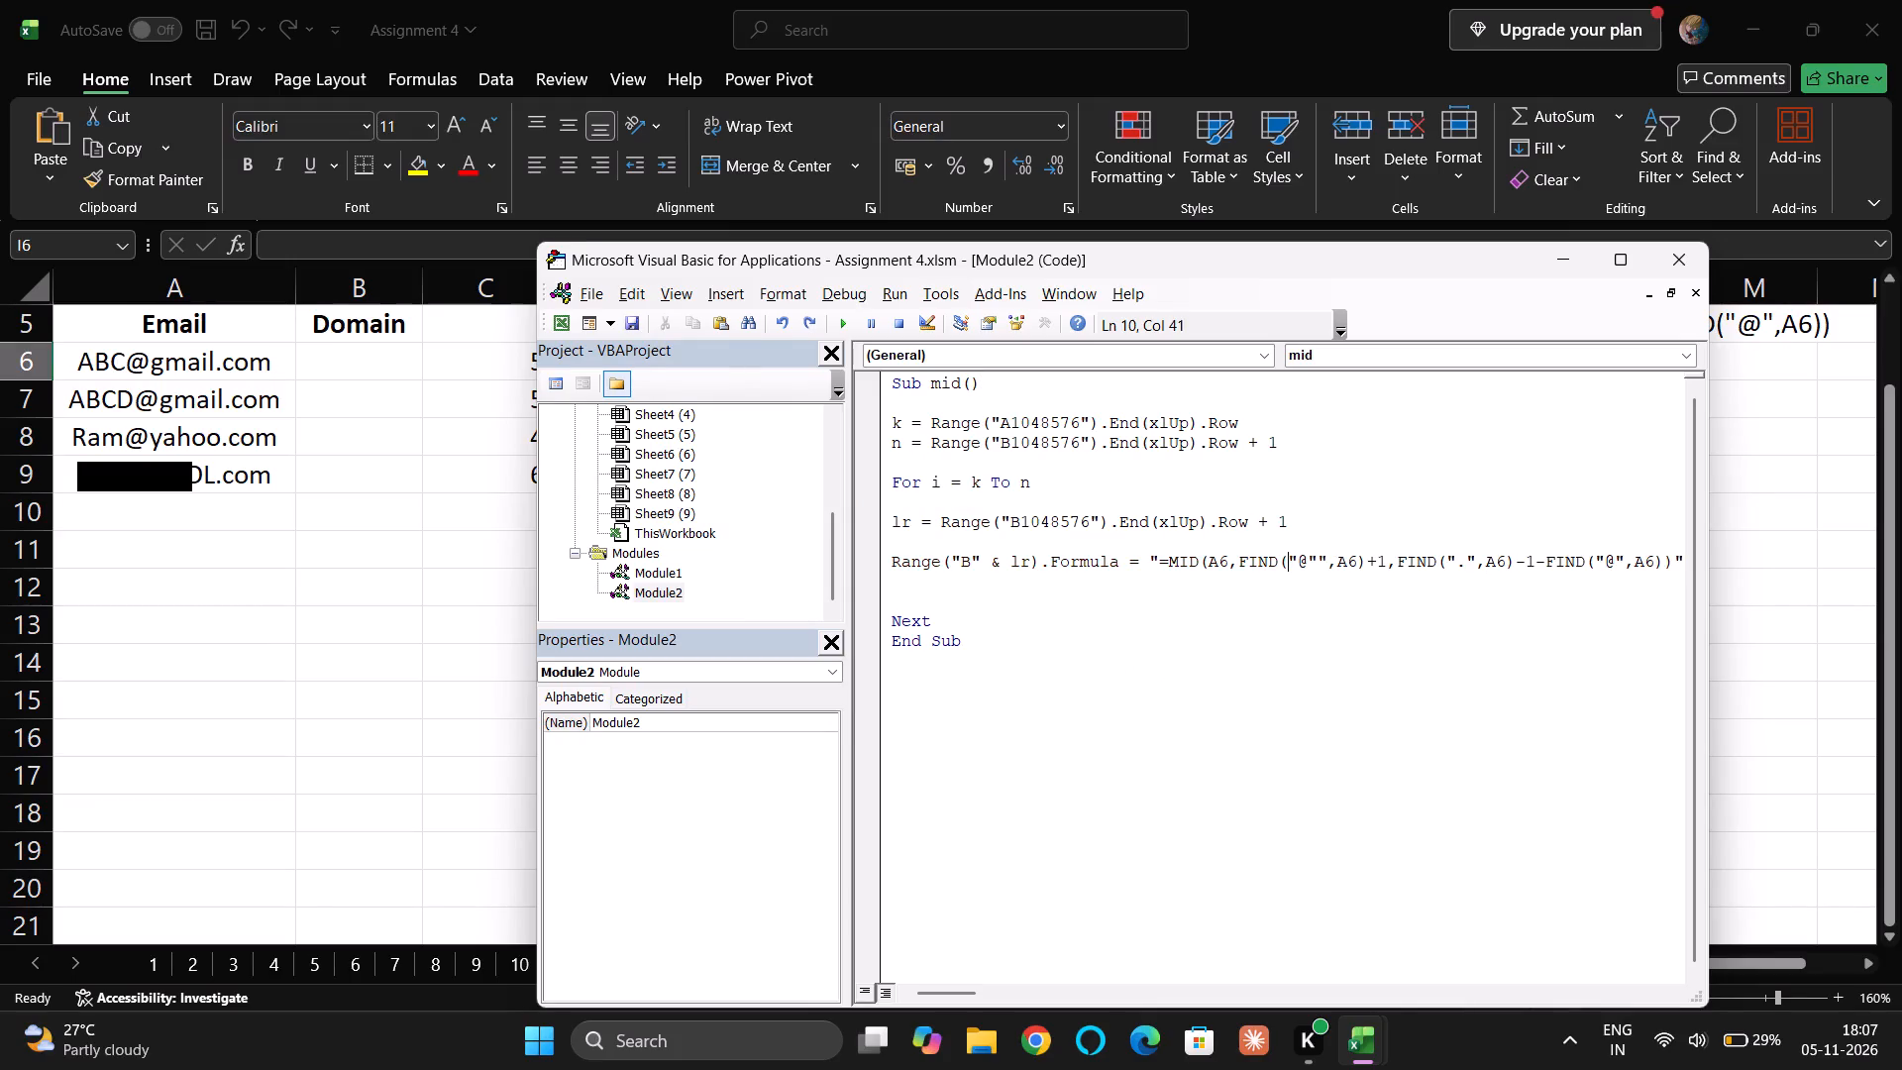
pyautogui.hotkey('ctrl', 'z')
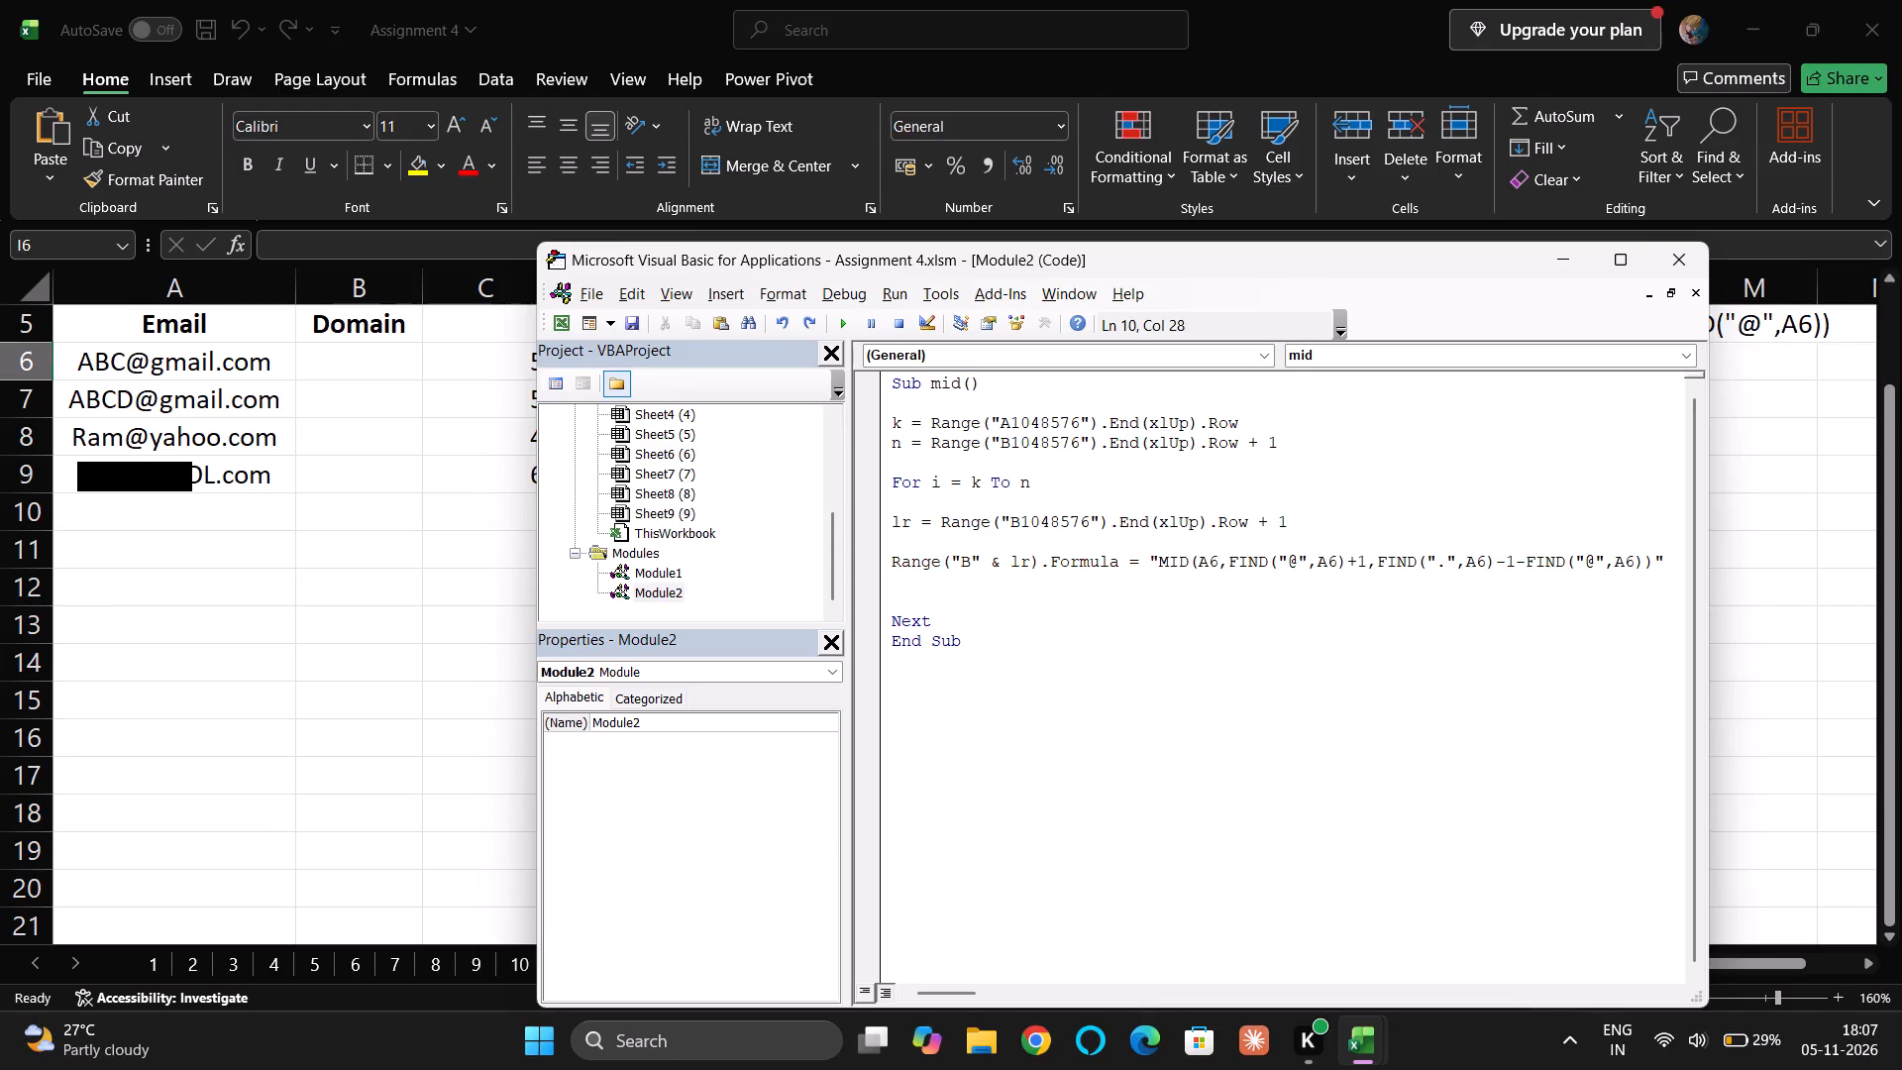
pyautogui.click(992, 381)
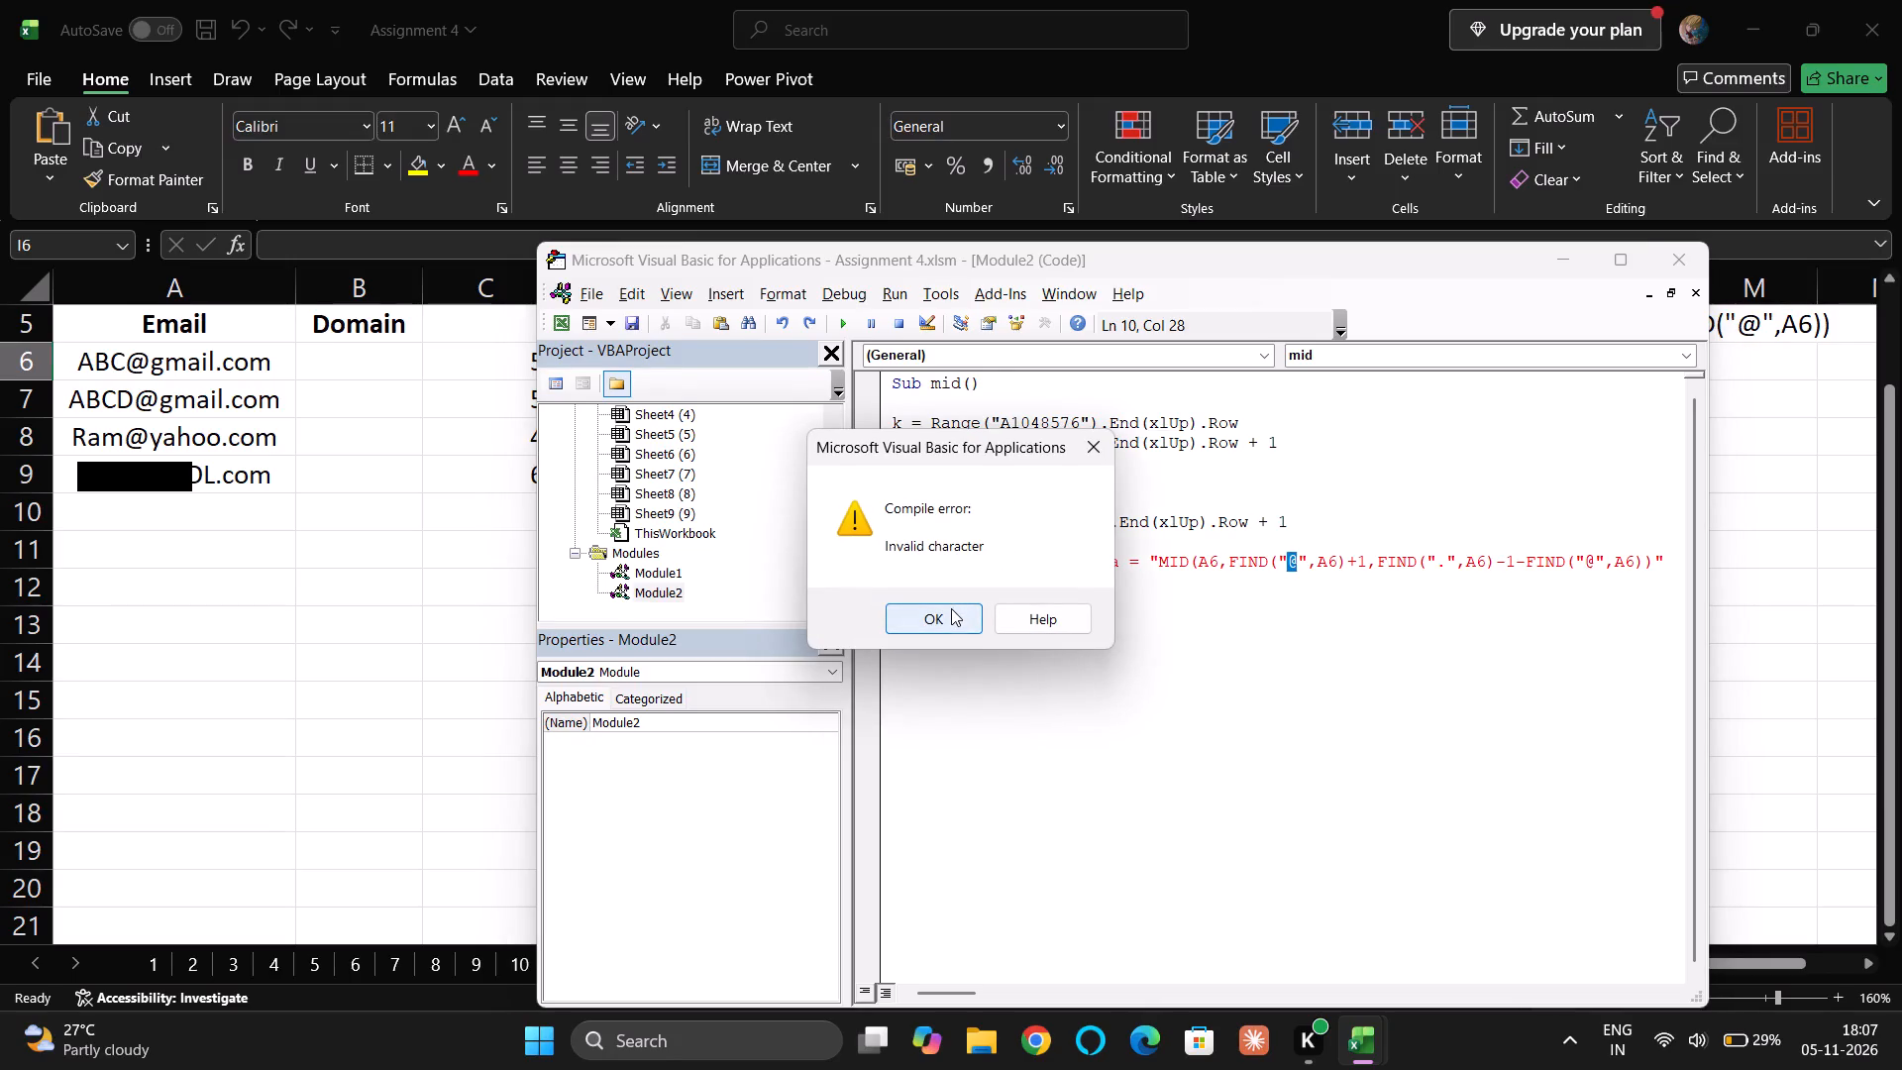
pyautogui.click(951, 608)
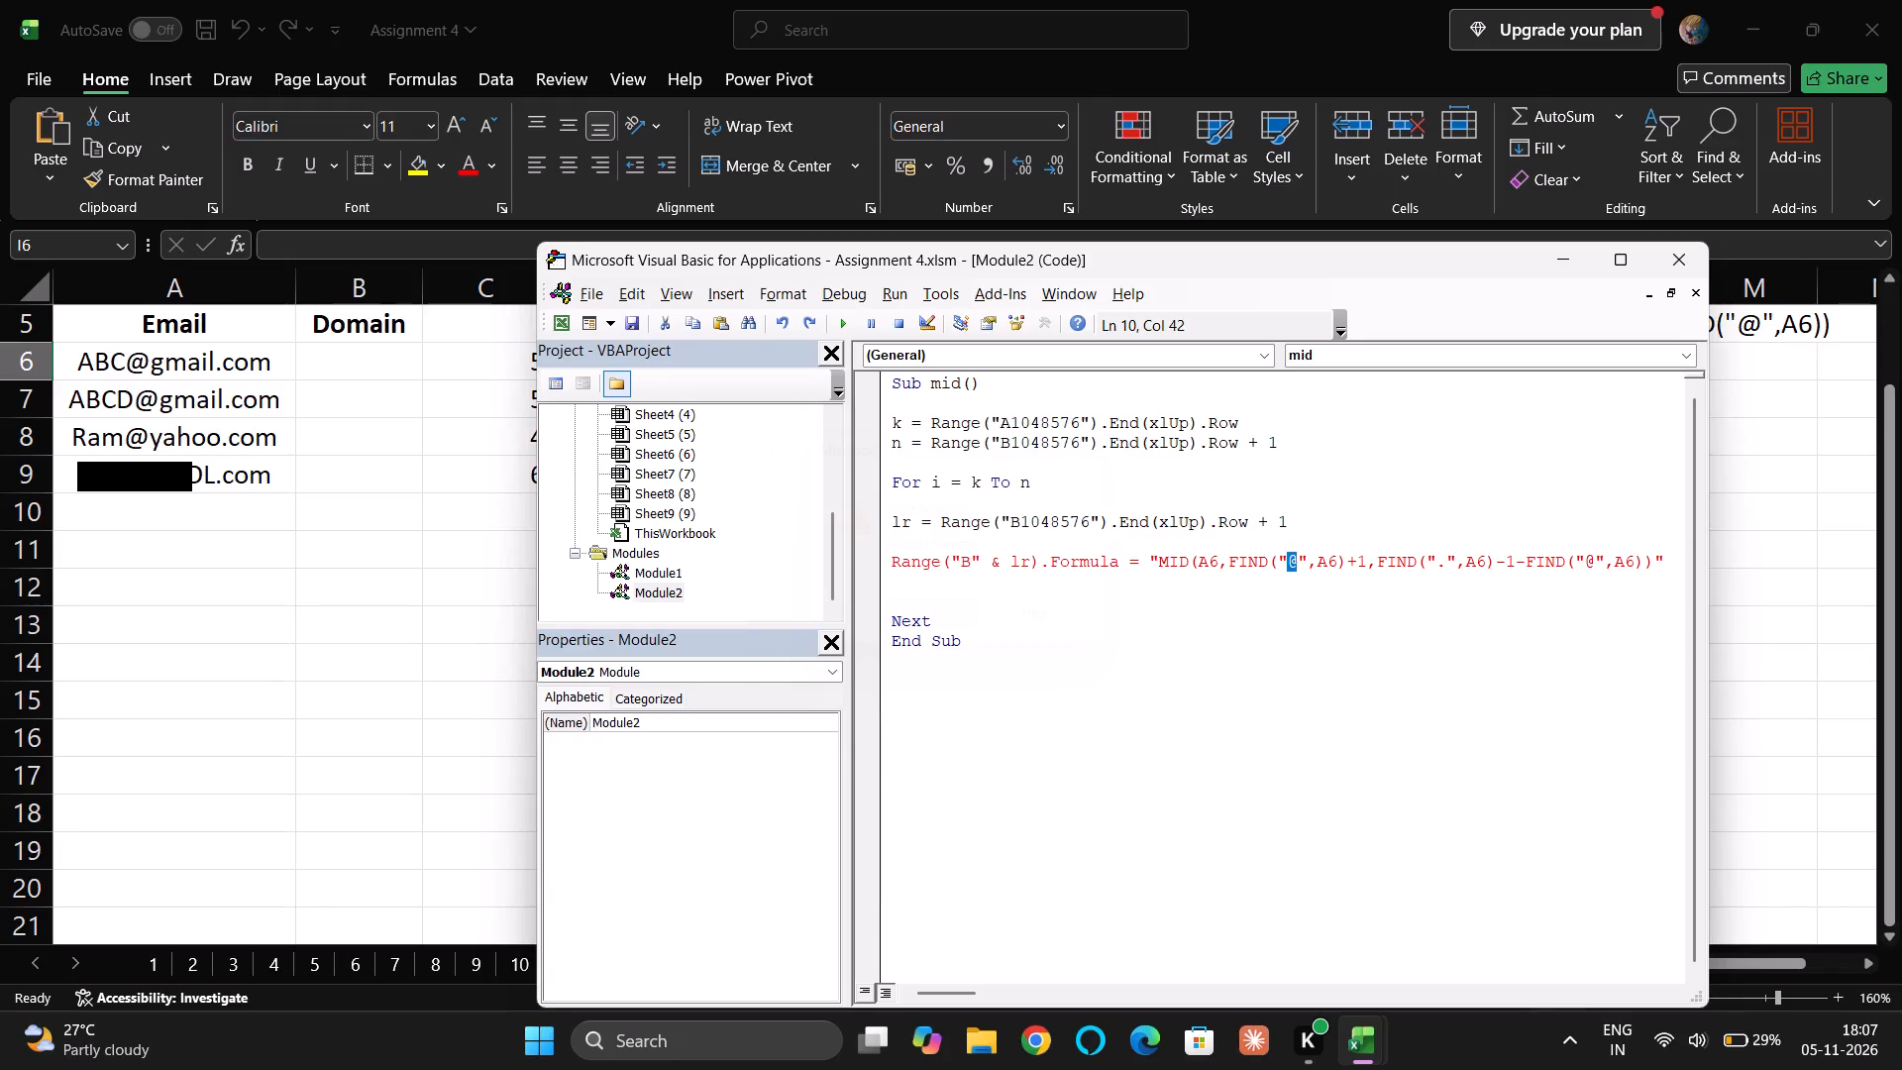
# Move the code editor window clear of the email data and switch to cell G5 on the VBA1 sheet.
pyautogui.moveTo(1219, 254); pyautogui.dragTo(1527, 519)
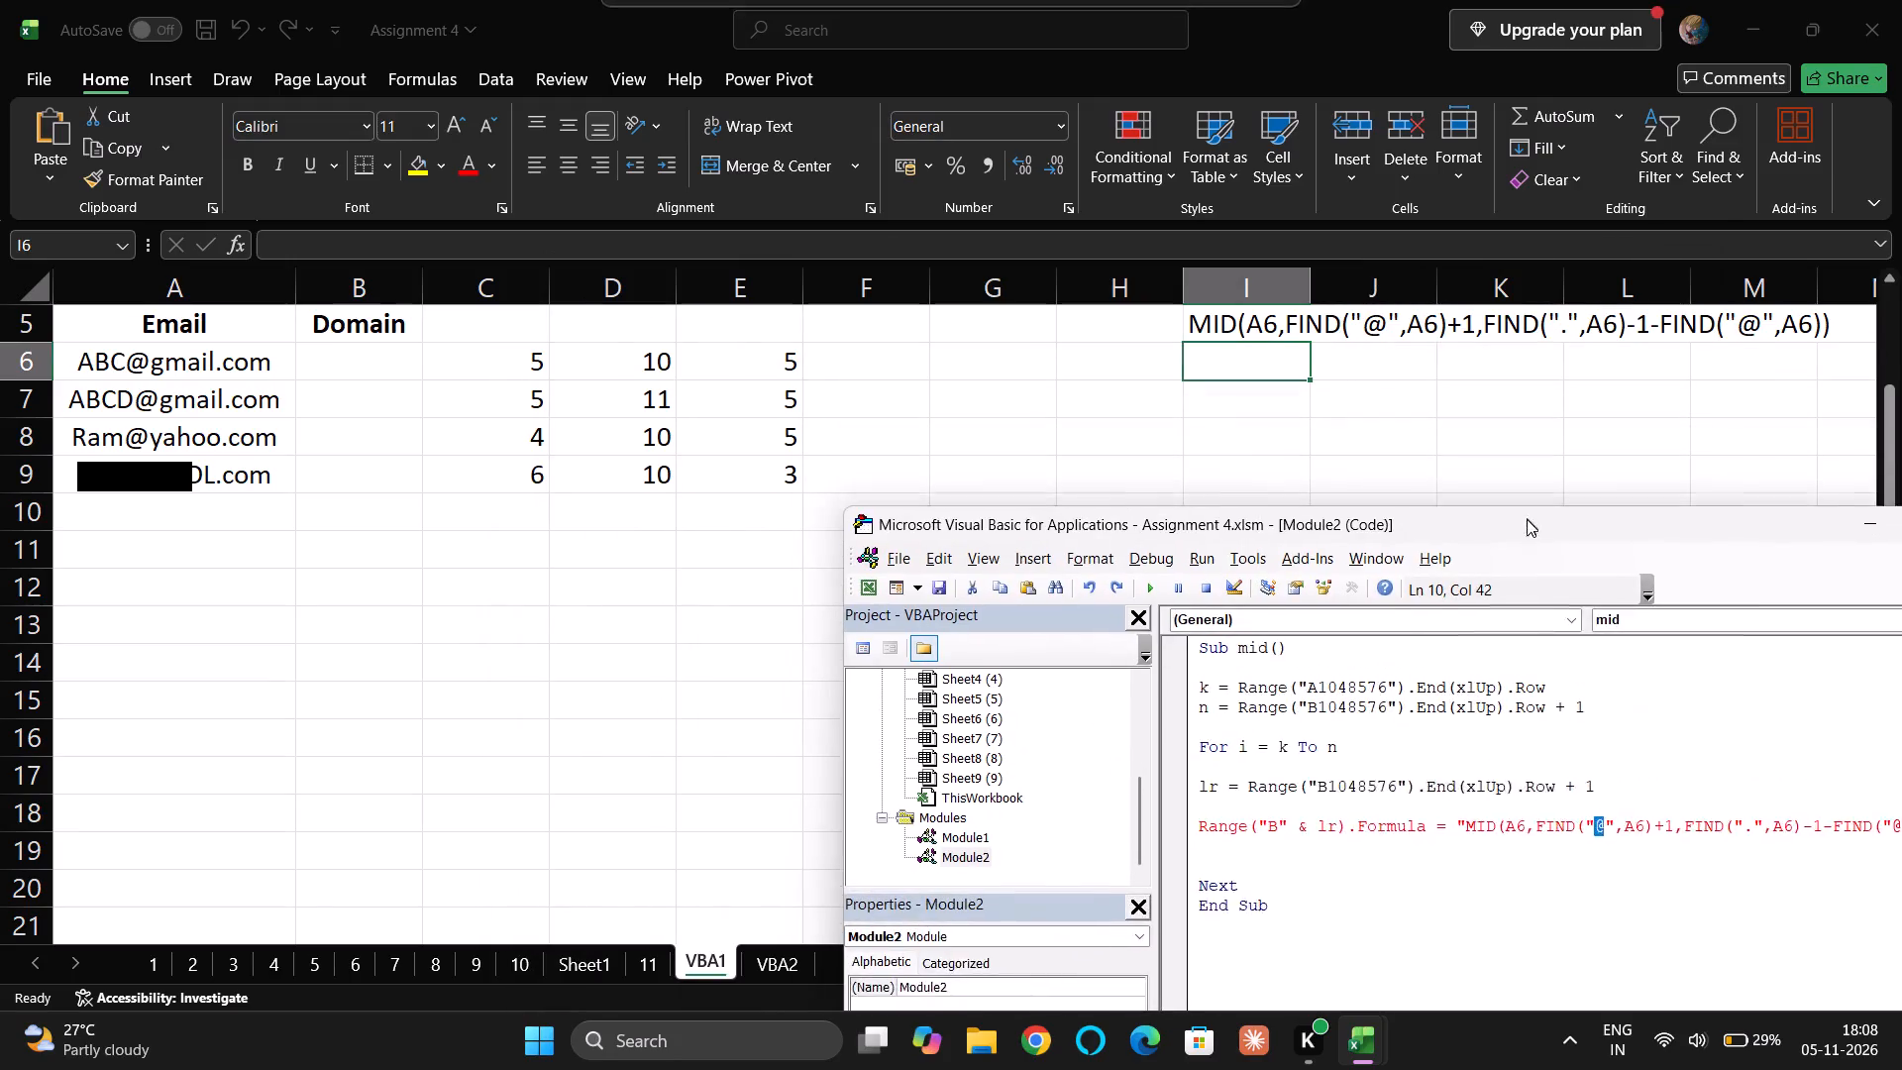
pyautogui.moveTo(1527, 519); pyautogui.dragTo(1518, 558)
pyautogui.scroll(2, 951, 447)
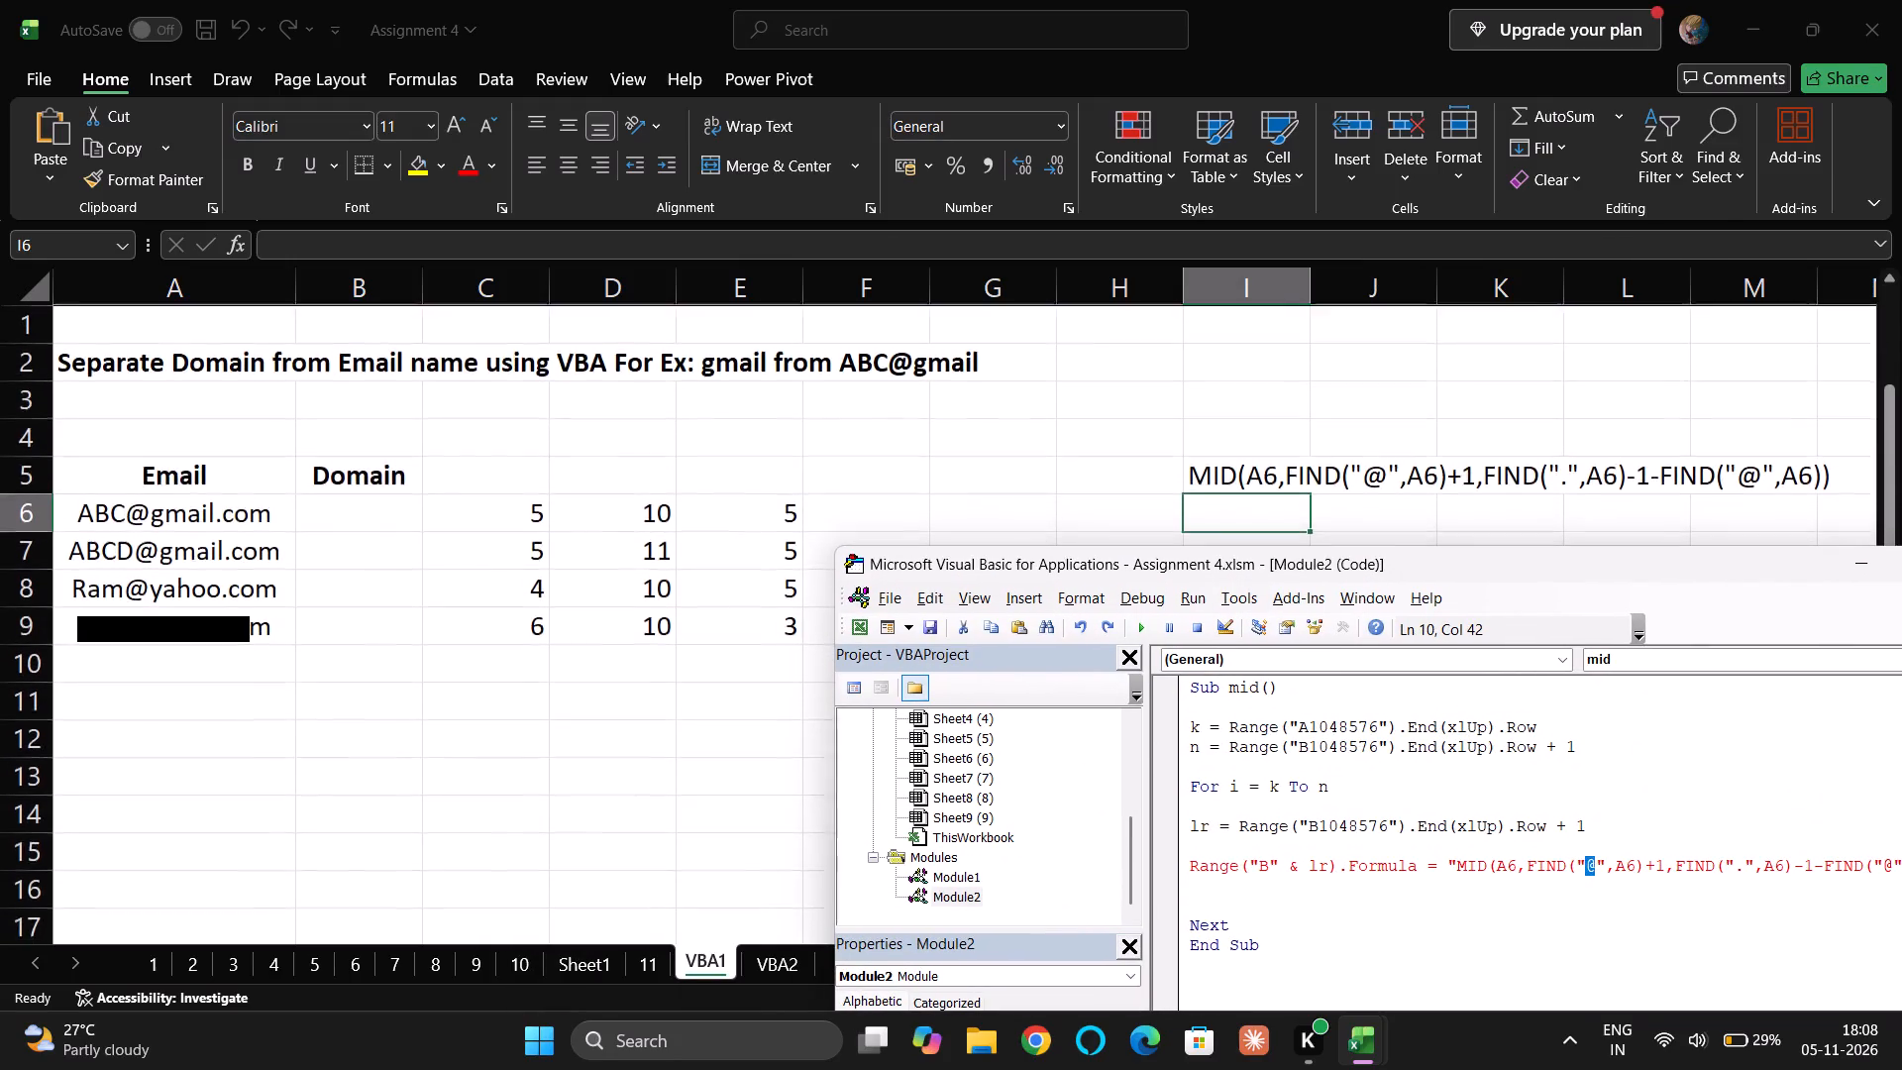
pyautogui.click(1043, 470)
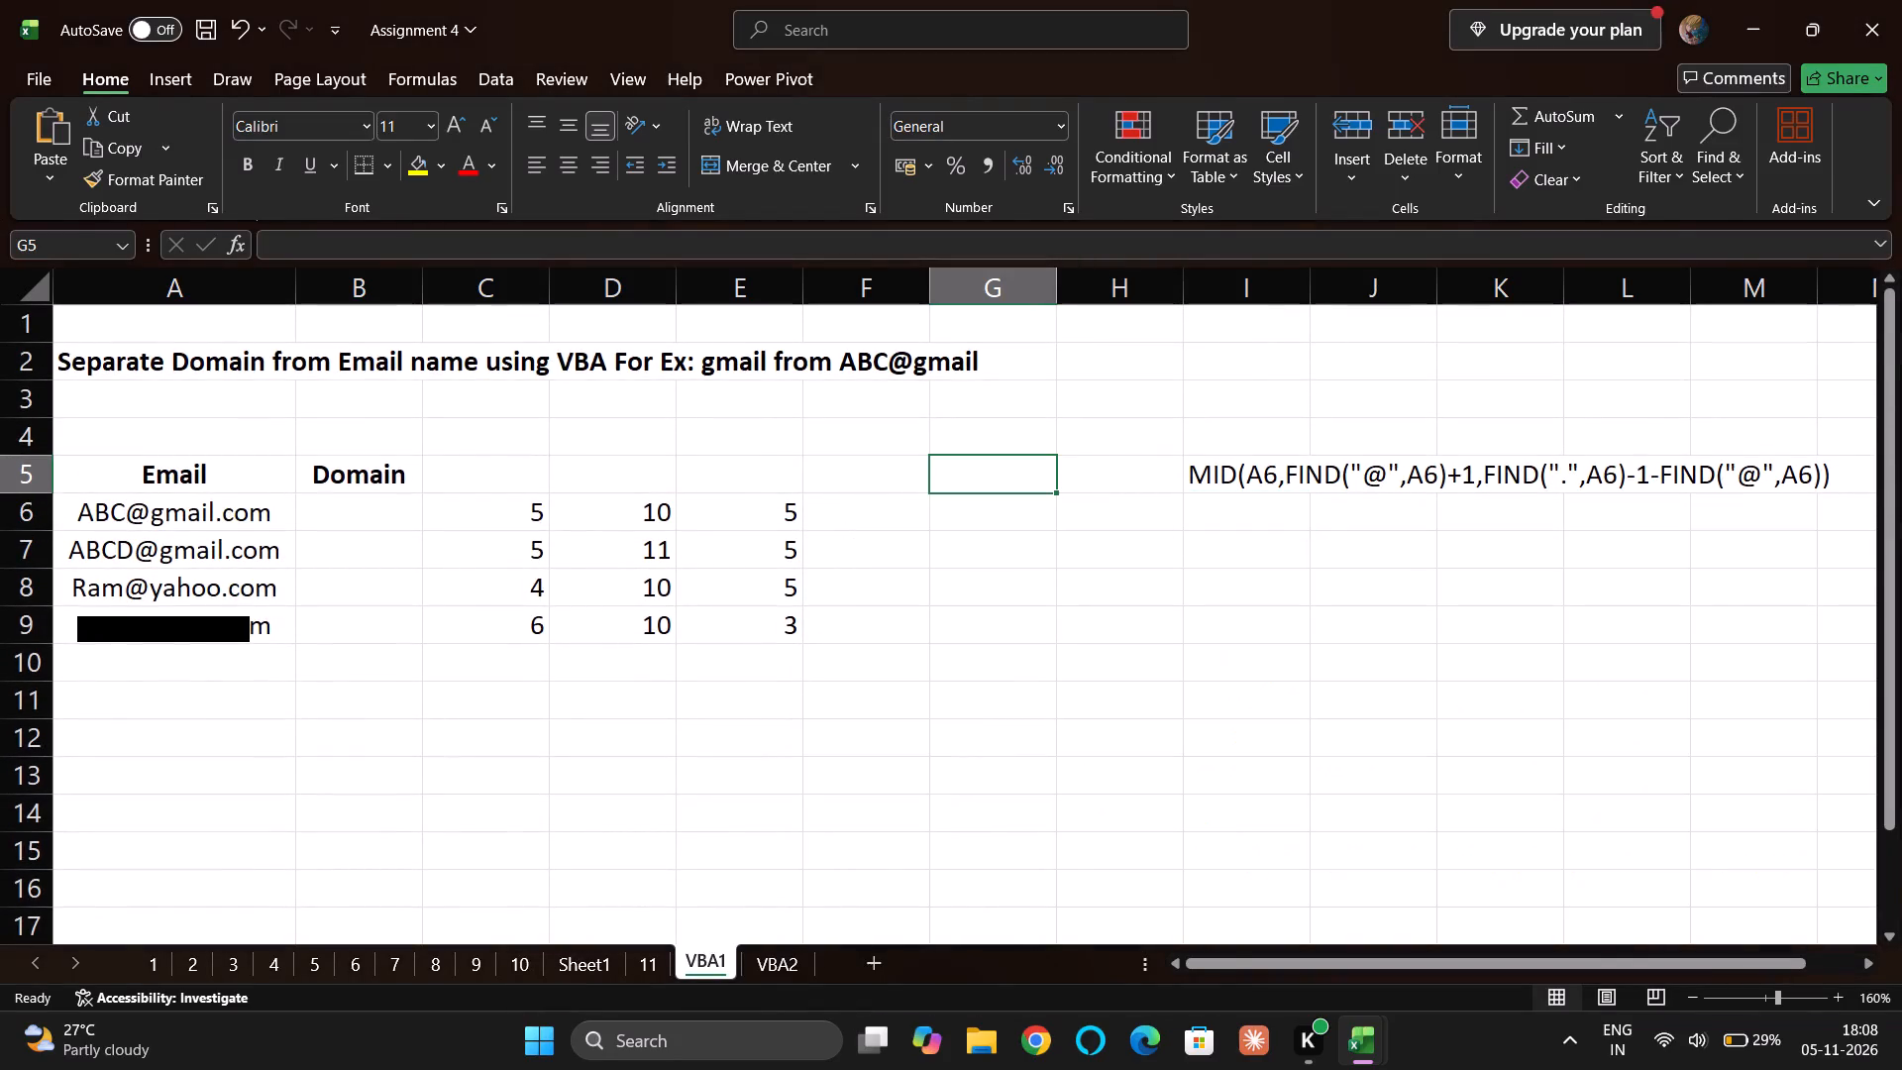
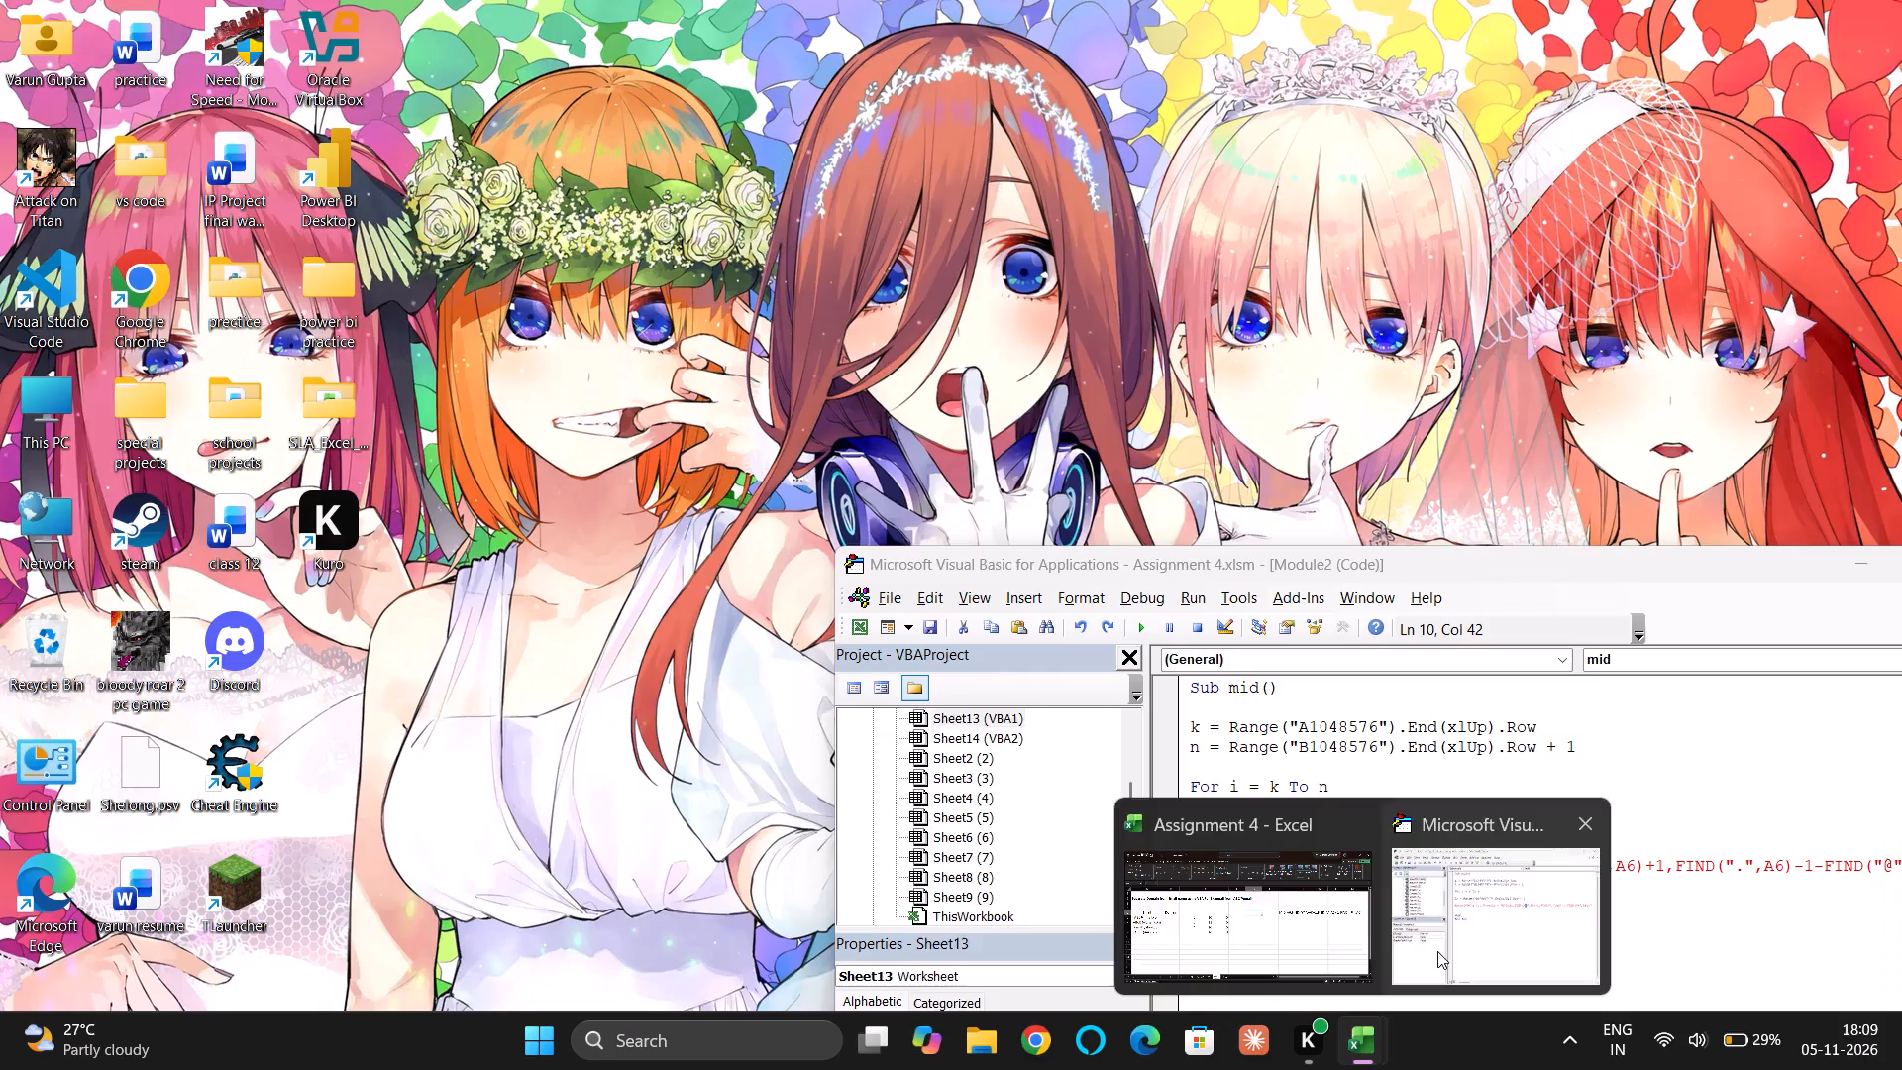
# Bring the VBA code editor back into view and close it, leaving the workbook in front.
pyautogui.click(1437, 951)
pyautogui.moveTo(1524, 571); pyautogui.dragTo(1266, 323)
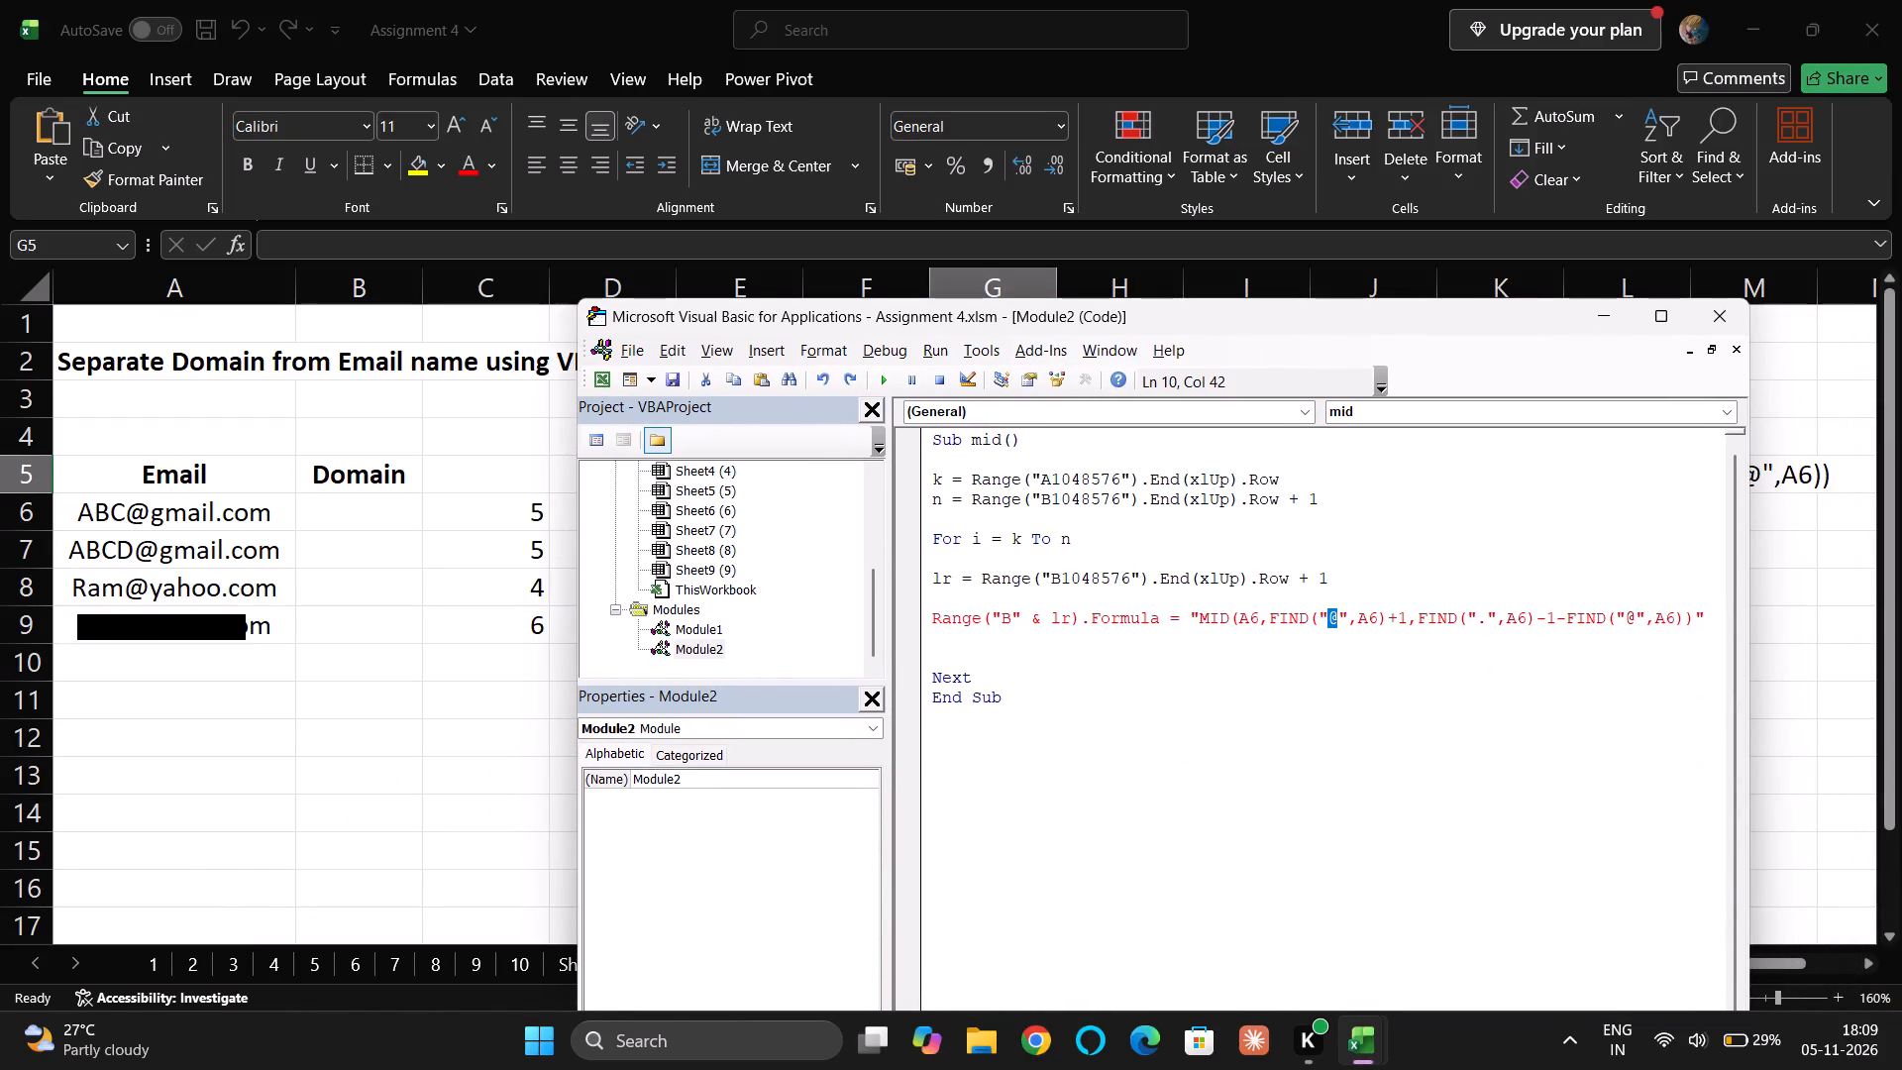
pyautogui.click(1714, 314)
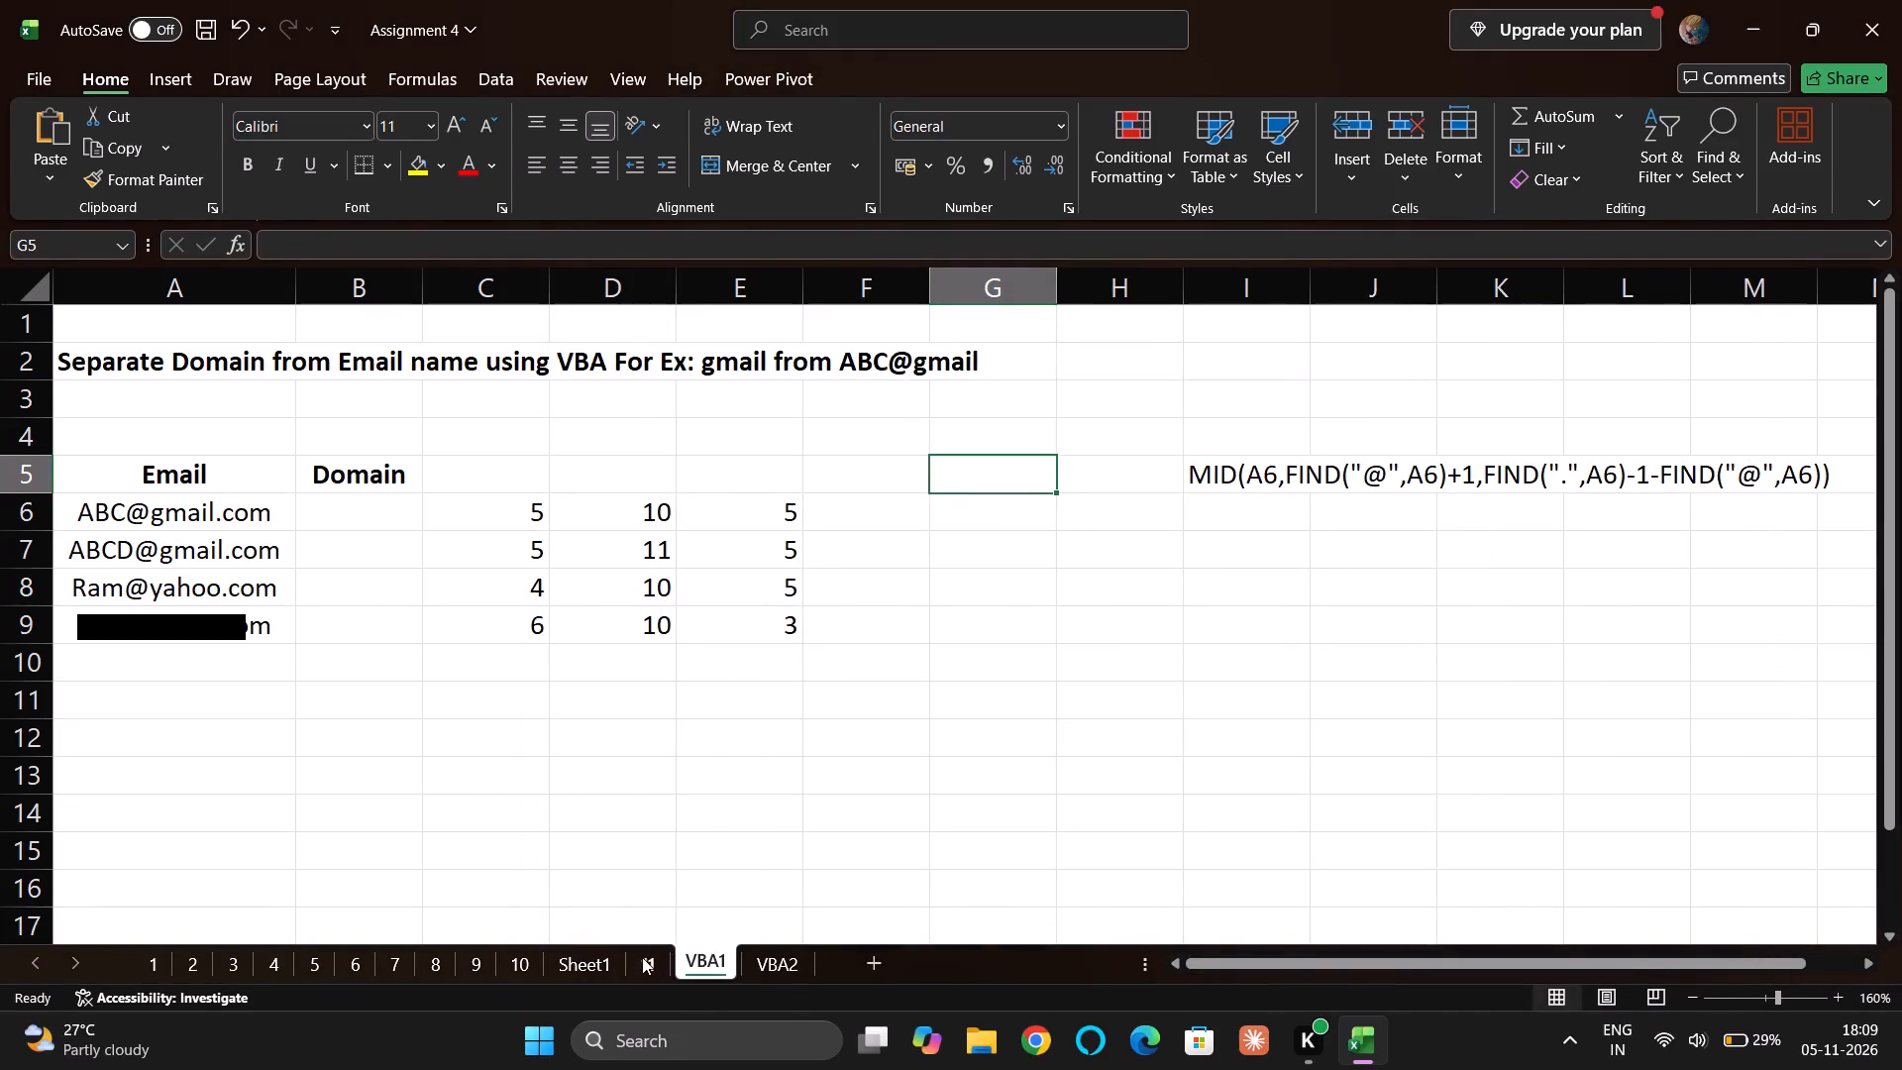
# Clear the Sheet1 PivotTable by removing its Product ID and Description row fields and all its value fields.
pyautogui.click(641, 960)
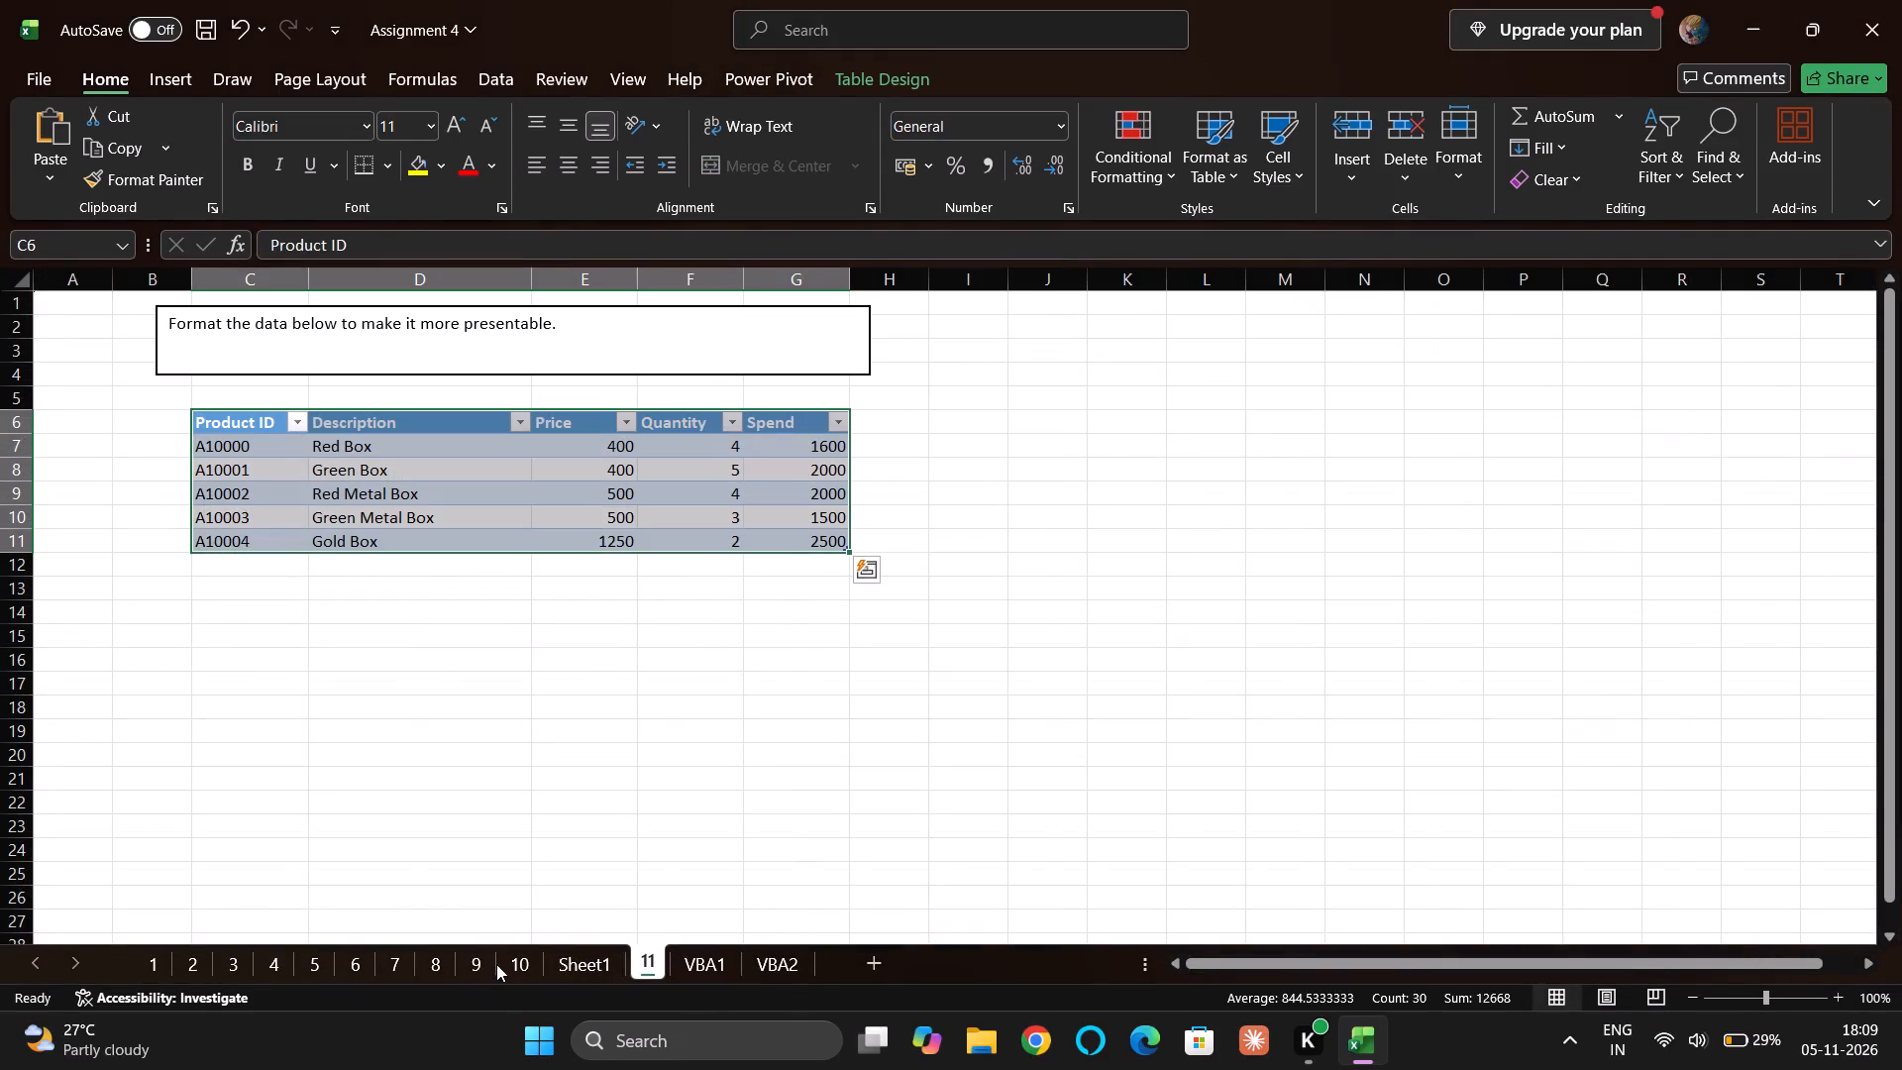
pyautogui.click(576, 959)
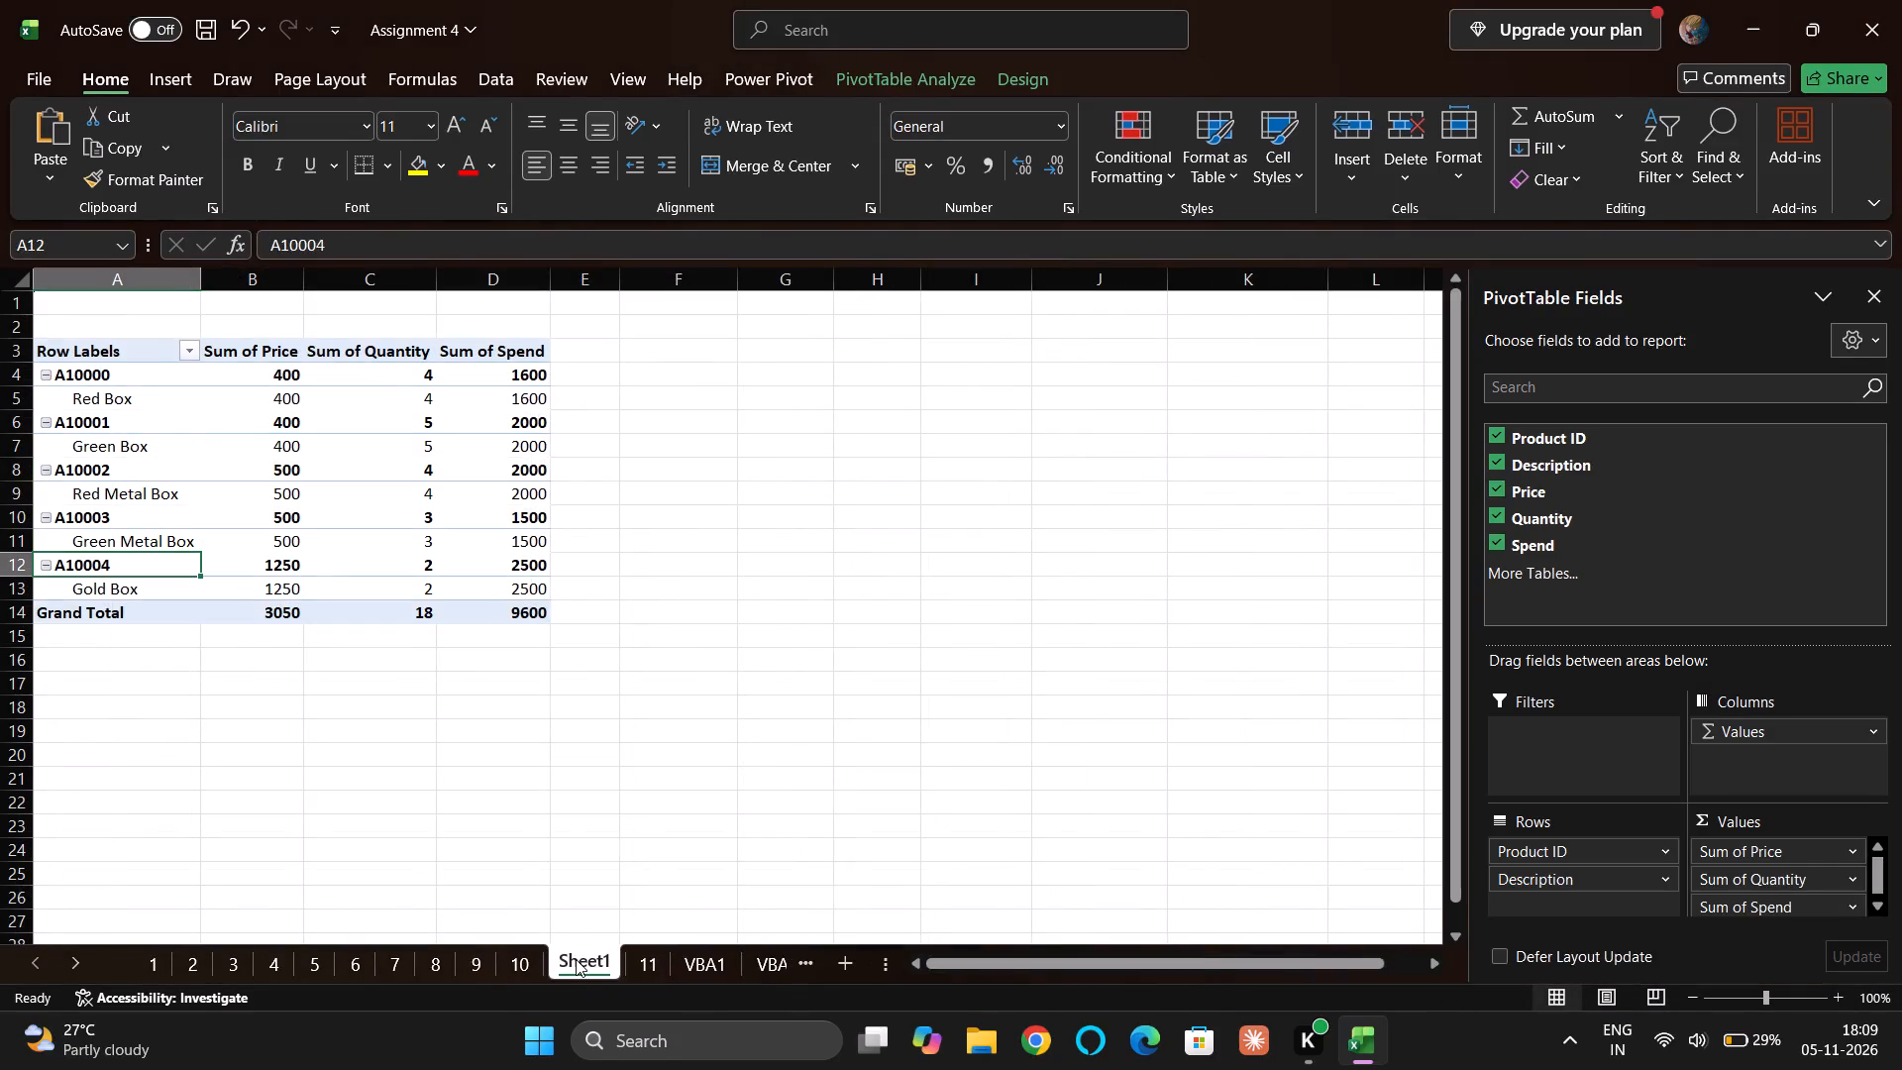
pyautogui.click(529, 964)
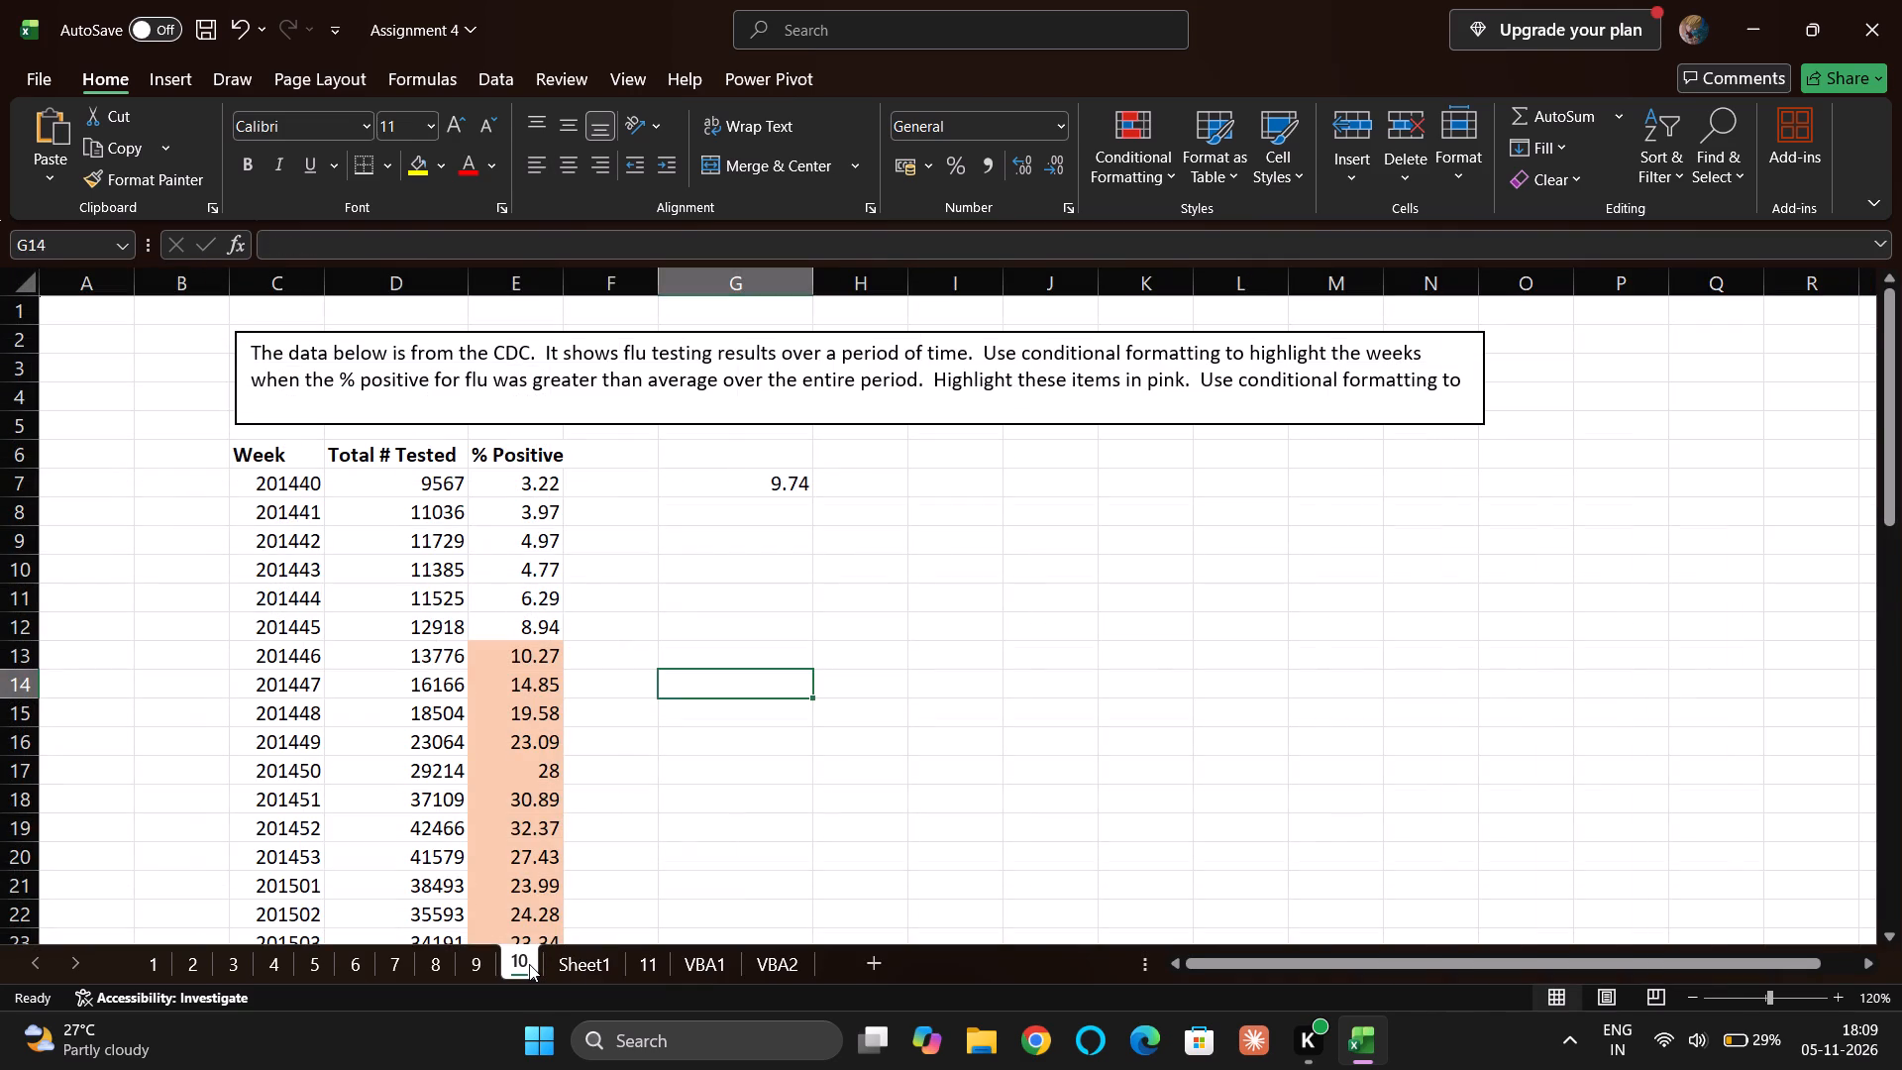
pyautogui.click(572, 965)
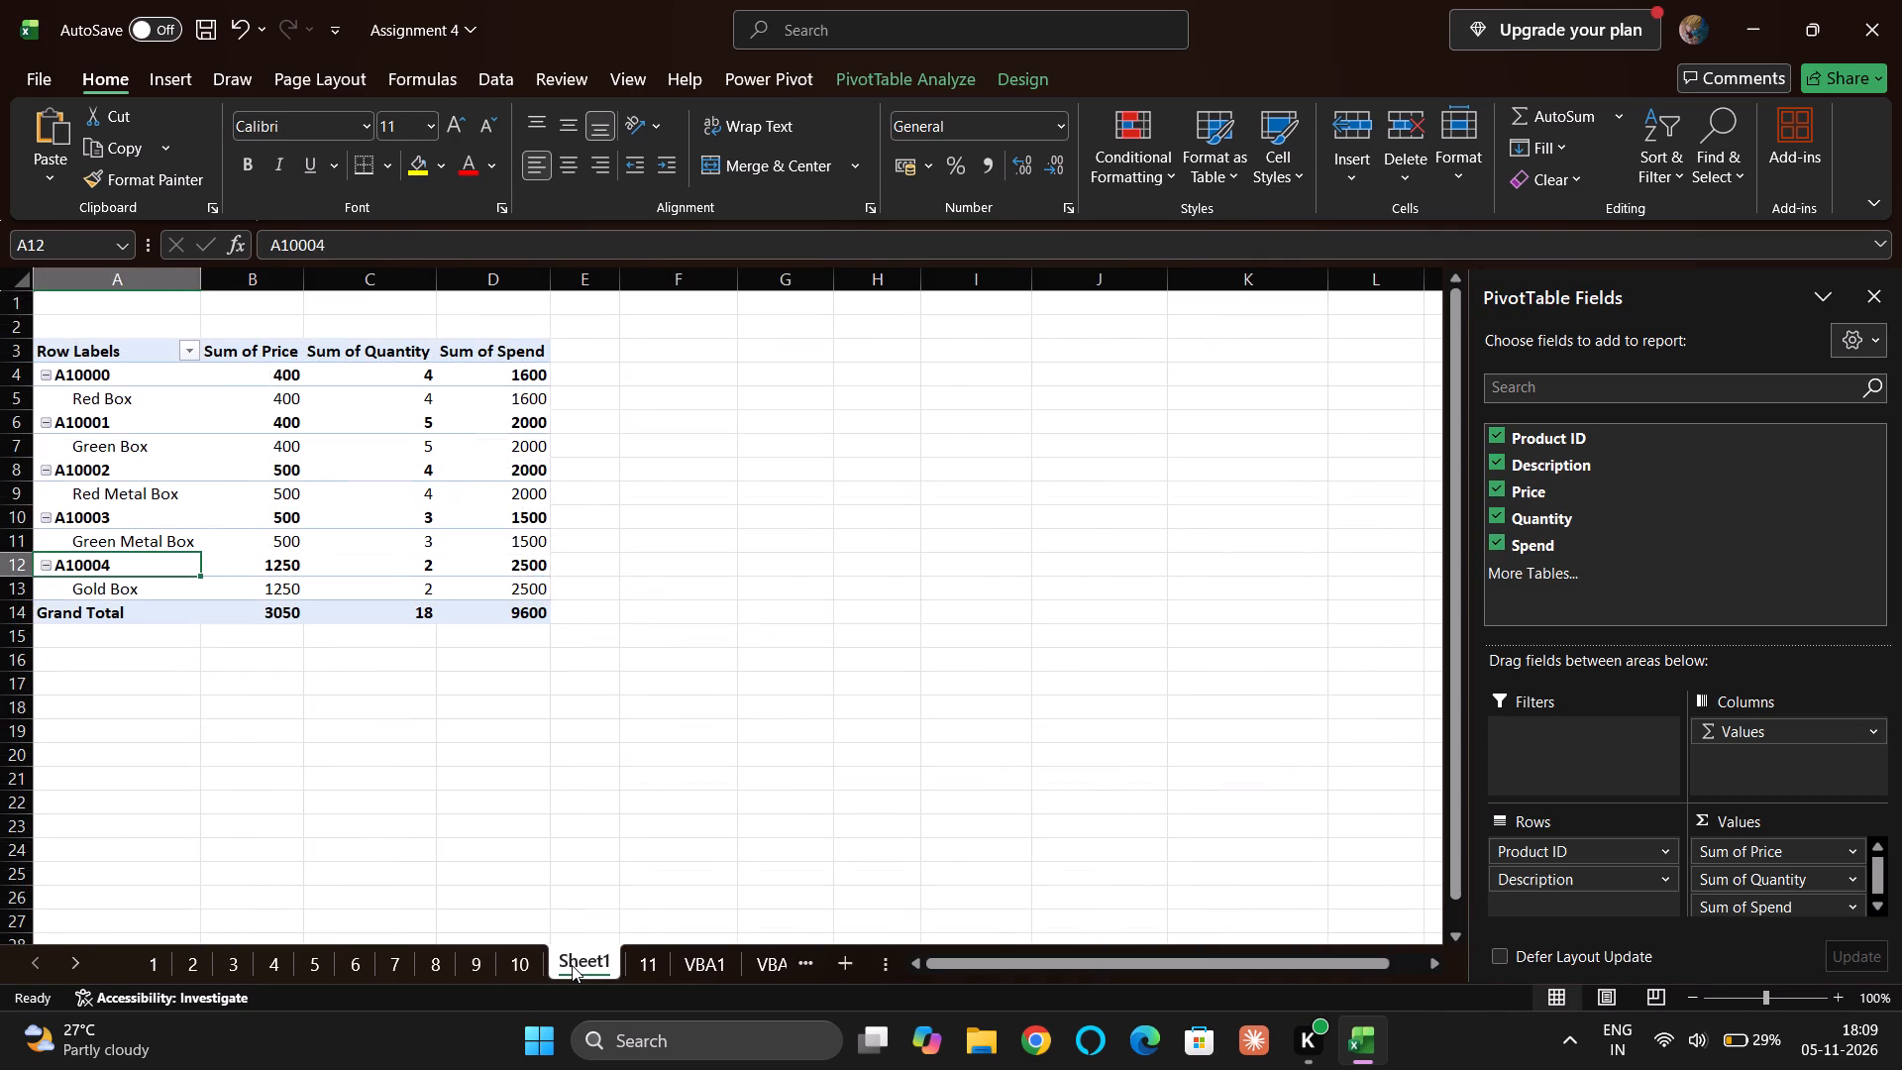
pyautogui.click(662, 955)
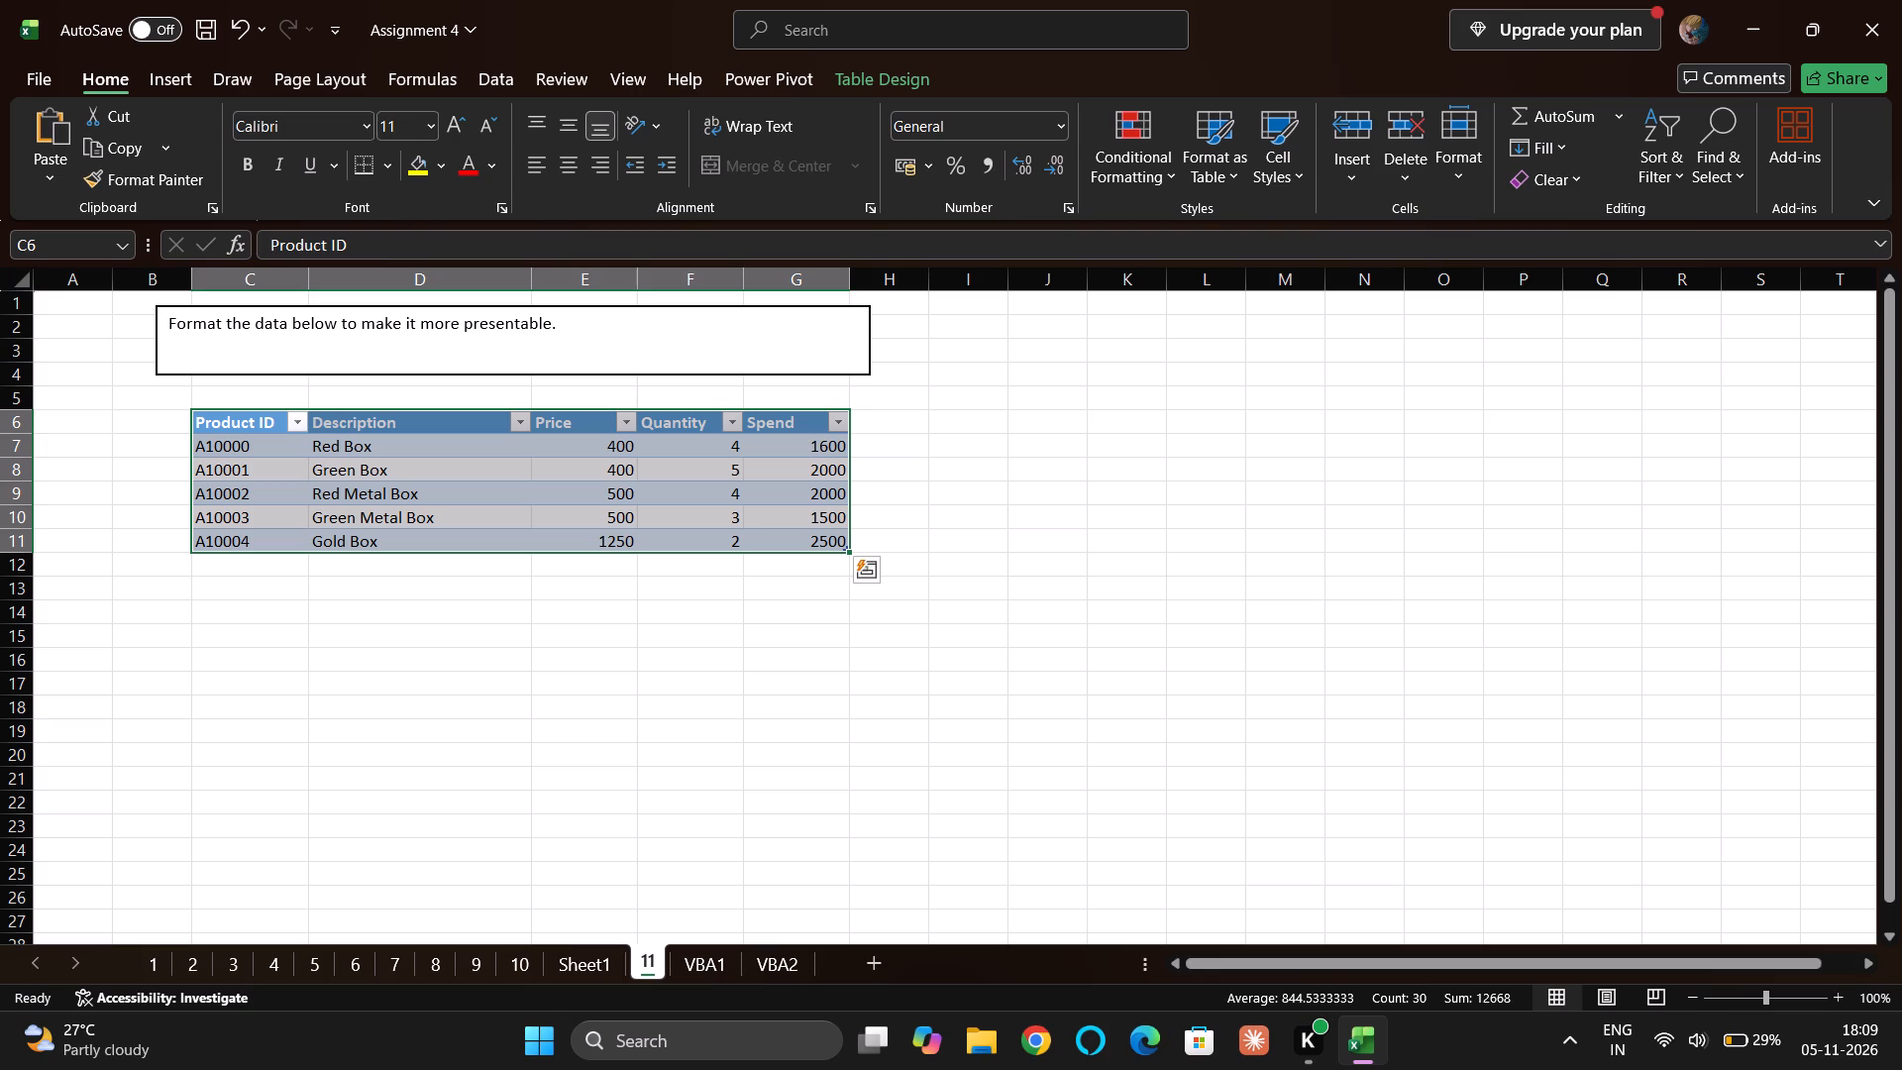
pyautogui.click(593, 959)
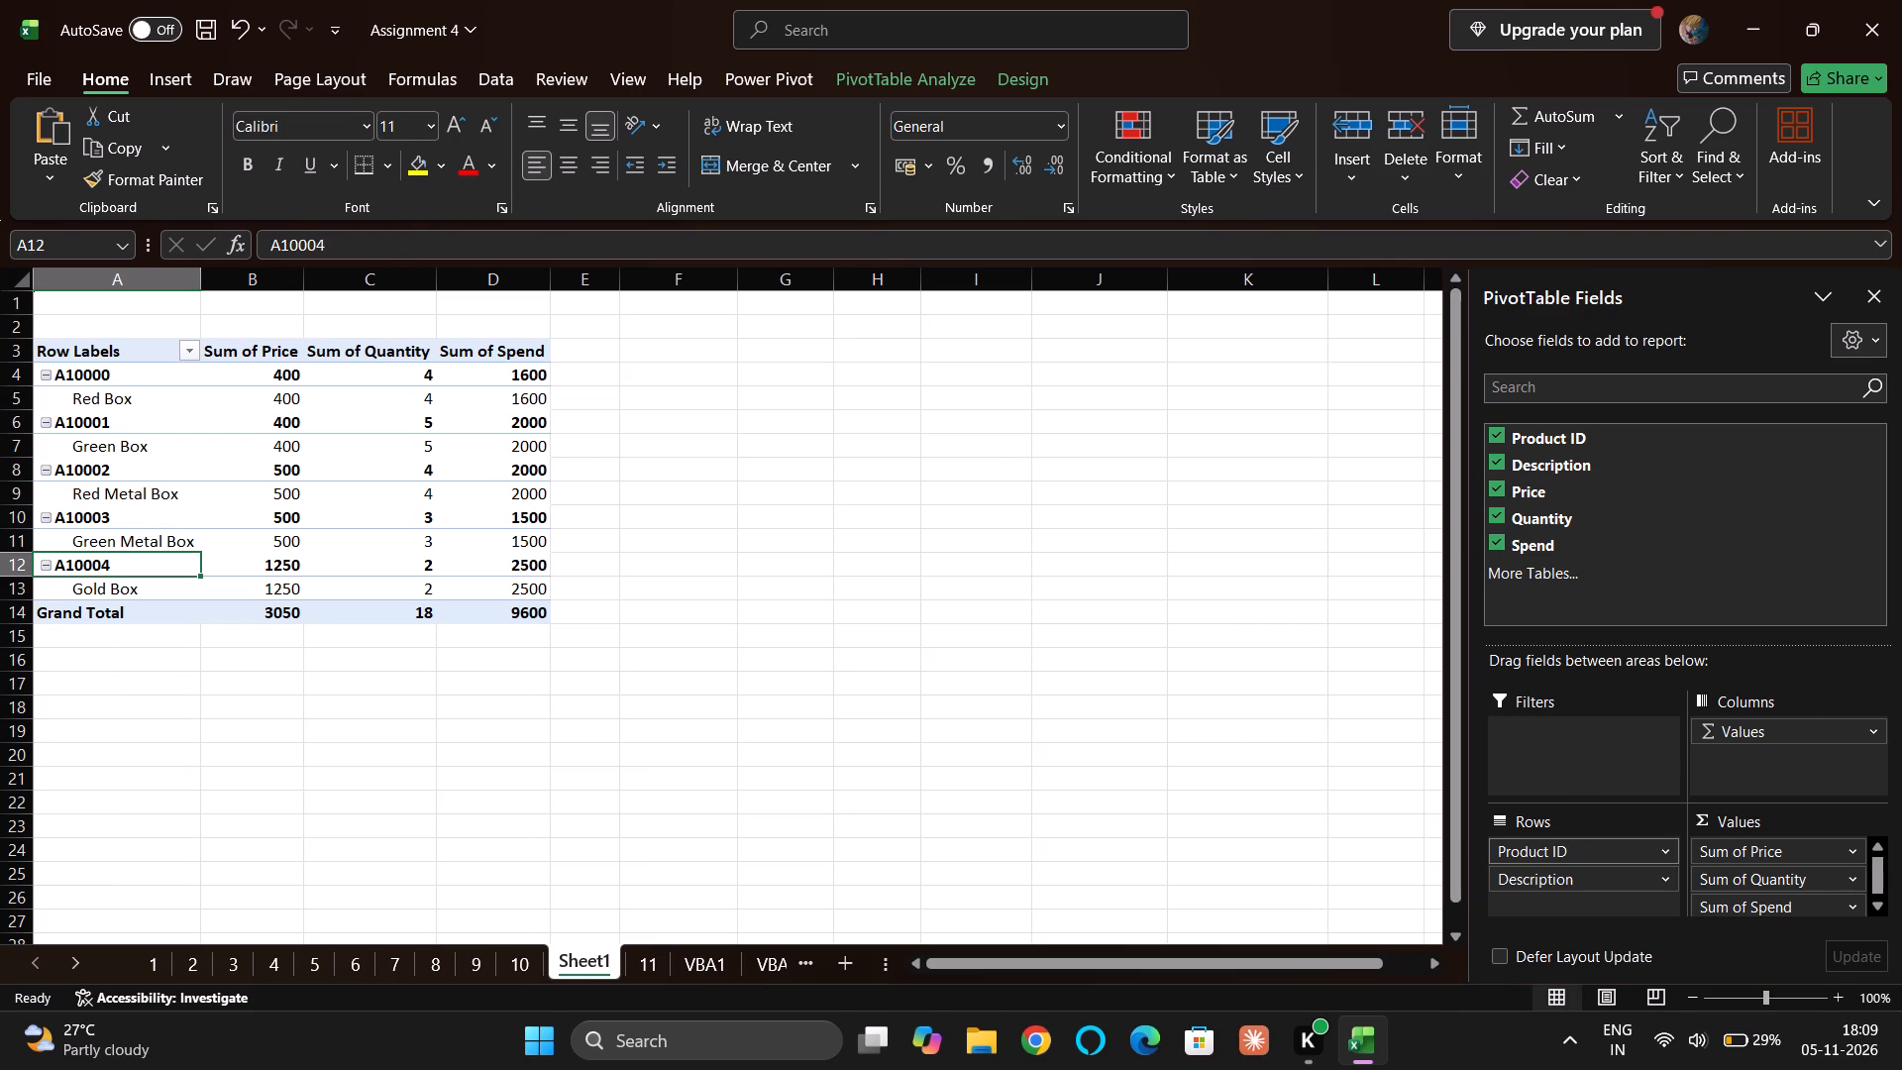
pyautogui.moveTo(1543, 847); pyautogui.dragTo(1272, 762)
pyautogui.moveTo(1526, 846); pyautogui.dragTo(1300, 735)
pyautogui.moveTo(1768, 736); pyautogui.dragTo(1218, 715)
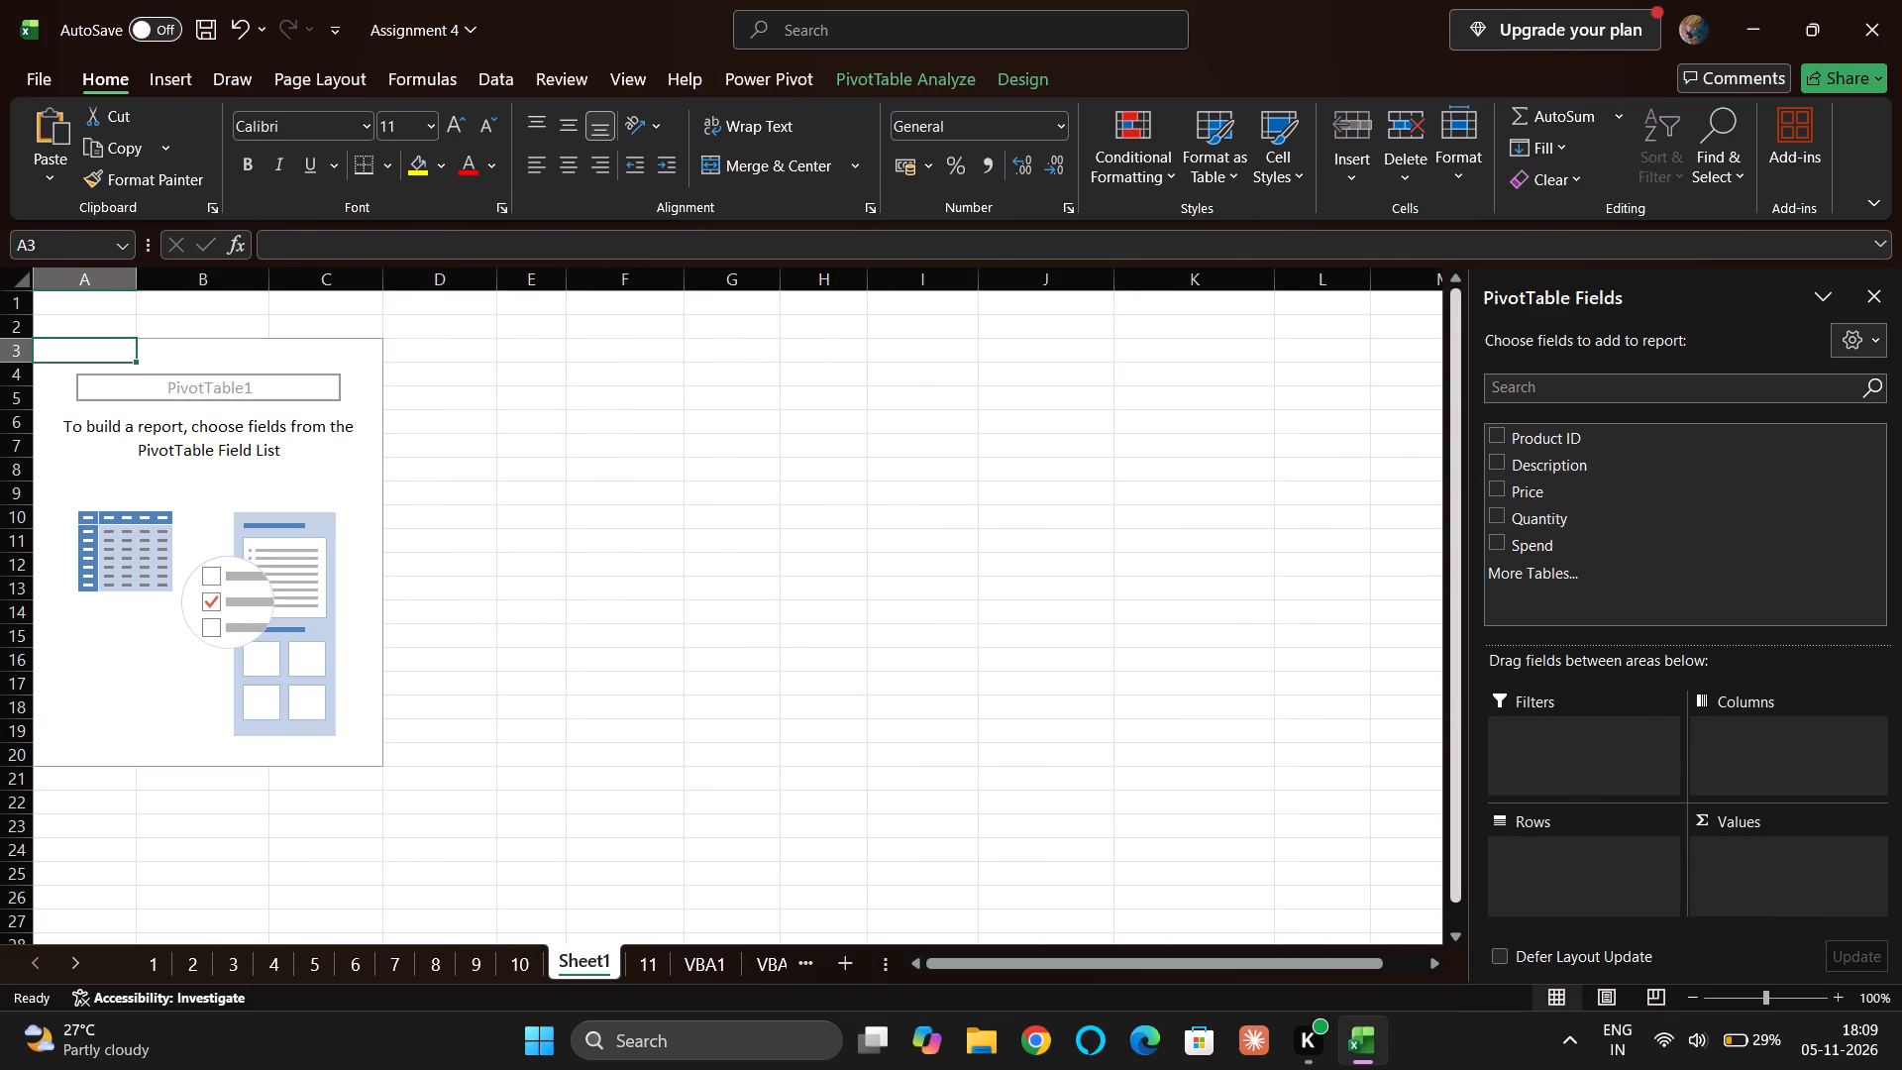
# Check the source table on sheet 11, and add Price and Quantity to the Sheet1 PivotTable's values, with Quantity first.
pyautogui.click(653, 959)
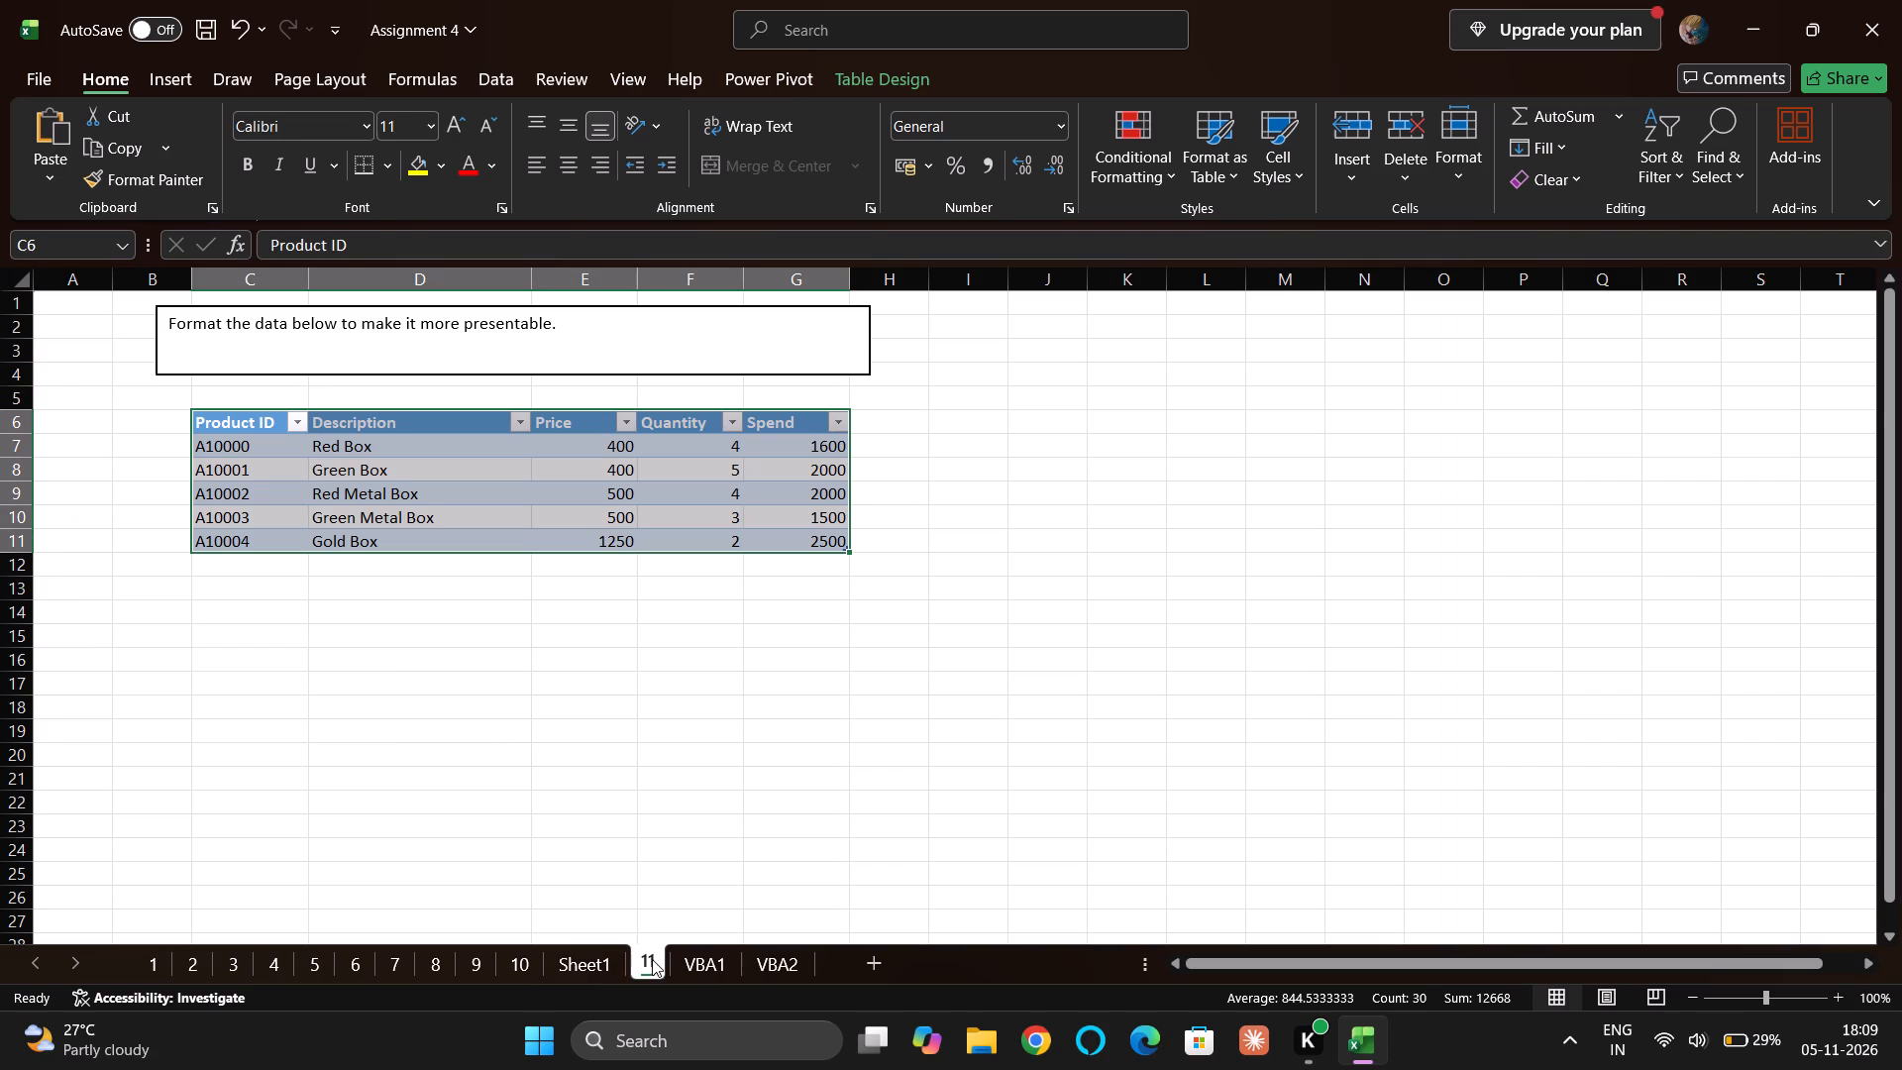
pyautogui.click(573, 951)
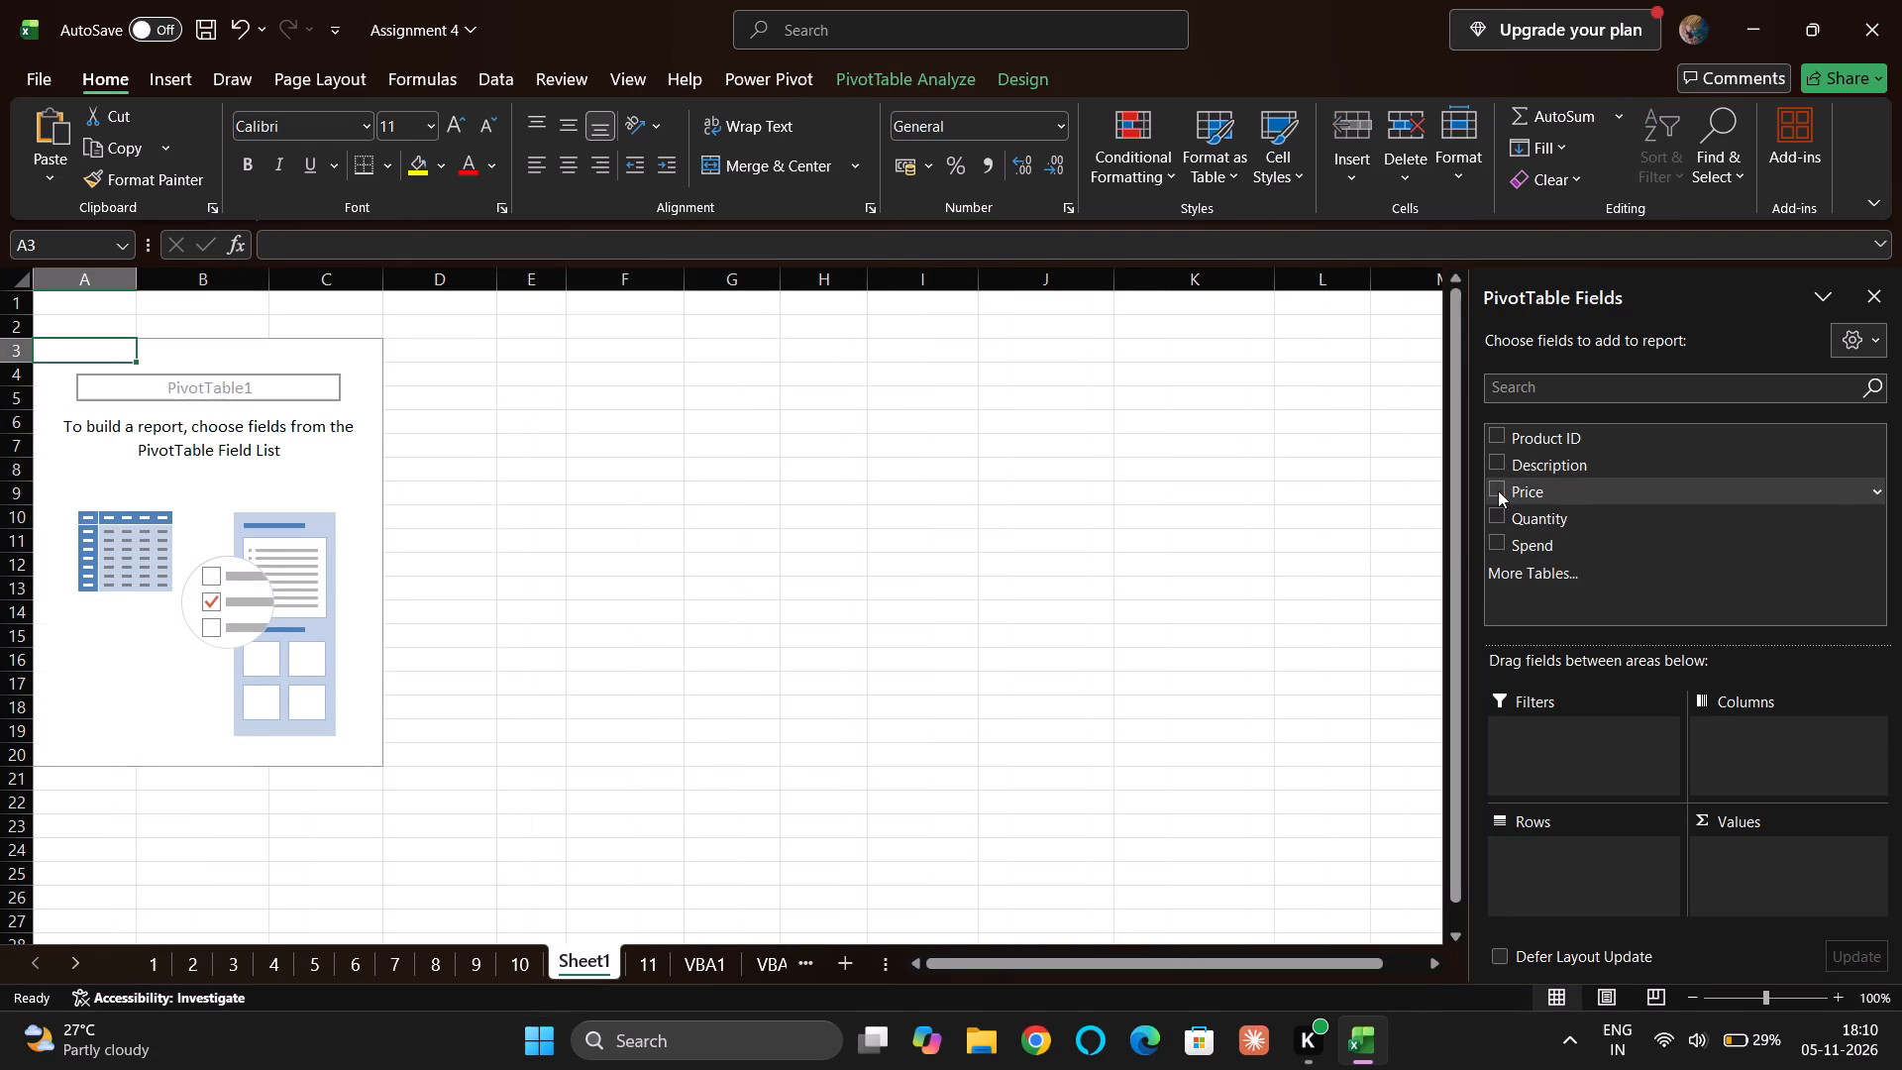
pyautogui.moveTo(1497, 490); pyautogui.dragTo(1721, 844)
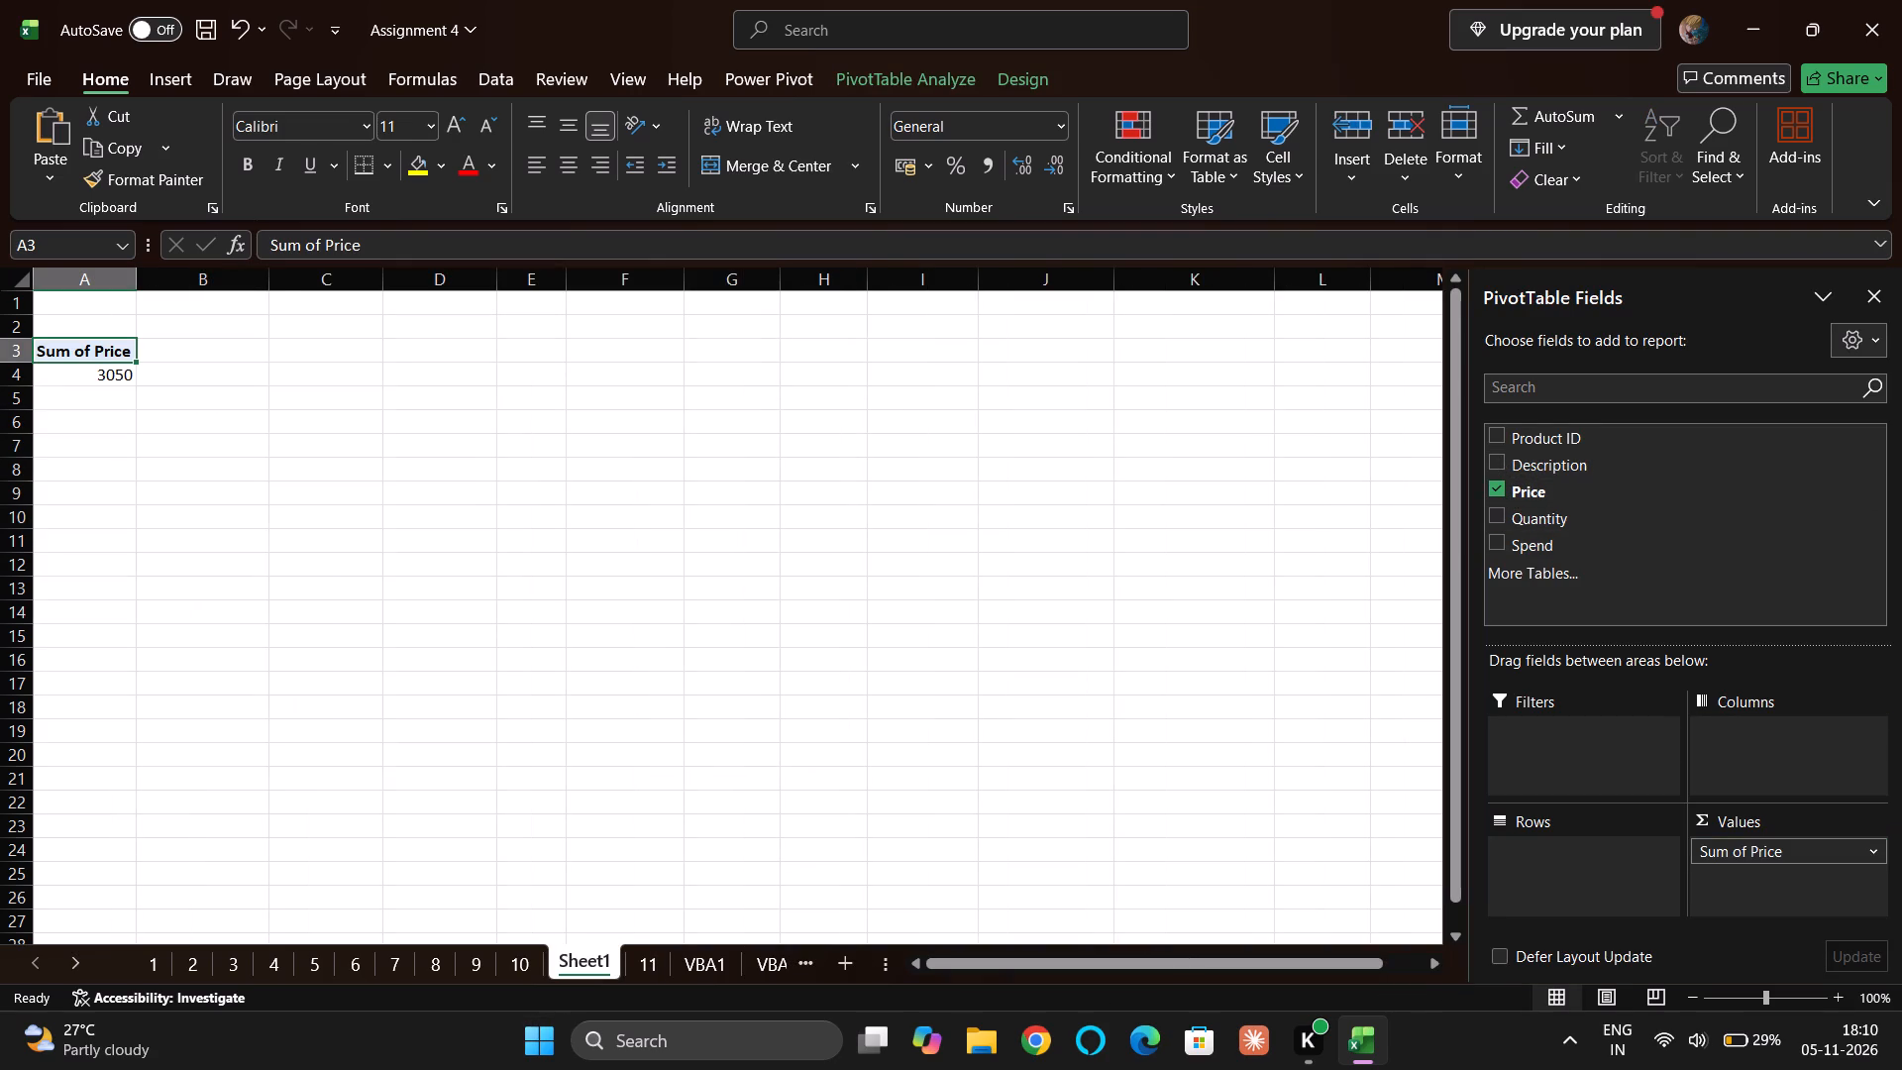
pyautogui.moveTo(1490, 511); pyautogui.dragTo(1738, 891)
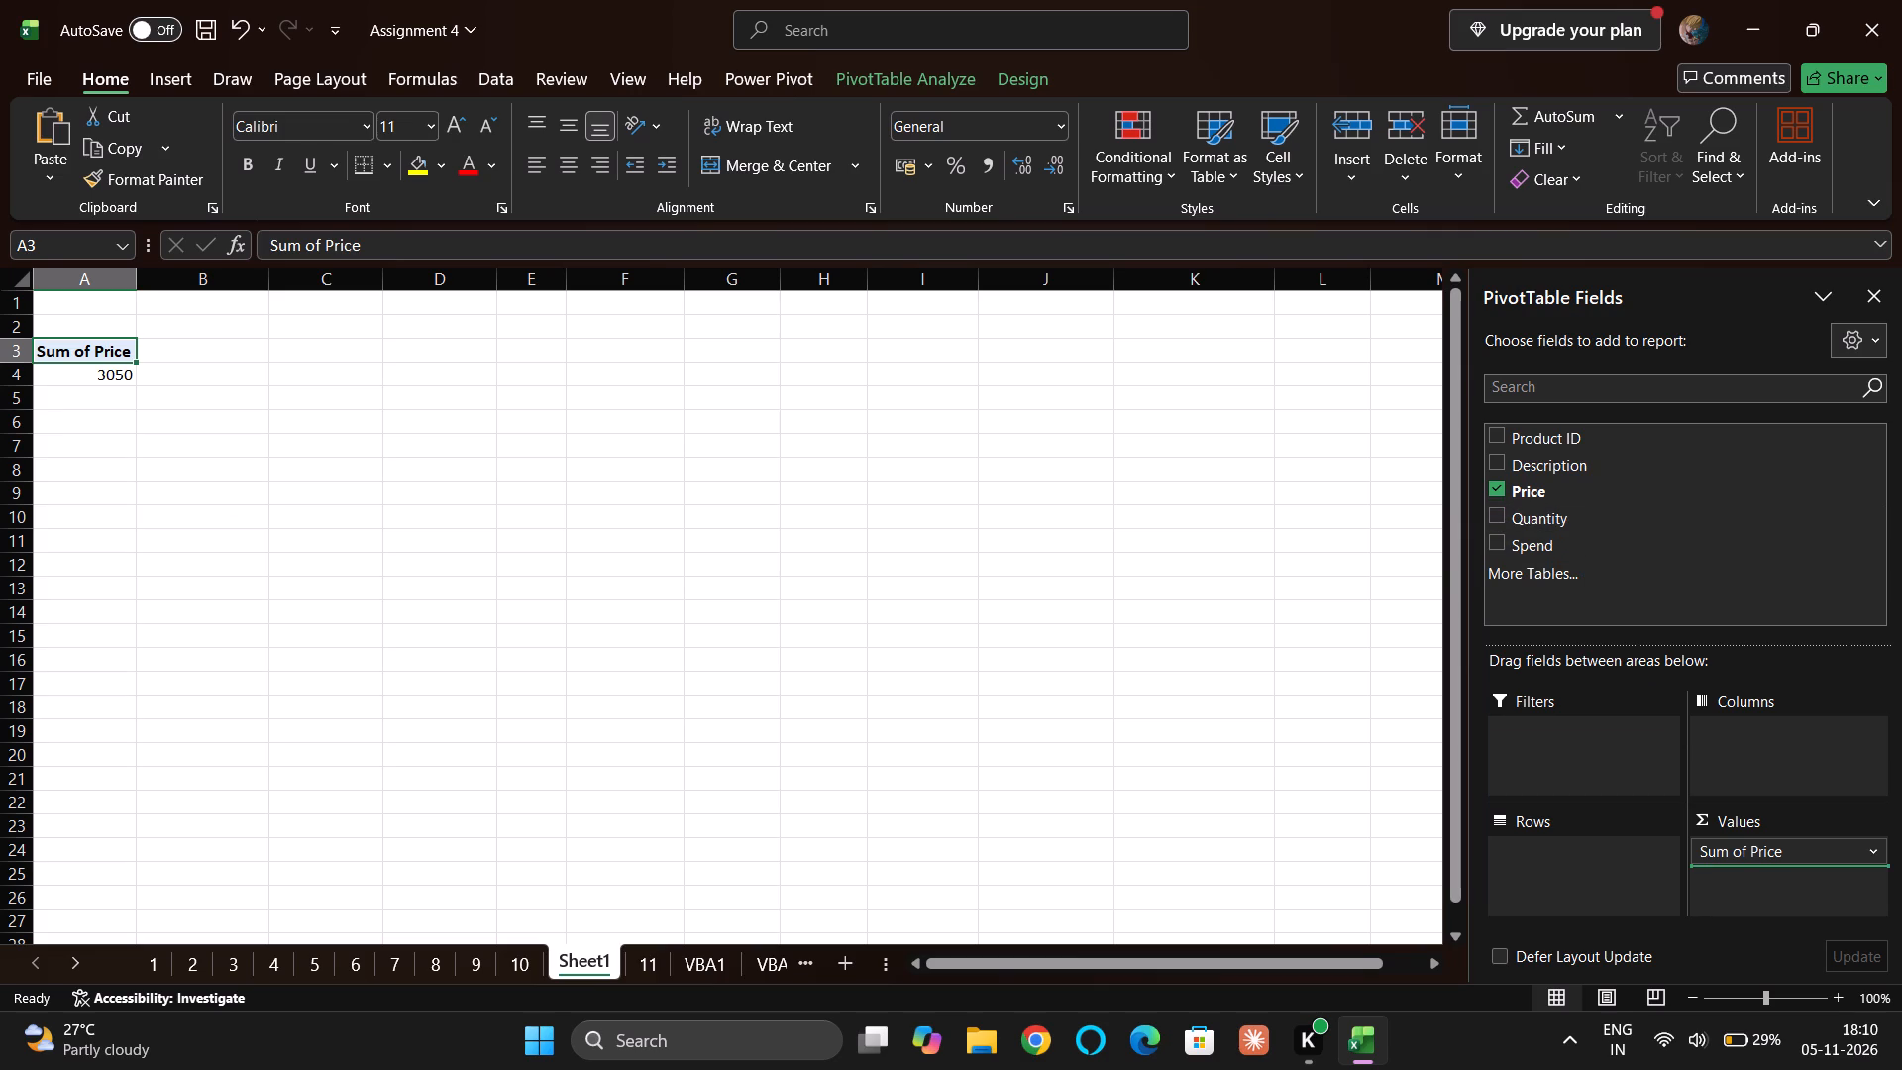
pyautogui.moveTo(1738, 891); pyautogui.dragTo(1741, 886)
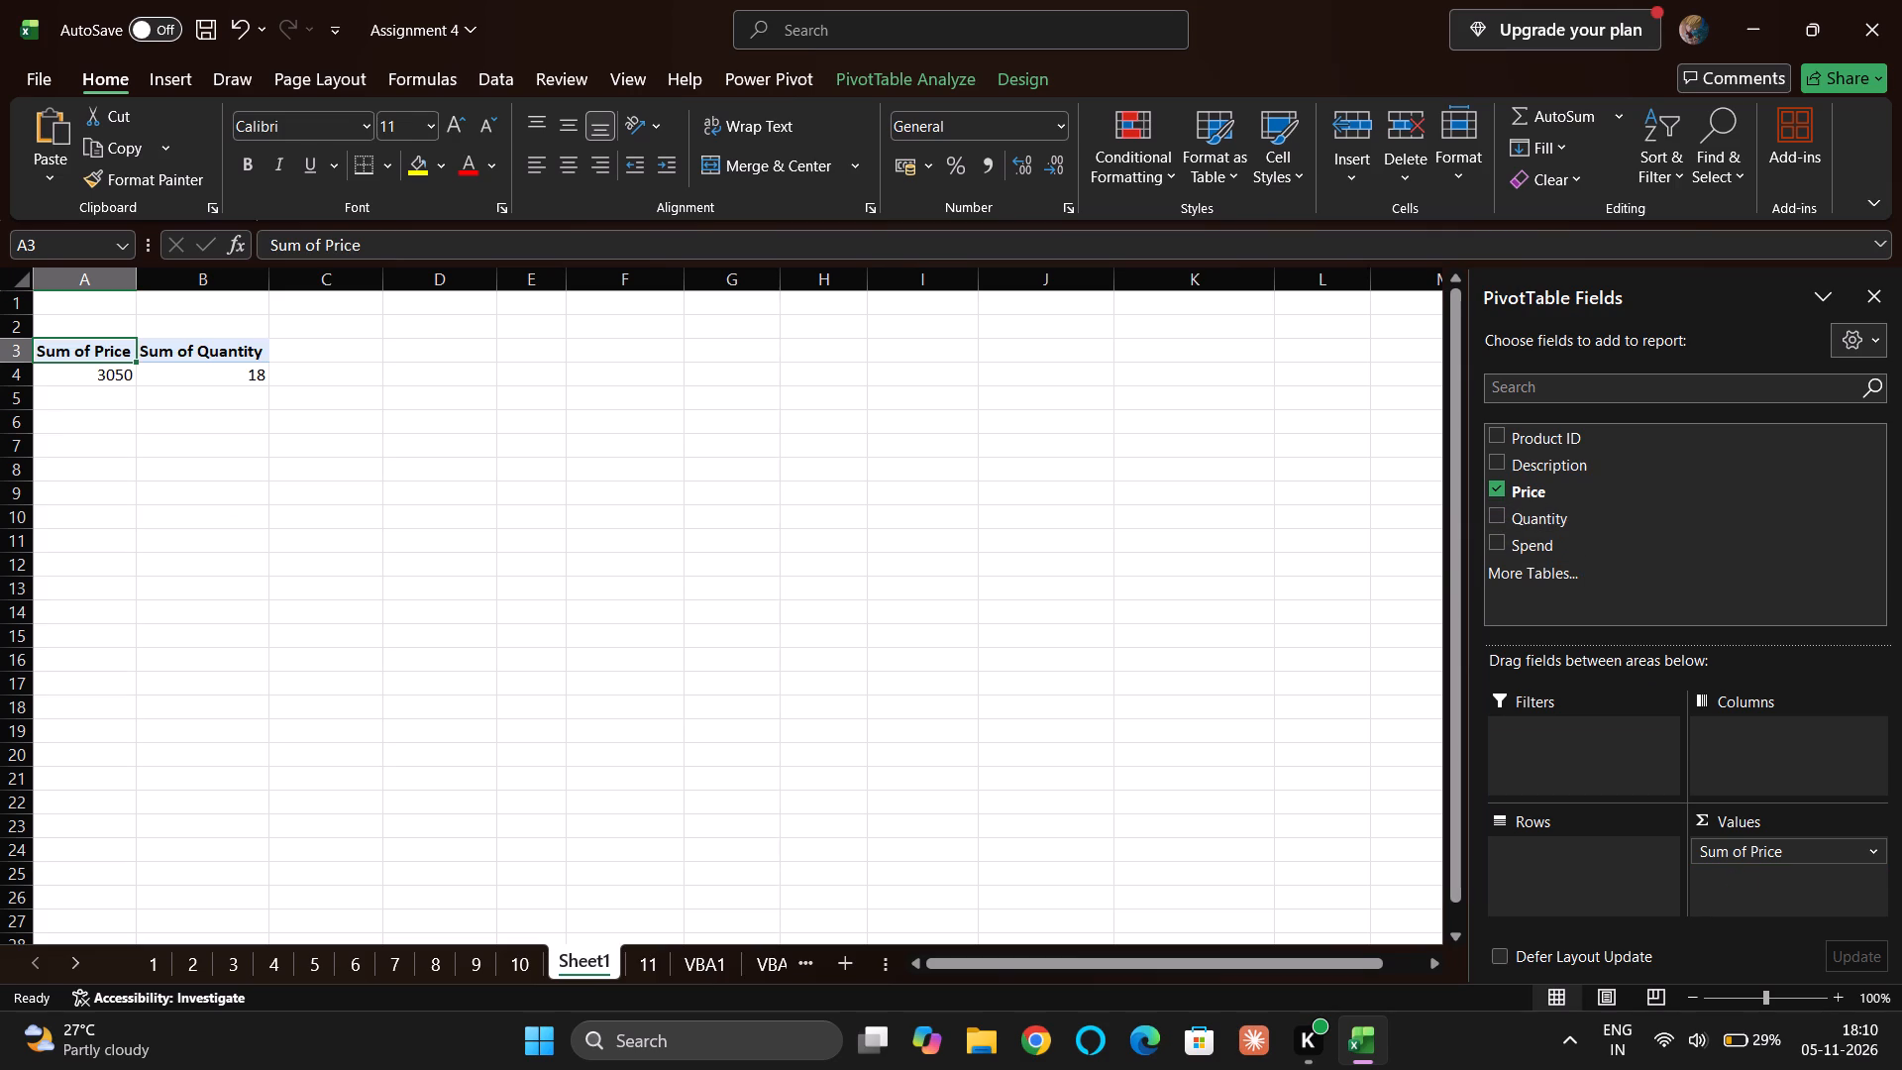
pyautogui.moveTo(1743, 849); pyautogui.dragTo(1731, 905)
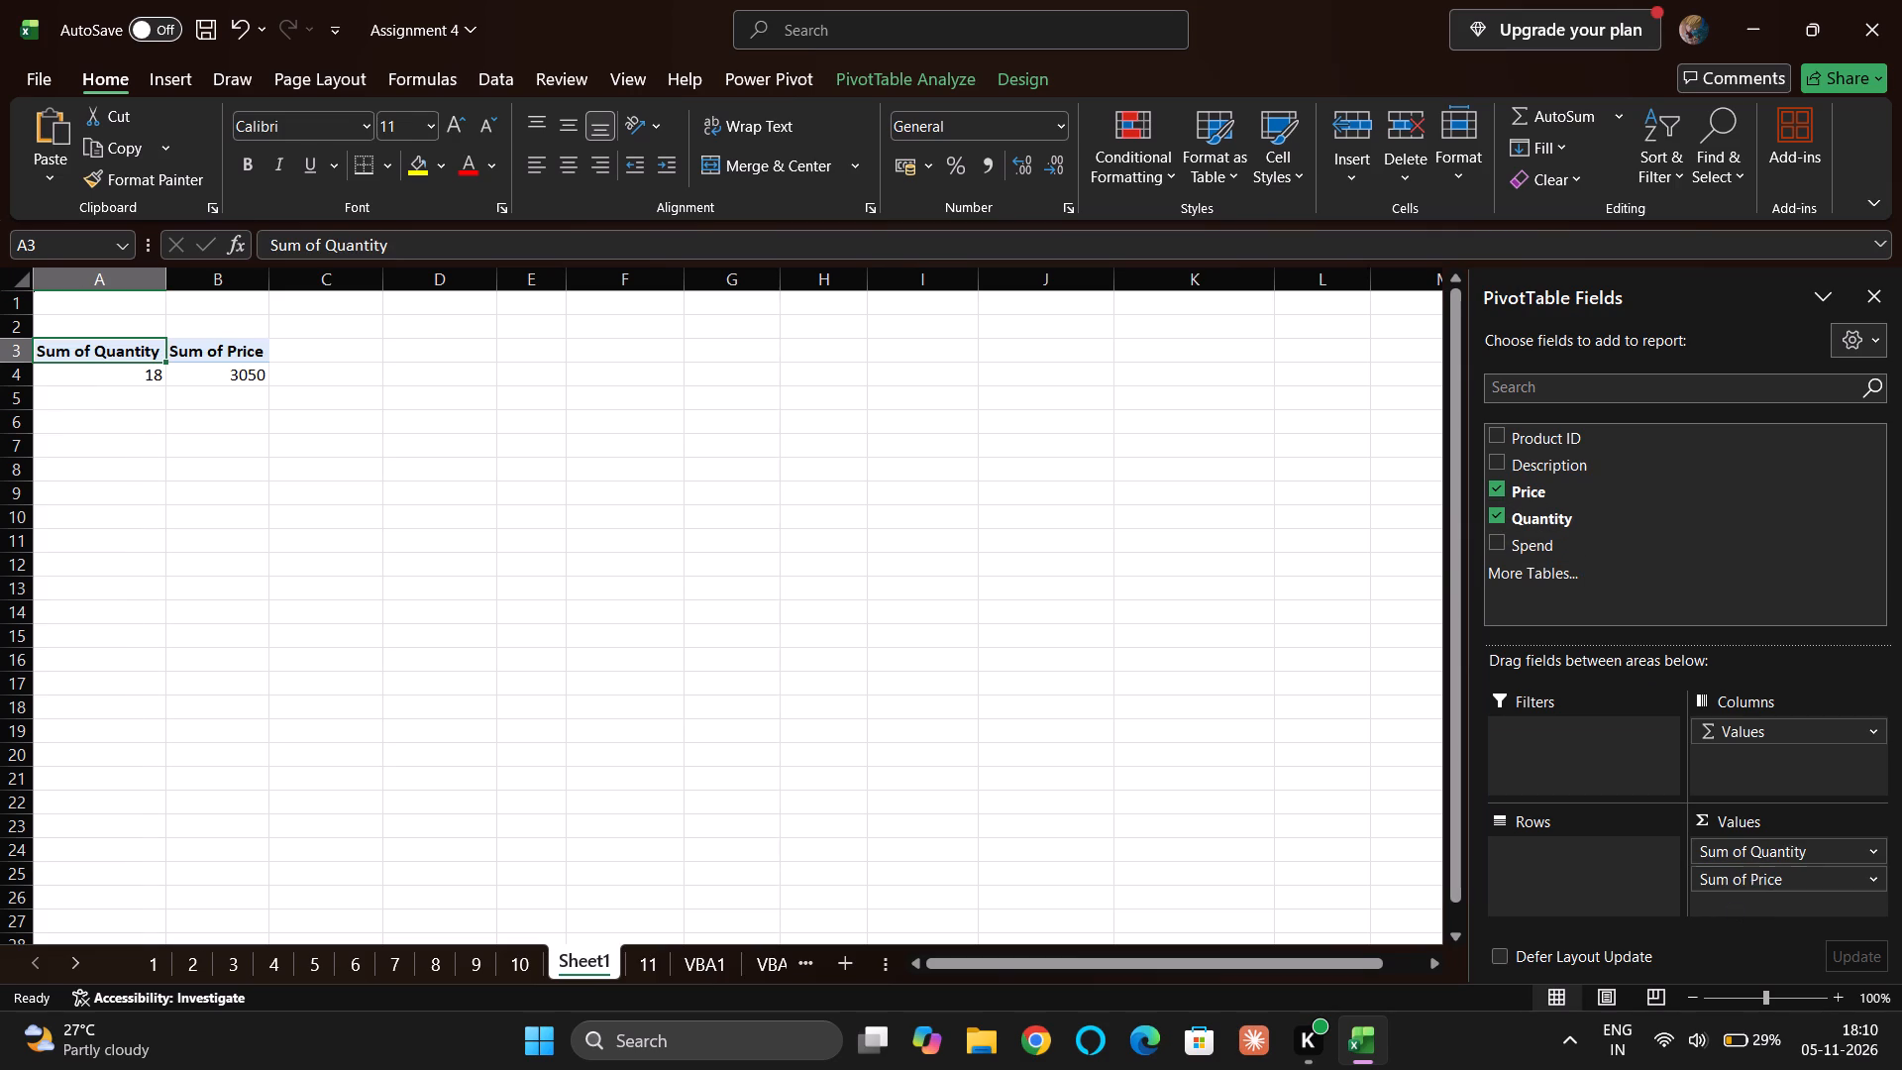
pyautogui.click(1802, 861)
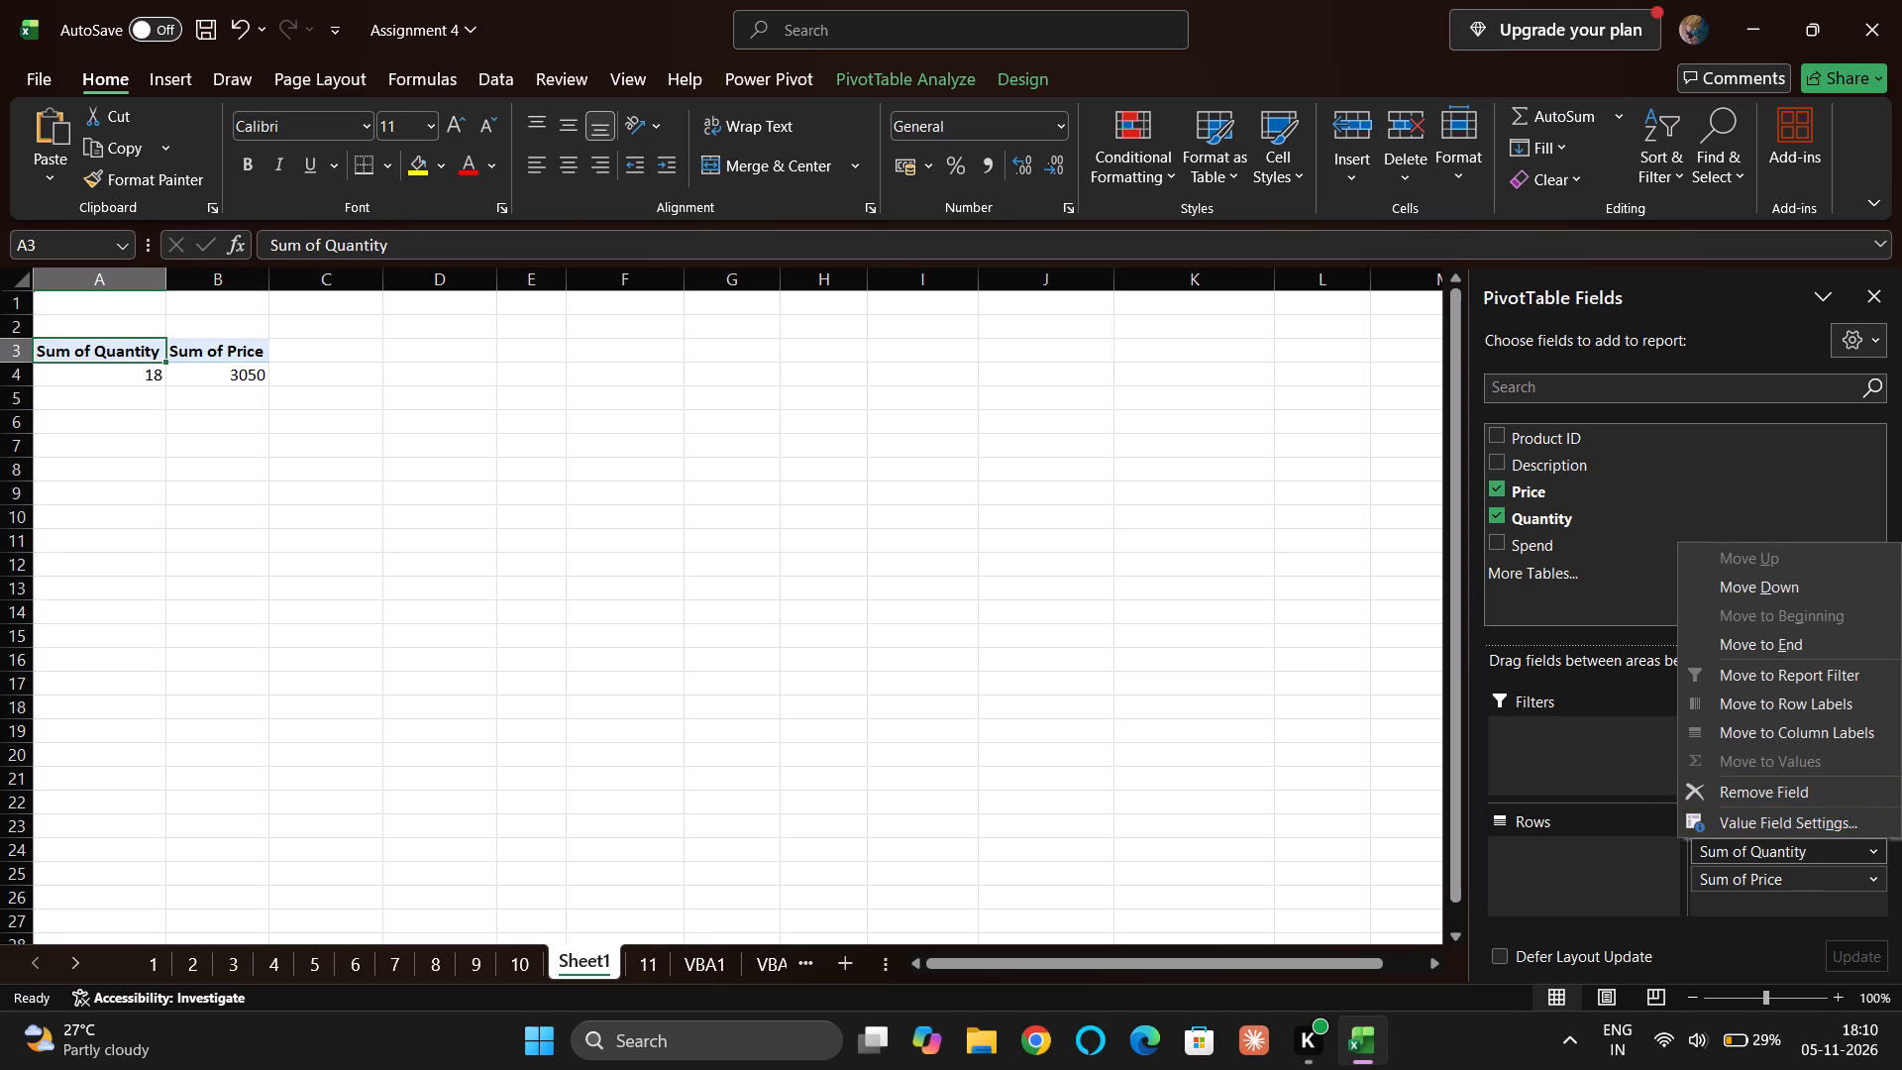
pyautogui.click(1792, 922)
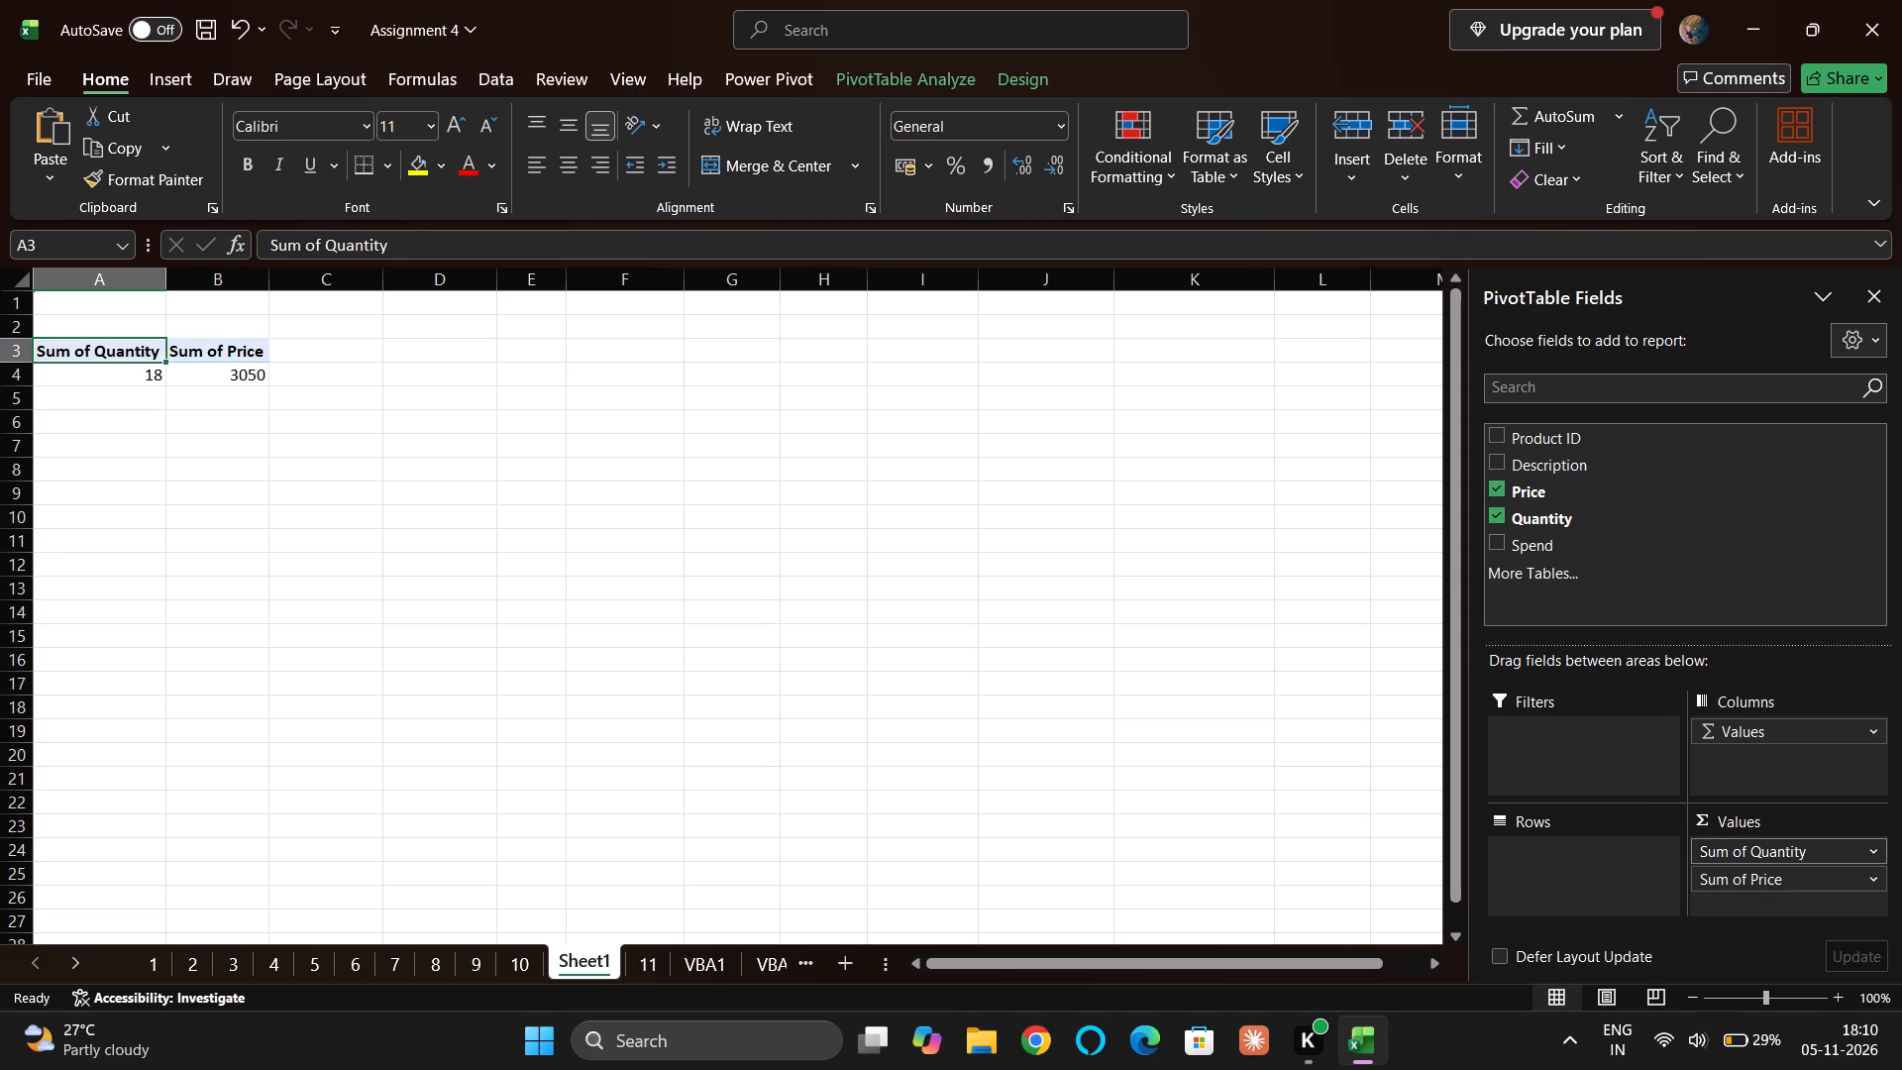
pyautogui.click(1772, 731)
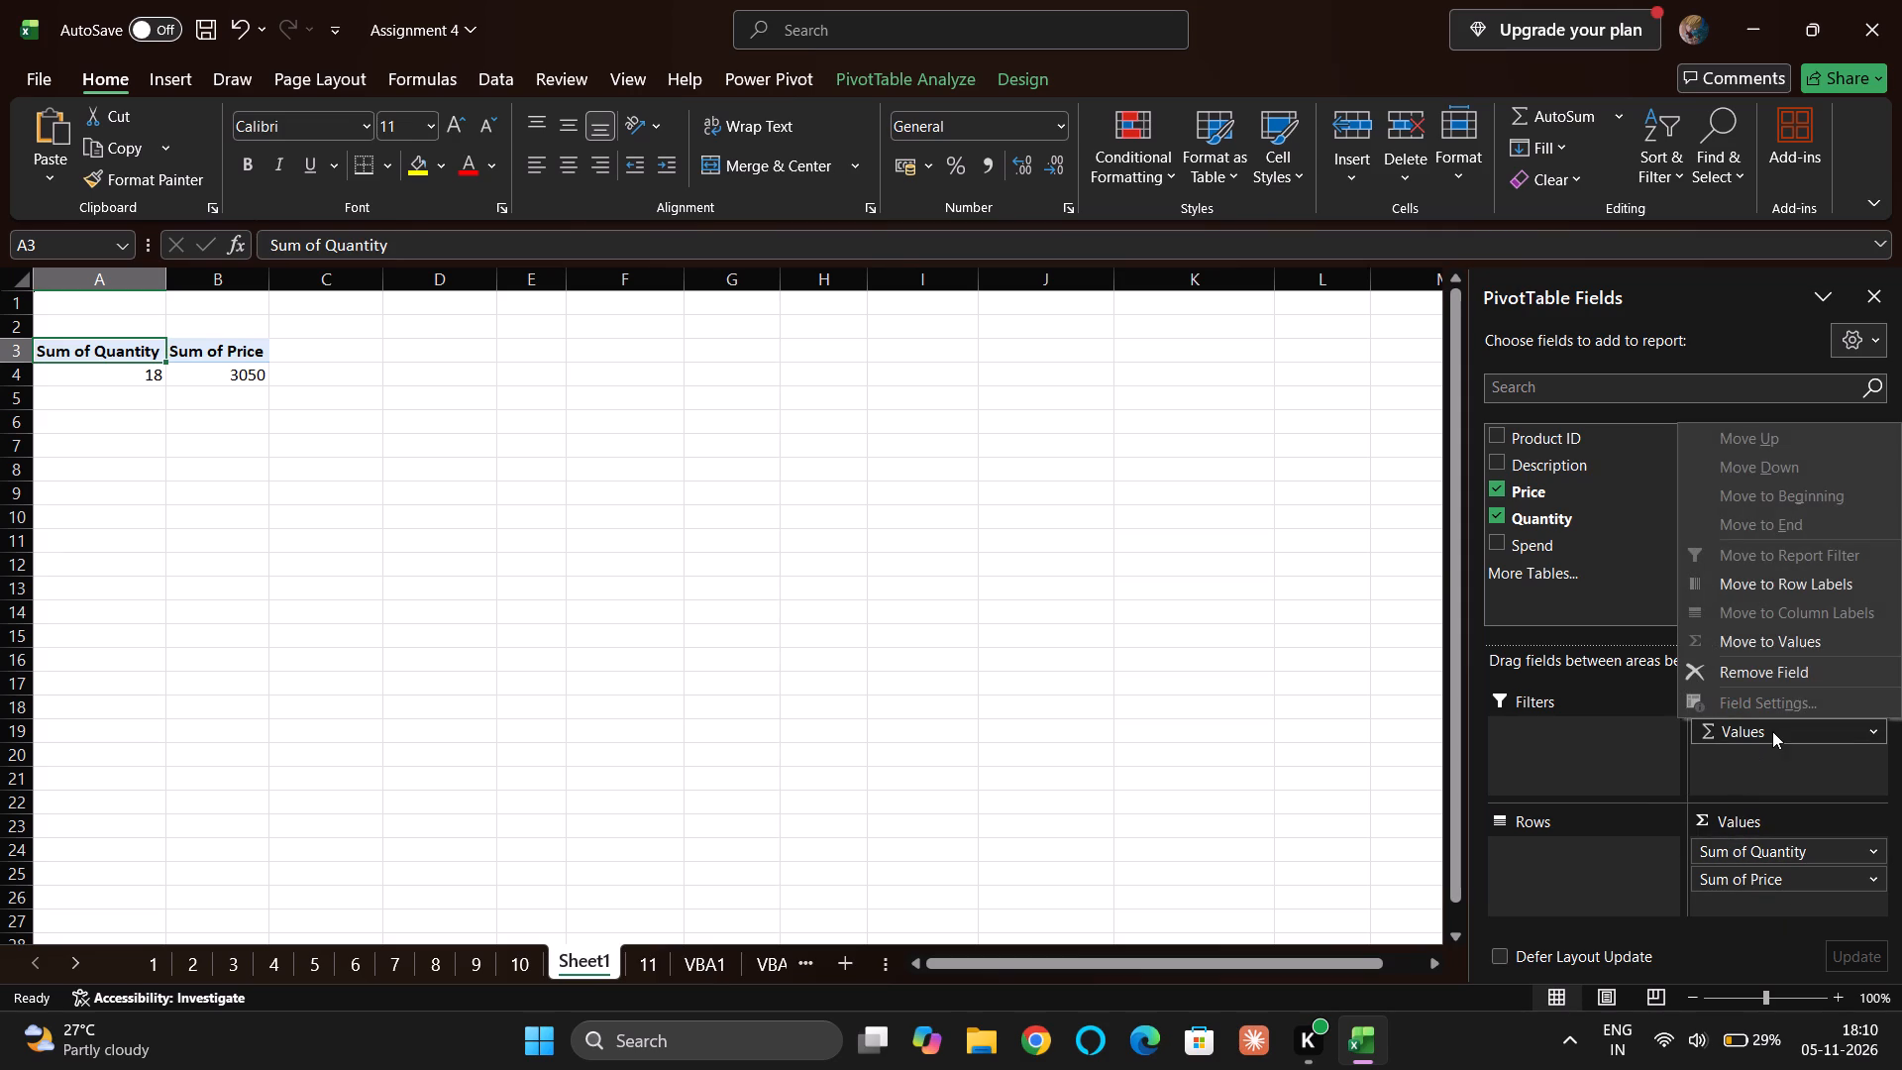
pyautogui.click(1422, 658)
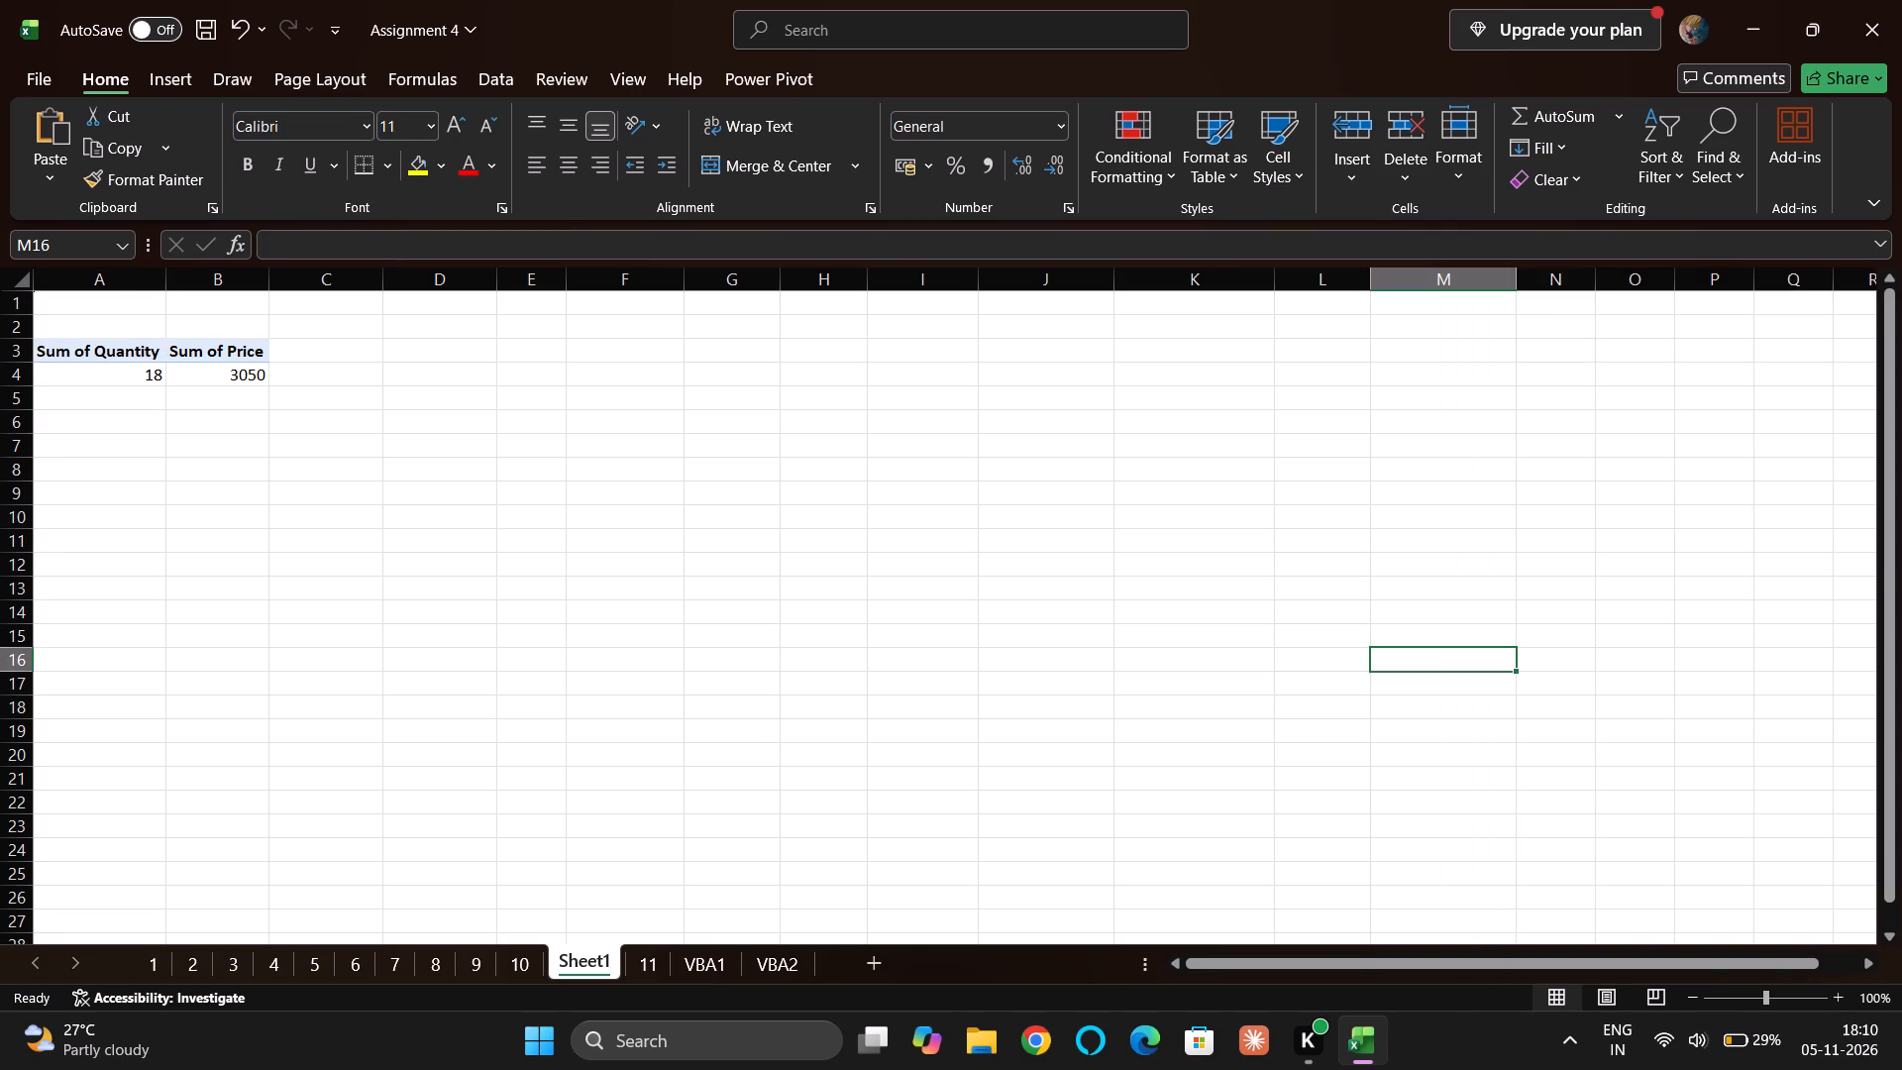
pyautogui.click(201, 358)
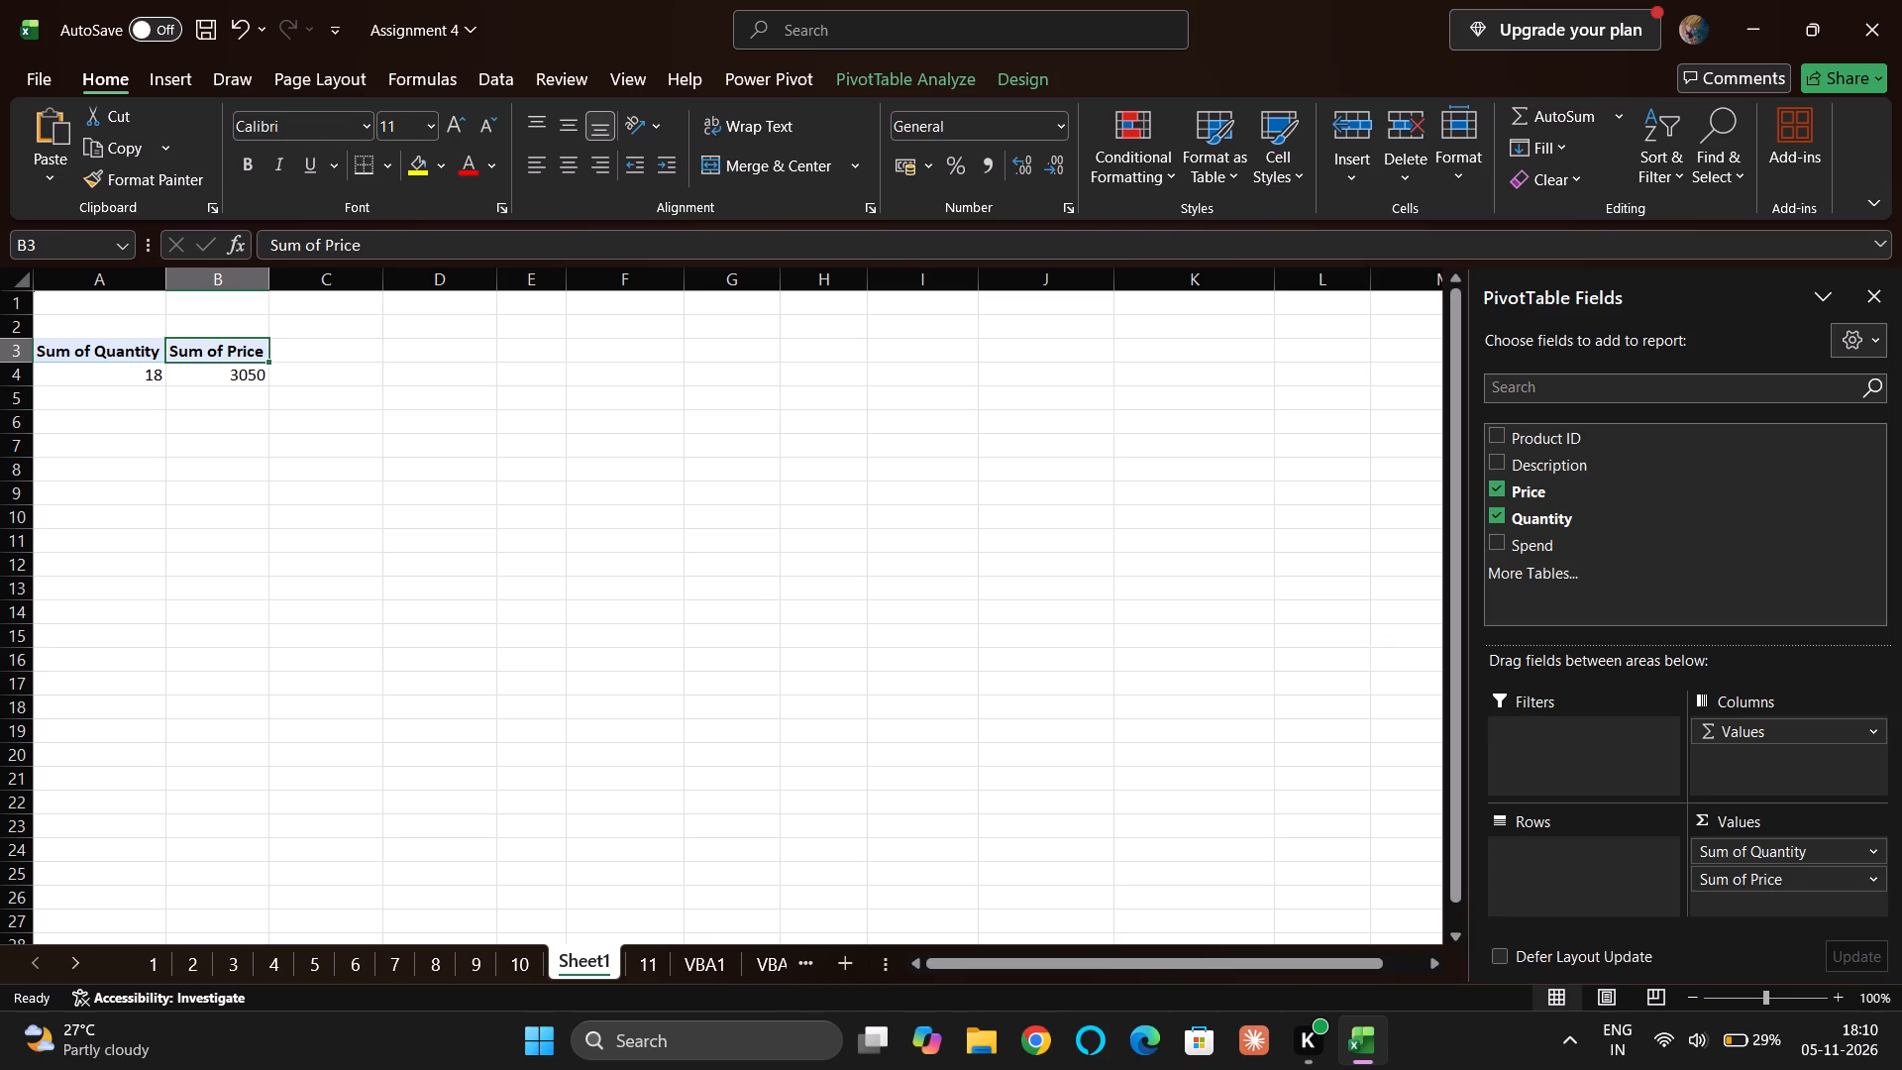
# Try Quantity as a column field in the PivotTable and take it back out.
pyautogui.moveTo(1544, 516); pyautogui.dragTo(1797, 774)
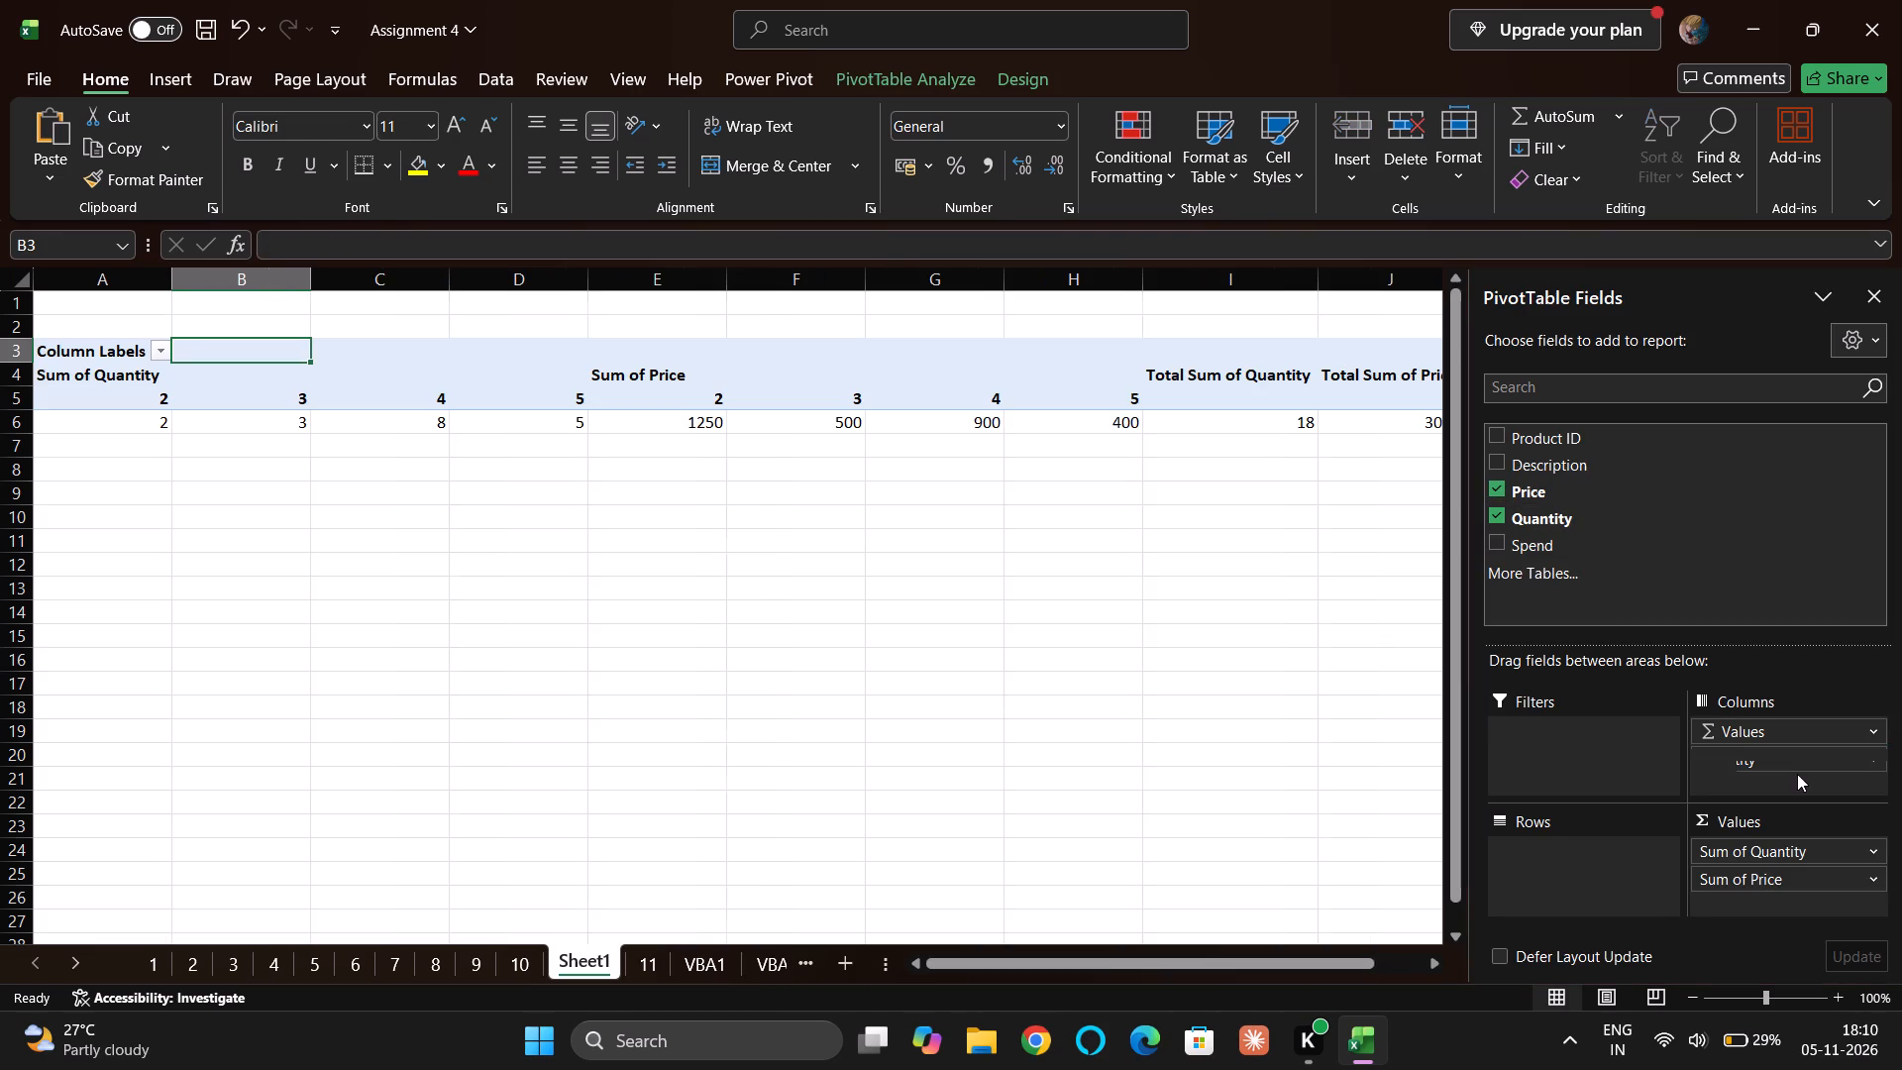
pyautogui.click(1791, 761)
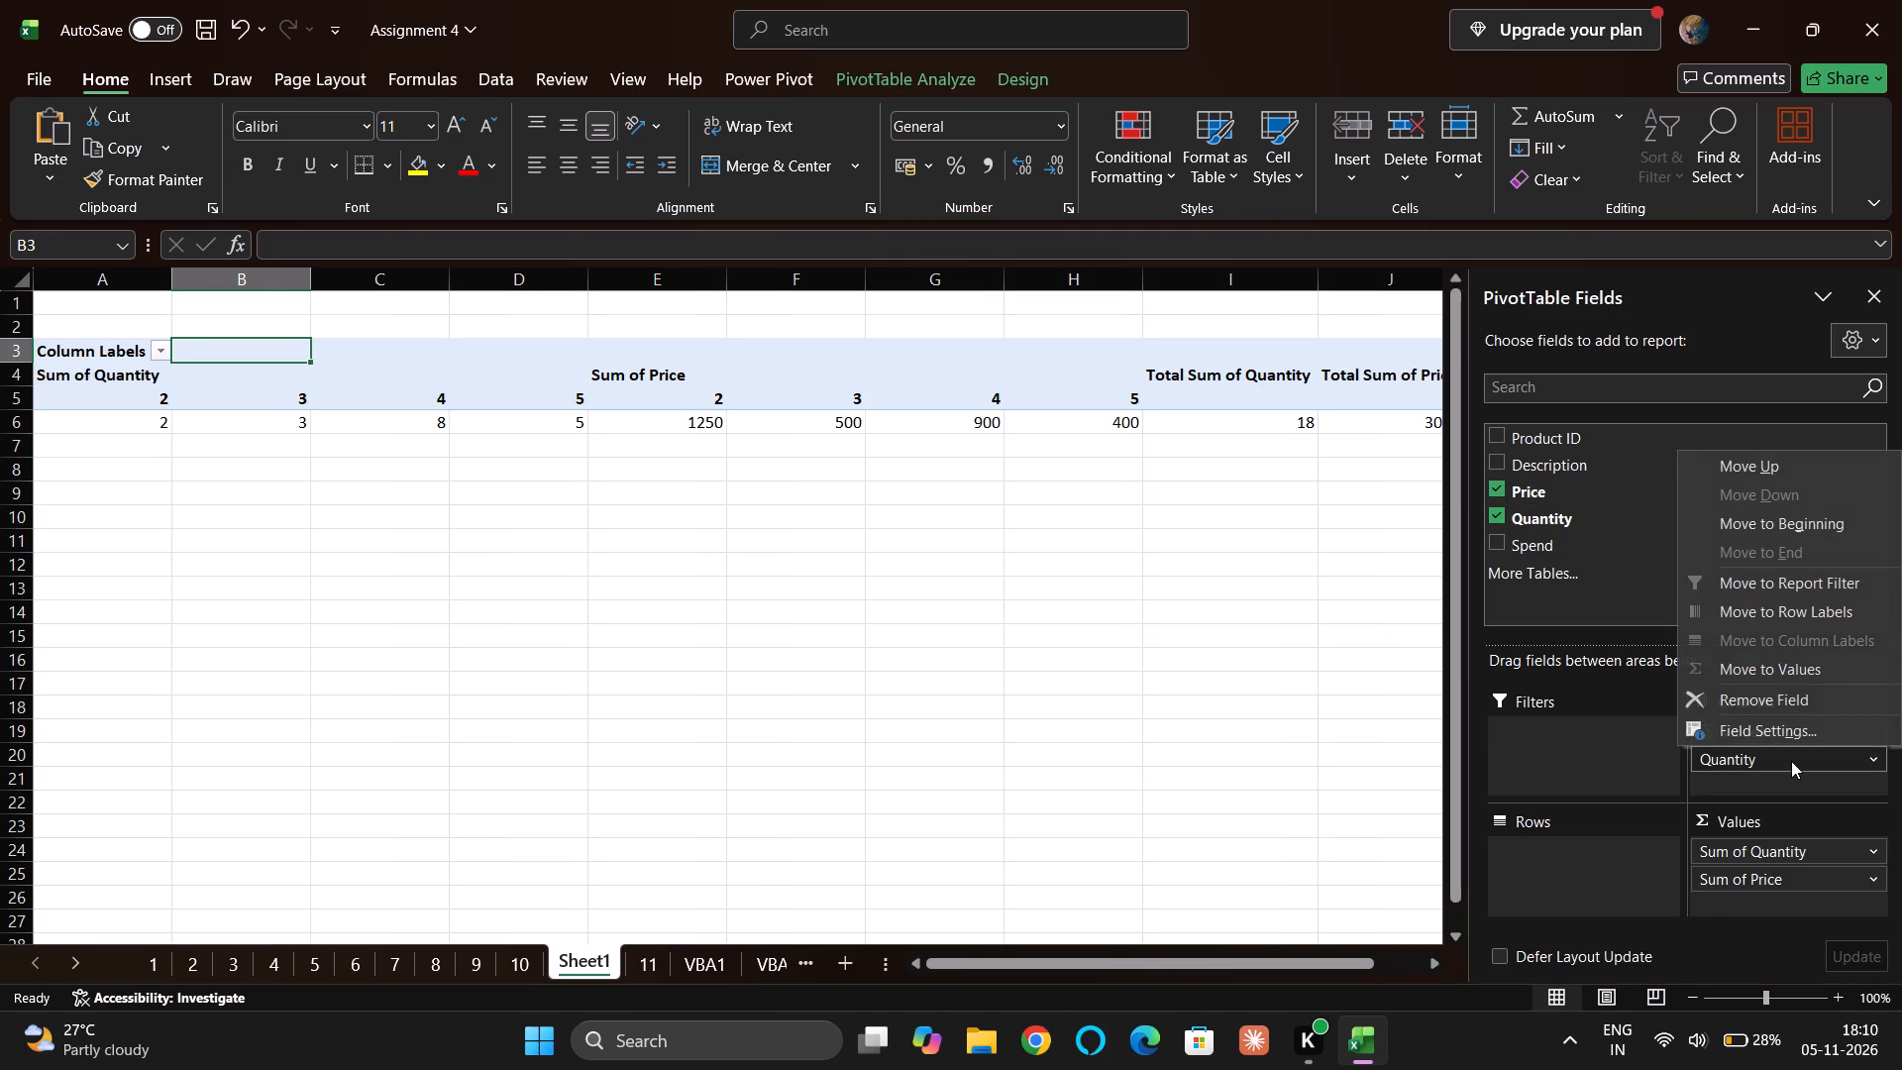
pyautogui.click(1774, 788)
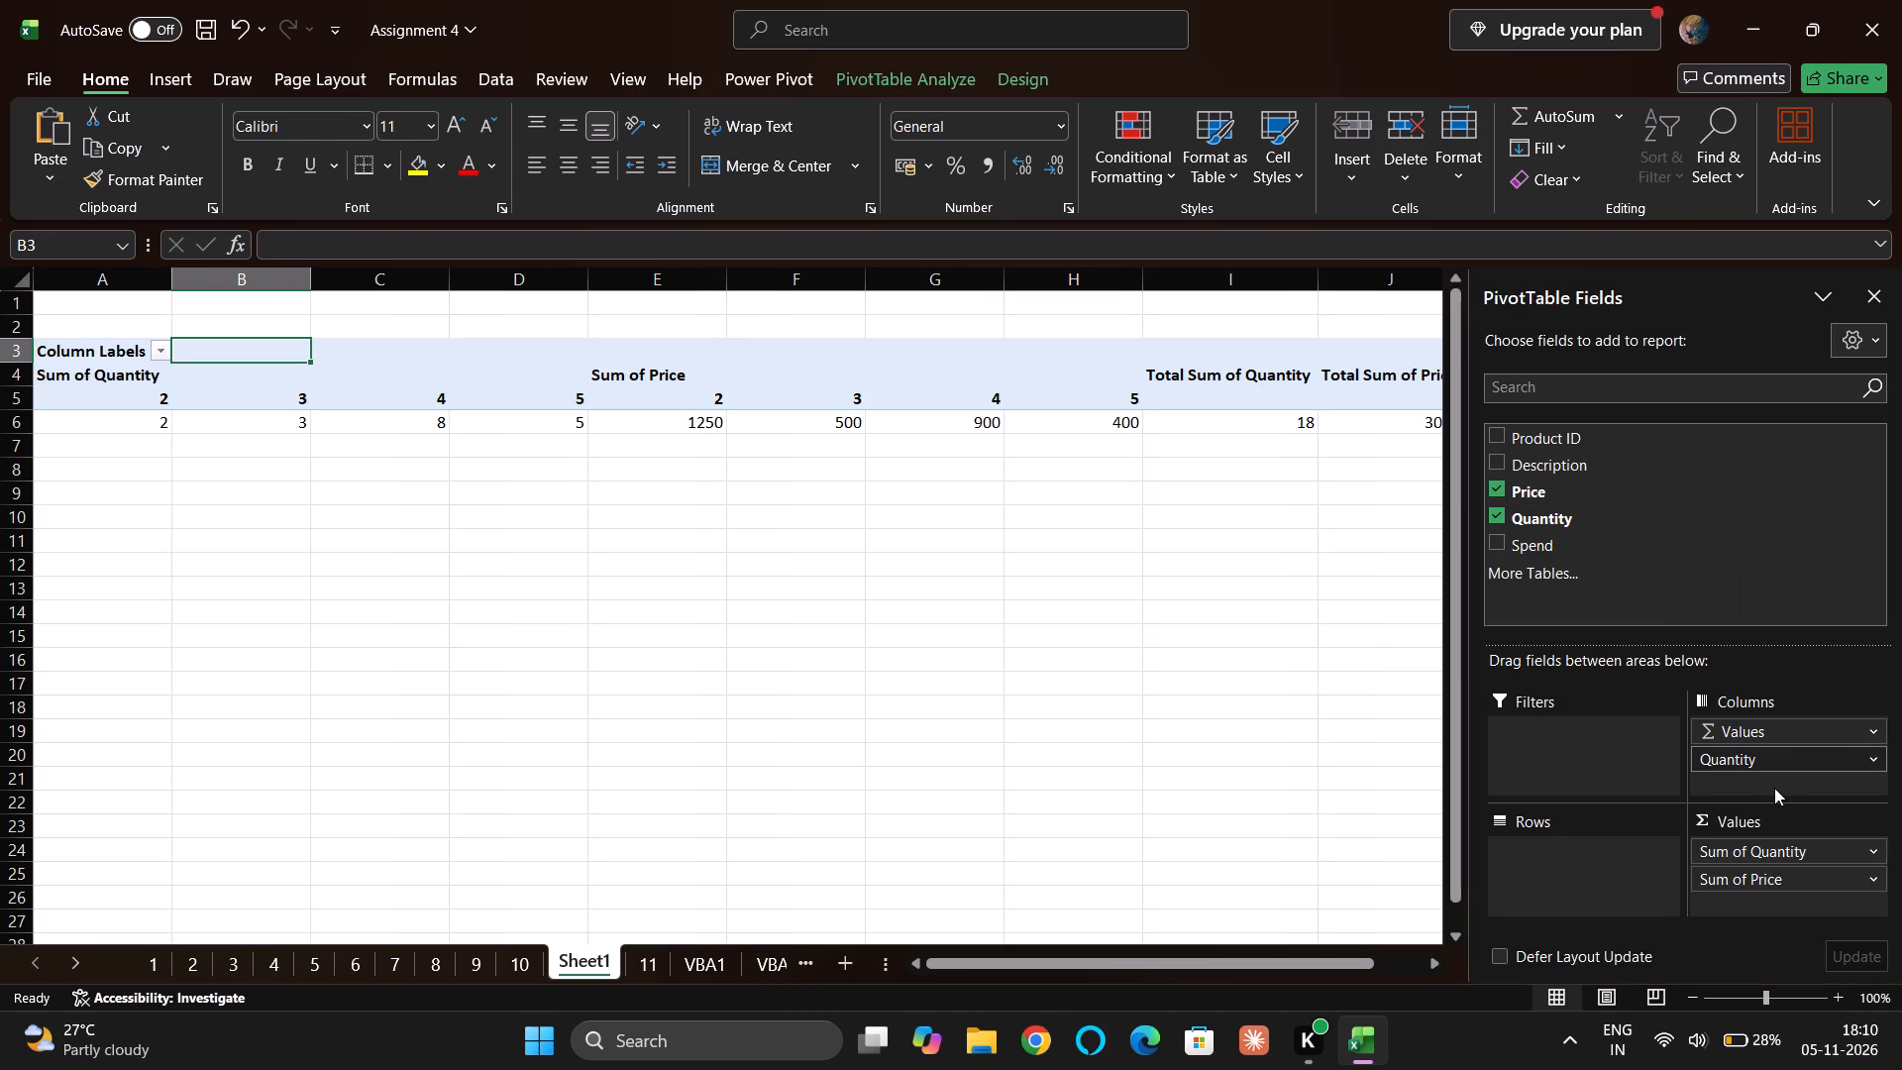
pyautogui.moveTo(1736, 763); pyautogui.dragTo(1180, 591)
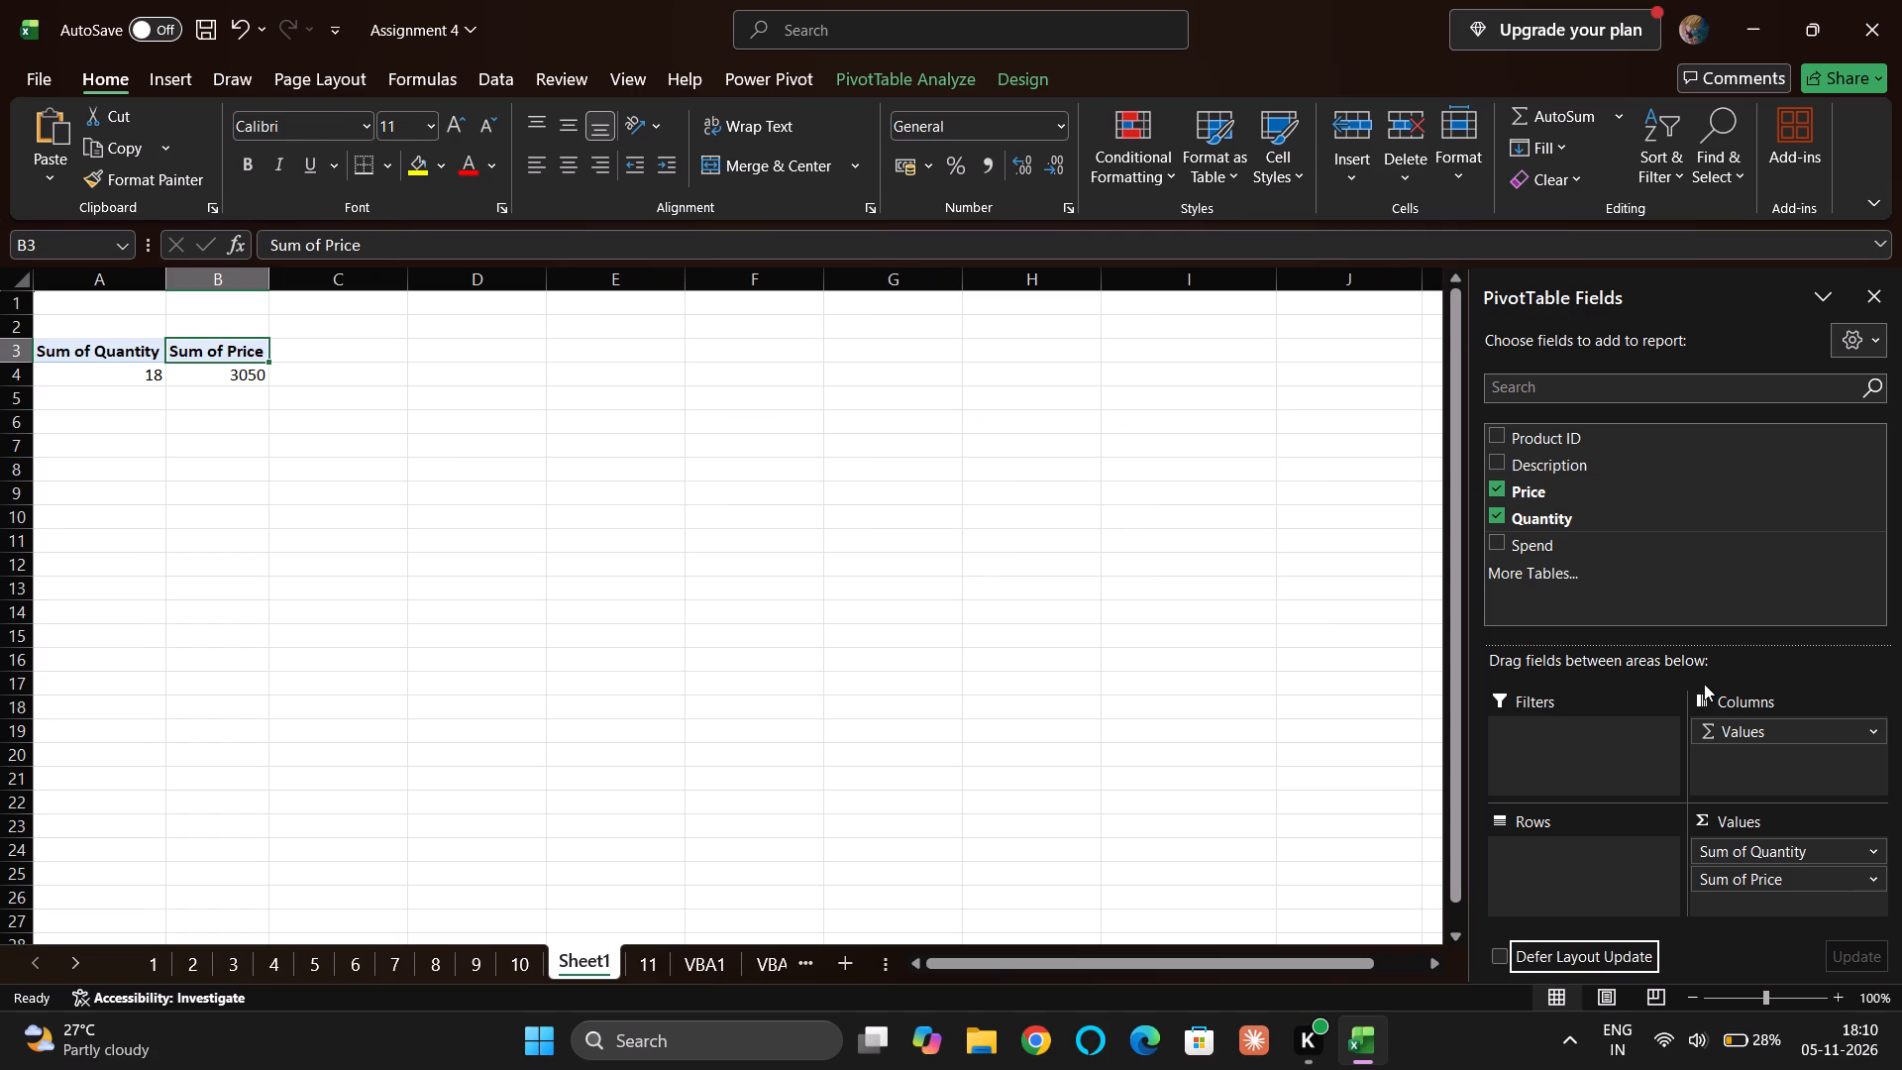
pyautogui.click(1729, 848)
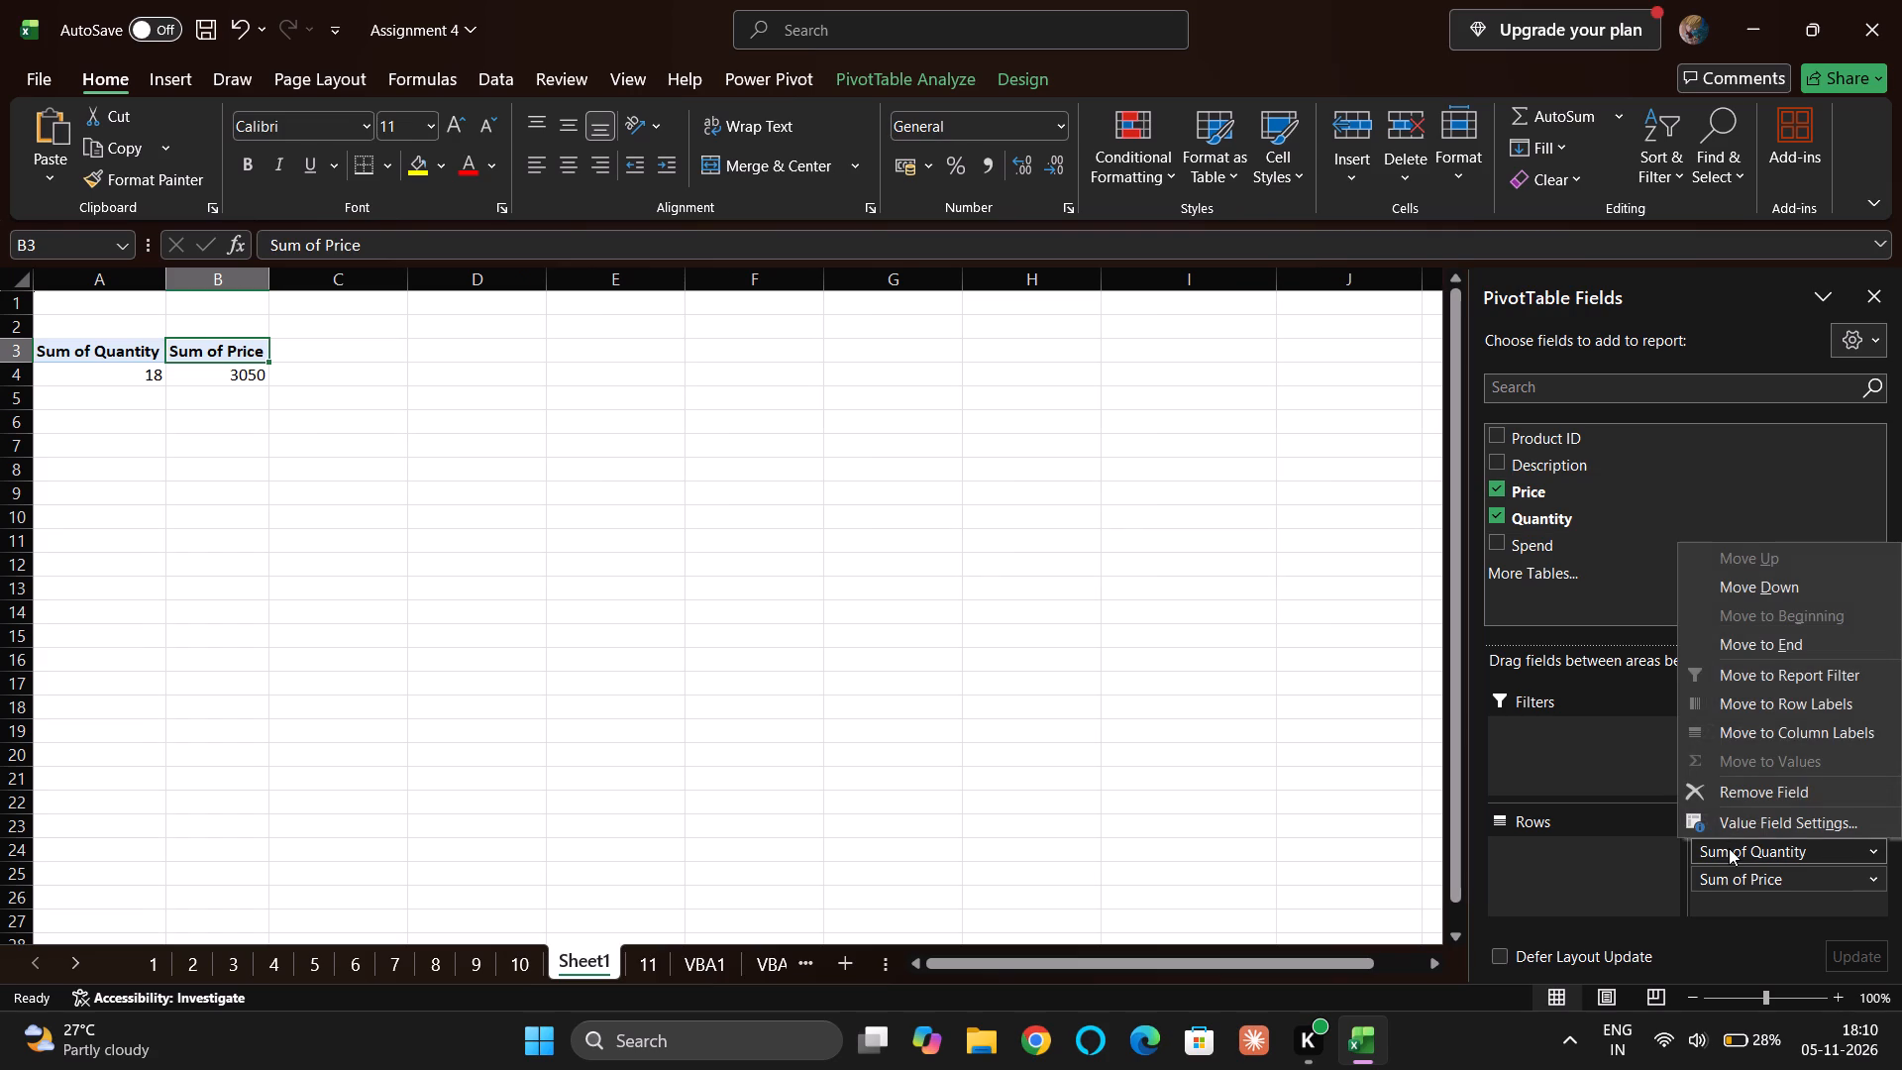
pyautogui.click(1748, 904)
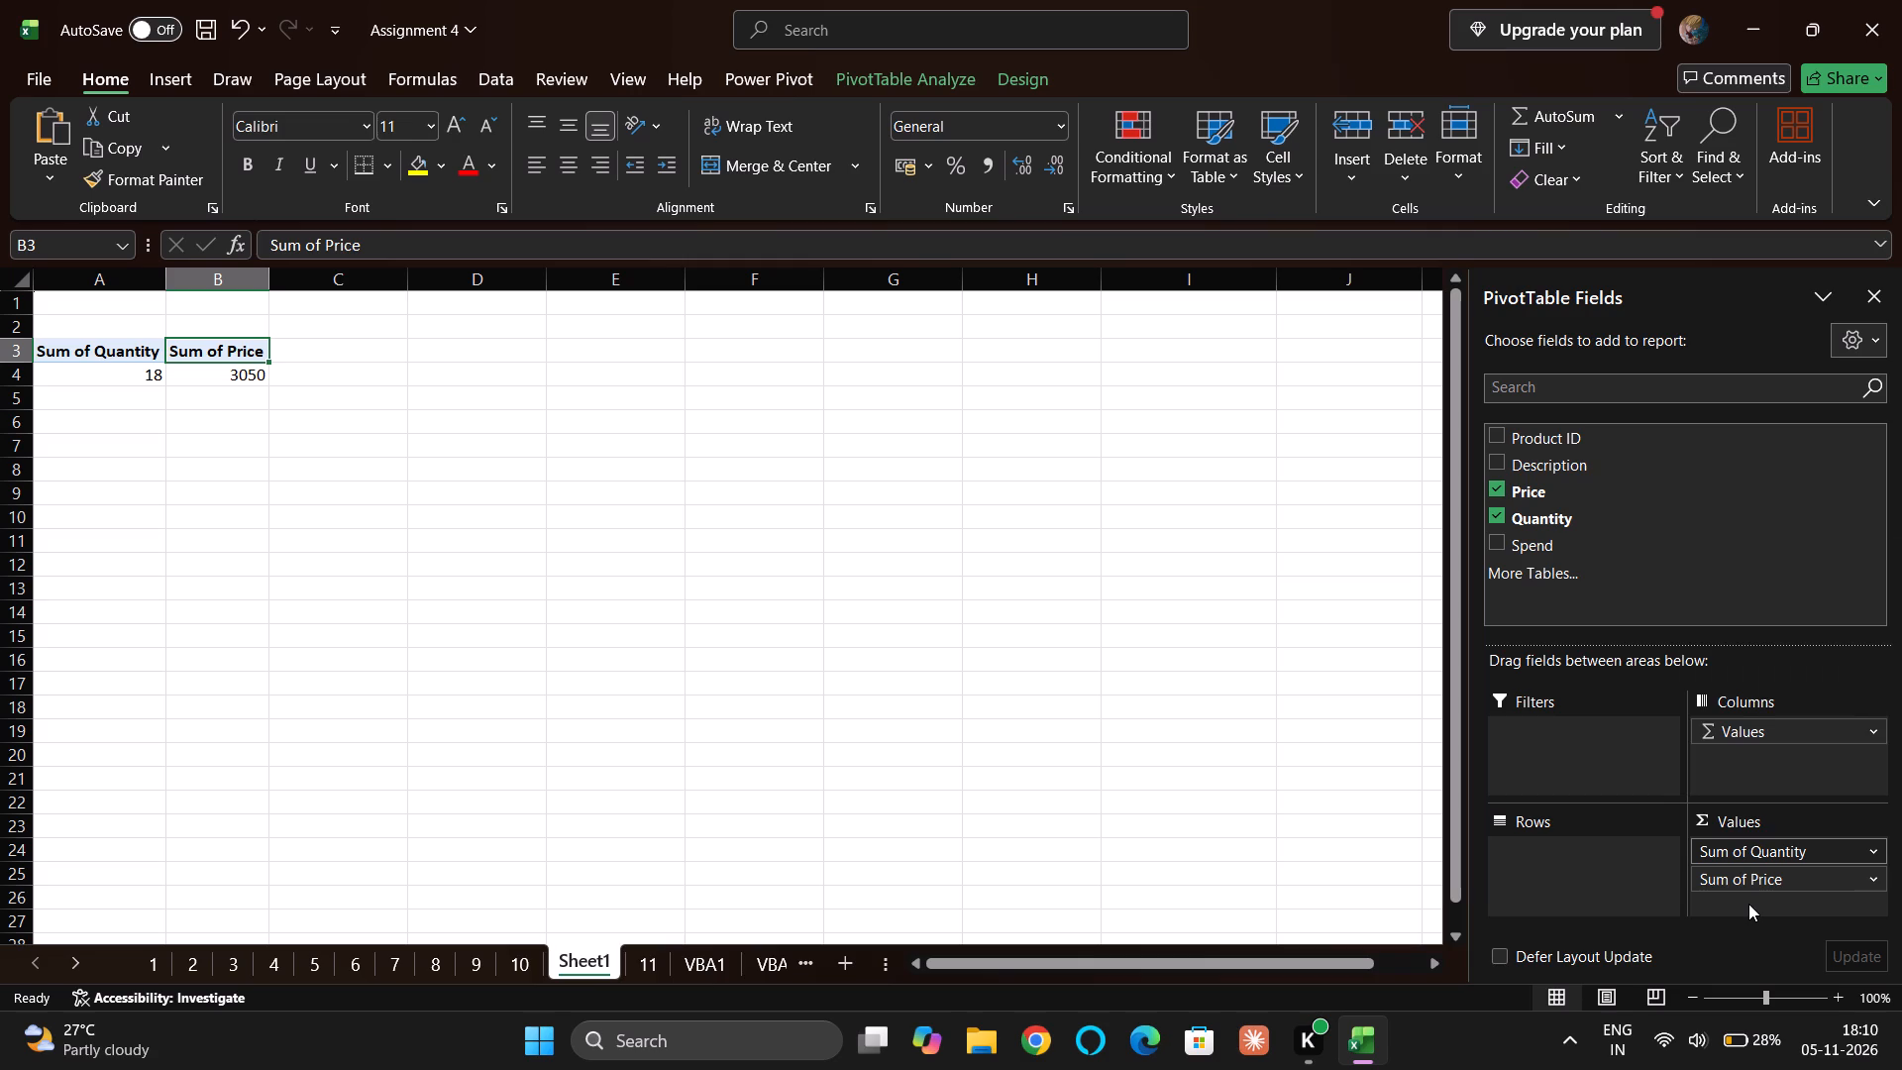
# Set the PivotTable's row fields to Product ID with Description nested beneath it, keeping the filters area empty.
pyautogui.moveTo(1520, 476); pyautogui.dragTo(1558, 867)
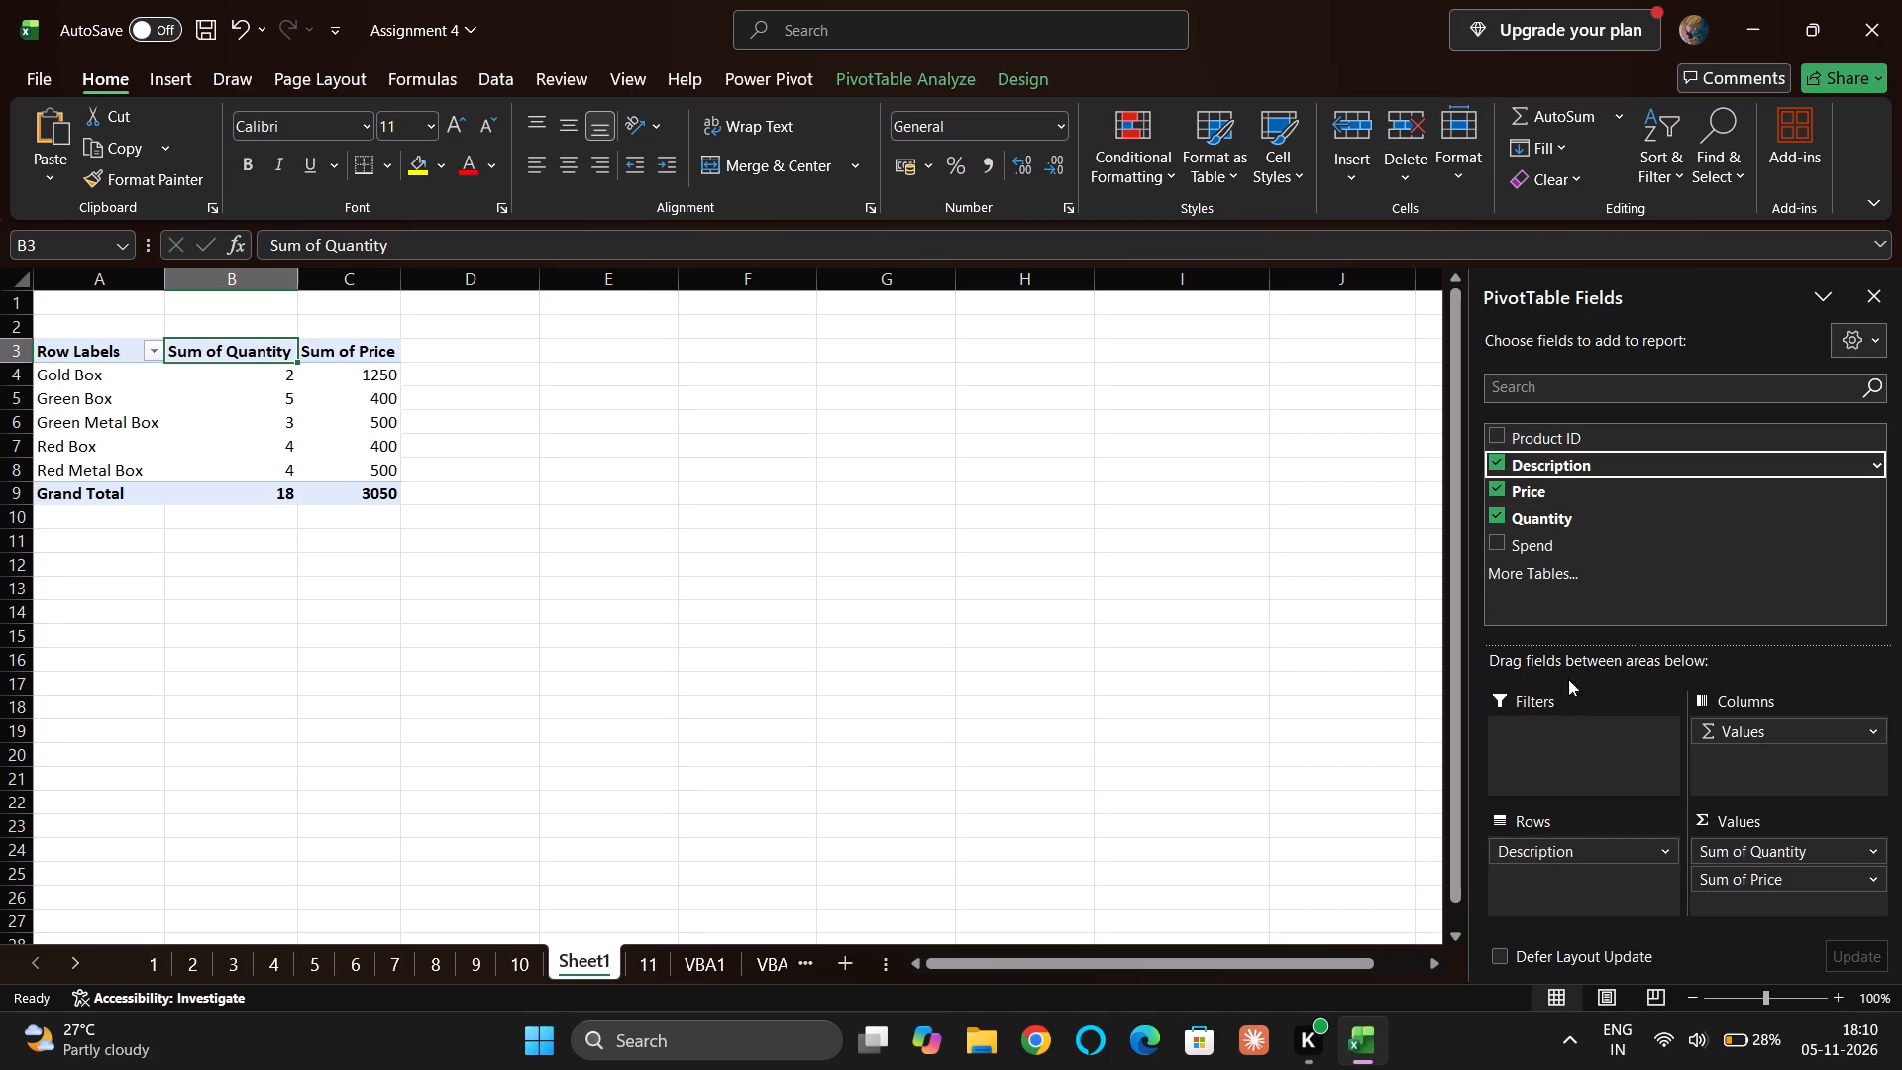
pyautogui.moveTo(1514, 432); pyautogui.dragTo(1547, 749)
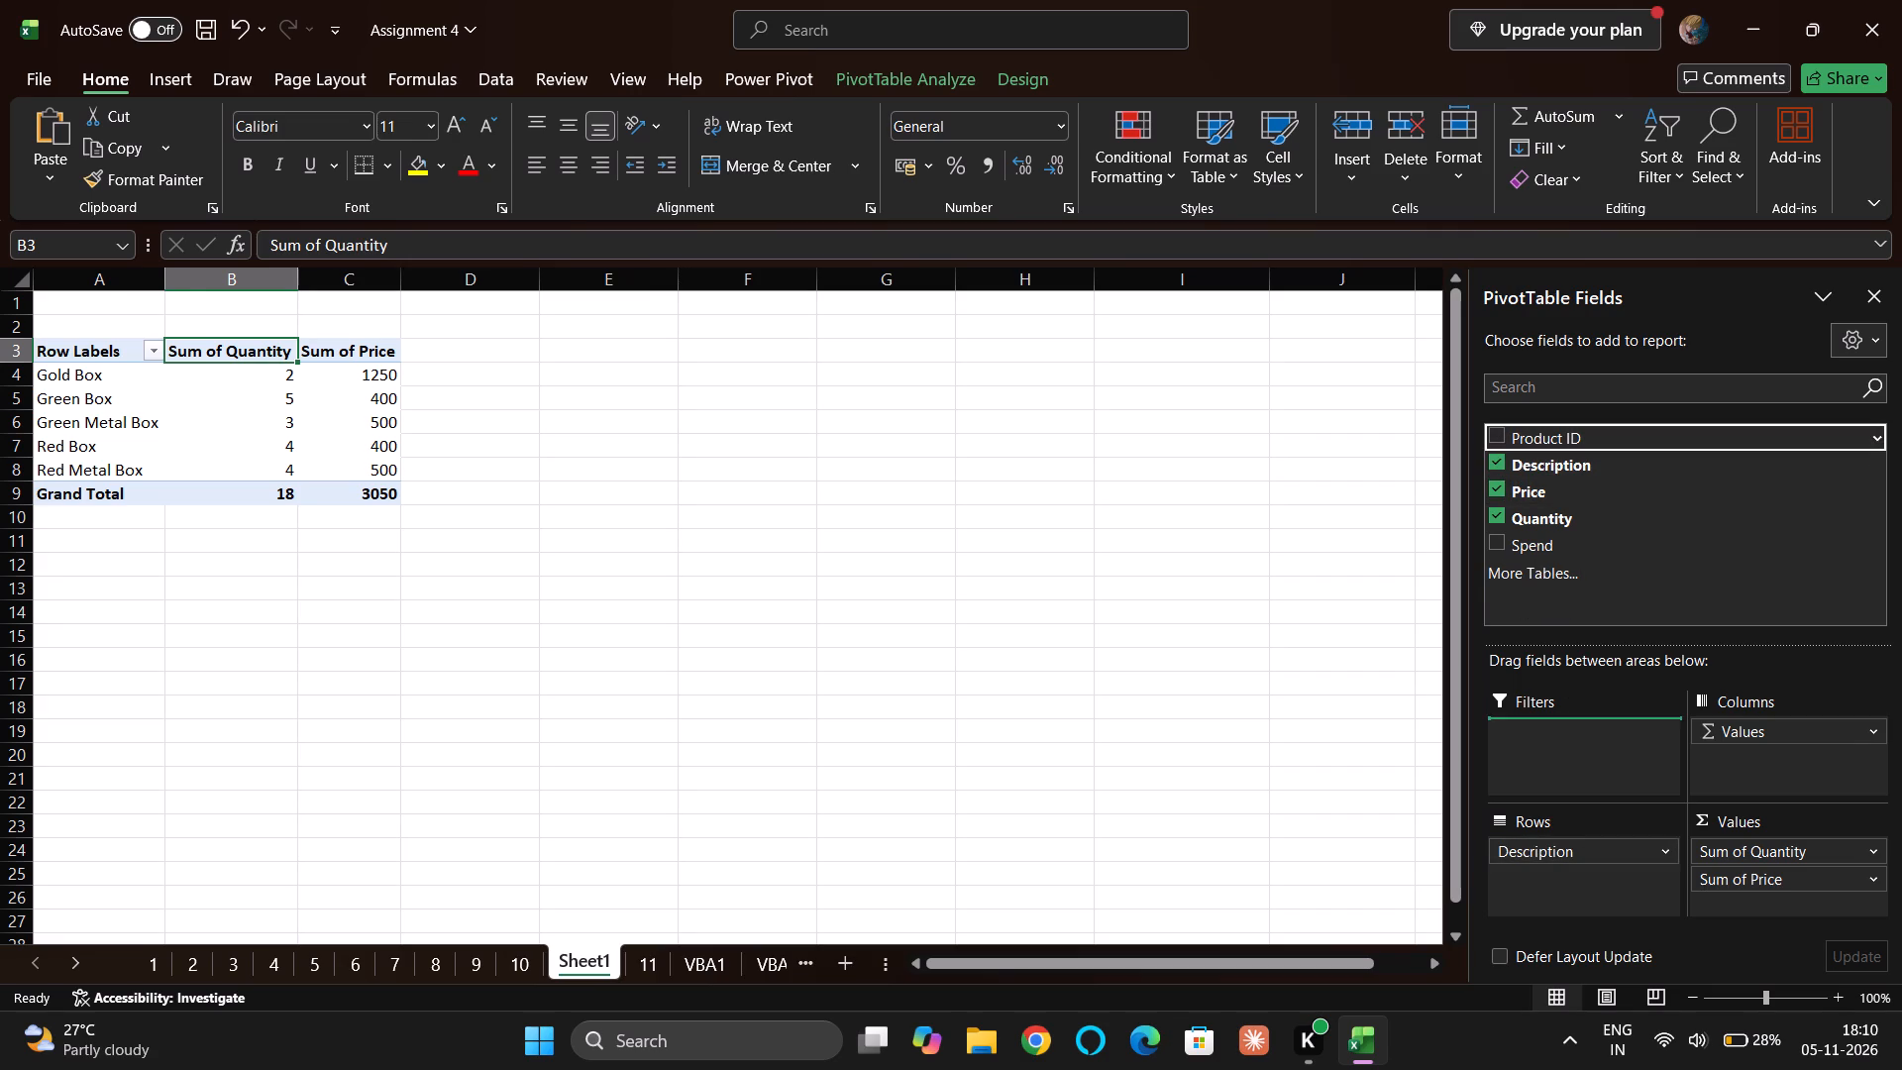
pyautogui.moveTo(1547, 749); pyautogui.dragTo(1547, 751)
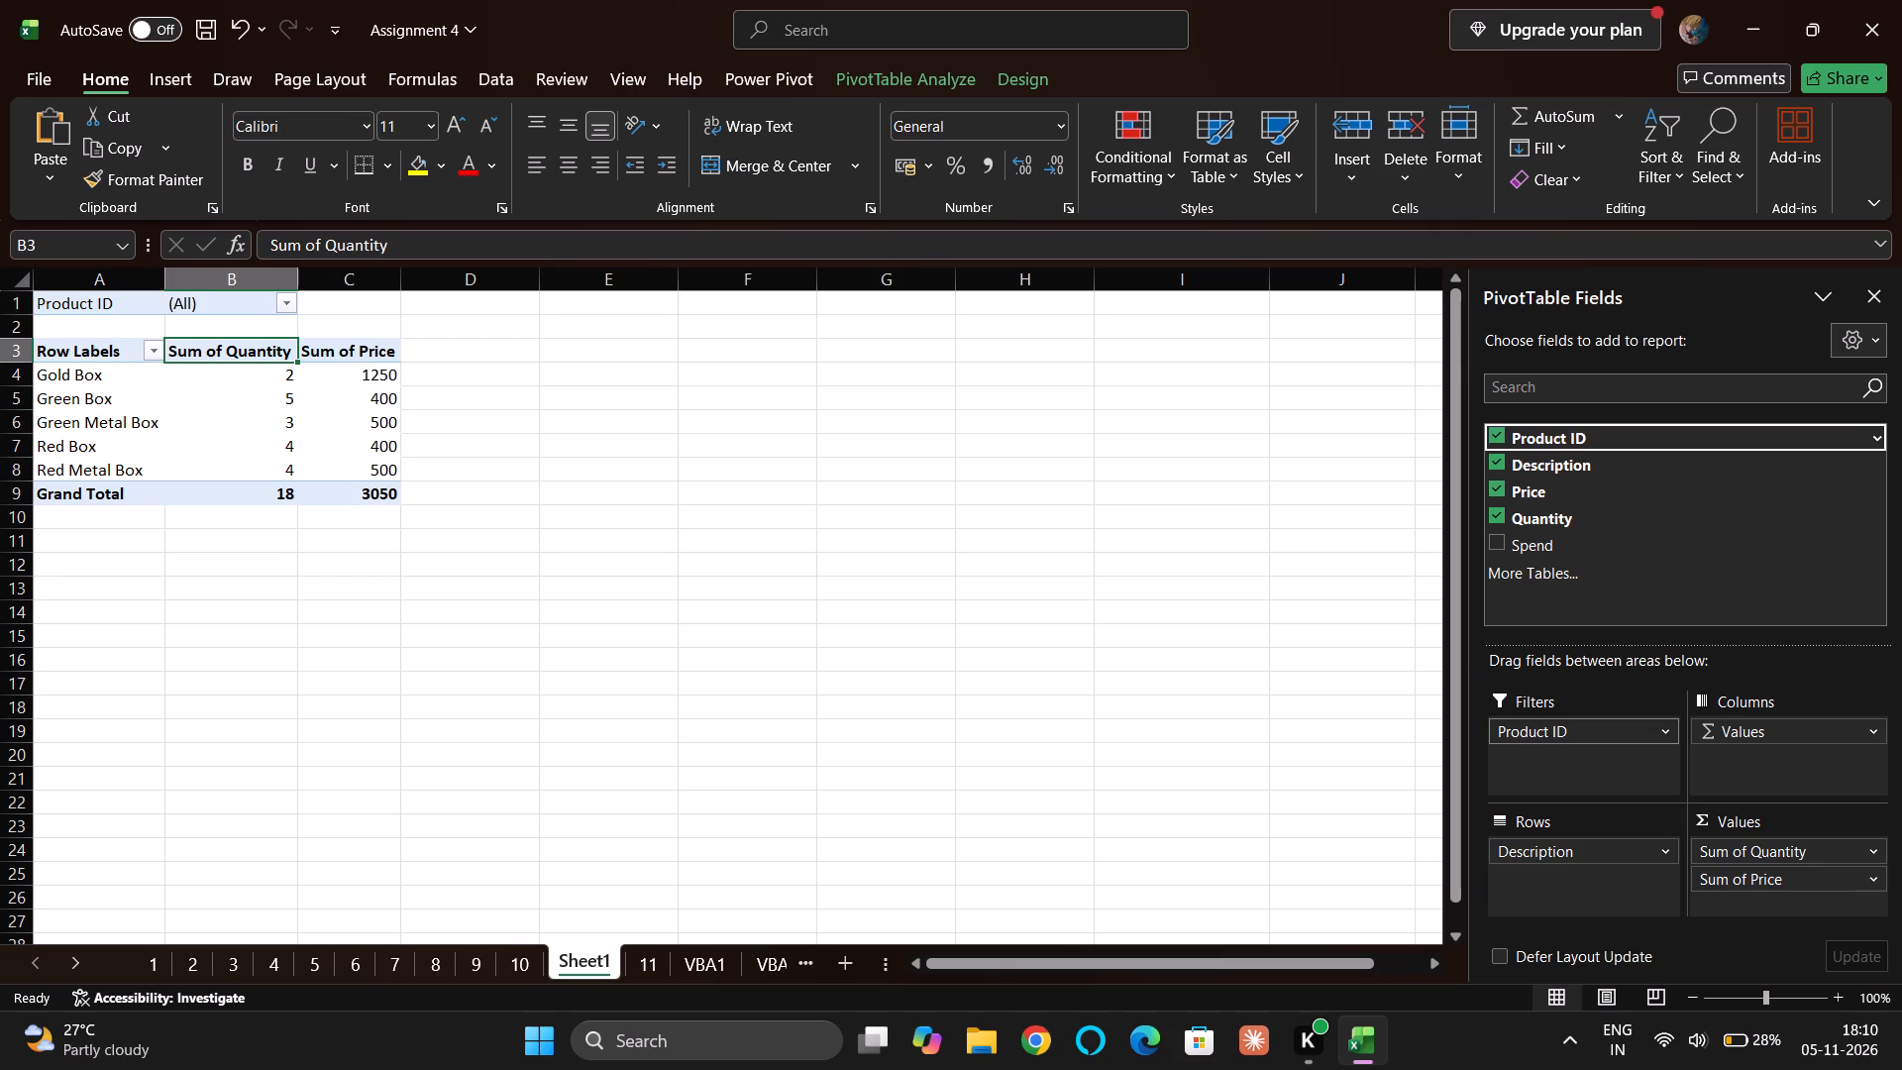
pyautogui.moveTo(1561, 436); pyautogui.dragTo(1529, 625)
pyautogui.moveTo(1529, 625); pyautogui.dragTo(1544, 726)
pyautogui.click(1544, 726)
pyautogui.moveTo(1544, 726); pyautogui.dragTo(1524, 777)
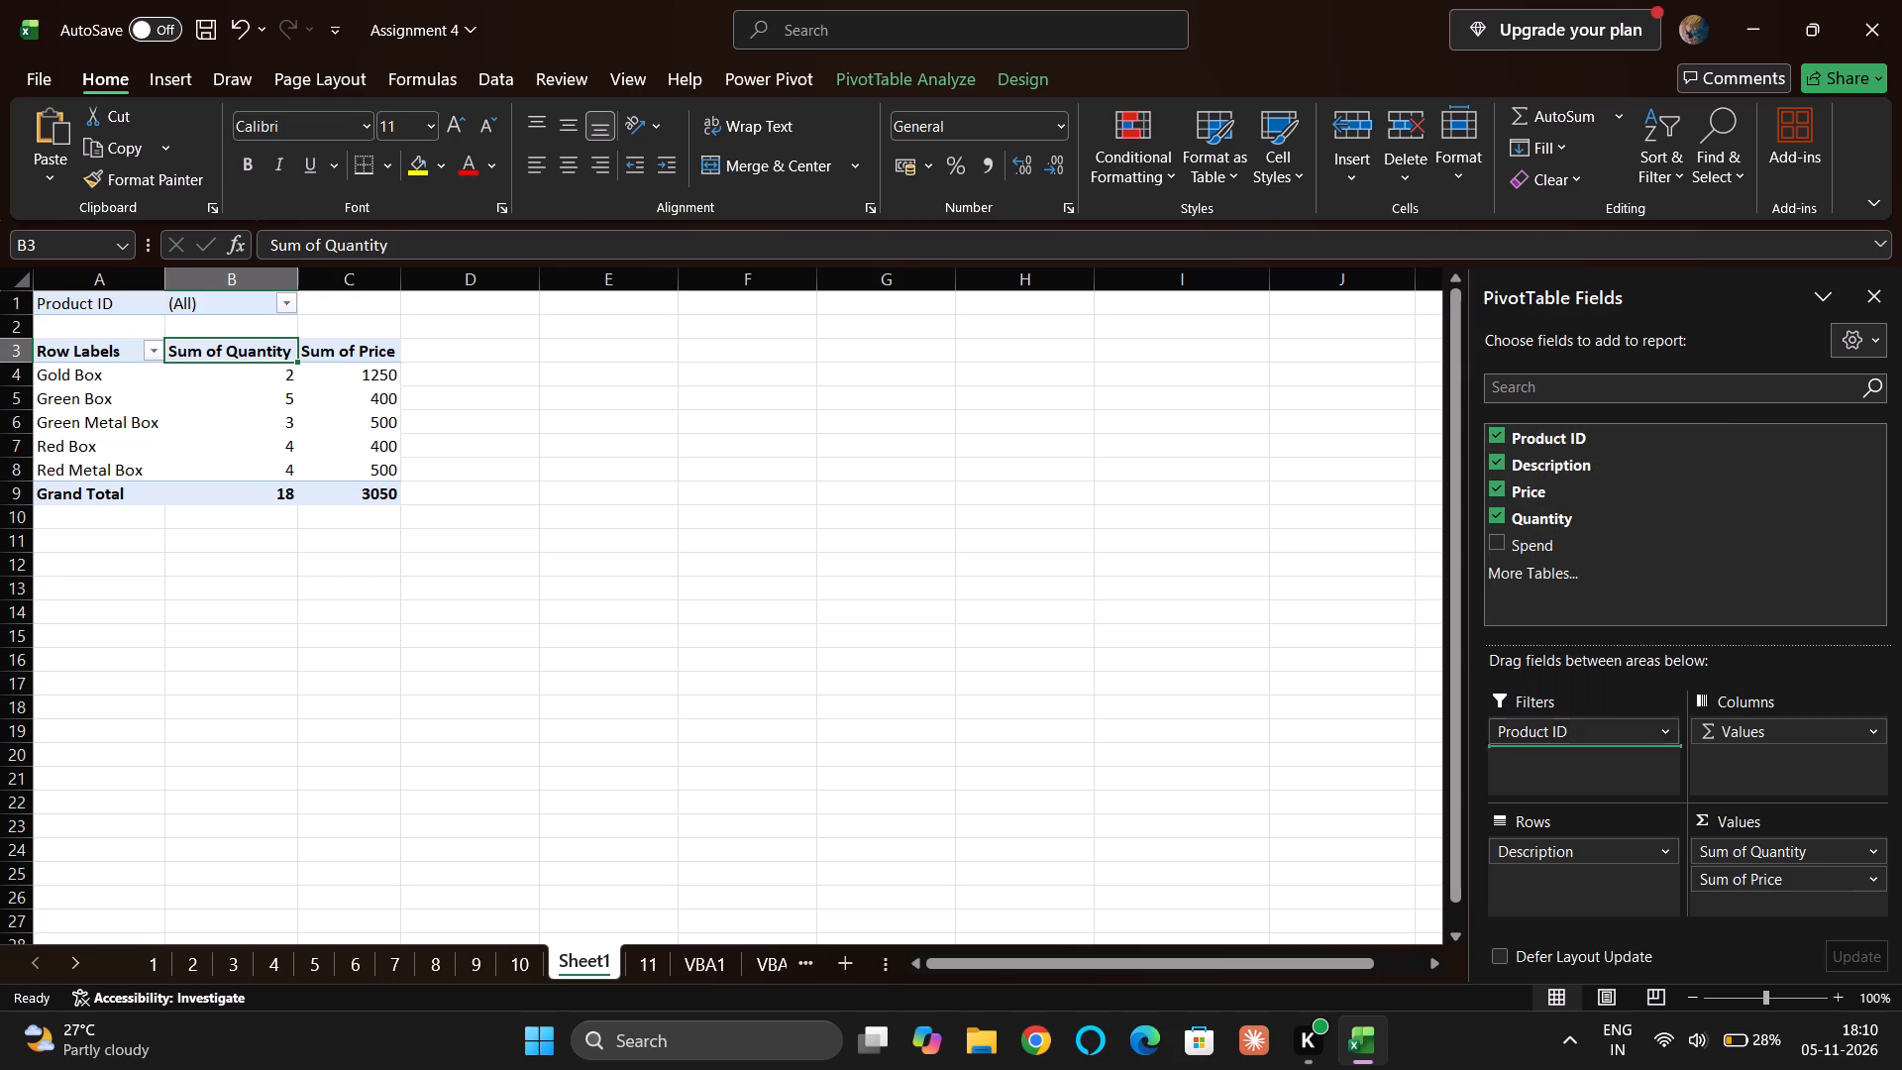
pyautogui.moveTo(1524, 777); pyautogui.dragTo(1527, 893)
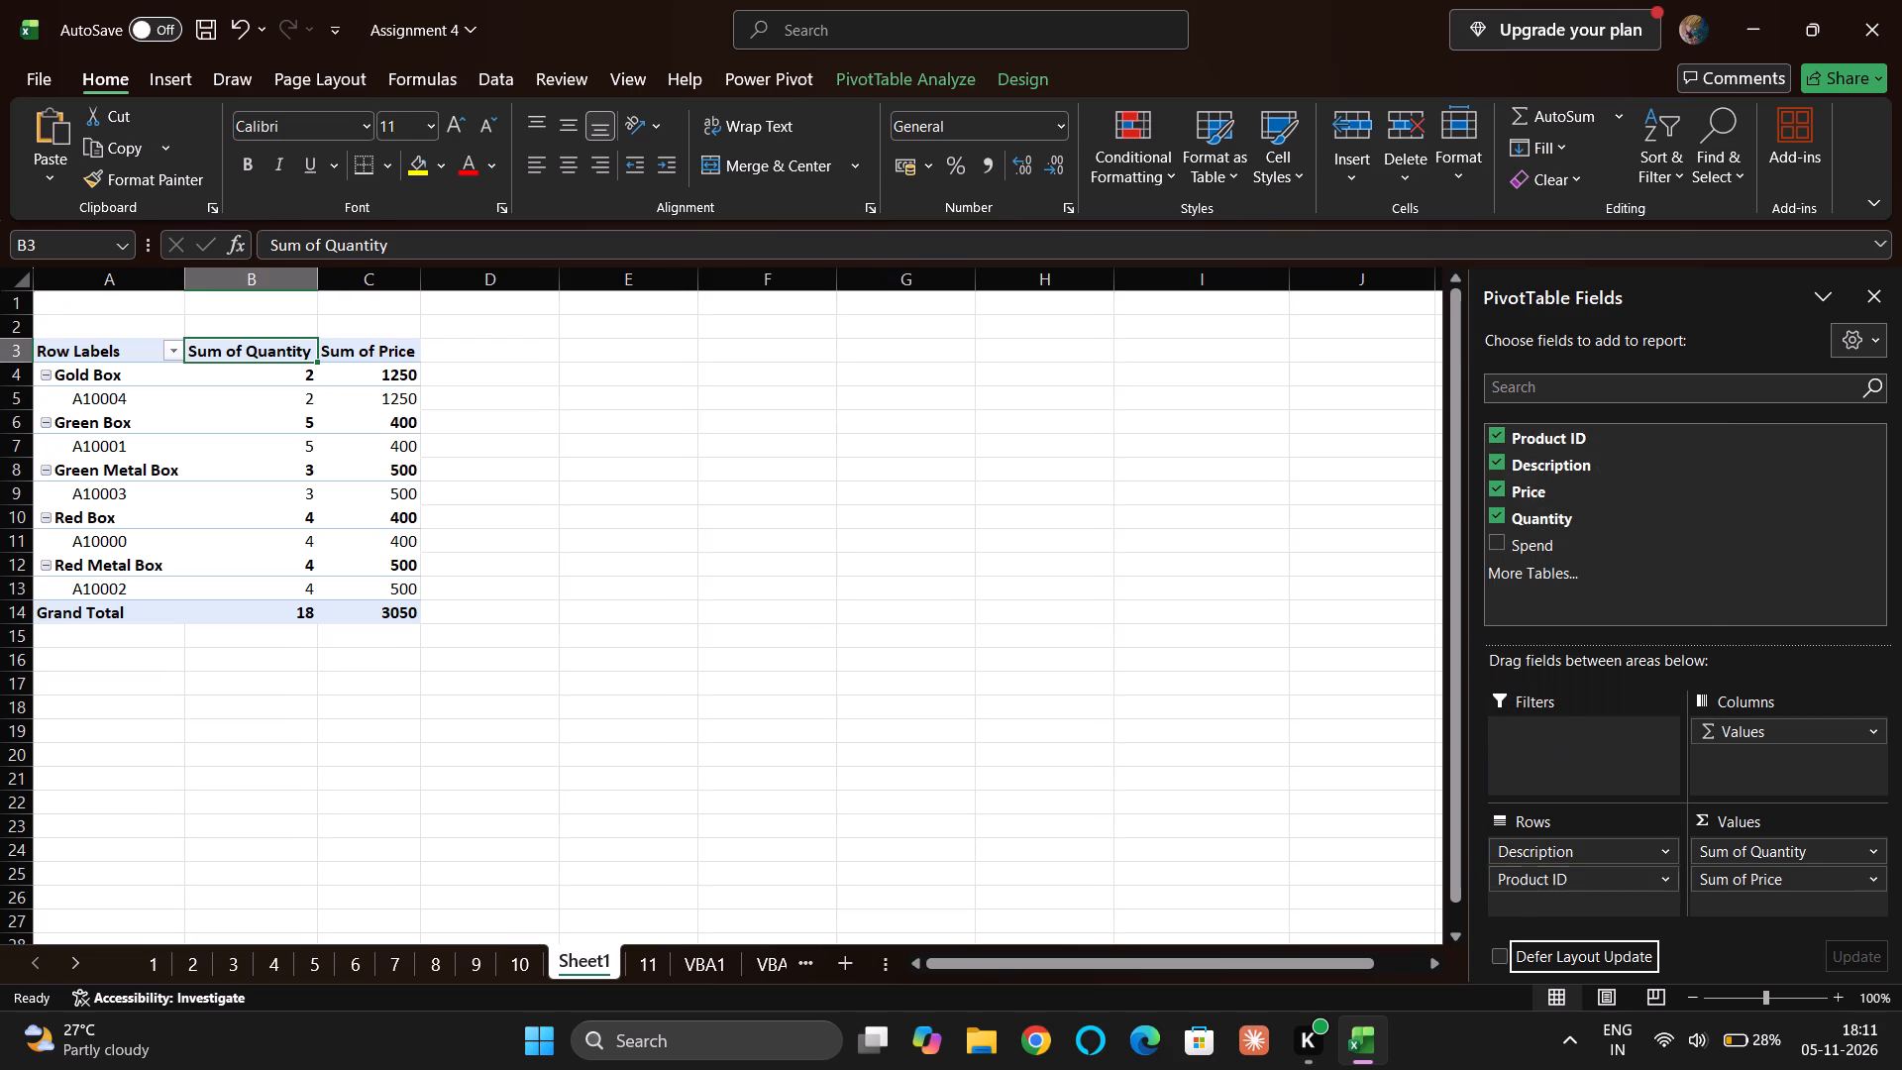
pyautogui.moveTo(1544, 844); pyautogui.dragTo(1526, 899)
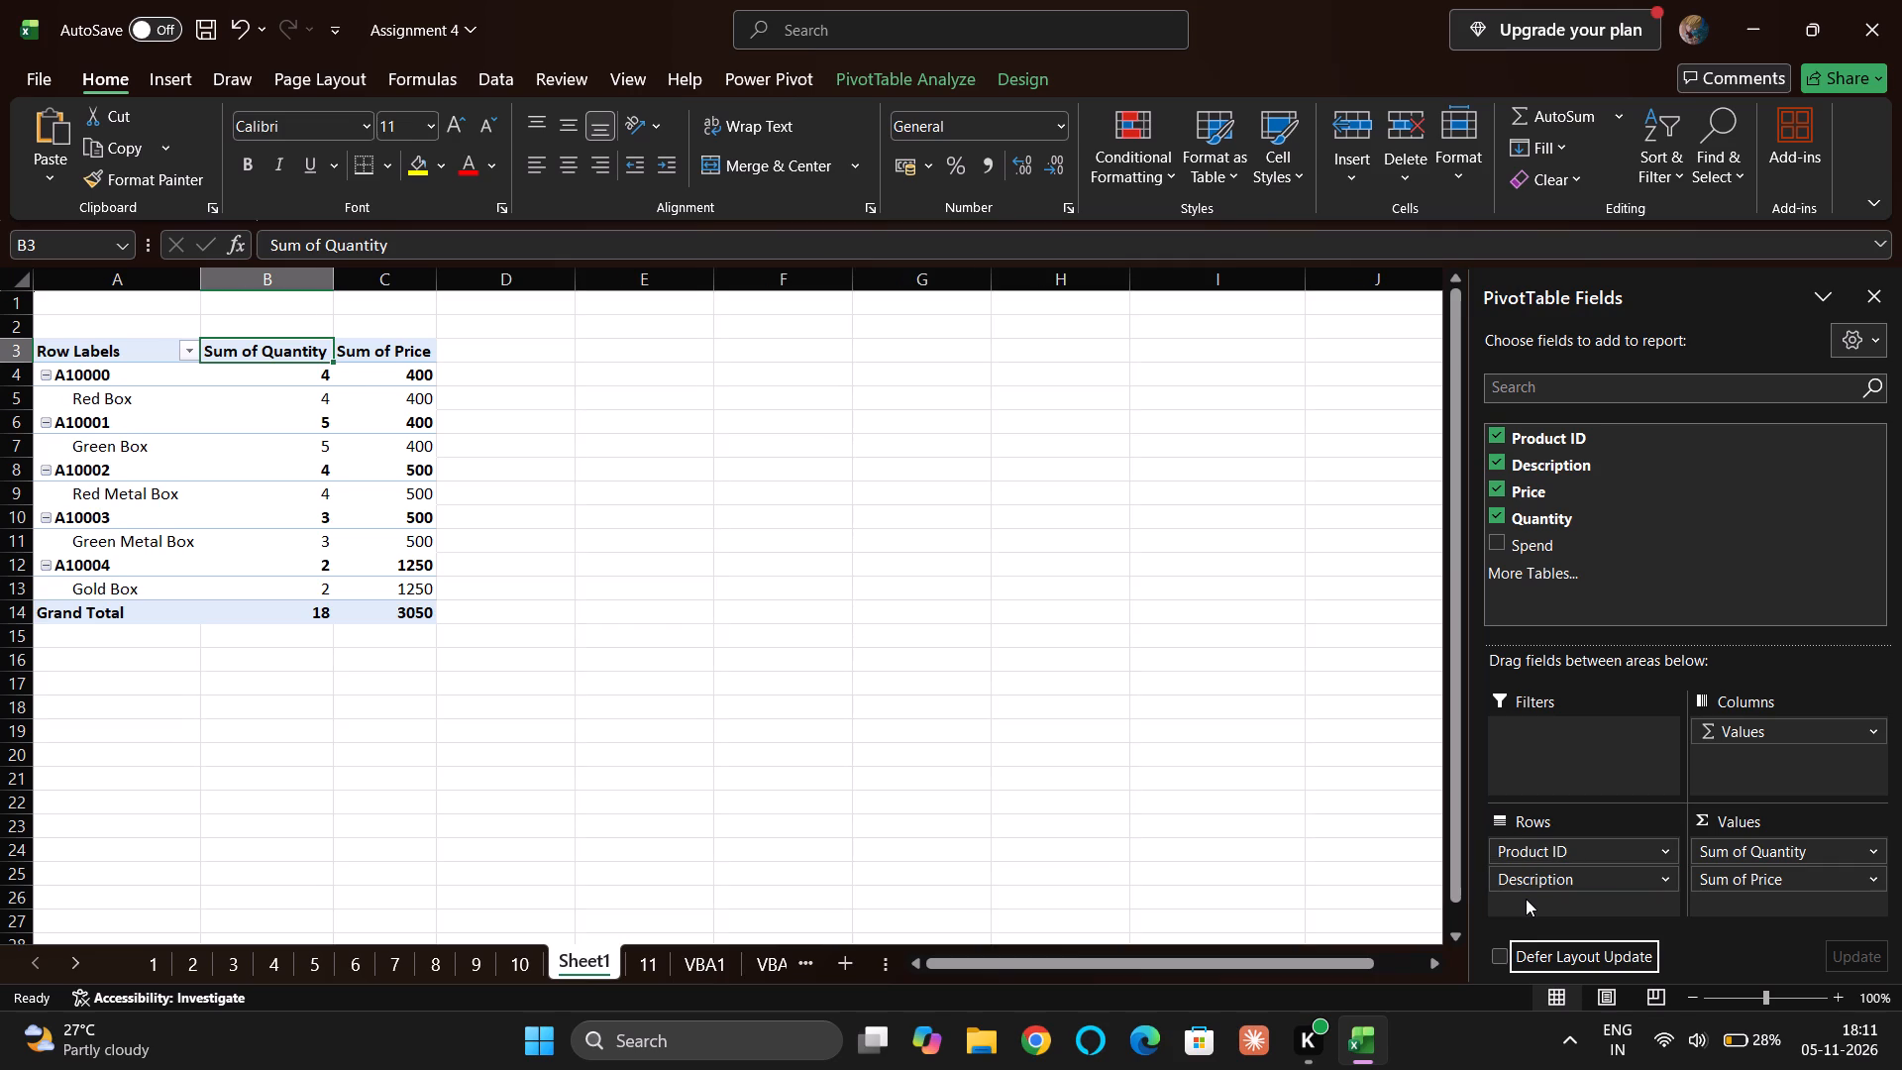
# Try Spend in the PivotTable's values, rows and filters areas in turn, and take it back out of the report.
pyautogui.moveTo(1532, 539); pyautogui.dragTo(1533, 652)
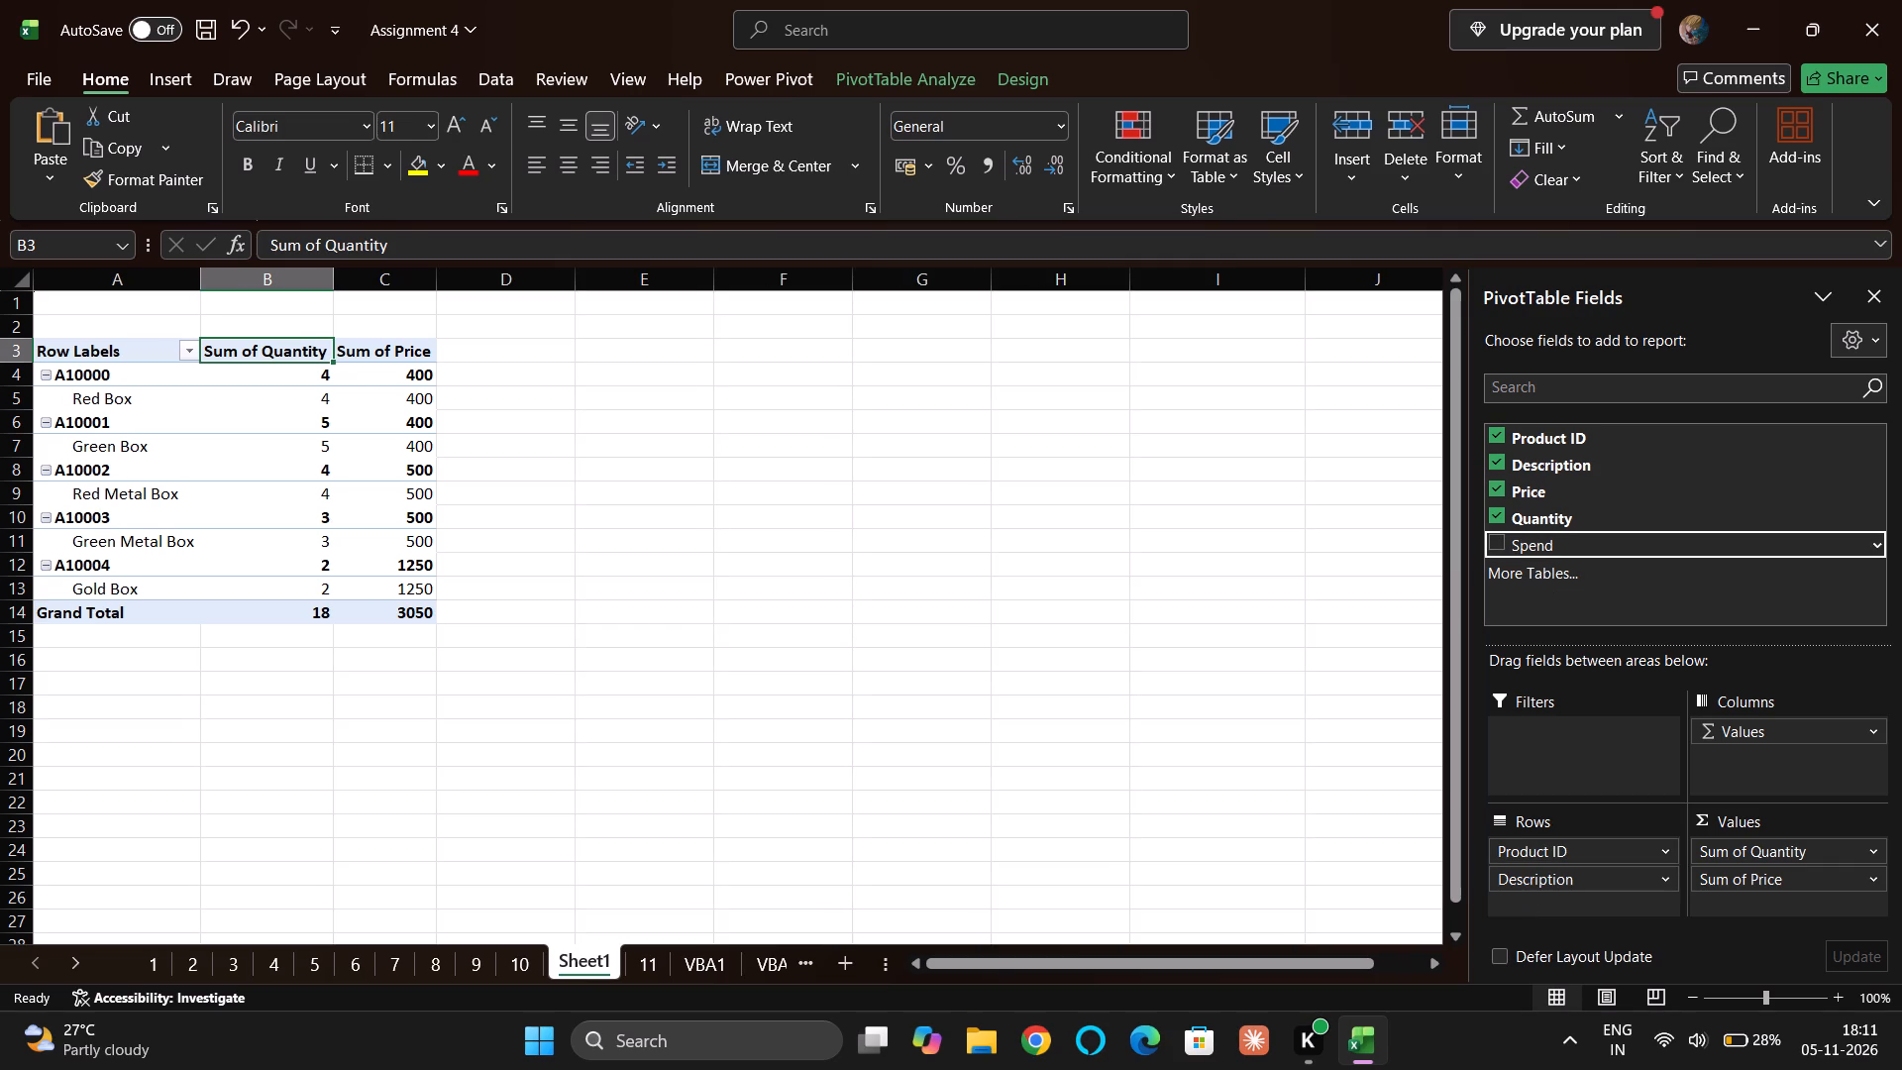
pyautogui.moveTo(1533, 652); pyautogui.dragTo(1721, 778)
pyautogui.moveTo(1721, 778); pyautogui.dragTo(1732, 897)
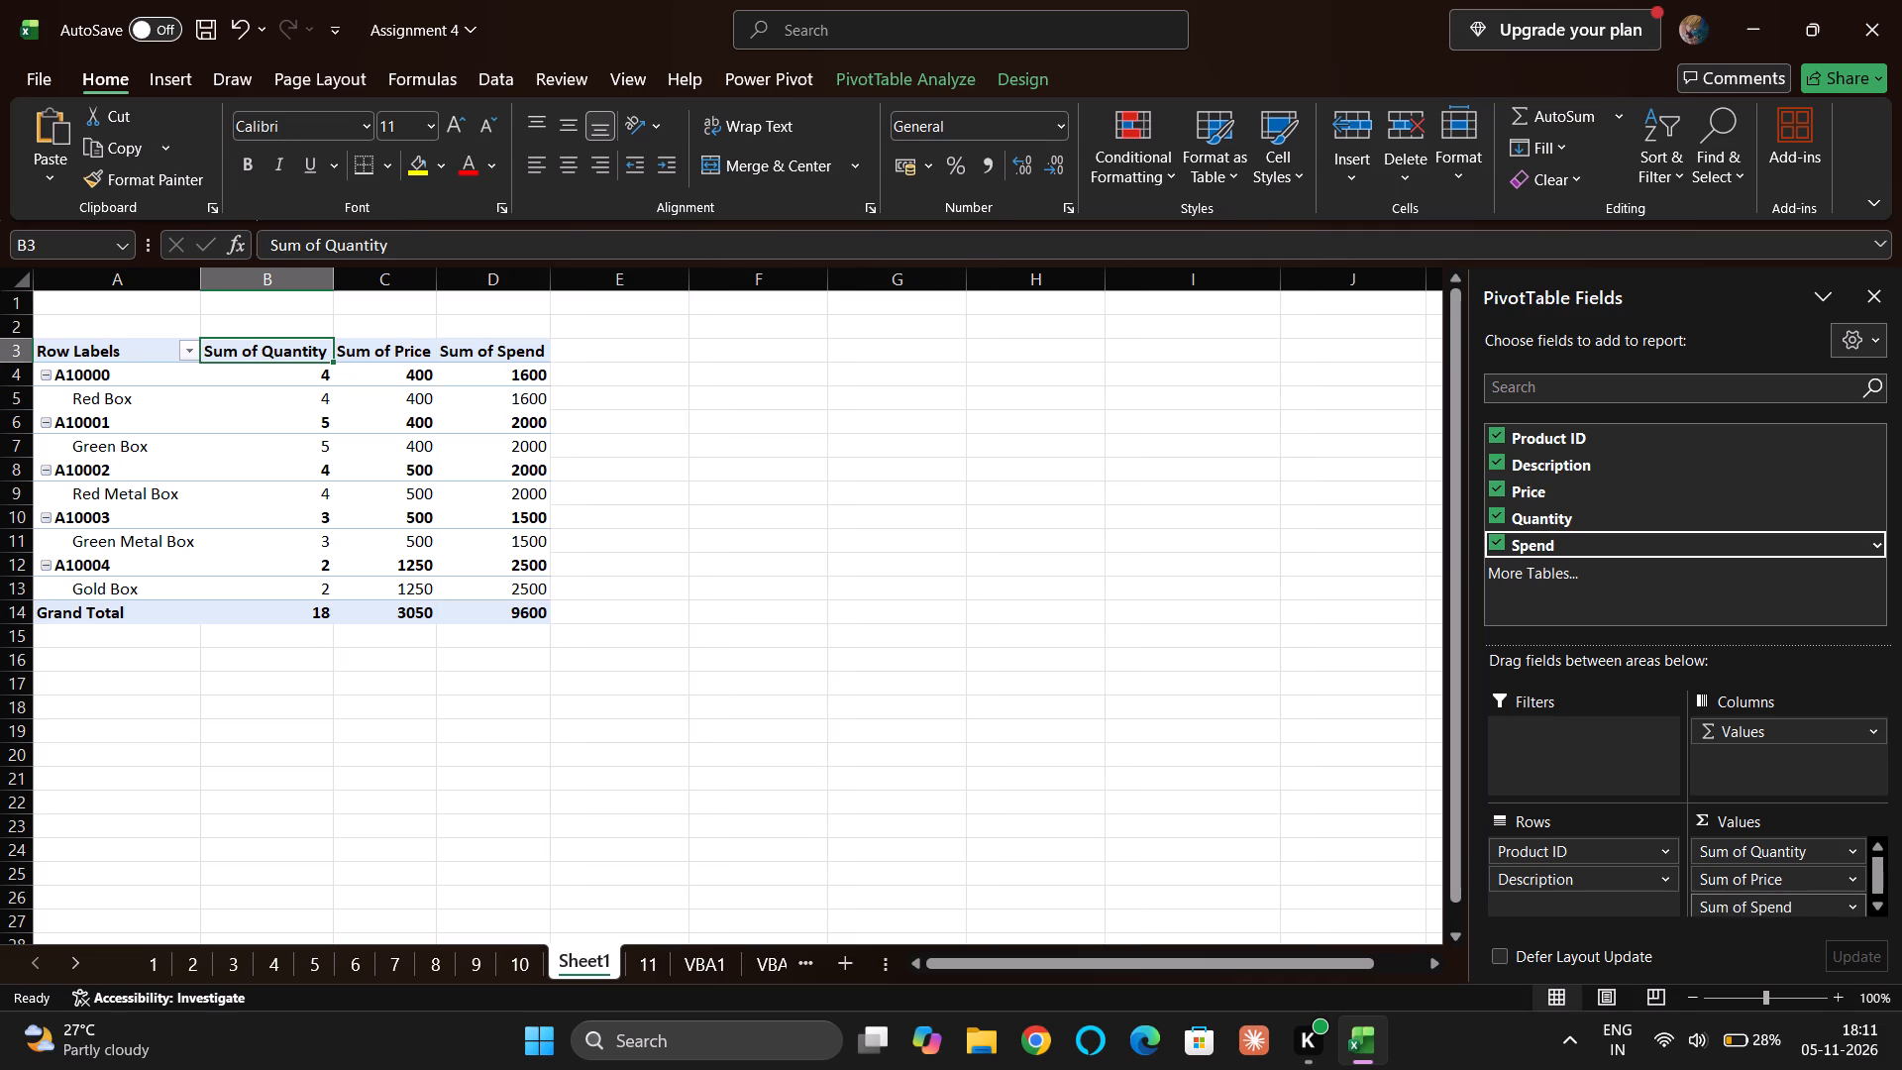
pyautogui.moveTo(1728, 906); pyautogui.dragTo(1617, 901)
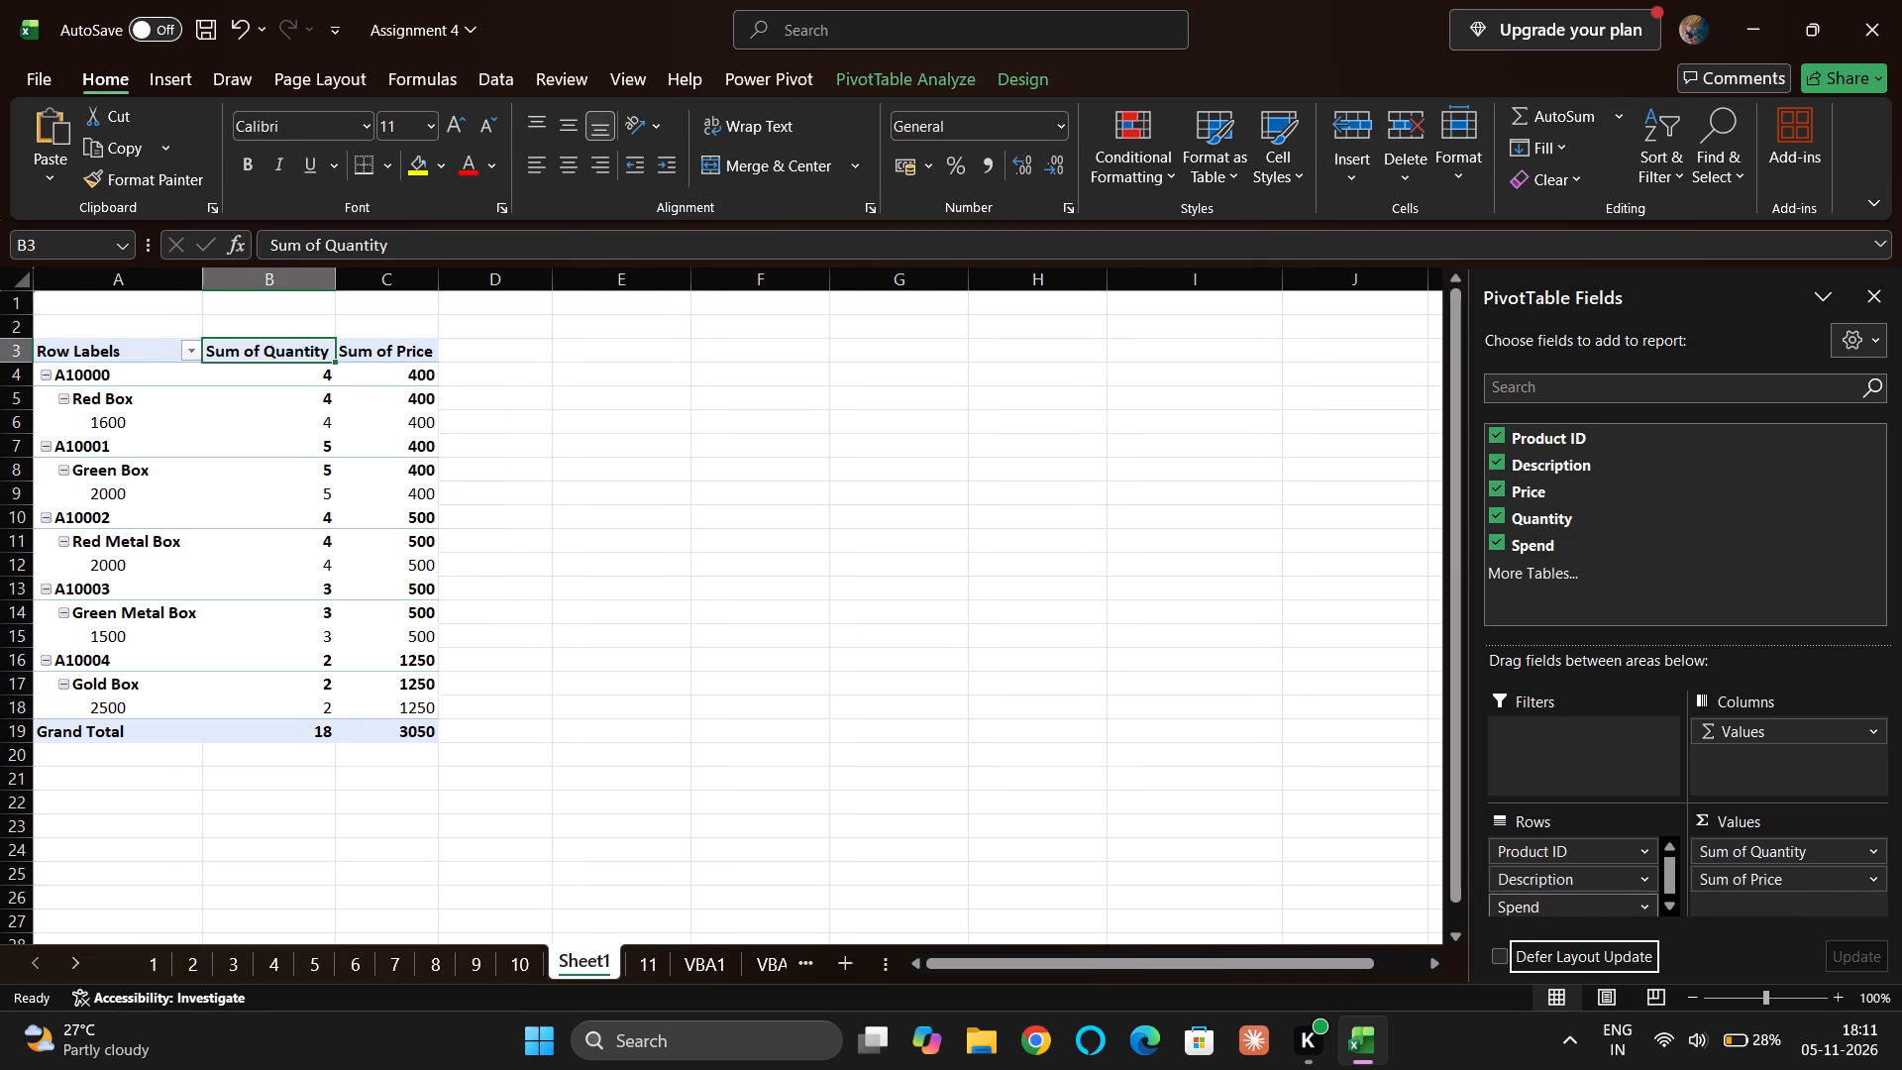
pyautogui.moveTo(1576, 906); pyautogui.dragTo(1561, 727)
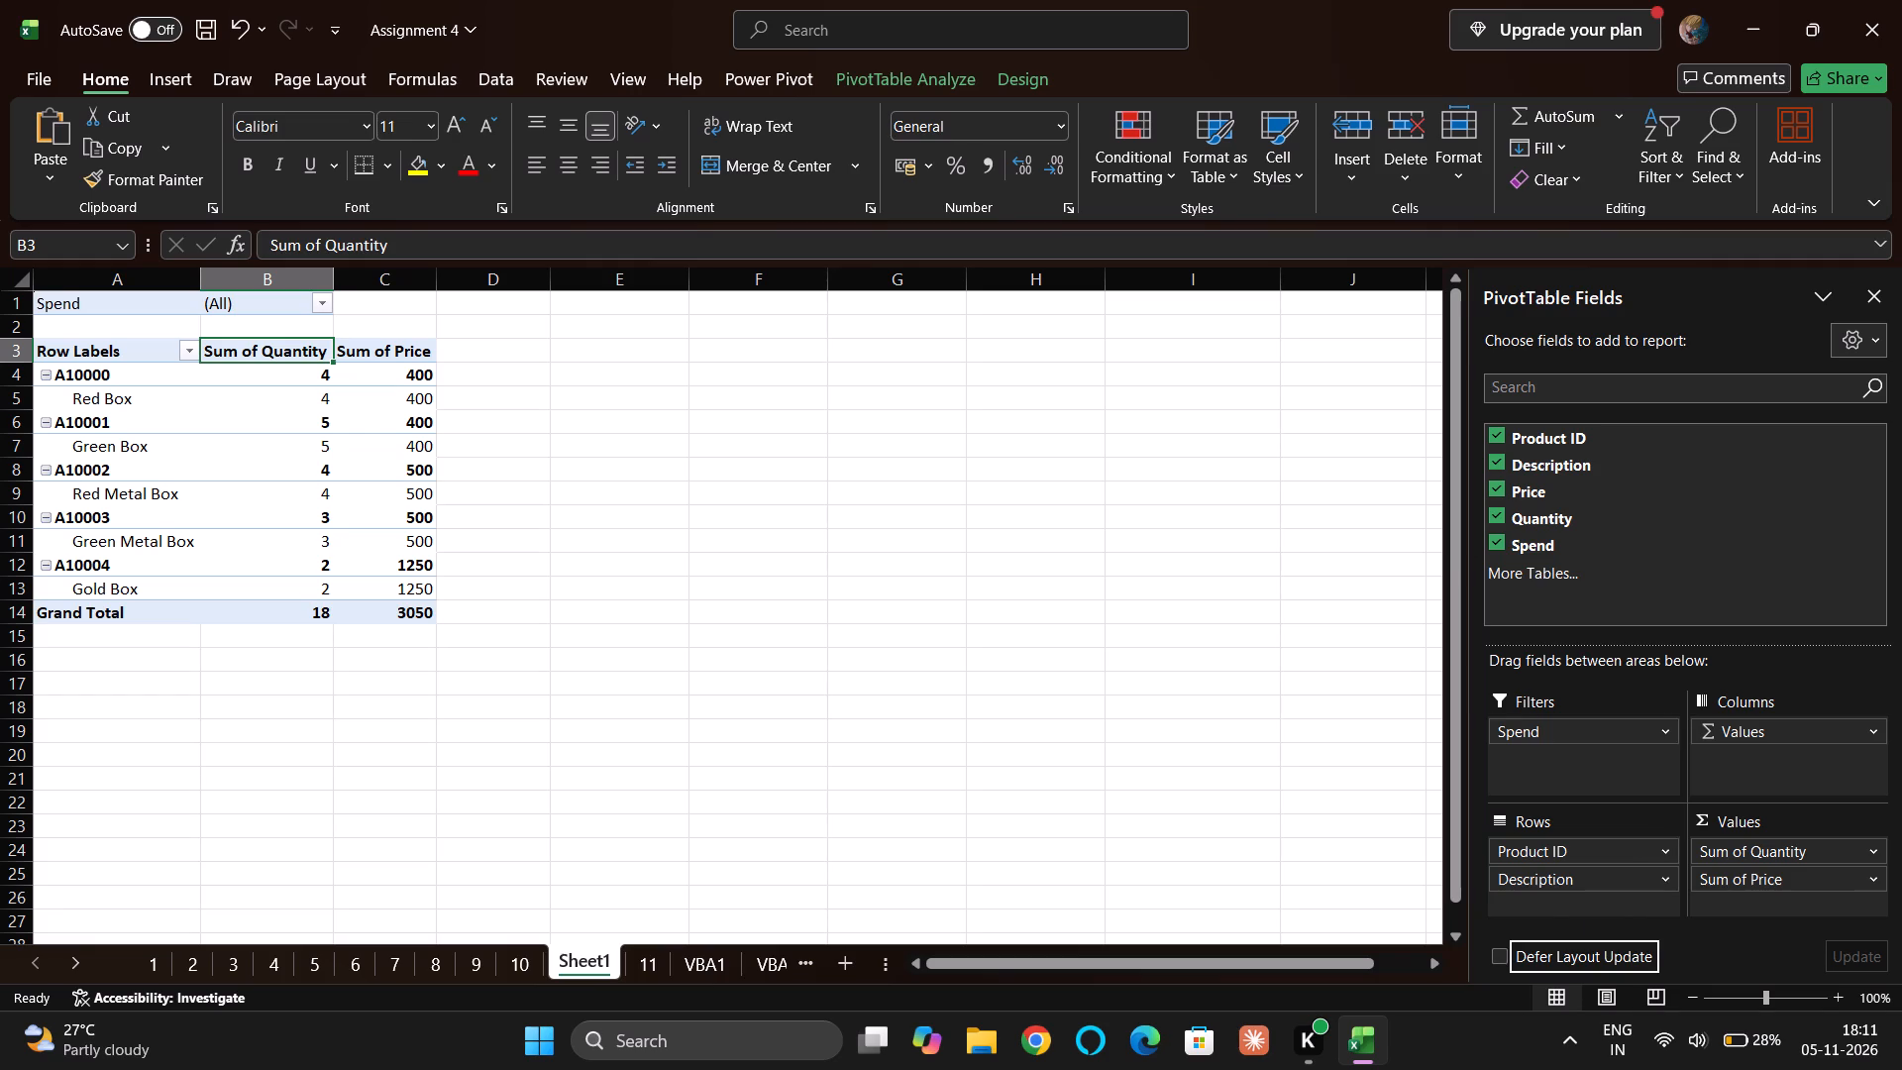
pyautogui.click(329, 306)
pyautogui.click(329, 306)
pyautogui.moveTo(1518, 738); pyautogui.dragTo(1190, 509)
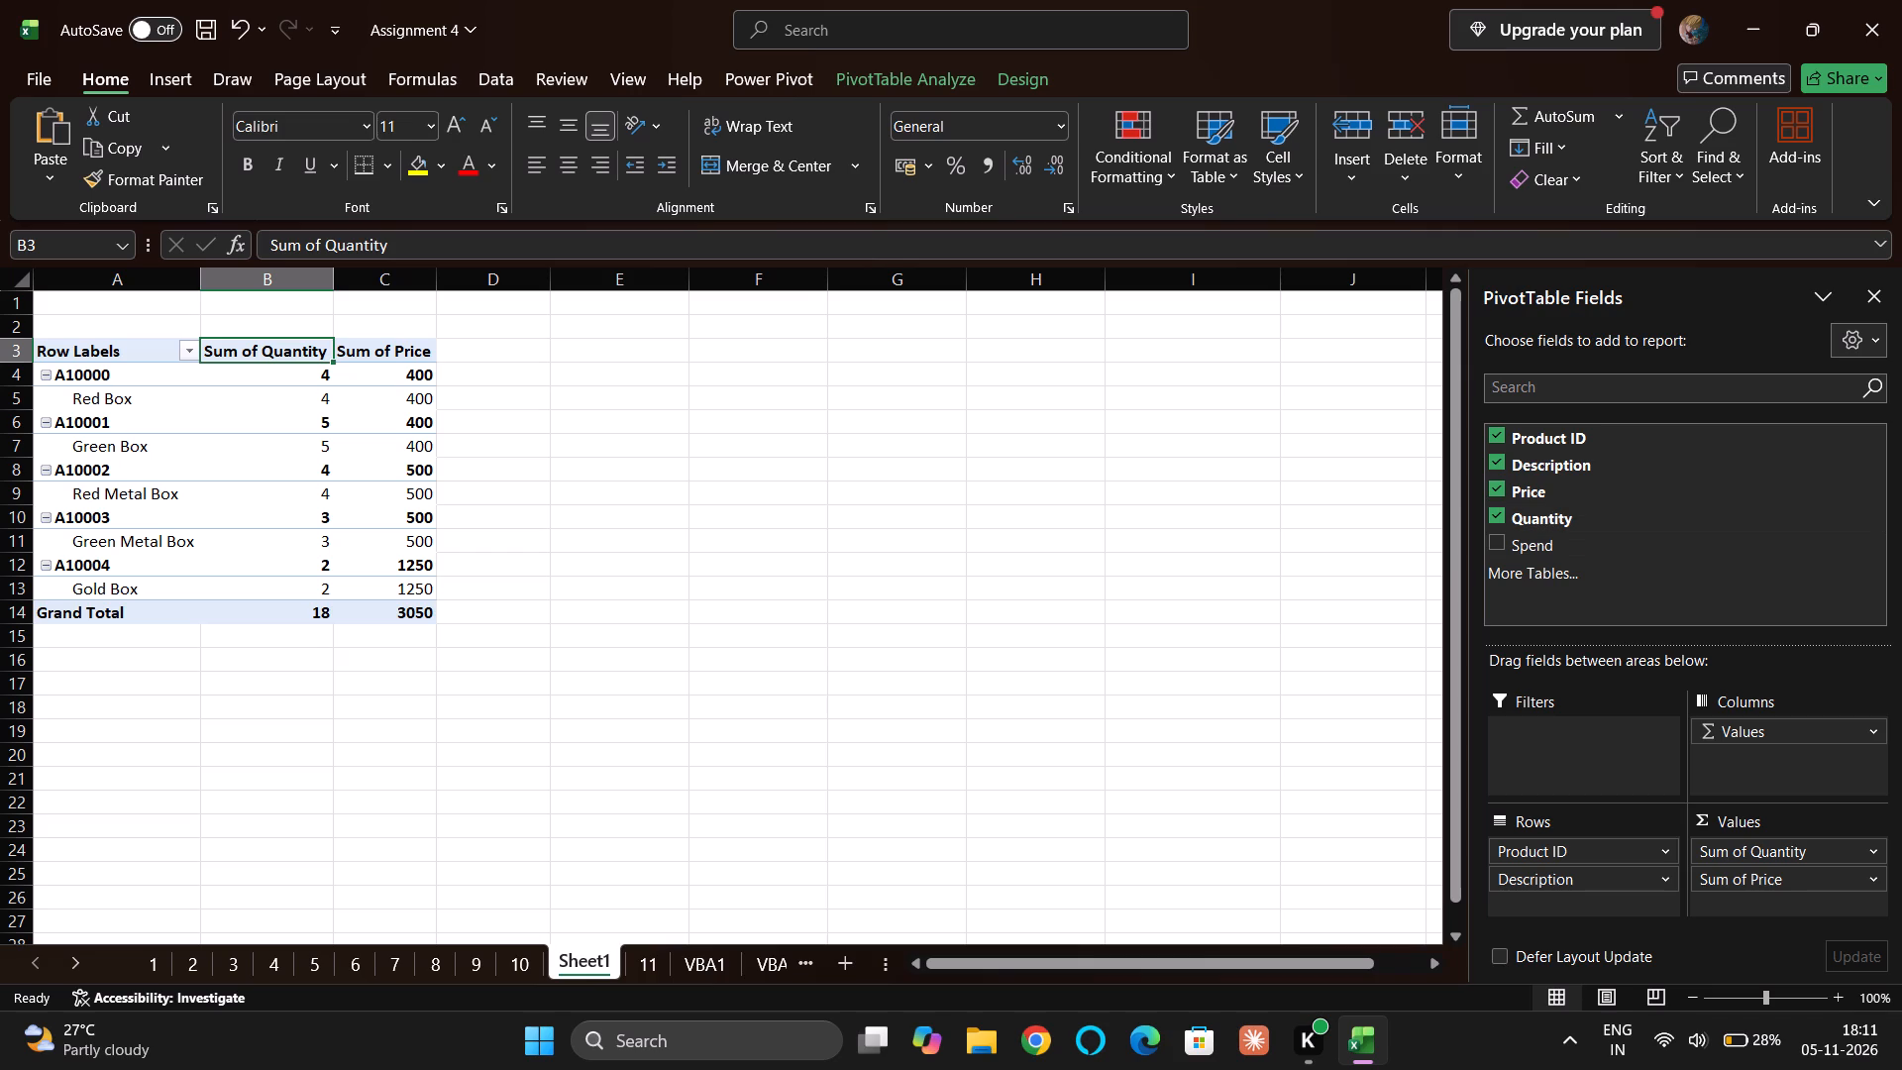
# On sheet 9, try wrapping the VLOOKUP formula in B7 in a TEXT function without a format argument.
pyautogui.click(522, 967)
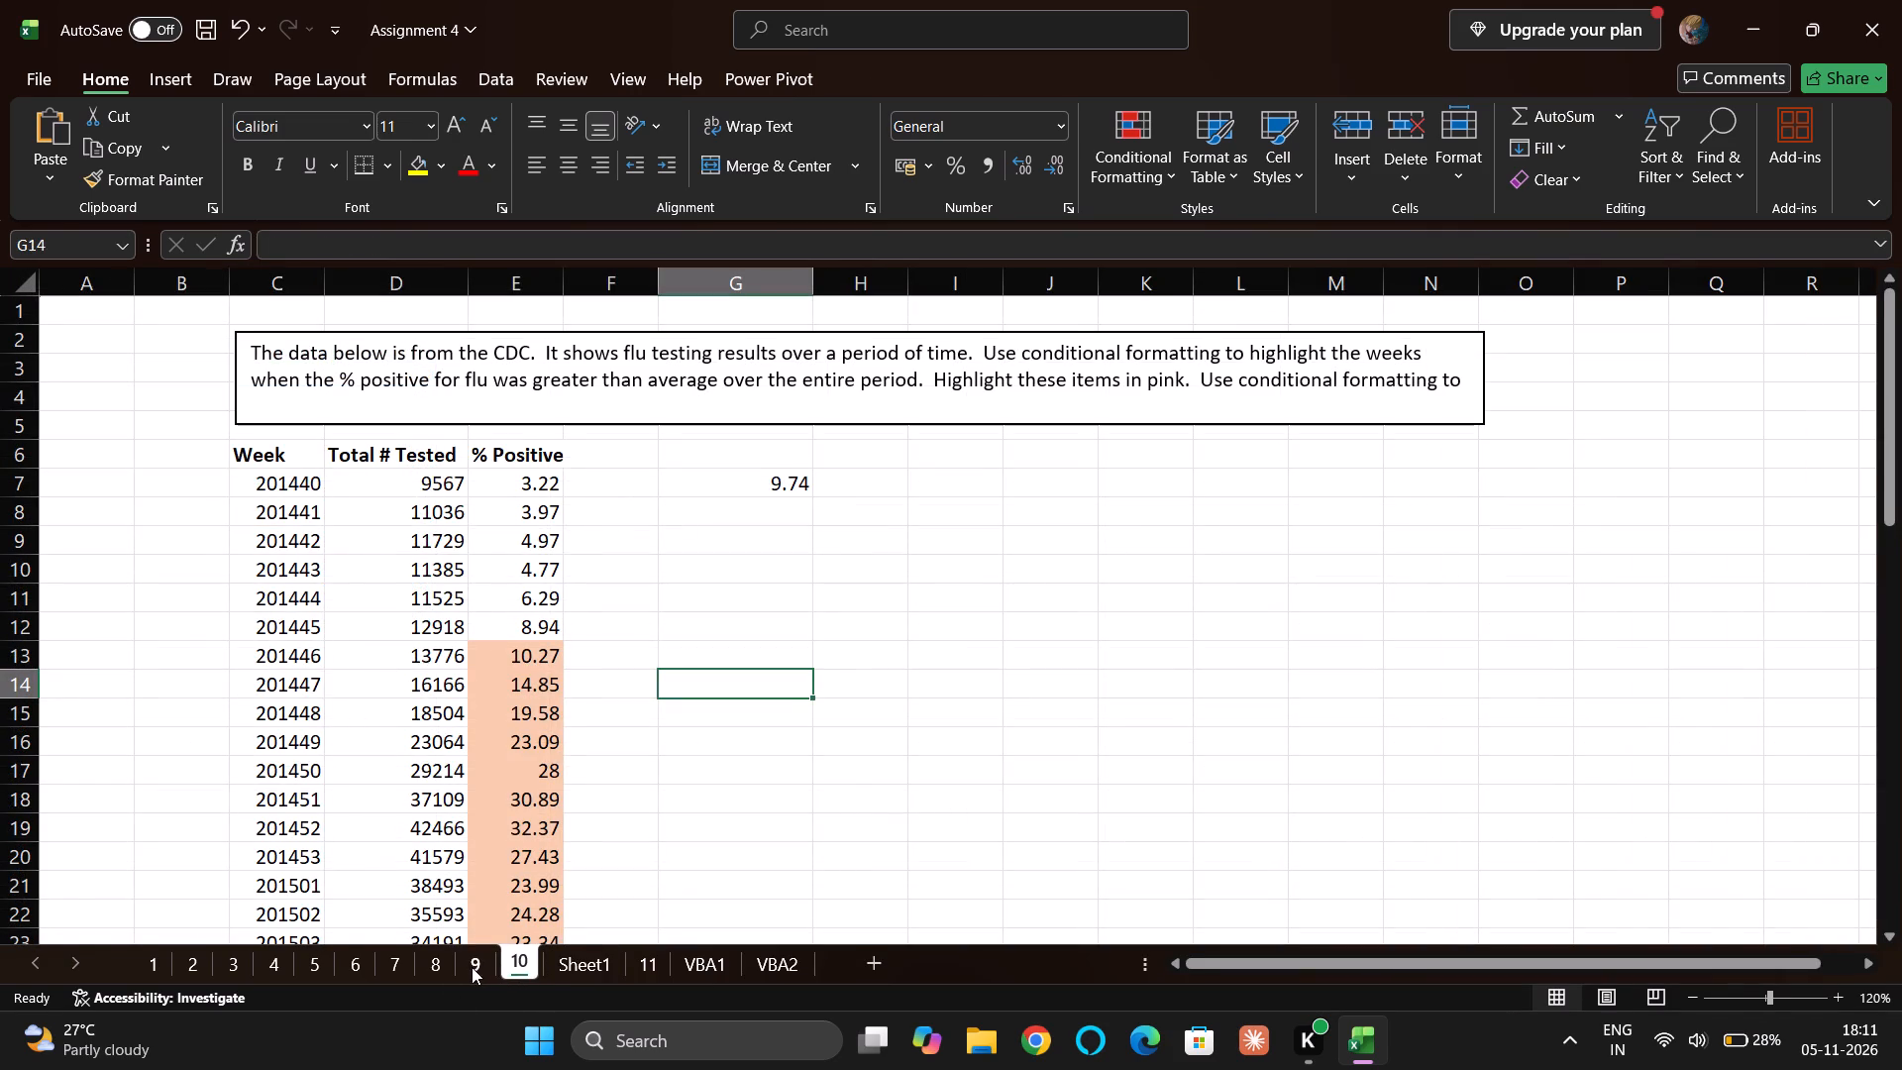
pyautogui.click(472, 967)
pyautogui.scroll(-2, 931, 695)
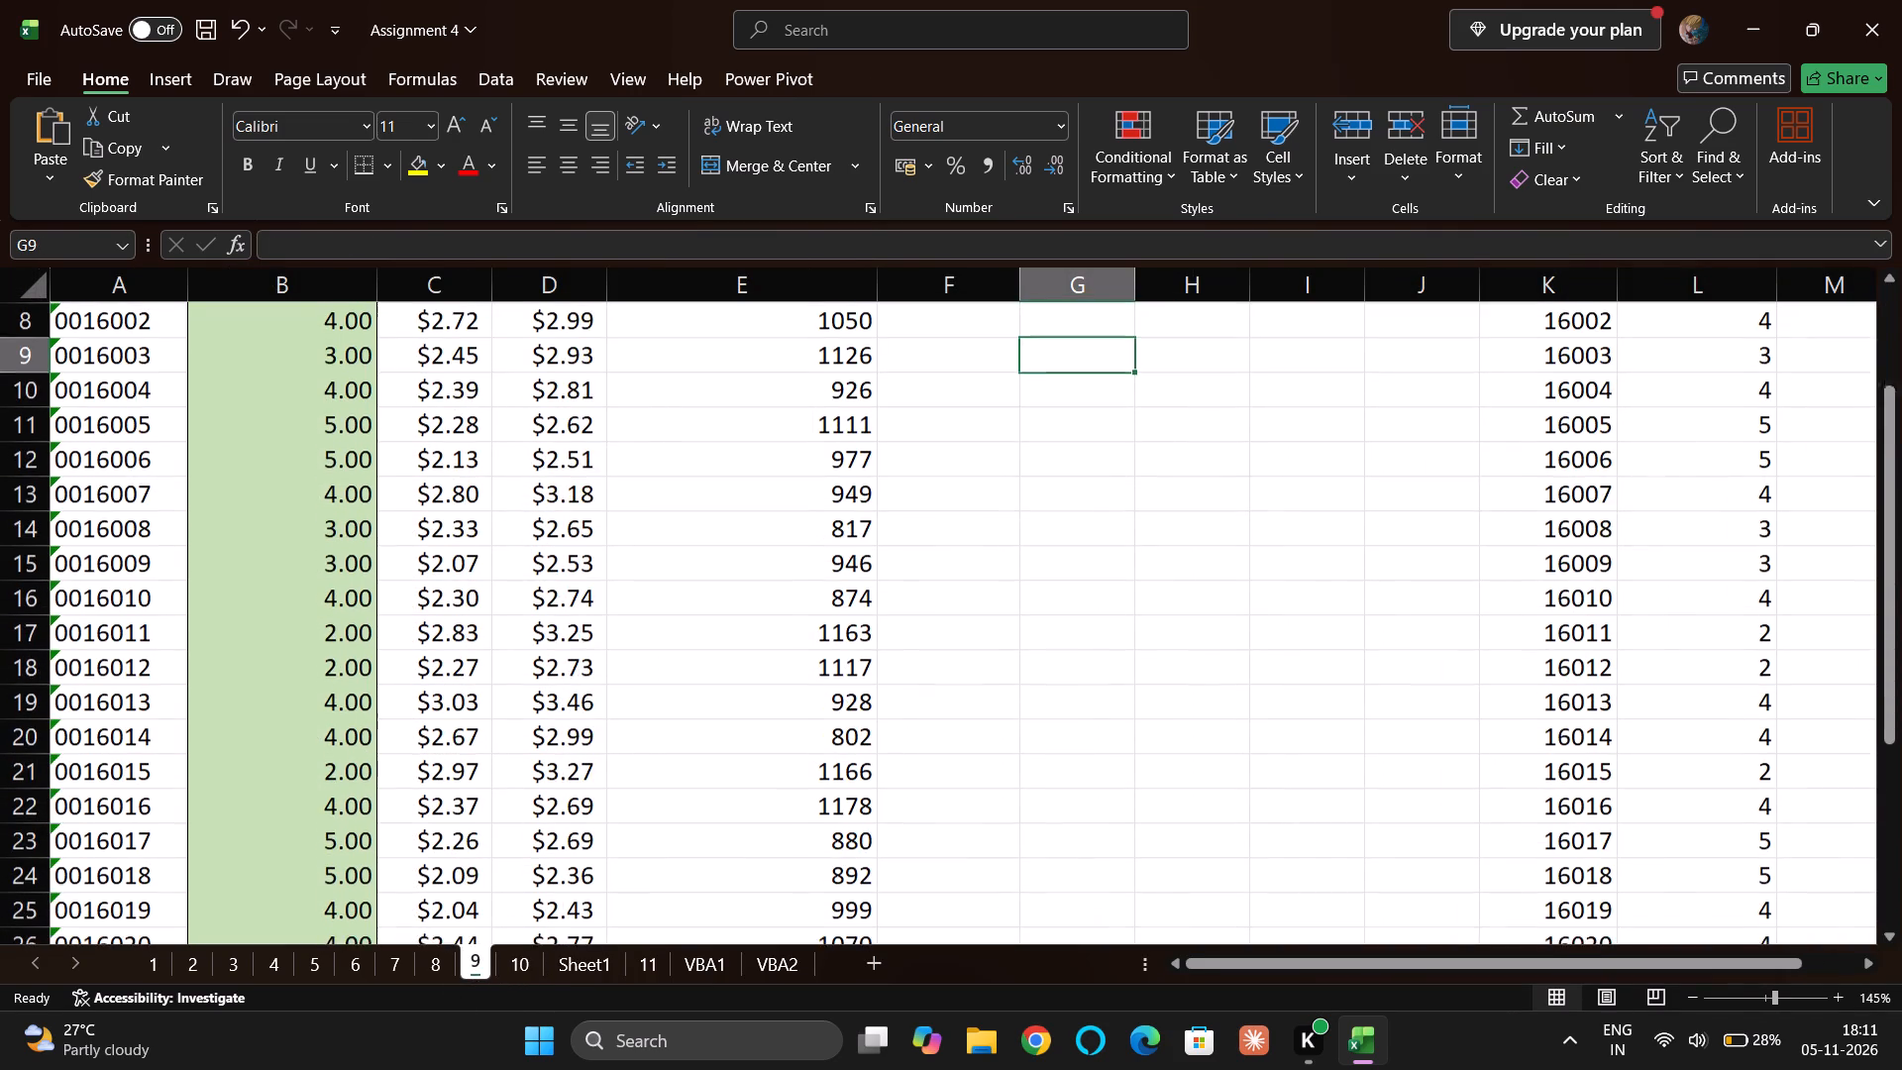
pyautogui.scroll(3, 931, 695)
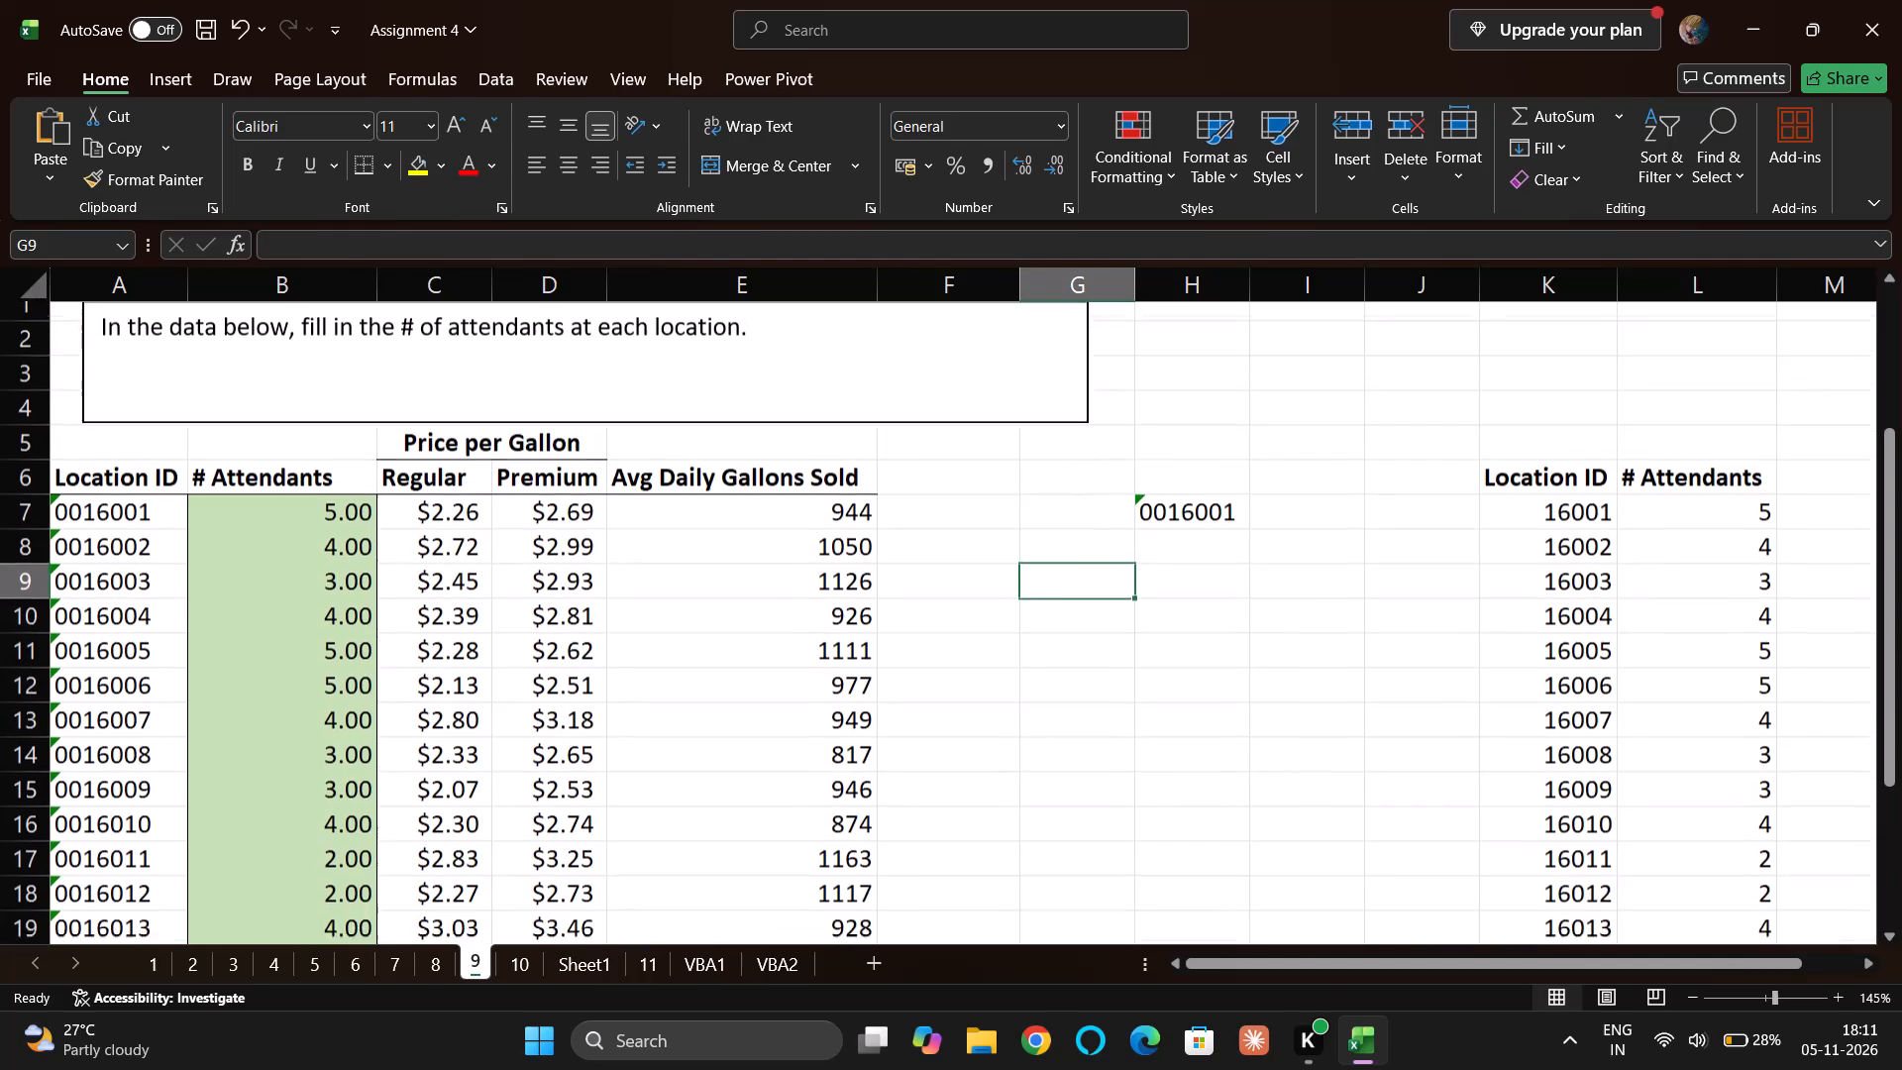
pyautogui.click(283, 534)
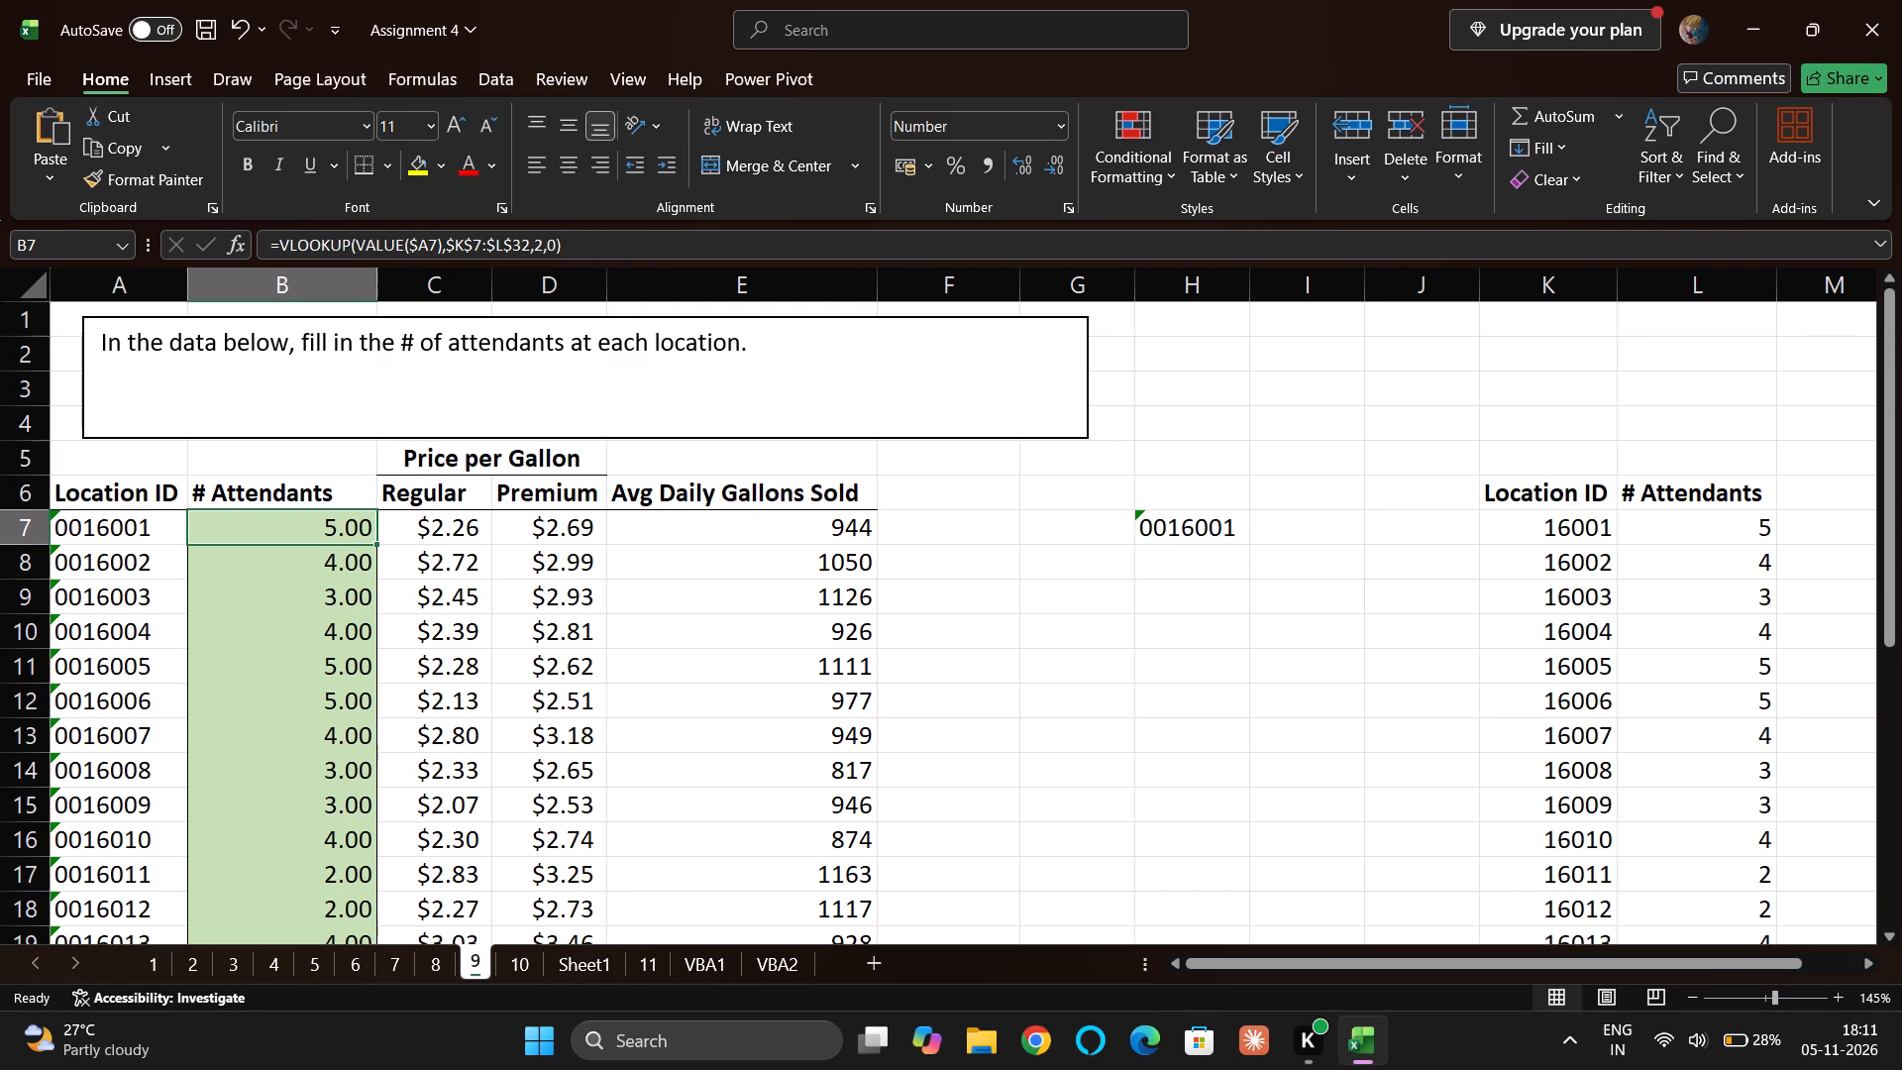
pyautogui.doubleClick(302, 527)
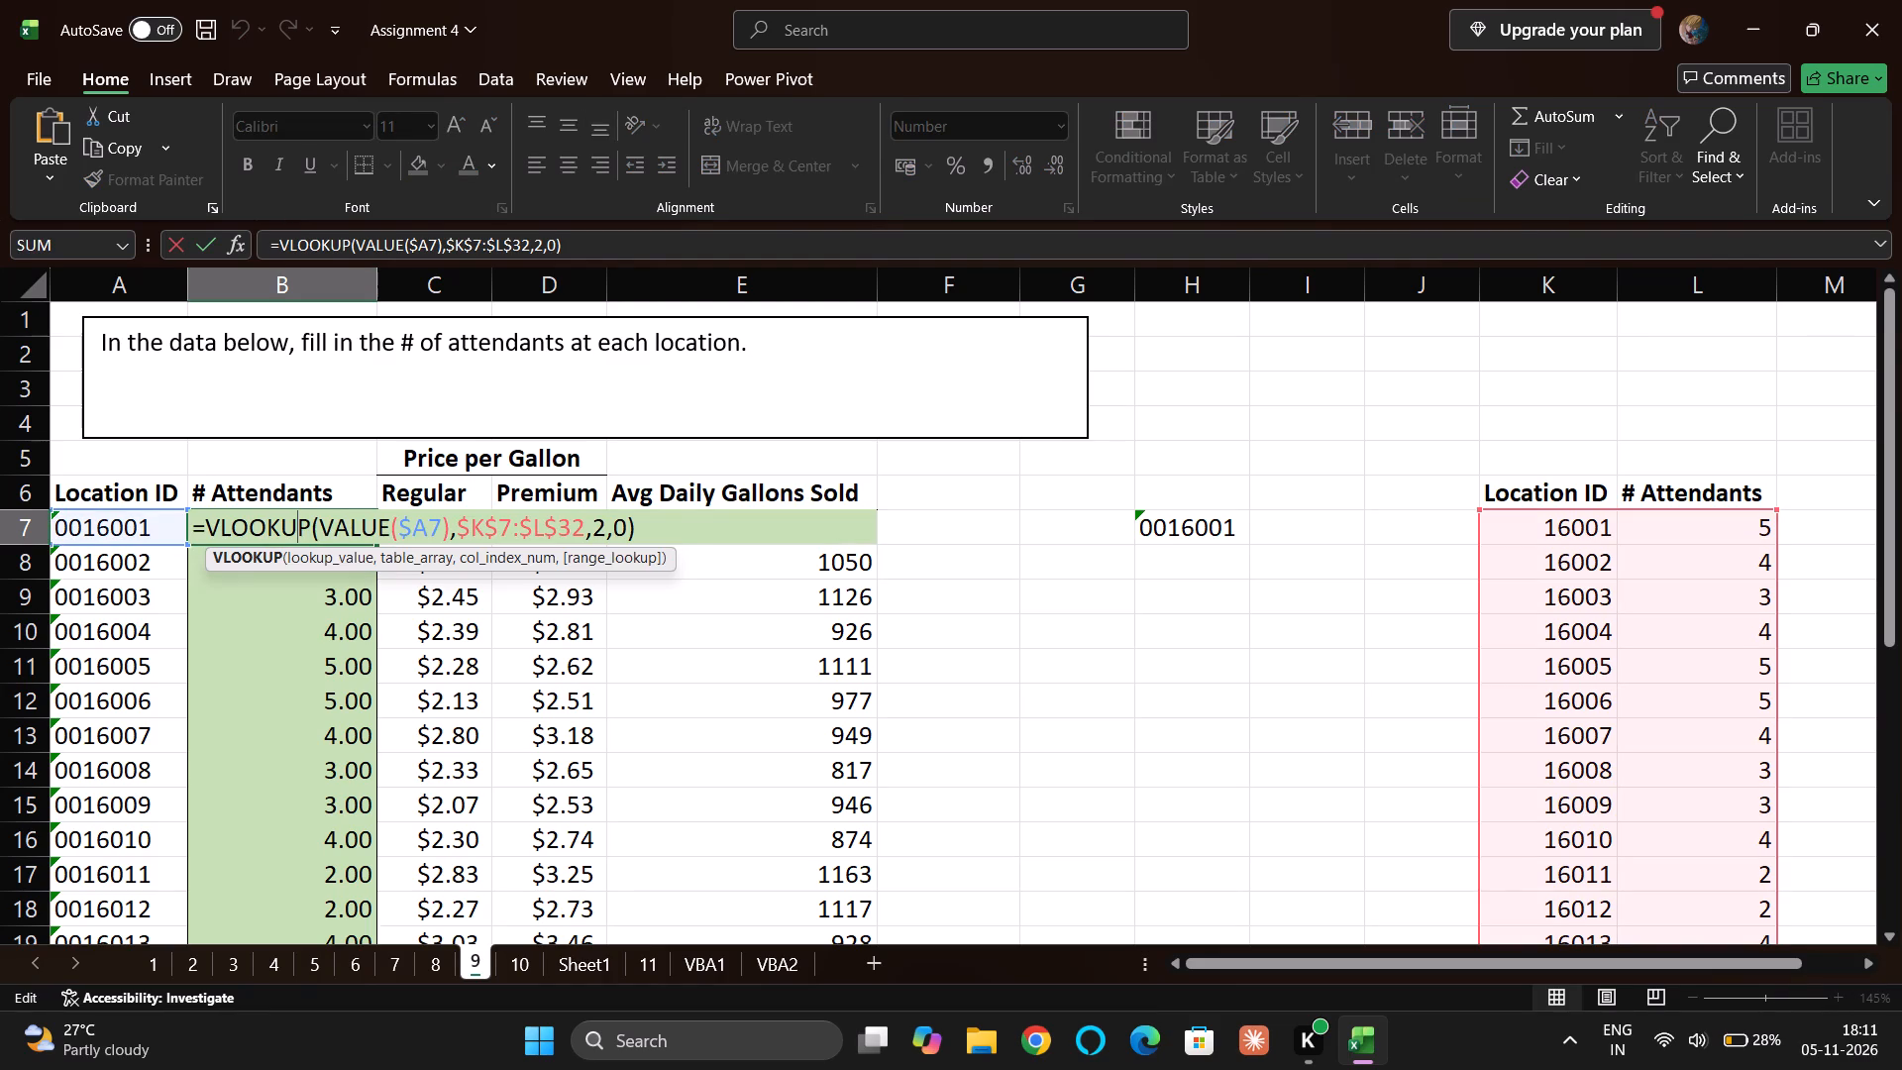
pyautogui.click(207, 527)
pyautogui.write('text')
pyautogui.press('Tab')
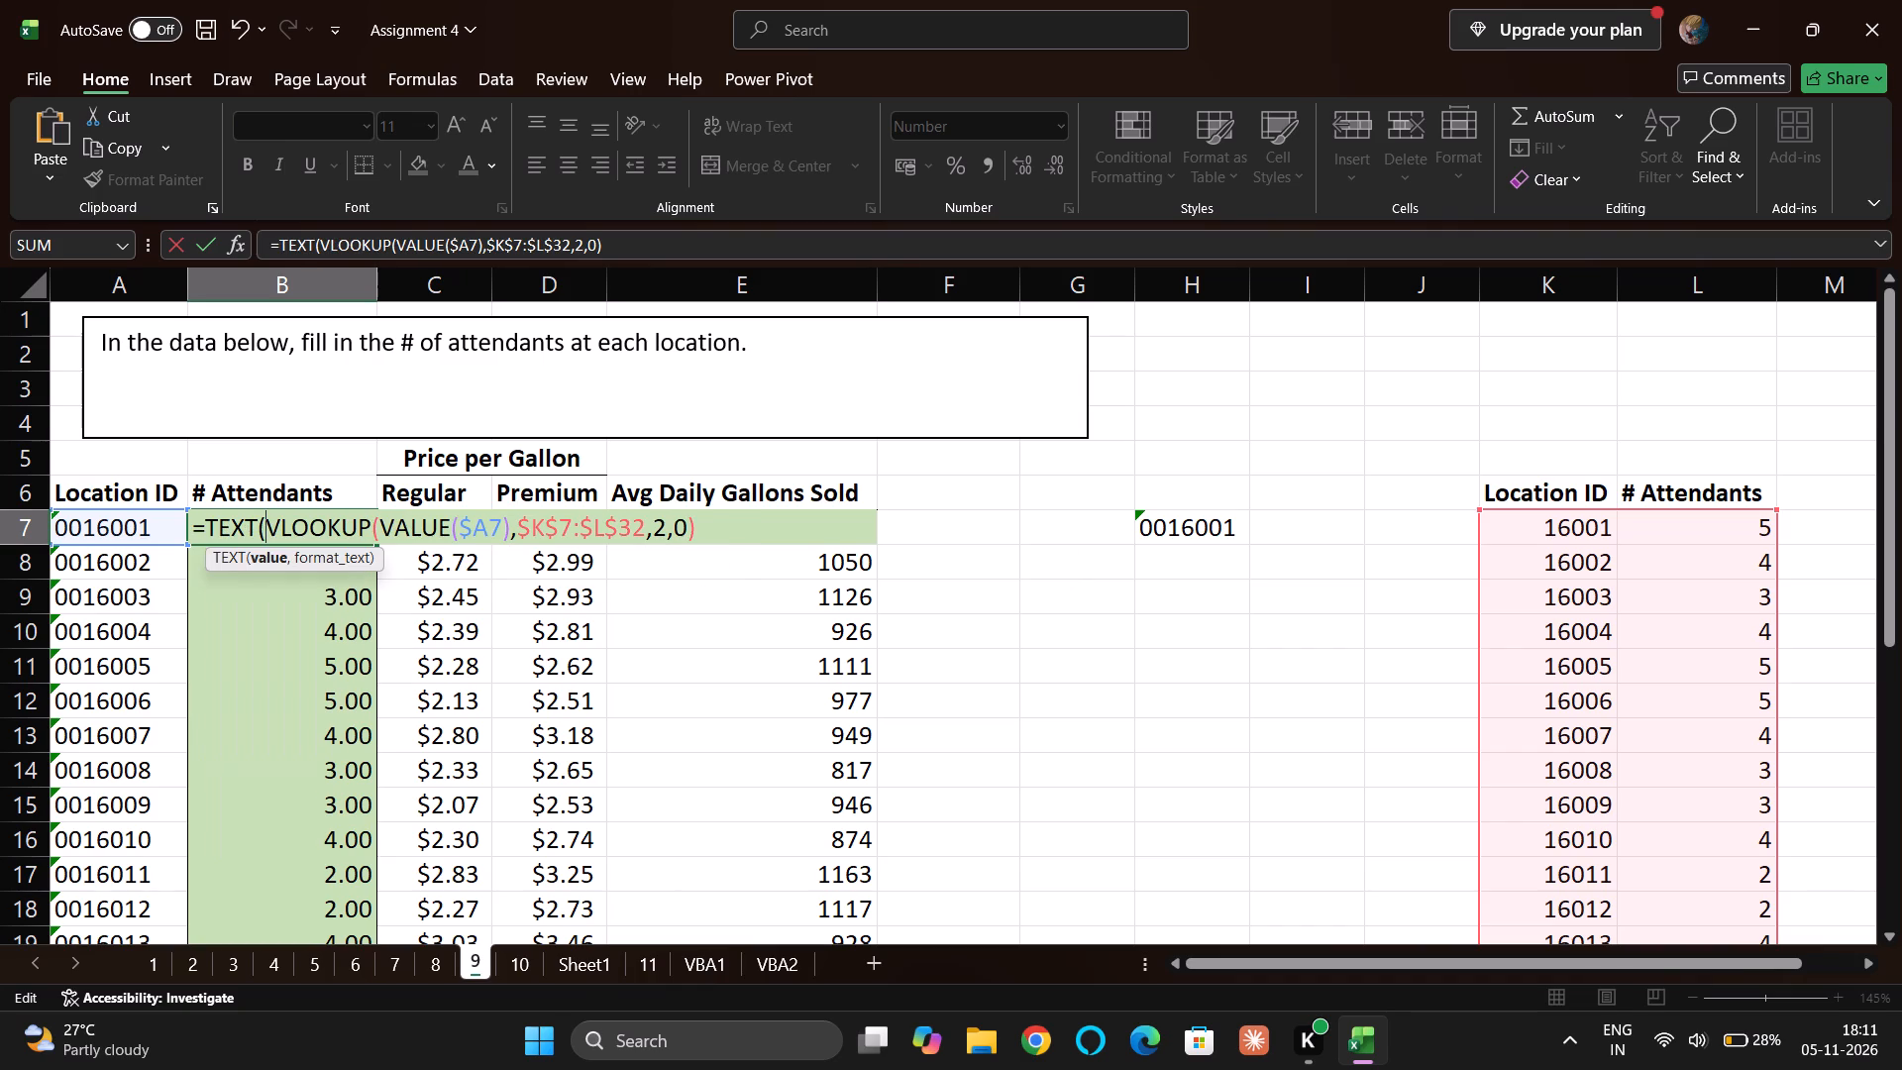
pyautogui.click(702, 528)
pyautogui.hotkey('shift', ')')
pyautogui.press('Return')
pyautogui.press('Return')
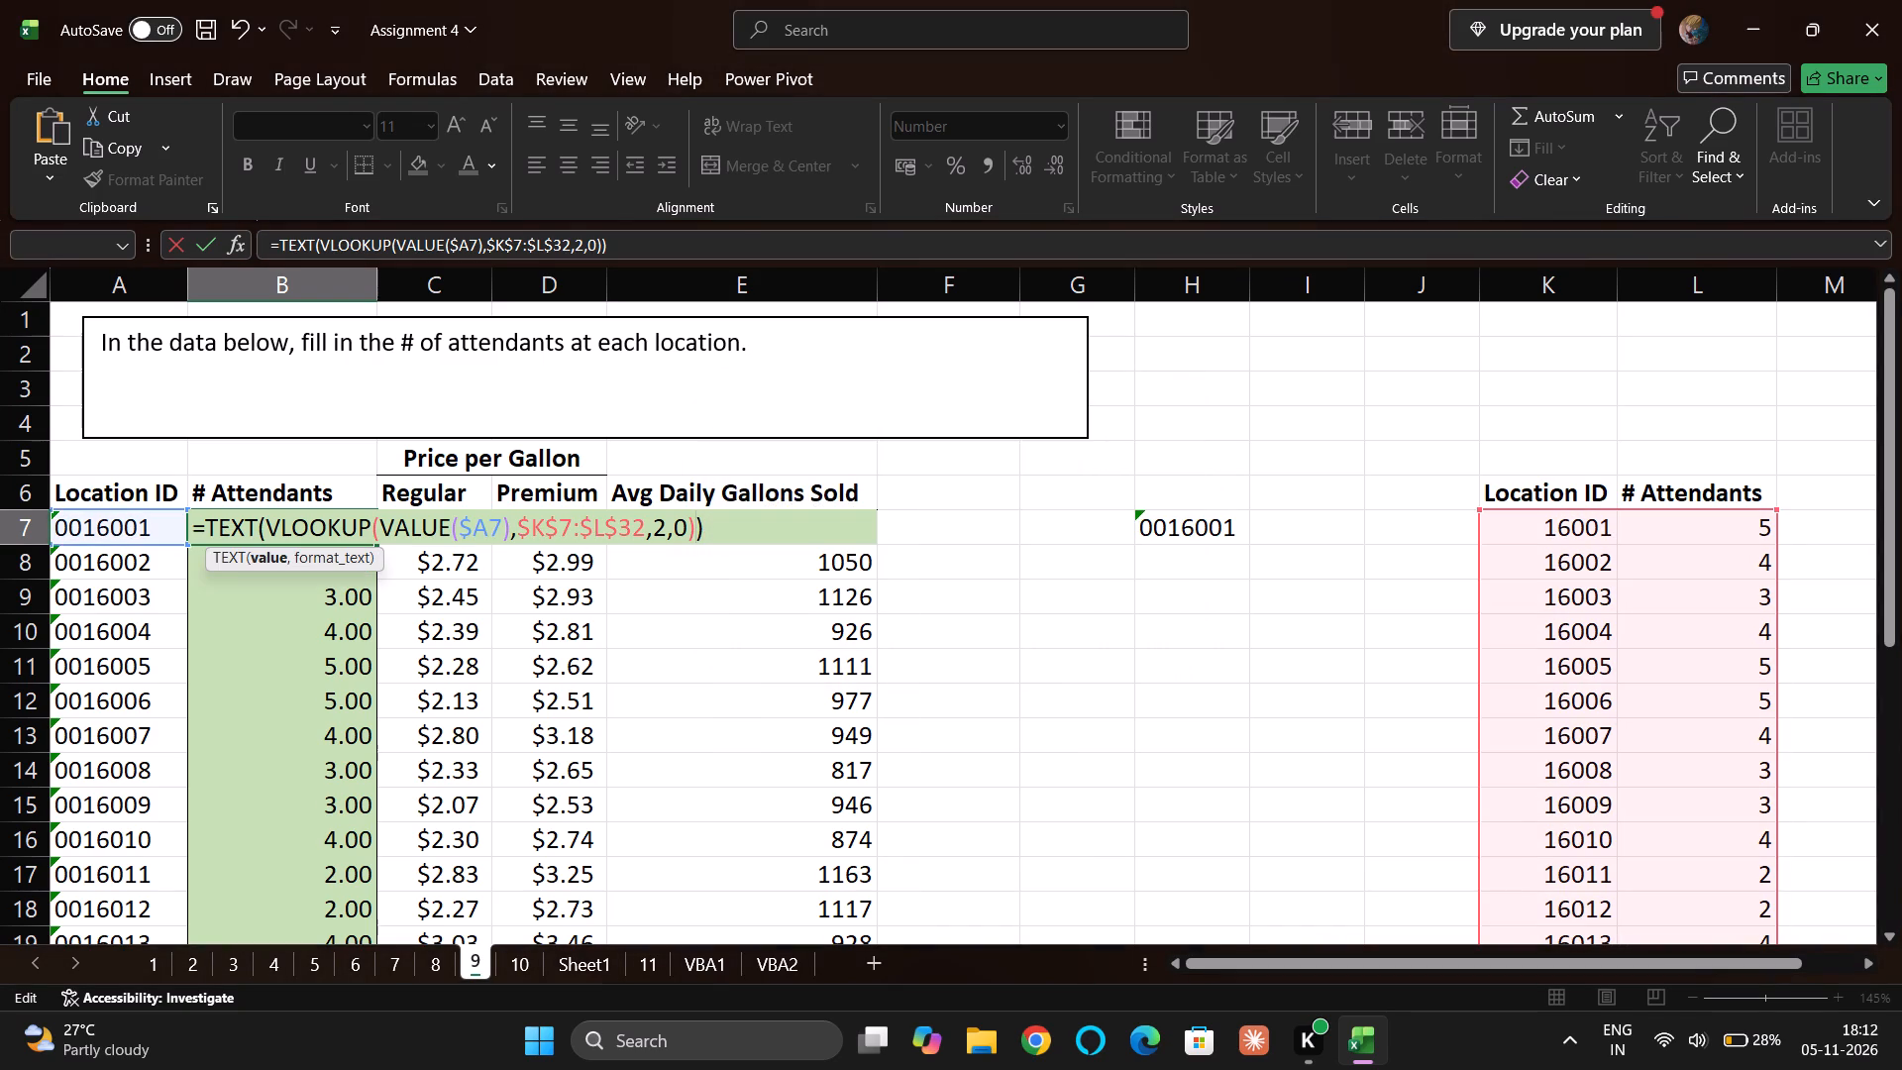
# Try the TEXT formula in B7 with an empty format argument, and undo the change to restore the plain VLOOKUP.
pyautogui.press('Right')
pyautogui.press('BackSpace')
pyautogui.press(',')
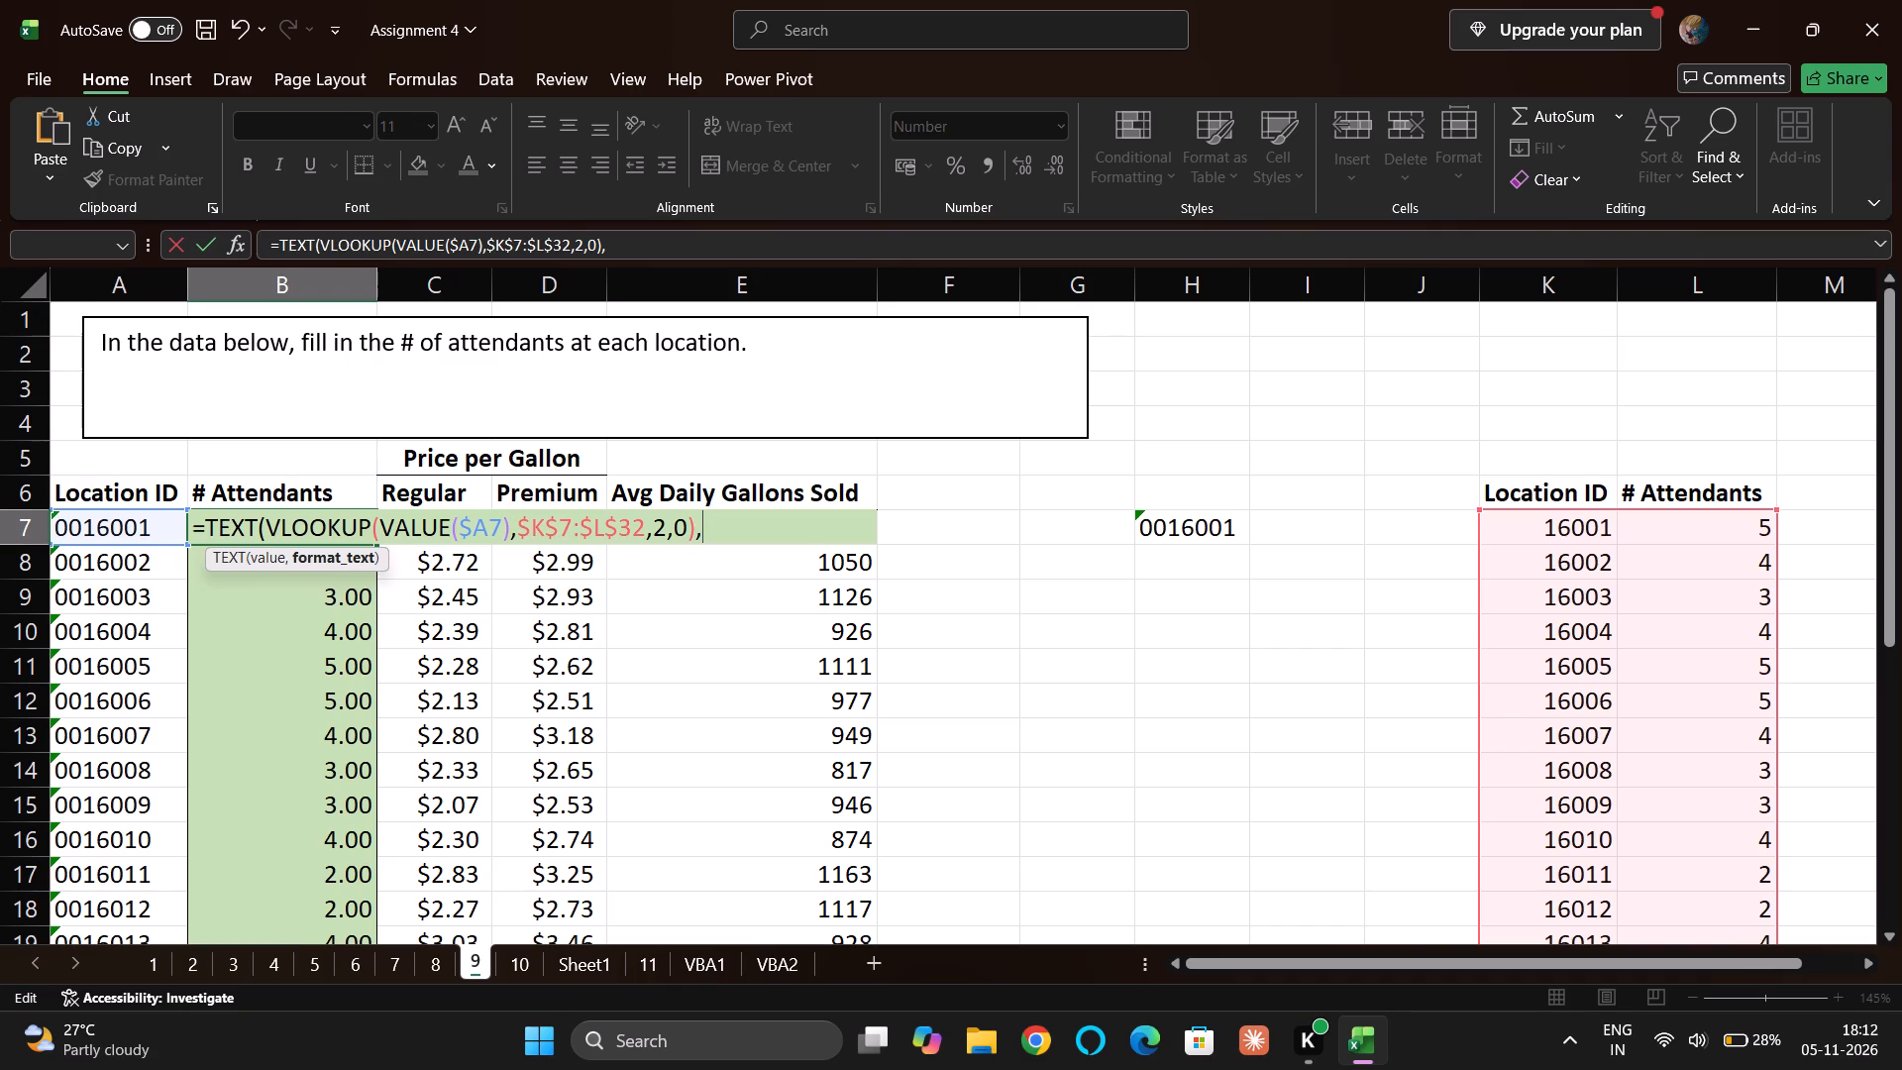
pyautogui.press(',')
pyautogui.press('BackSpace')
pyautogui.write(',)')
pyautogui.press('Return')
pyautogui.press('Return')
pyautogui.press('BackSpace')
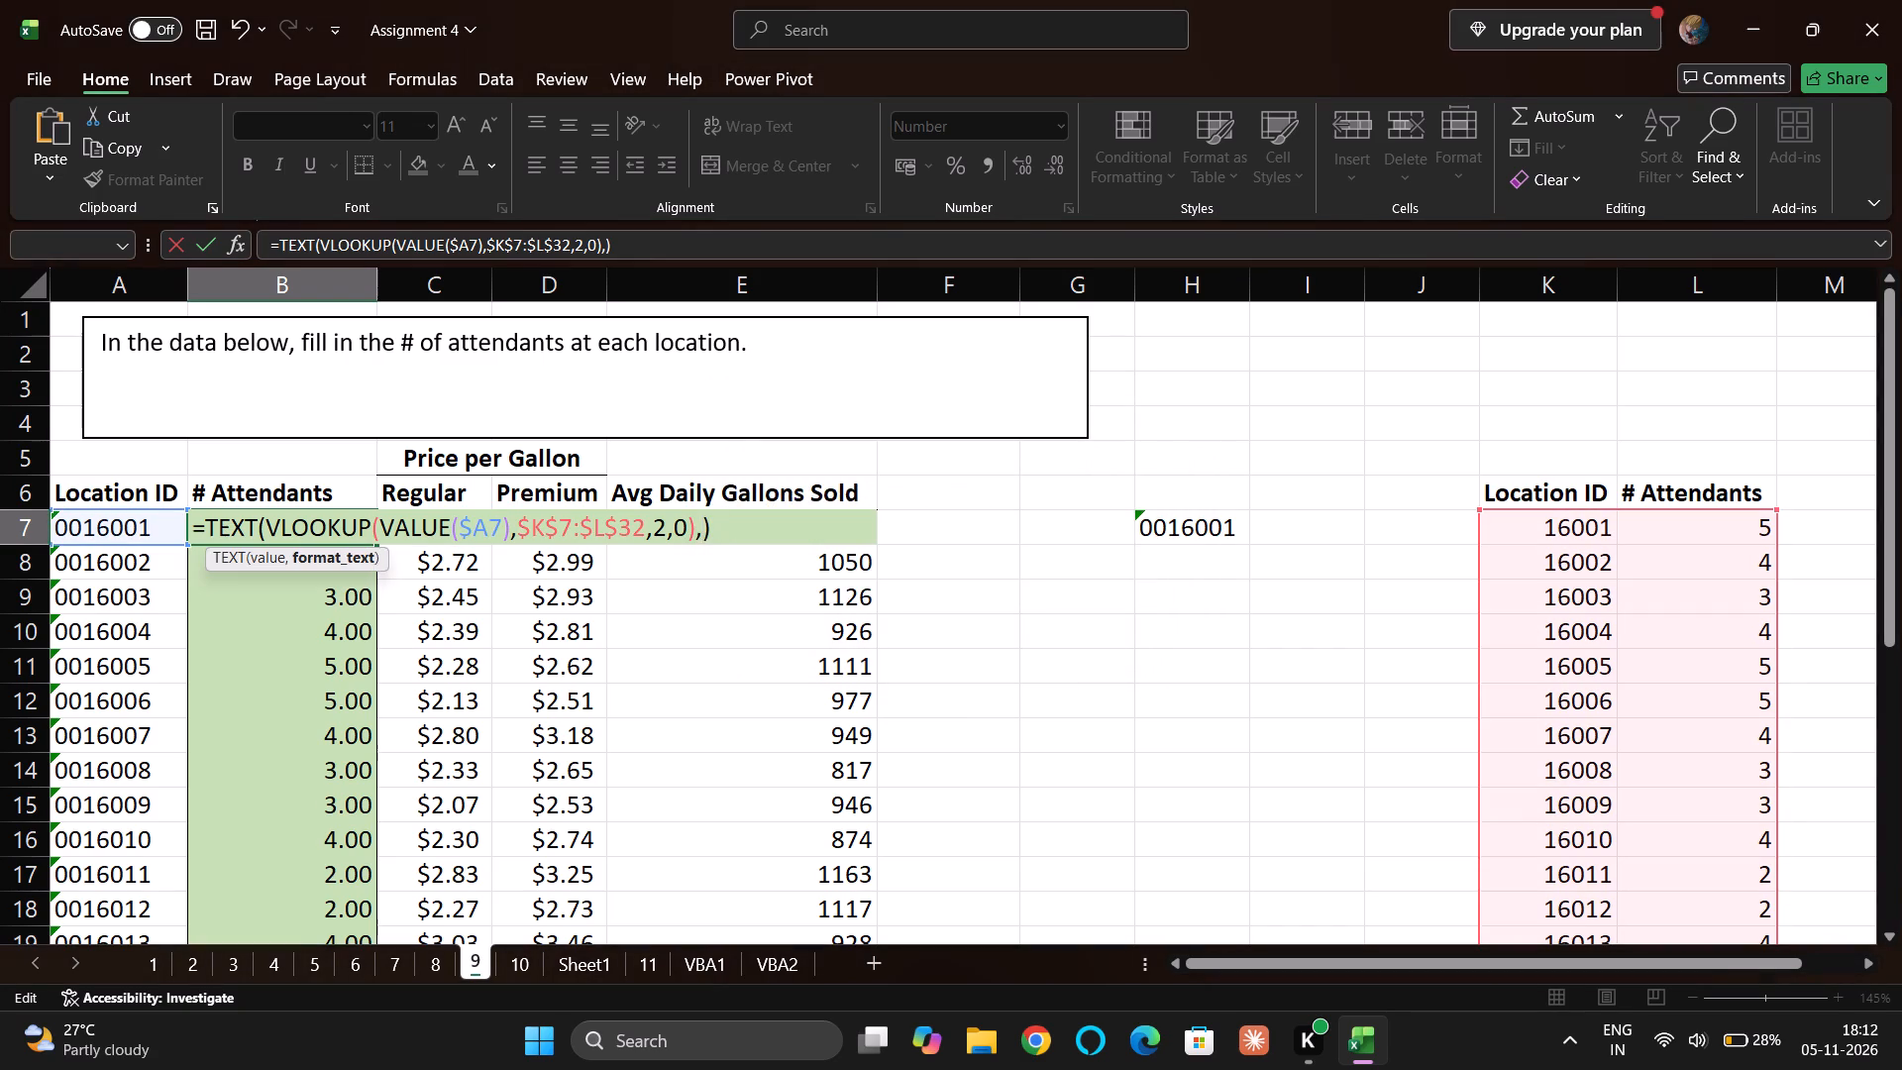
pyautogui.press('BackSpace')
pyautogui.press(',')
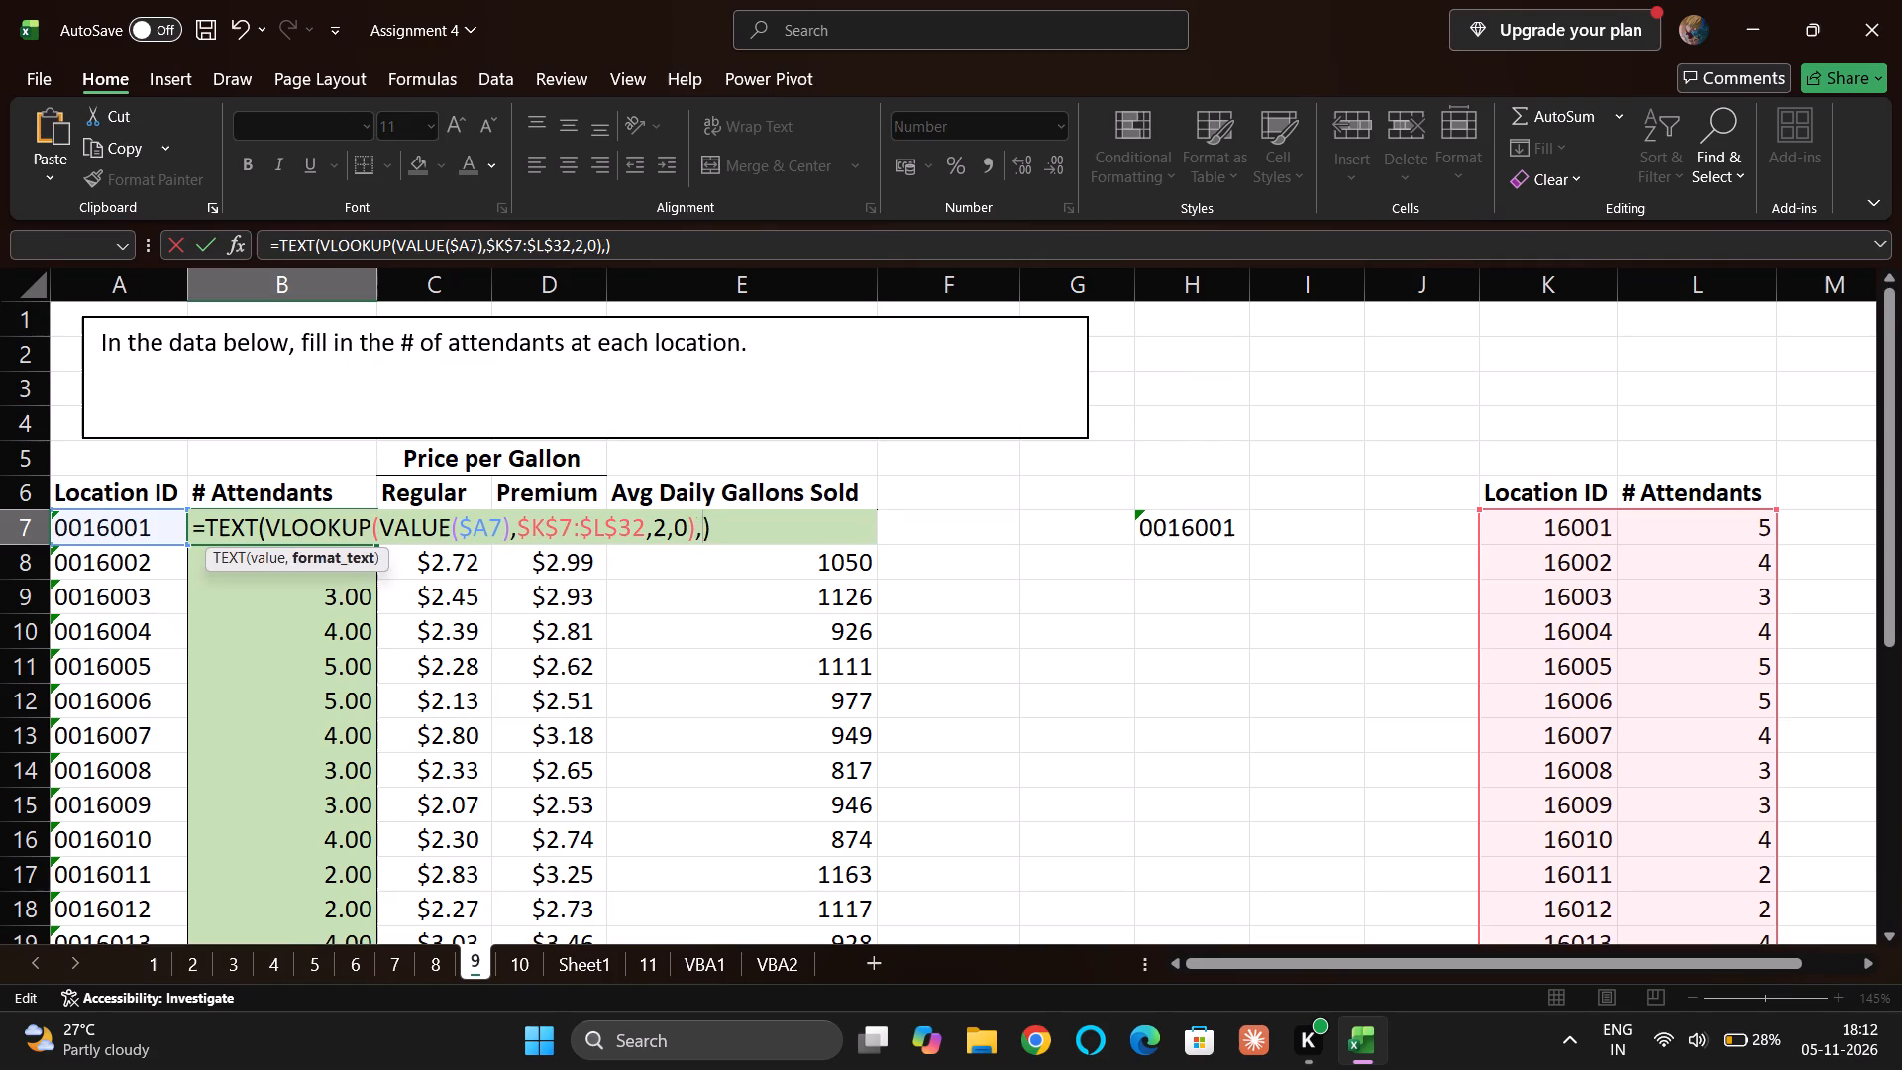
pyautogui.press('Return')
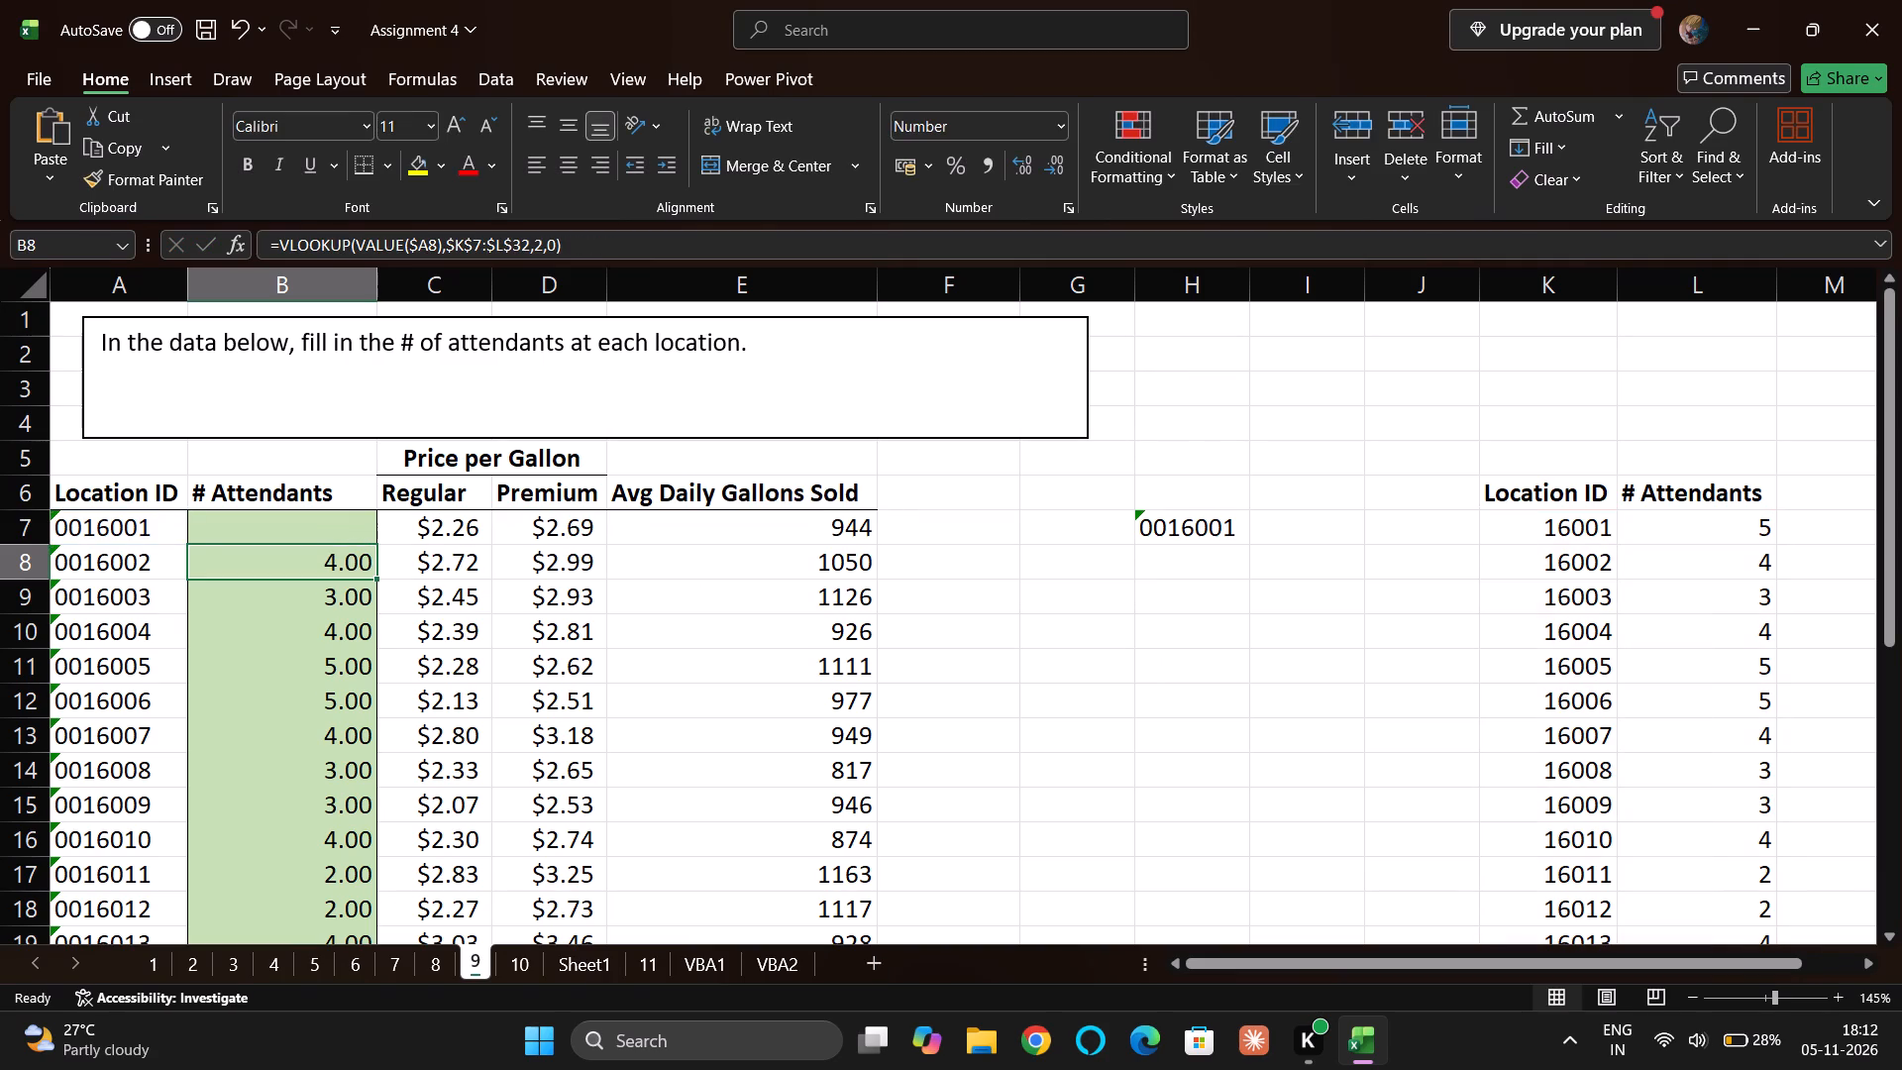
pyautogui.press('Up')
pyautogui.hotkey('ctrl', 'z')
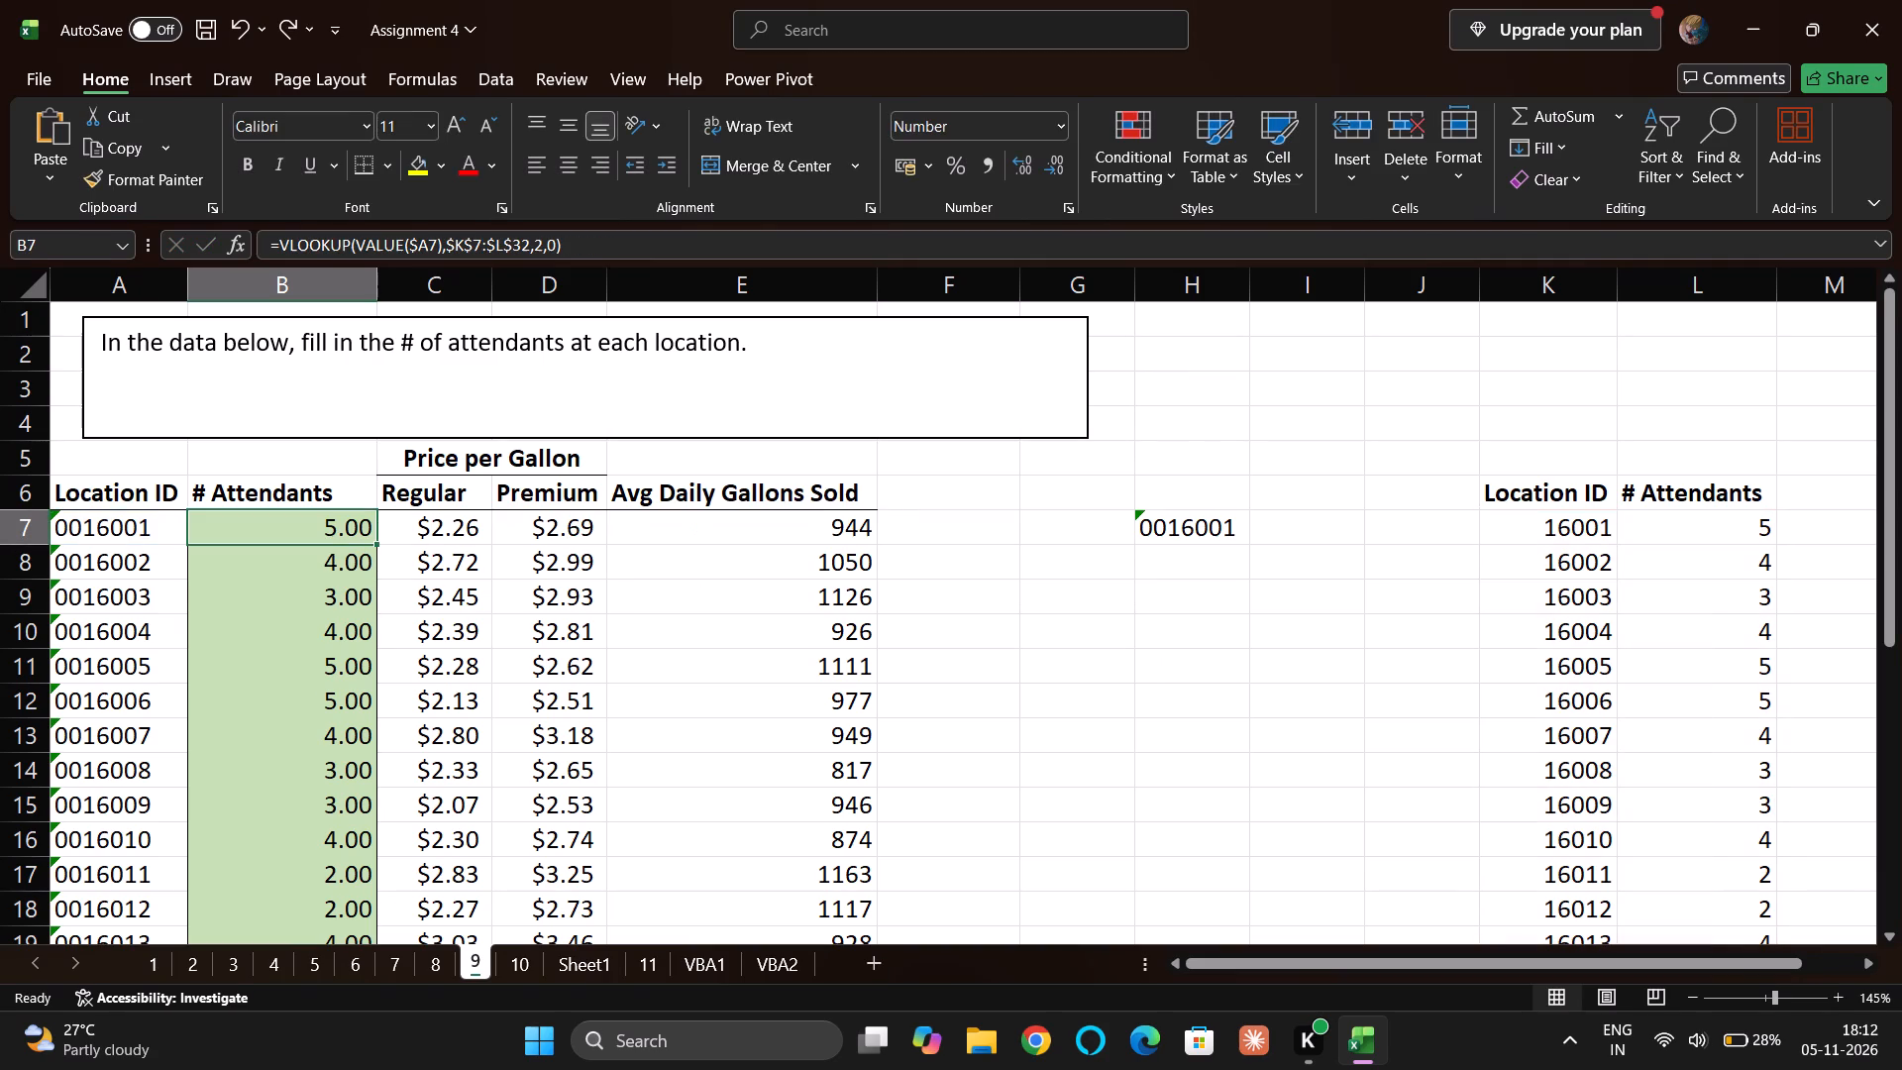
# Look over sheets 8 and 7, examining the COUNTIFS formula in I9 of sheet 7 for round steel widgets.
pyautogui.click(430, 969)
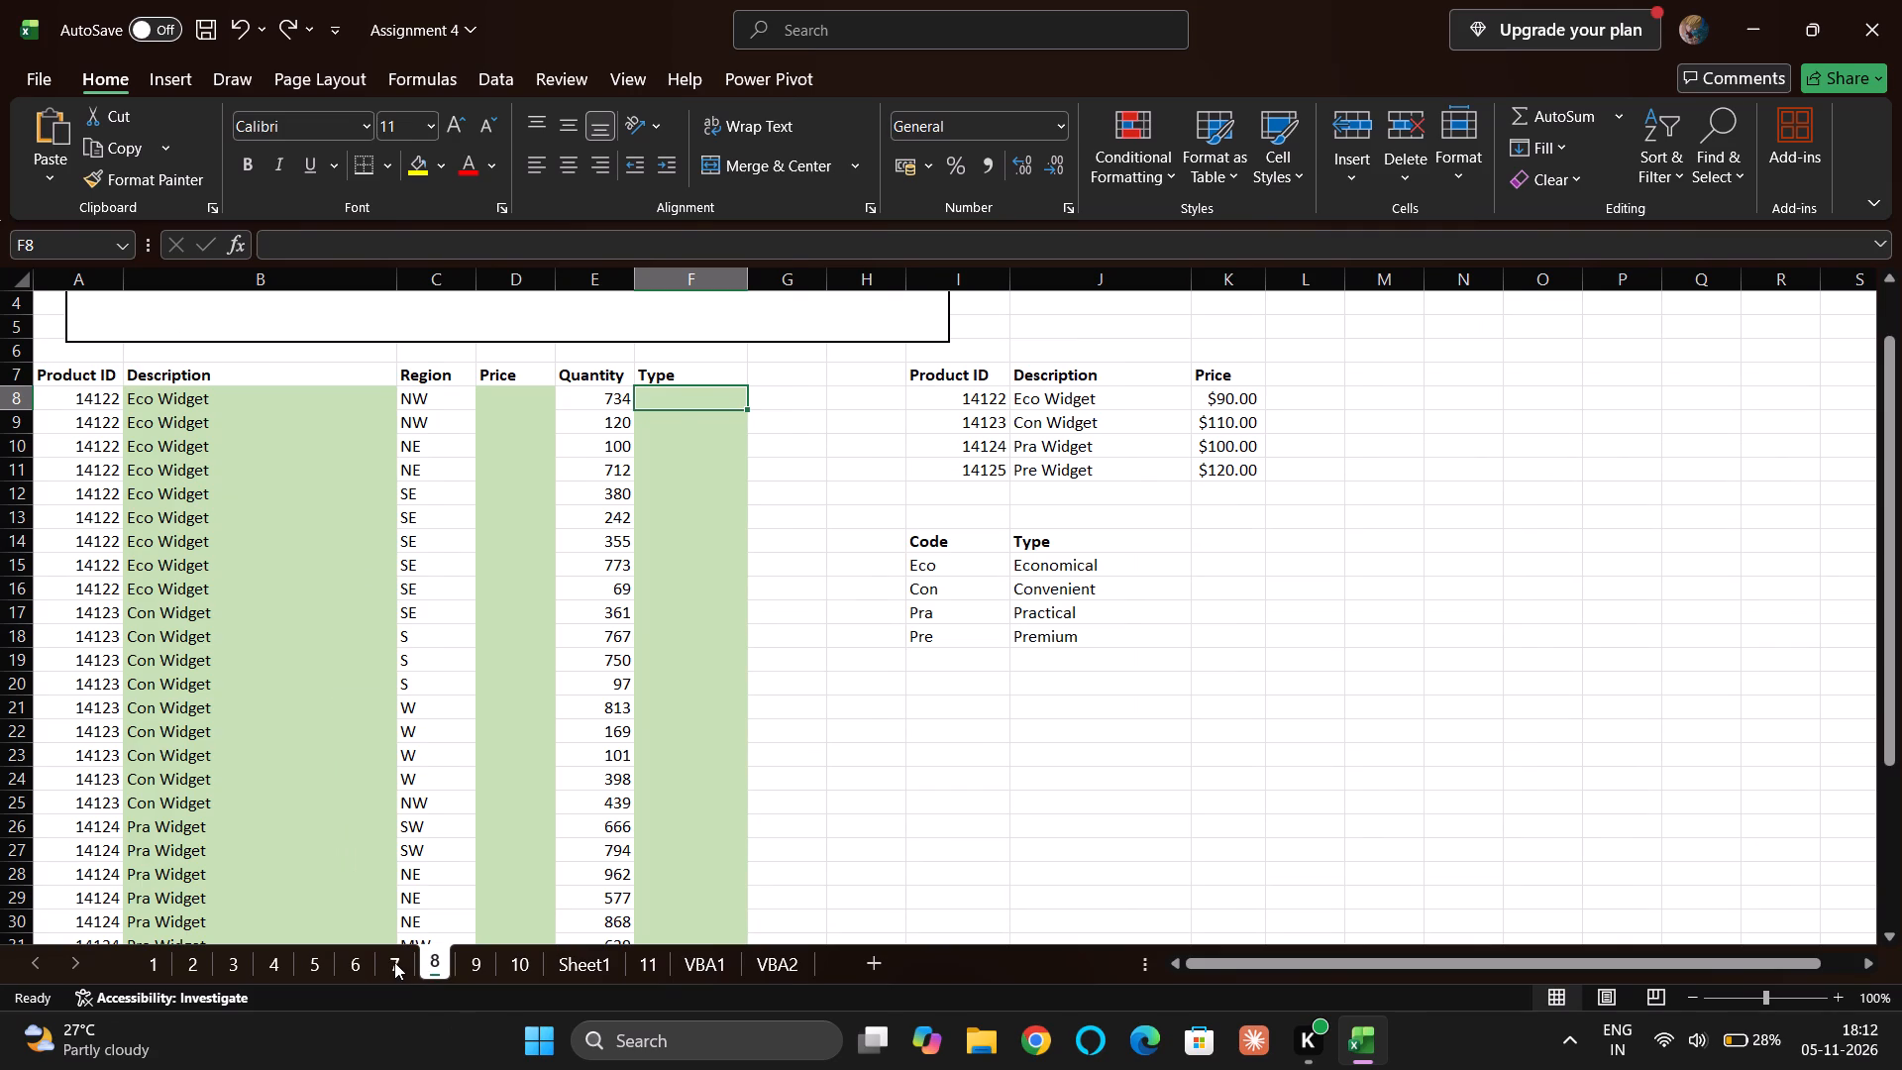
pyautogui.click(394, 962)
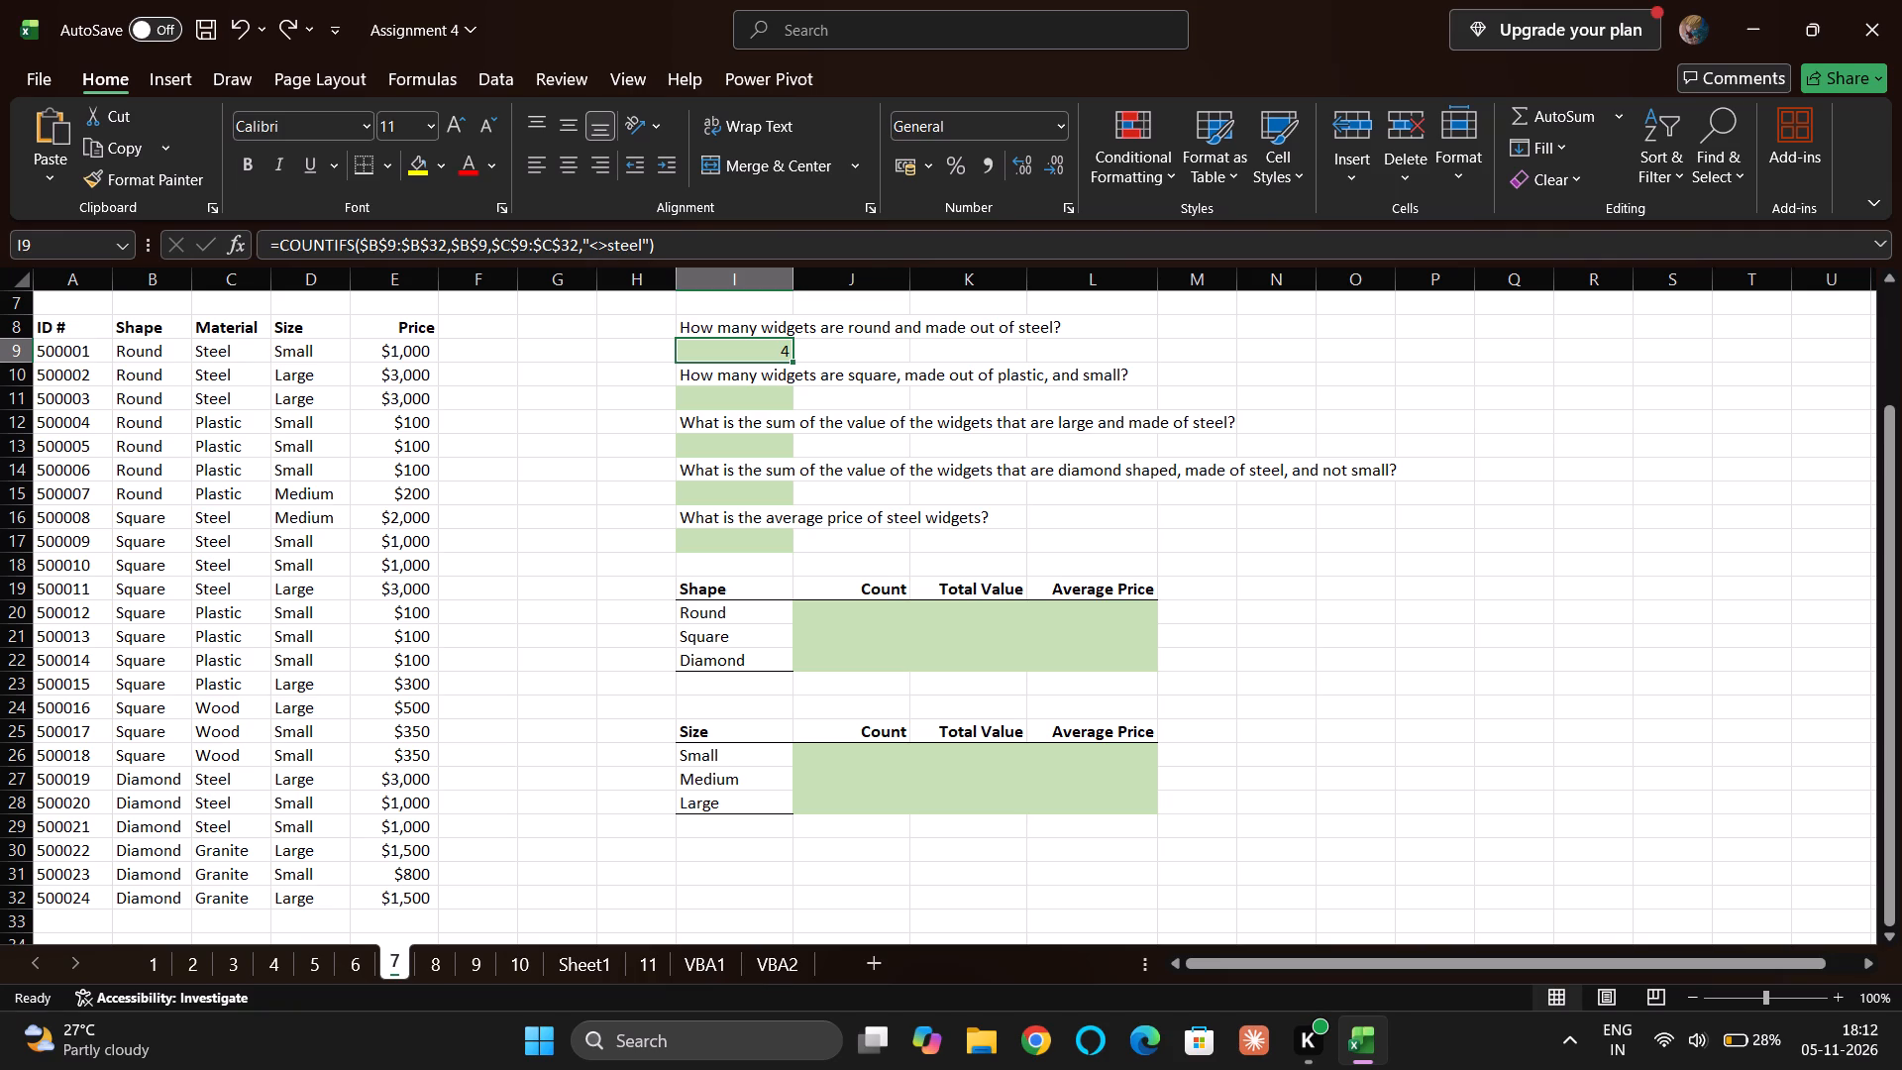
pyautogui.click(736, 354)
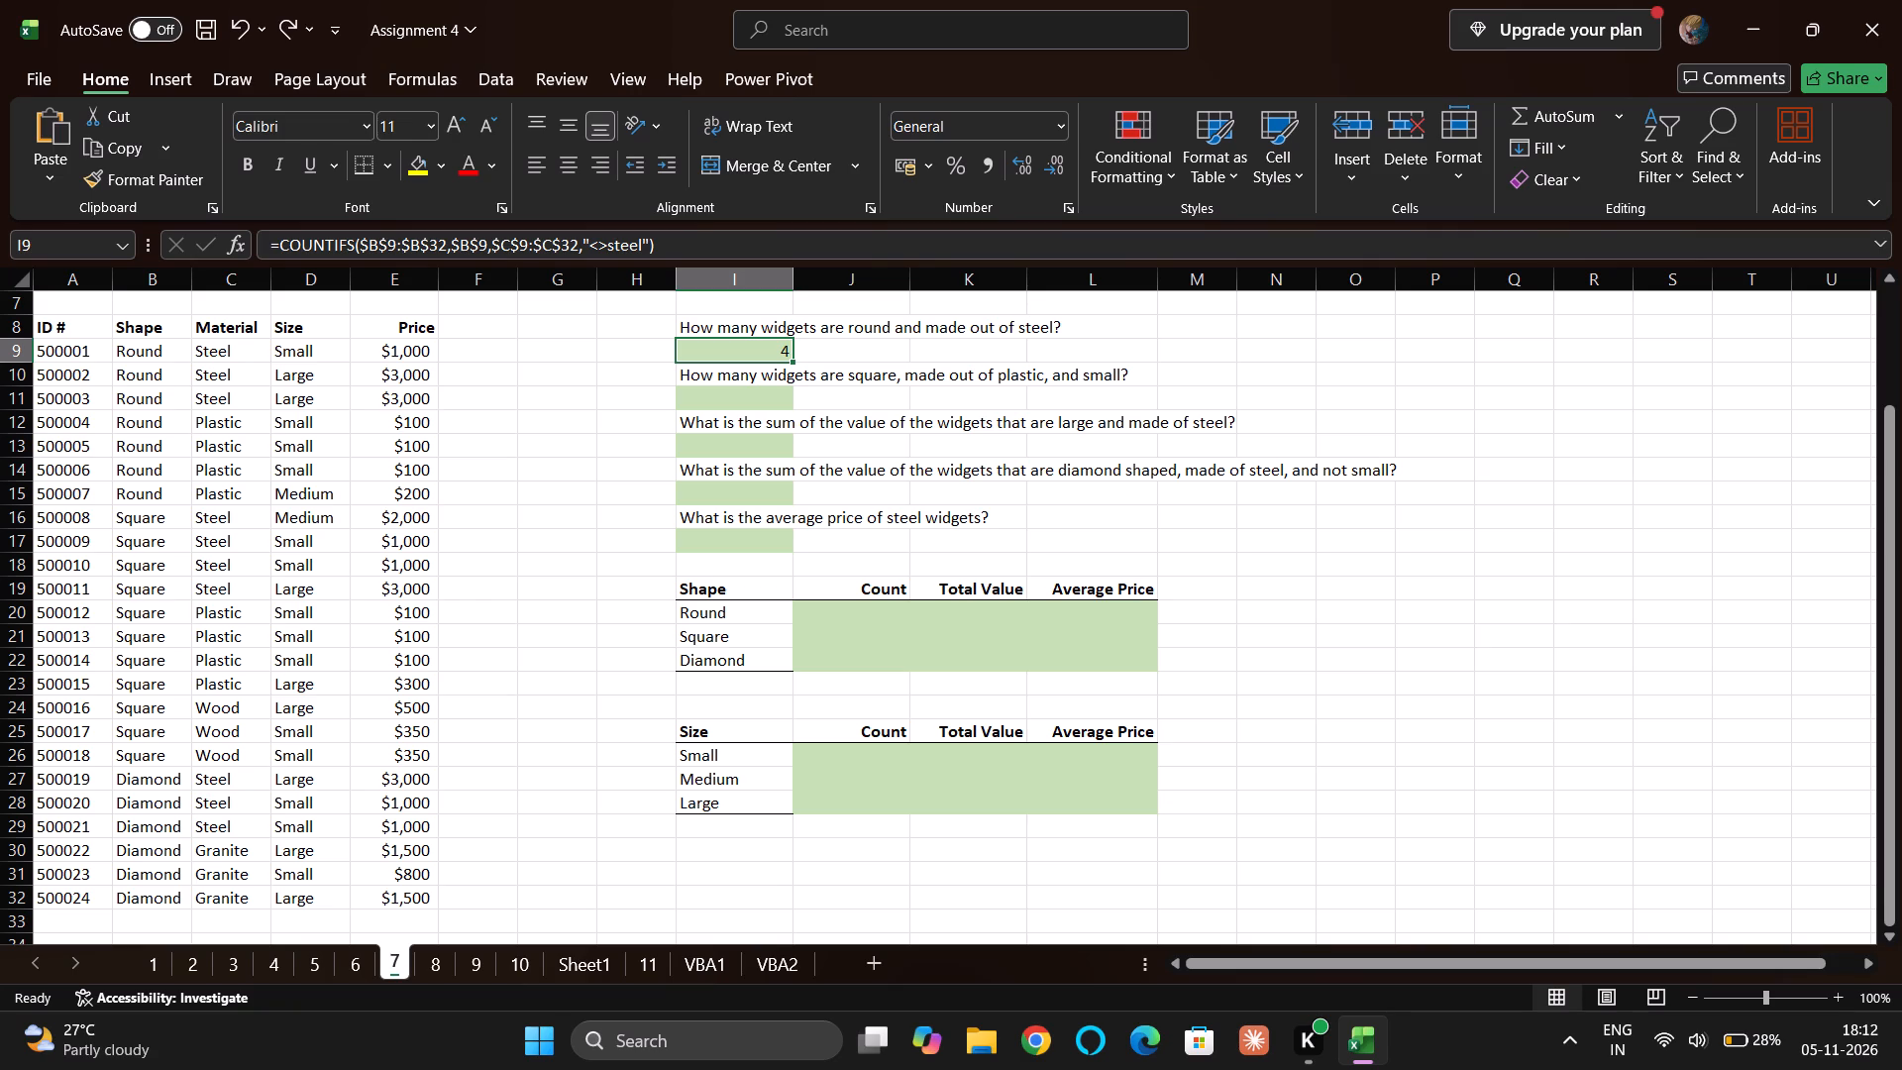
pyautogui.doubleClick(736, 354)
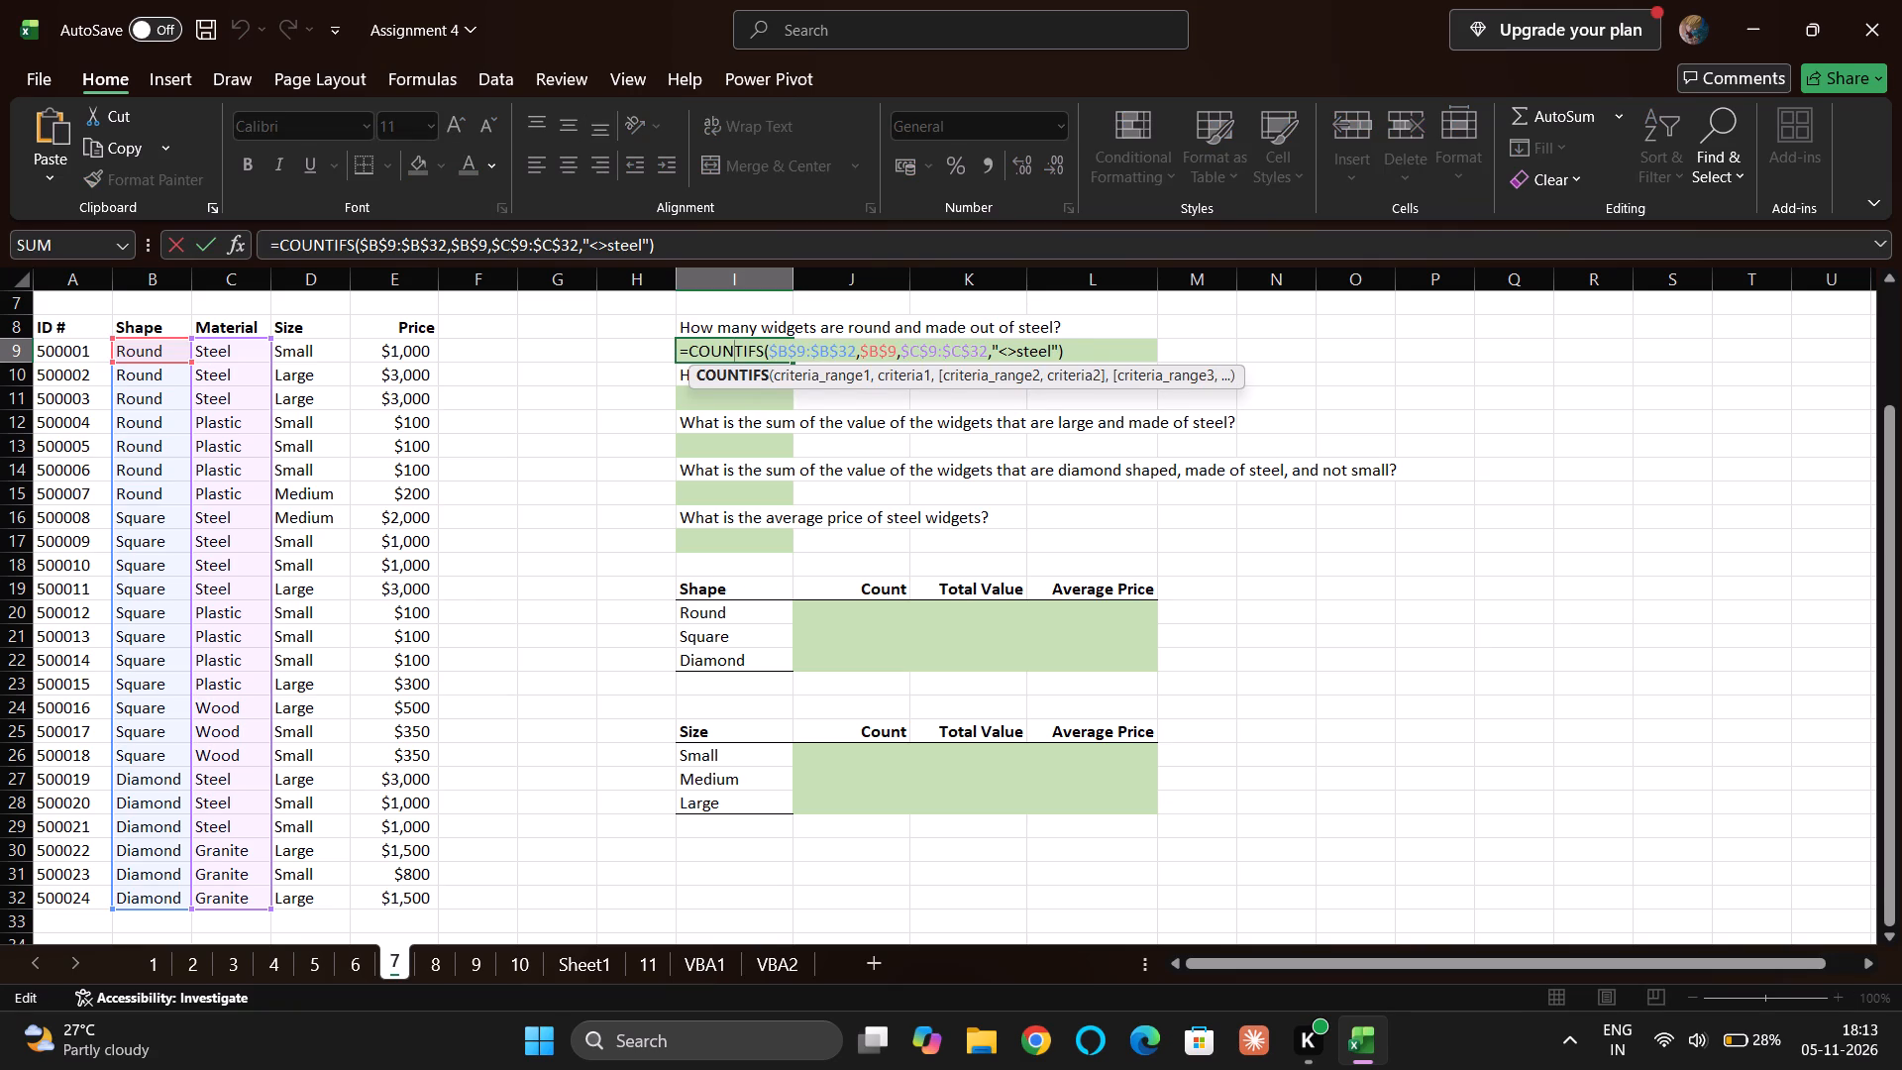
pyautogui.press('Return')
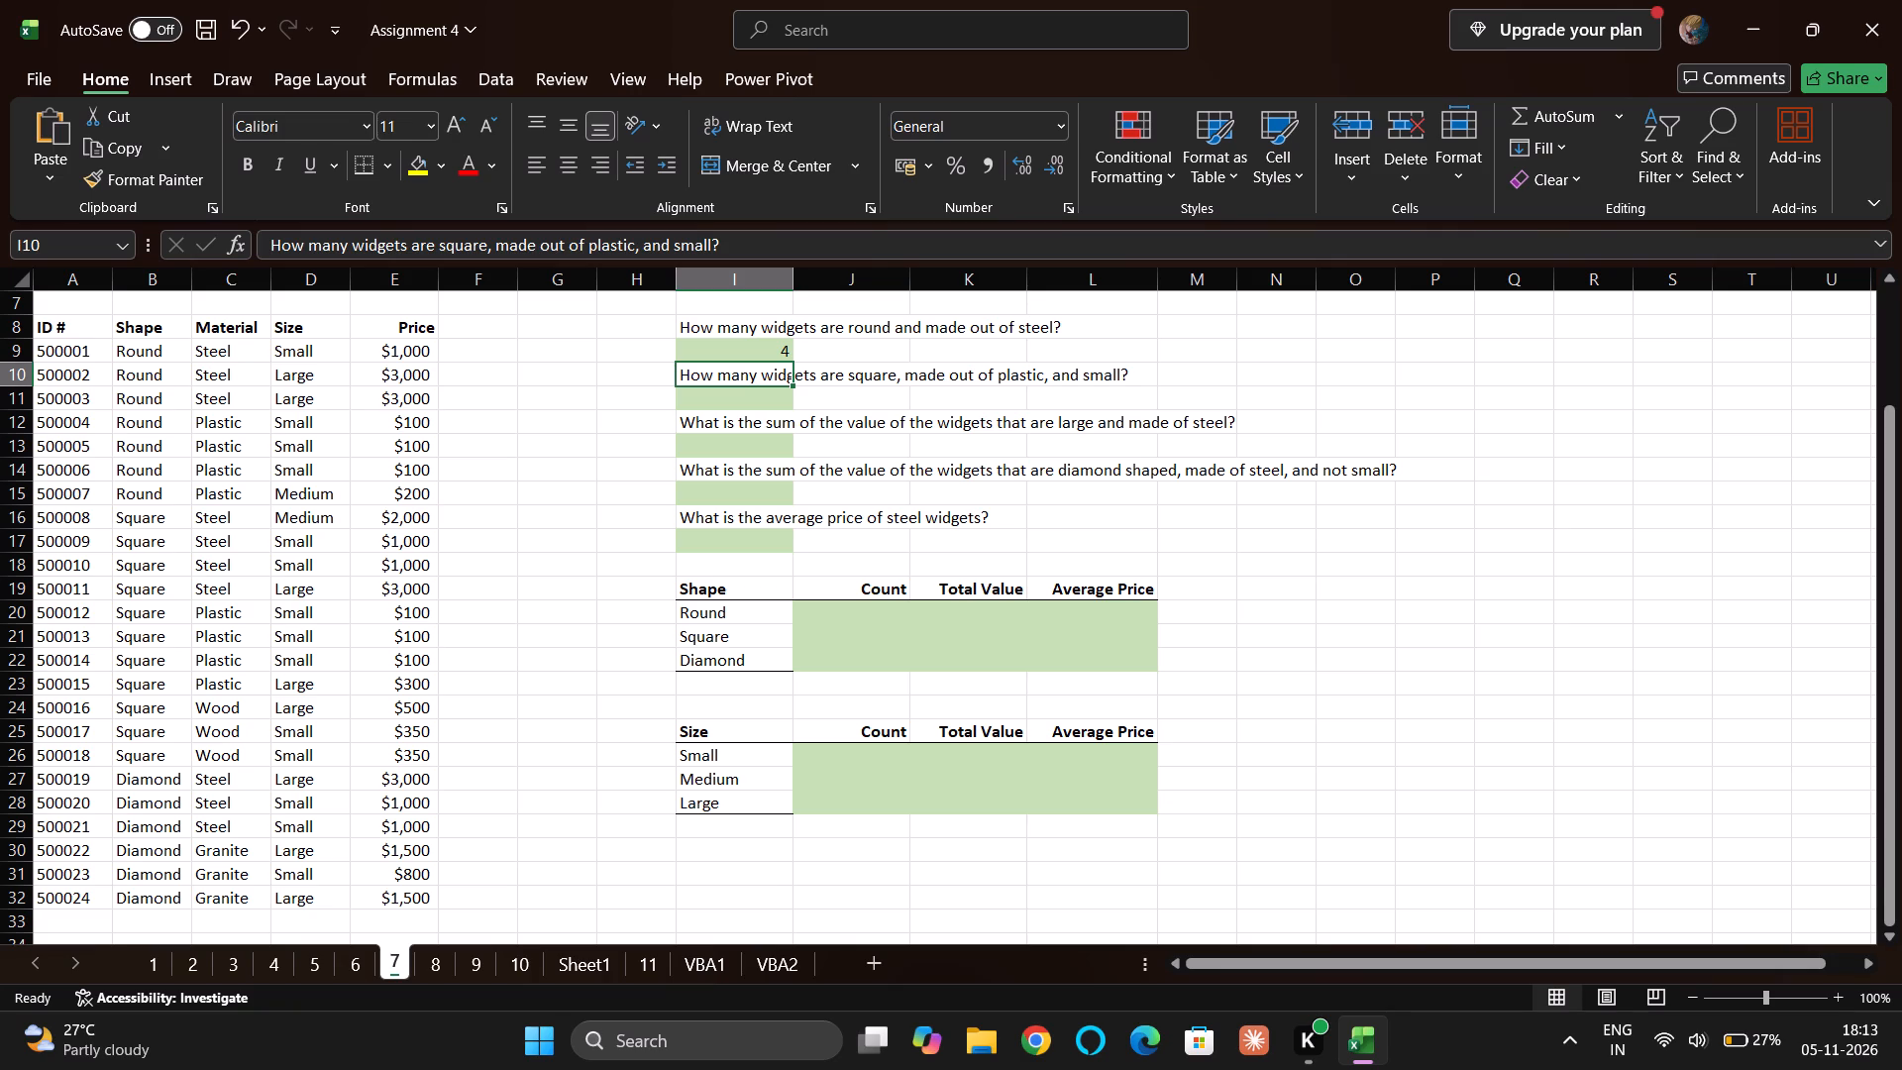
pyautogui.click(761, 340)
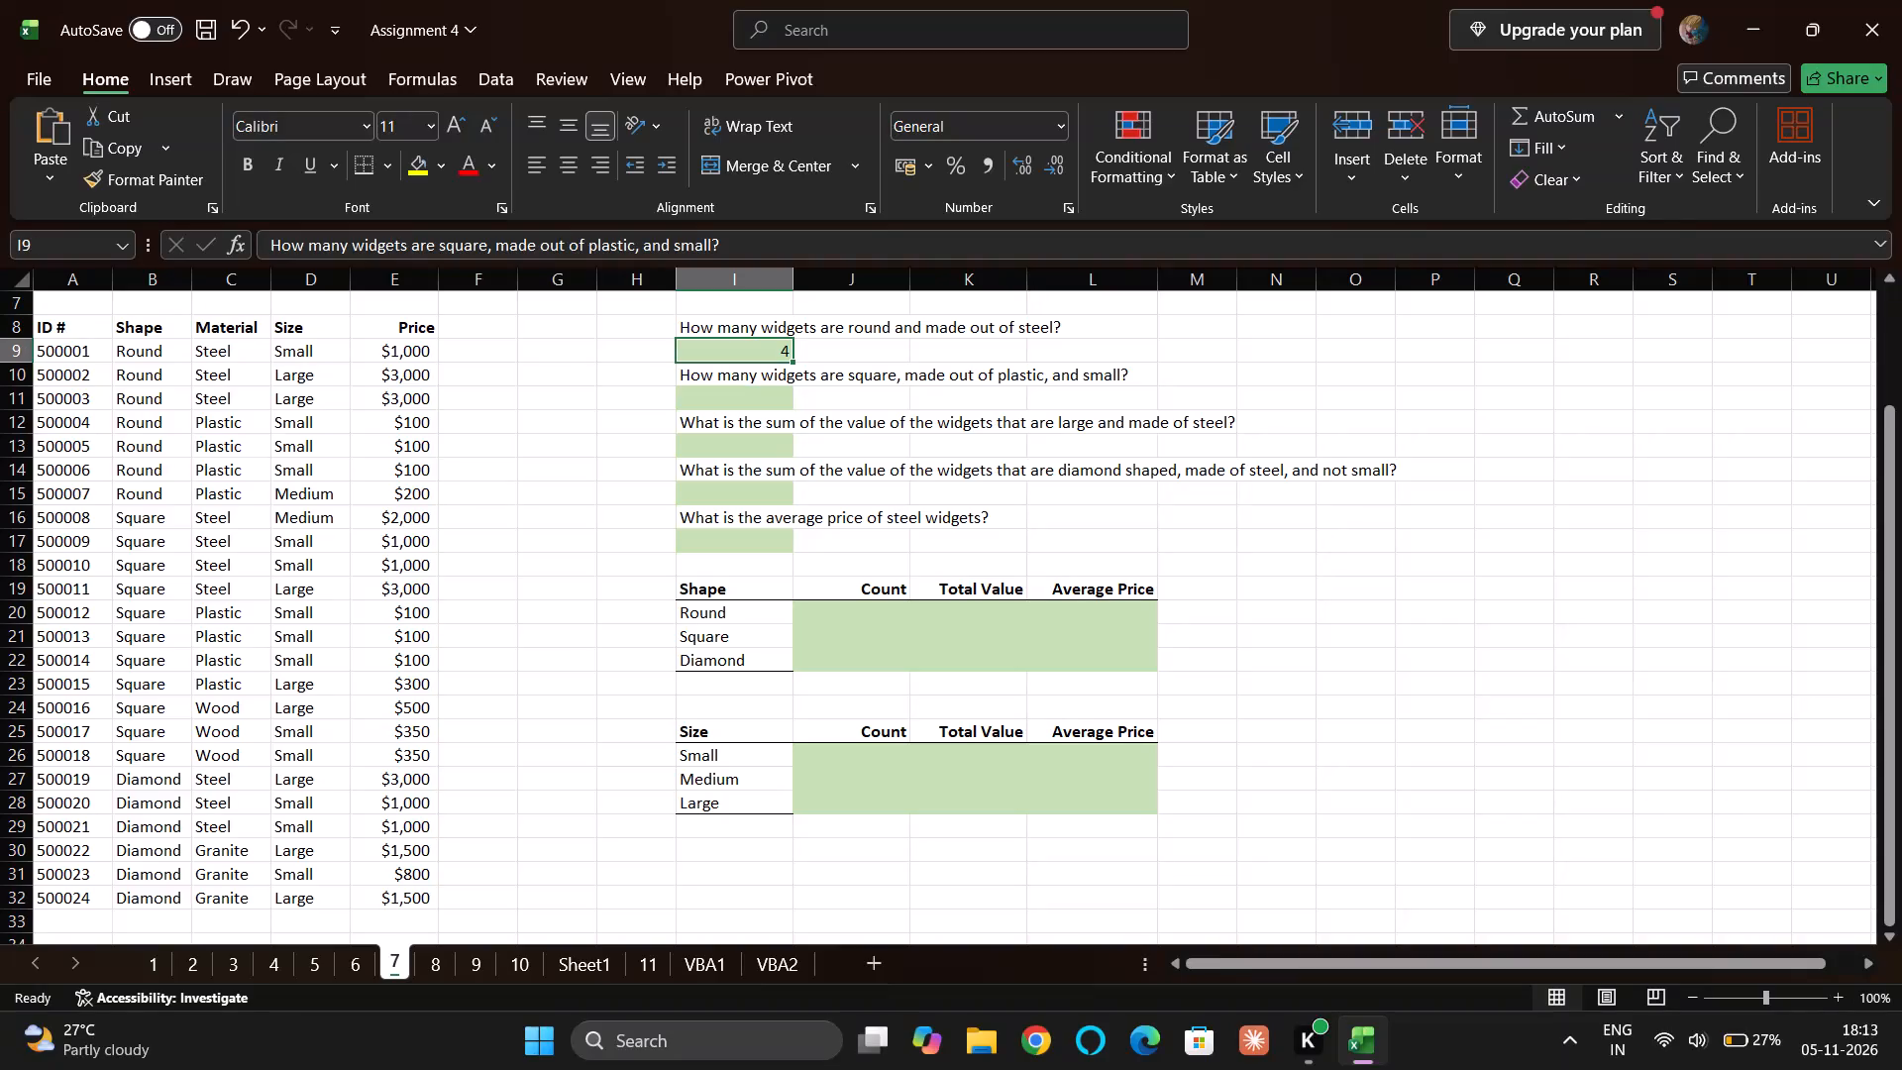
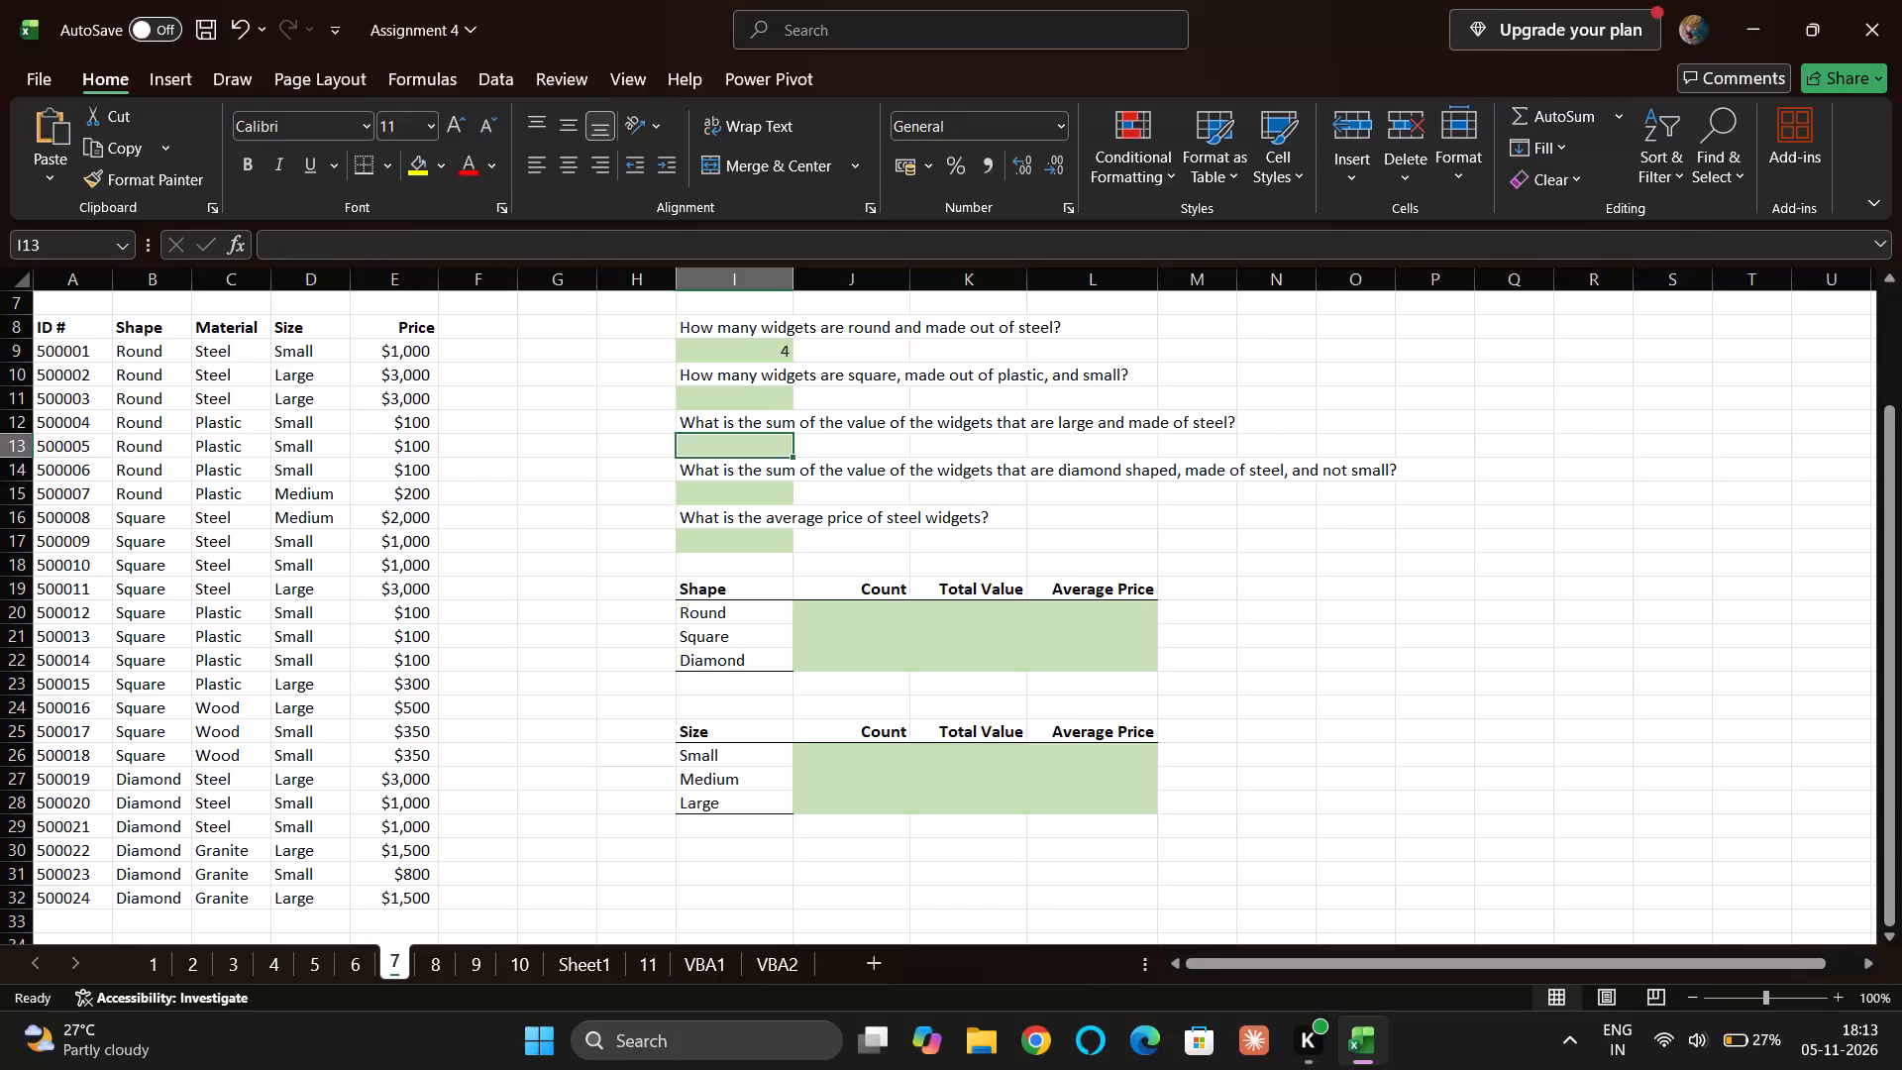
# Look over sheets 6 and 5, and re-examine the COUNTIFS formula in I9 of sheet 7.
pyautogui.click(359, 964)
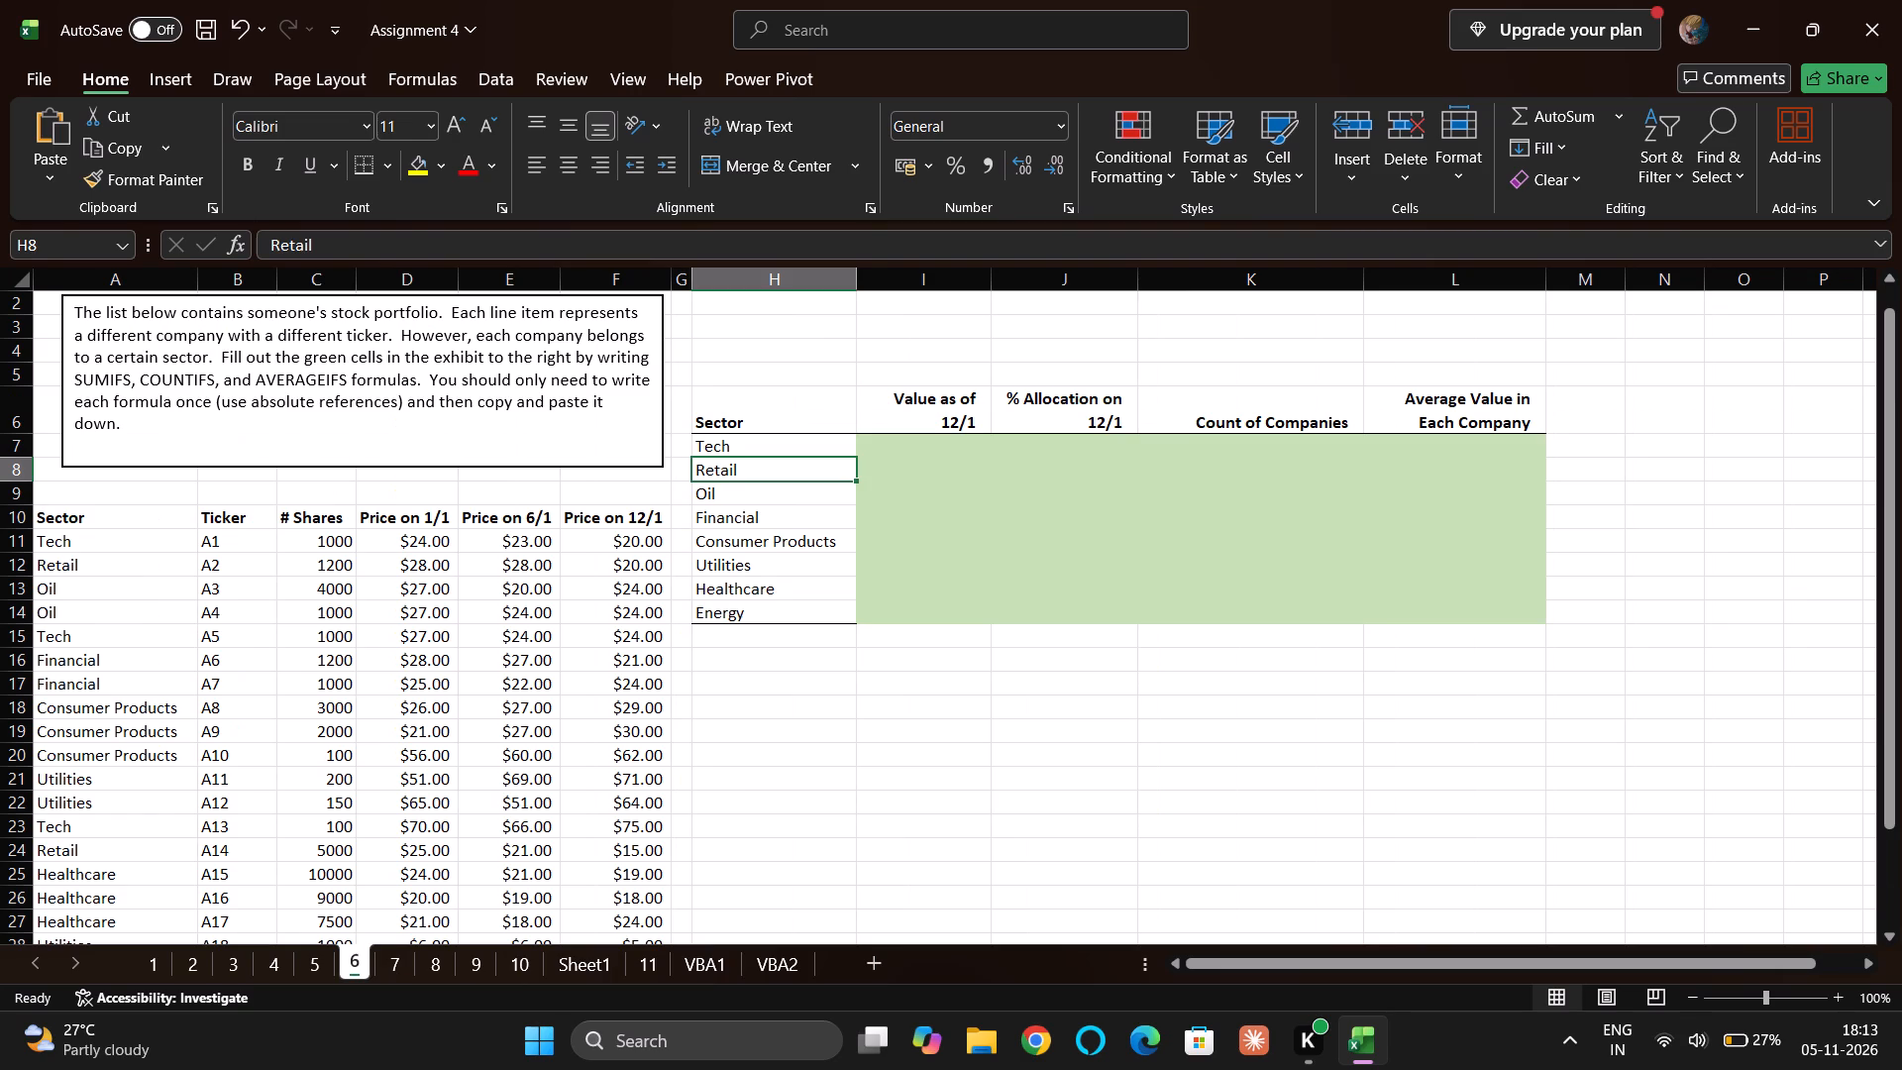
pyautogui.scroll(-1, 809, 862)
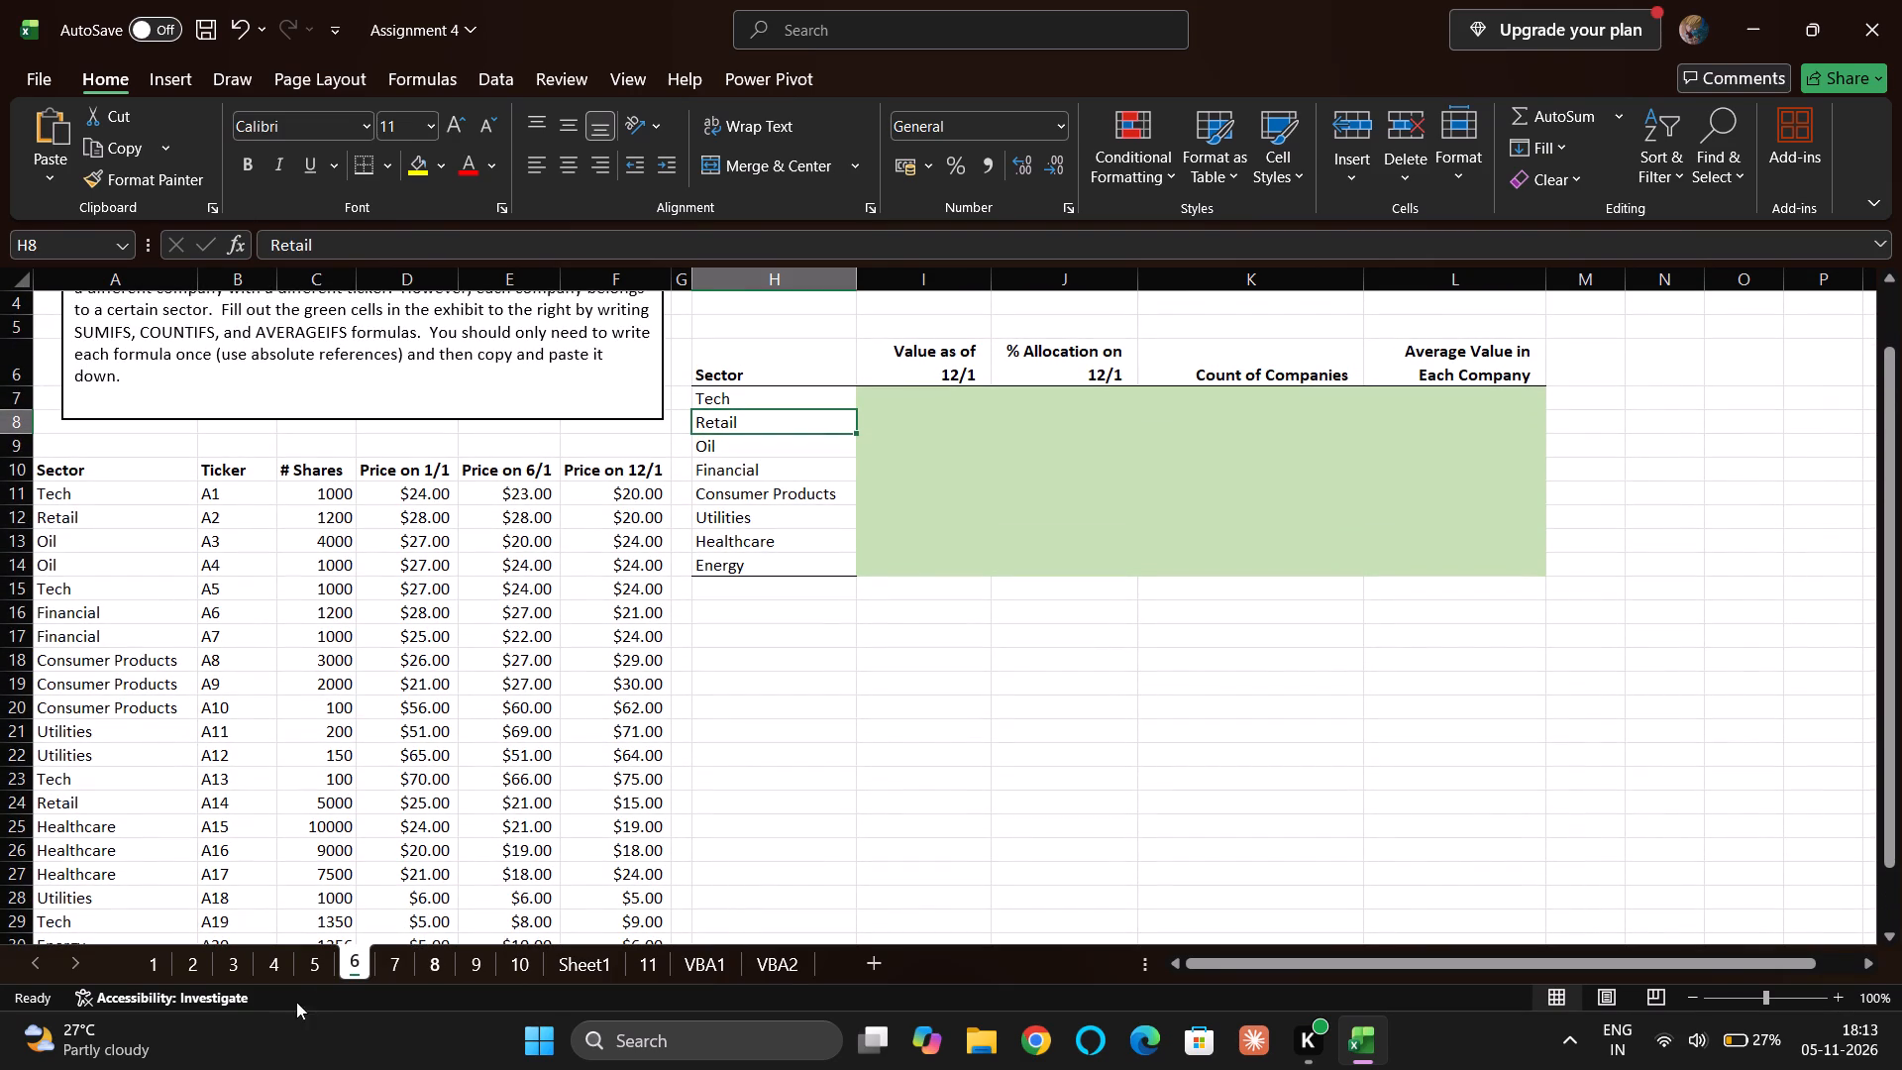
pyautogui.click(320, 956)
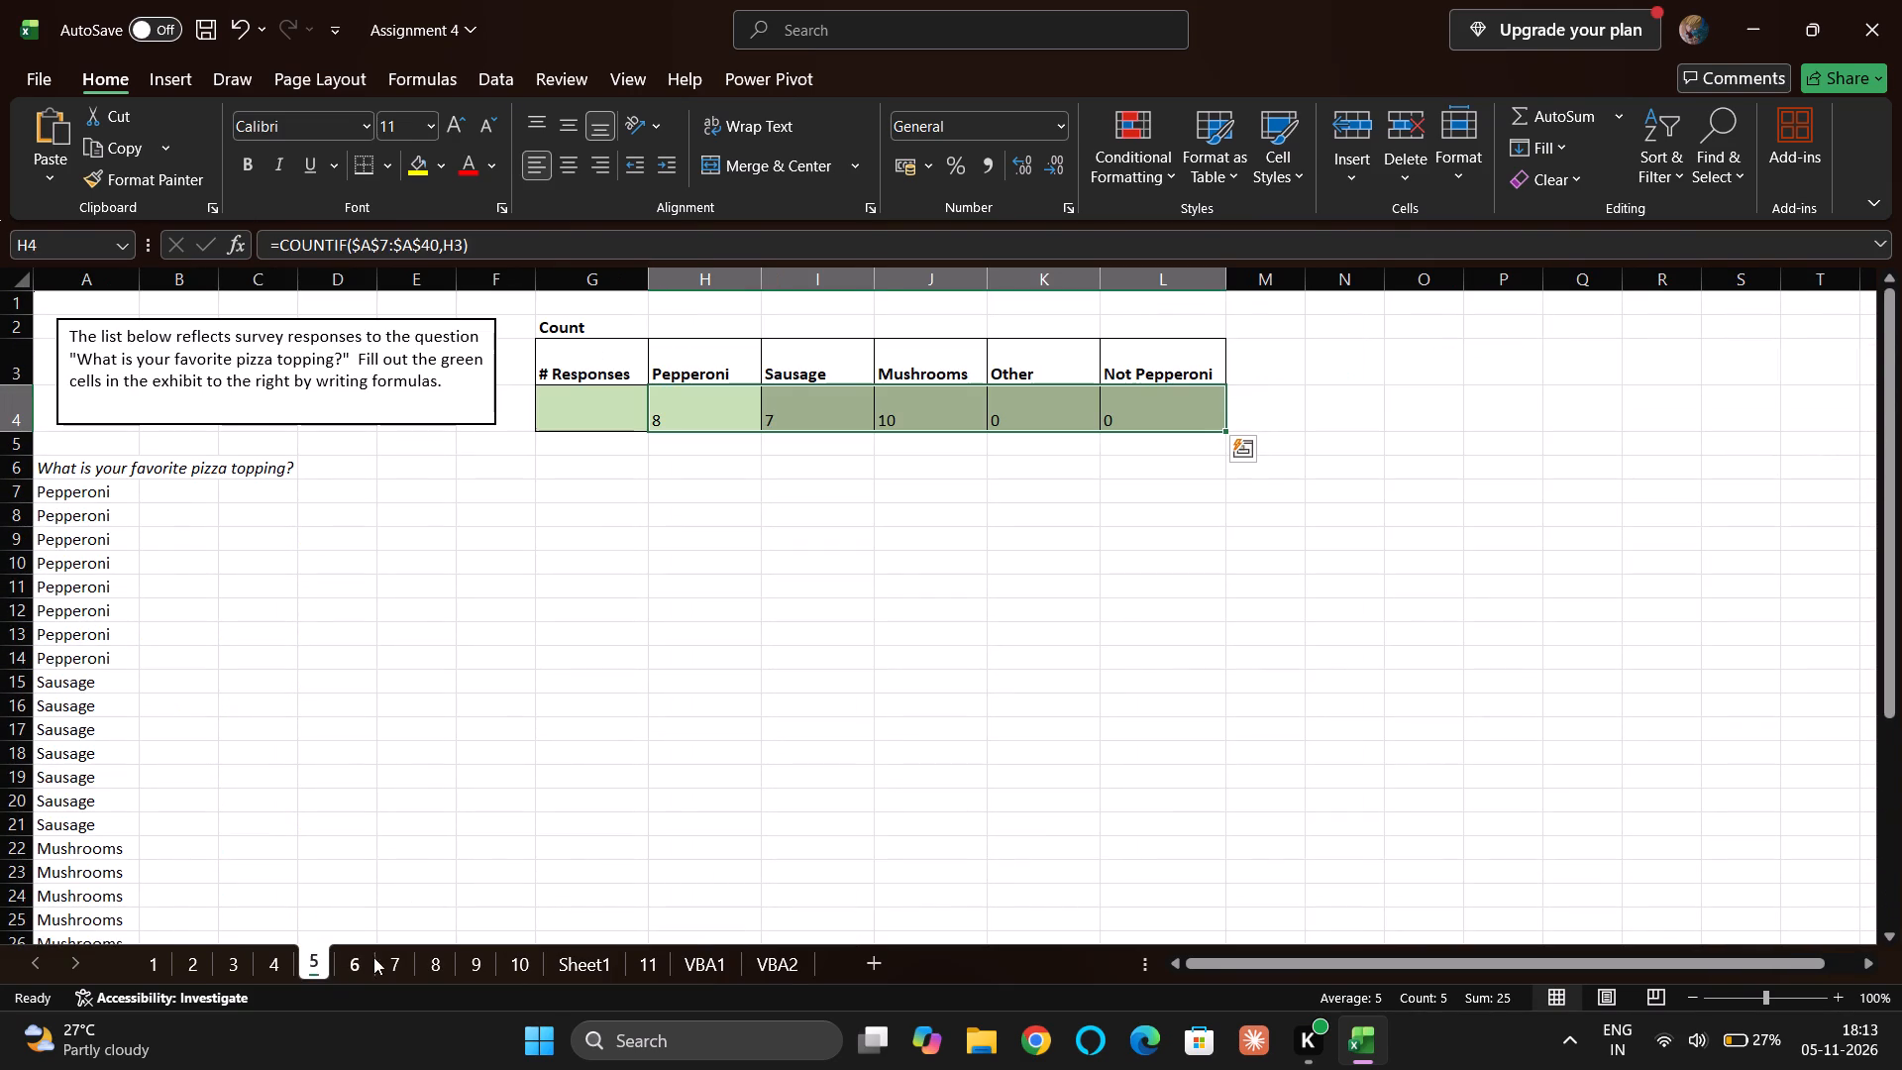
pyautogui.click(399, 961)
pyautogui.click(760, 404)
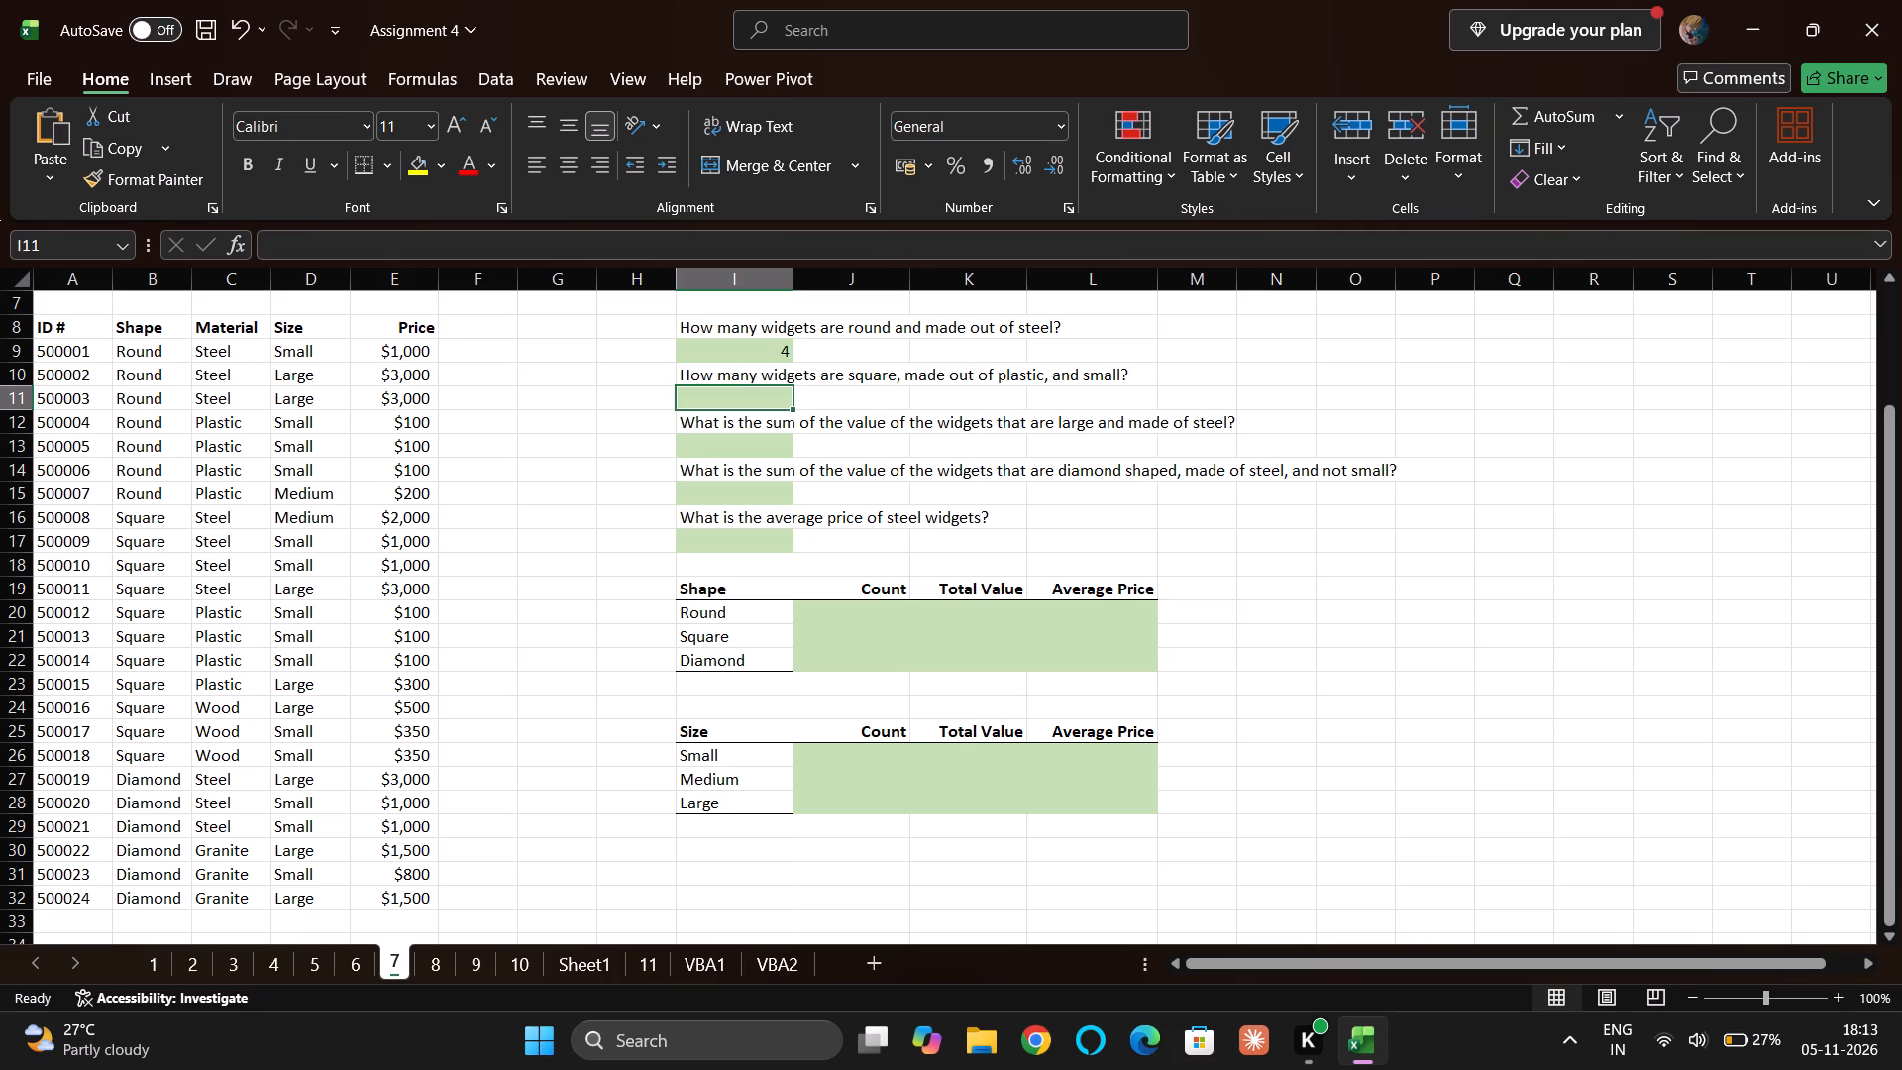
pyautogui.click(758, 349)
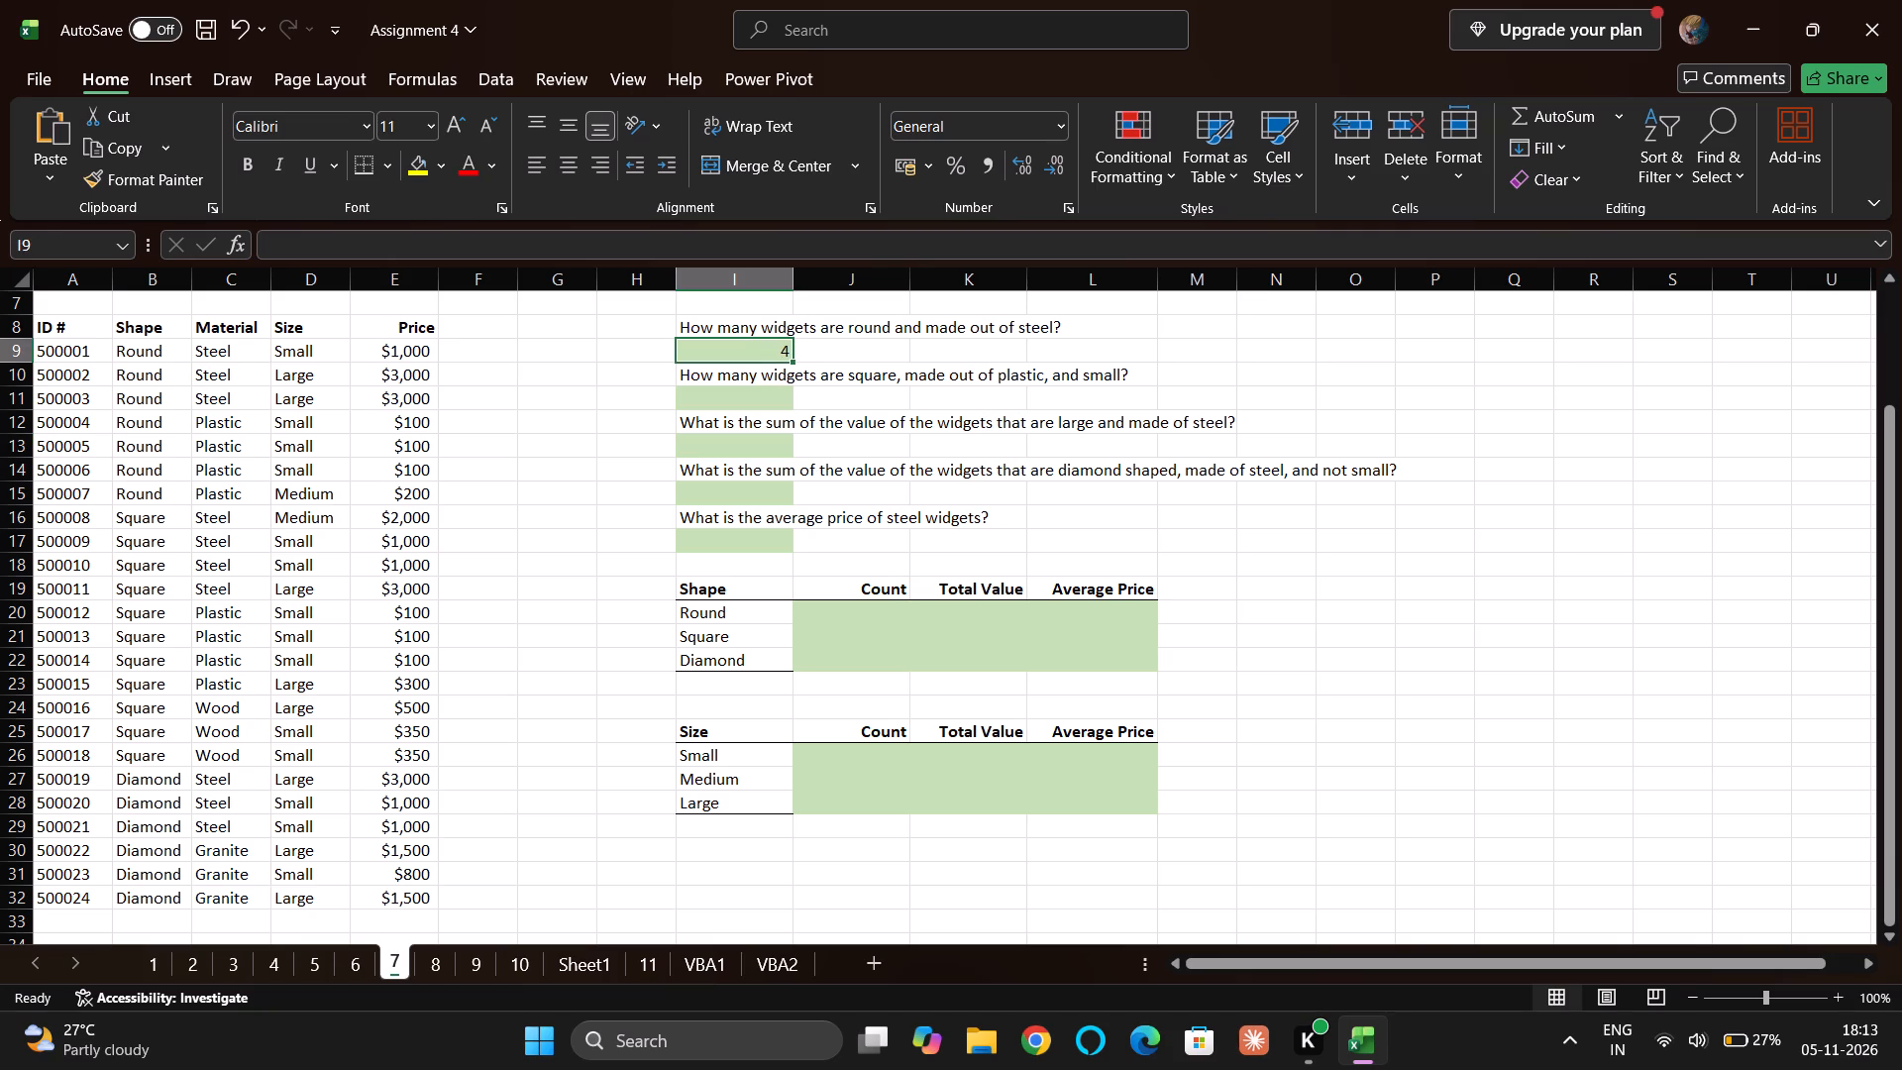
pyautogui.doubleClick(758, 349)
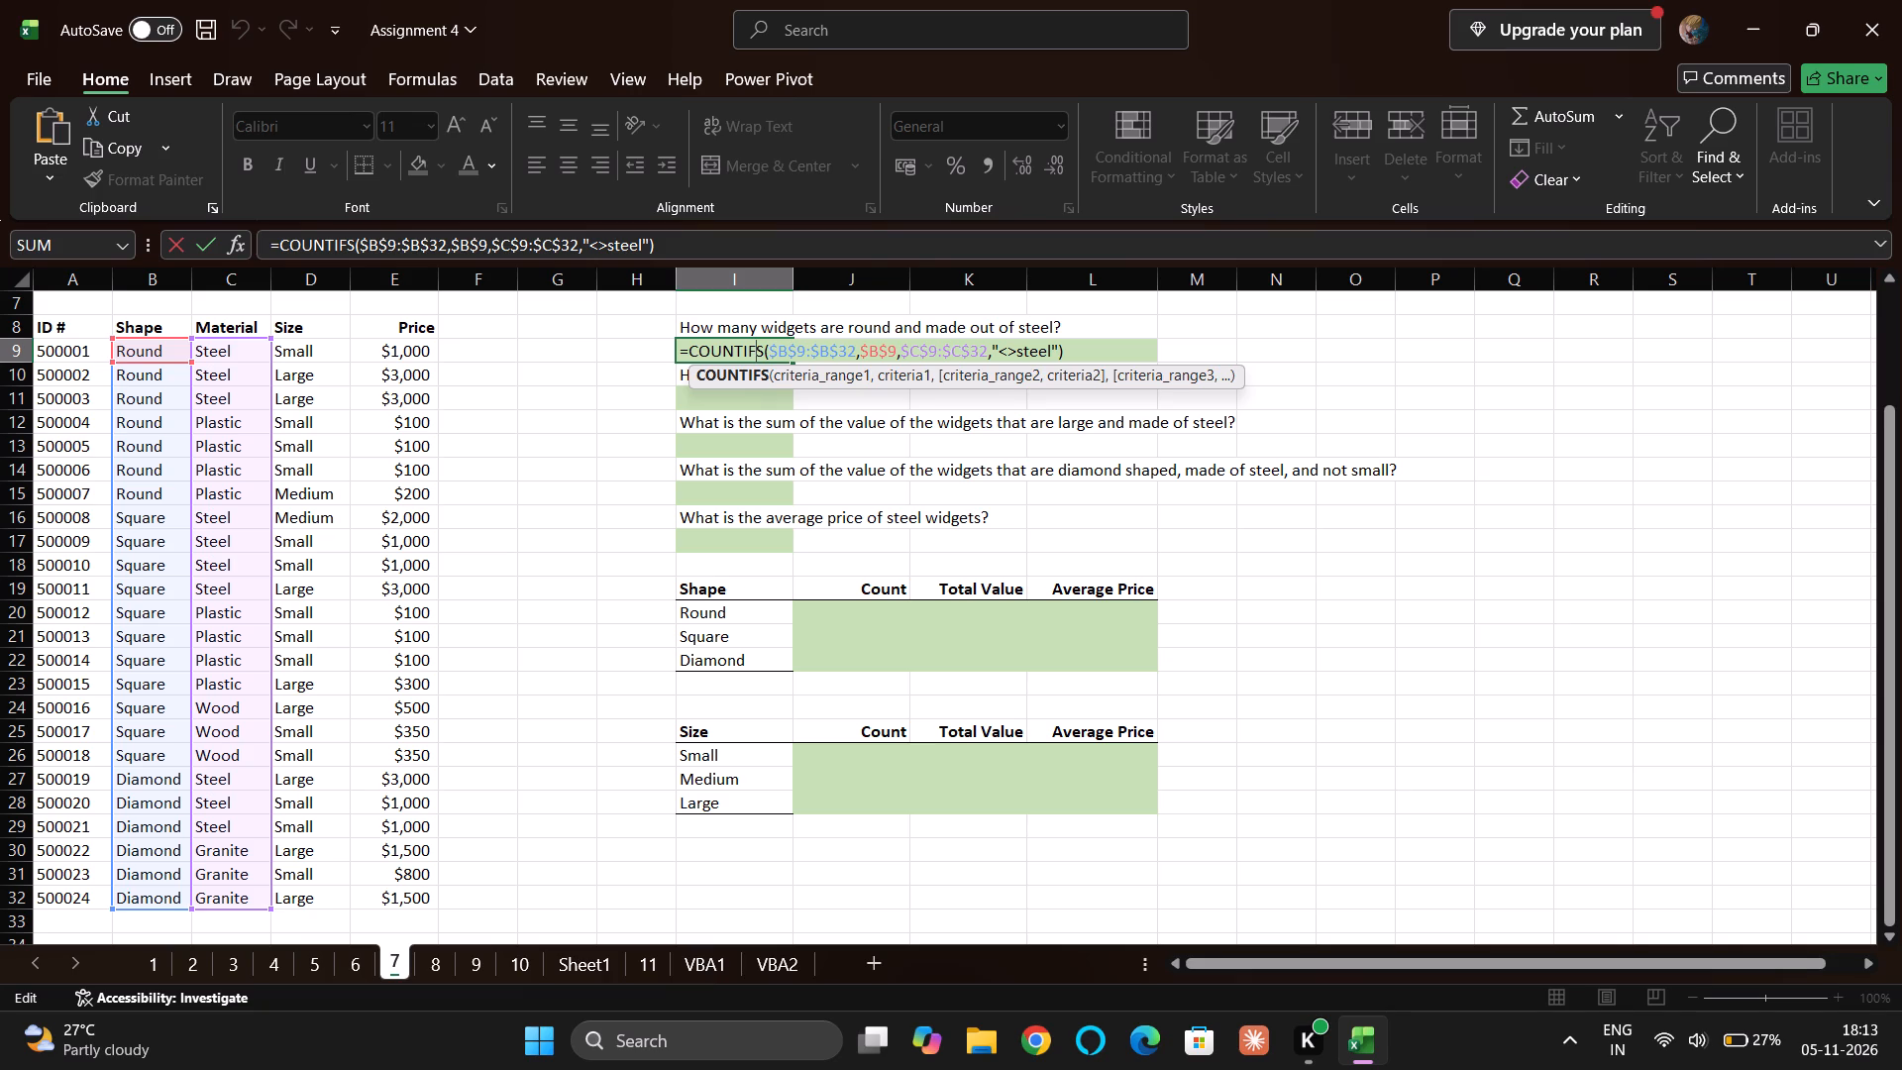
pyautogui.press('Return')
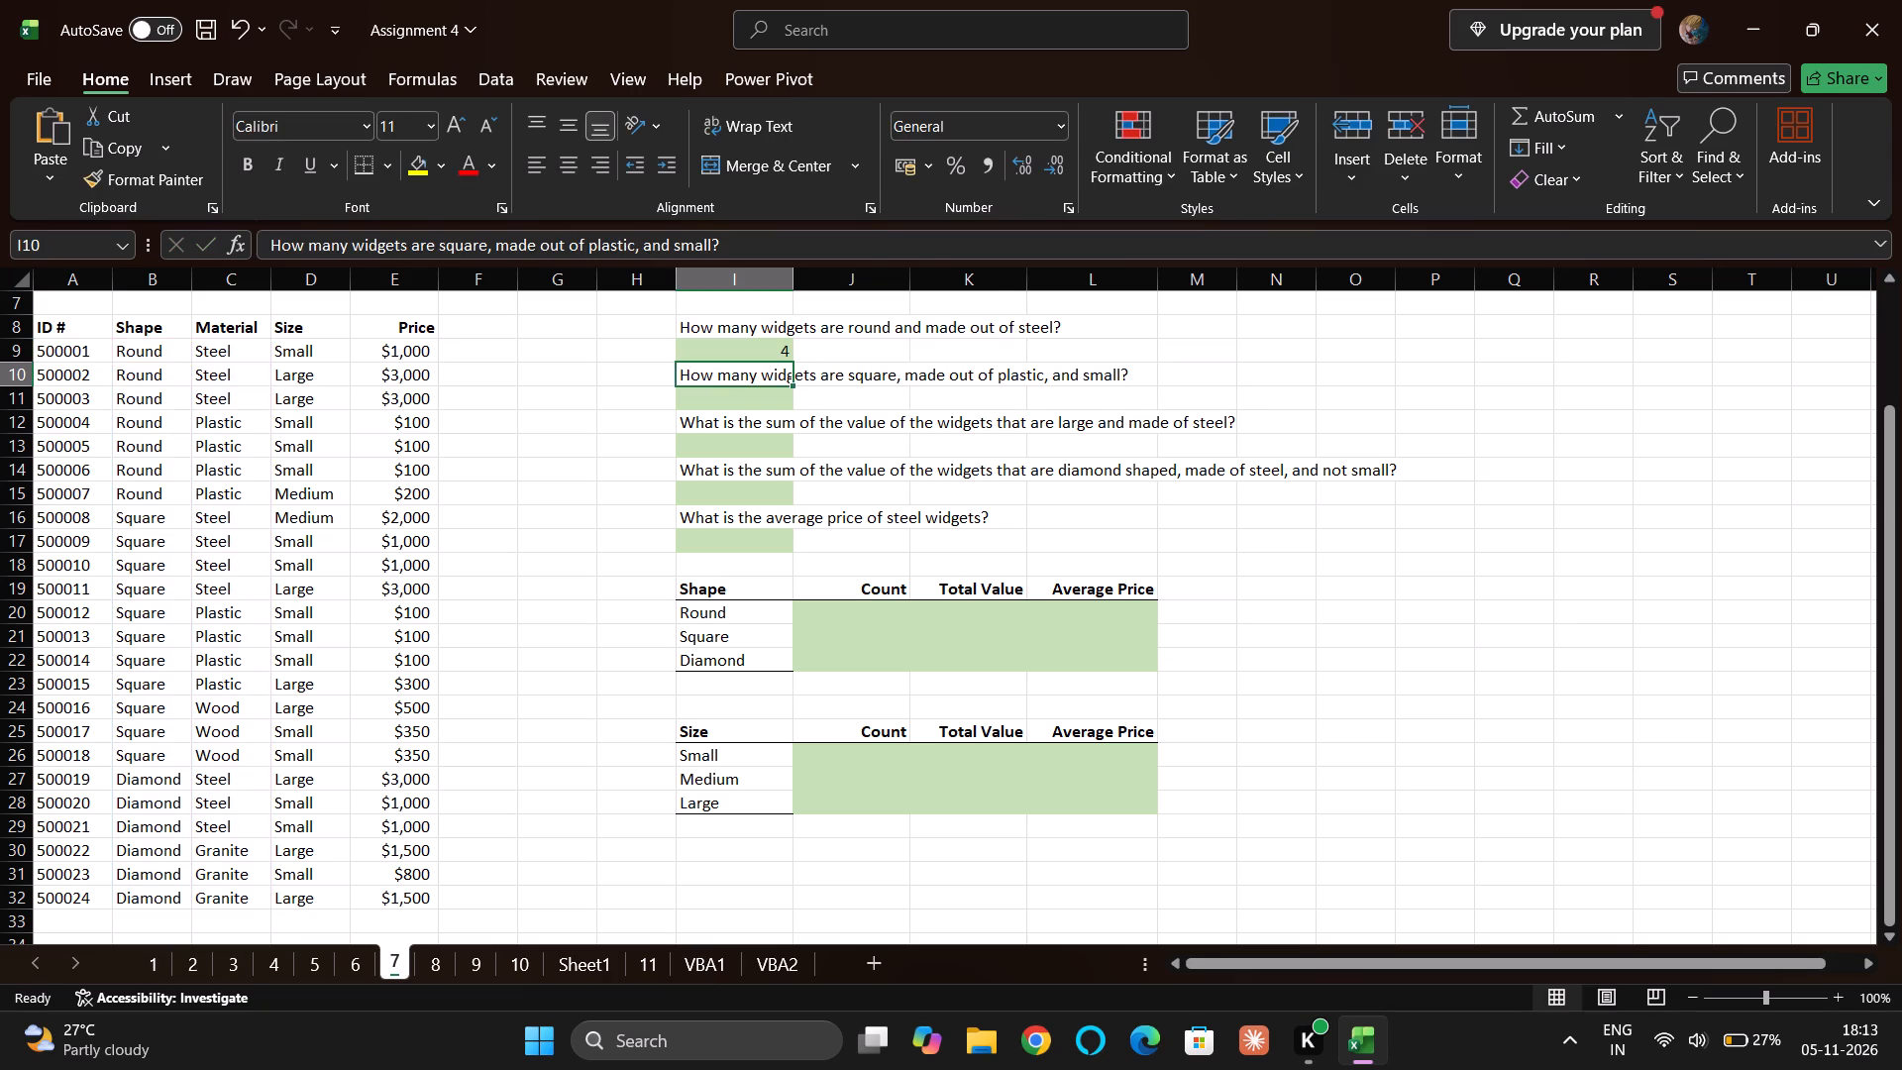
# Begin a COUNTIFS formula in I11 of sheet 7, matching shape range $B$9:$B$32 against Square in $B$16.
pyautogui.click(752, 401)
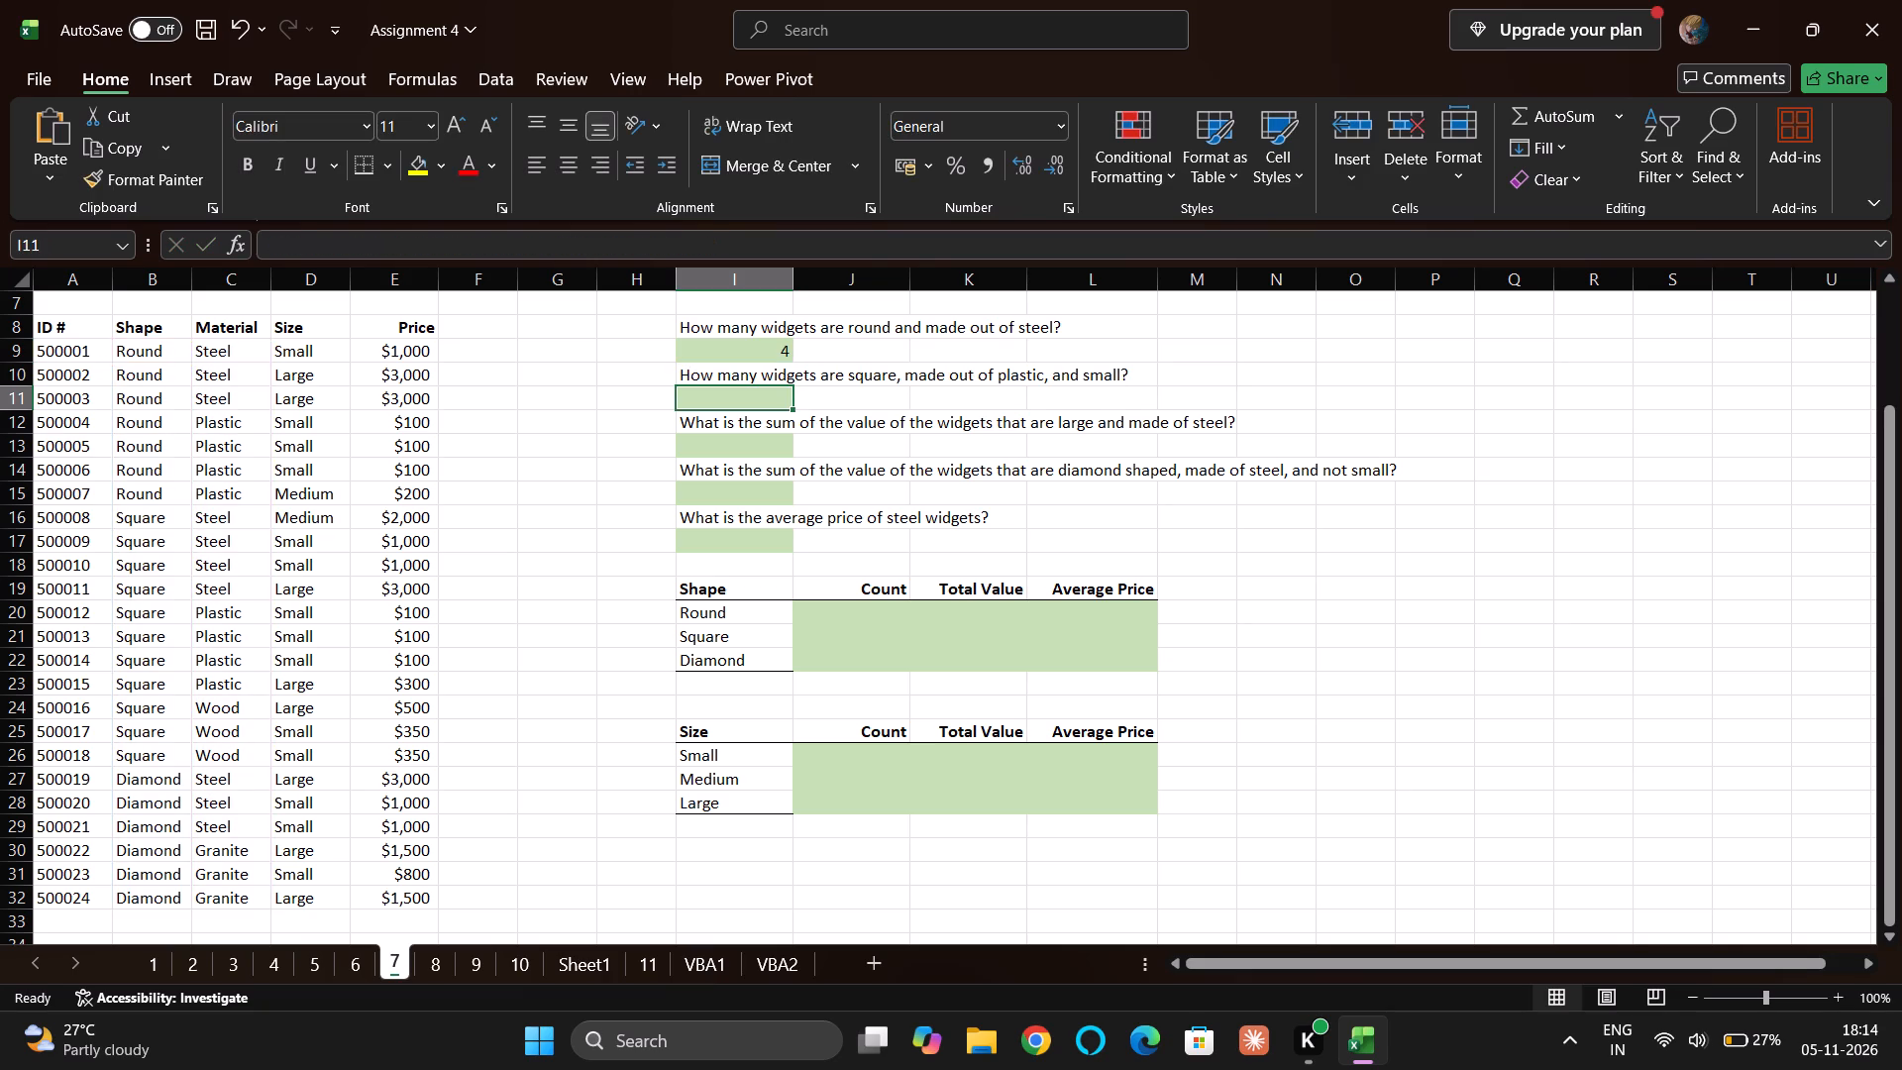
pyautogui.write('=count')
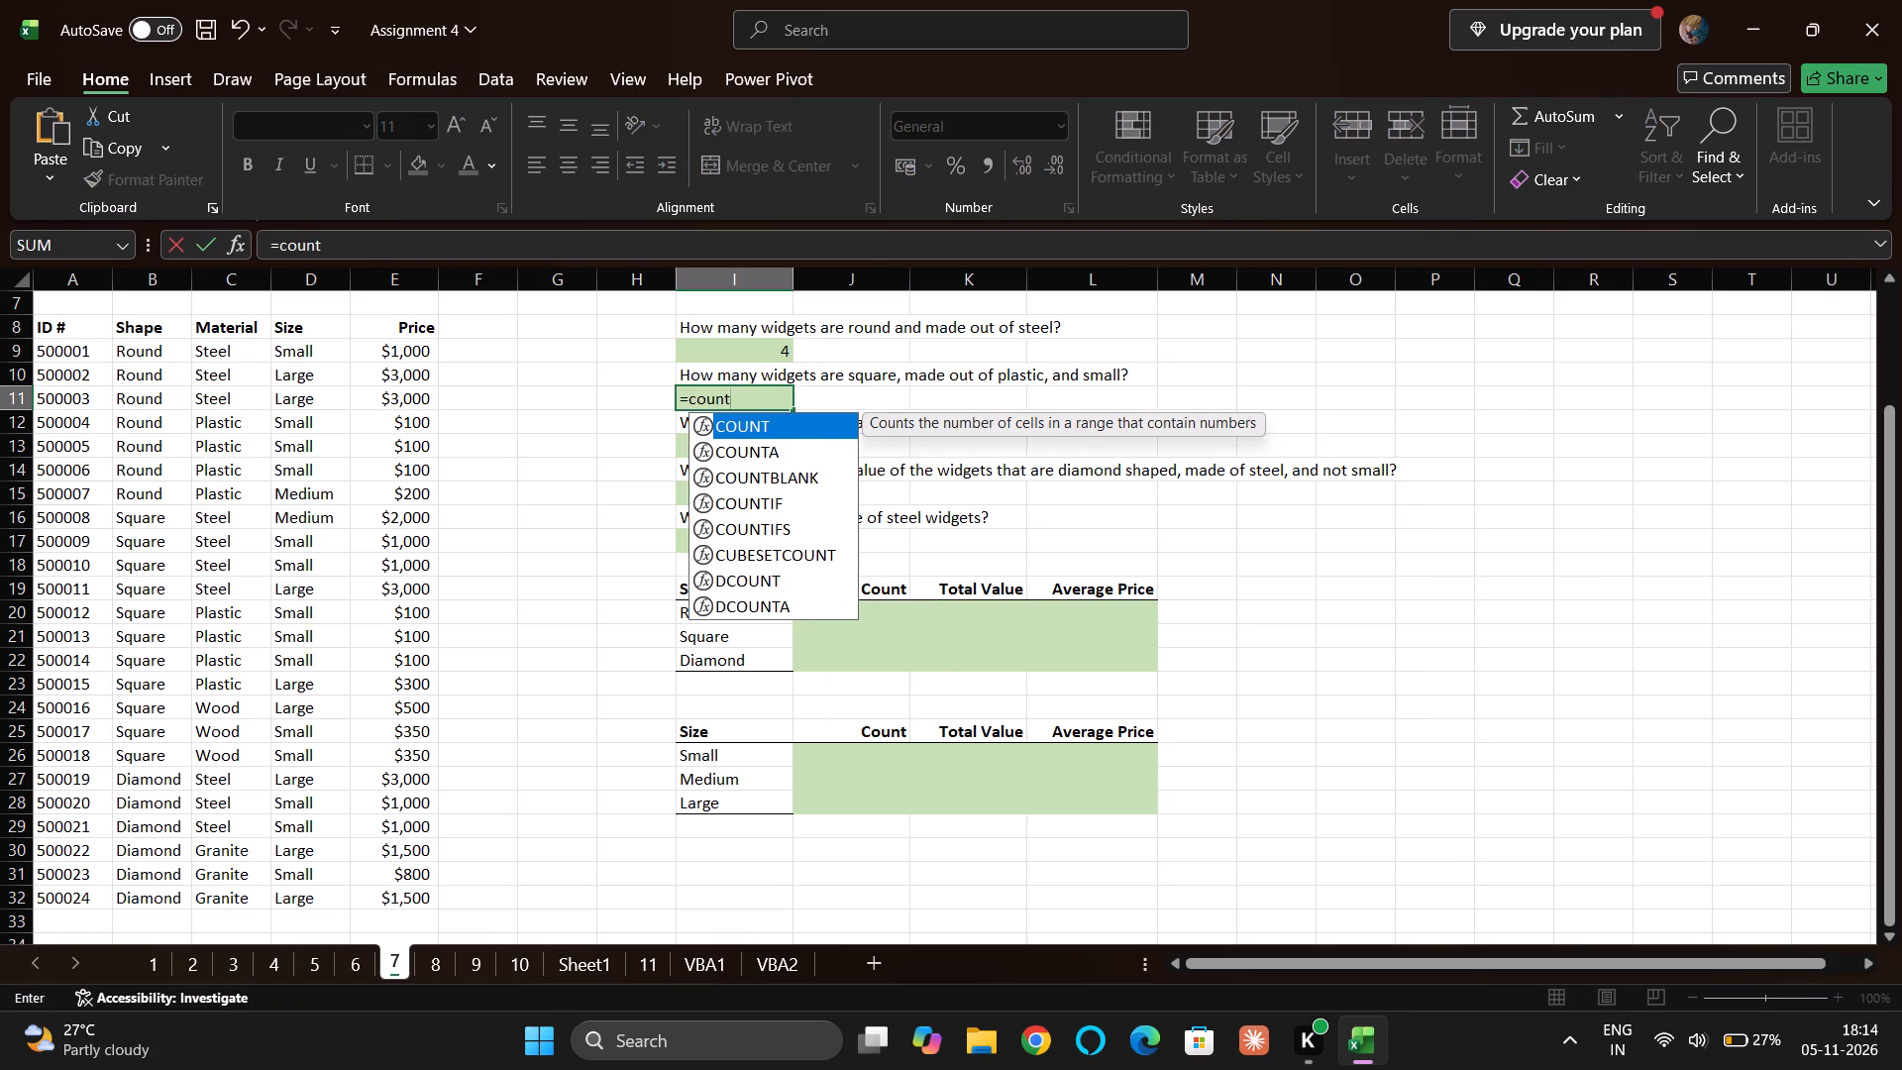
pyautogui.press('Down')
pyautogui.press('Down')
pyautogui.press('Down')
pyautogui.press('Down')
pyautogui.press('Tab')
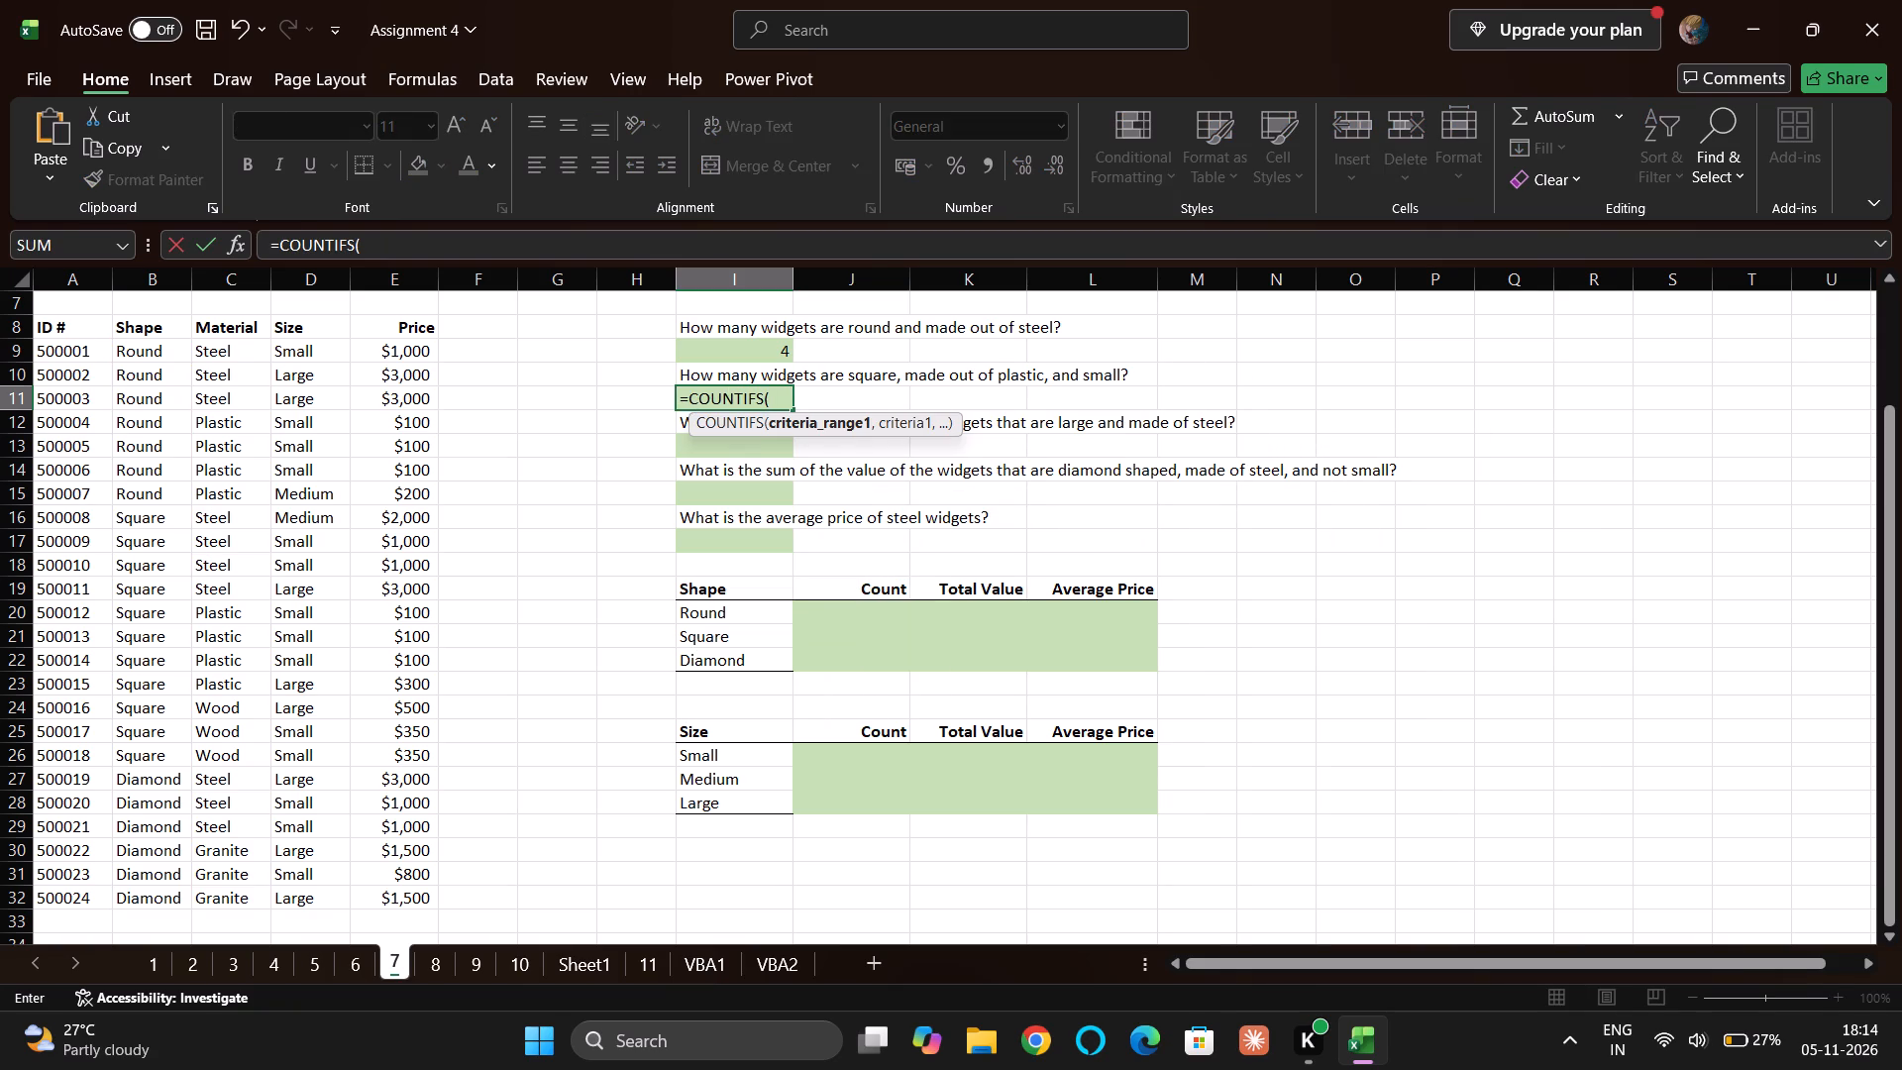
pyautogui.click(130, 344)
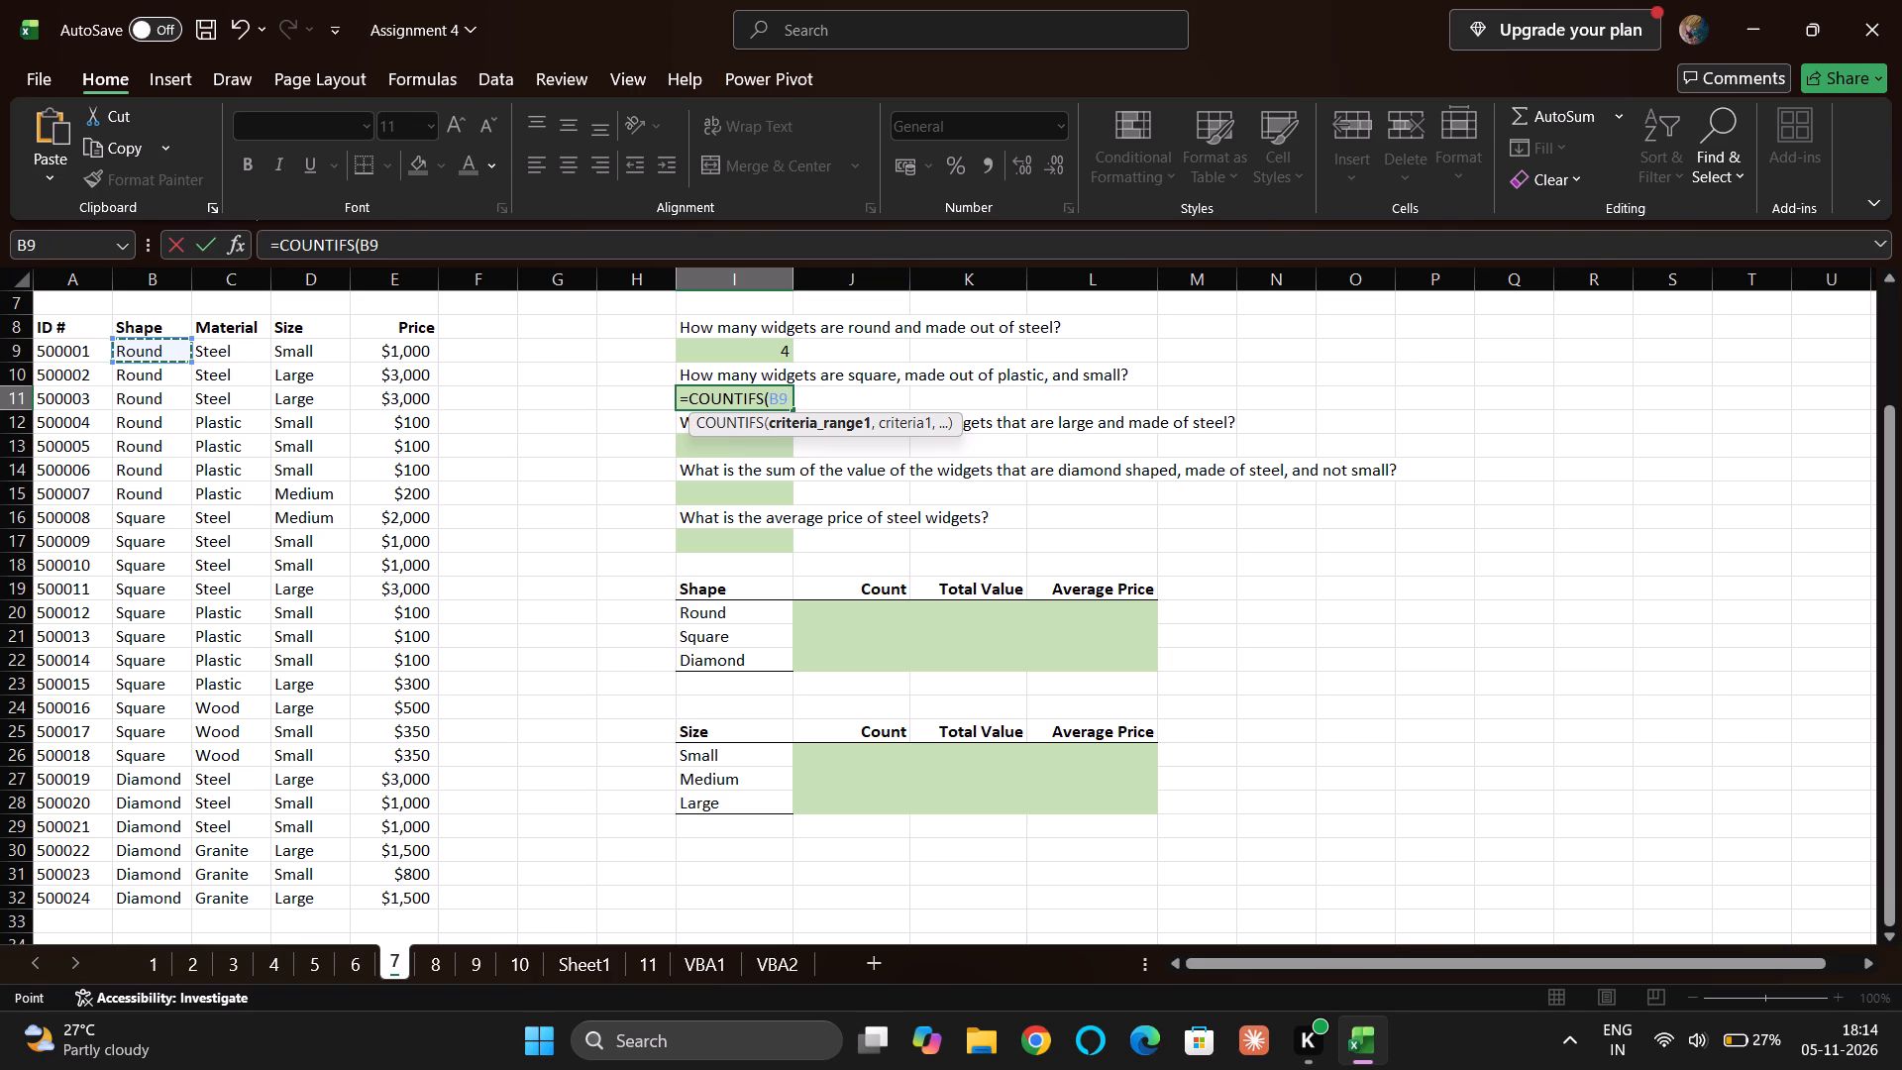
pyautogui.hotkey('ctrl', 'shift', 'Down')
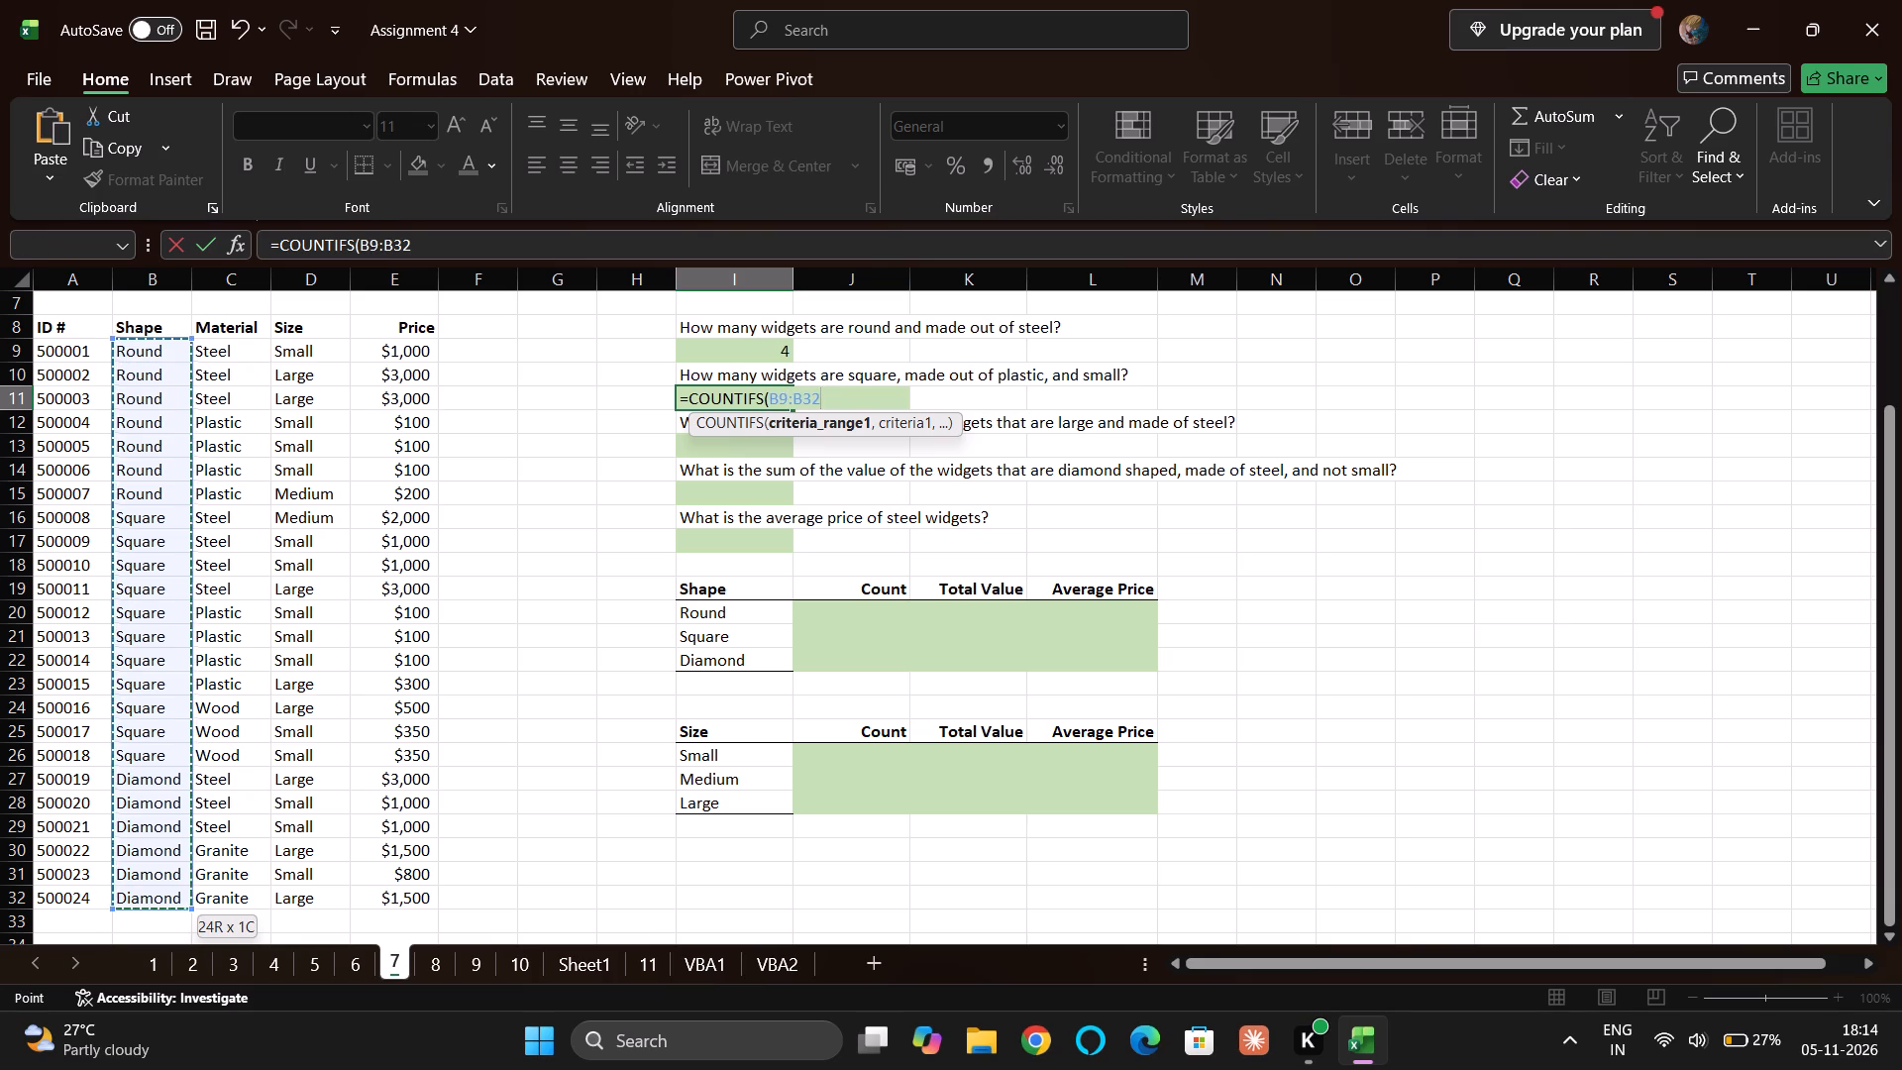
pyautogui.press('F4')
pyautogui.press(',')
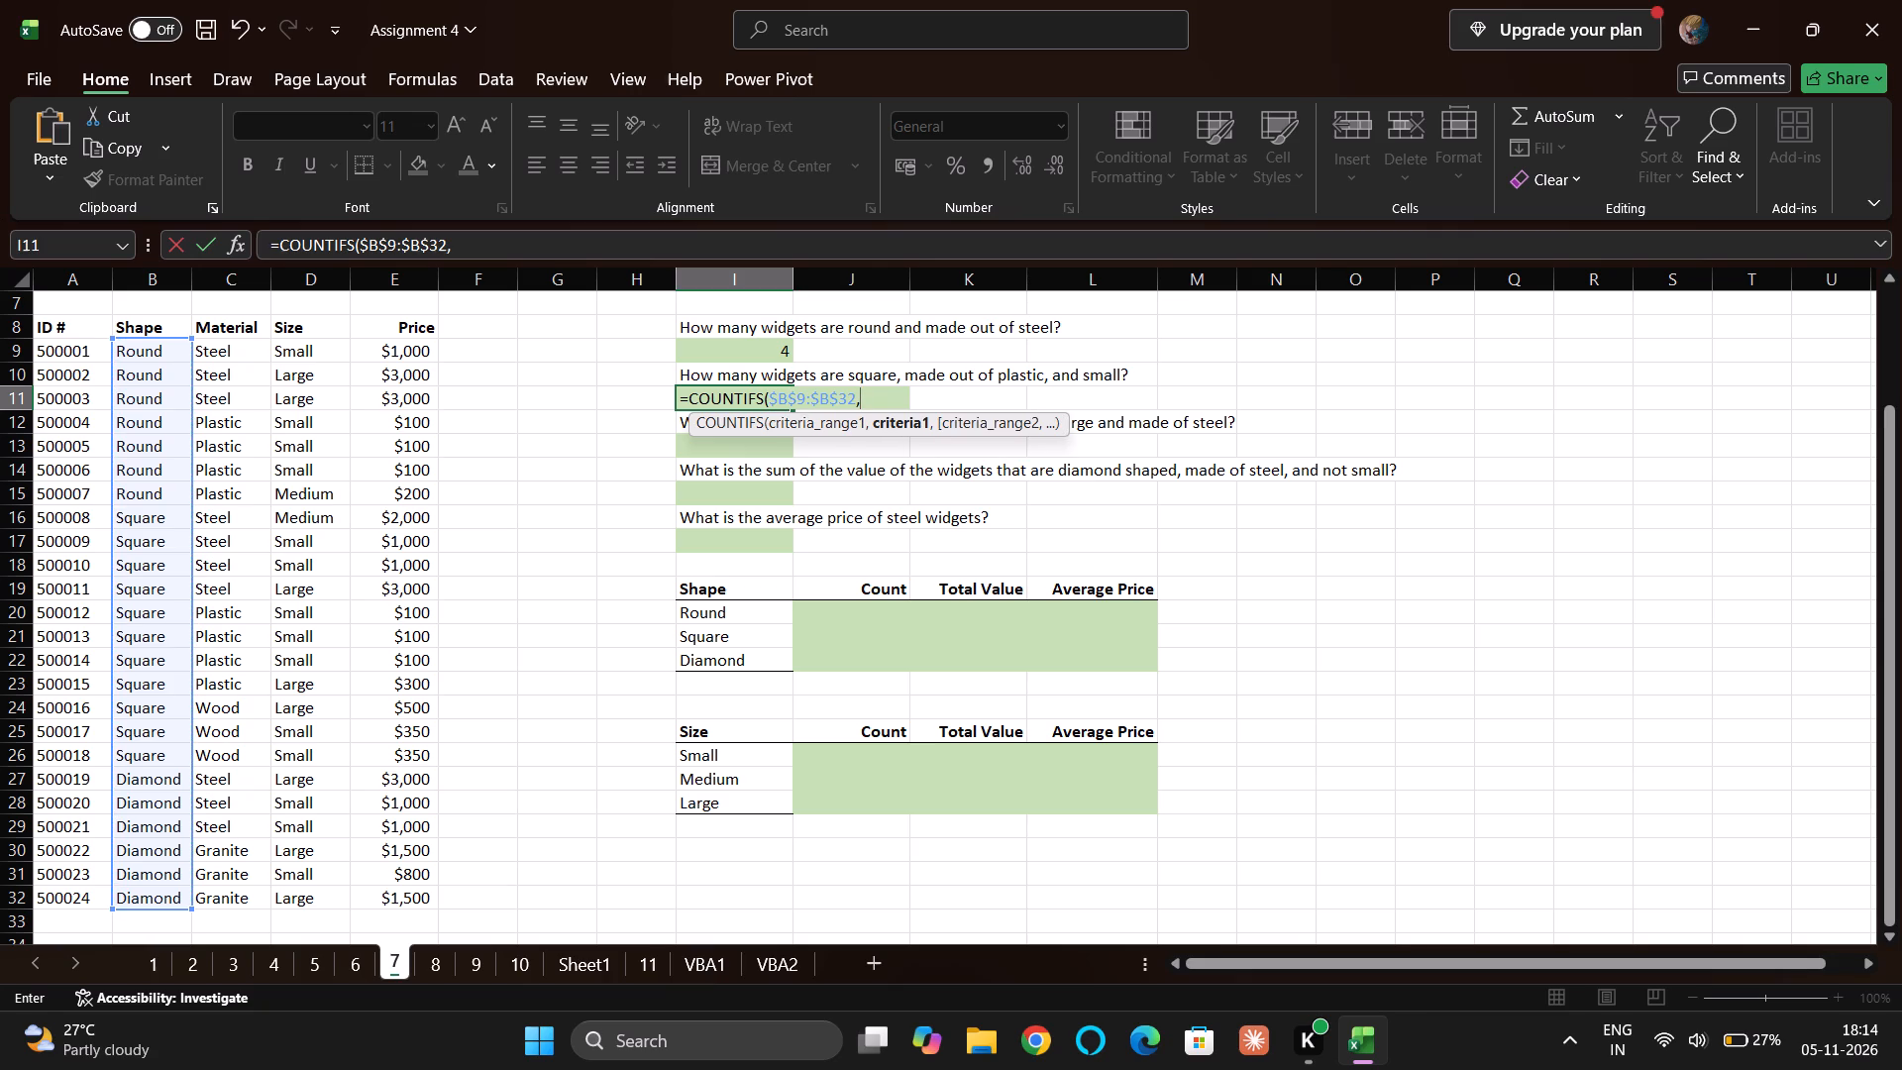
pyautogui.click(148, 520)
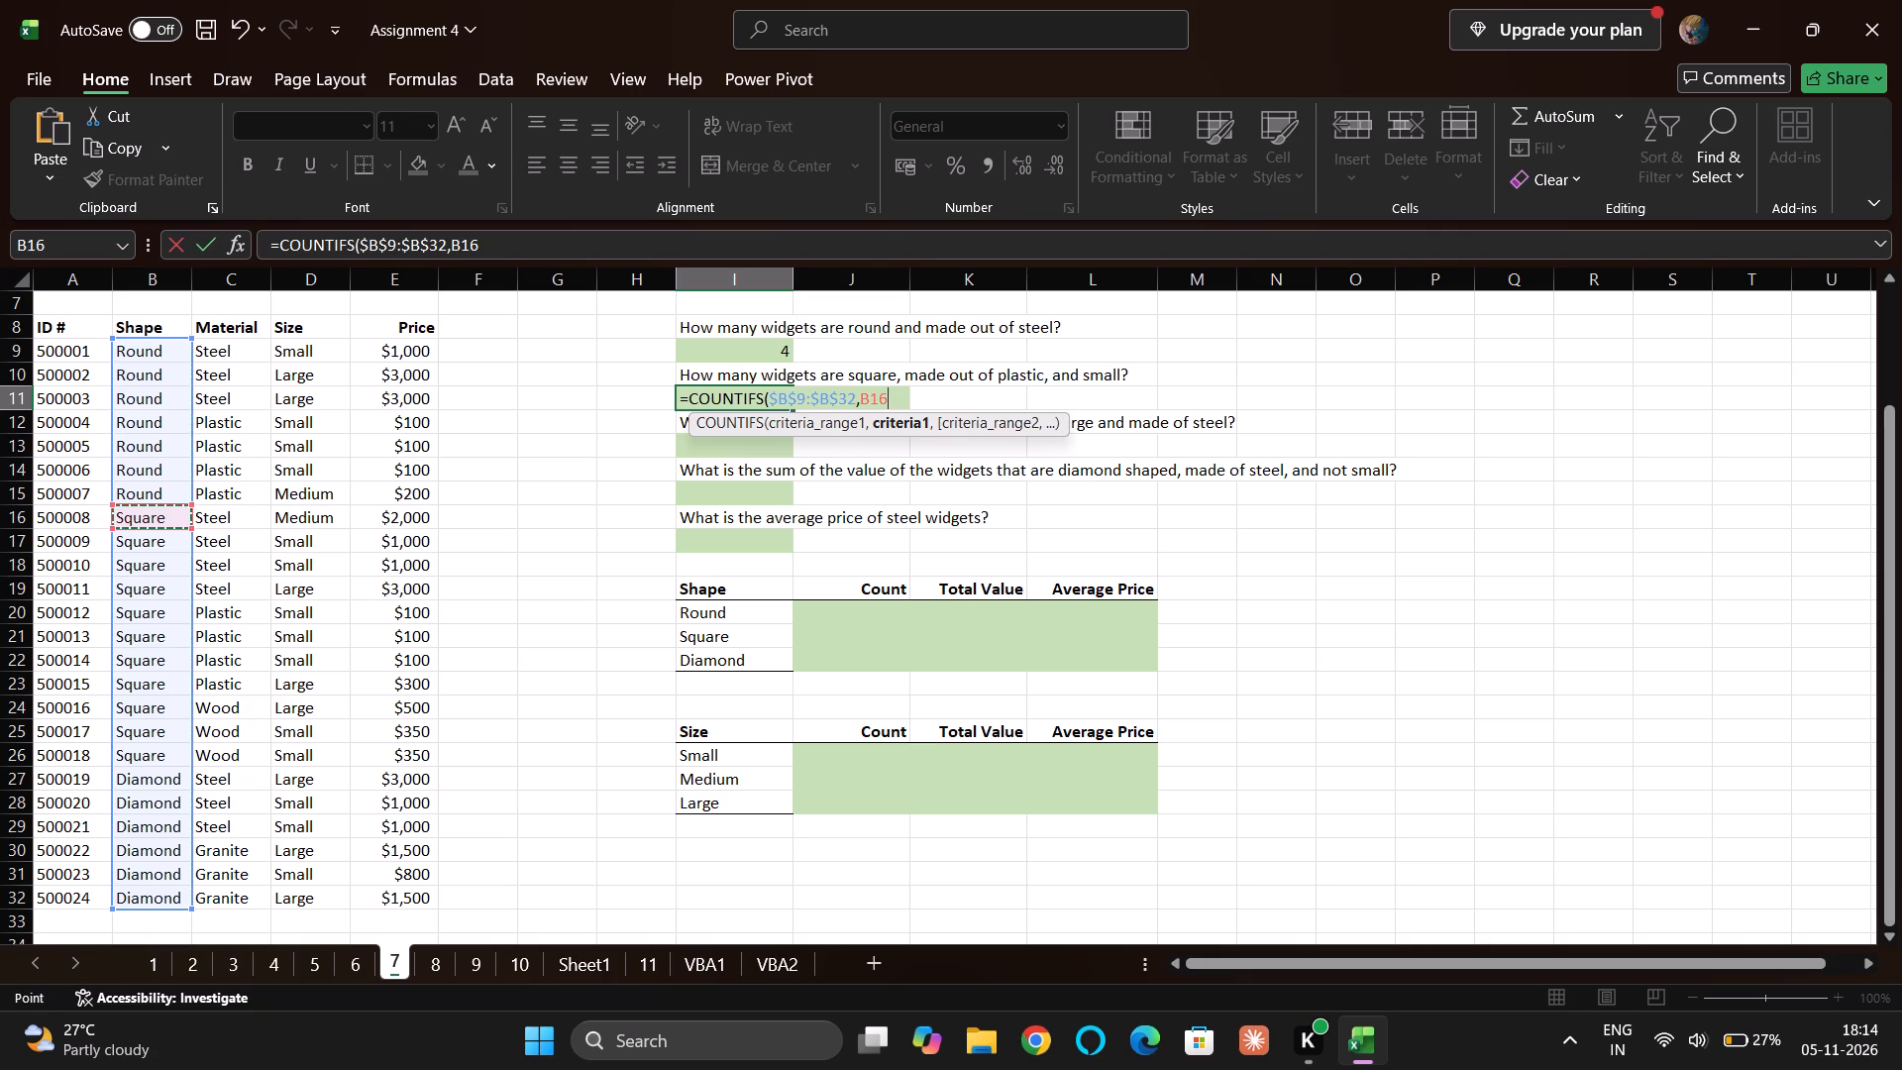
pyautogui.press('F4')
pyautogui.press(',')
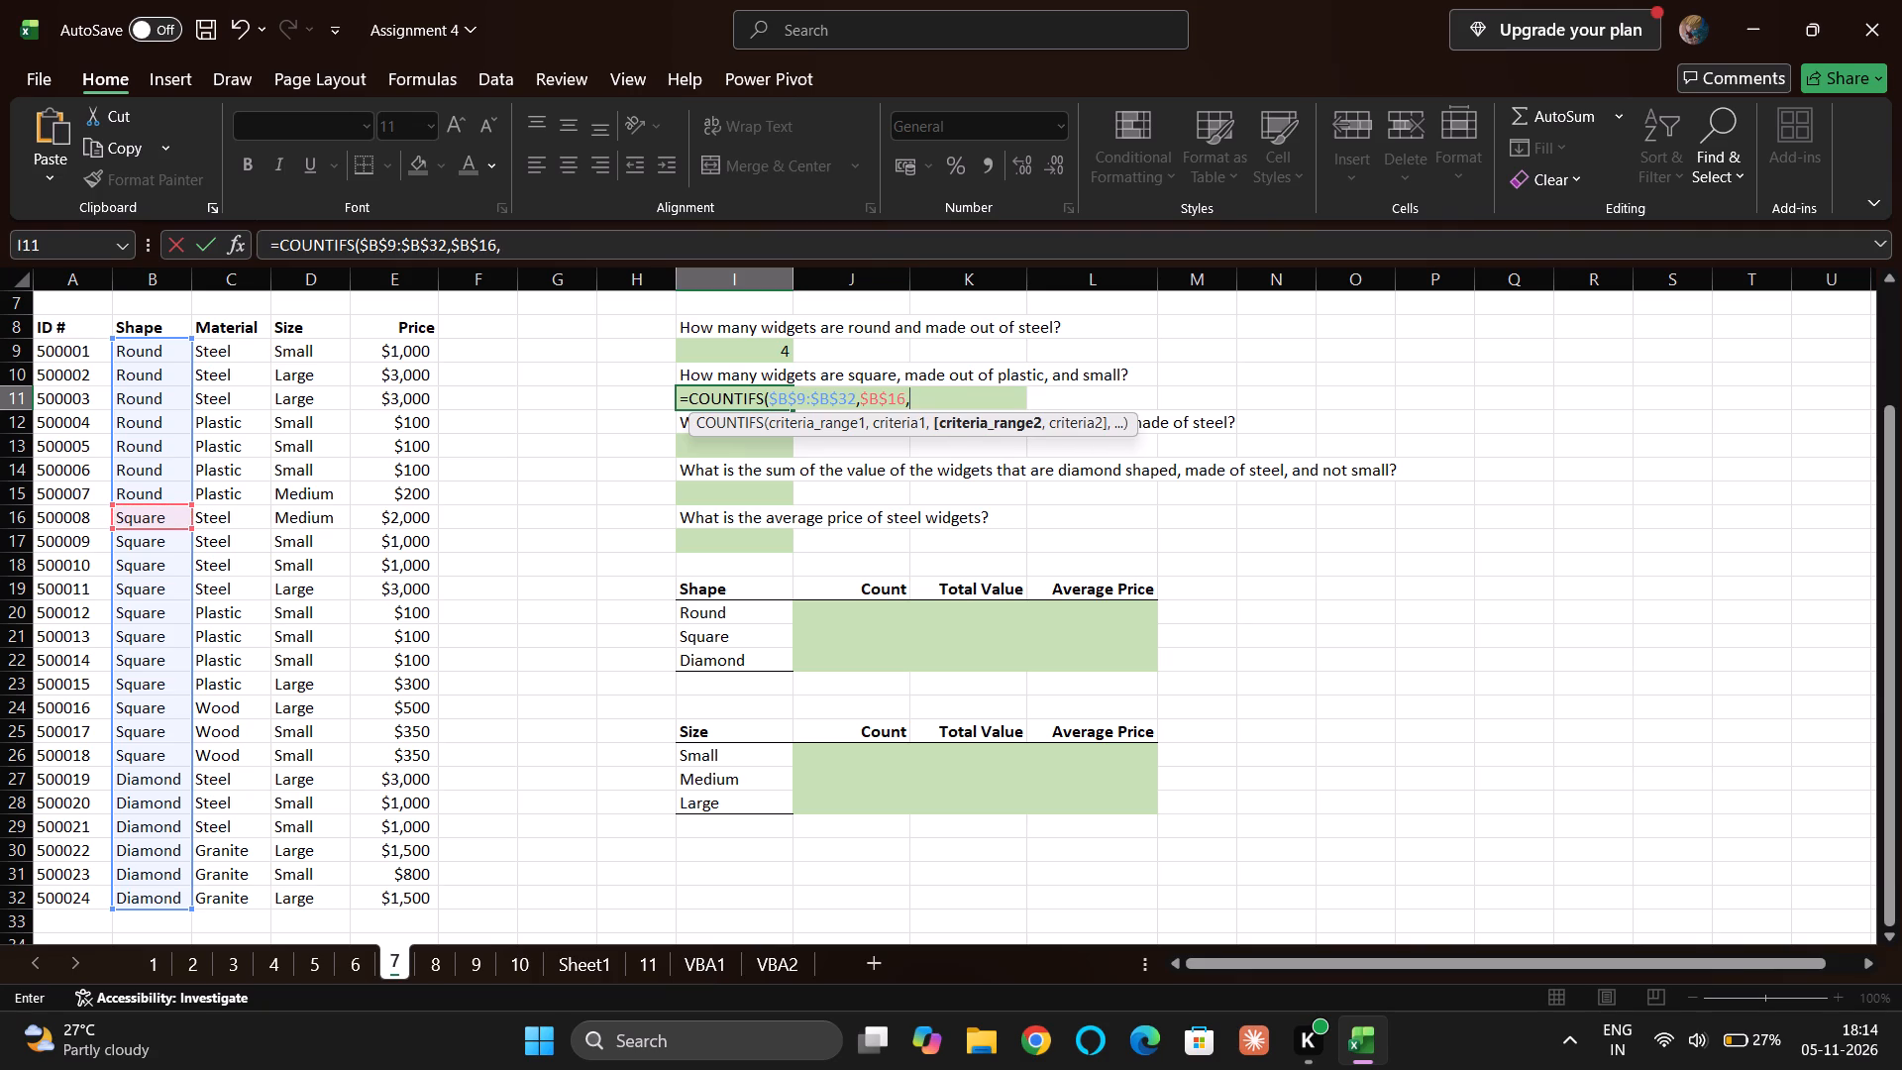
# Add a second criterion to the I11 formula, matching material range $C$9:$C$32 against Plastic in $C$12.
pyautogui.click(232, 349)
pyautogui.hotkey('ctrl', 'shift', 'Down')
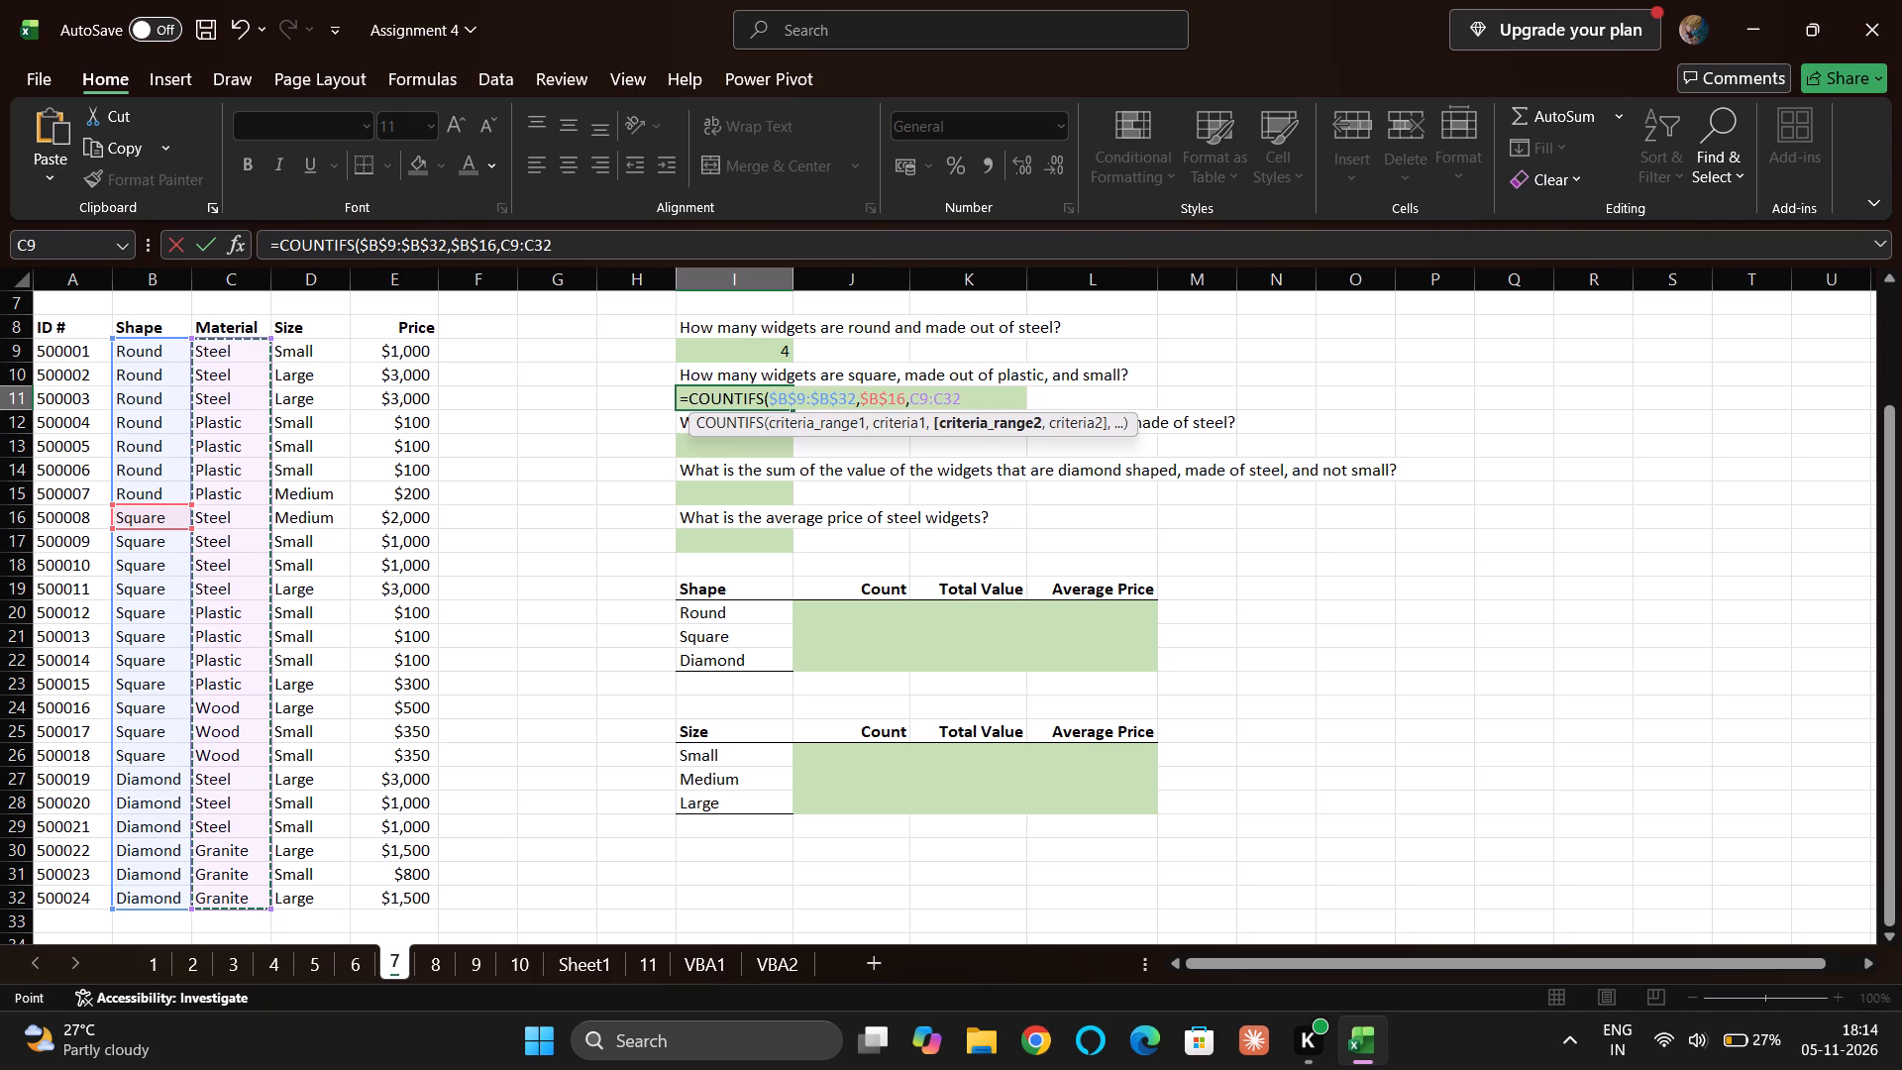
pyautogui.press('F4')
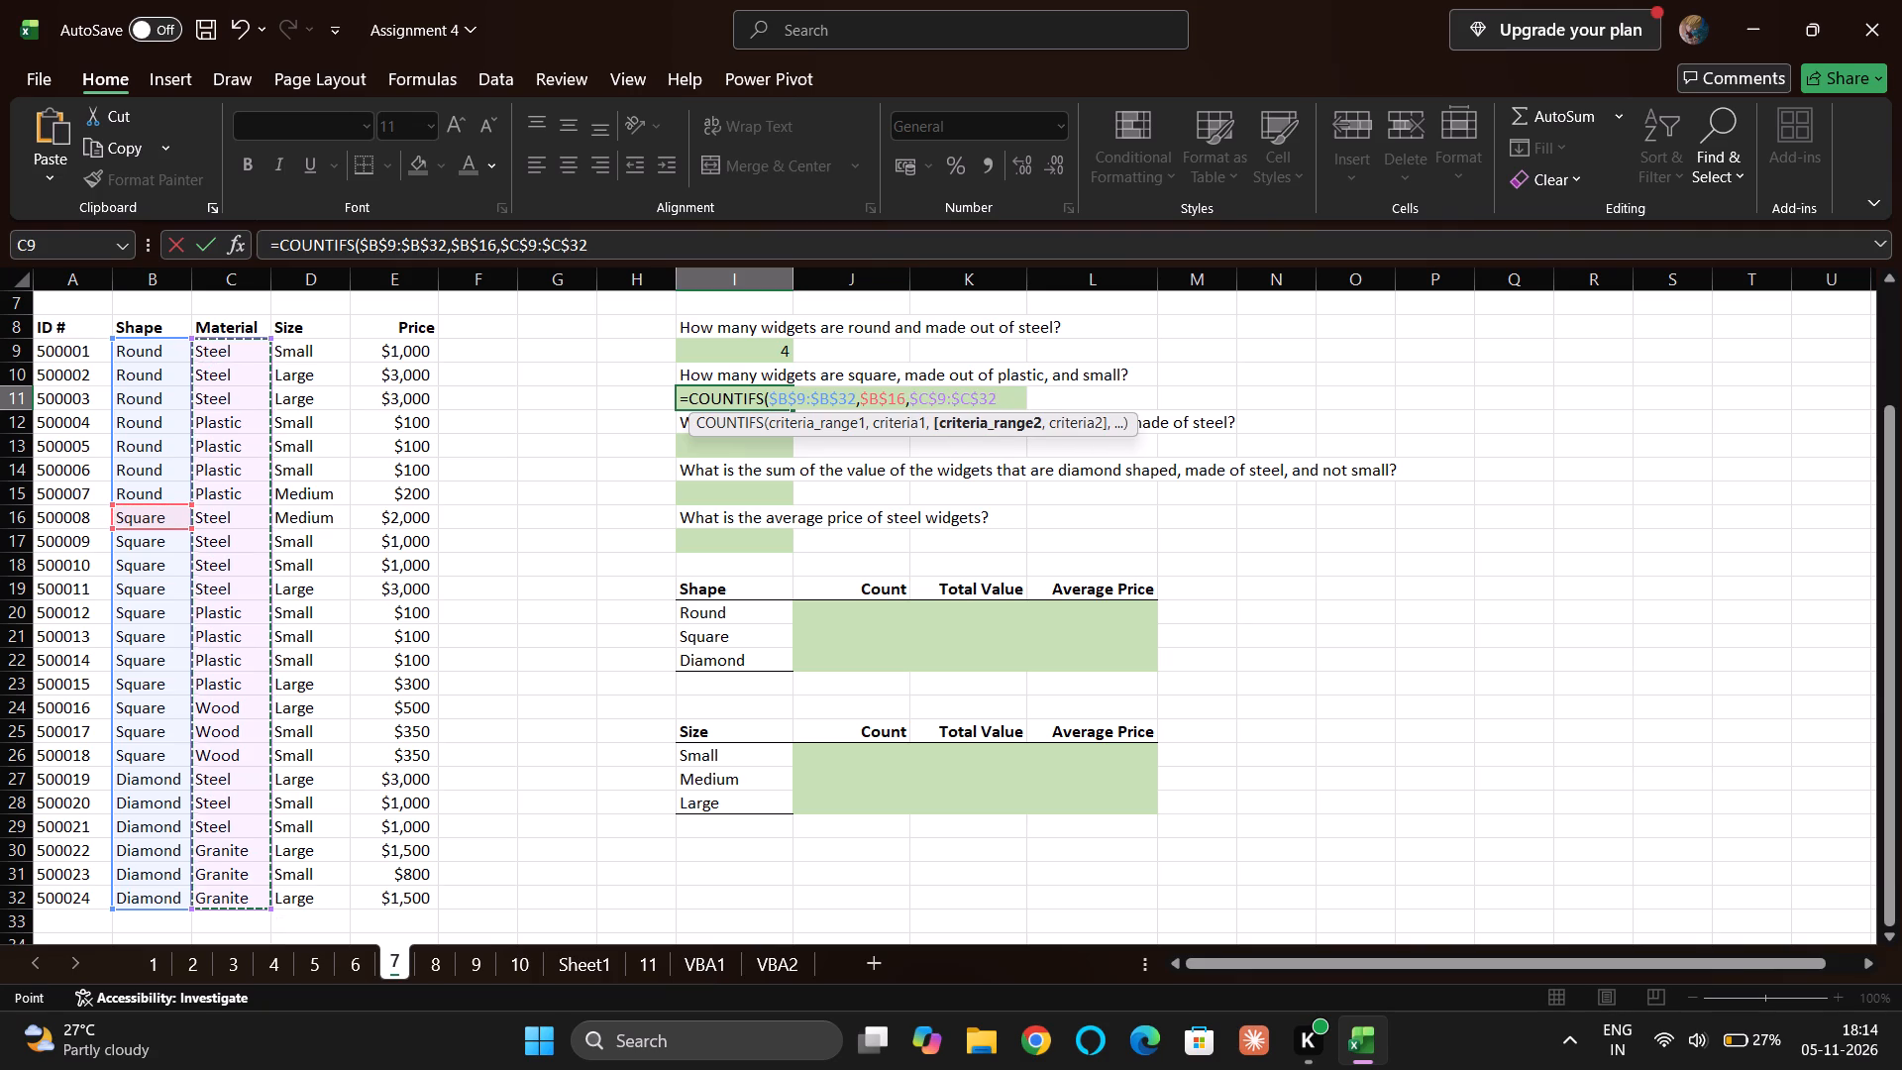
pyautogui.press(',')
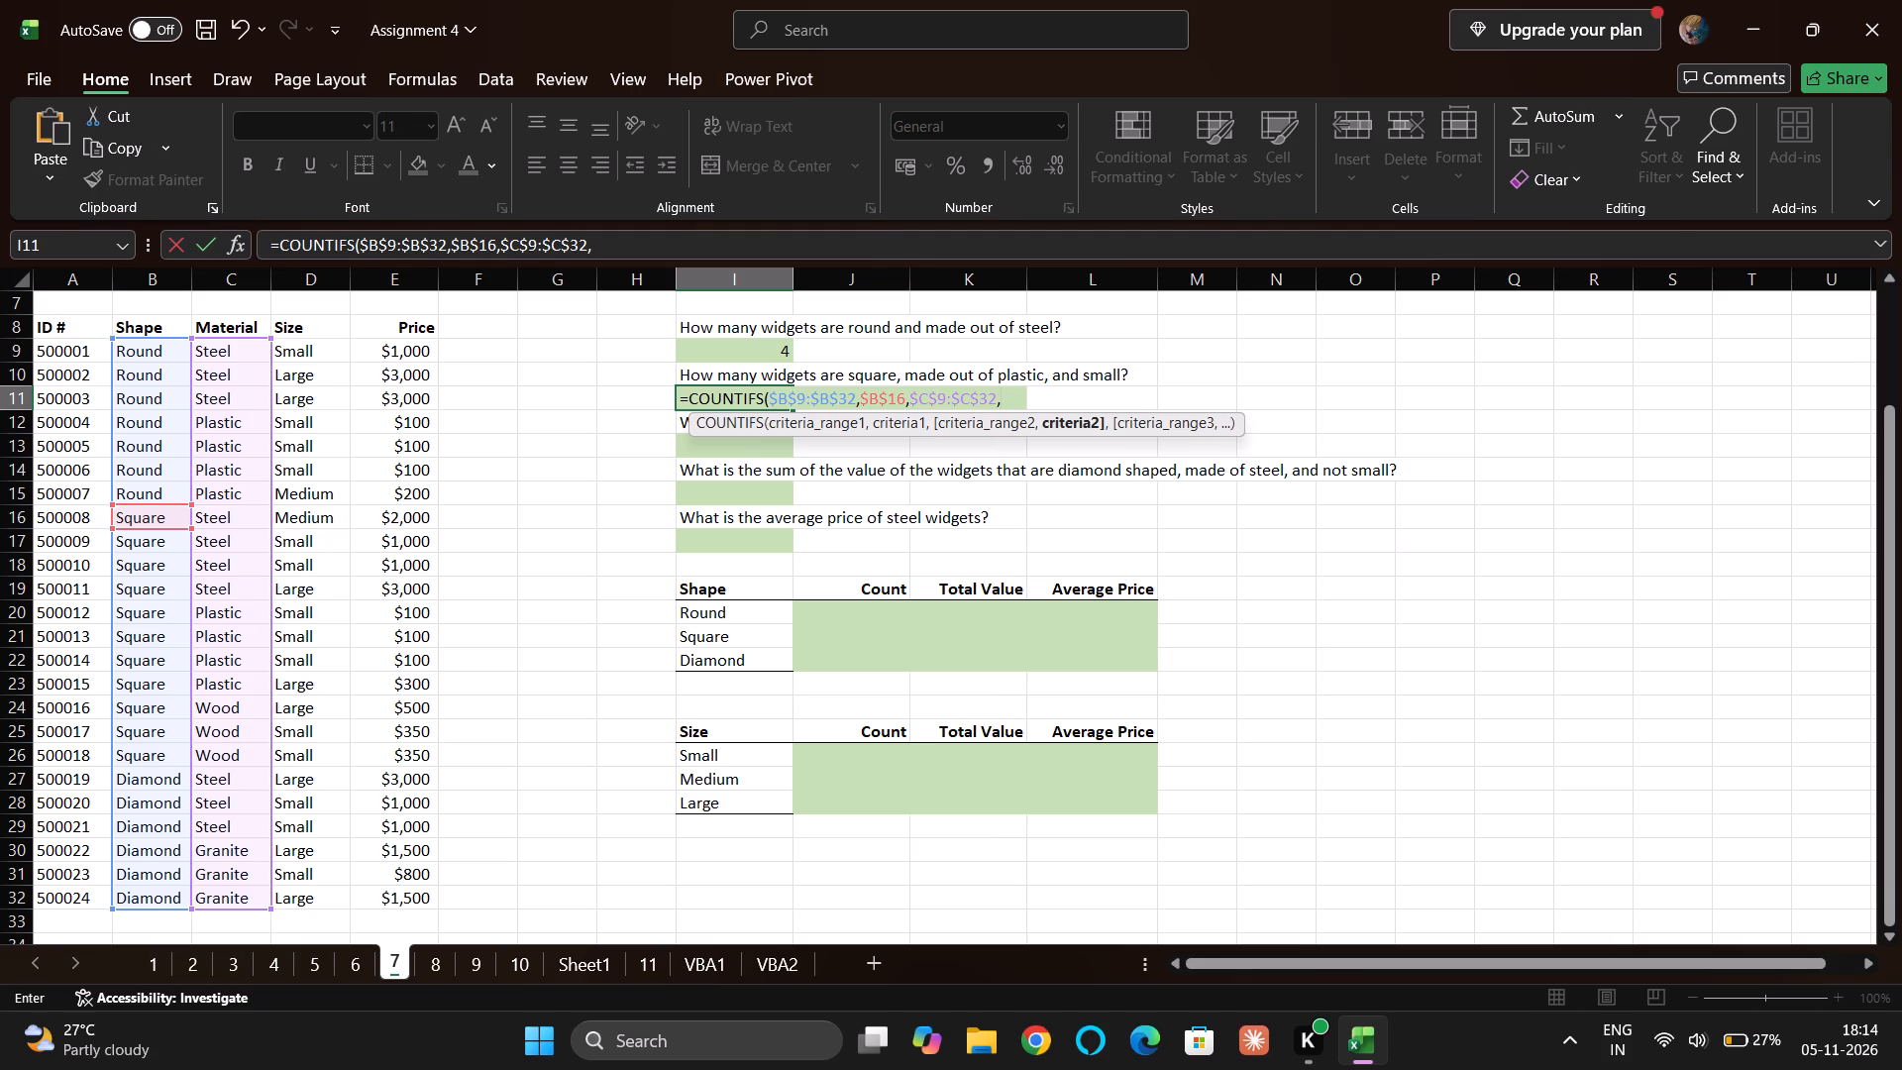
pyautogui.click(224, 422)
pyautogui.press('super+grave')
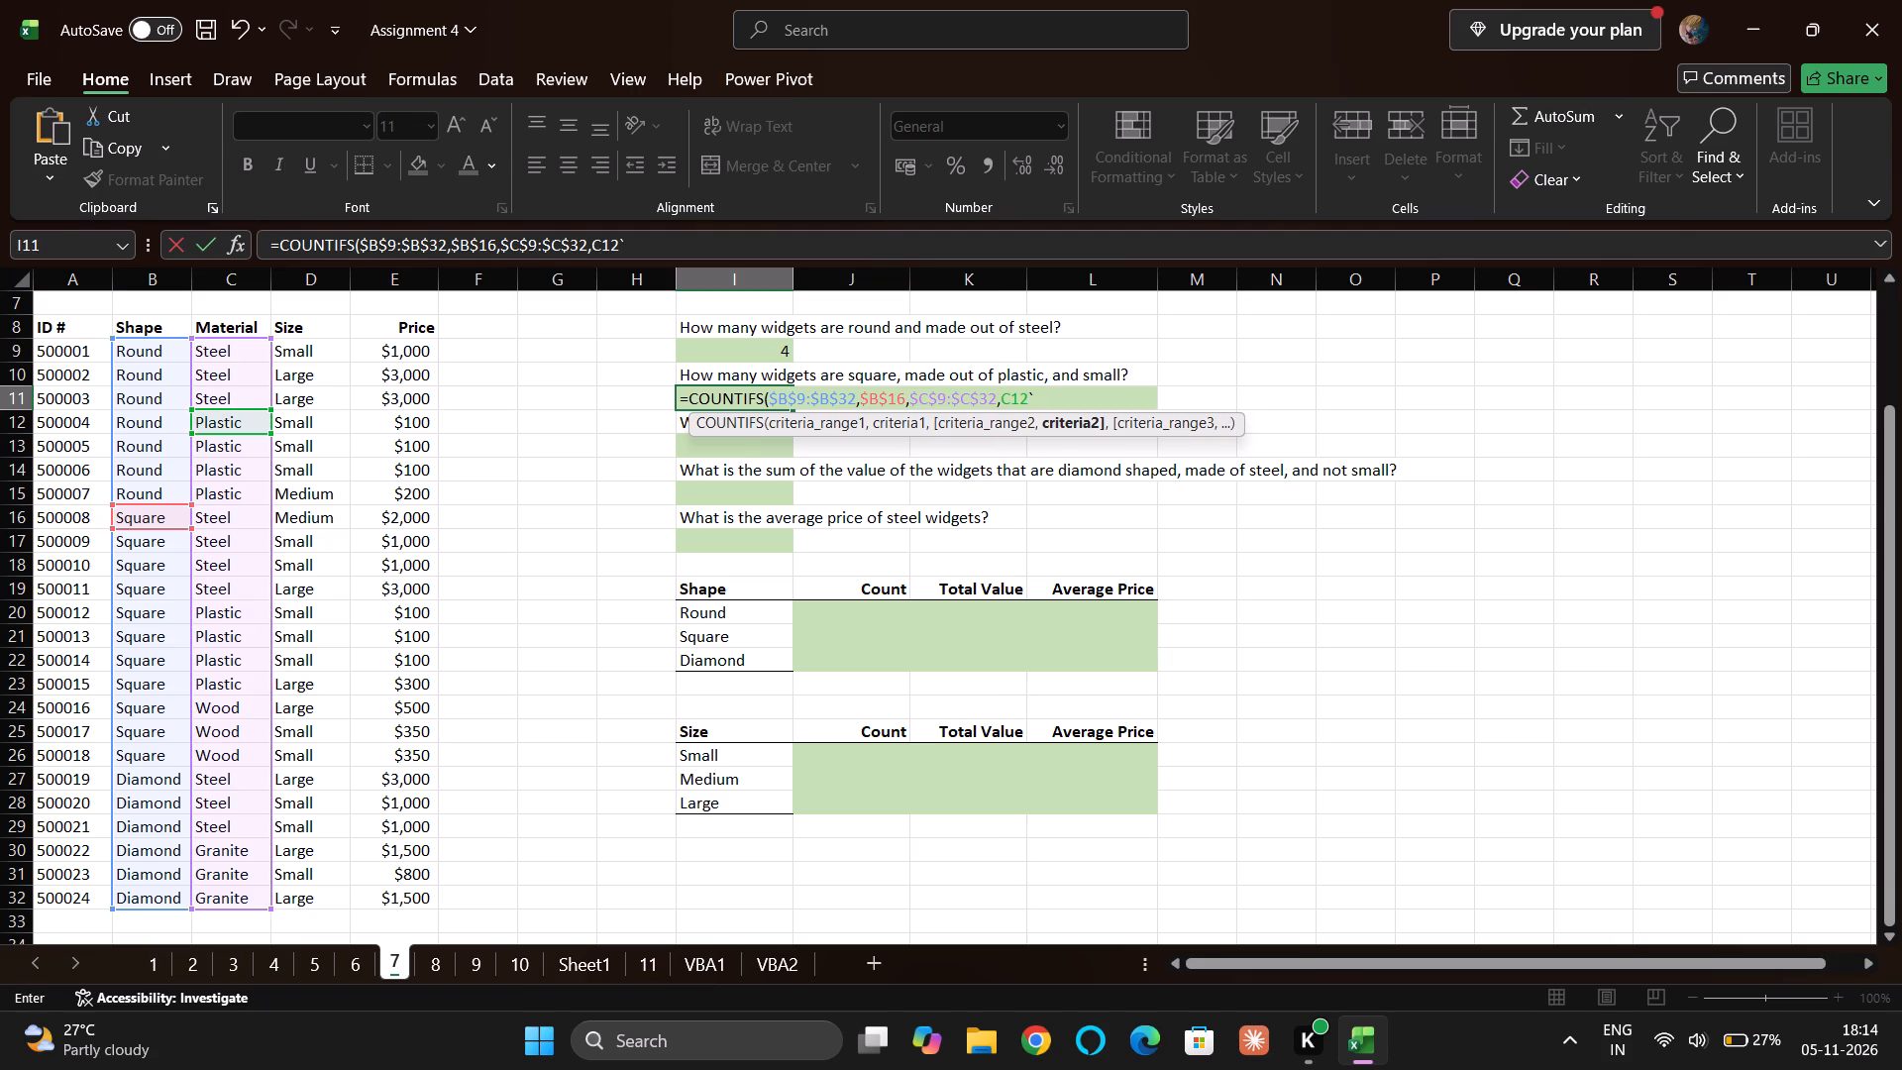
pyautogui.press('BackSpace')
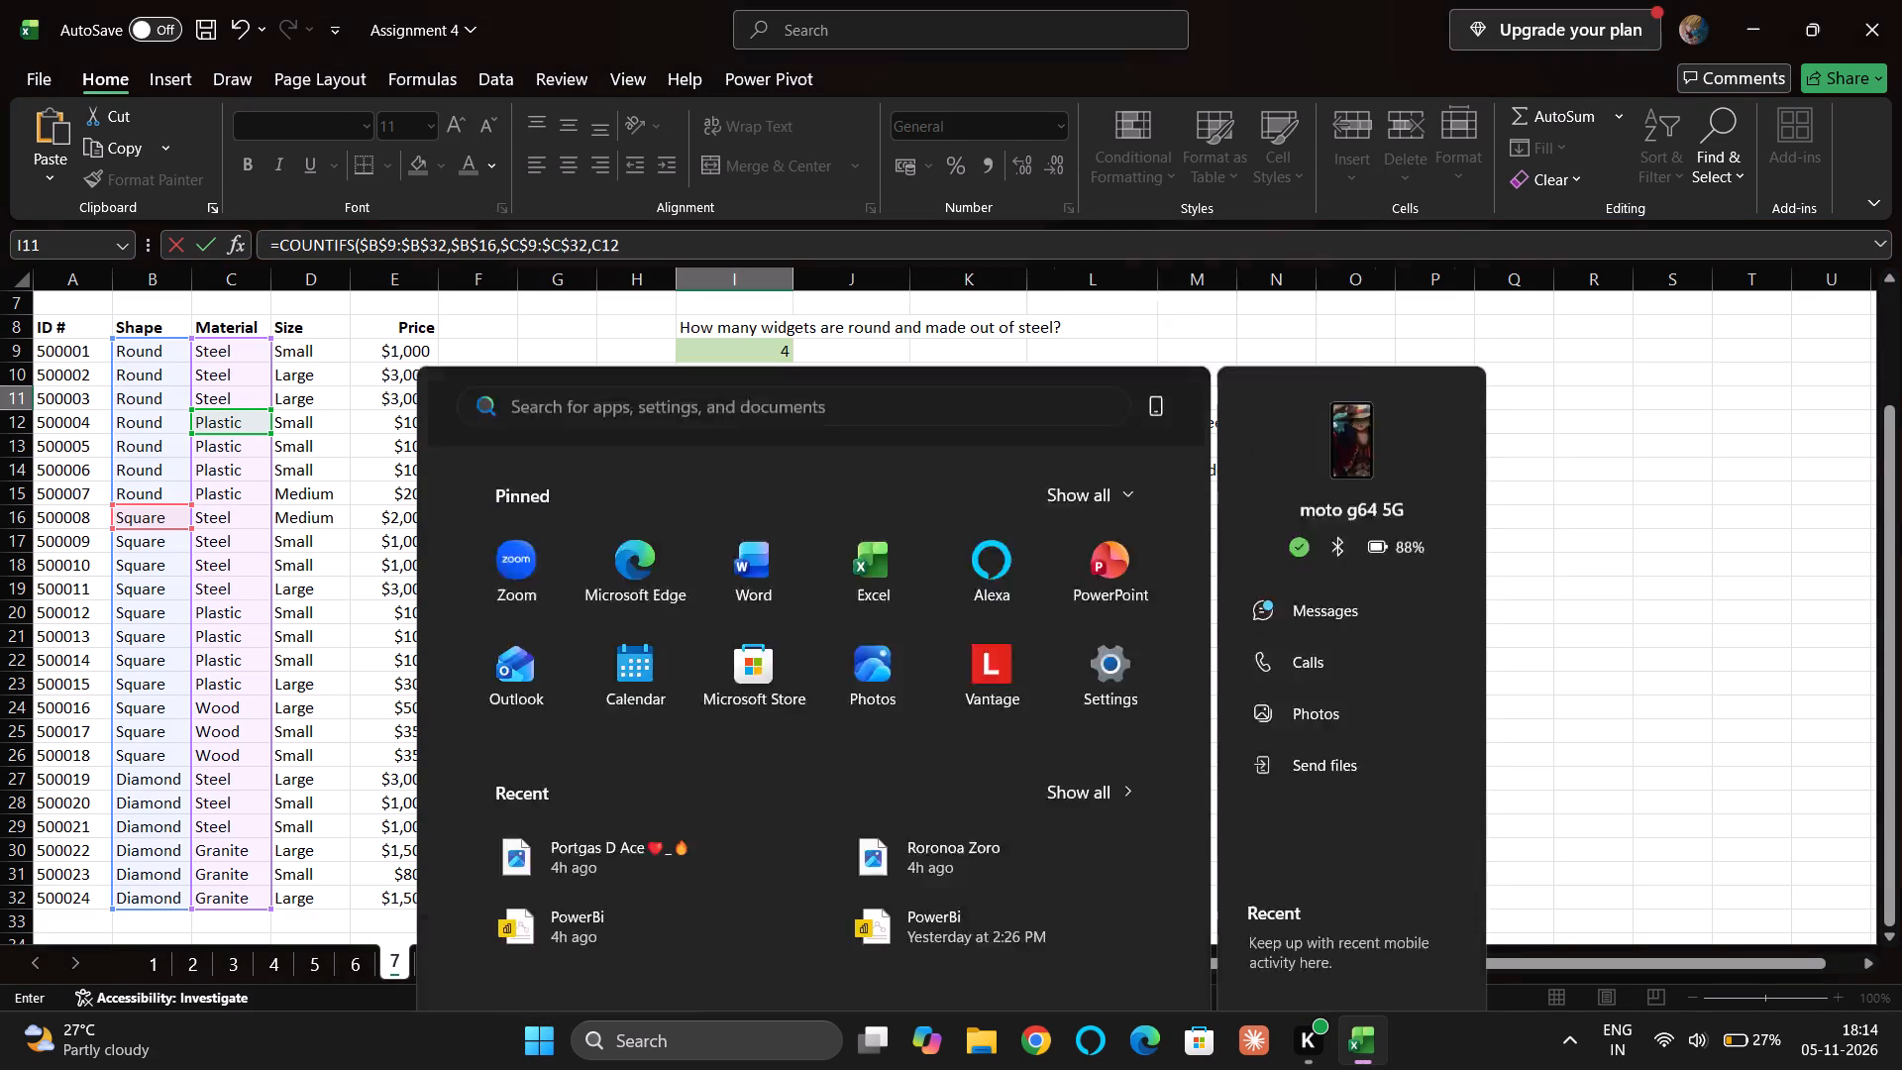
pyautogui.press('F4')
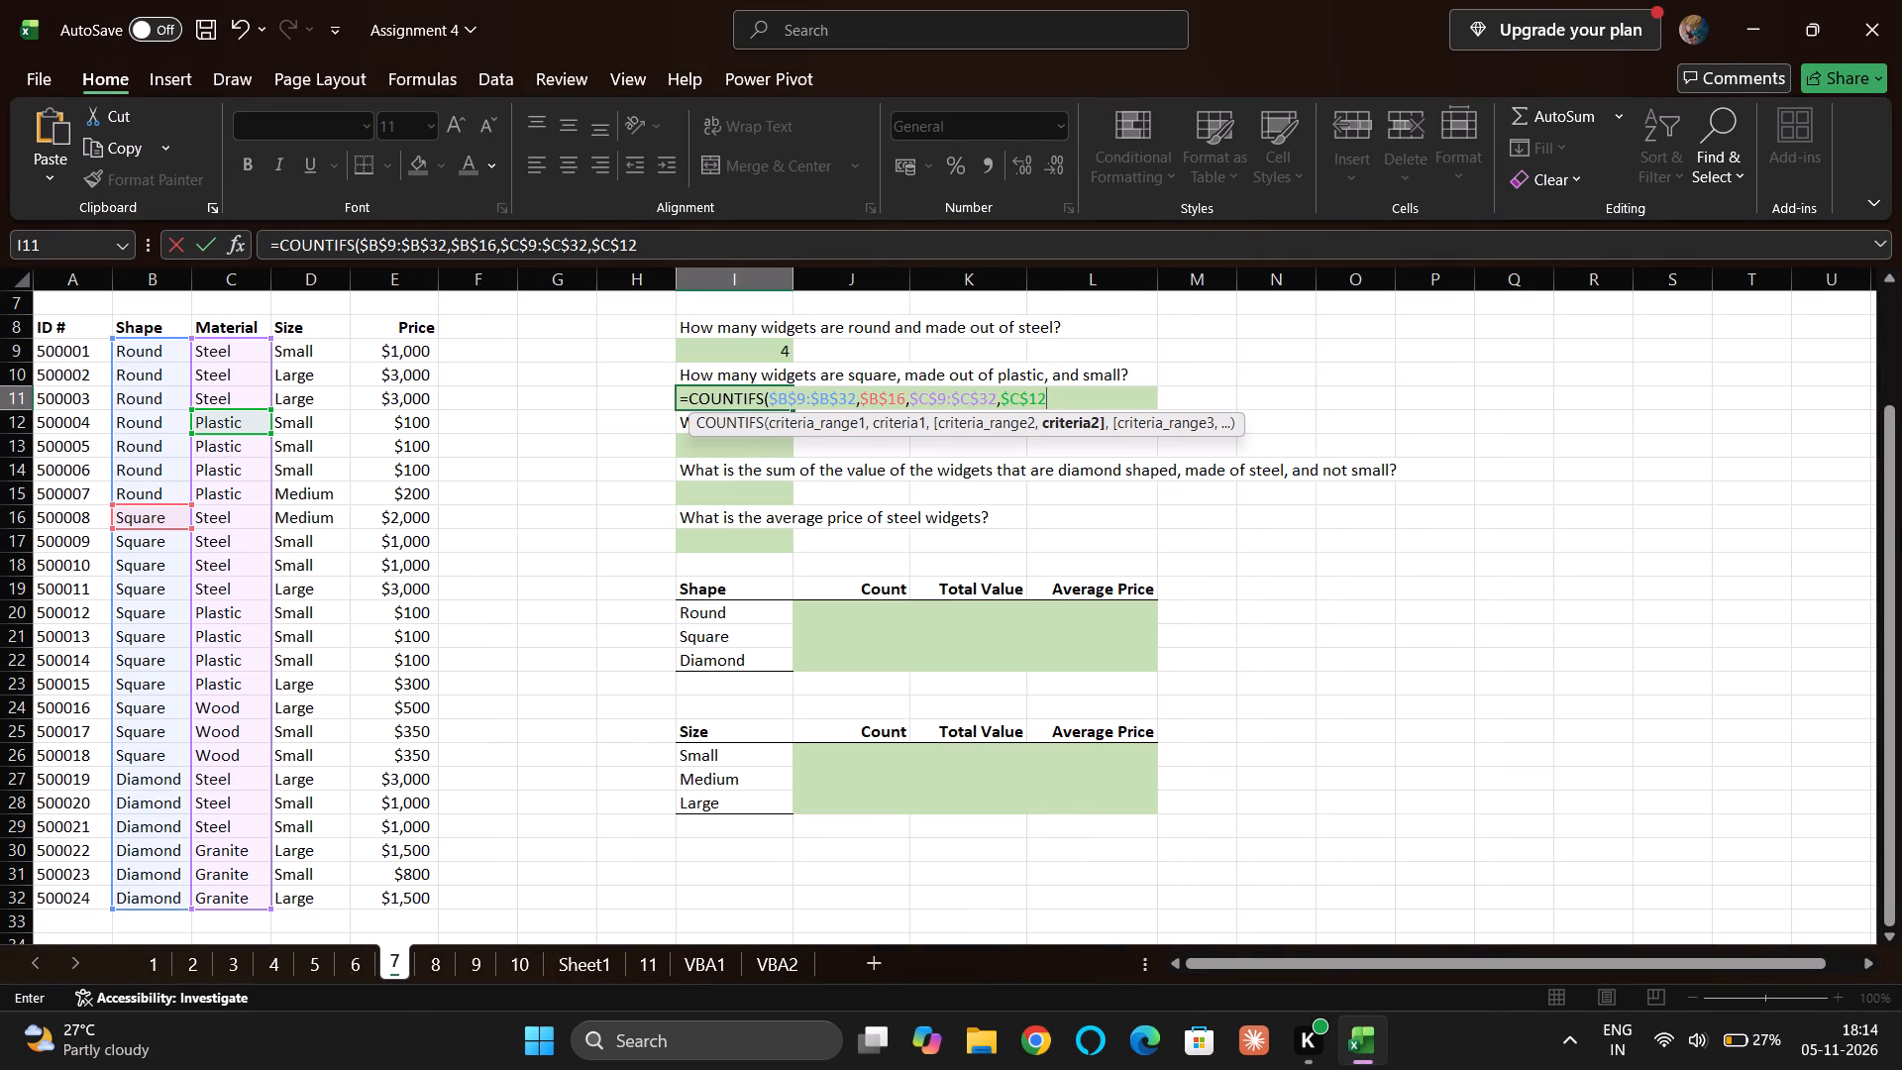
pyautogui.press(',')
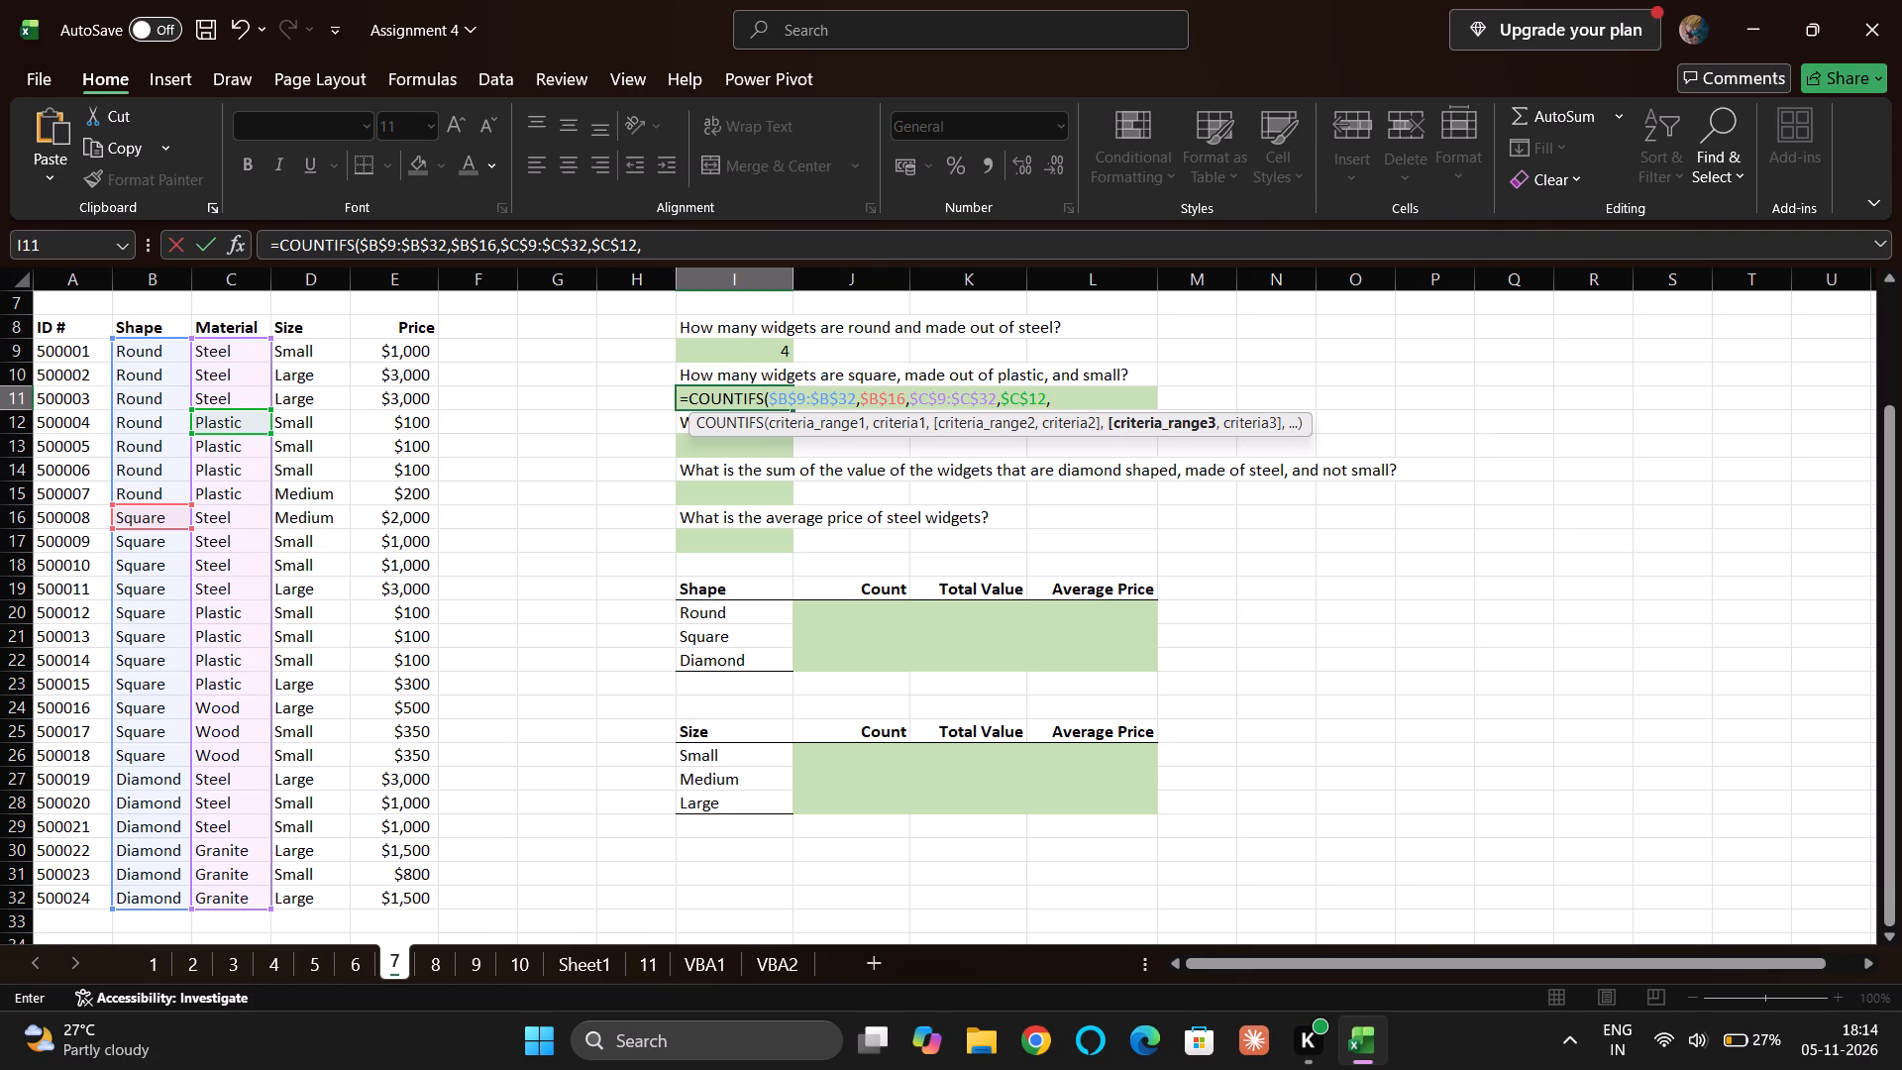
# Add size range $D$9:$D$32 matched against Small in D9 as the third criterion, and enter the I11 formula.
pyautogui.click(322, 360)
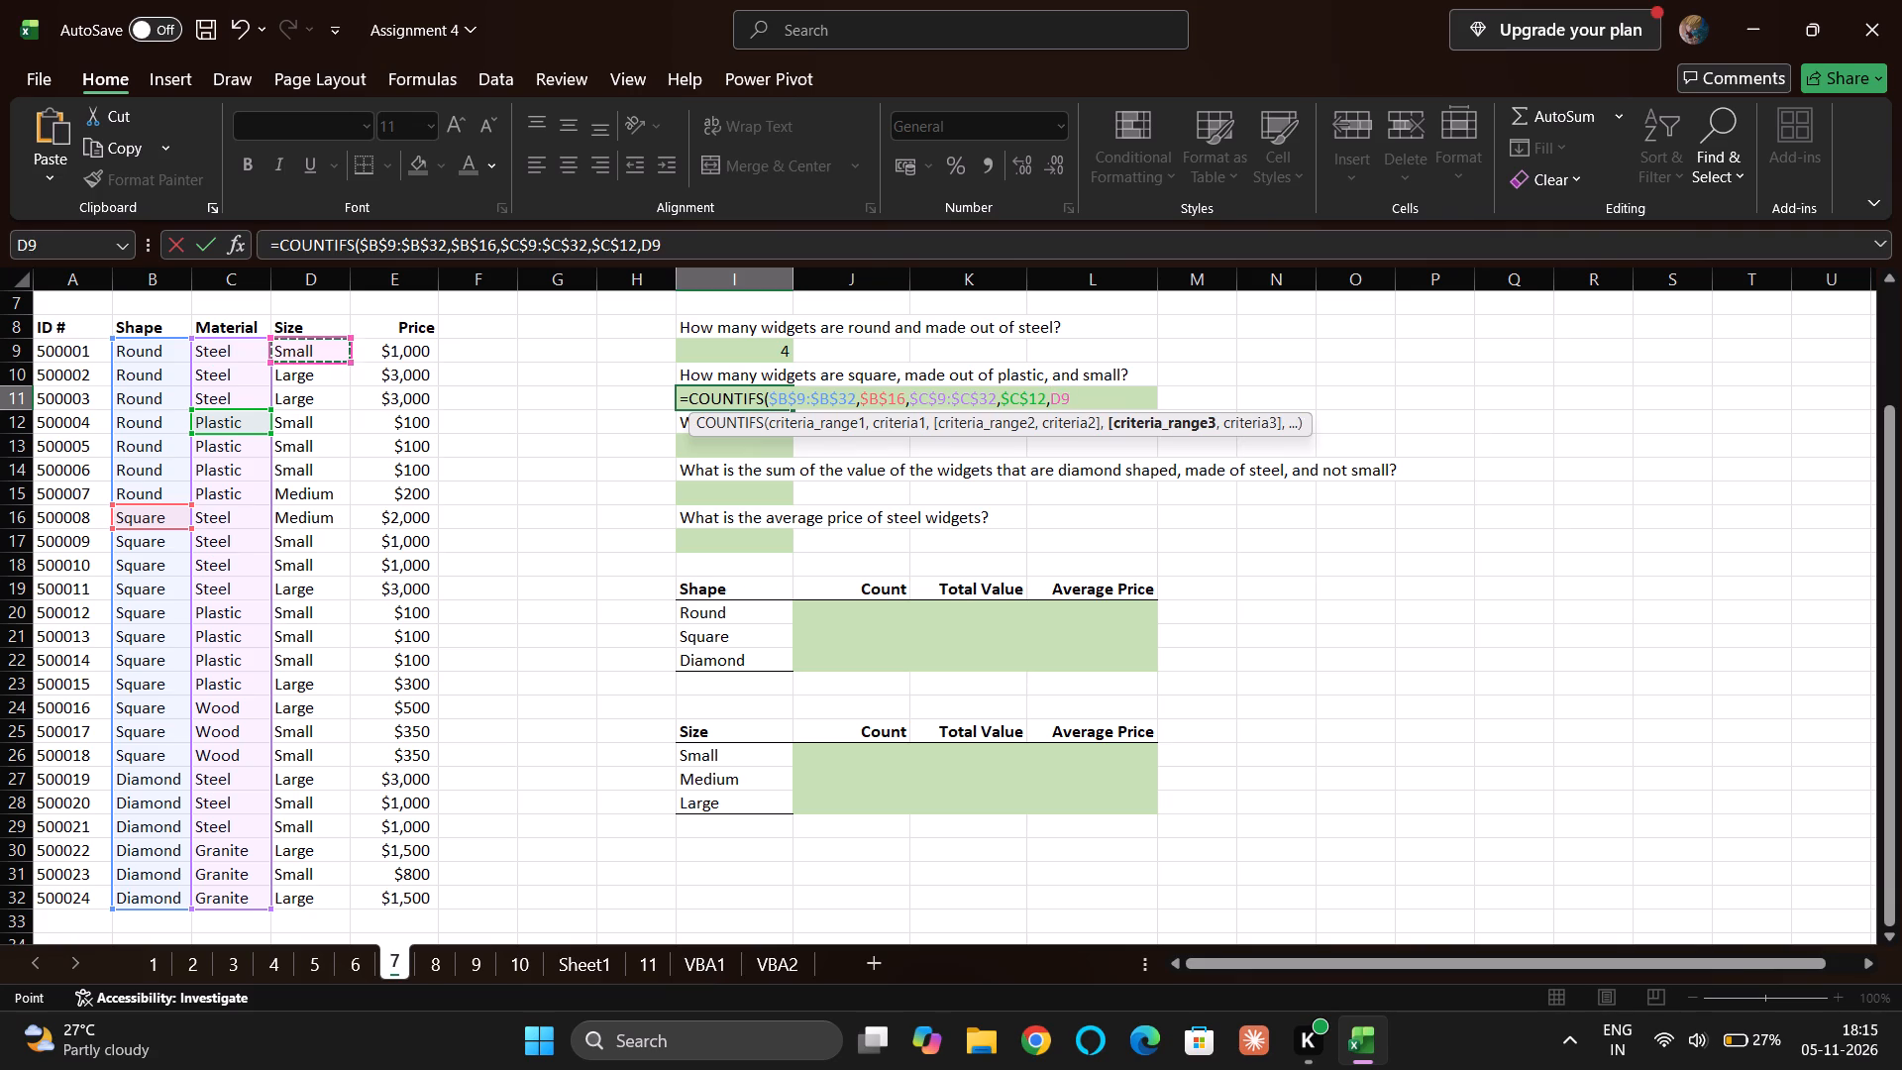
pyautogui.hotkey('ctrl', 'shift', 'Down')
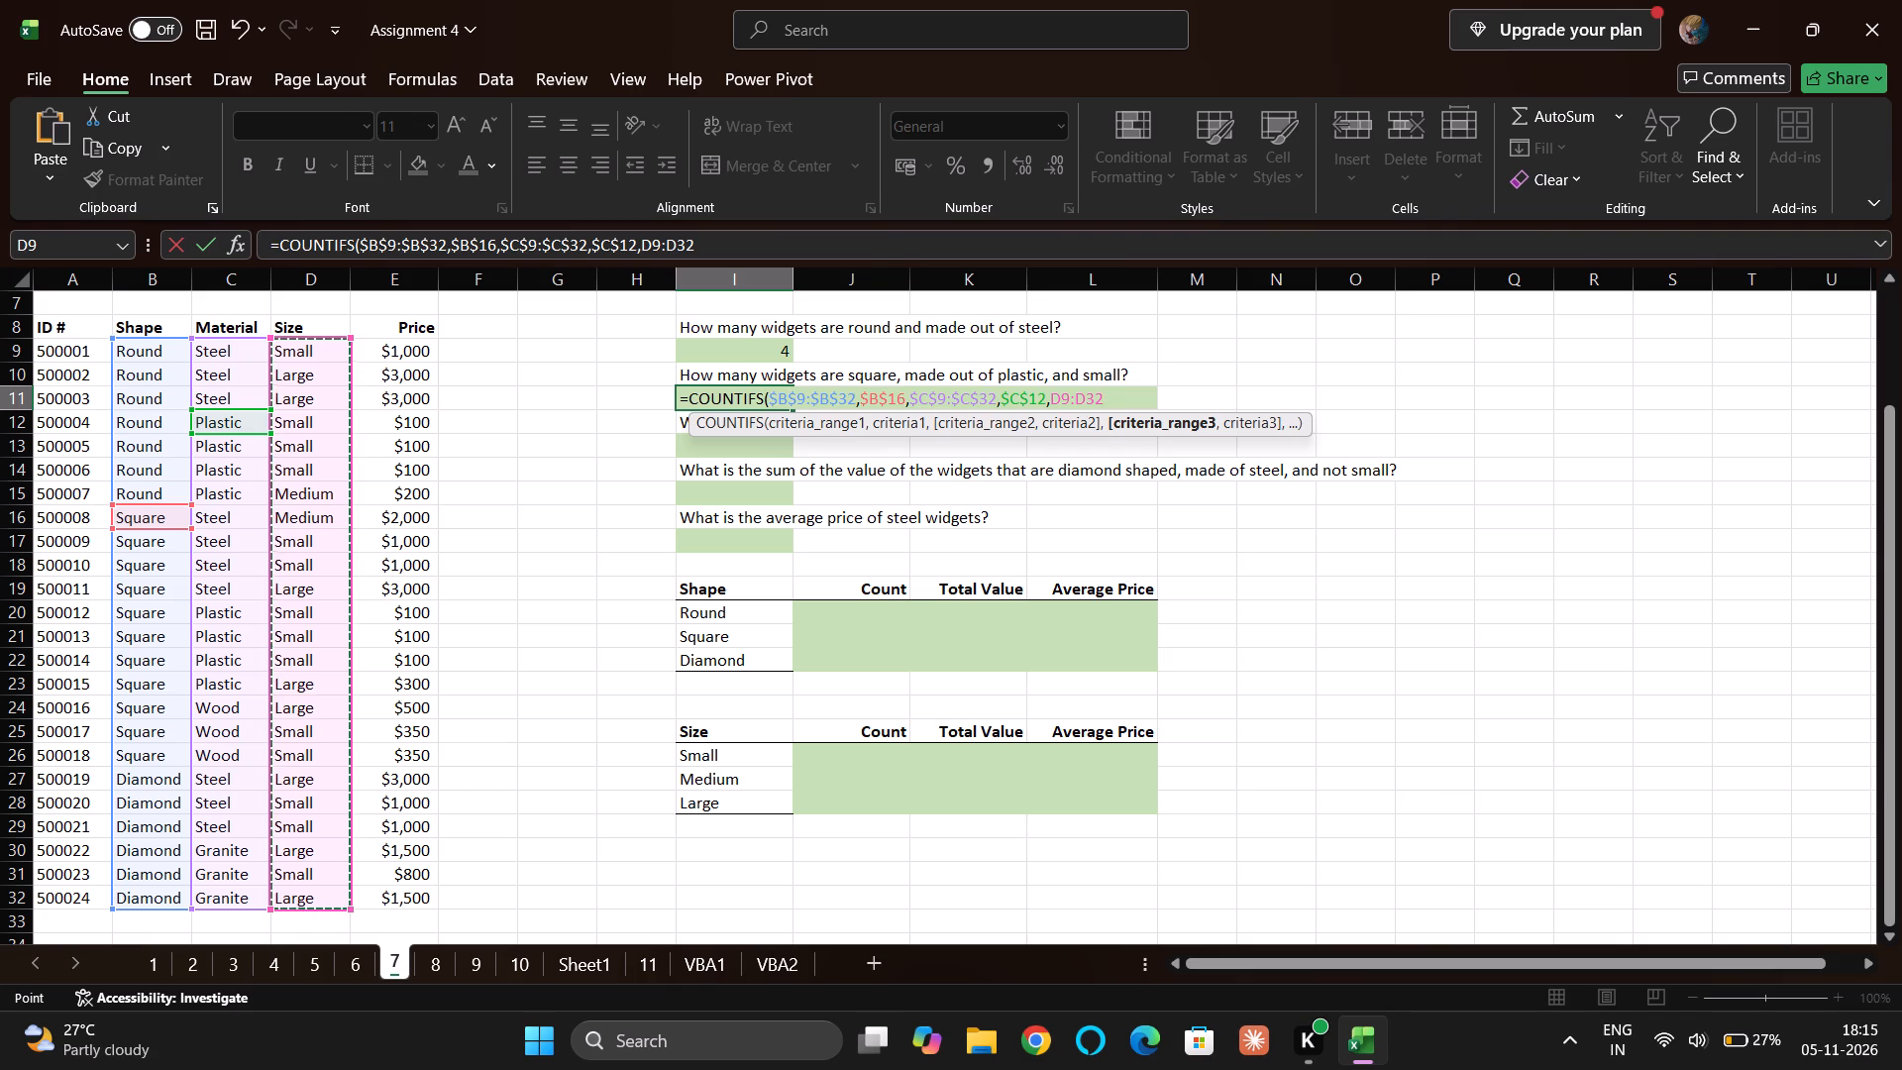
pyautogui.press('F4')
pyautogui.press('F4')
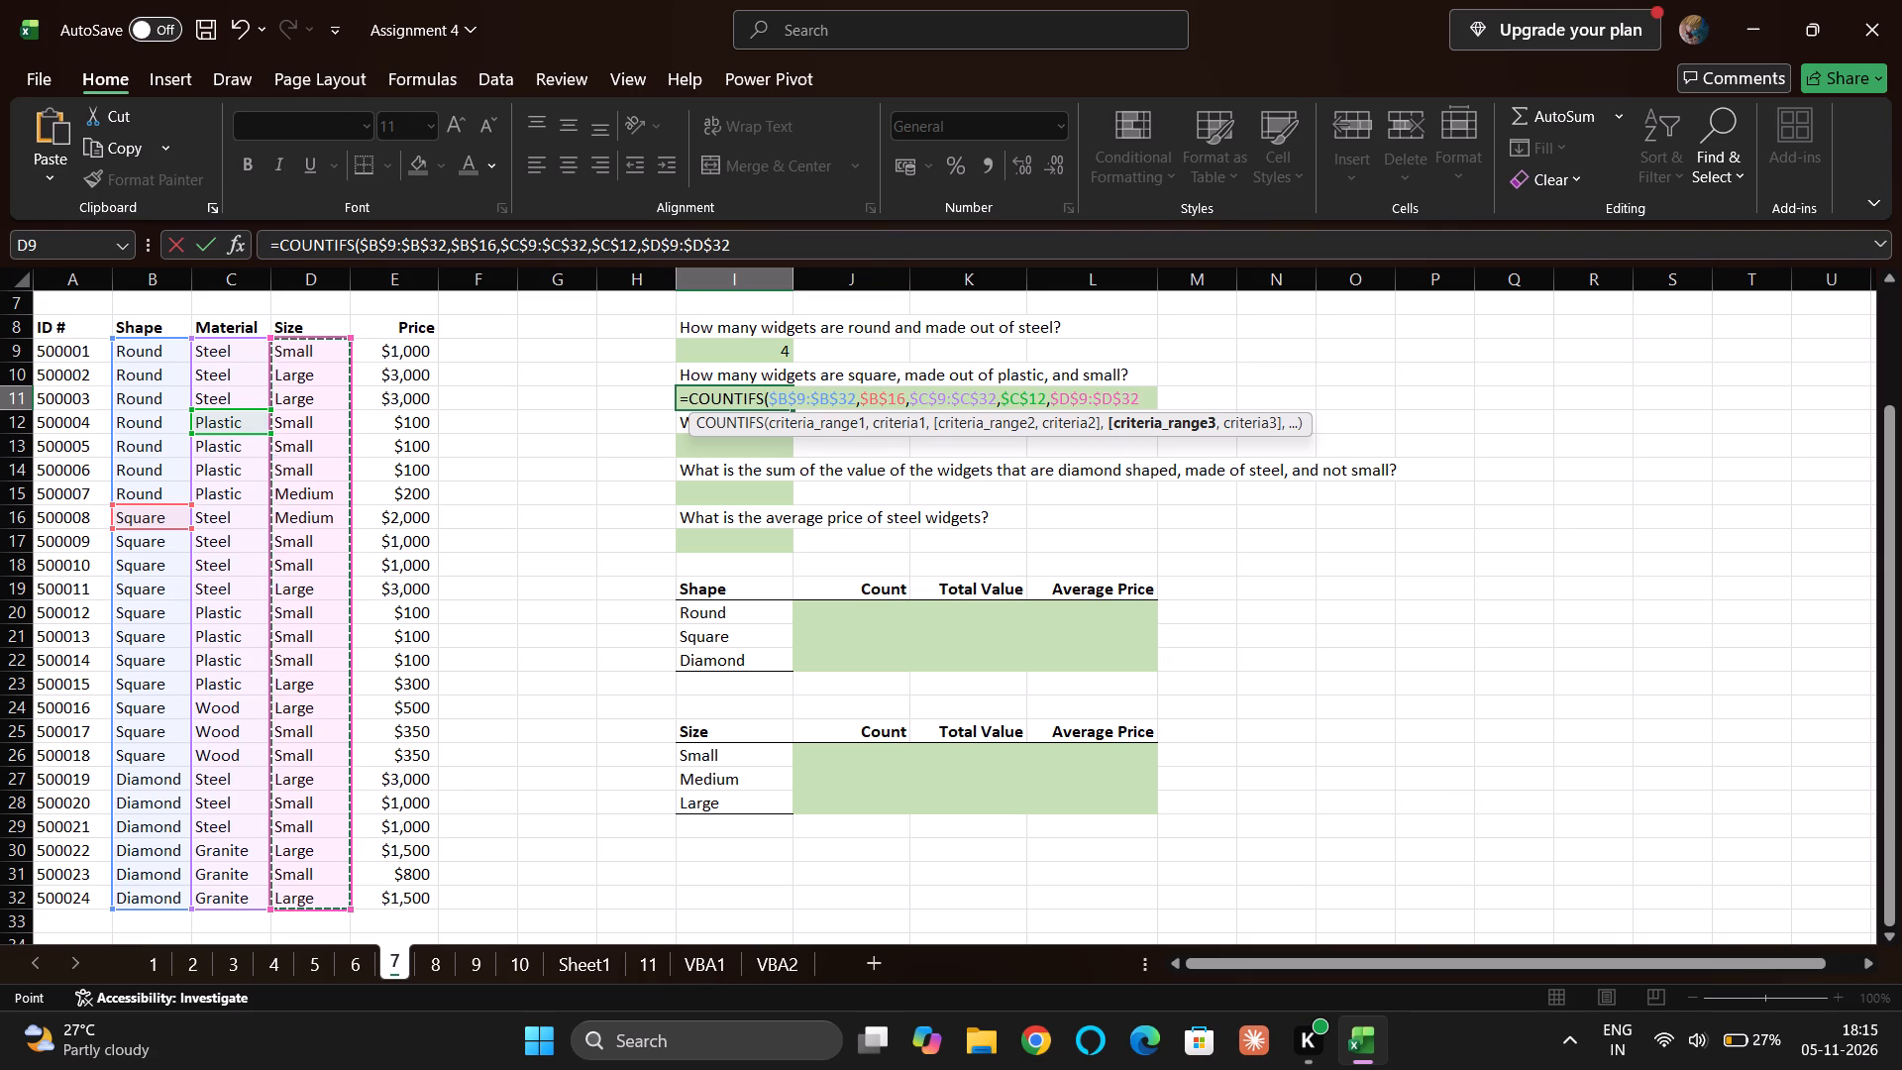
pyautogui.press(',')
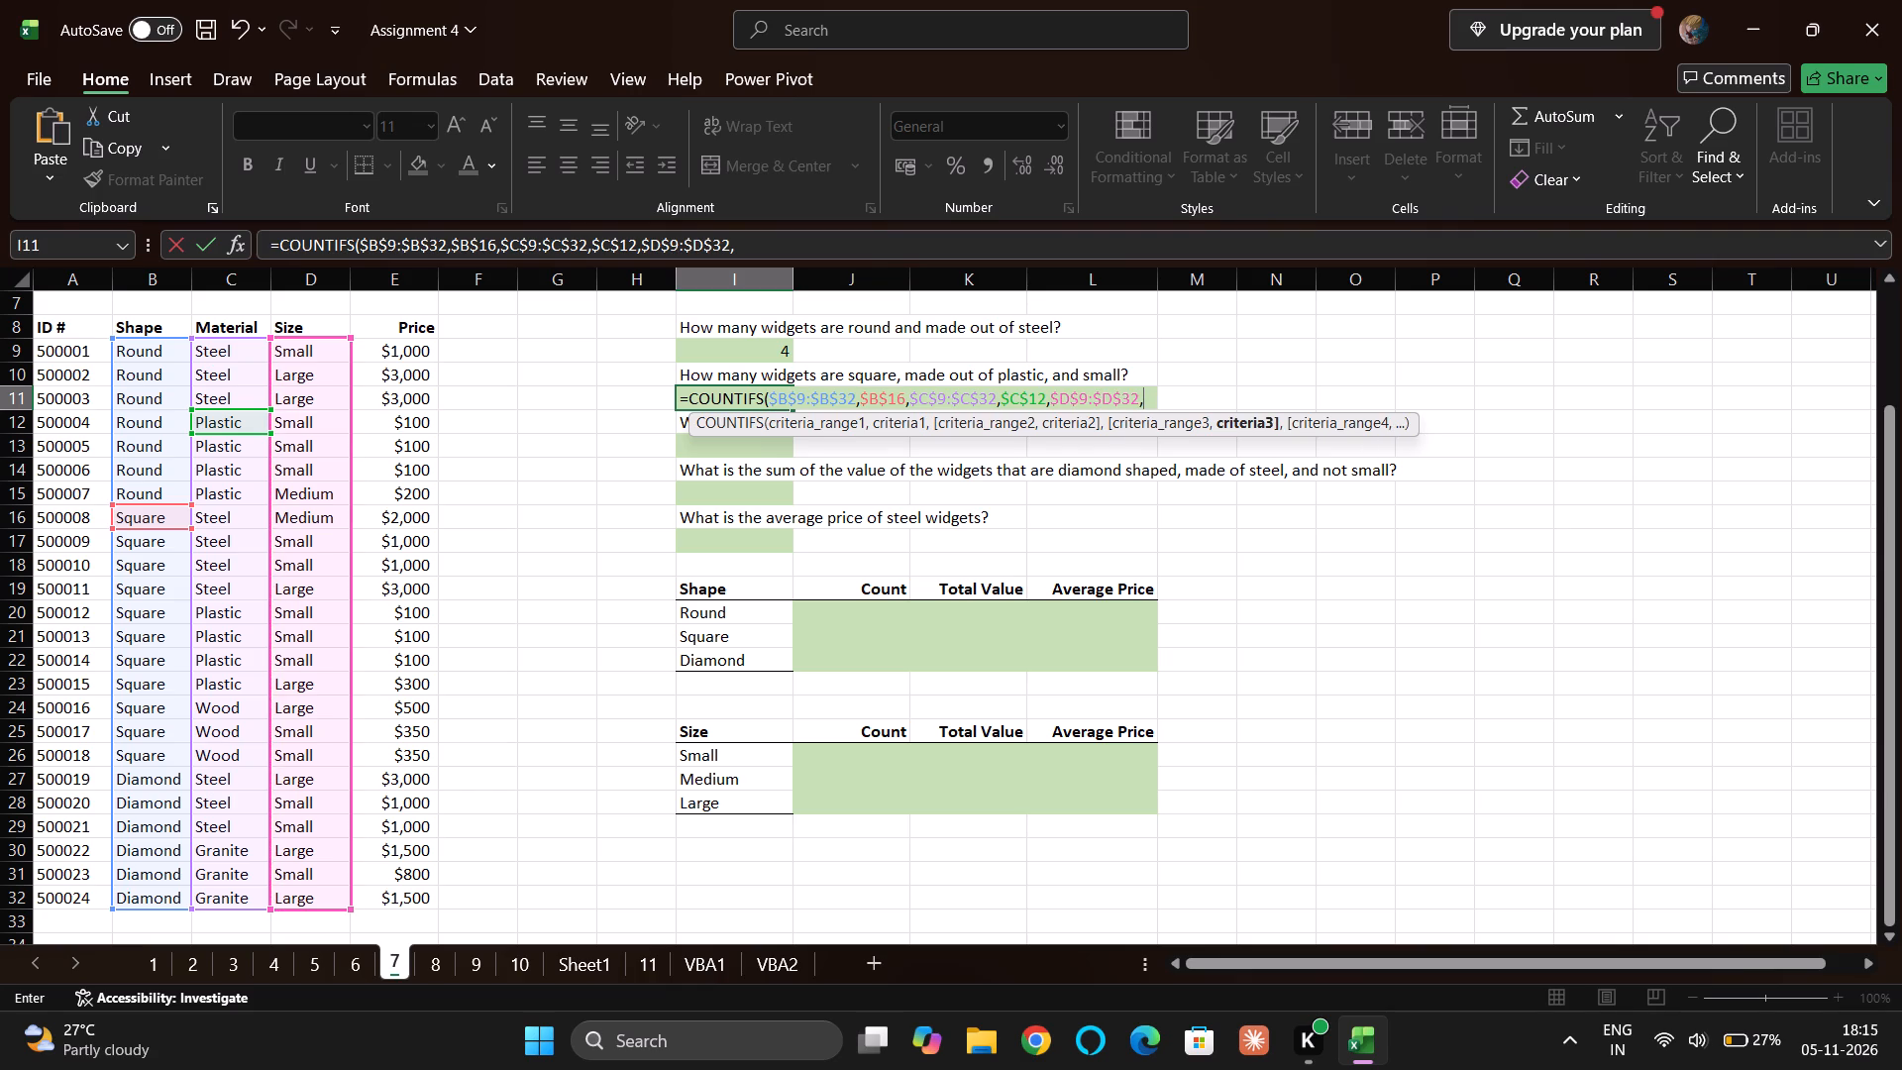
pyautogui.click(325, 345)
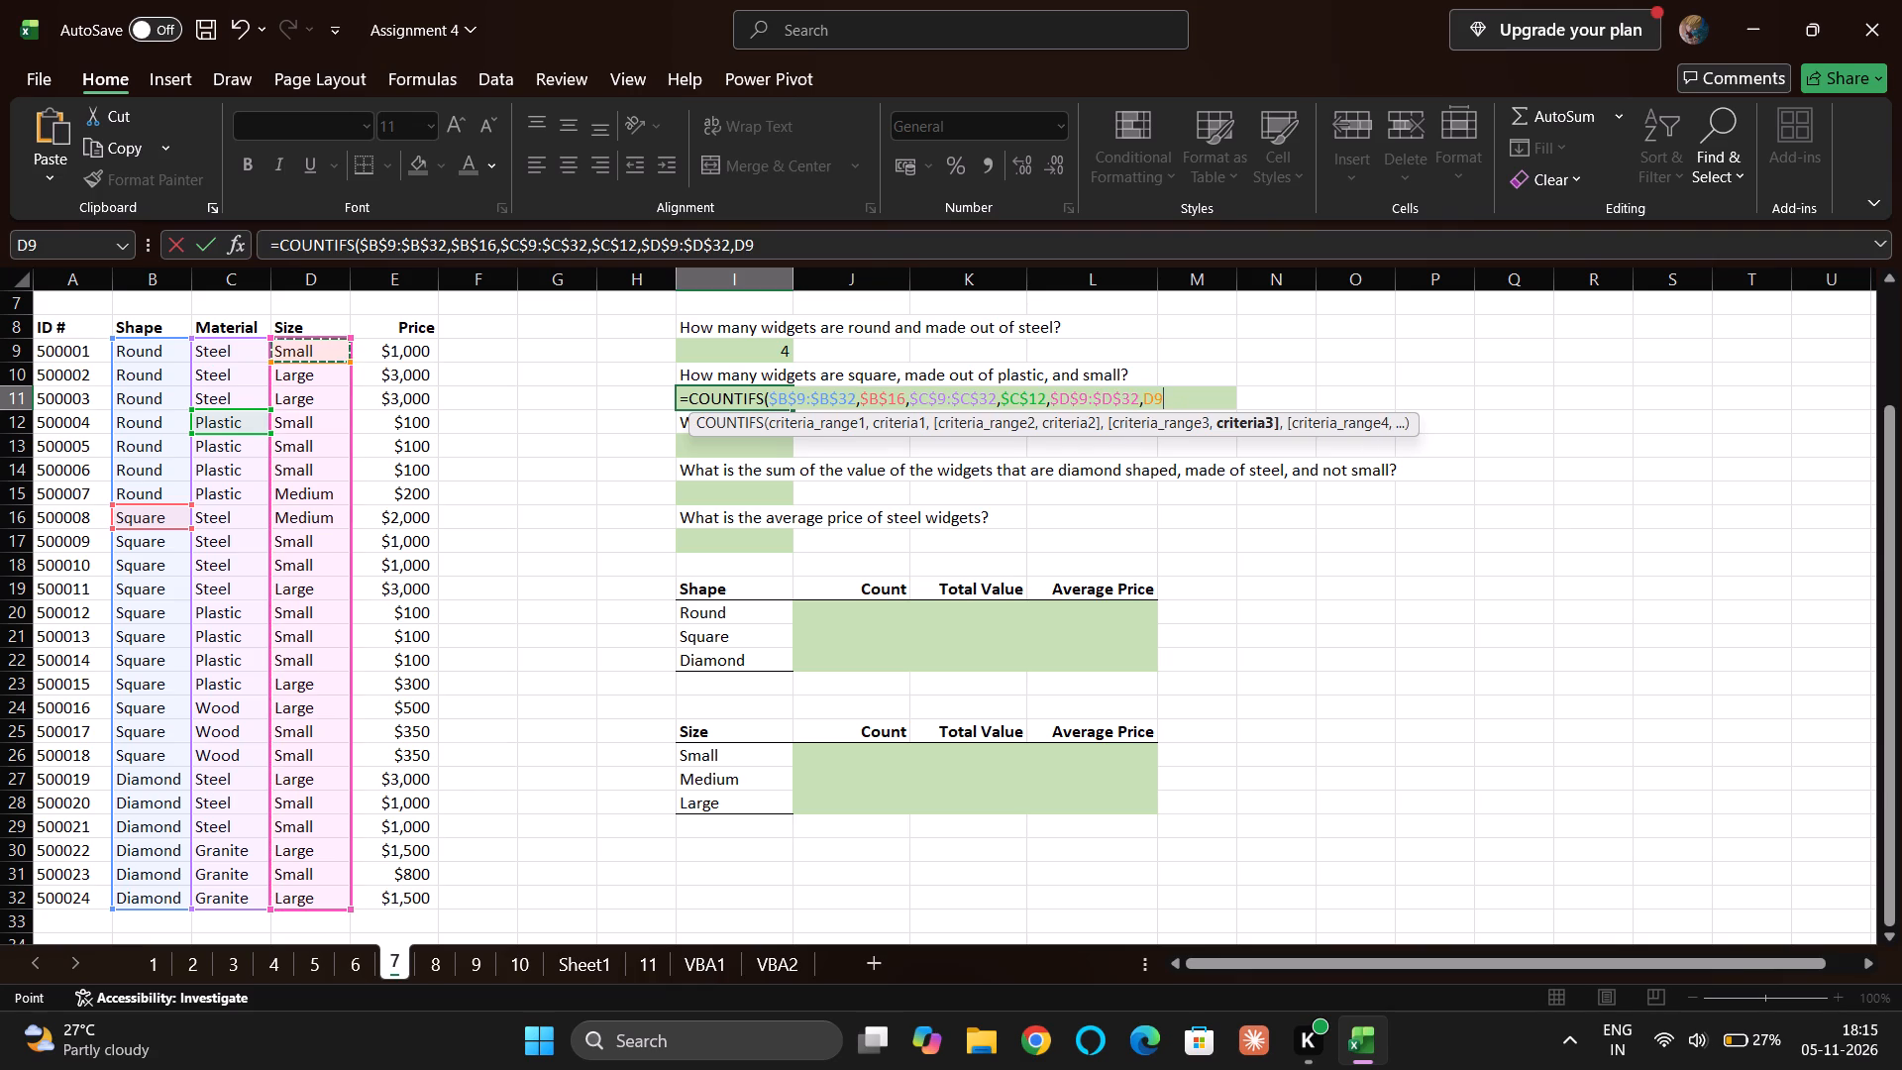
pyautogui.press('Tab')
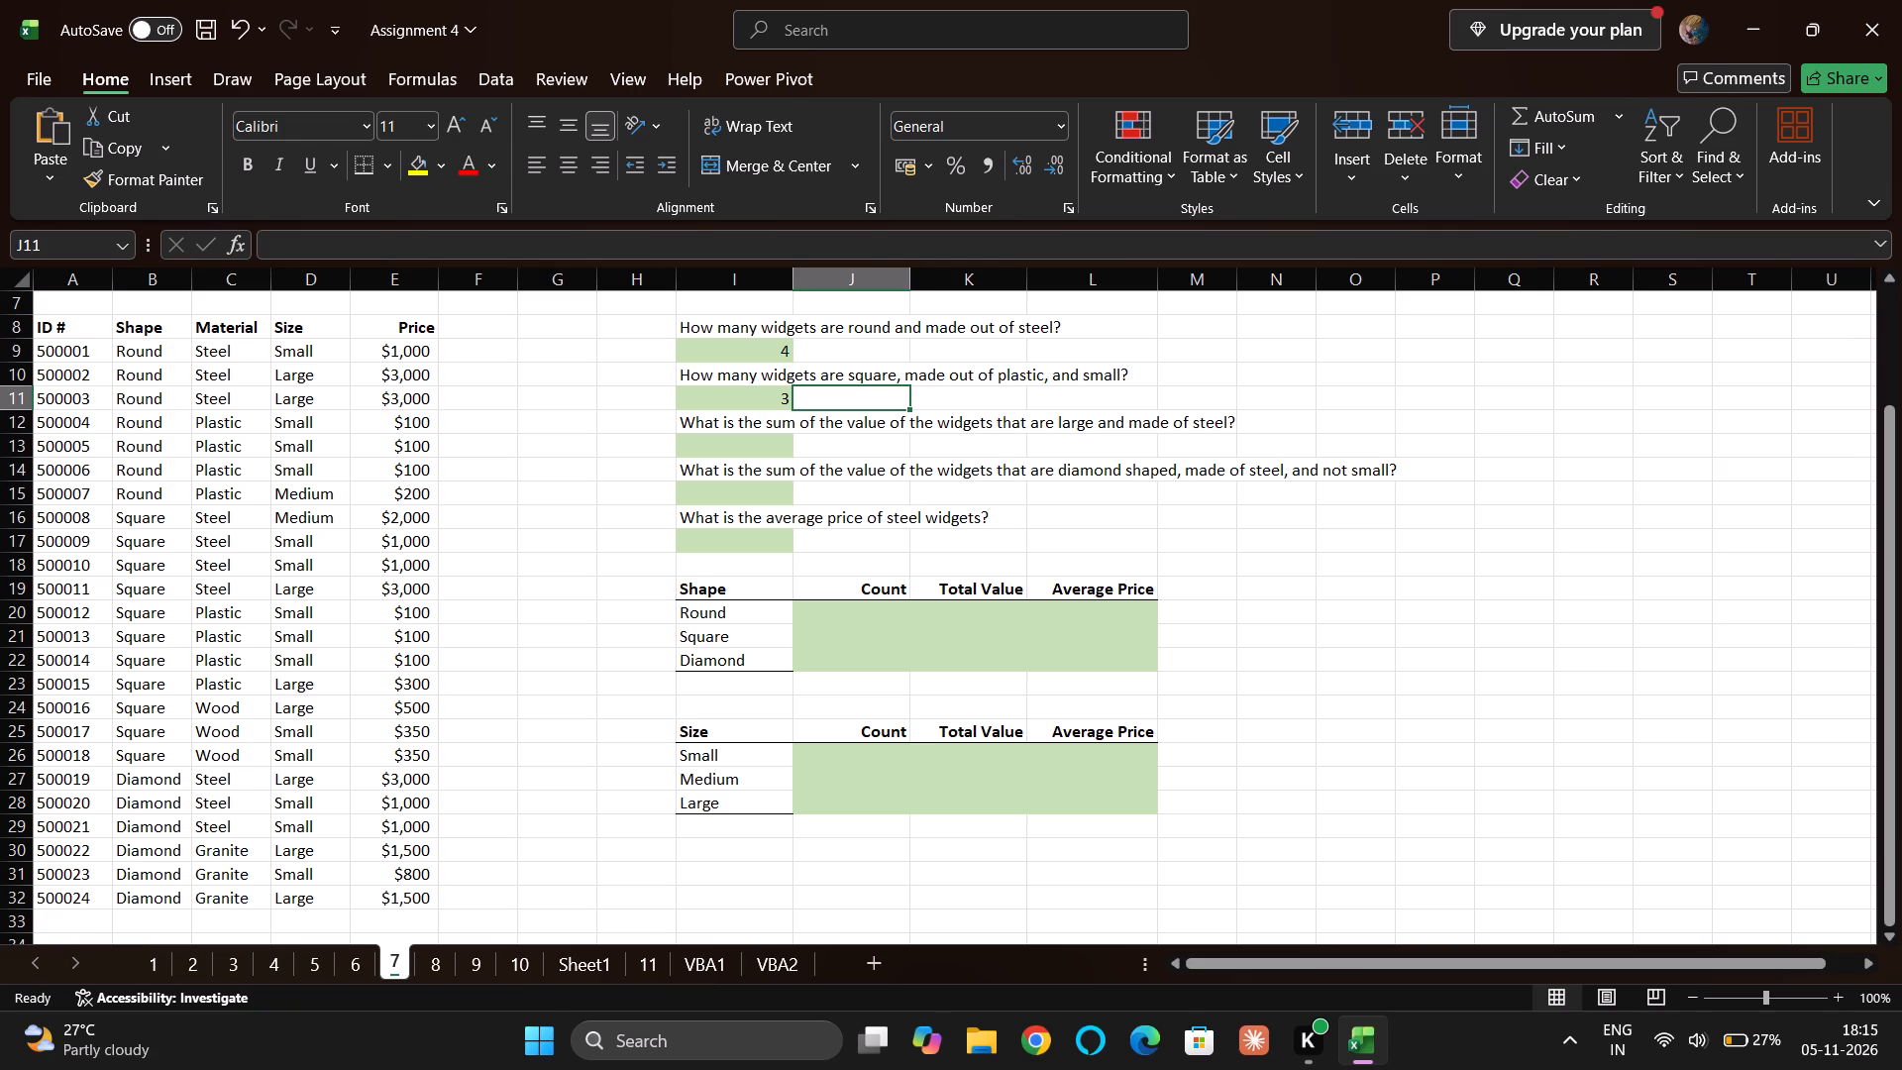
# Select I13, the answer cell for the total value of large steel widgets.
pyautogui.click(752, 440)
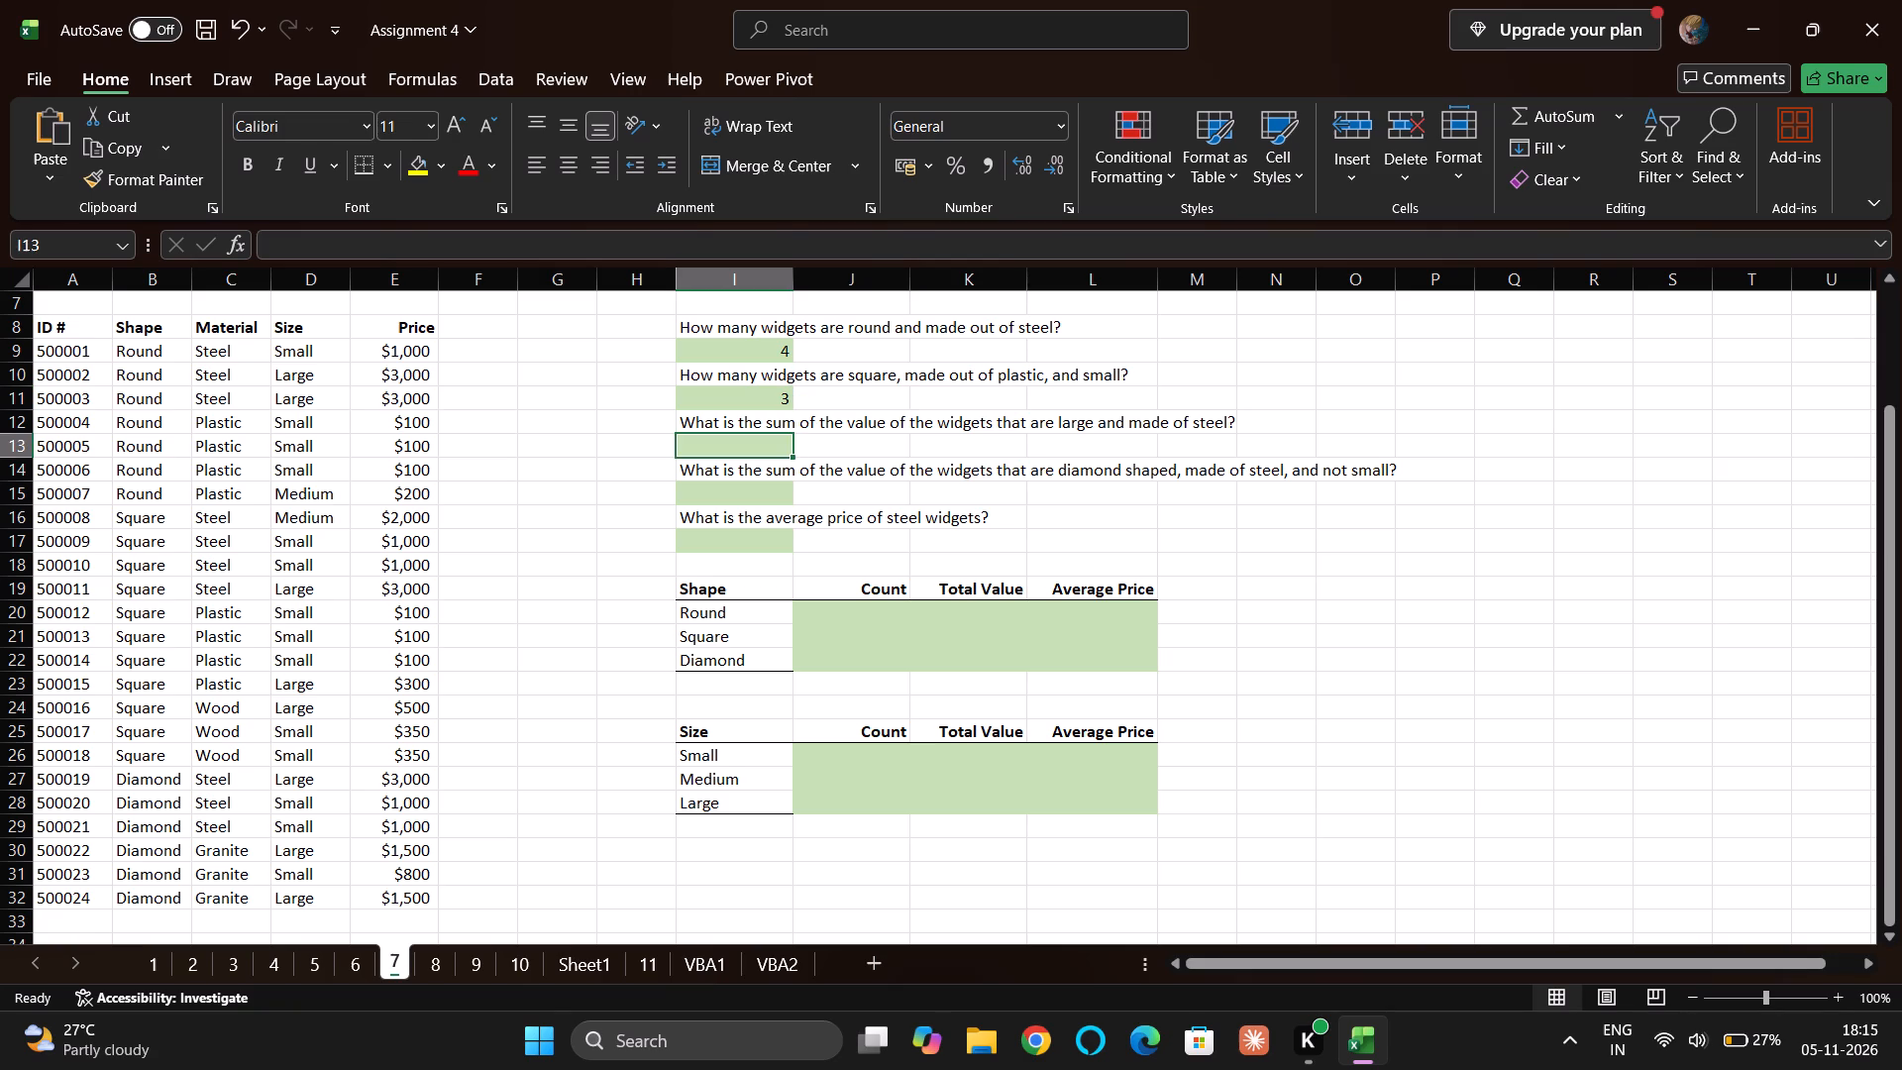
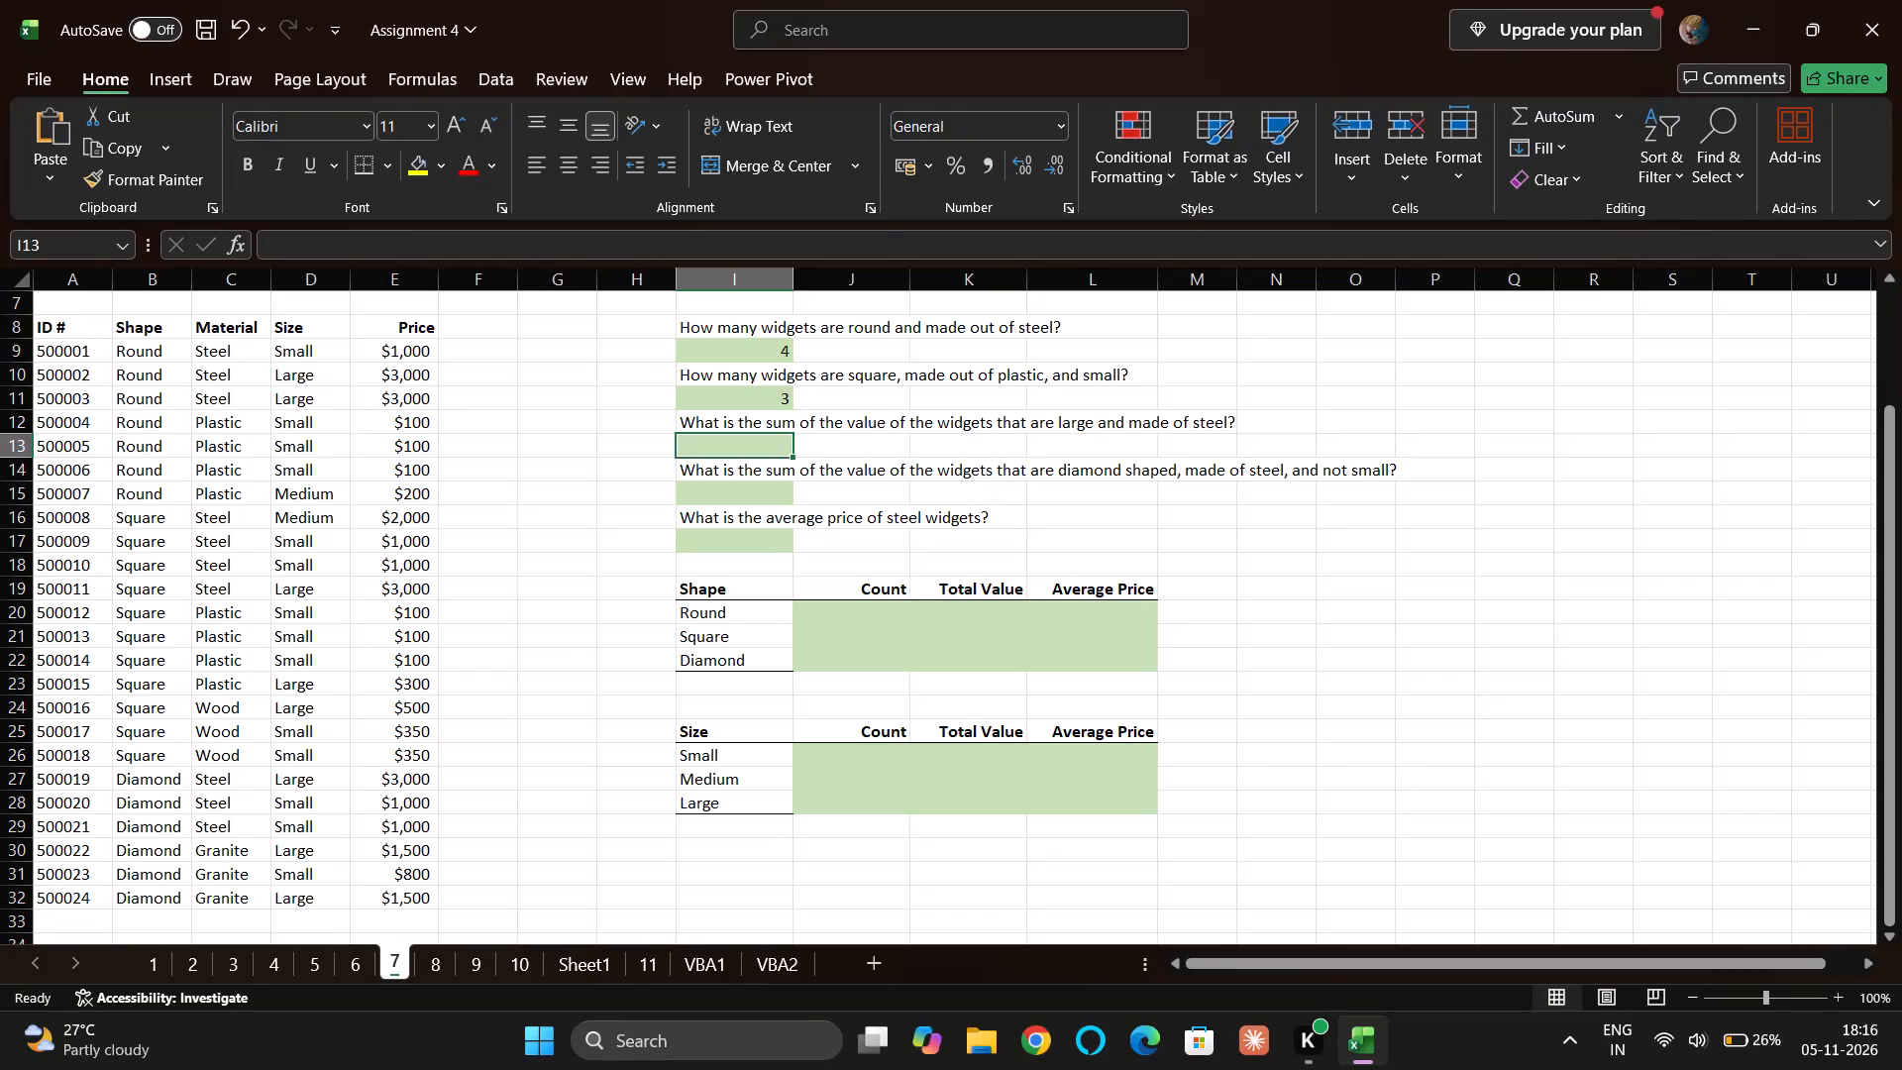
# Begin a SUMIFS formula in I13 with the price range $E$9:$E$32 as the sum range.
pyautogui.write('=su')
pyautogui.write('mif')
pyautogui.press('Down')
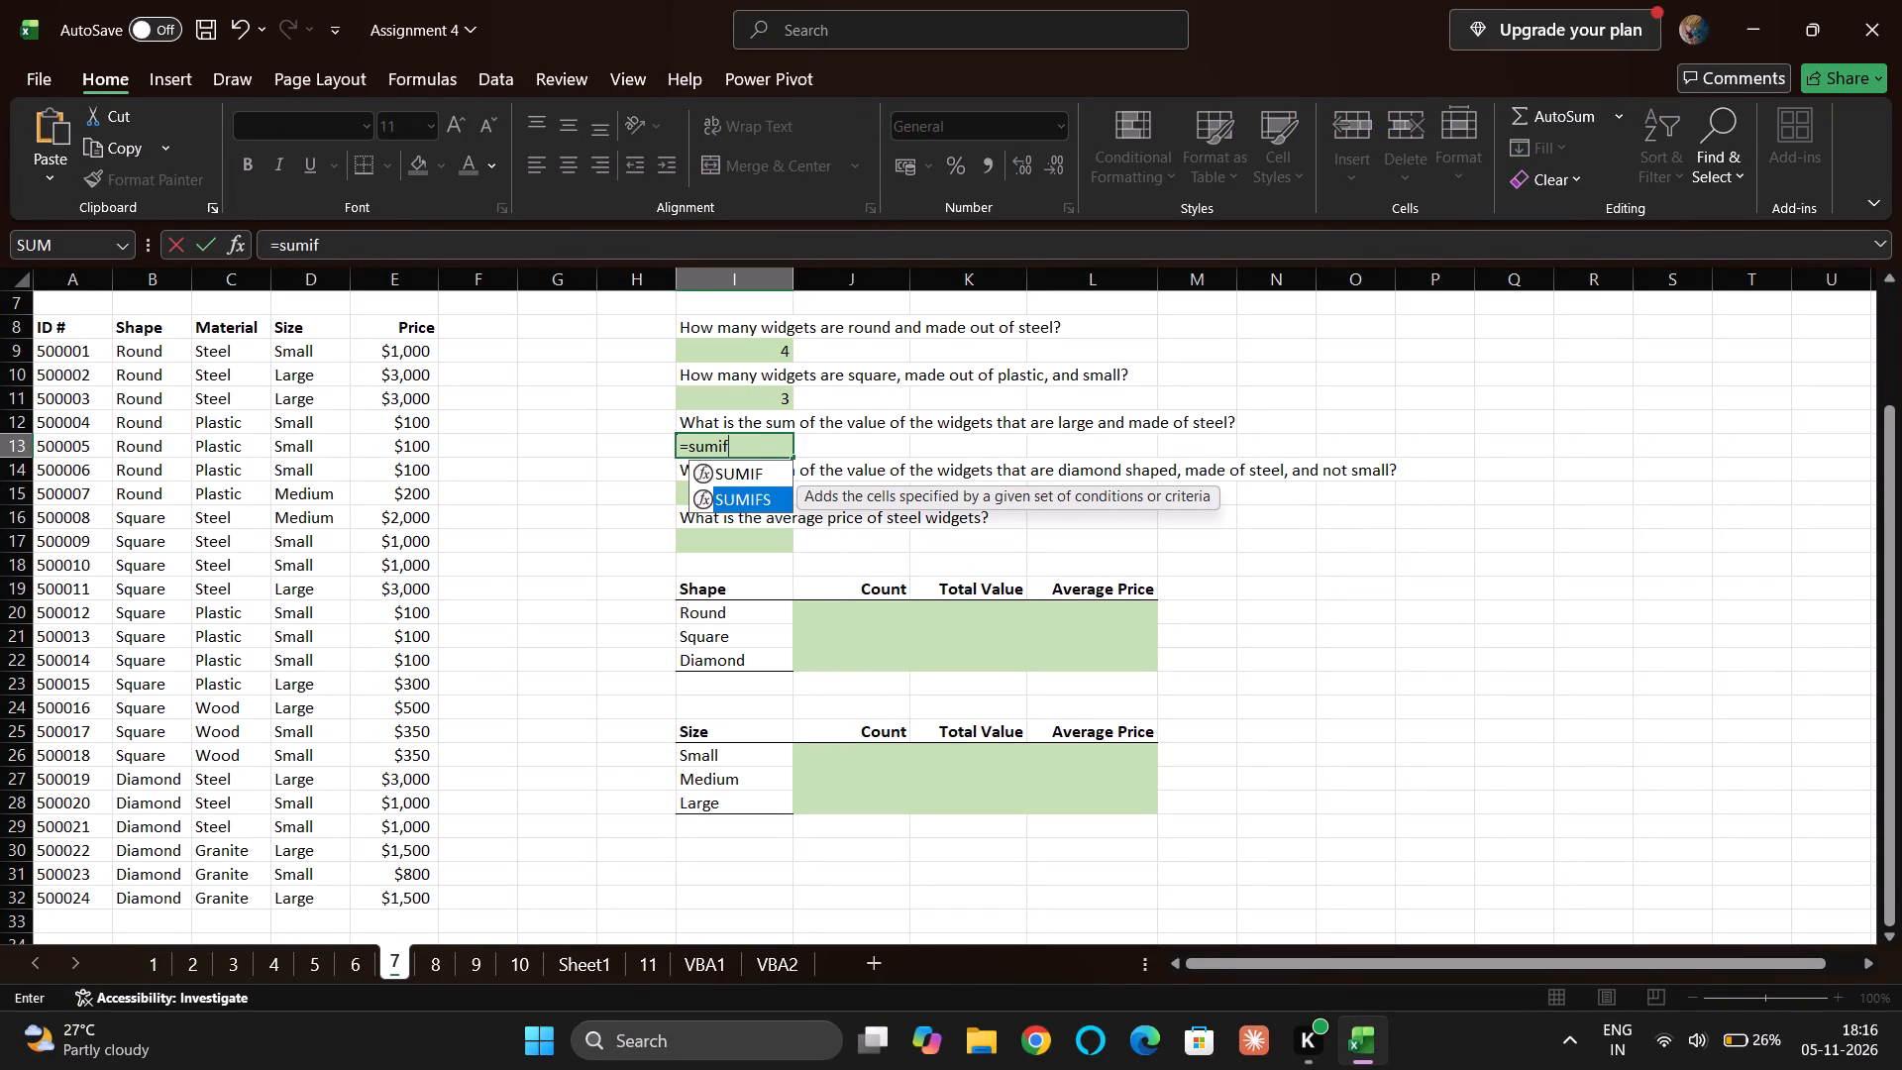
pyautogui.press('Tab')
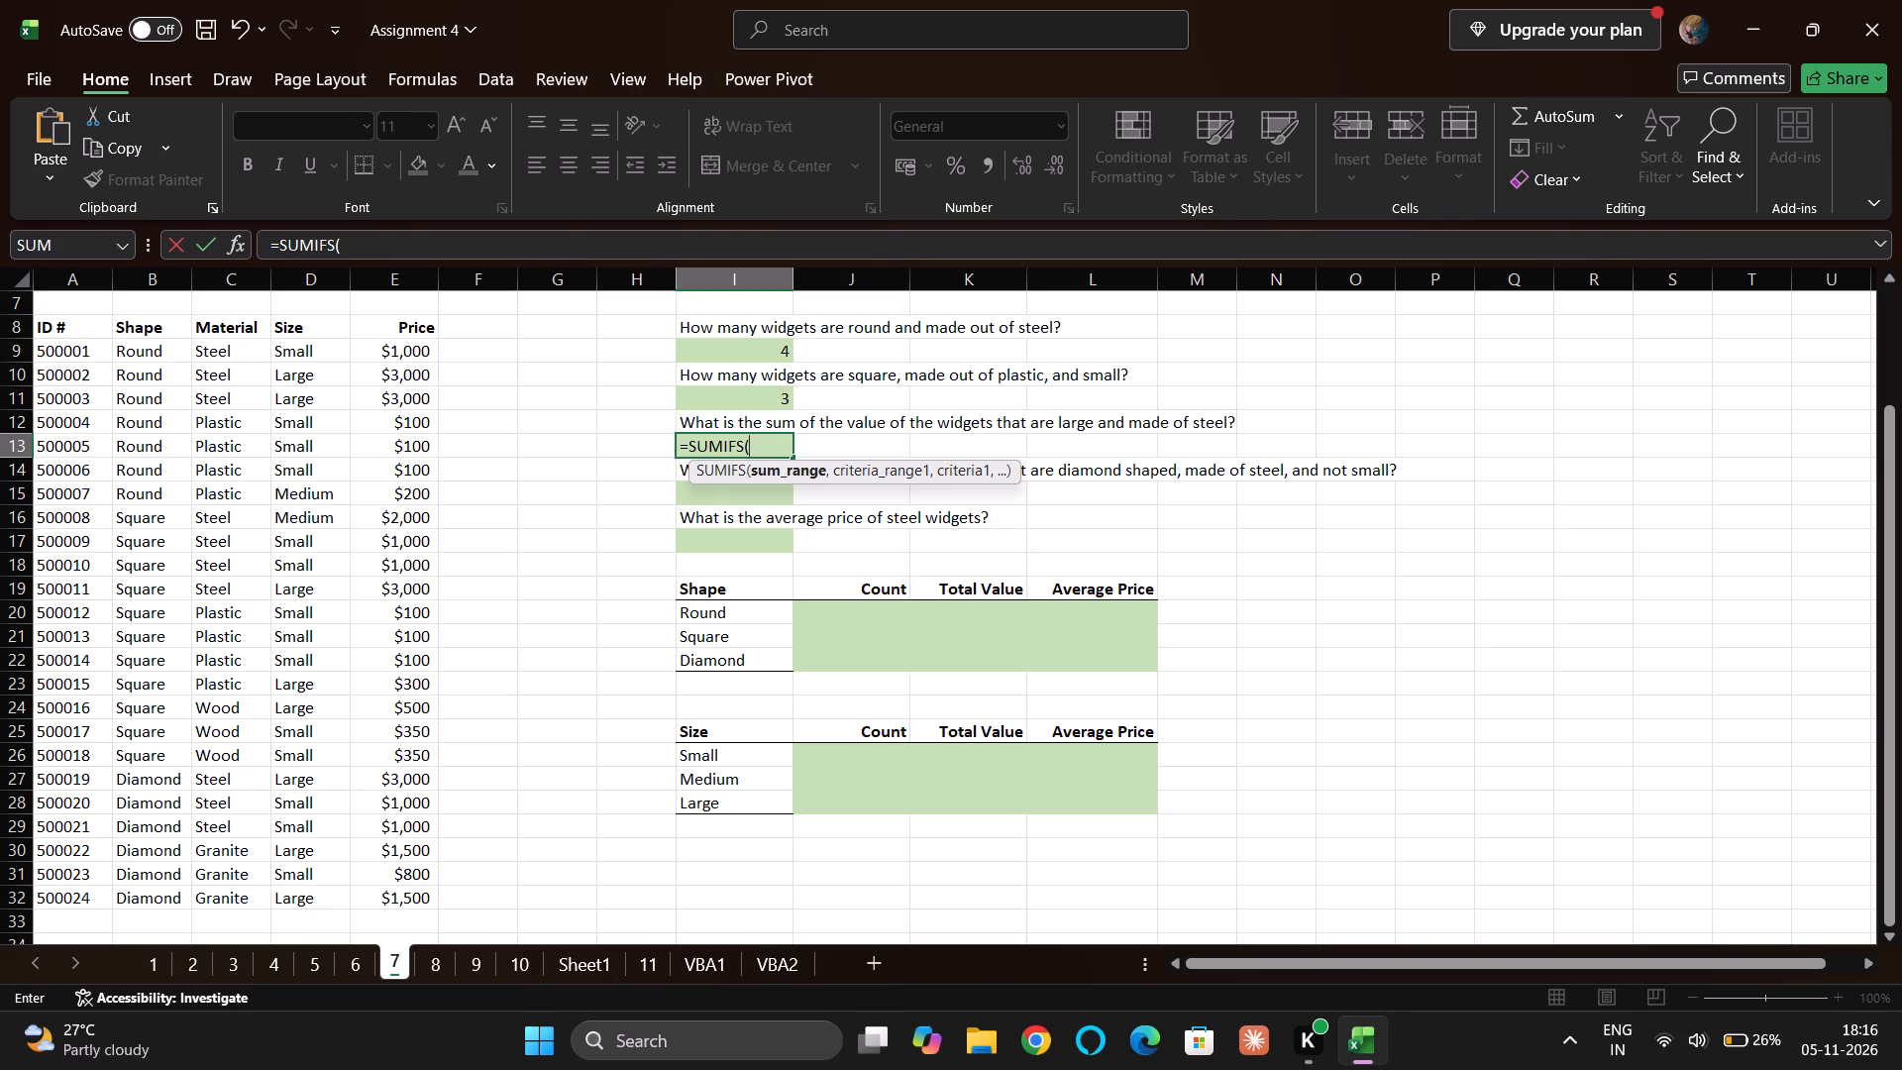
pyautogui.click(409, 352)
pyautogui.hotkey('ctrl', 'shift', 'Down')
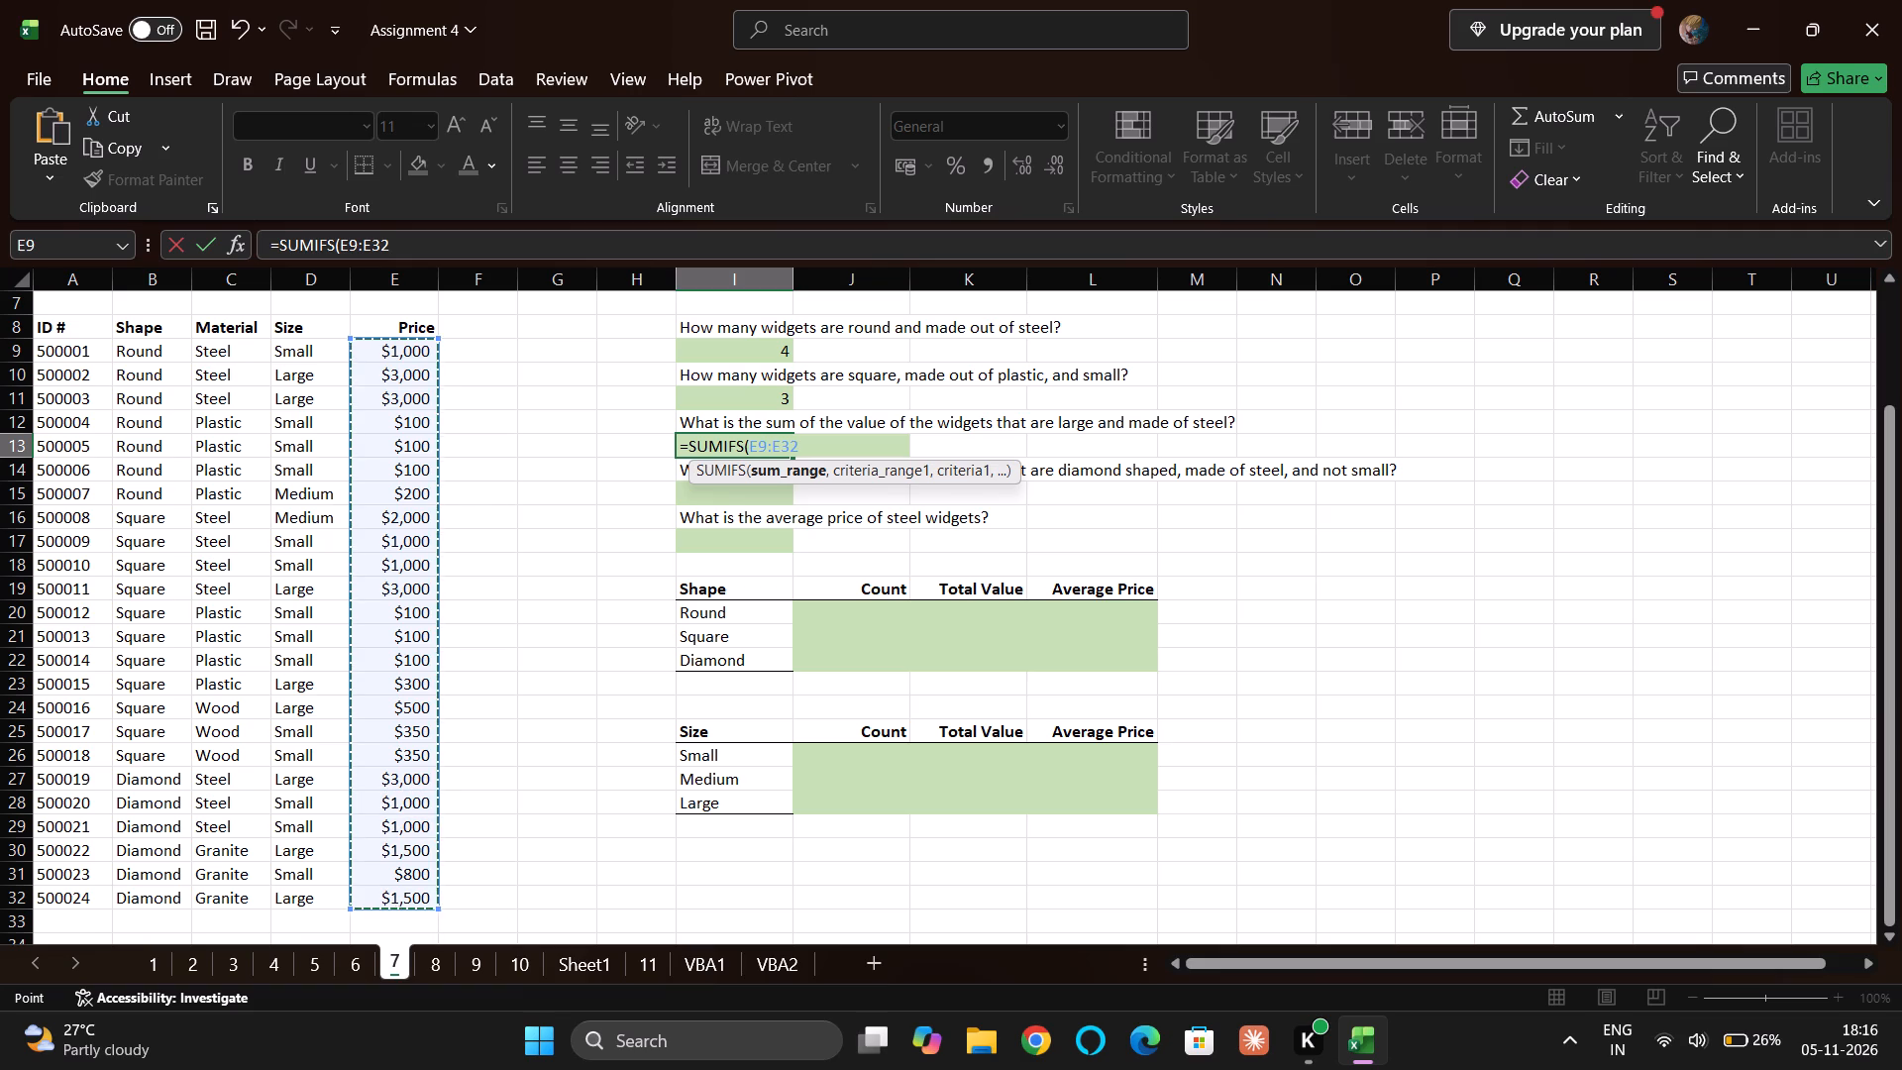
pyautogui.press('F4')
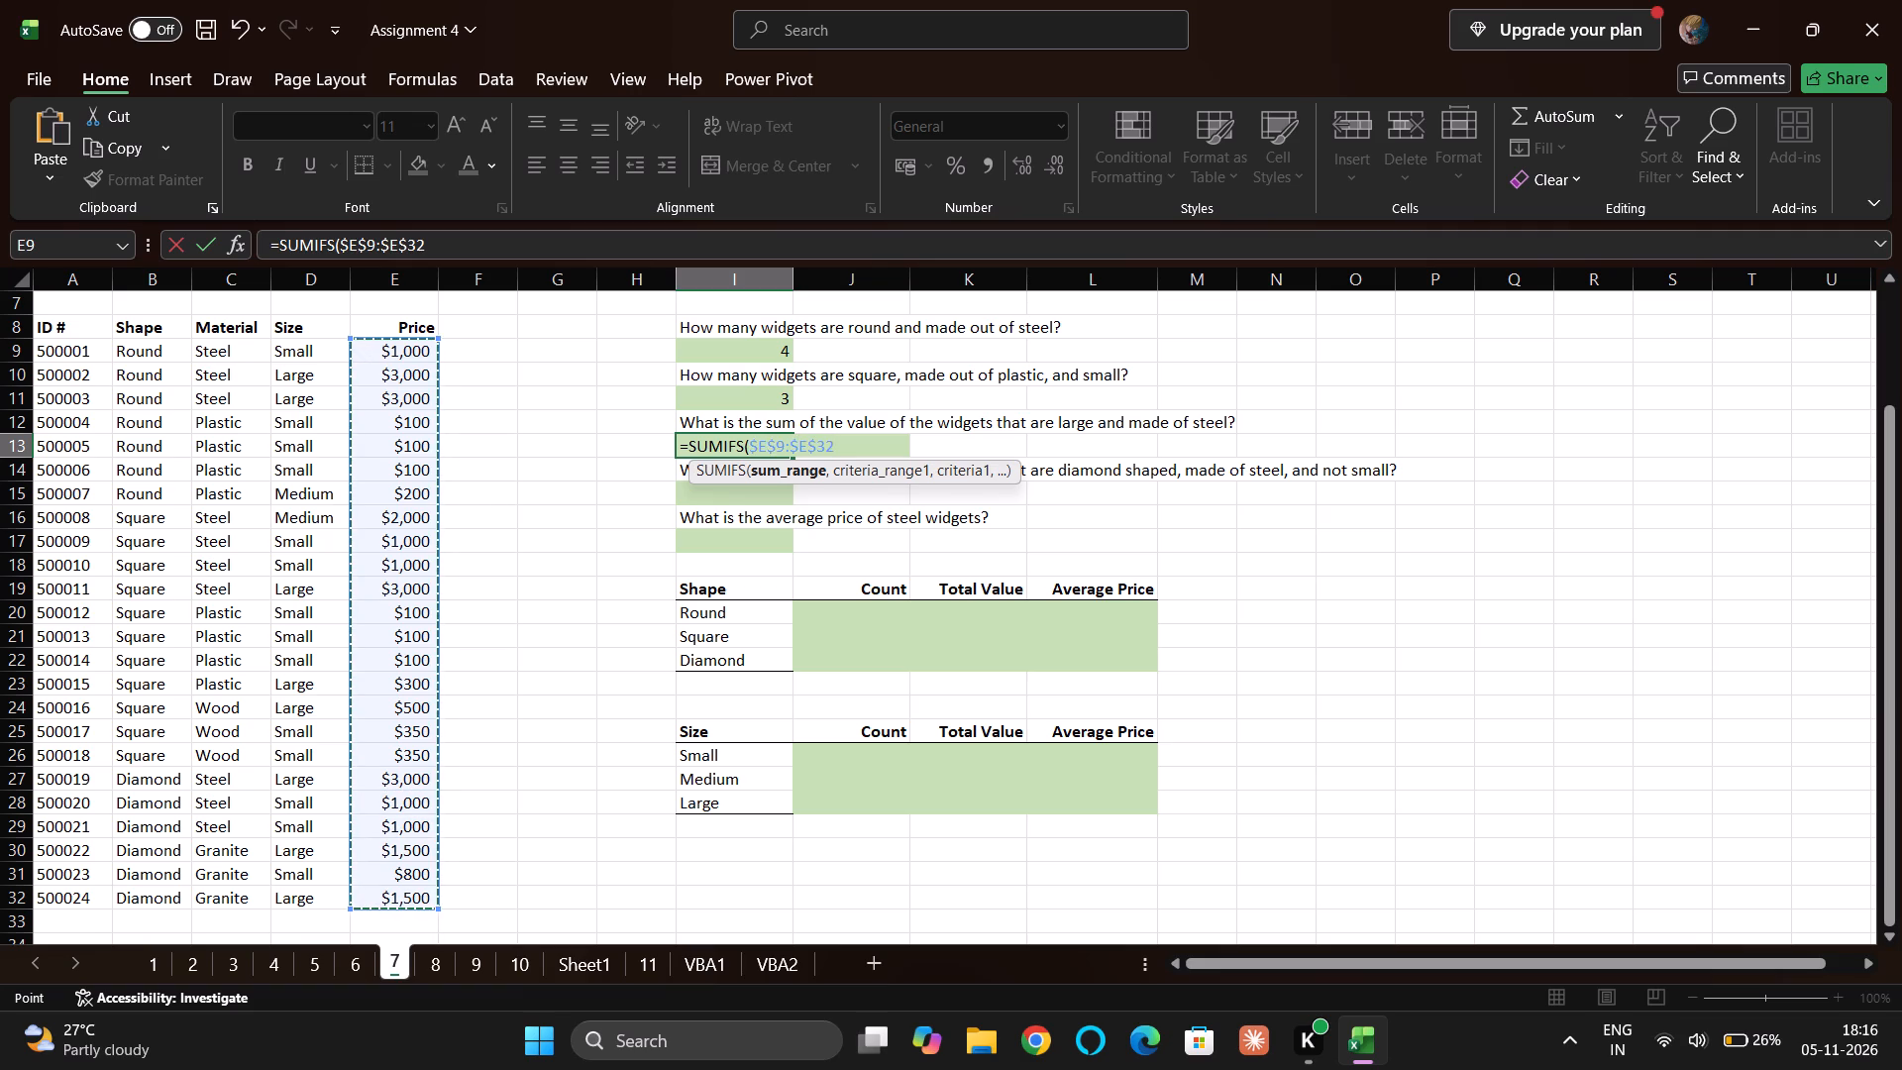
pyautogui.press(',')
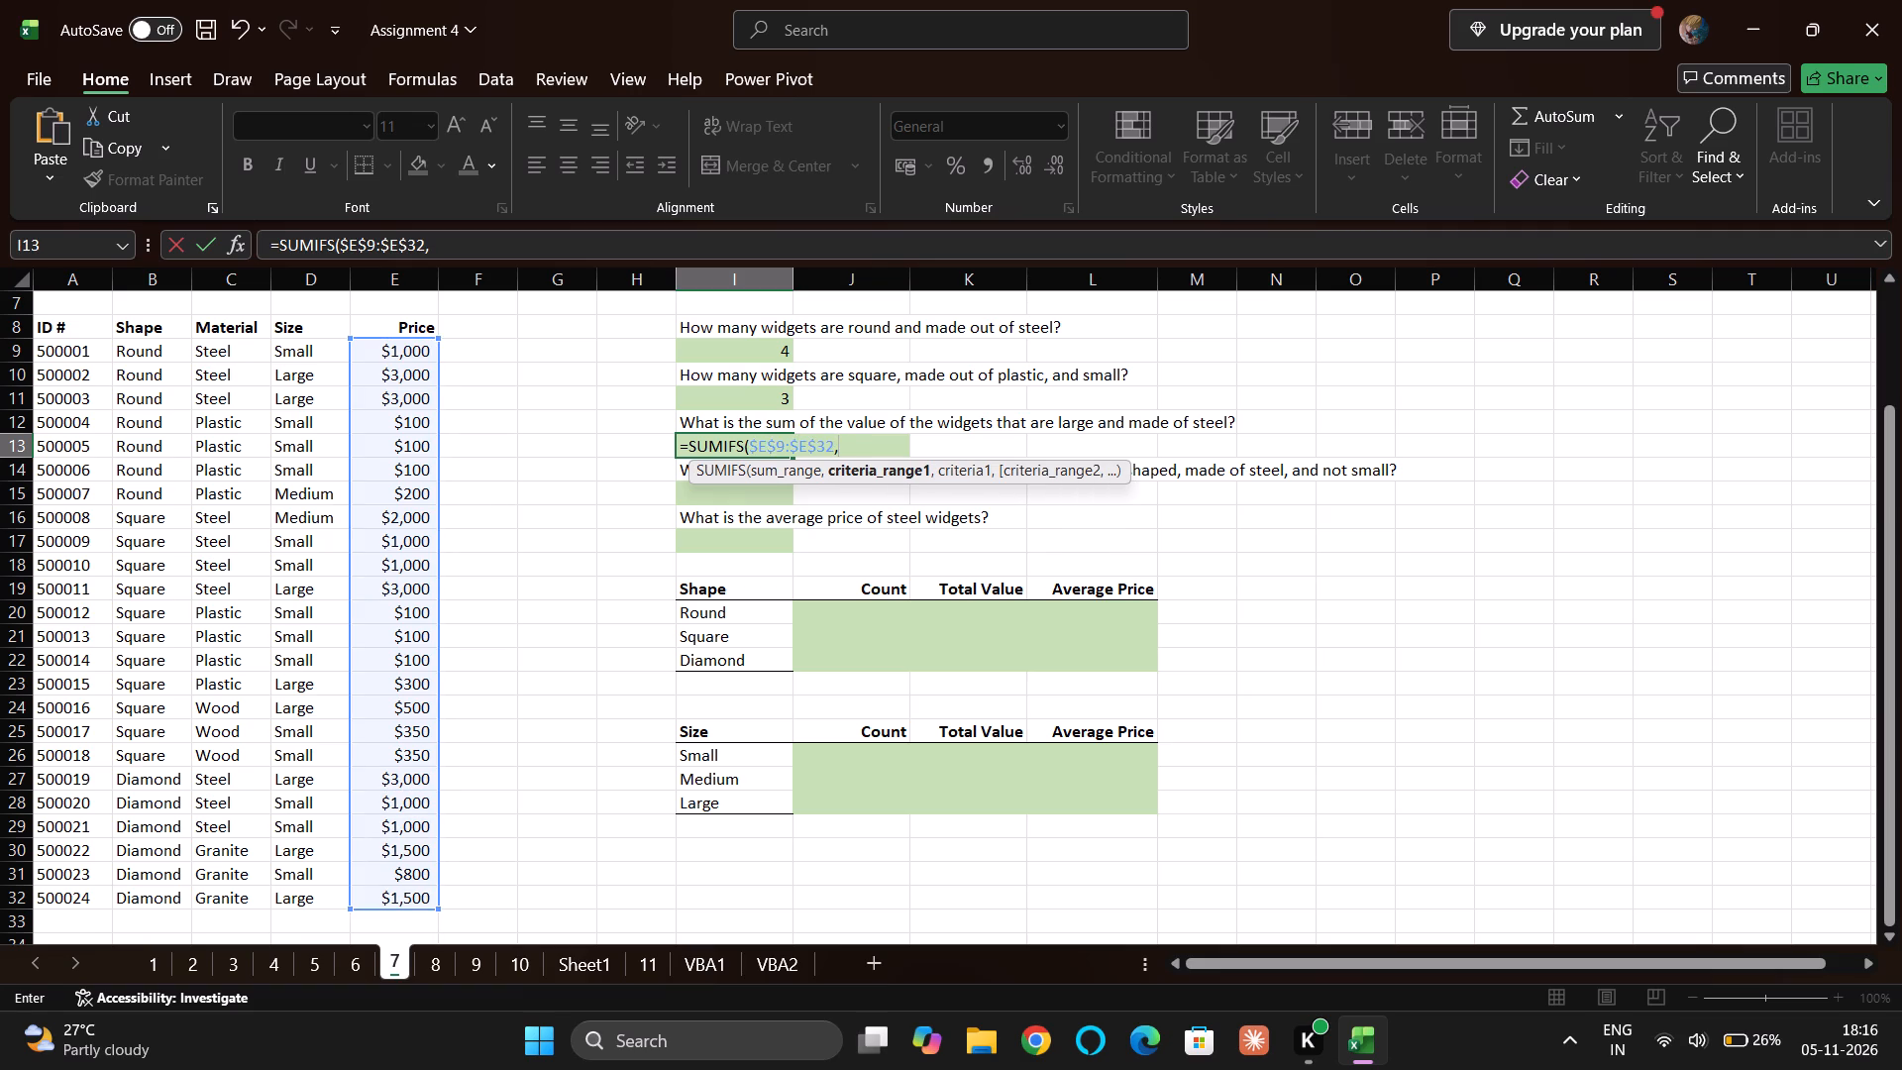
# Add the first criterion to the I13 formula, matching size range $D$9:$D$32 against Large in $D$10.
pyautogui.click(225, 347)
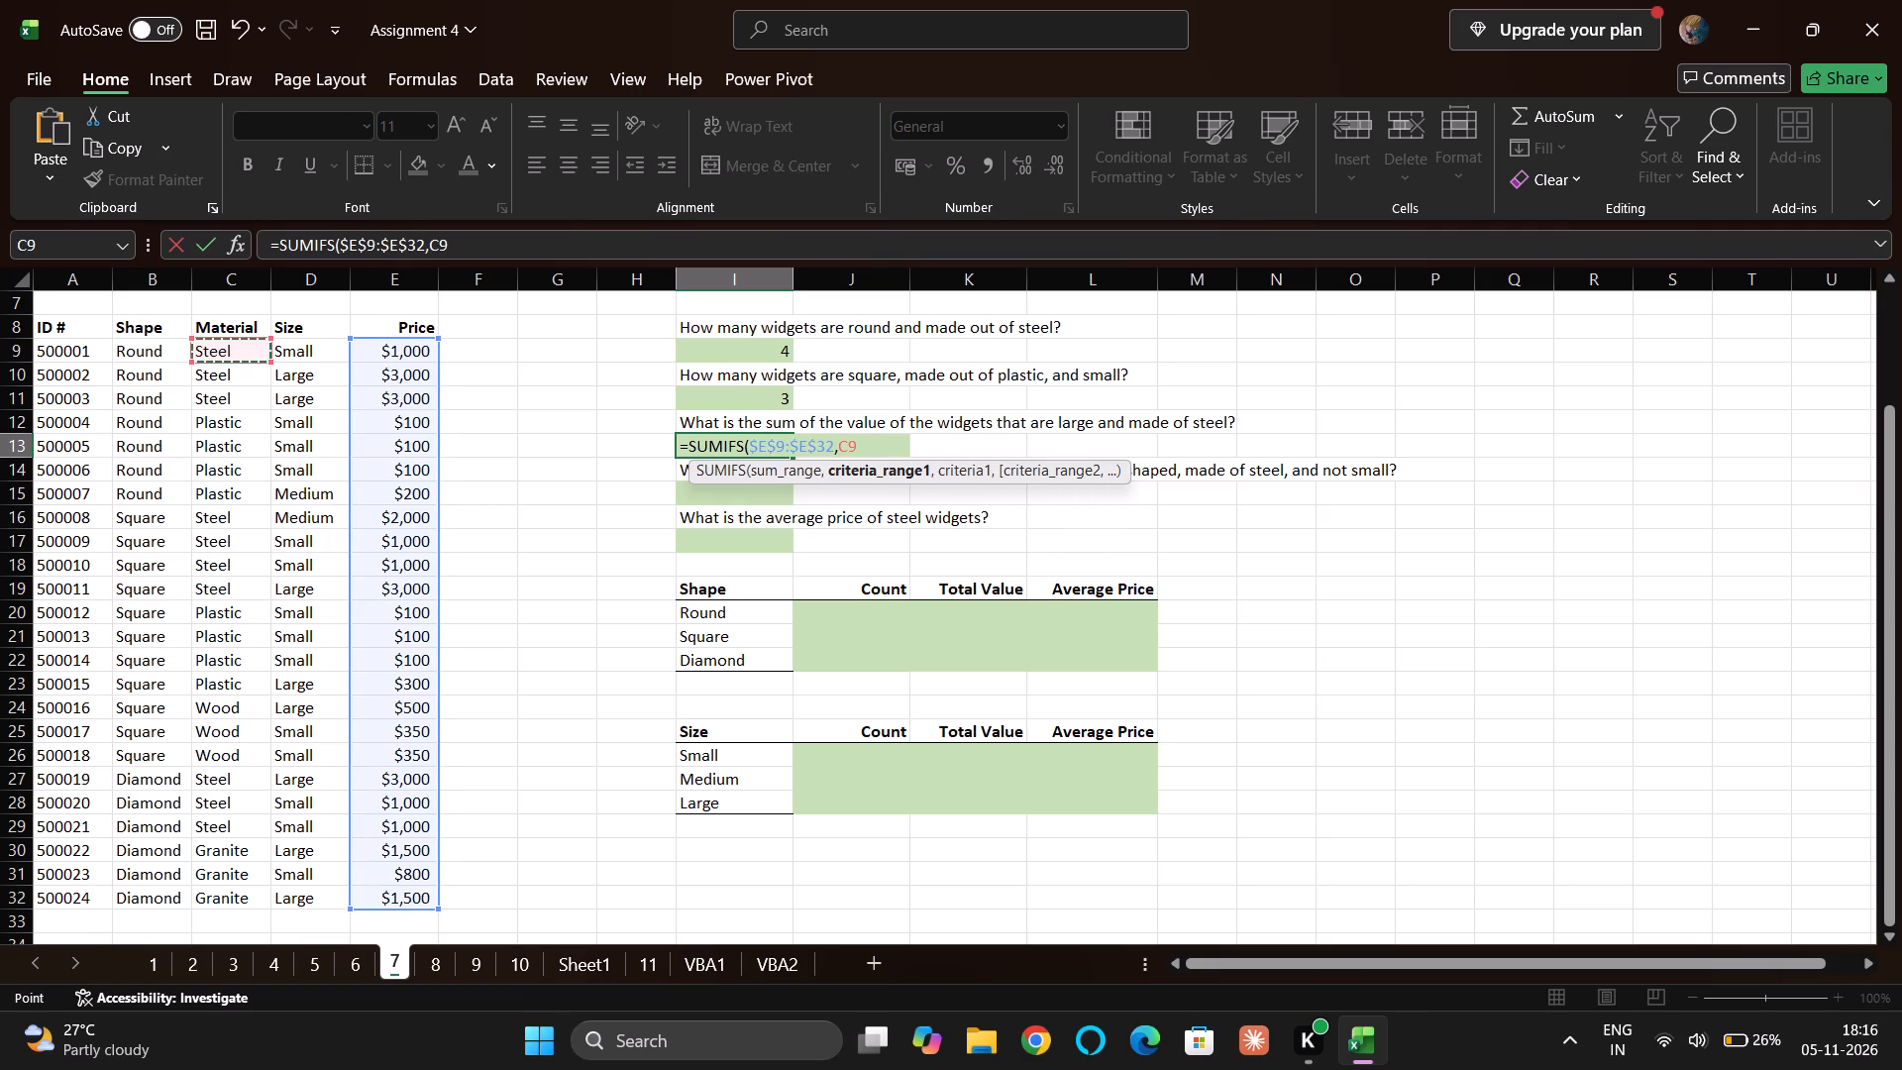
pyautogui.click(285, 354)
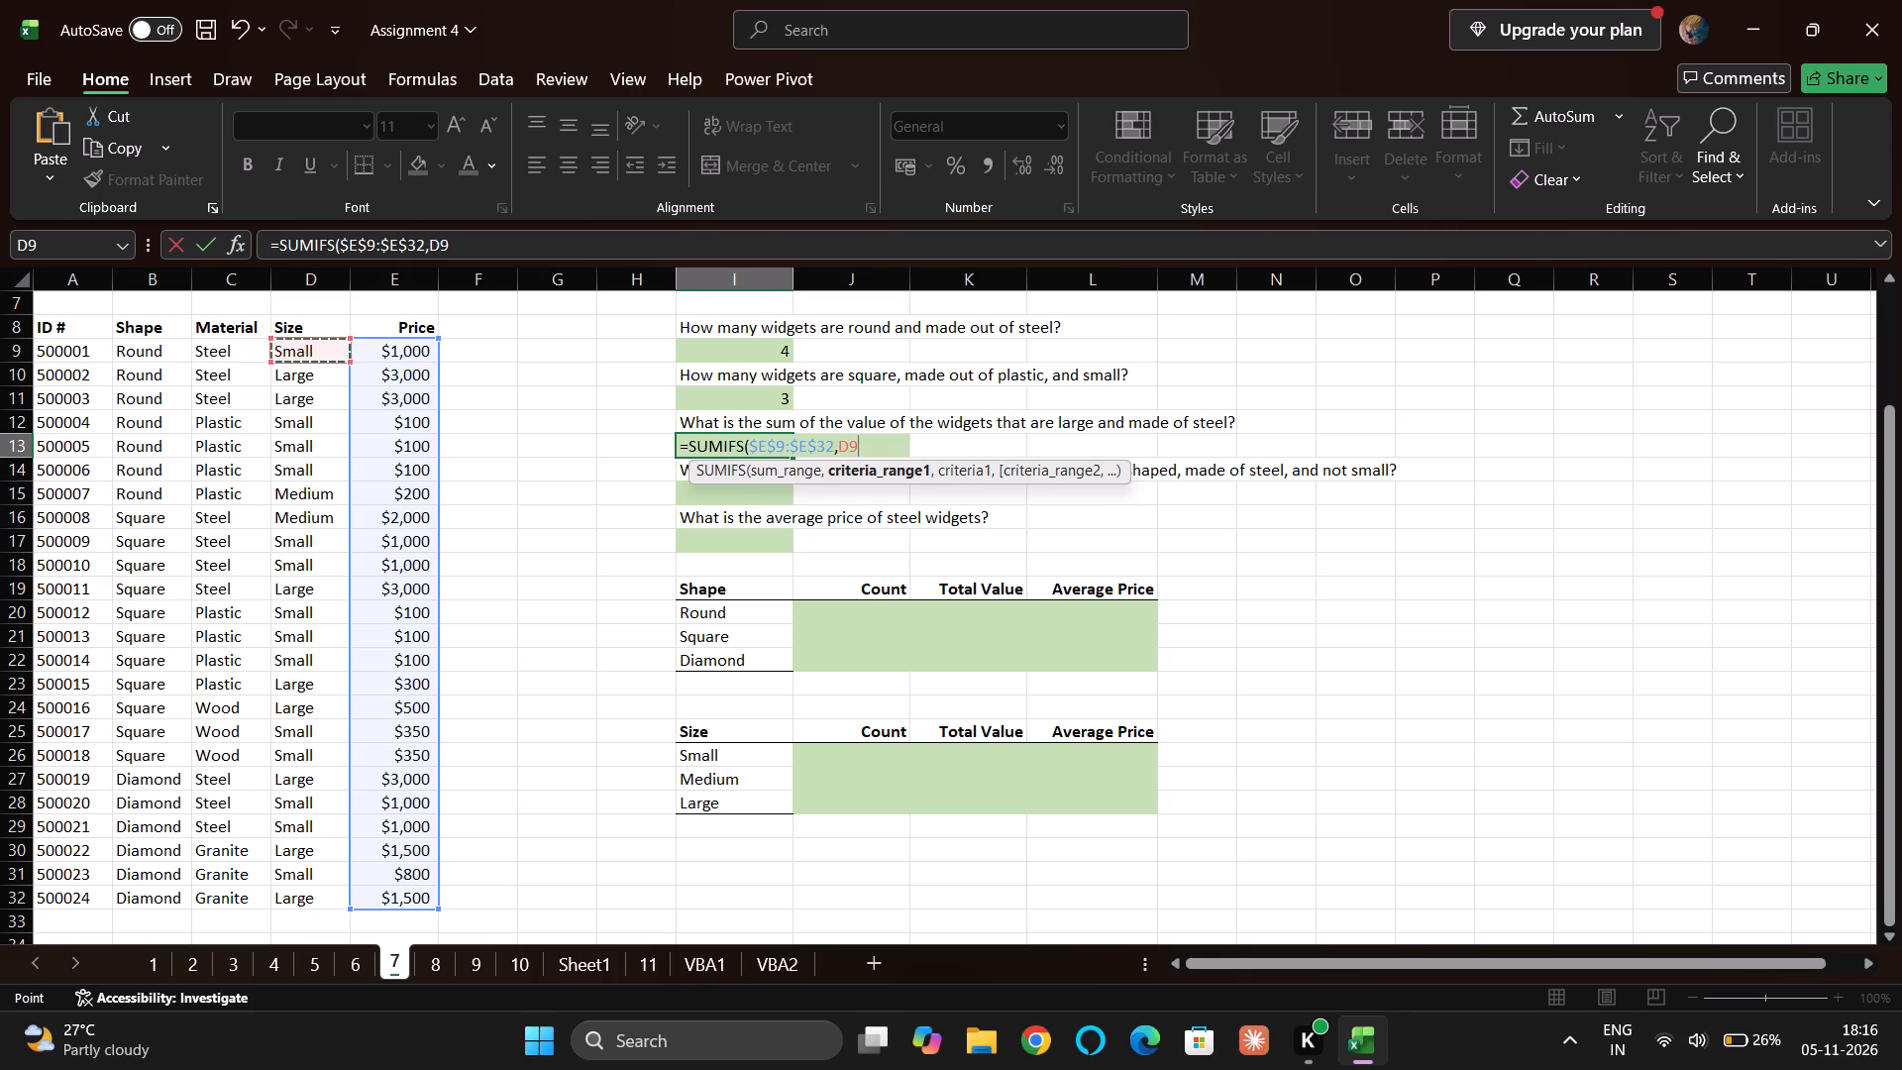
pyautogui.hotkey('ctrl', 'shift', 'Down')
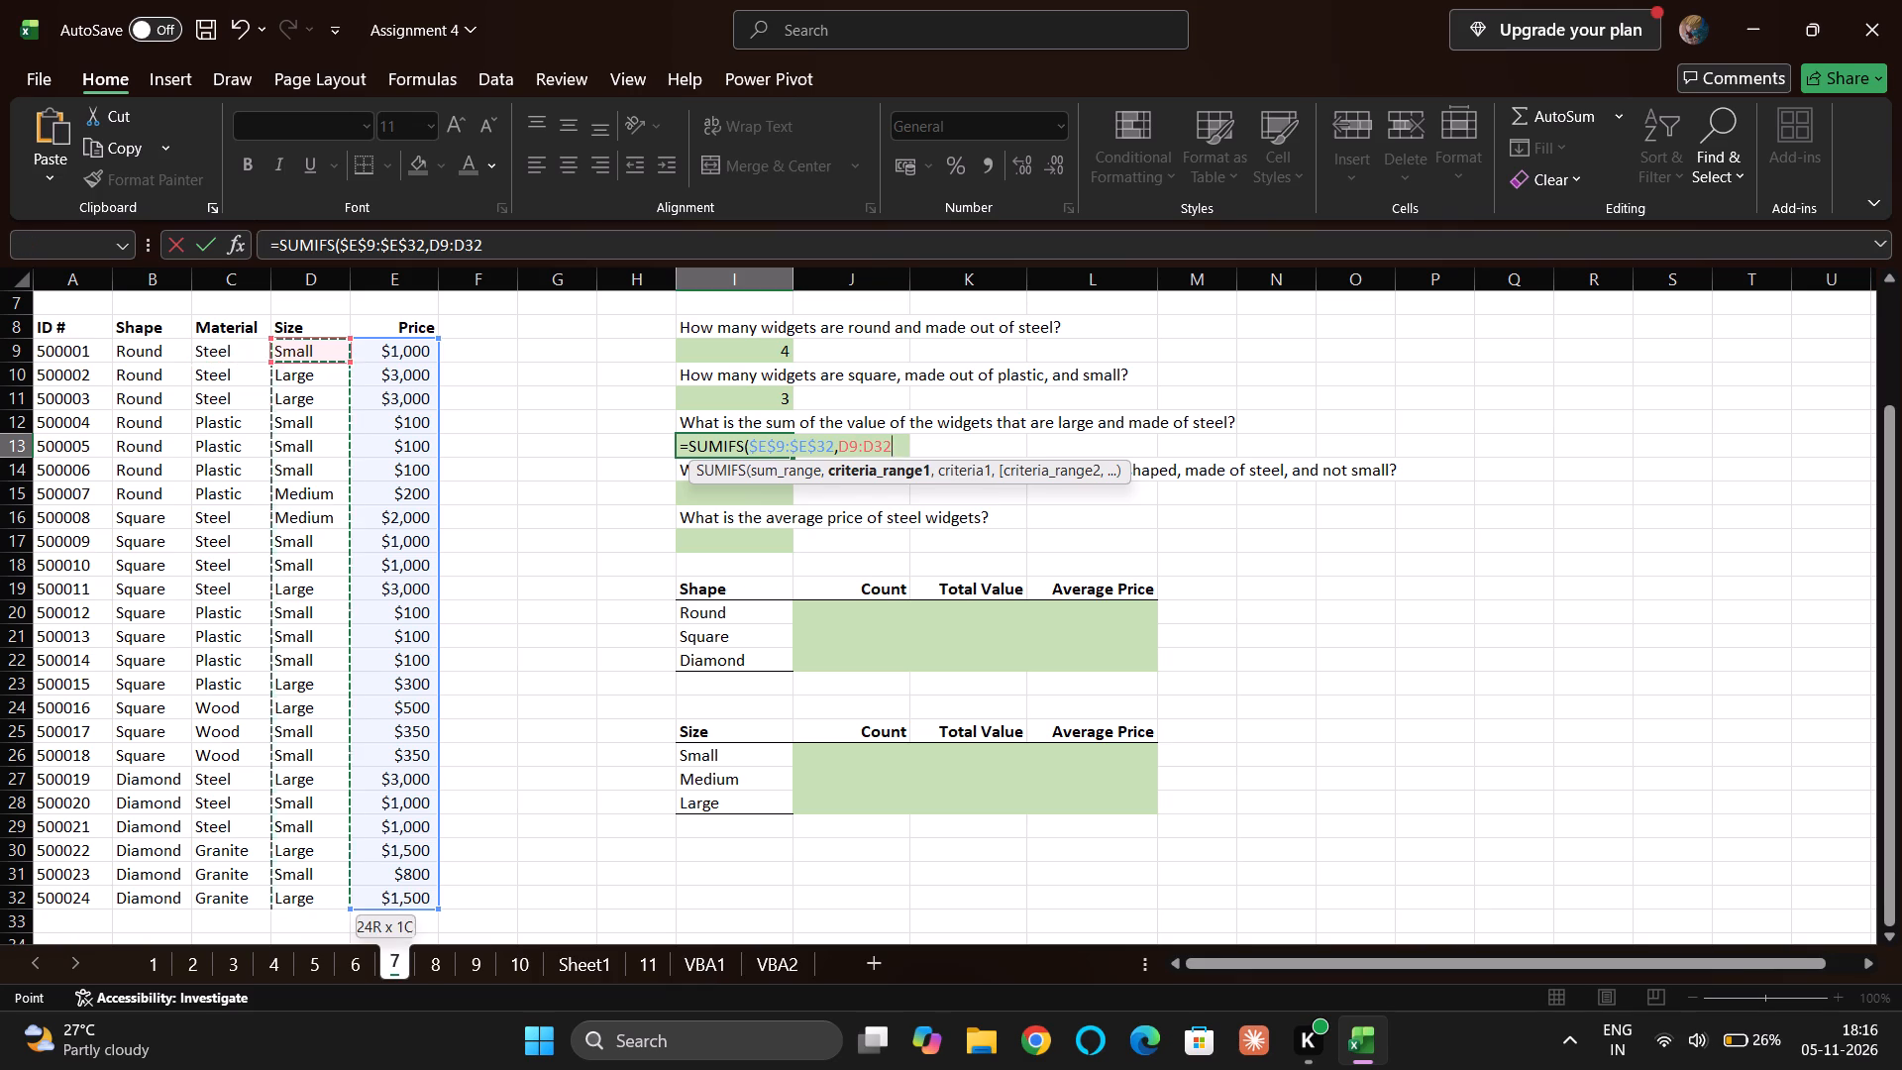
pyautogui.press('F4')
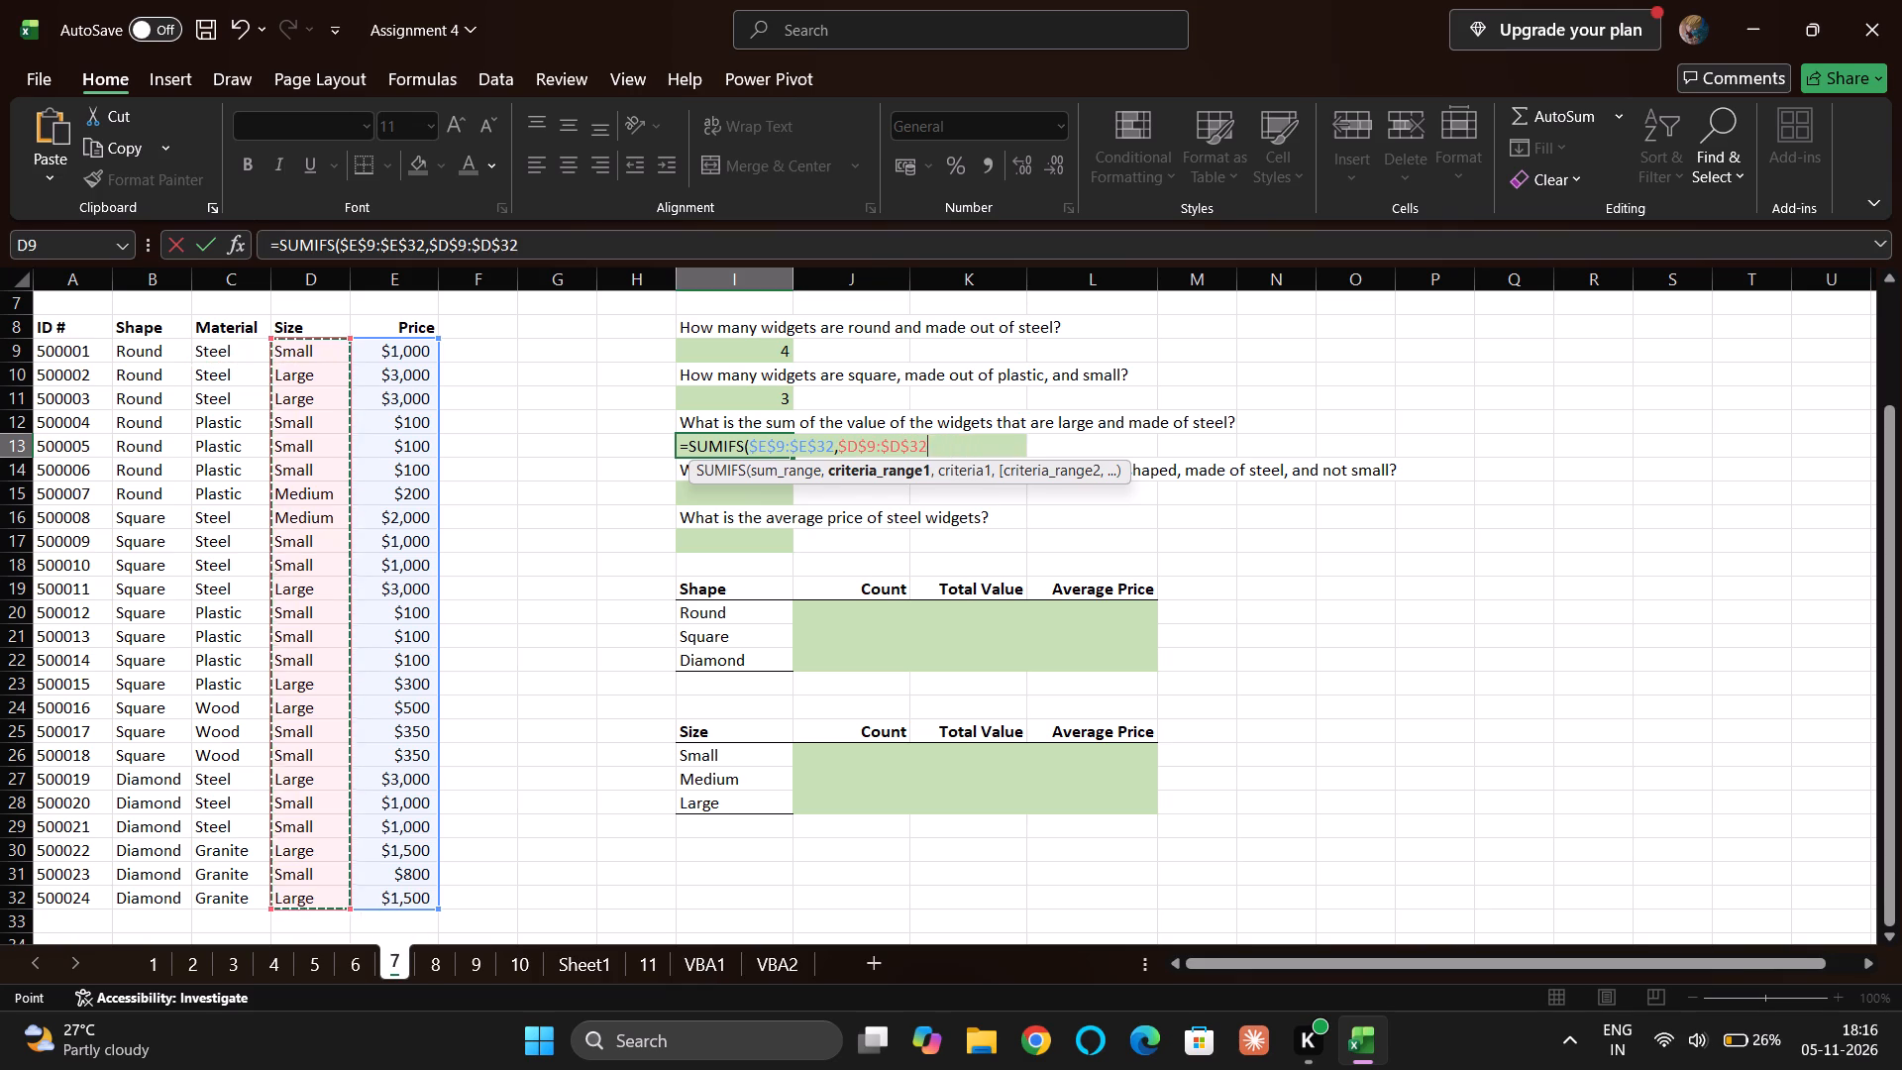
pyautogui.press(',')
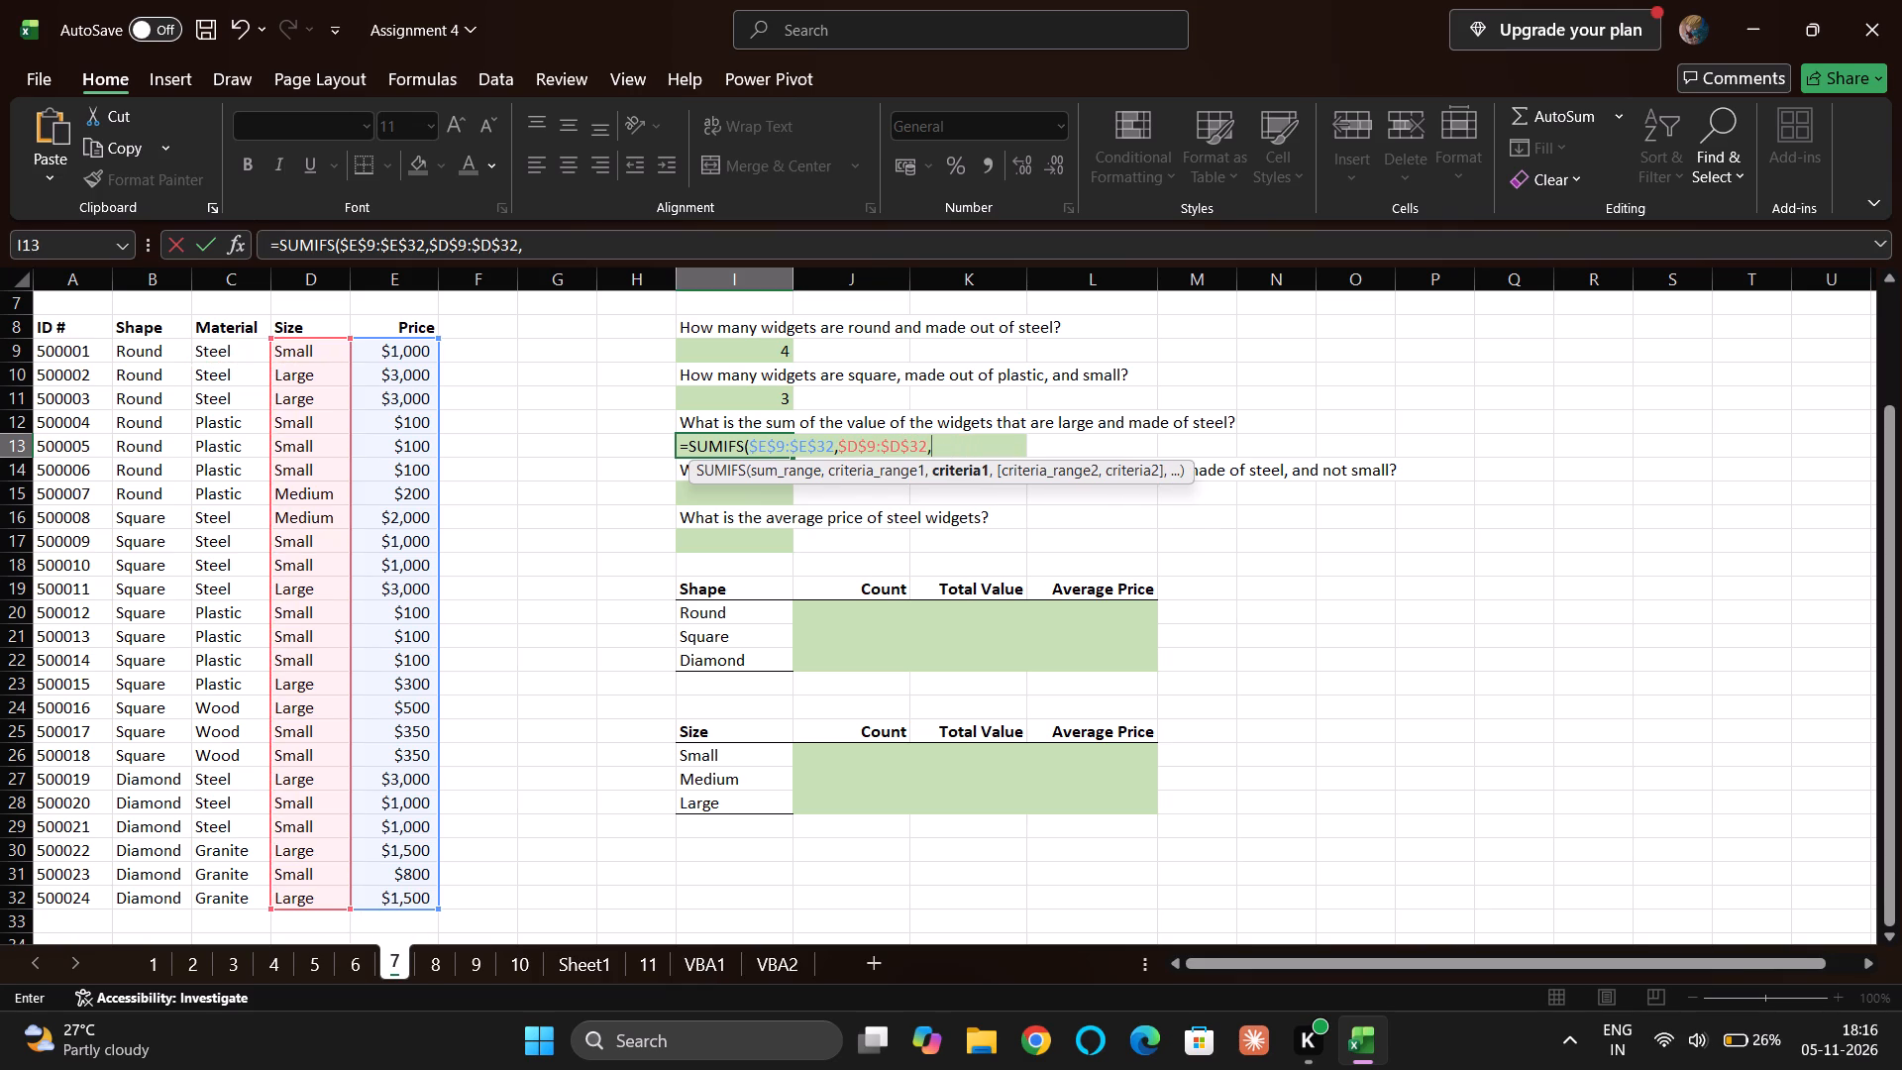
pyautogui.click(302, 380)
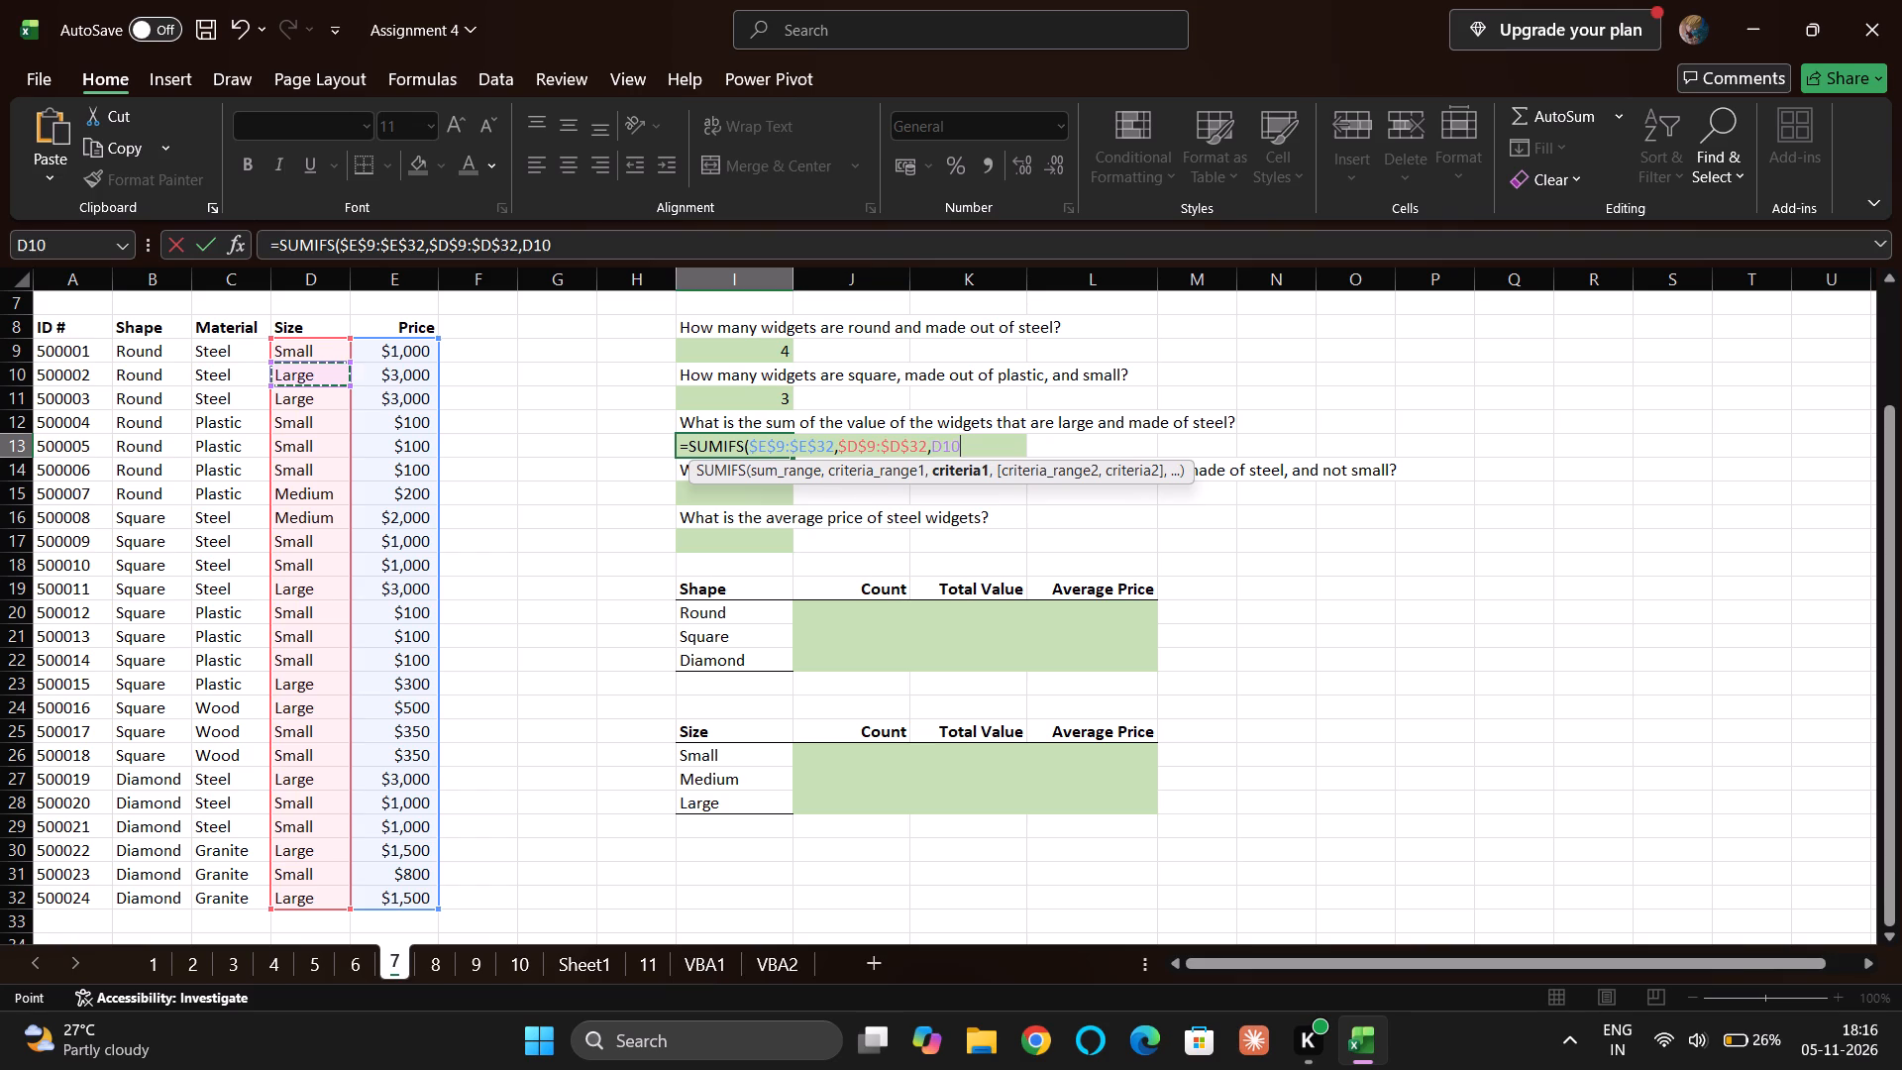
pyautogui.press('F4')
pyautogui.press(',')
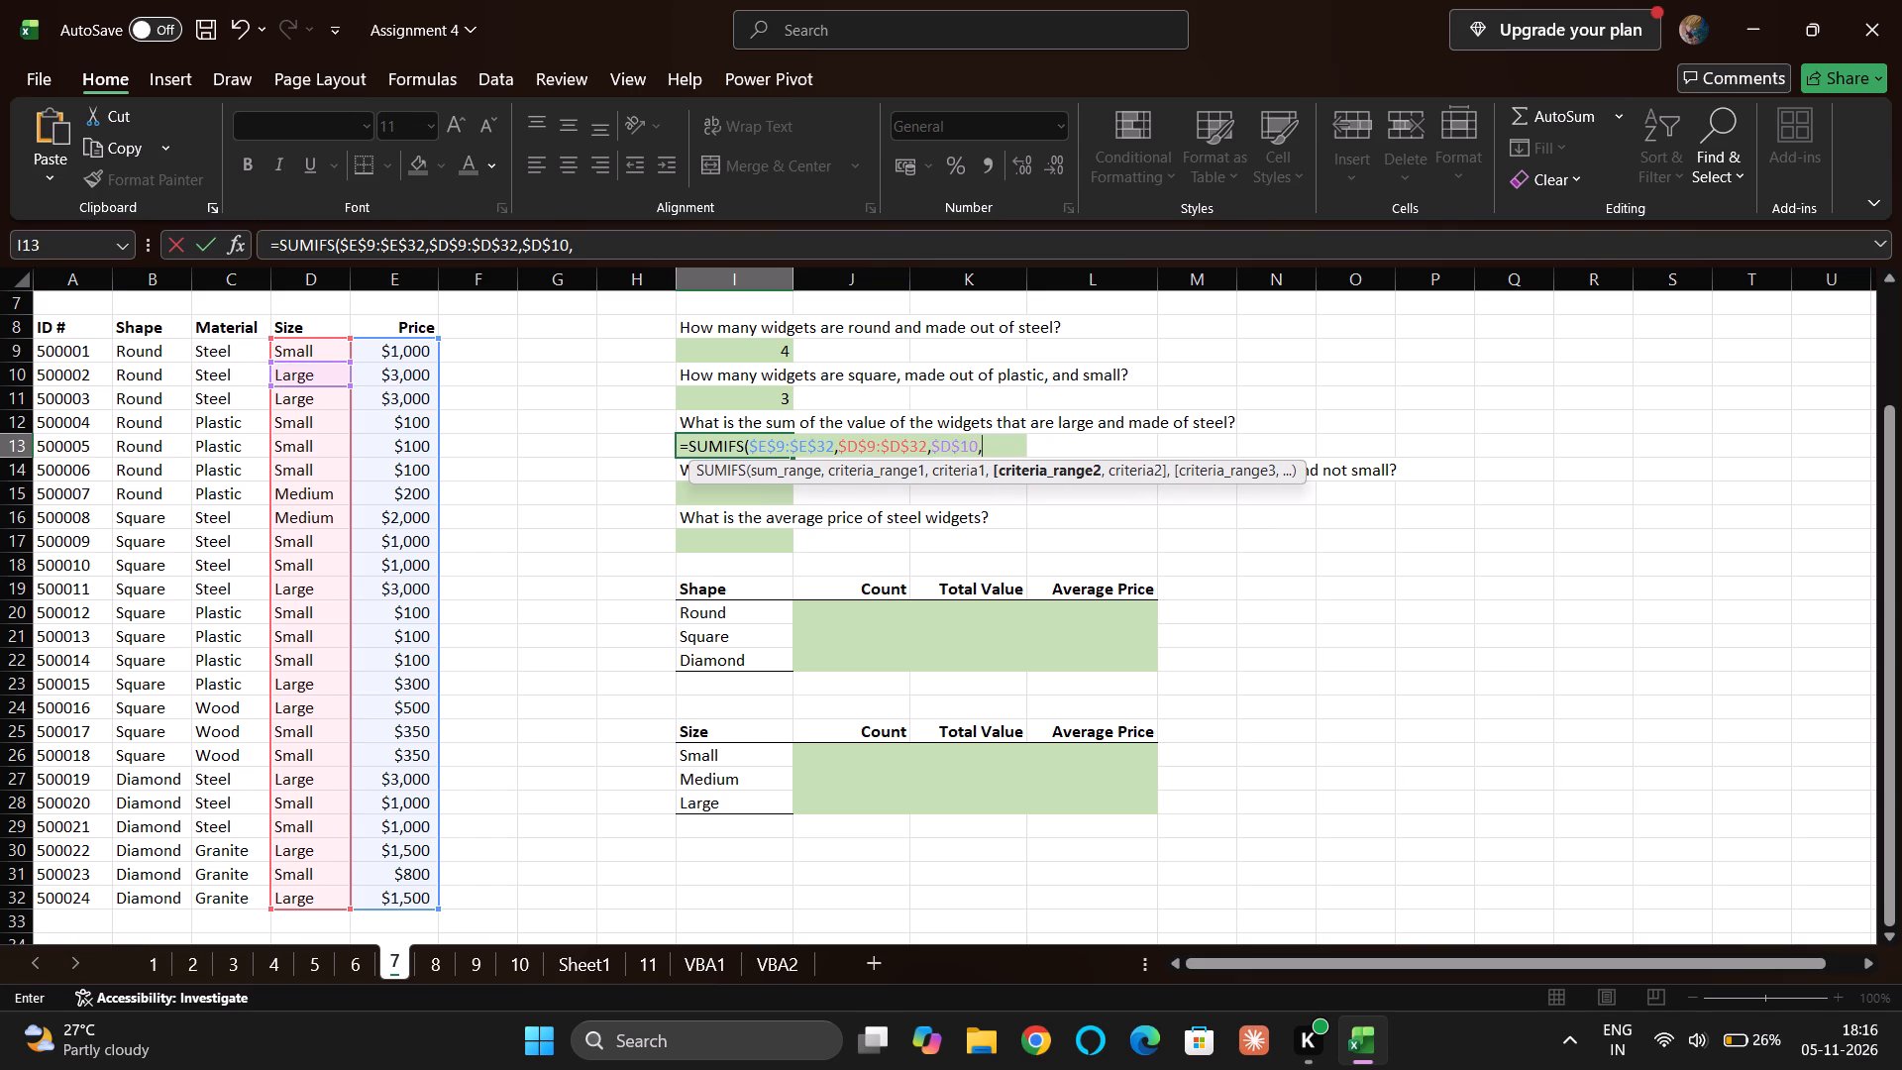
# Add material range $C$9:$C$32 matched against Steel in $C$9 as the second criterion, and enter the I13 formula.
pyautogui.click(256, 352)
pyautogui.hotkey('ctrl', 'shift', 'Down')
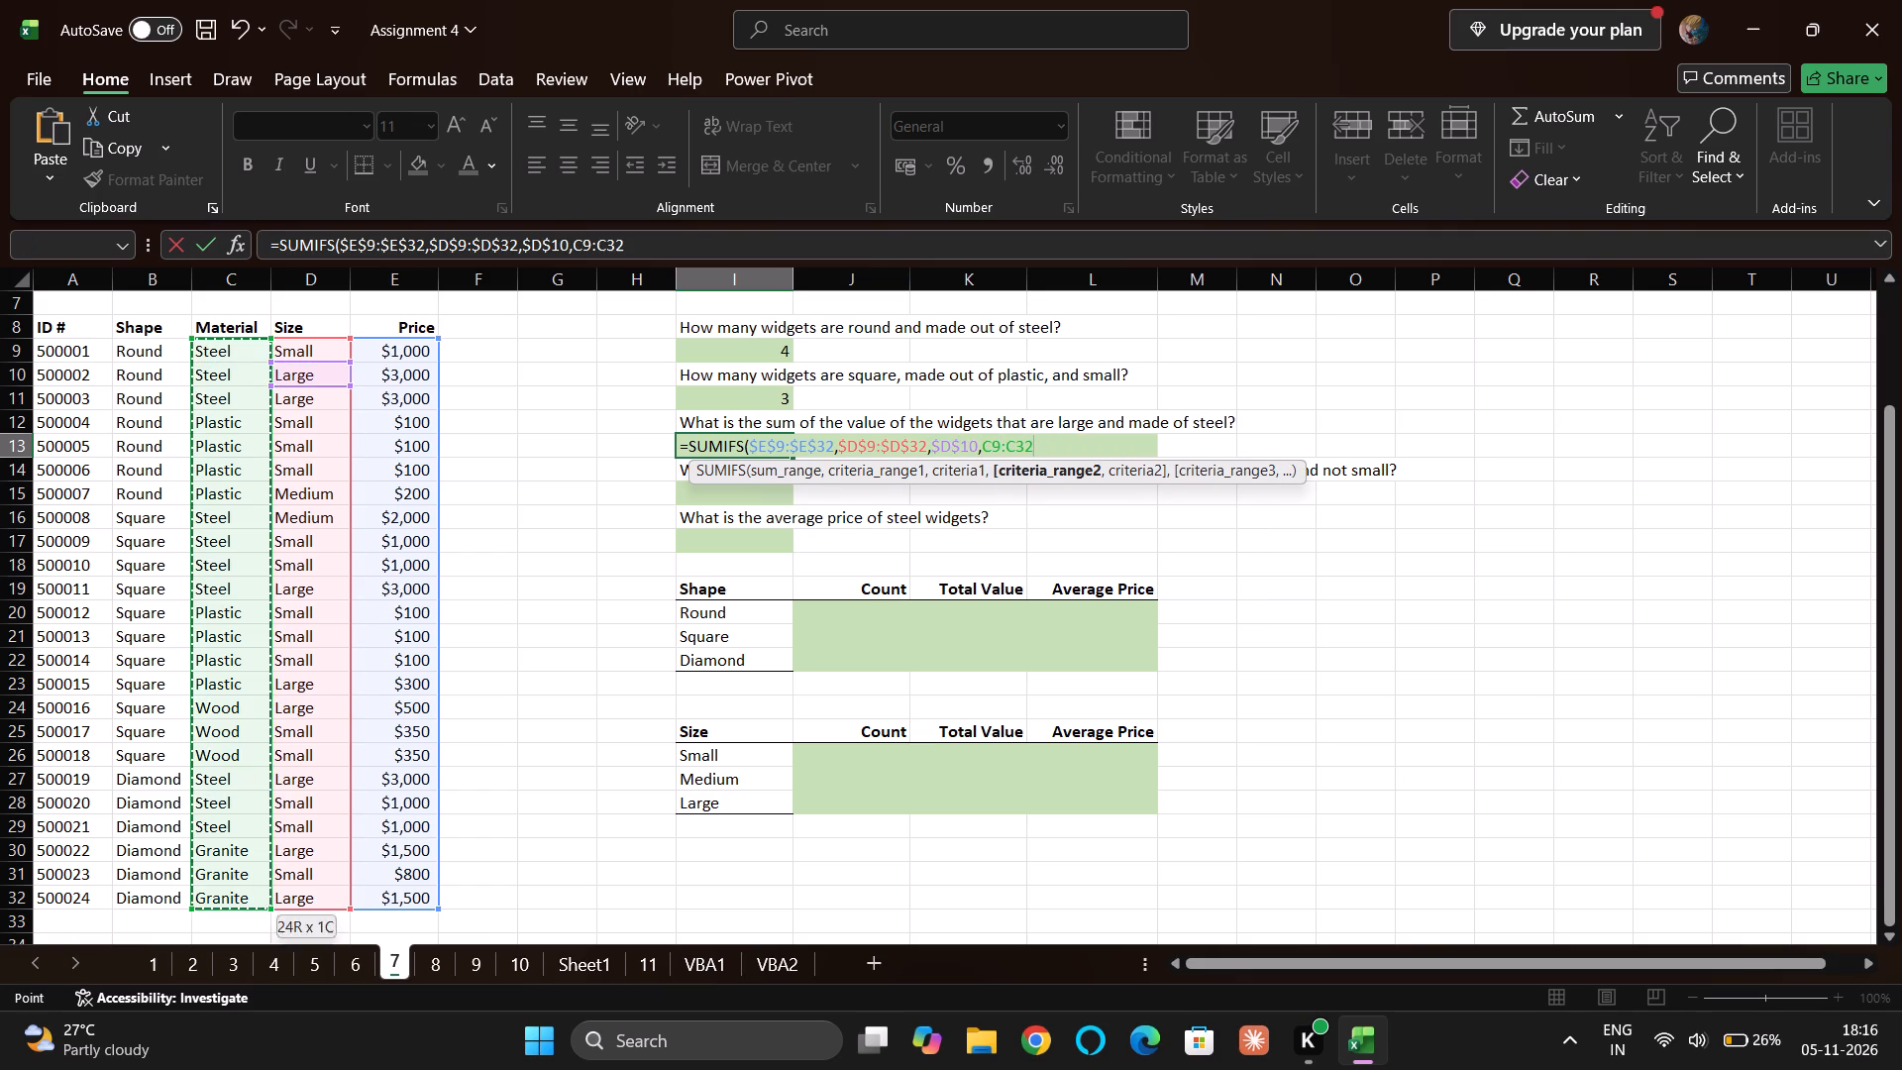
pyautogui.press('F4')
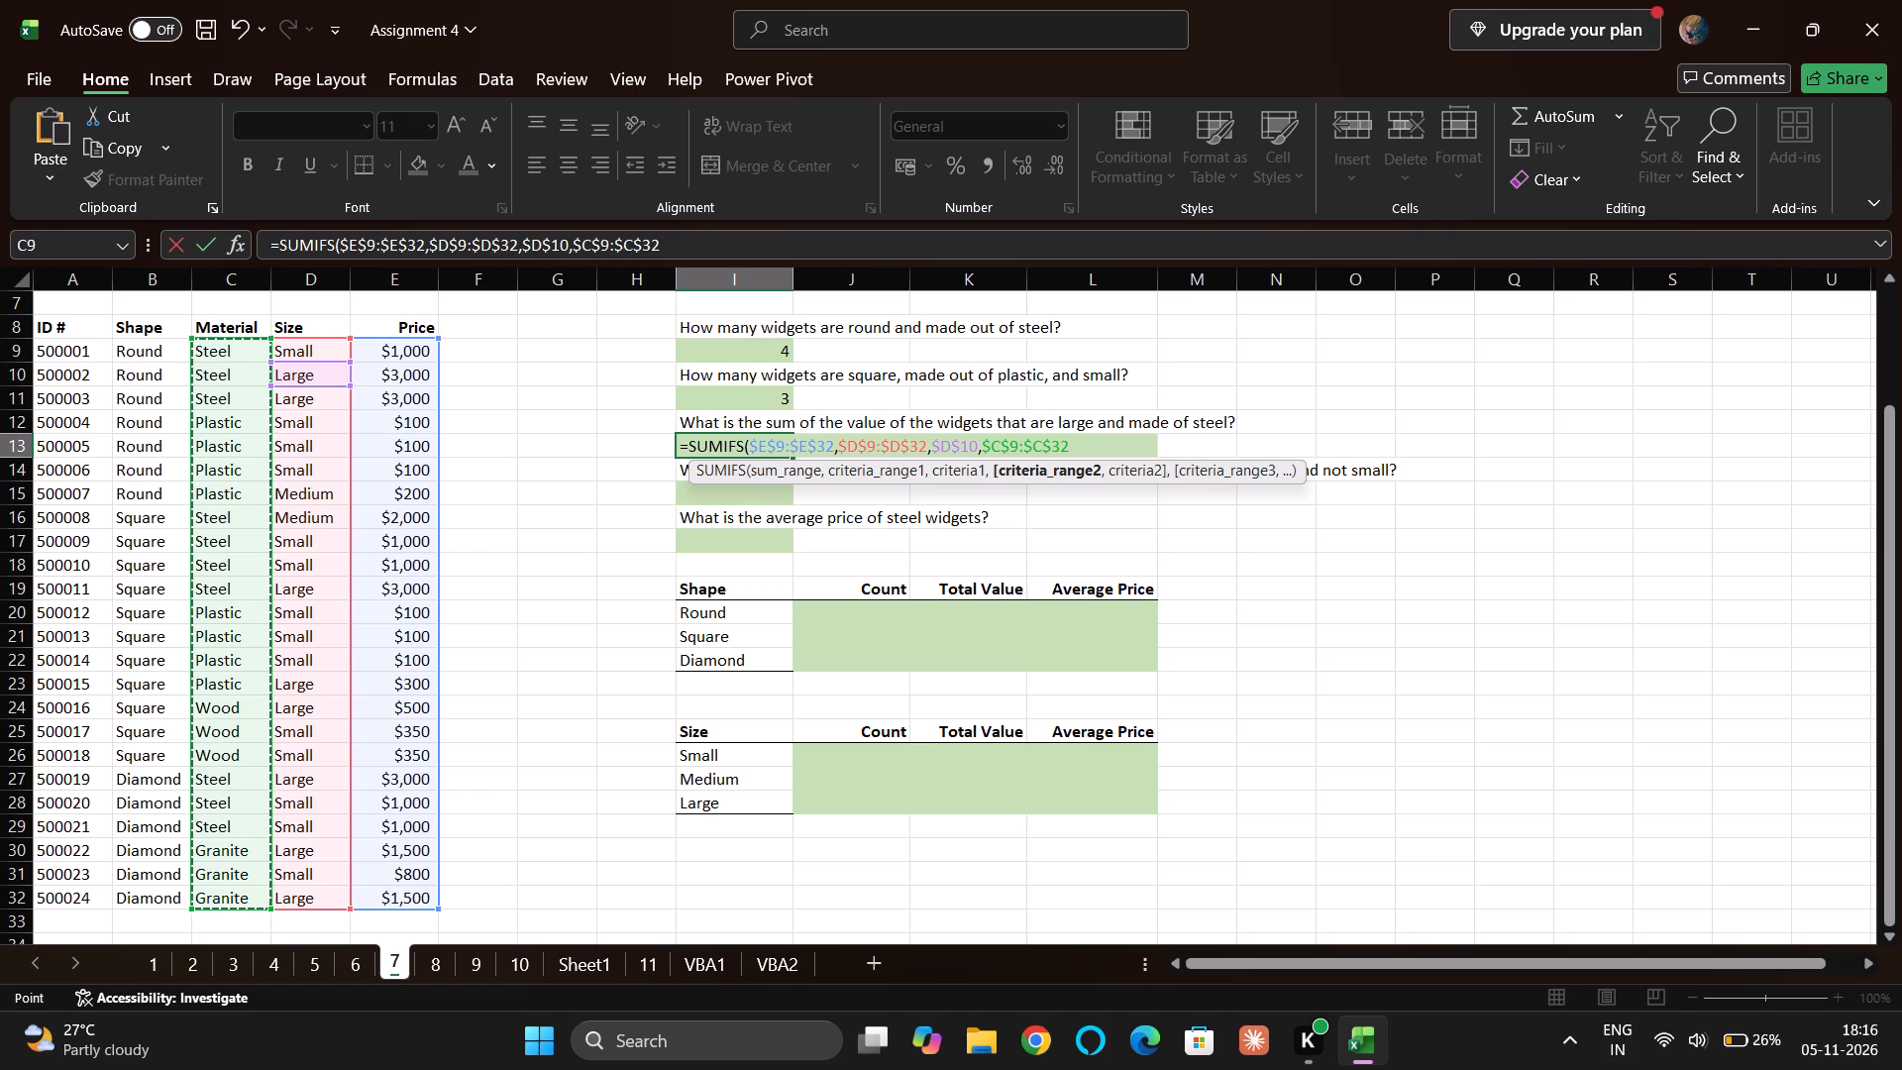
pyautogui.press(',')
pyautogui.click(232, 351)
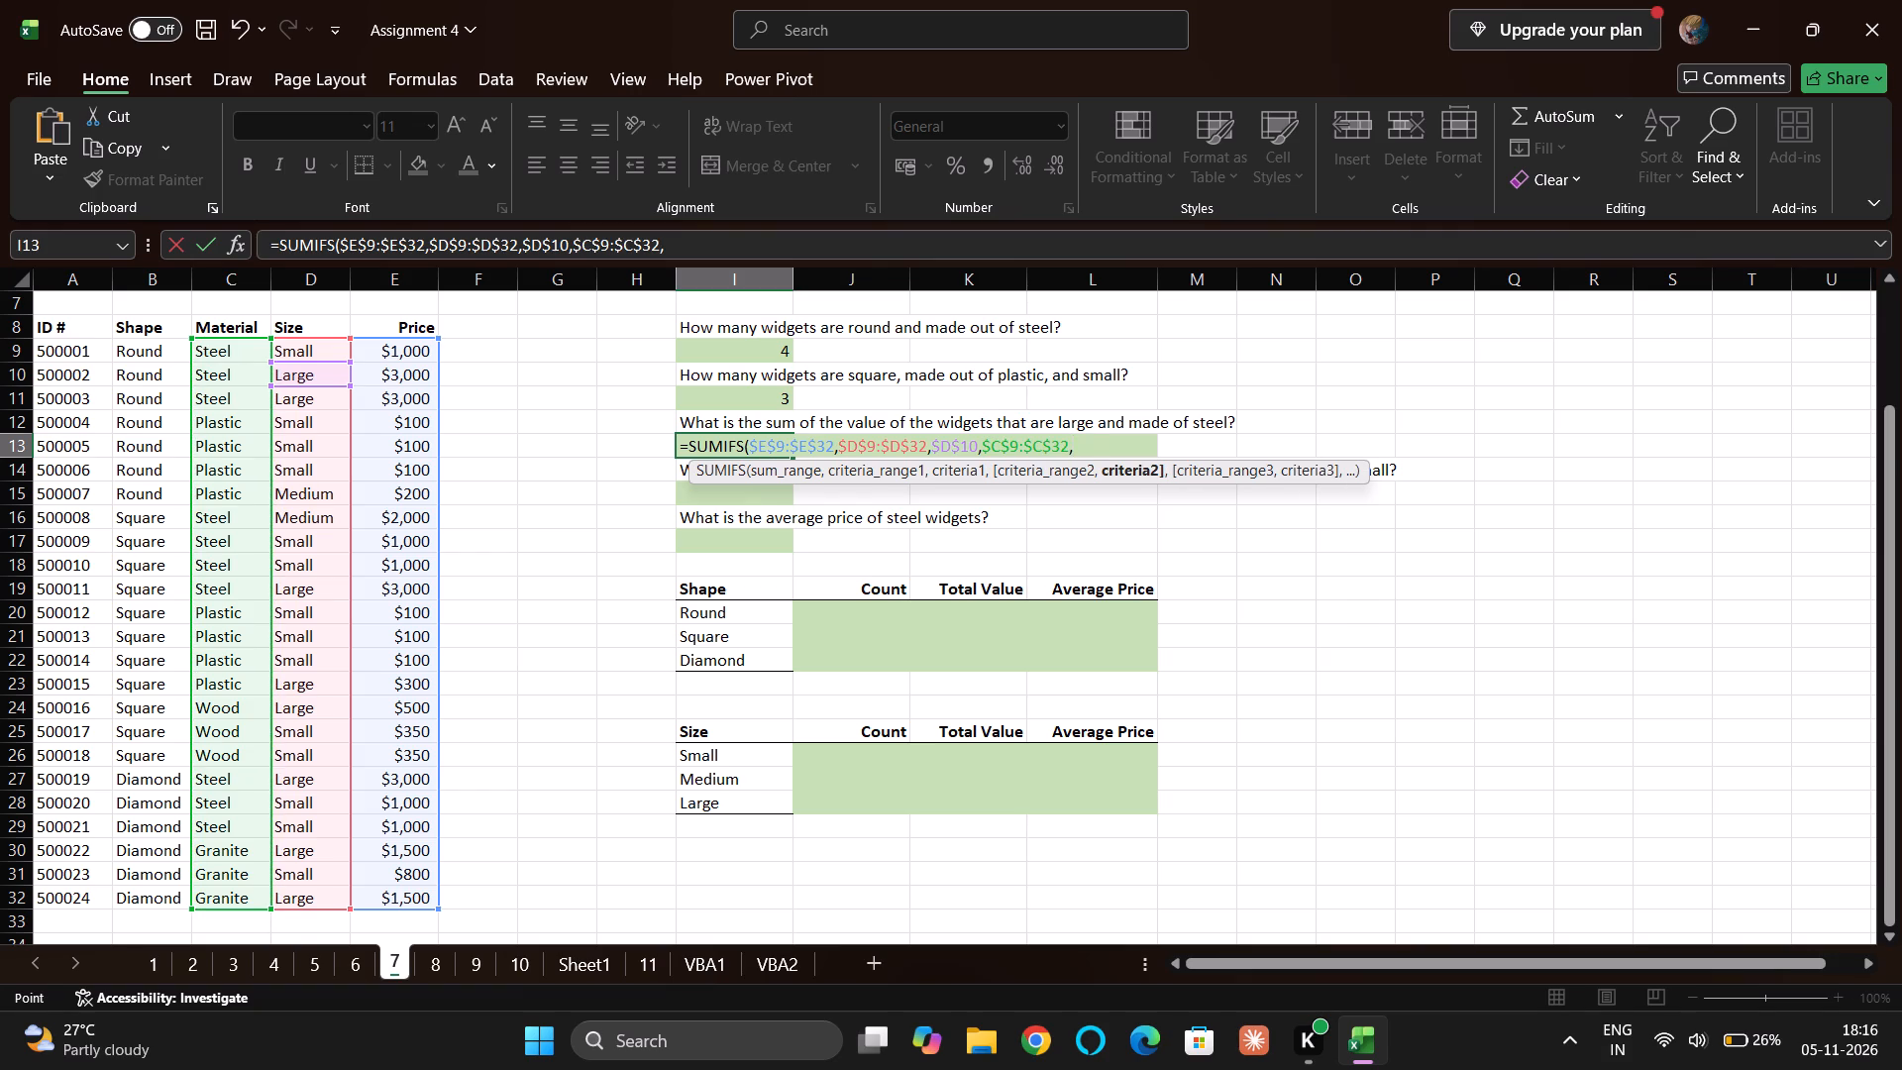
pyautogui.press('F4')
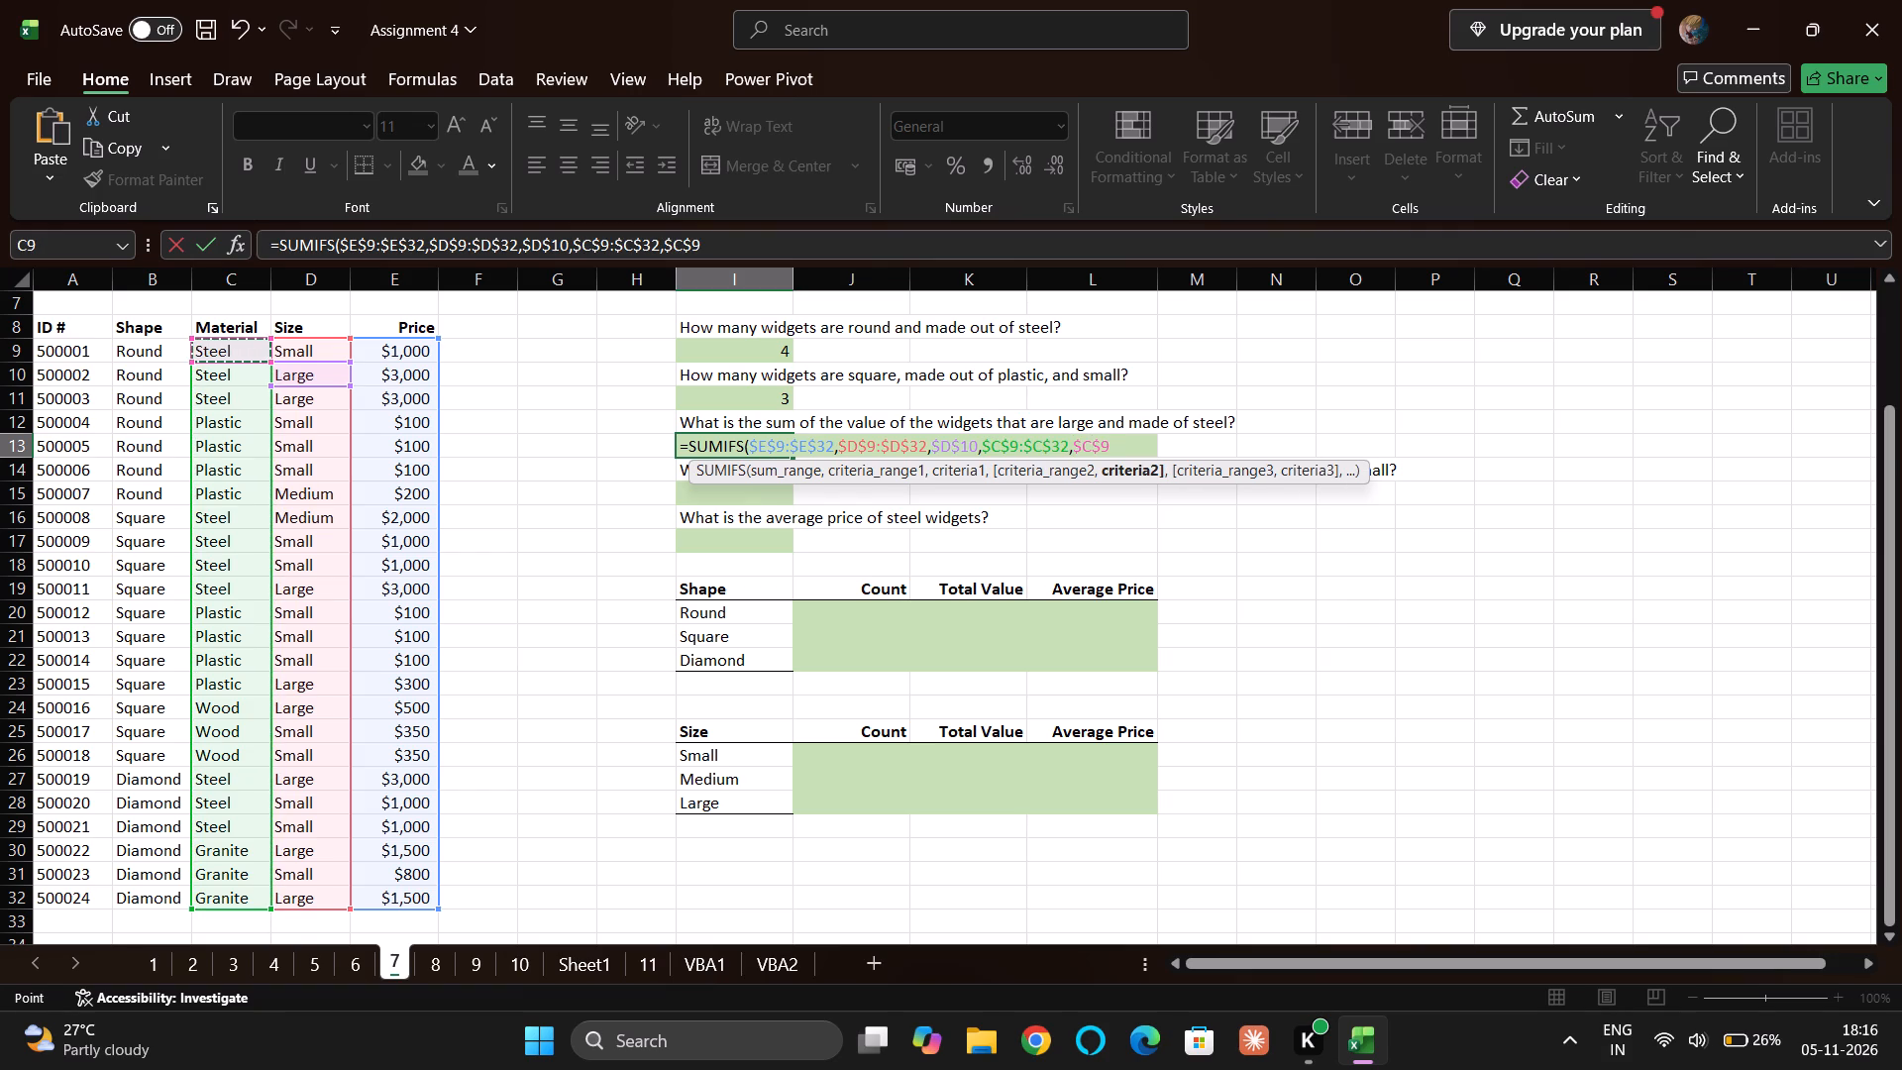
pyautogui.press('Tab')
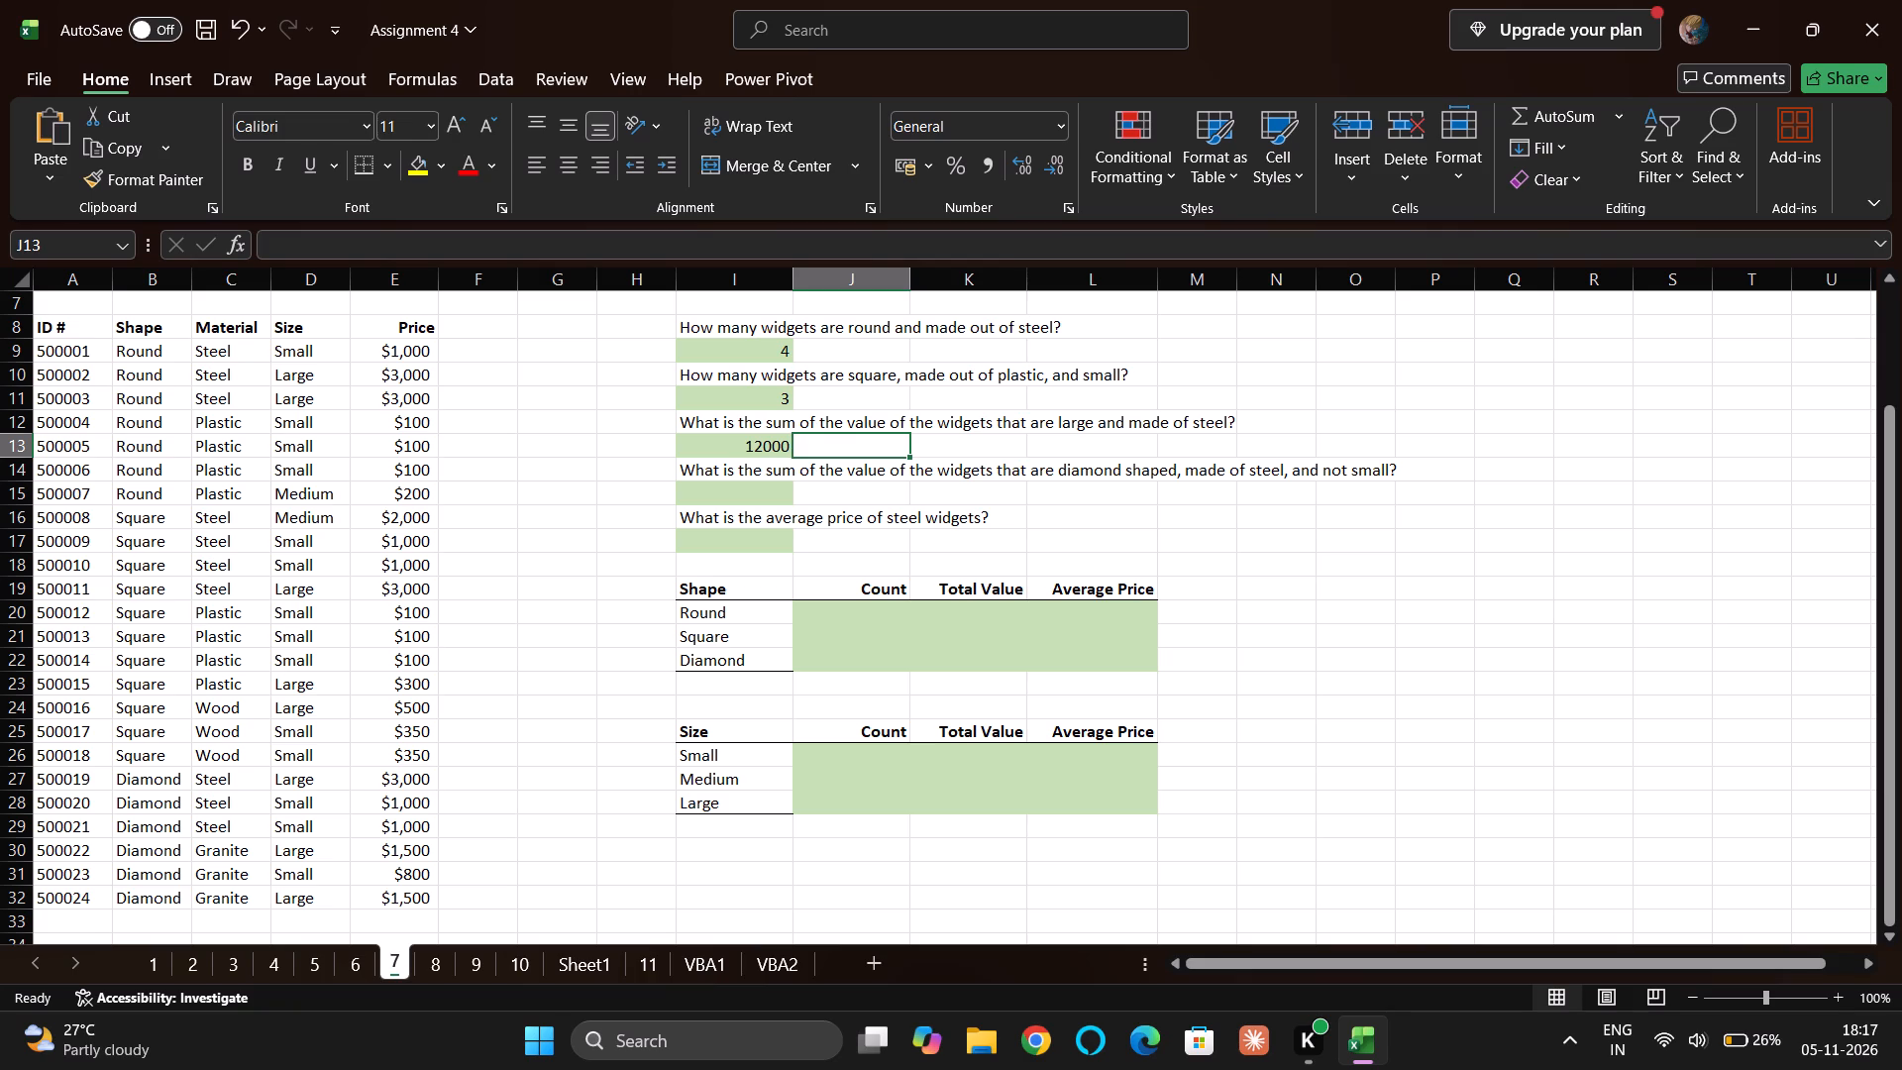
# Begin a SUMIFS formula in I15 with the price range $E$9:$E$32 as the sum range.
pyautogui.click(765, 499)
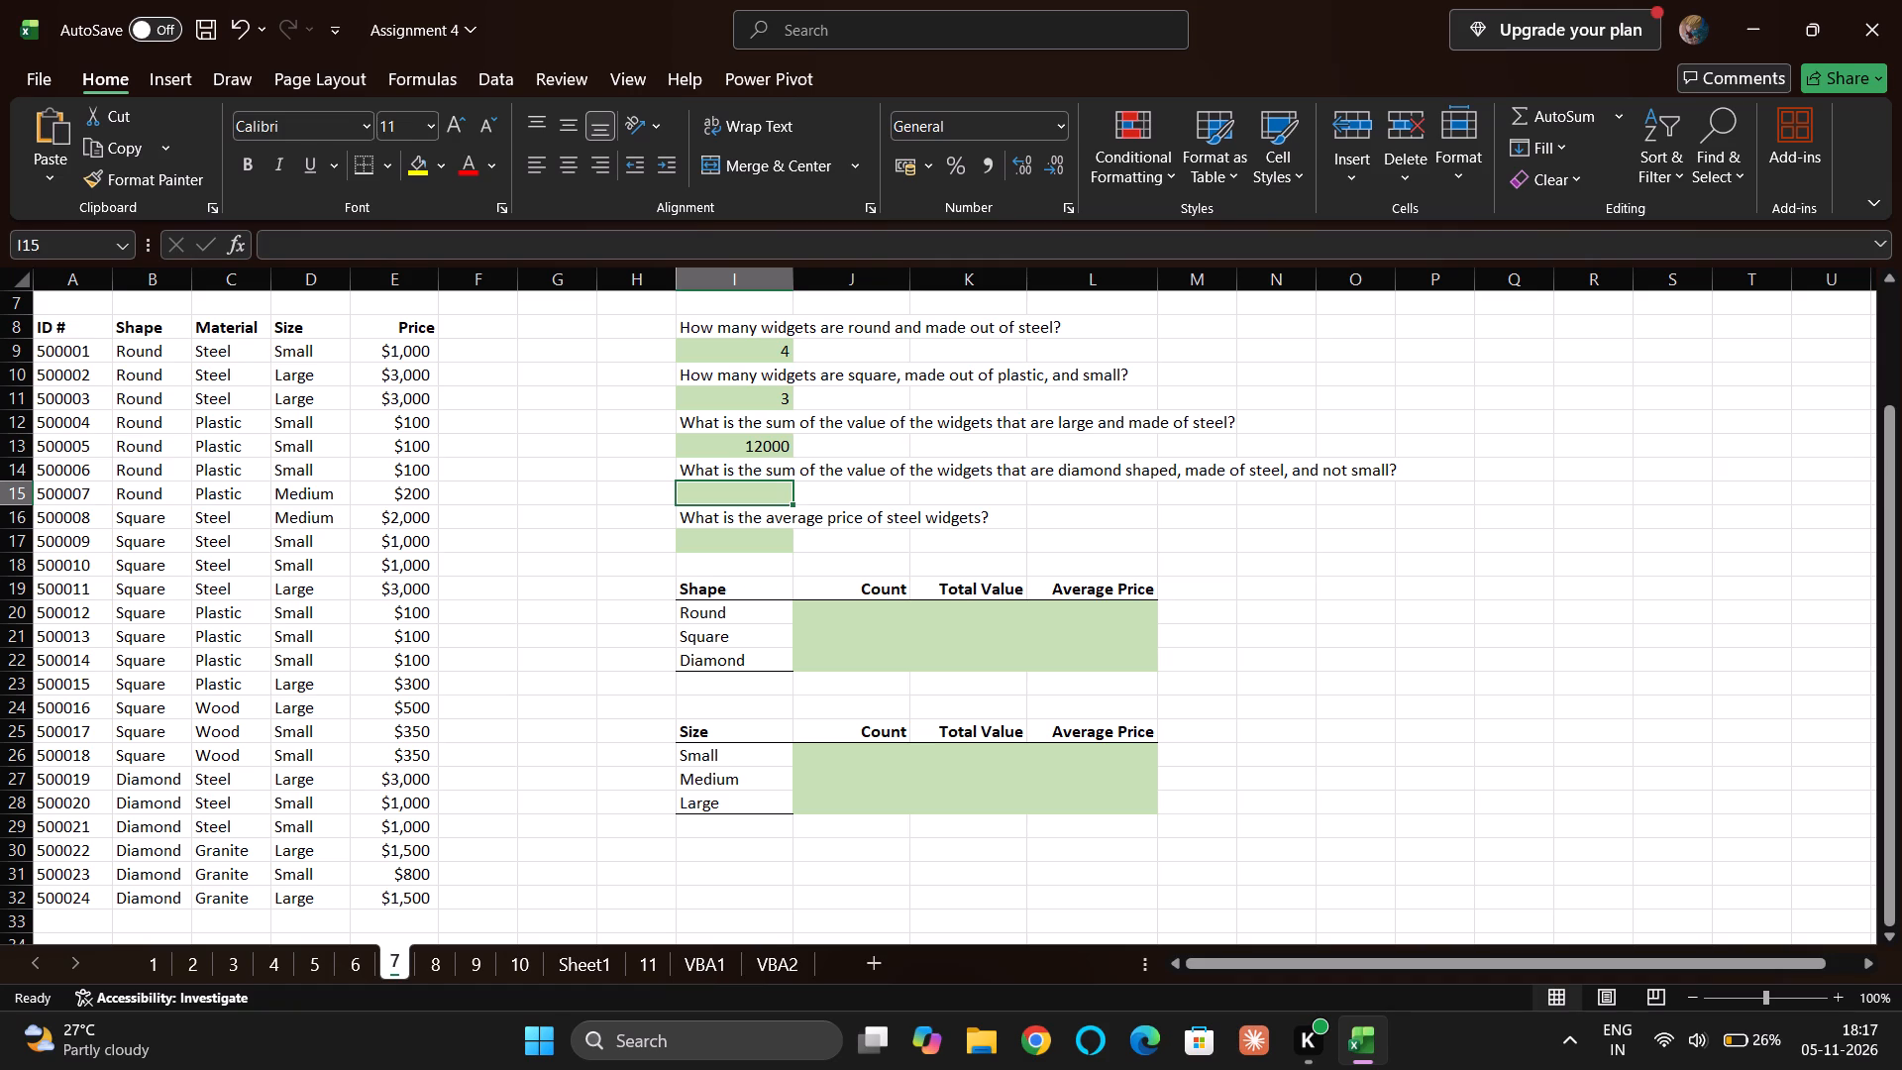
pyautogui.write('=sum')
pyautogui.press('Down')
pyautogui.press('Down')
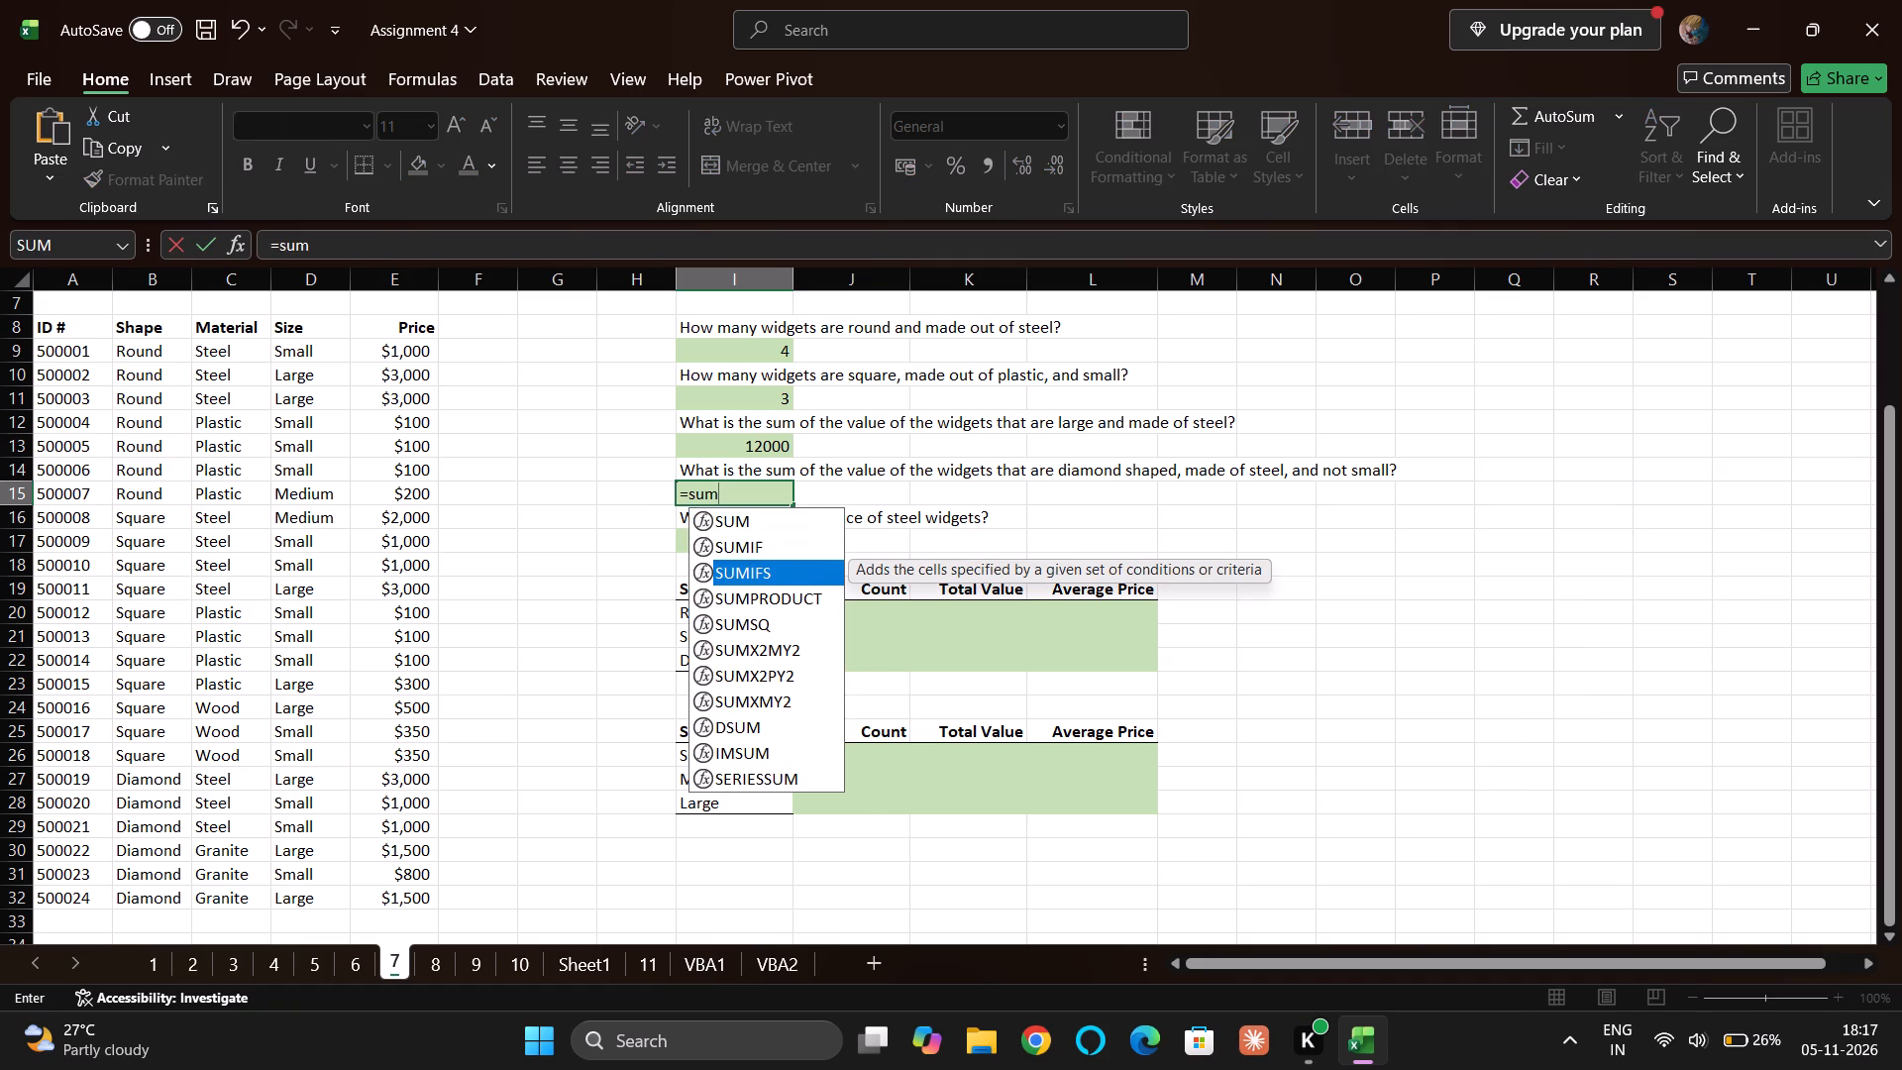
pyautogui.press('Tab')
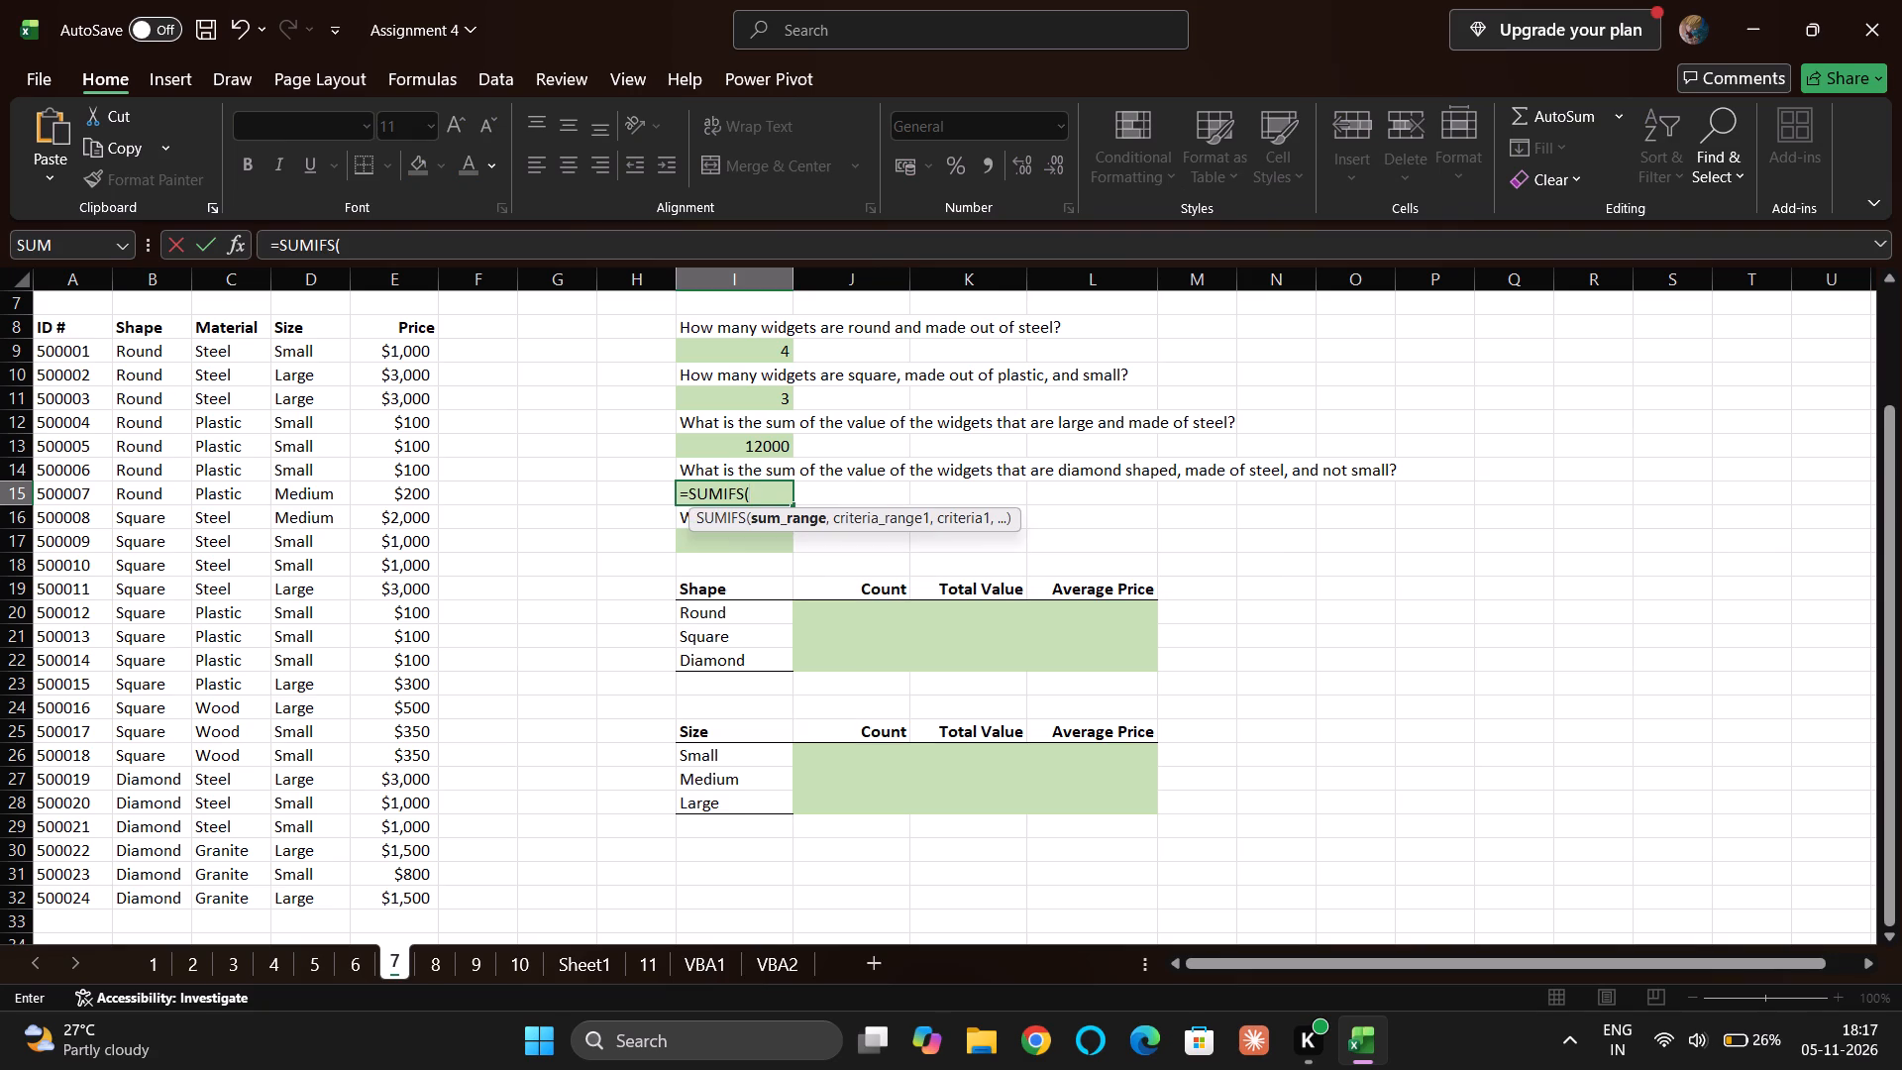
pyautogui.click(425, 353)
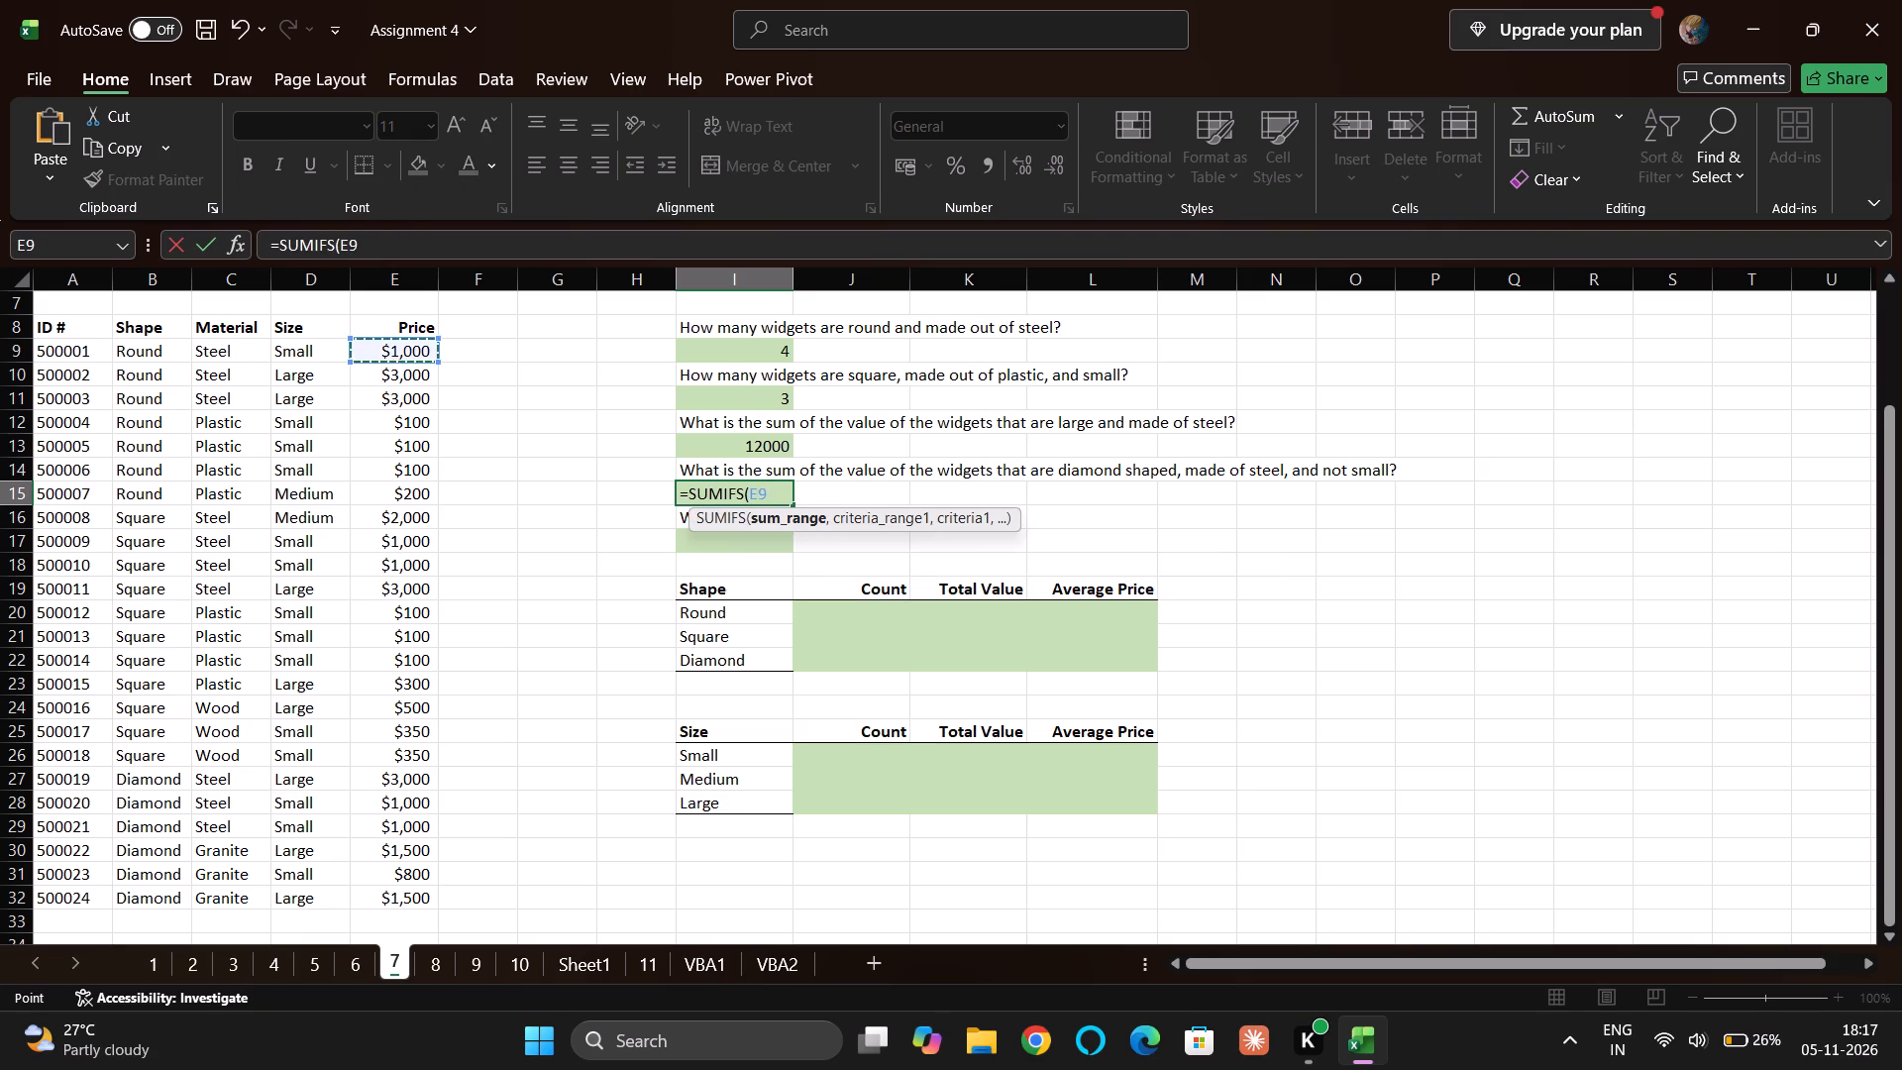
pyautogui.hotkey('ctrl', 'shift', 'Down')
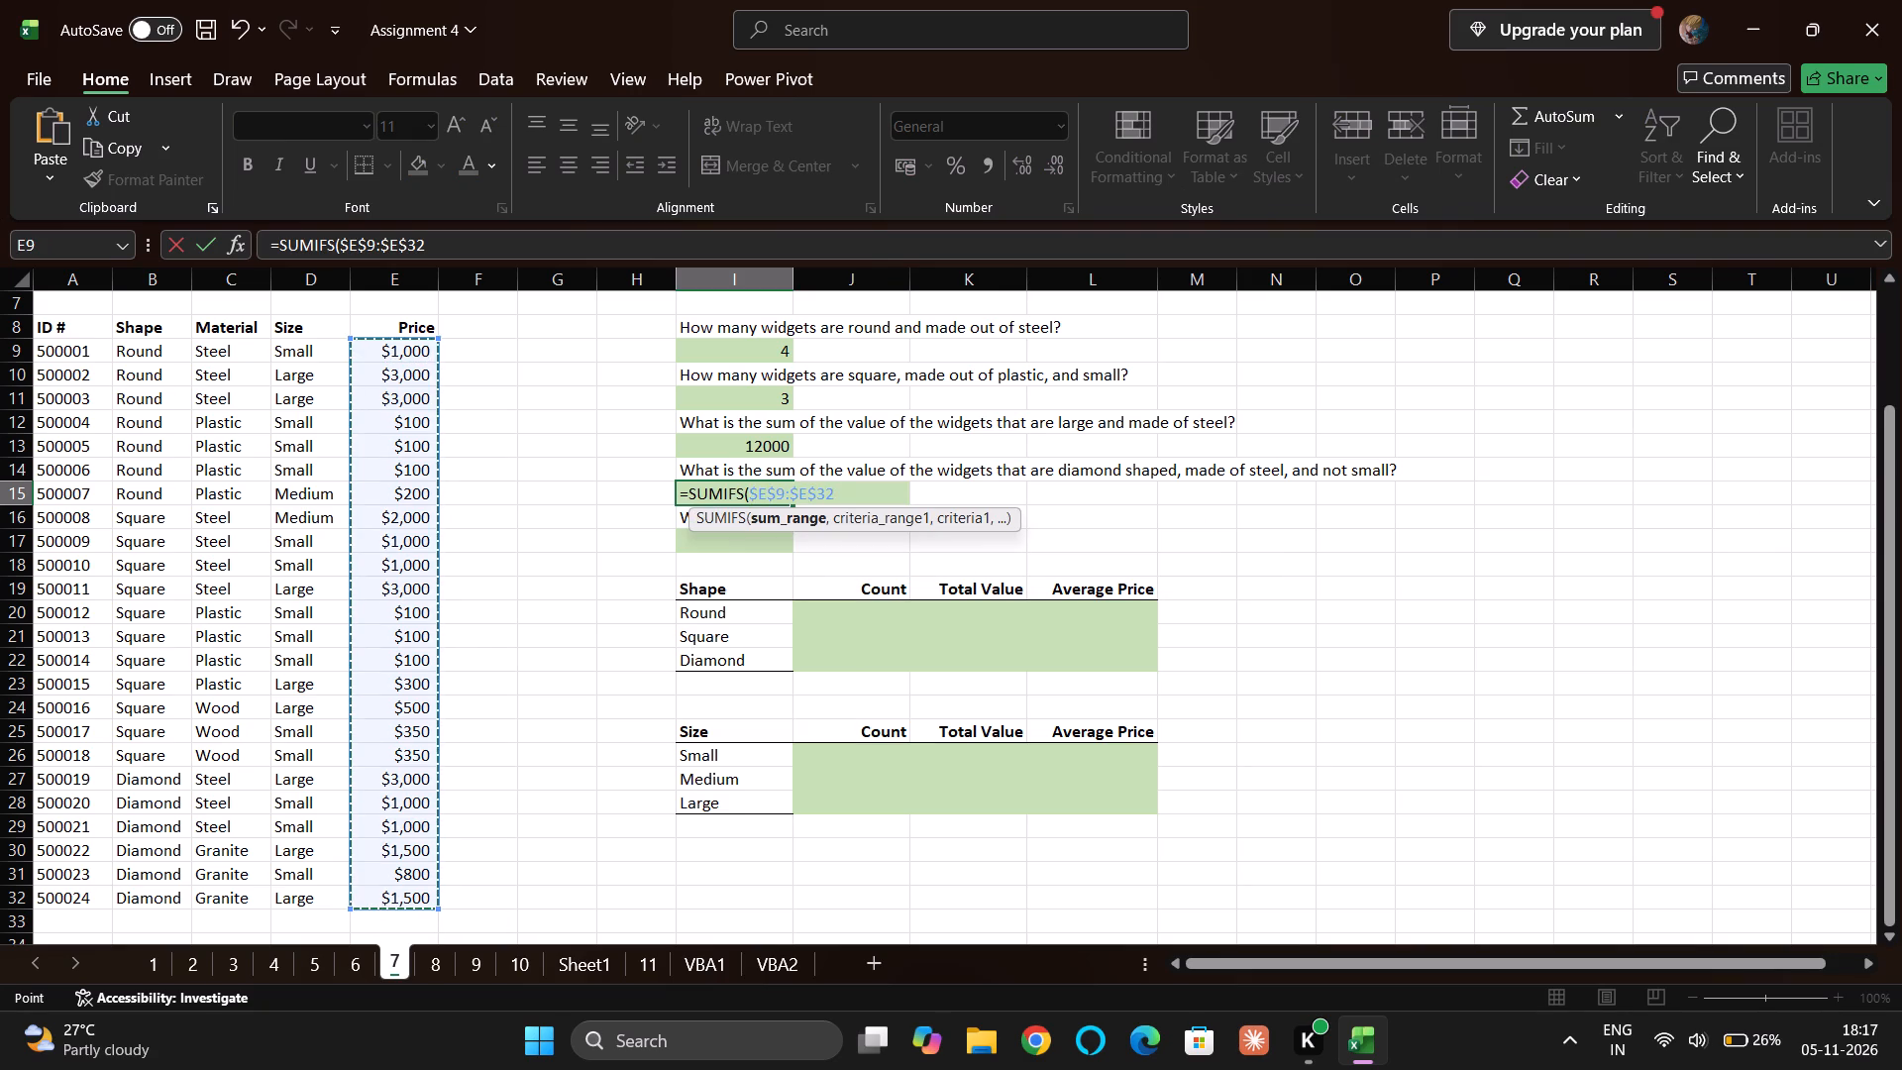
pyautogui.press(',')
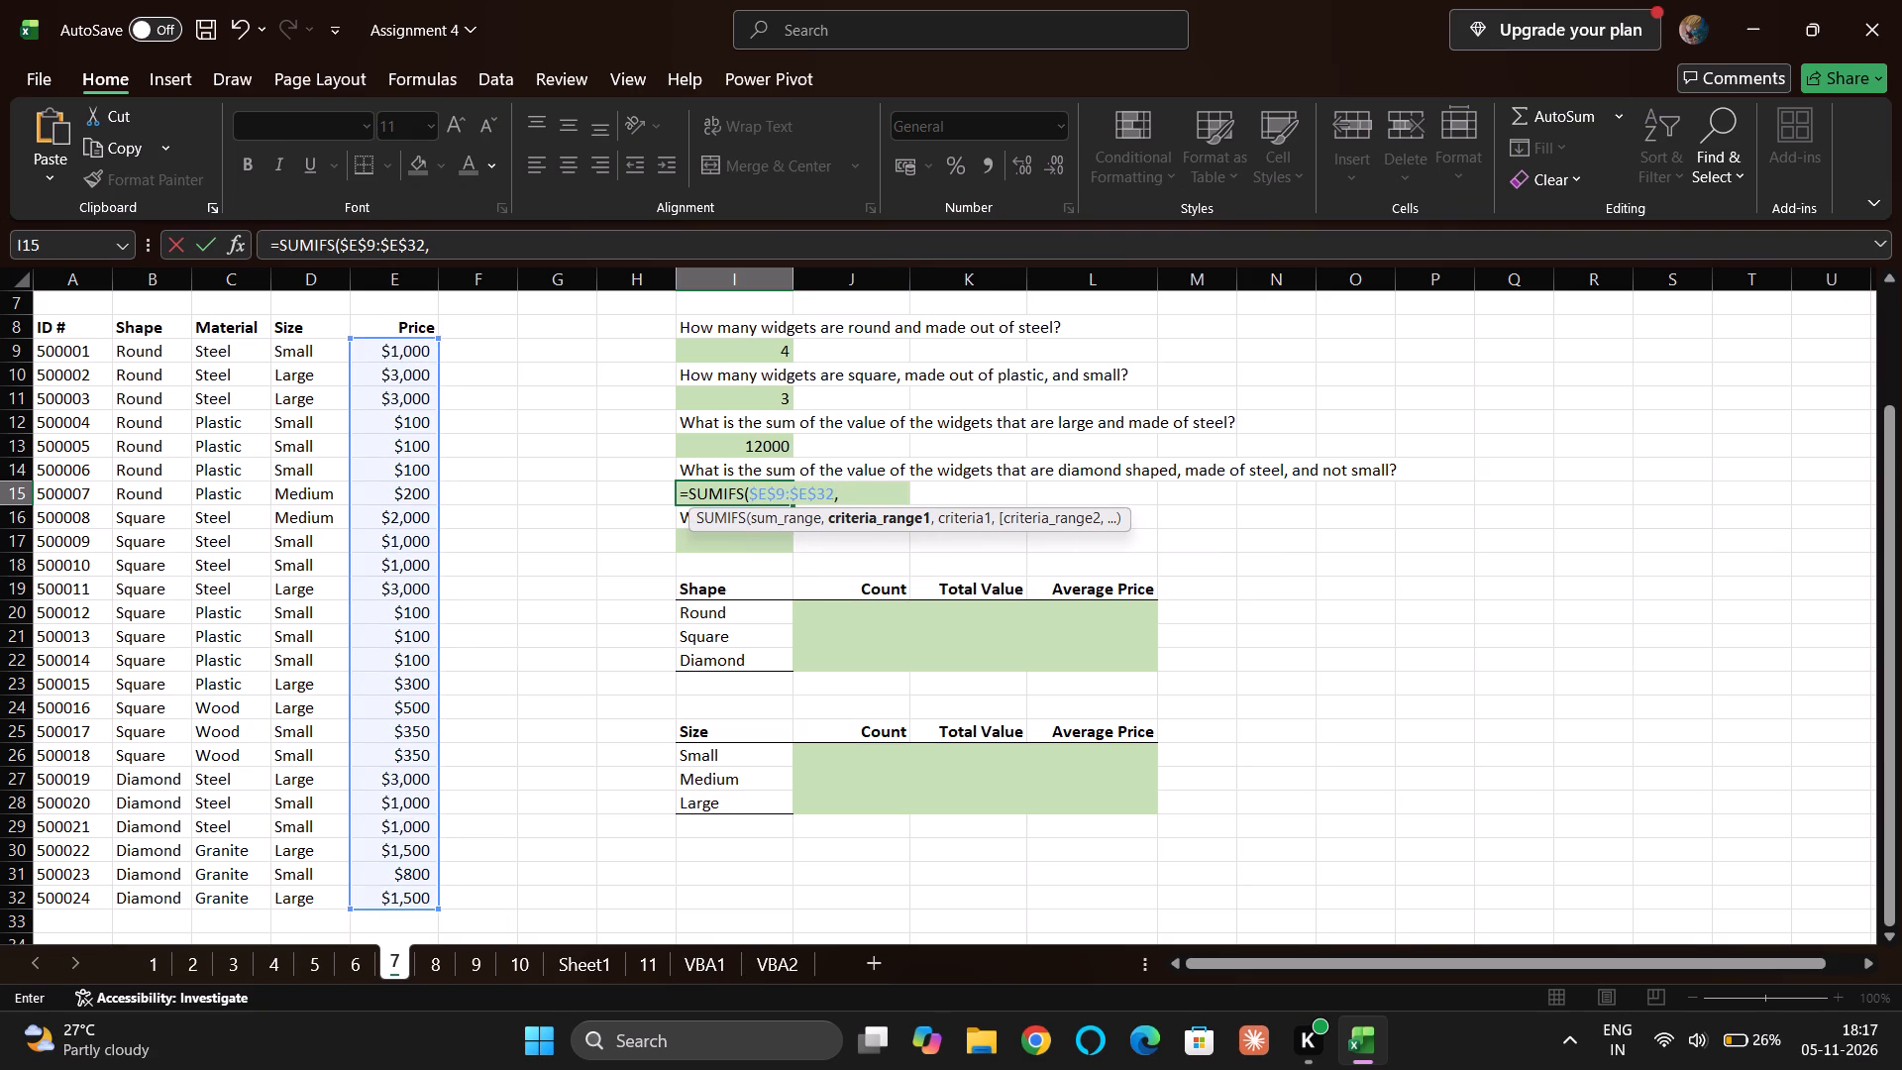
# Add the first criterion to the I15 formula, matching shape range $B$9:$B$32 against Diamond in $B$27.
pyautogui.click(155, 349)
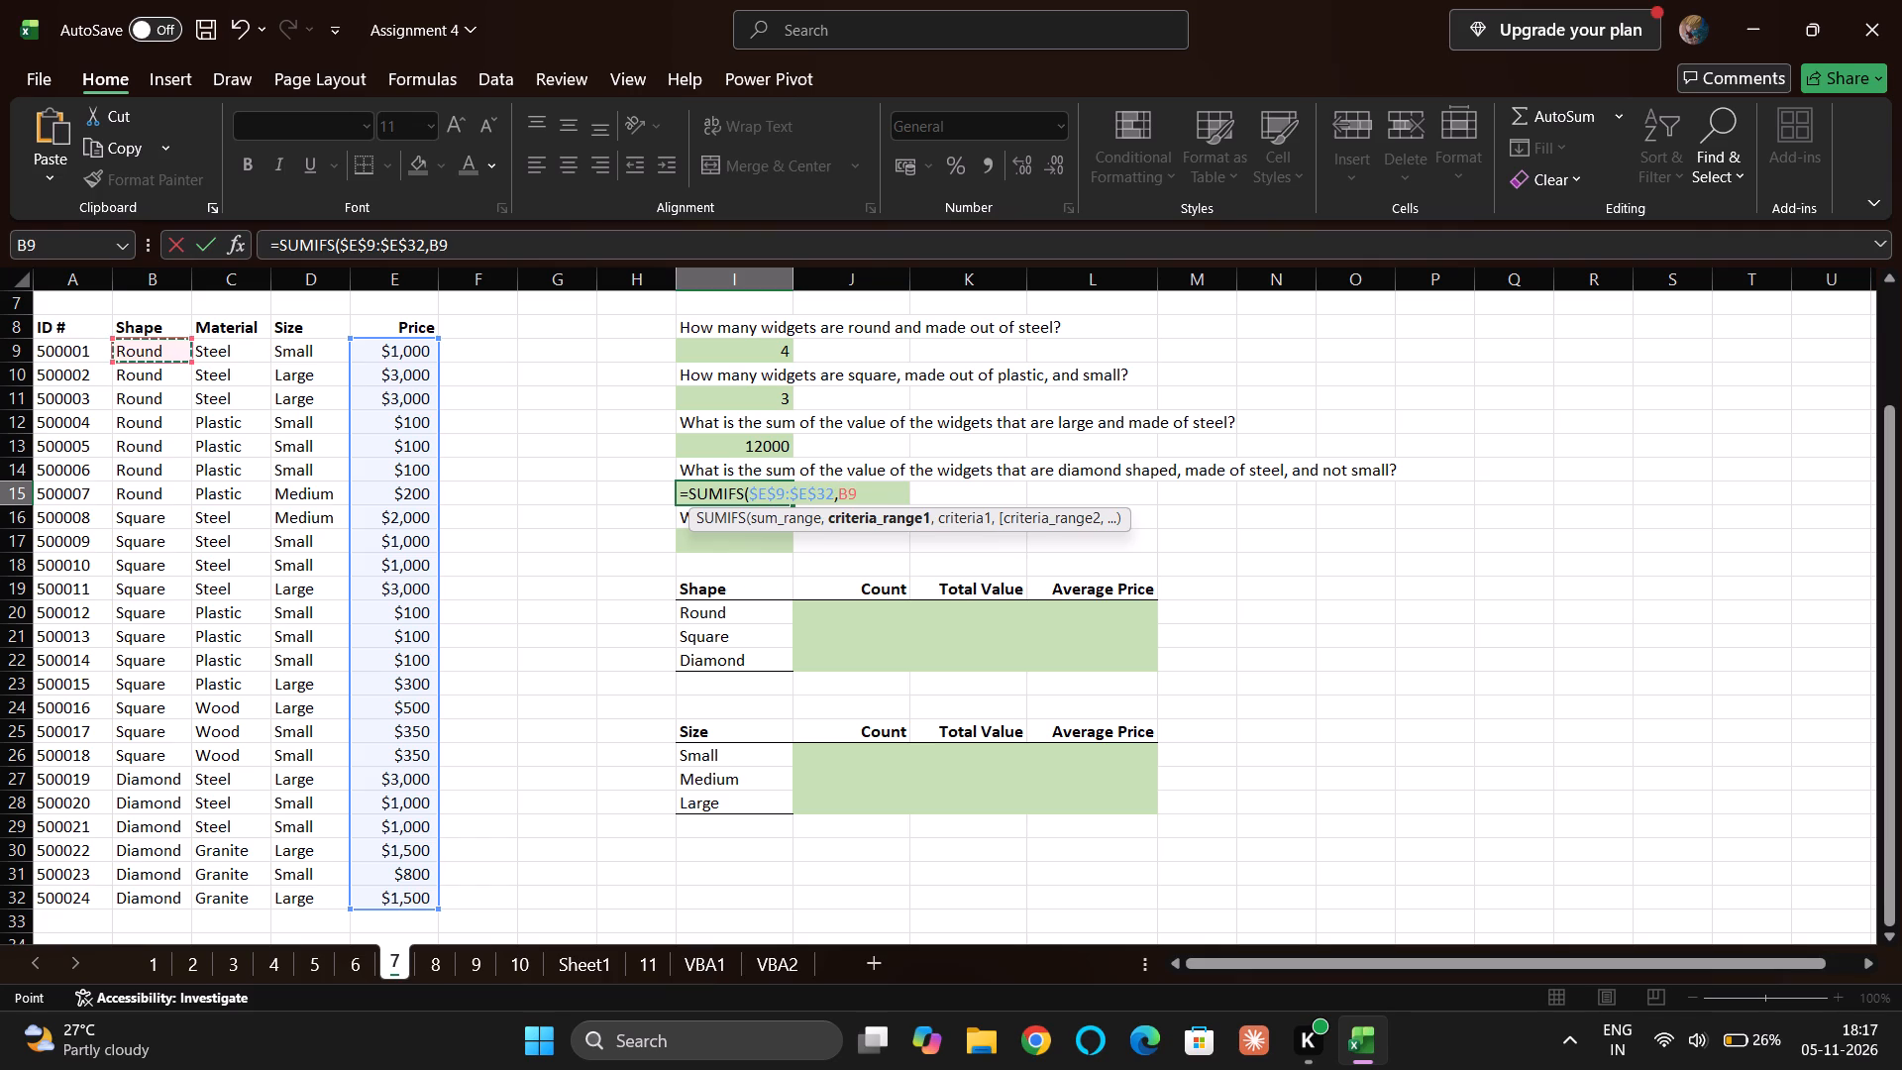
pyautogui.hotkey('ctrl', 'shift', 'Down')
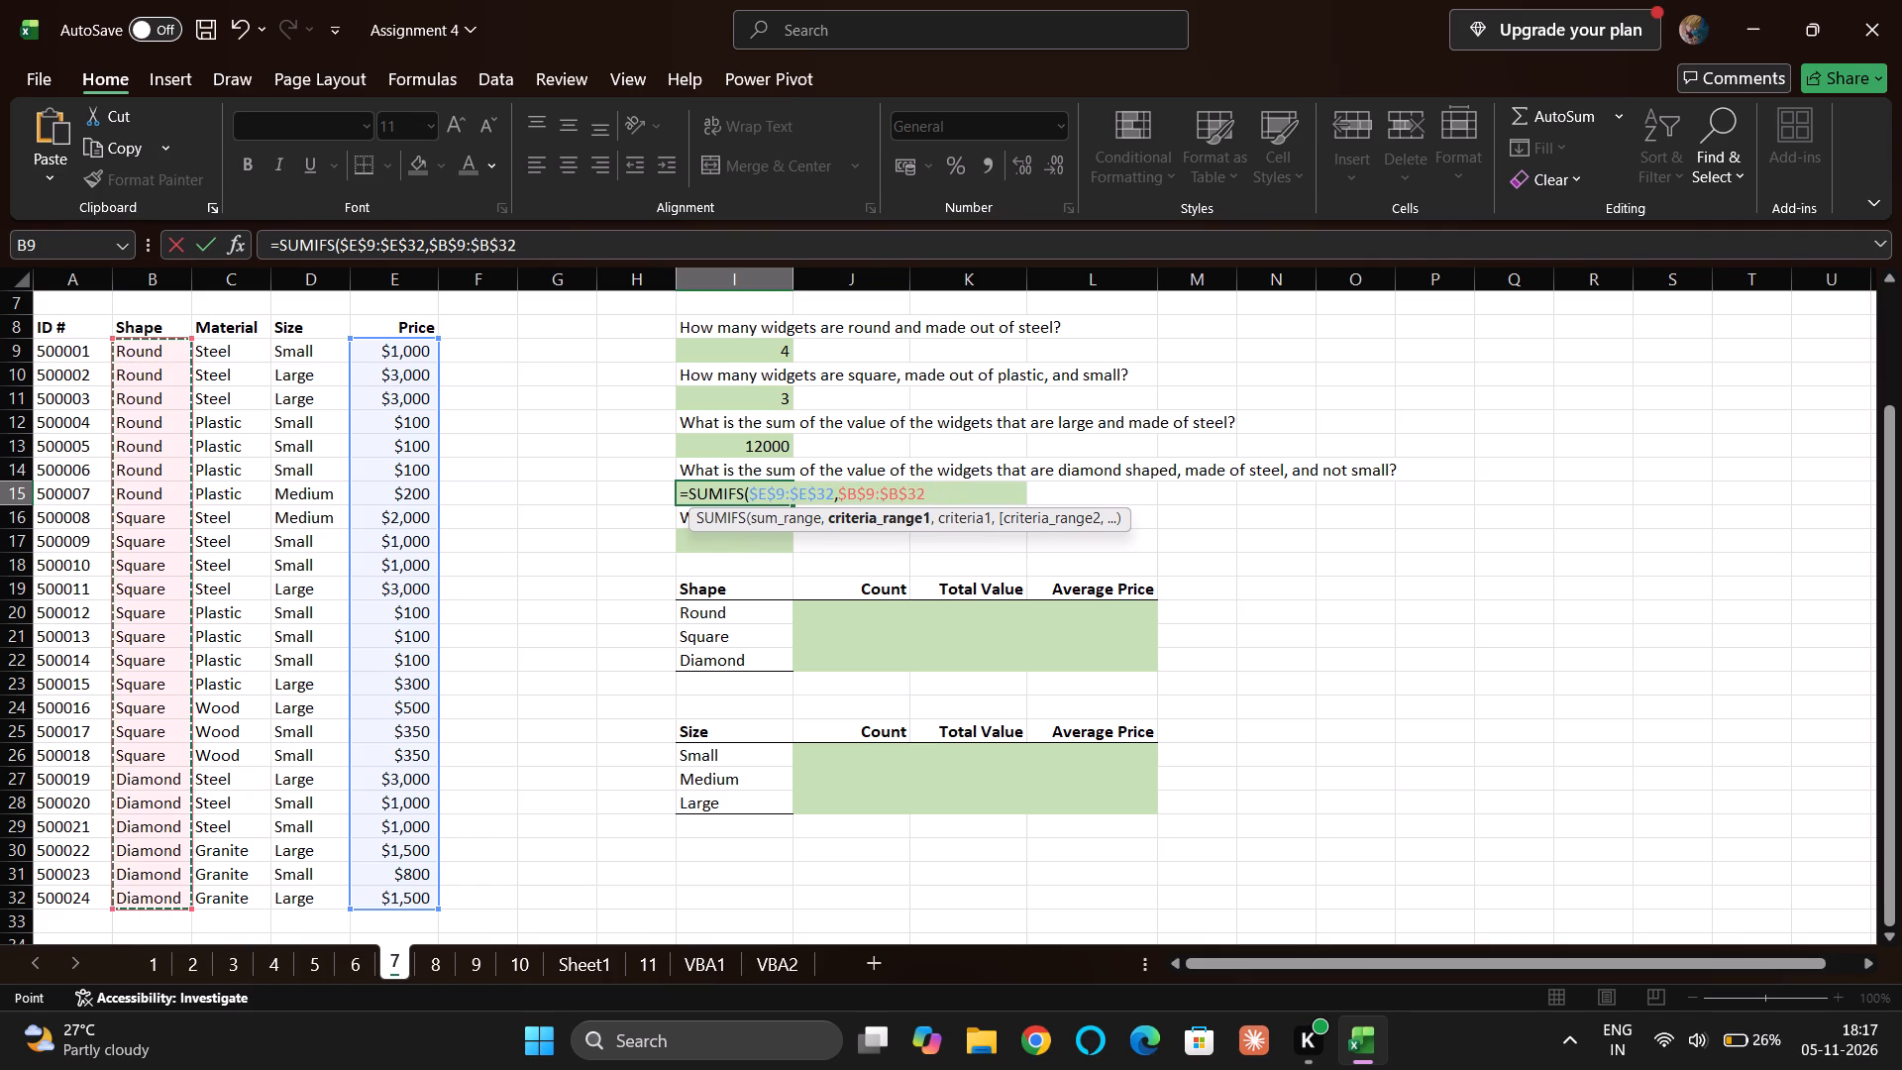
pyautogui.press(',')
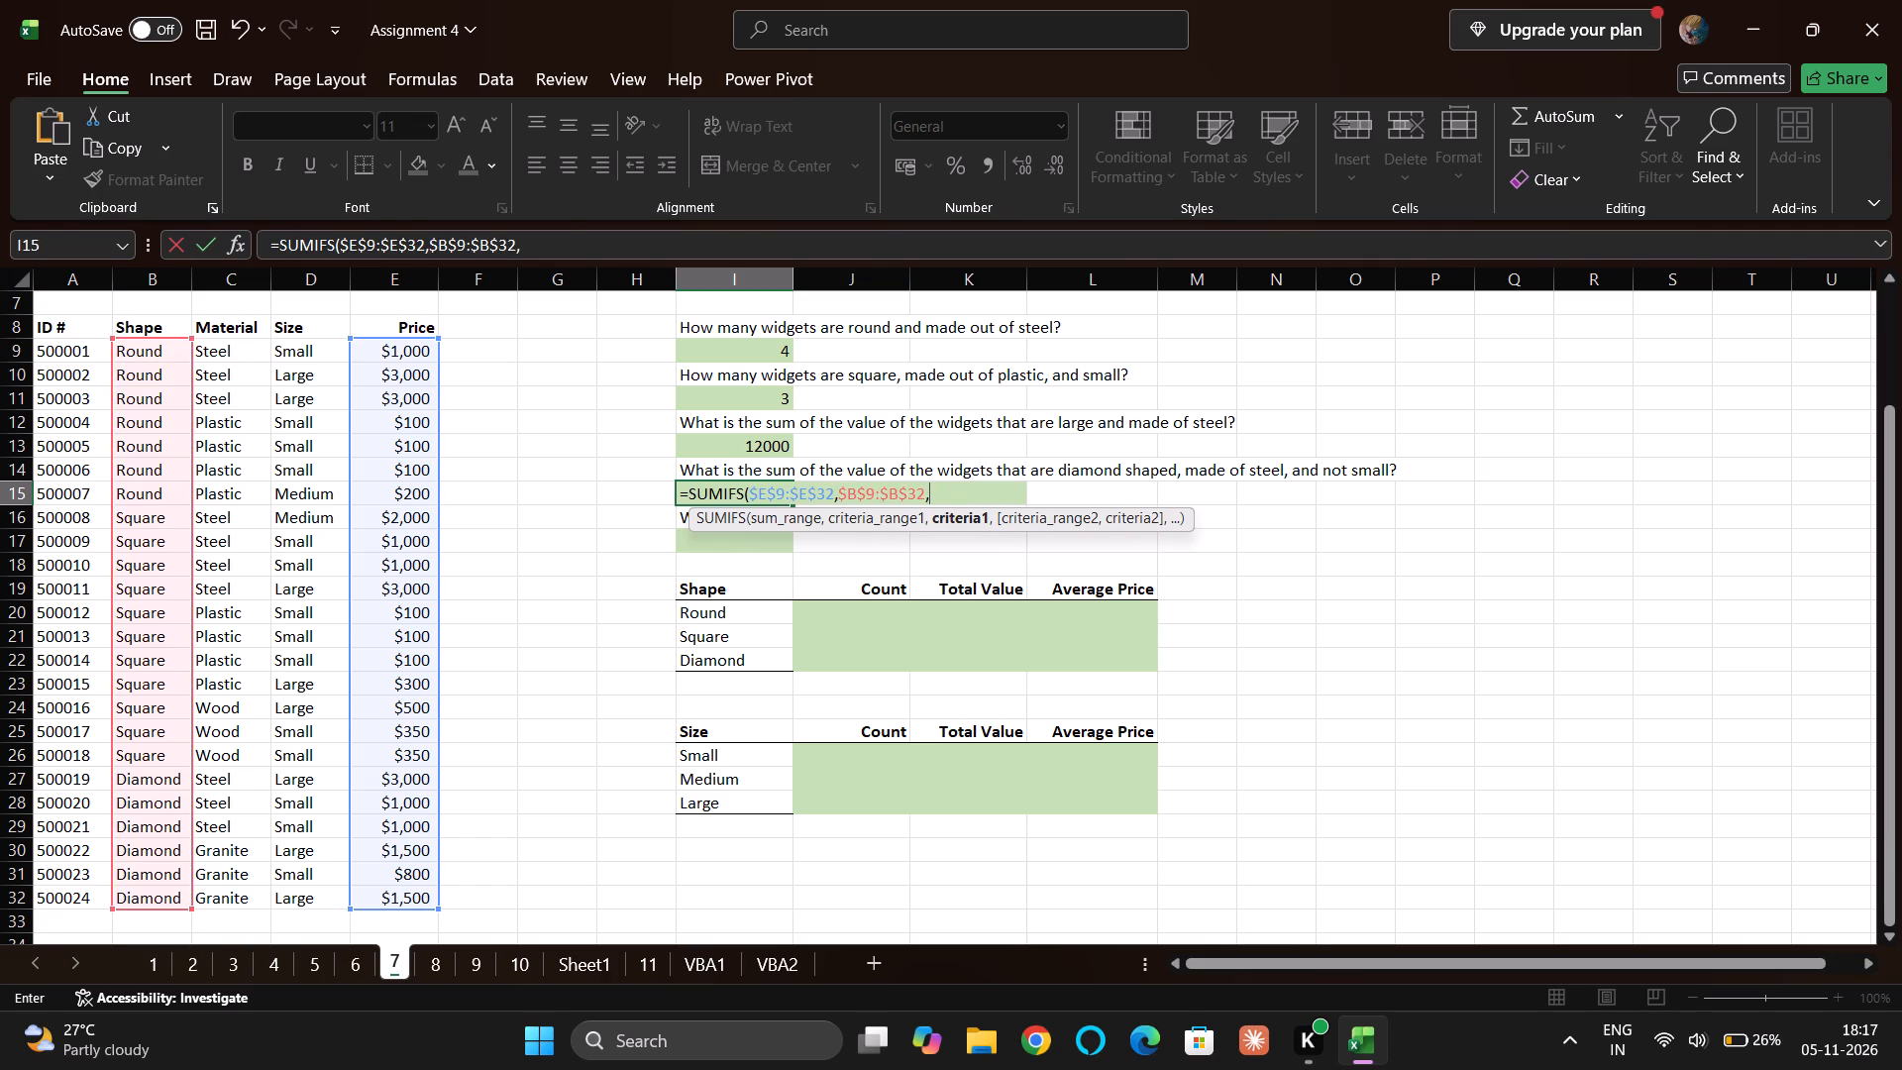
pyautogui.click(137, 786)
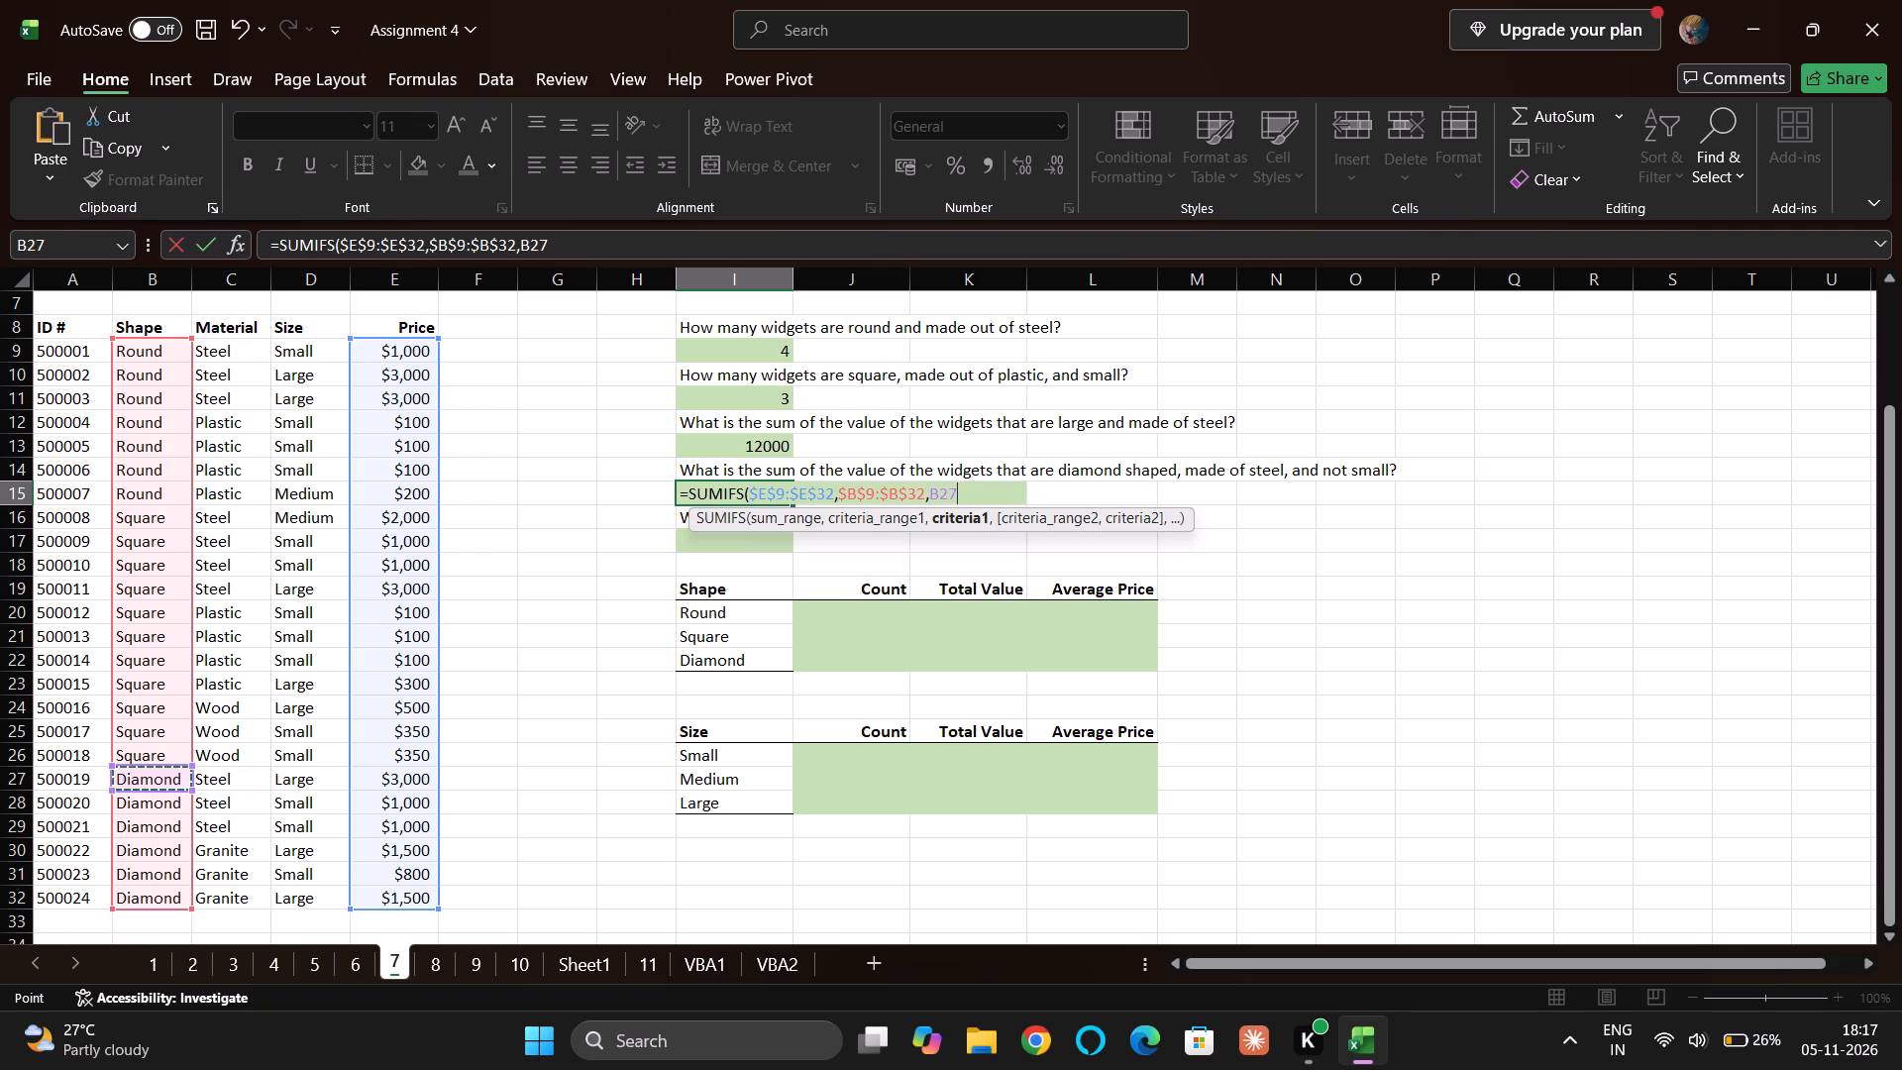
pyautogui.press(',')
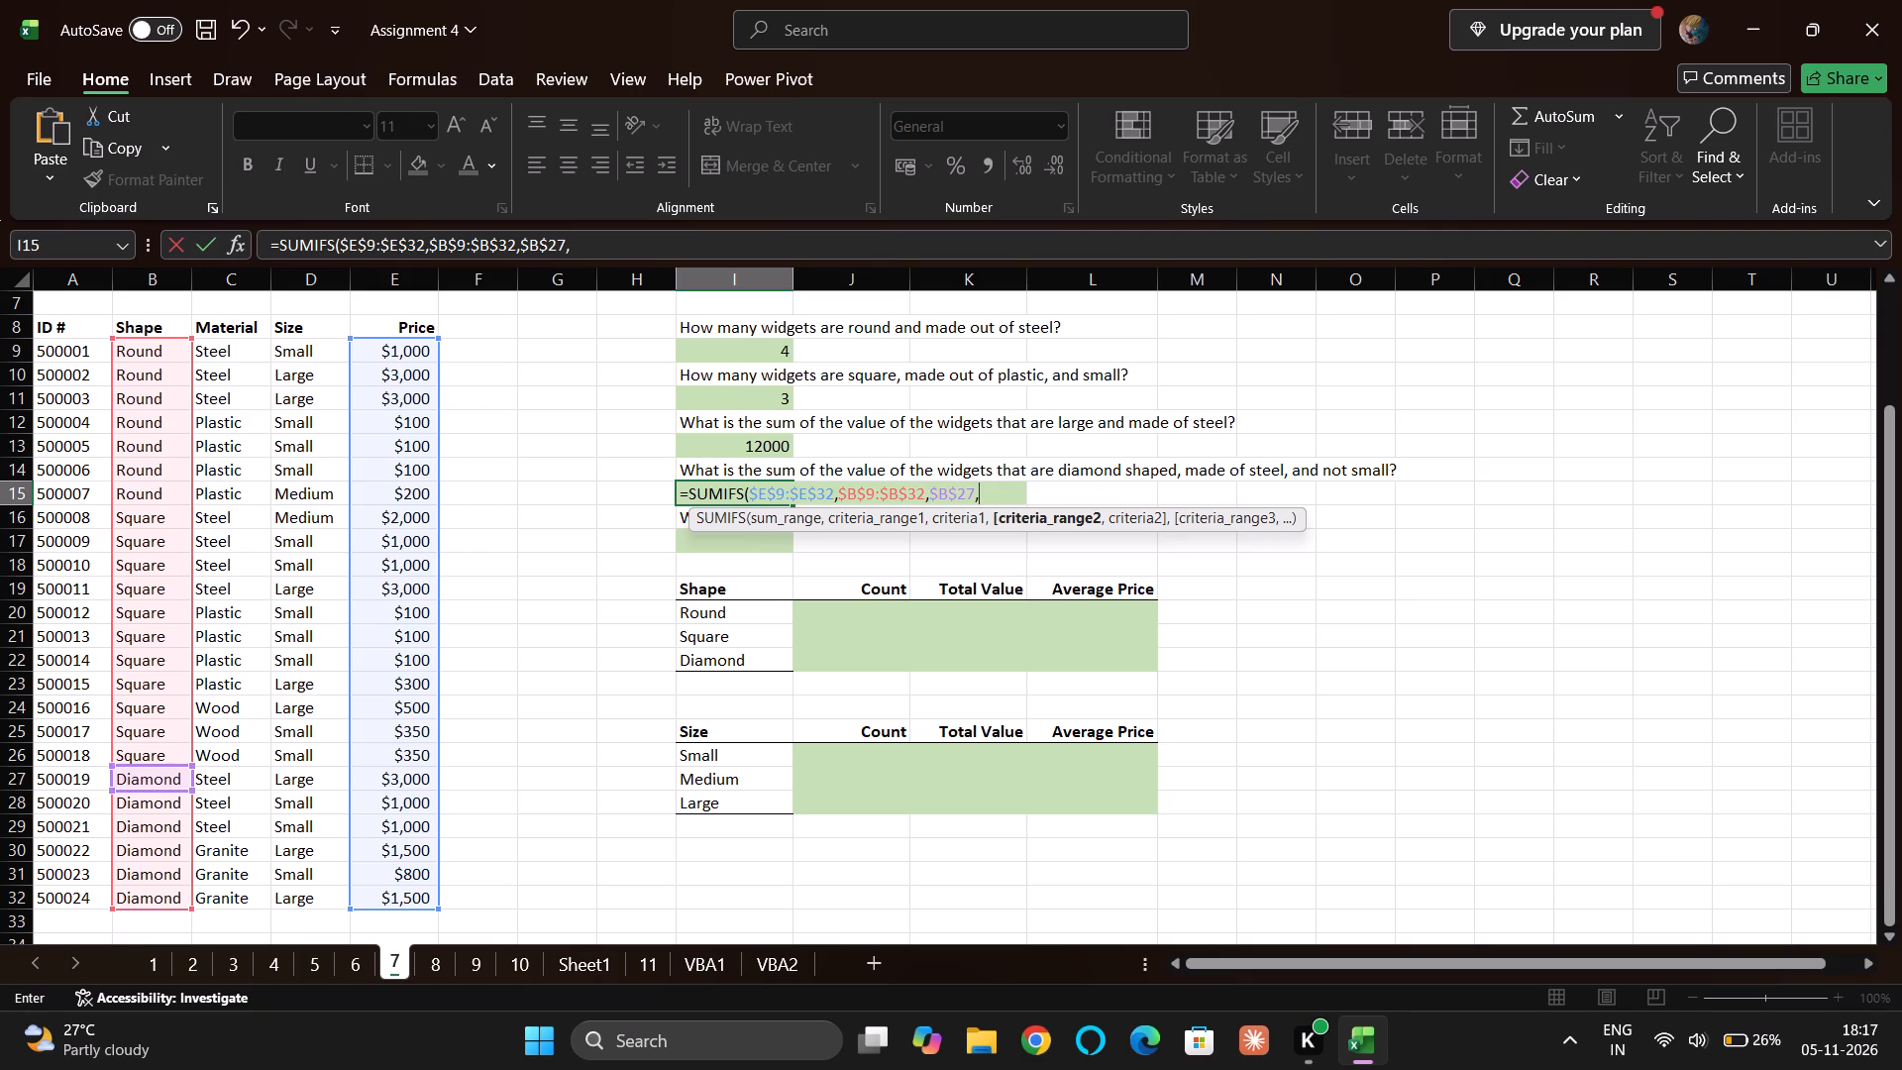
# Add a second criterion to the I15 formula, matching material range $C$9:$C$32 against Steel in $C$9.
pyautogui.click(240, 344)
pyautogui.hotkey('ctrl', 'shift', 'Down')
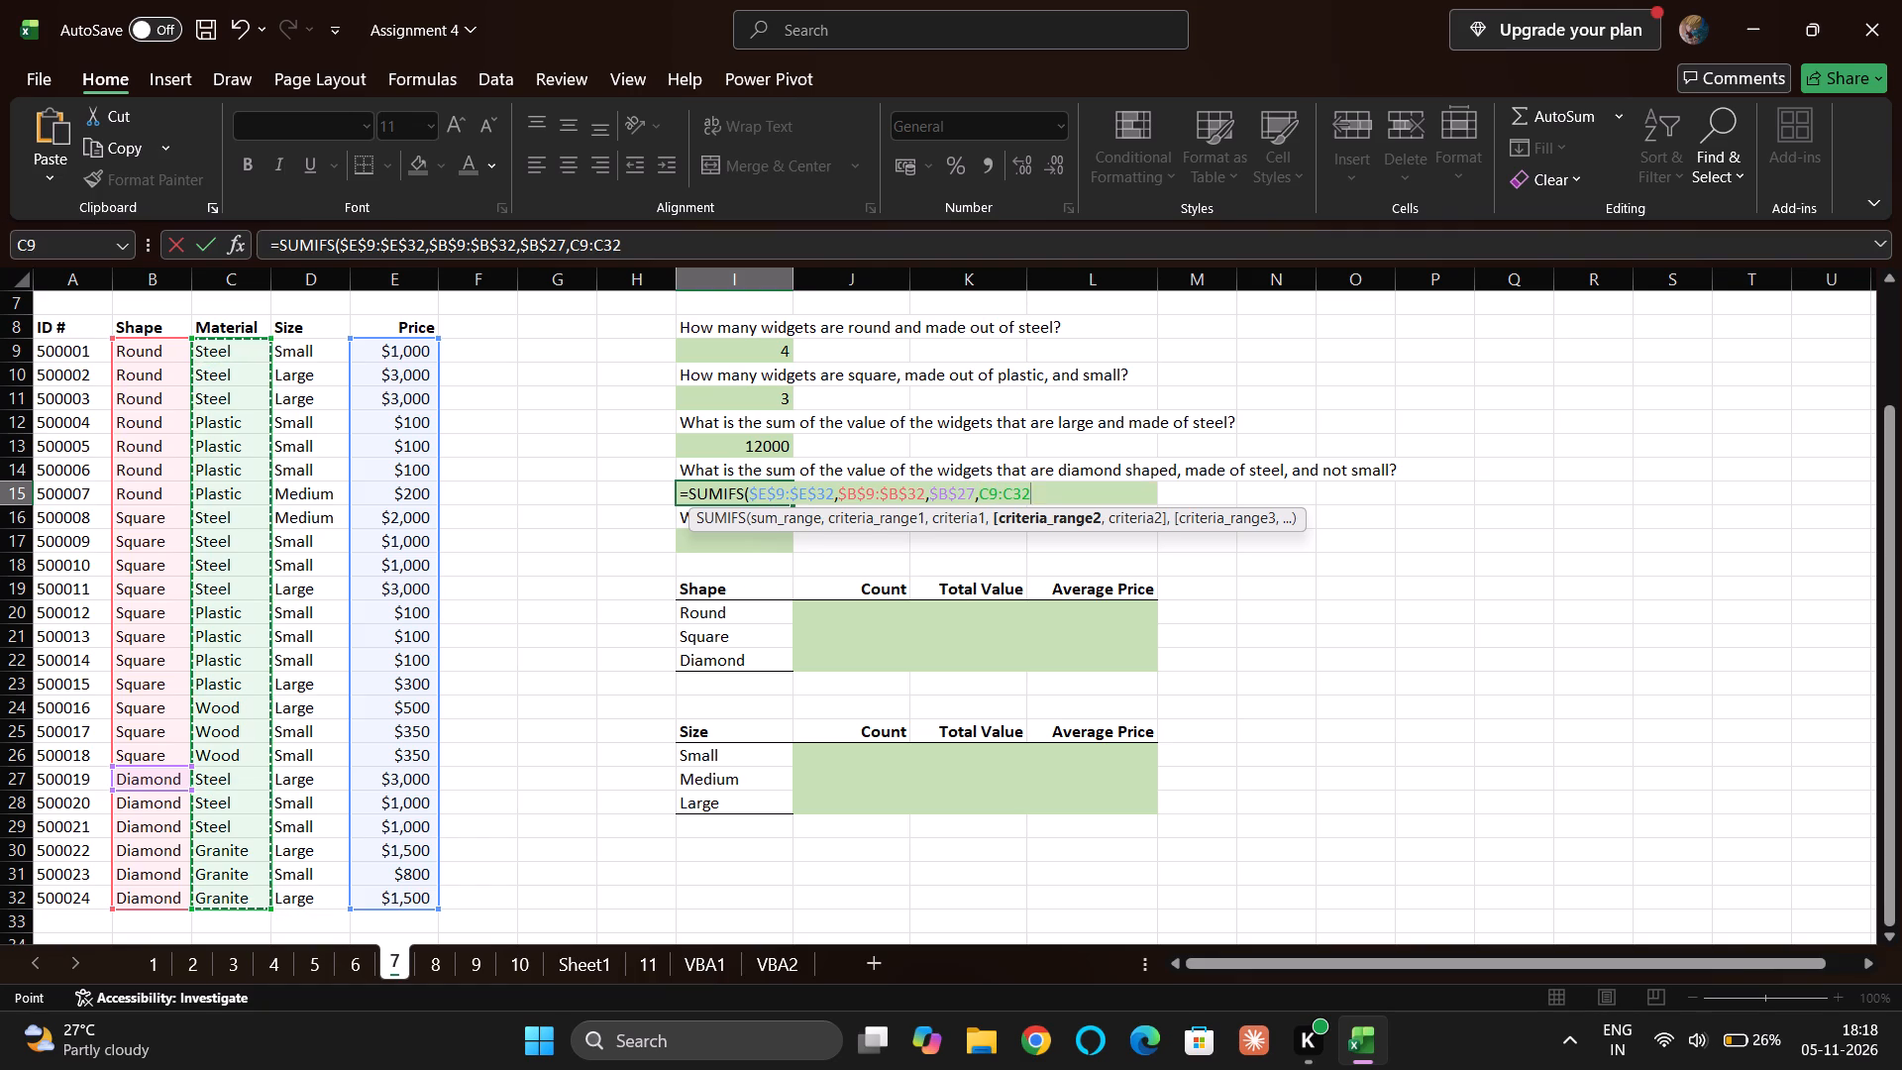
pyautogui.press(',')
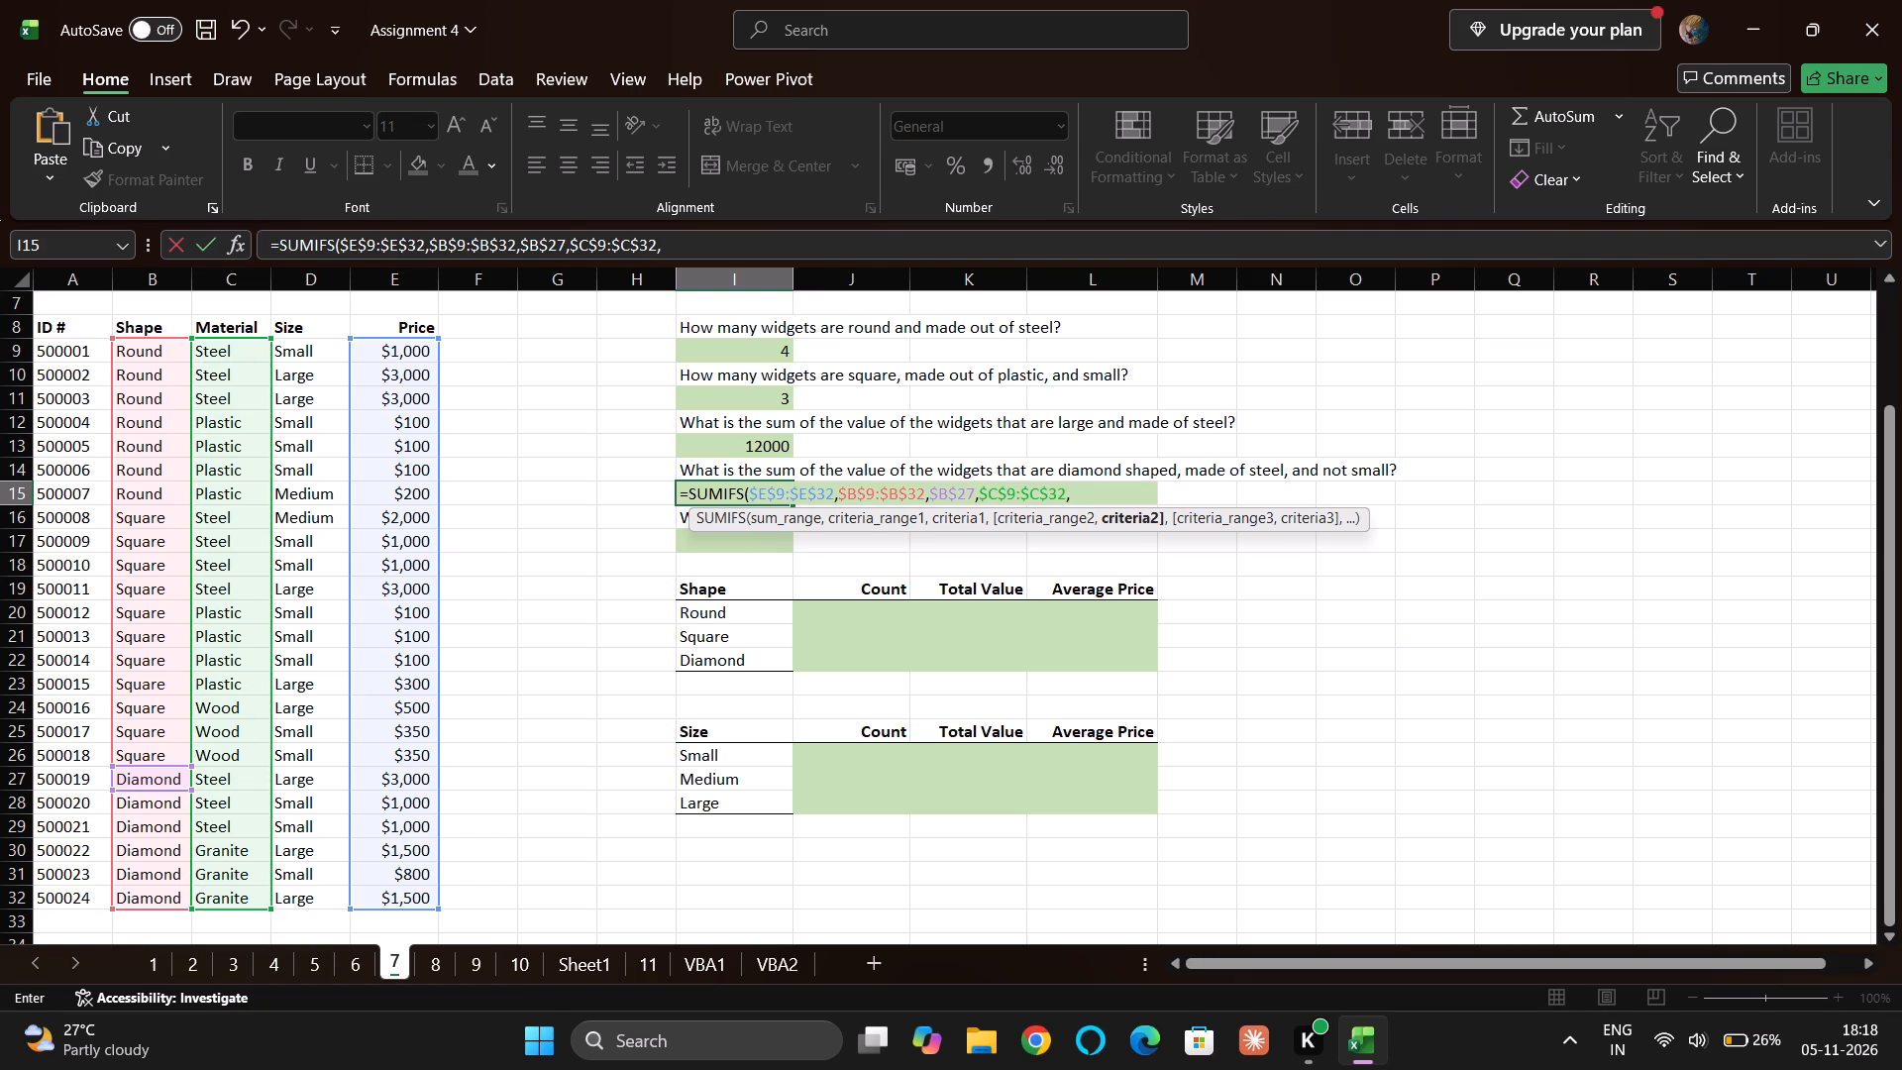
pyautogui.click(235, 353)
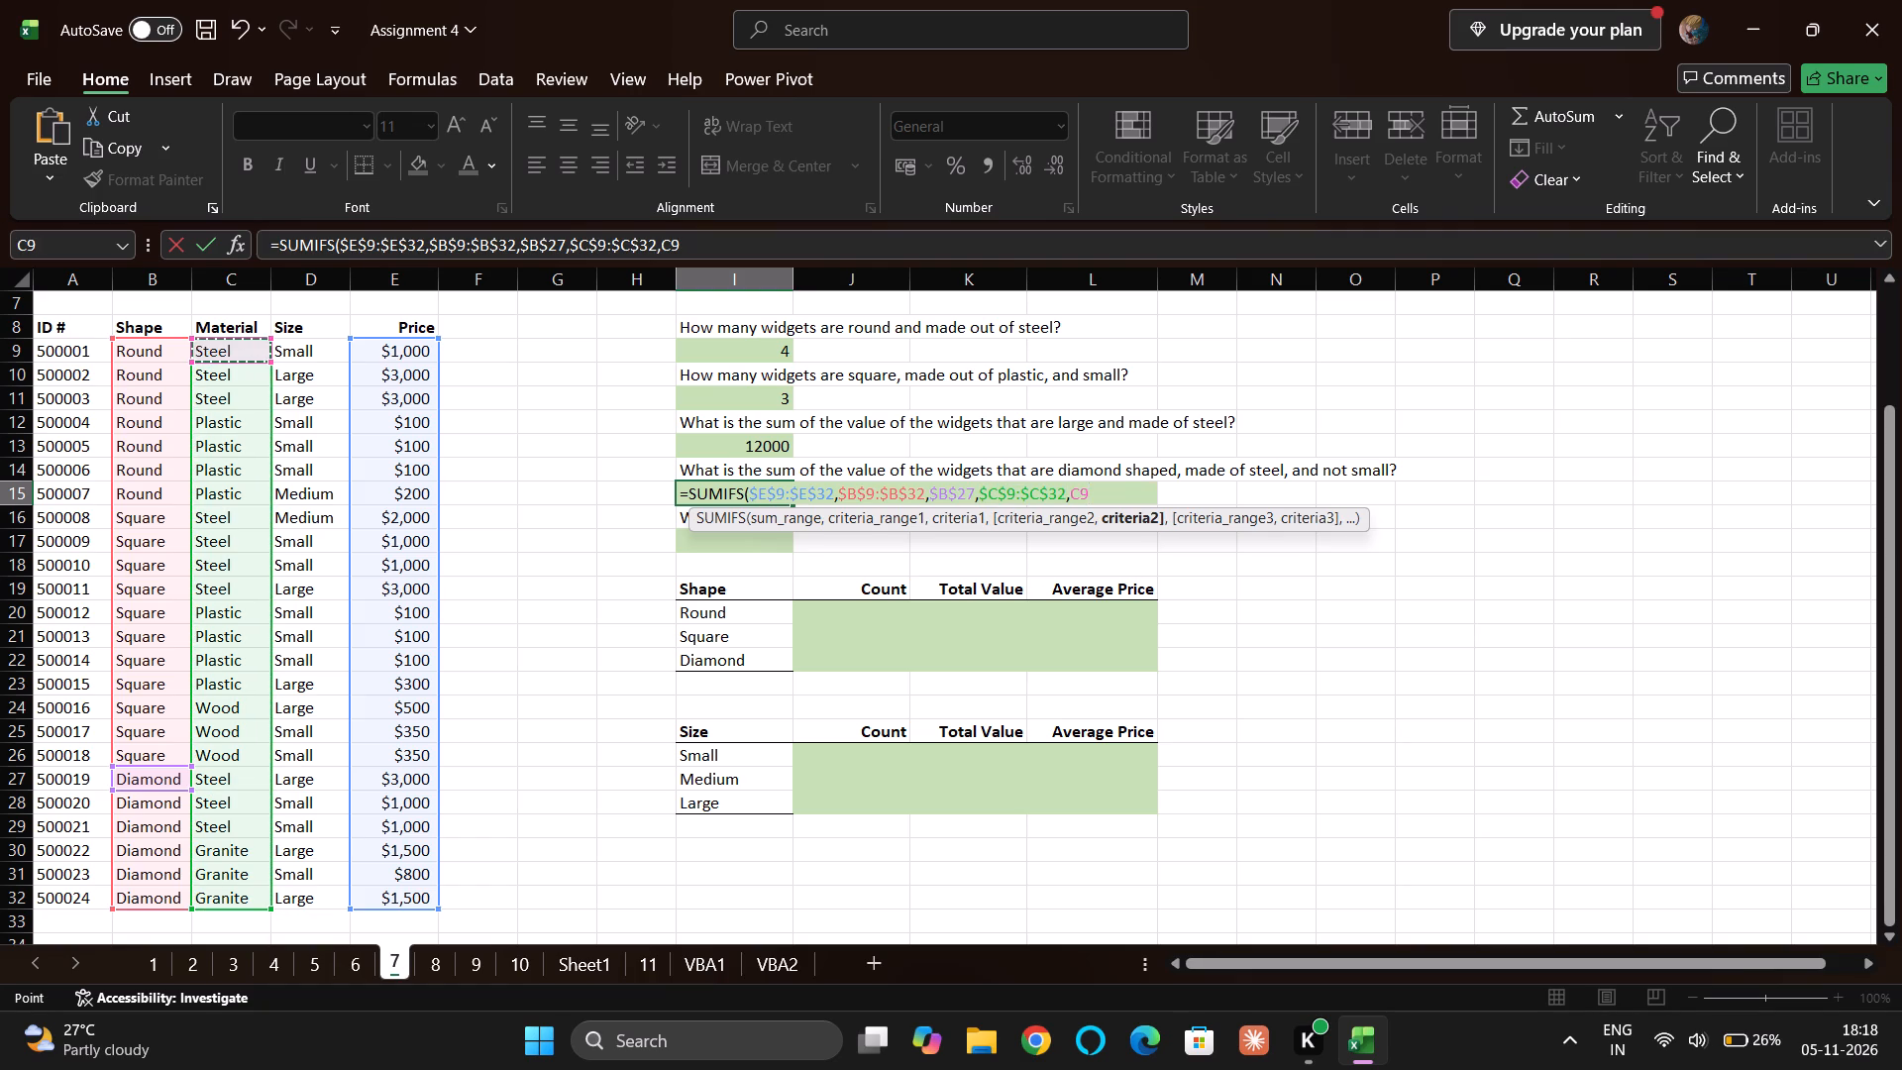
pyautogui.press(',')
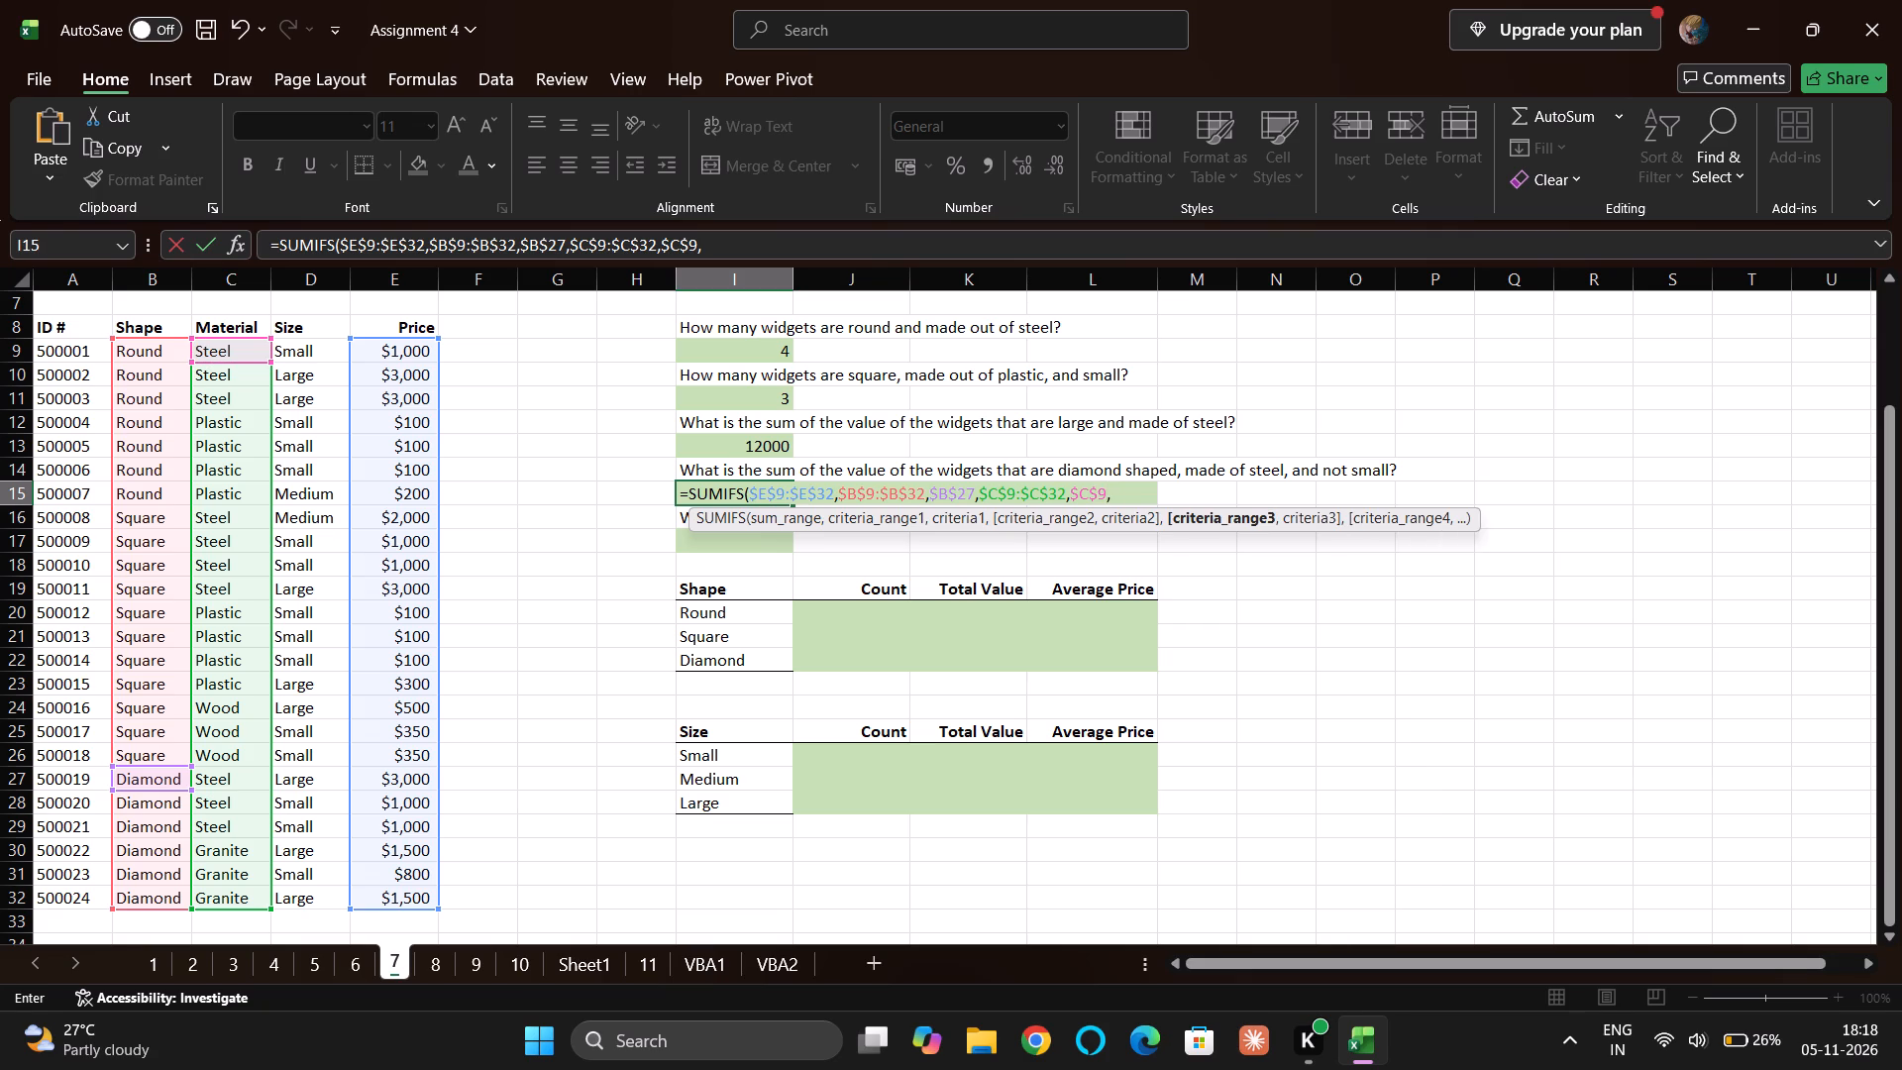
# Add size range $D$9:$D$32 with criterion "!= Small" as the third condition, and enter the I15 formula.
pyautogui.click(293, 352)
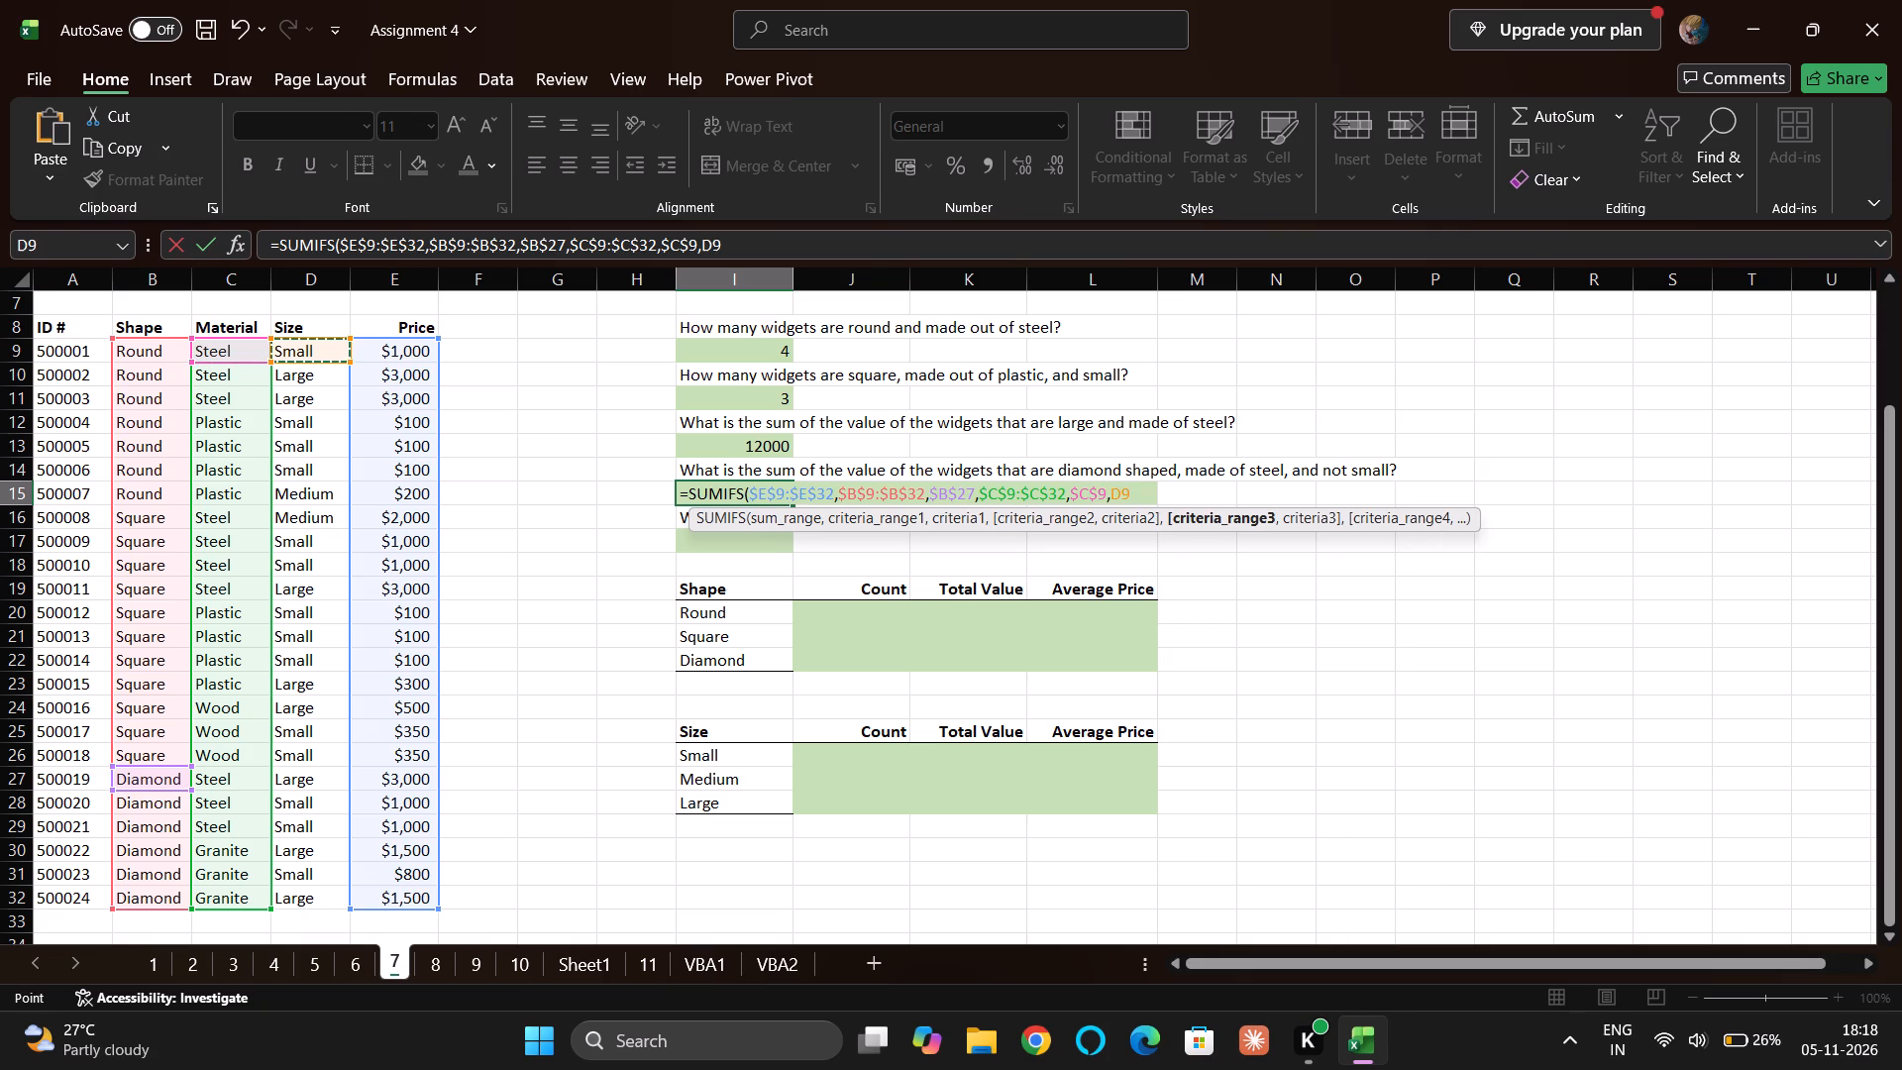
pyautogui.hotkey('ctrl', 'shift', 'Down')
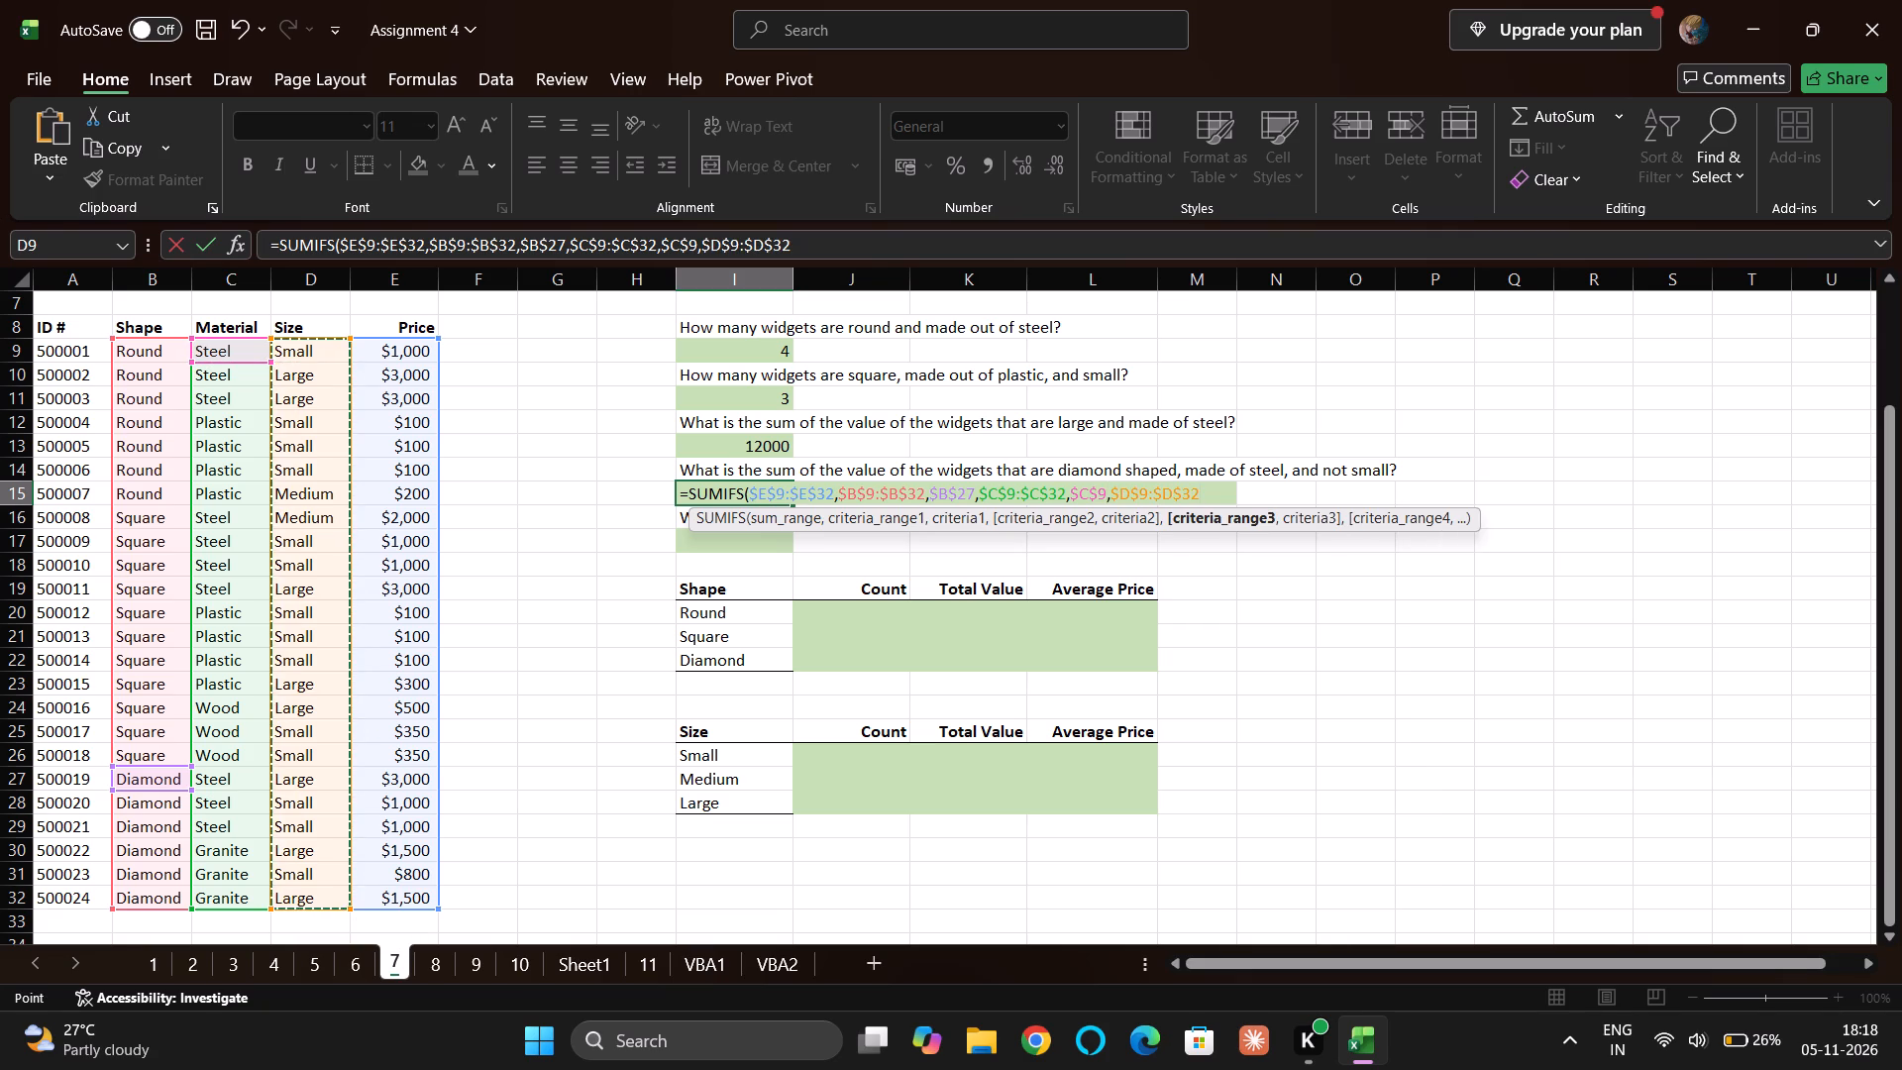
pyautogui.press(',')
pyautogui.hotkey('shift', '"')
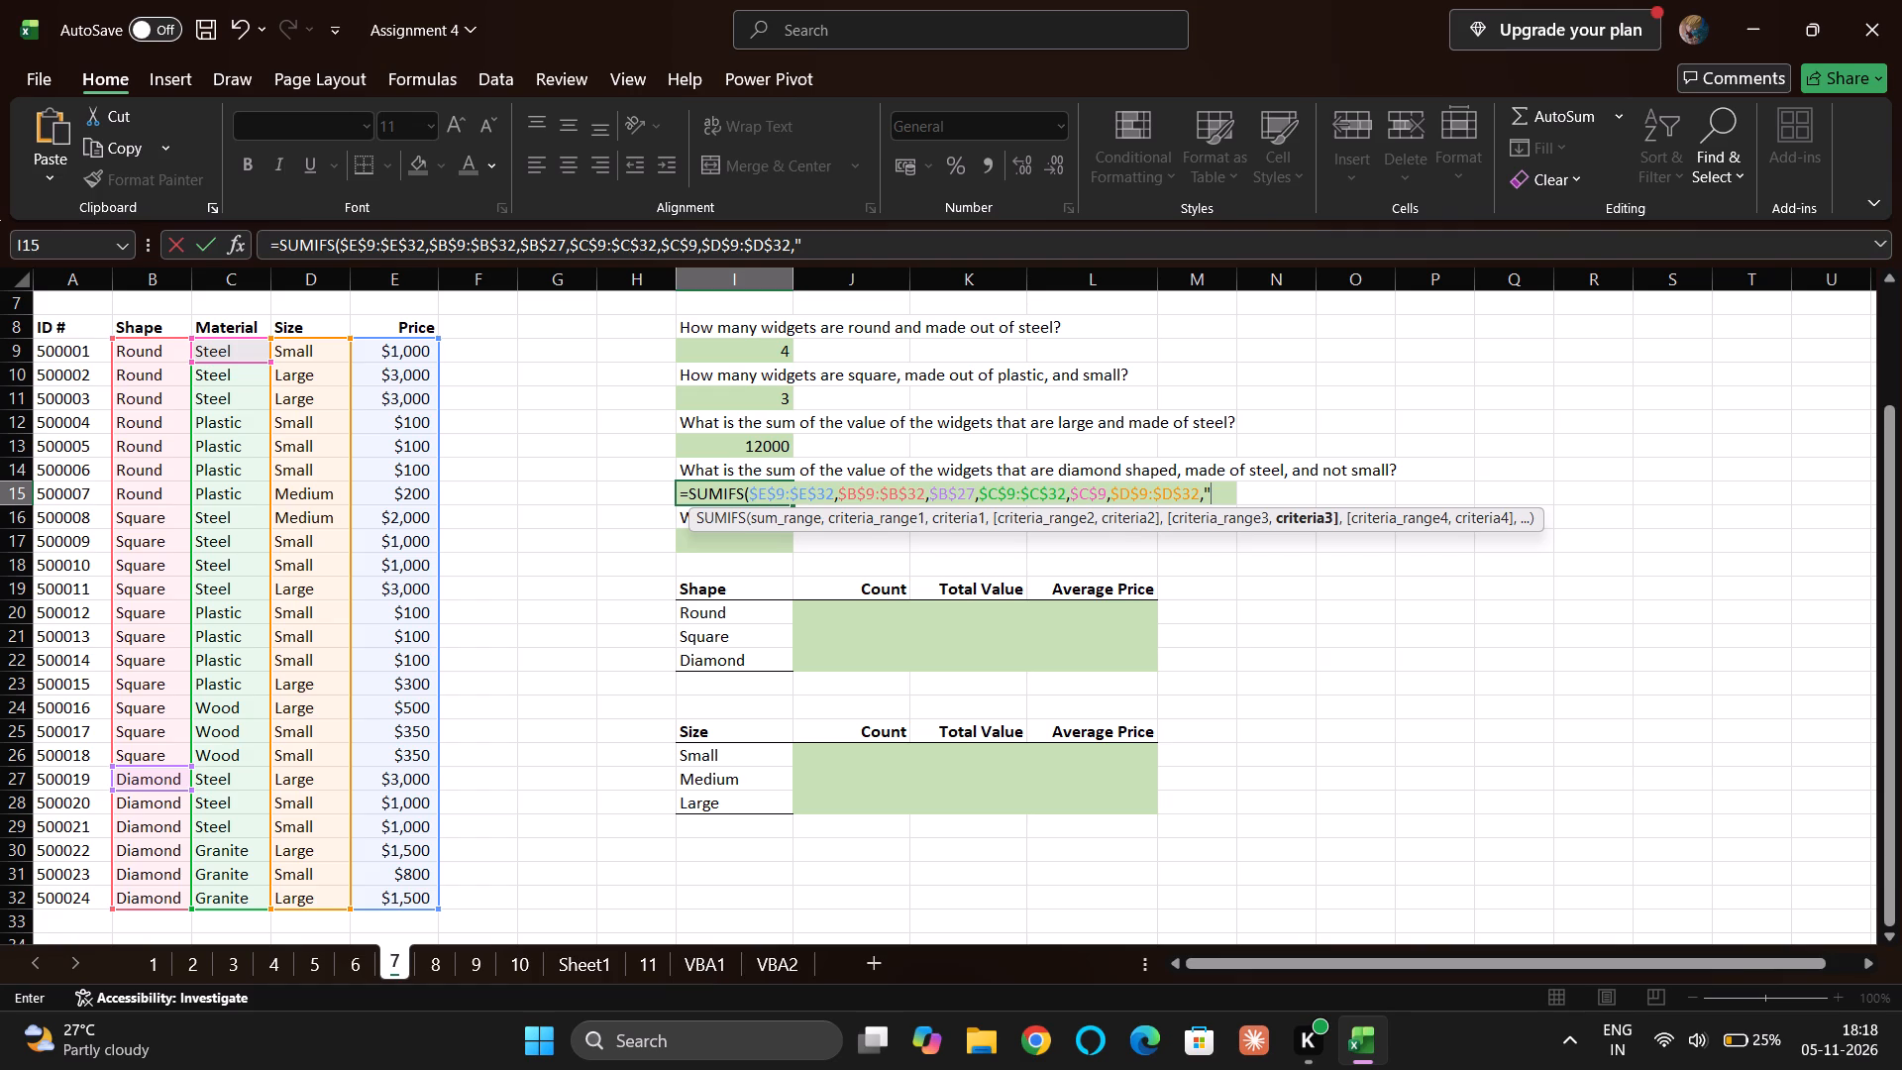
pyautogui.press('1')
pyautogui.press('BackSpace')
pyautogui.press('1')
pyautogui.press('BackSpace')
pyautogui.hotkey('shift', '!')
pyautogui.press('=')
pyautogui.press('space')
pyautogui.write('Sm')
pyautogui.write('all')
pyautogui.hotkey('shift', '"')
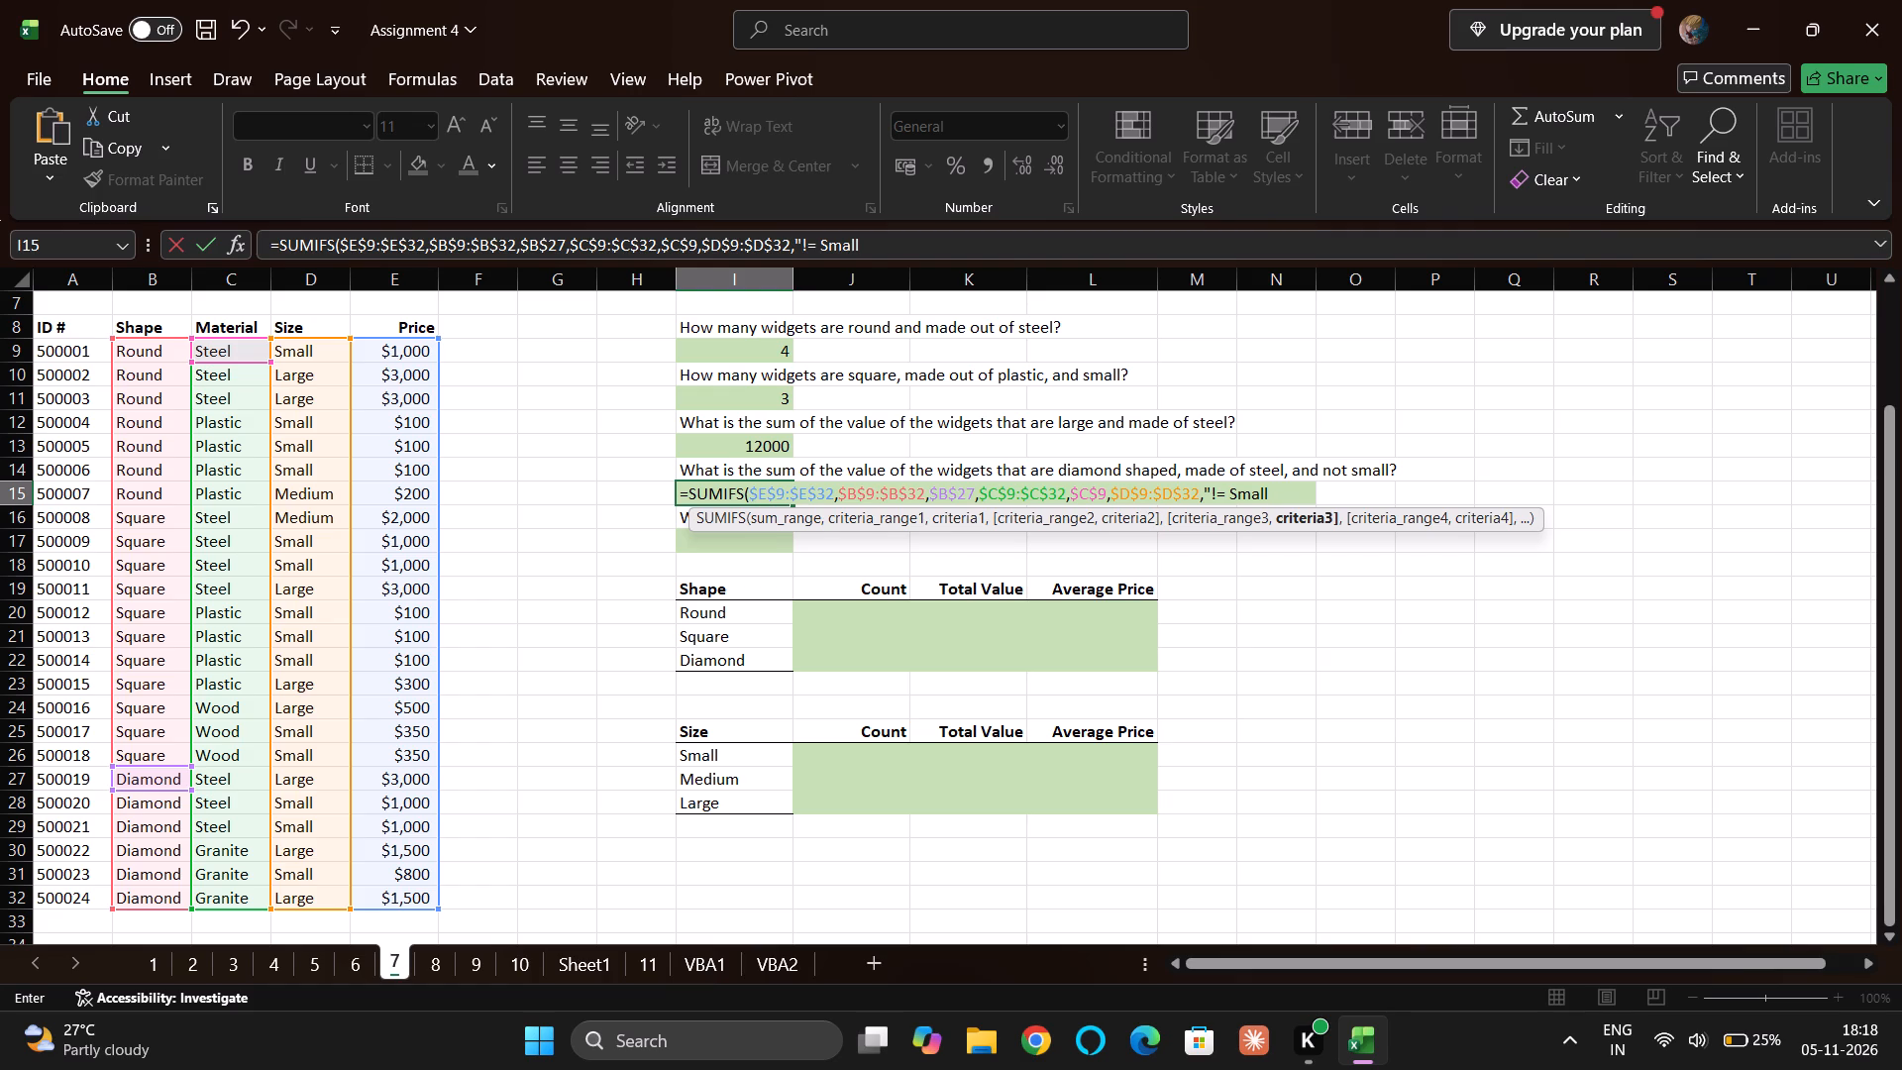
pyautogui.hotkey('shift', ')')
pyautogui.press('Return')
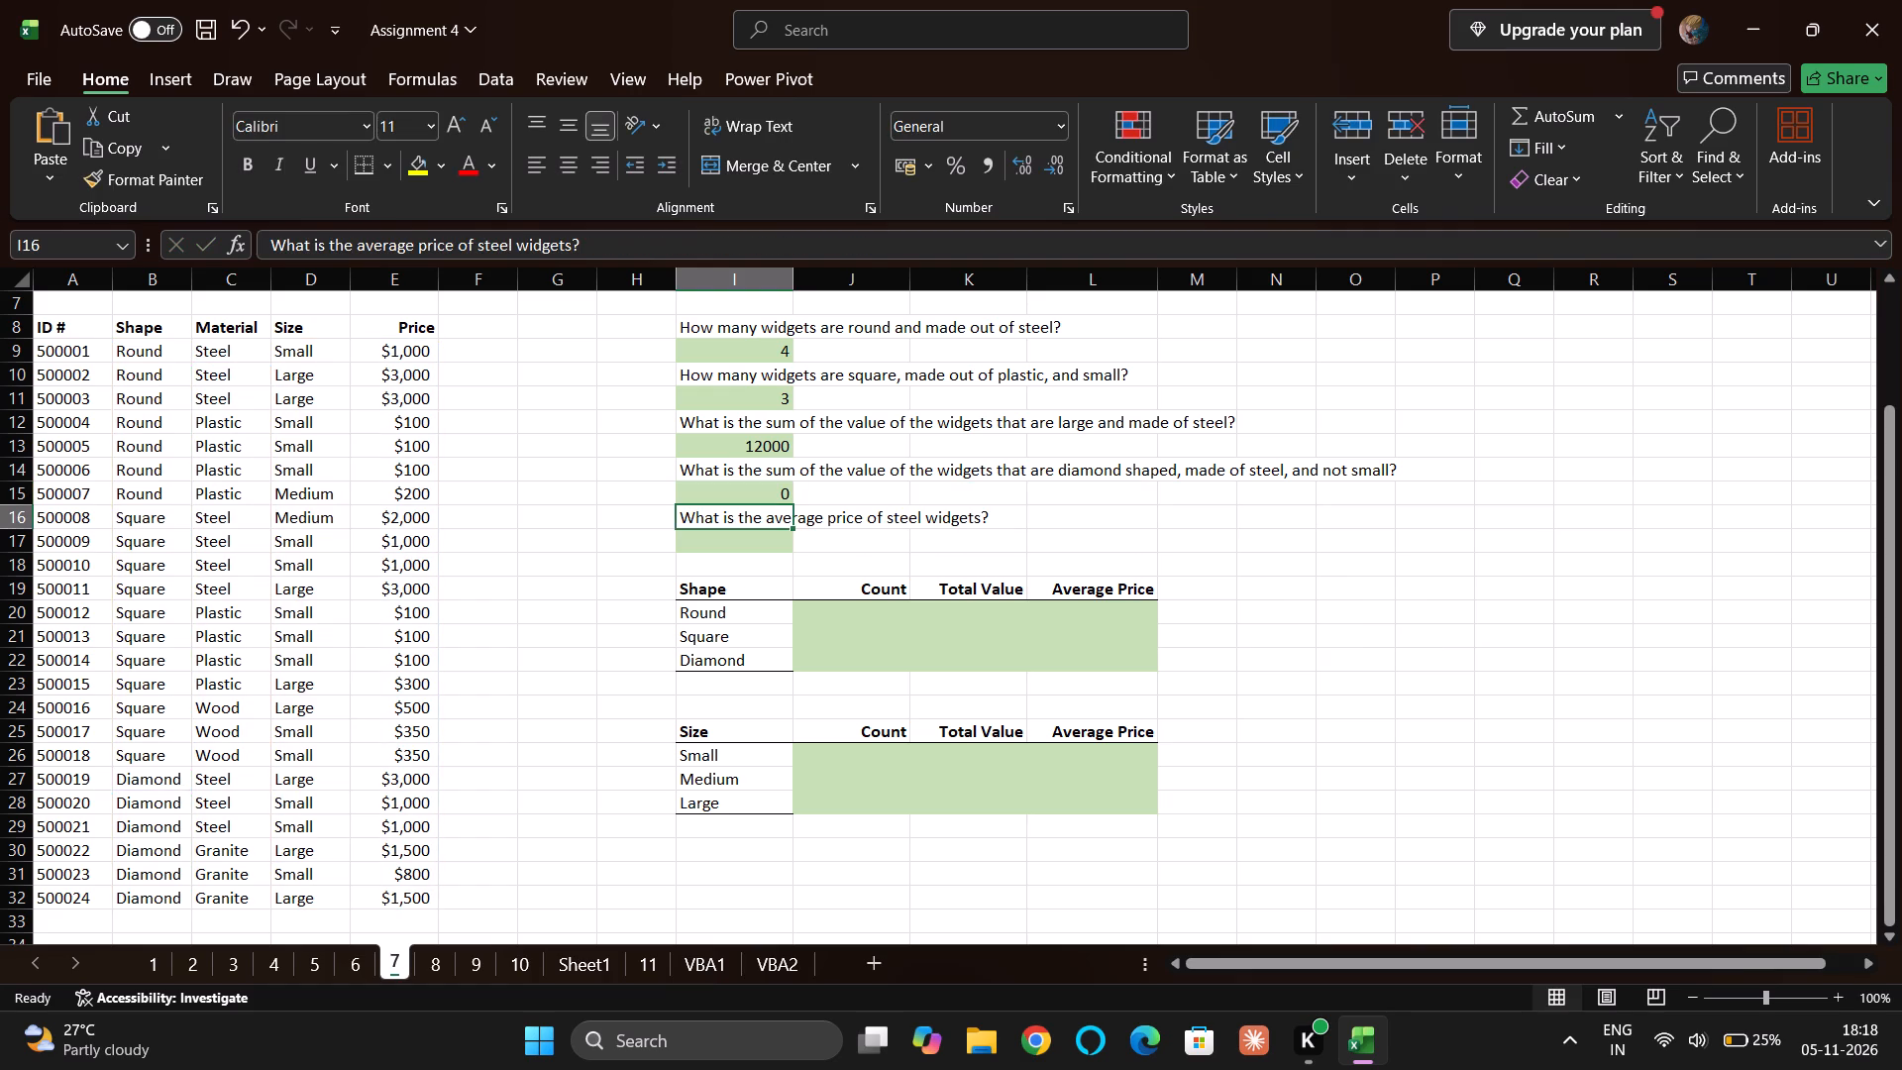
# Reopen the I15 formula and reduce its size criterion to "Small", without the operator and leading space.
pyautogui.doubleClick(752, 489)
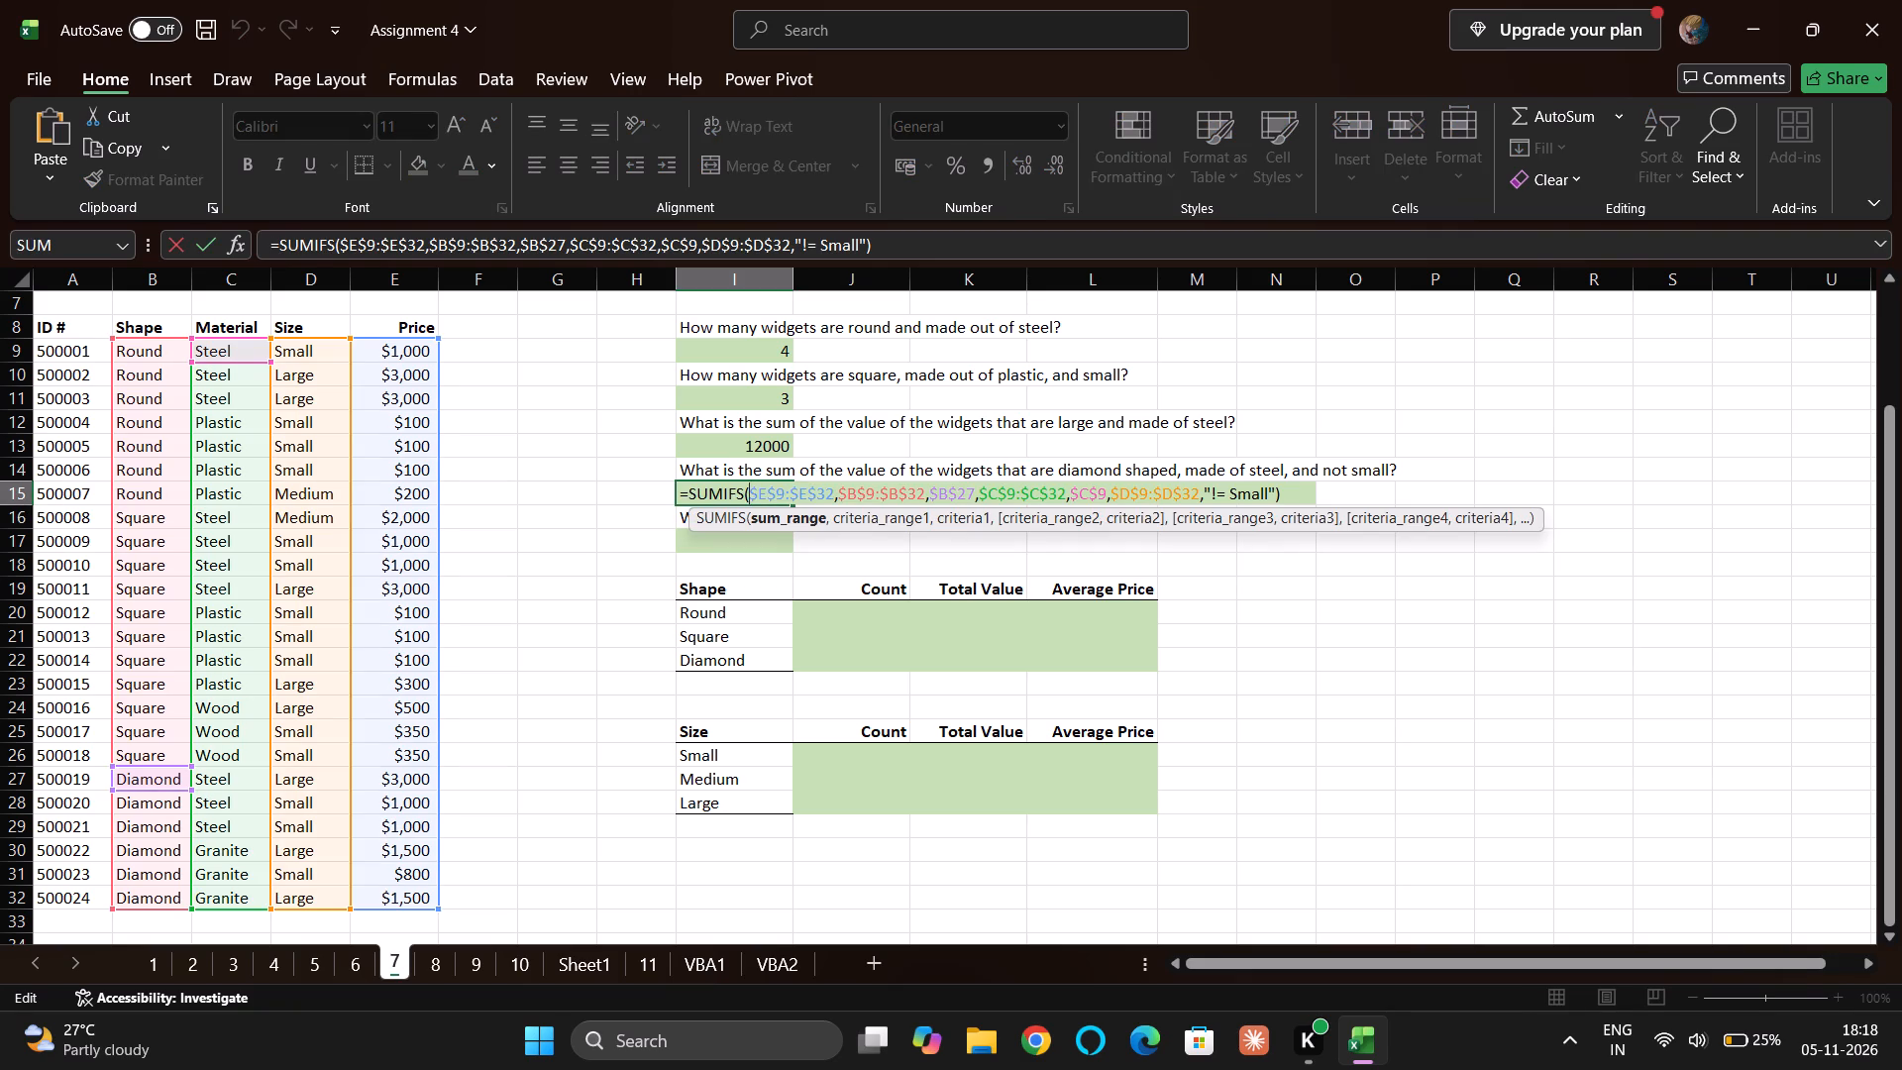
pyautogui.click(1224, 495)
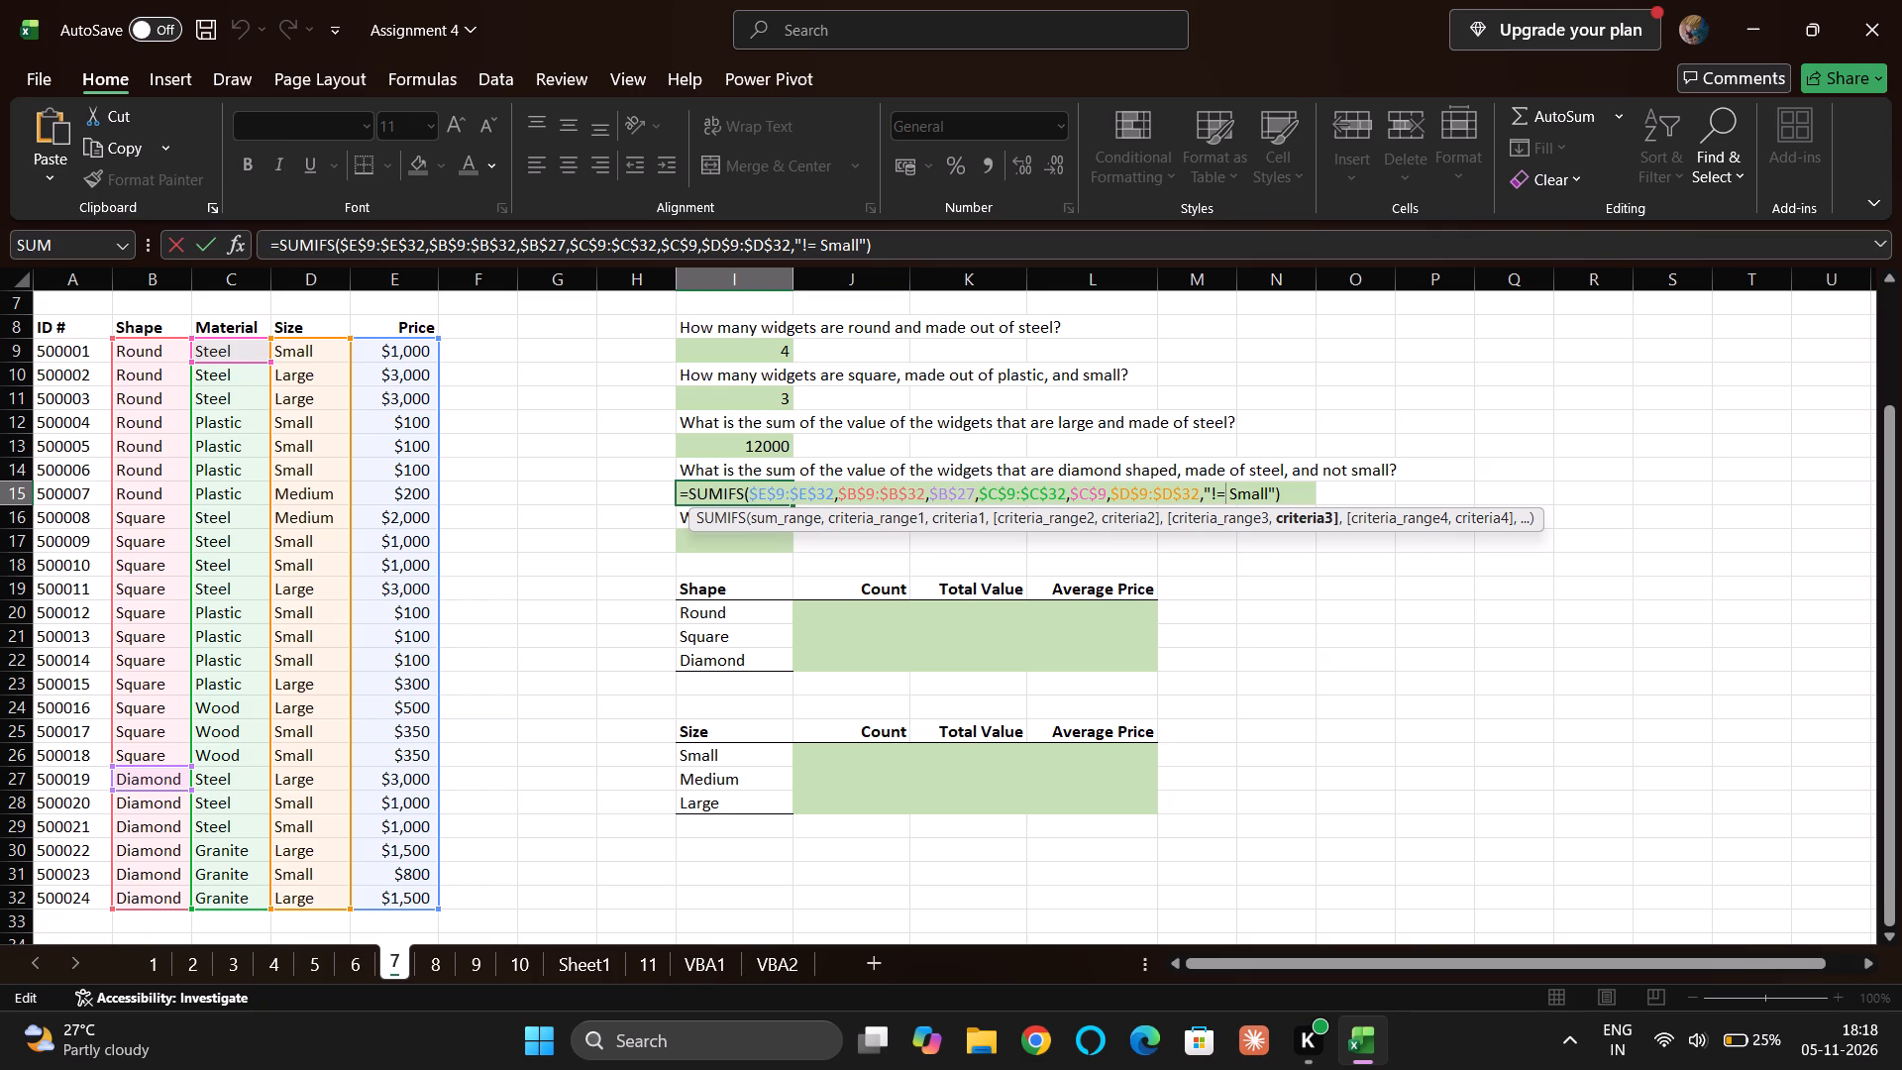
pyautogui.press('BackSpace')
pyautogui.press('BackSpace')
pyautogui.press('BackSpace')
pyautogui.press('BackSpace')
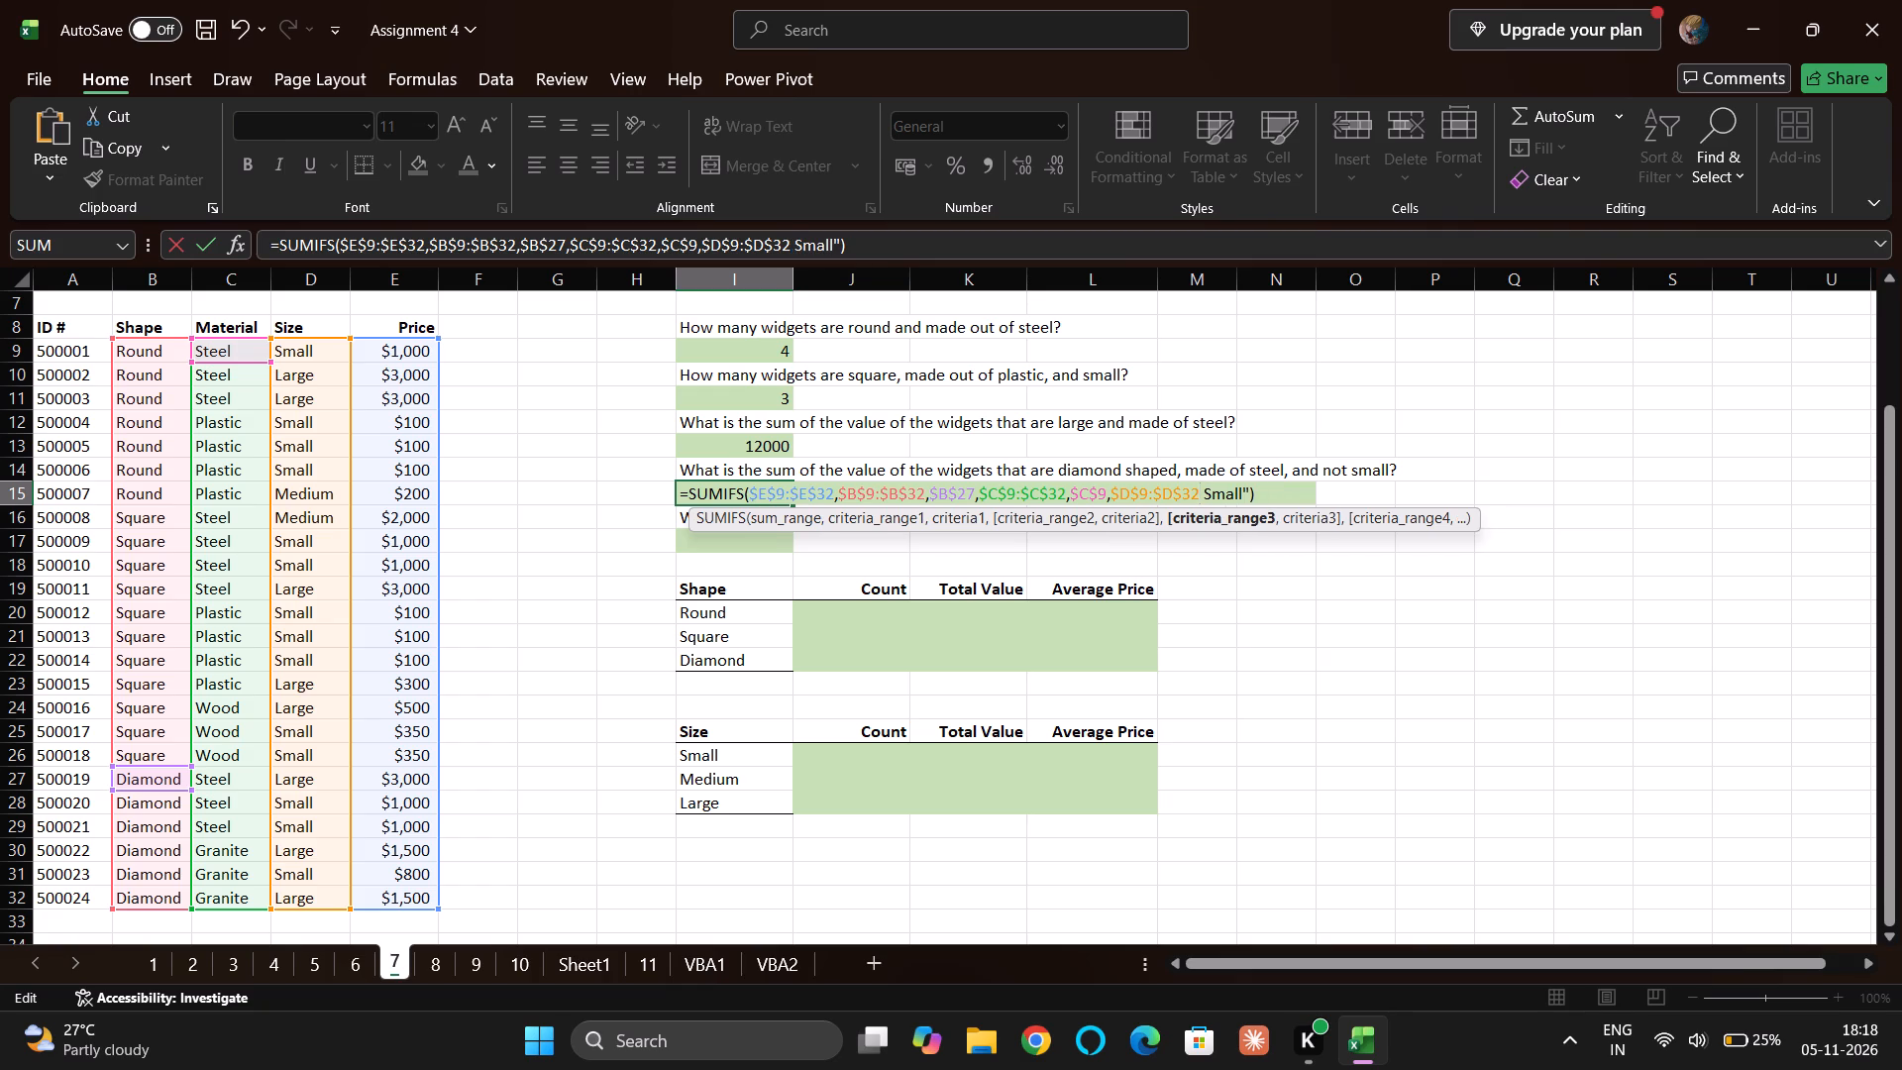
pyautogui.hotkey('shift', '"')
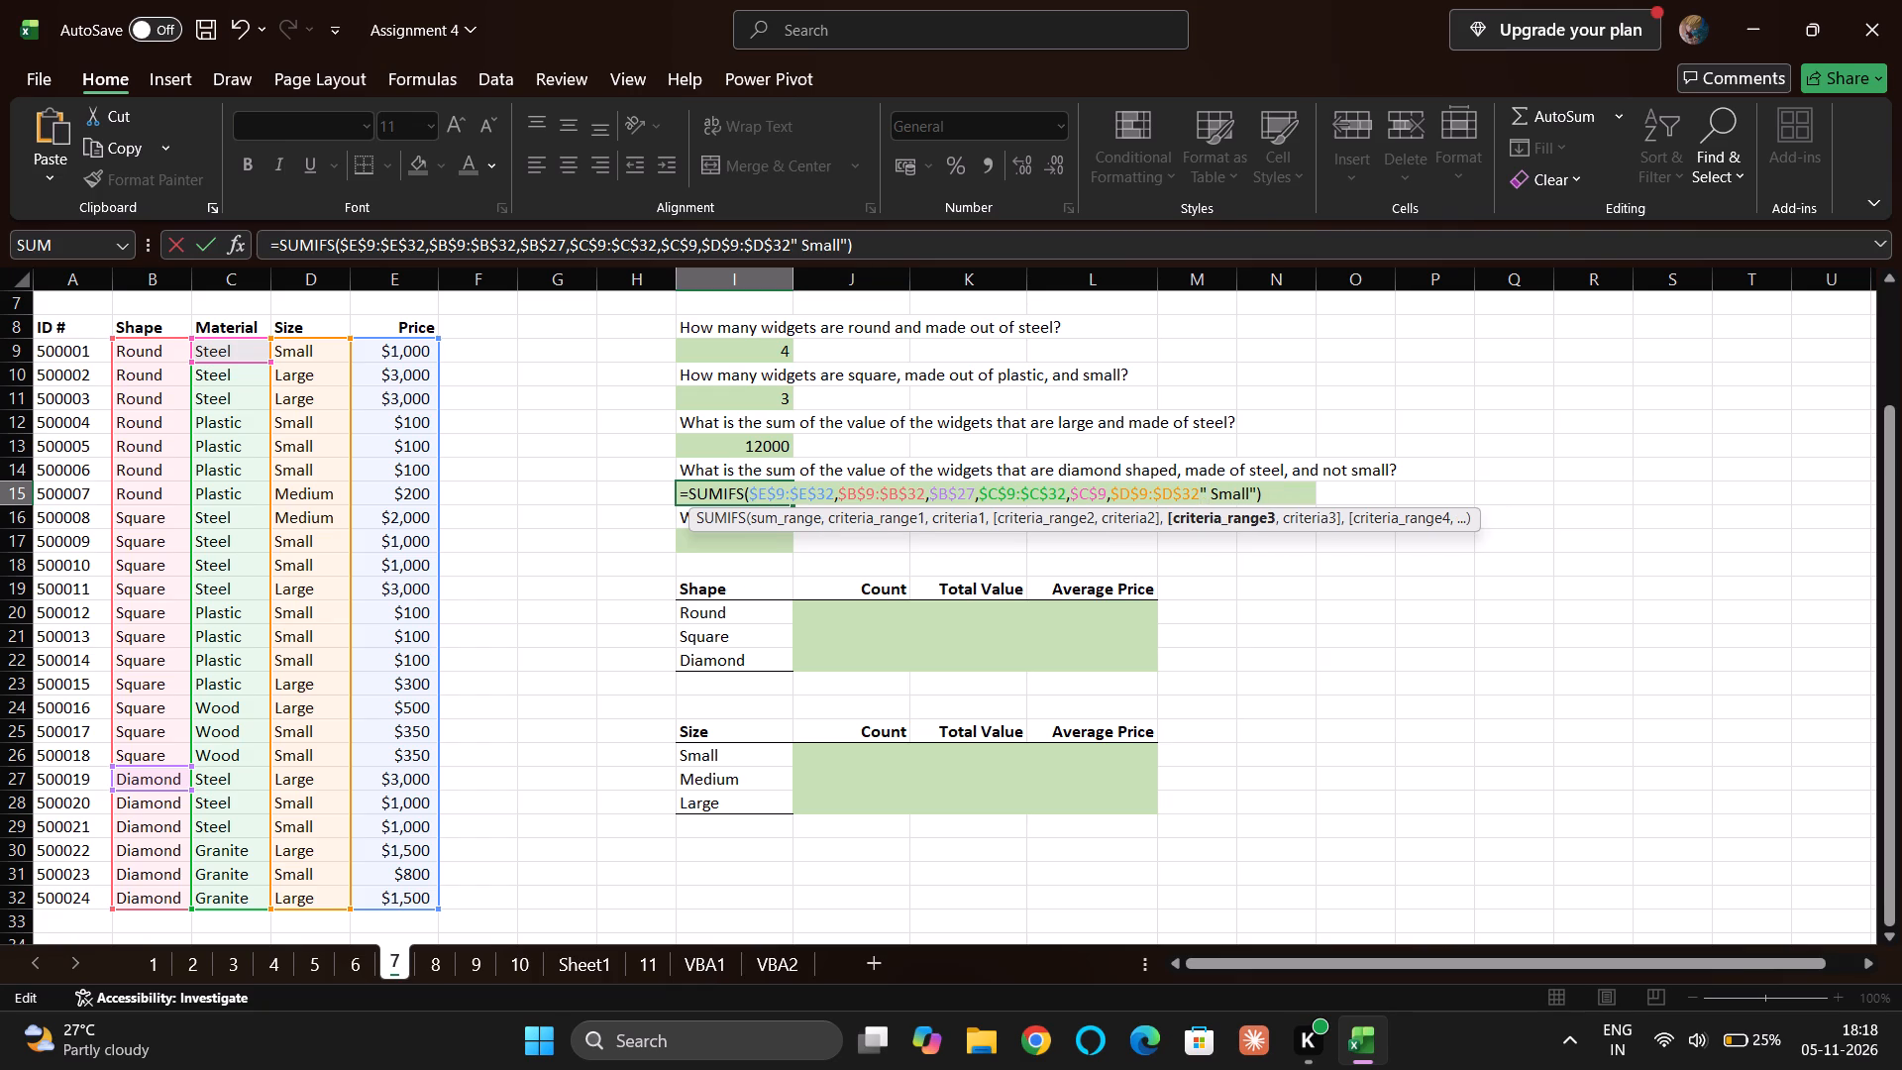
pyautogui.press('Left')
pyautogui.press(',')
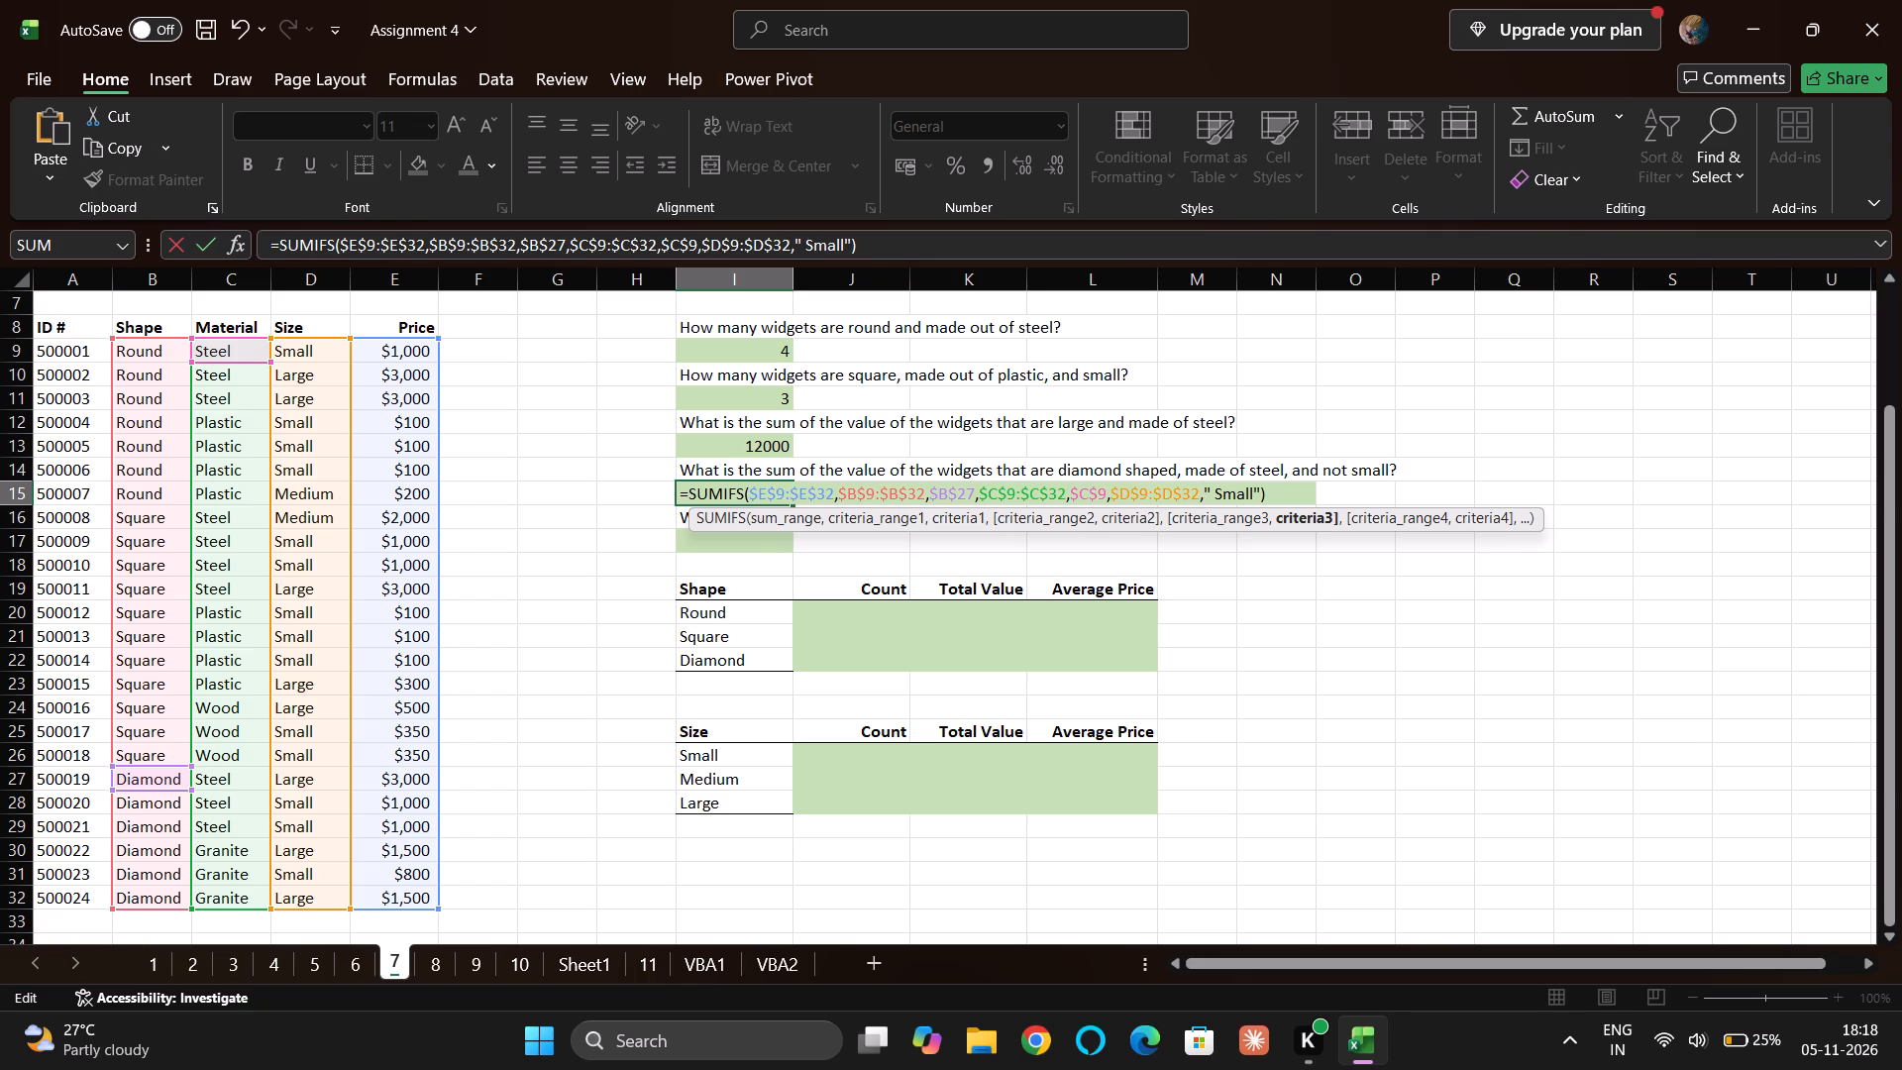
pyautogui.press('Right')
pyautogui.press('Right')
pyautogui.press('BackSpace')
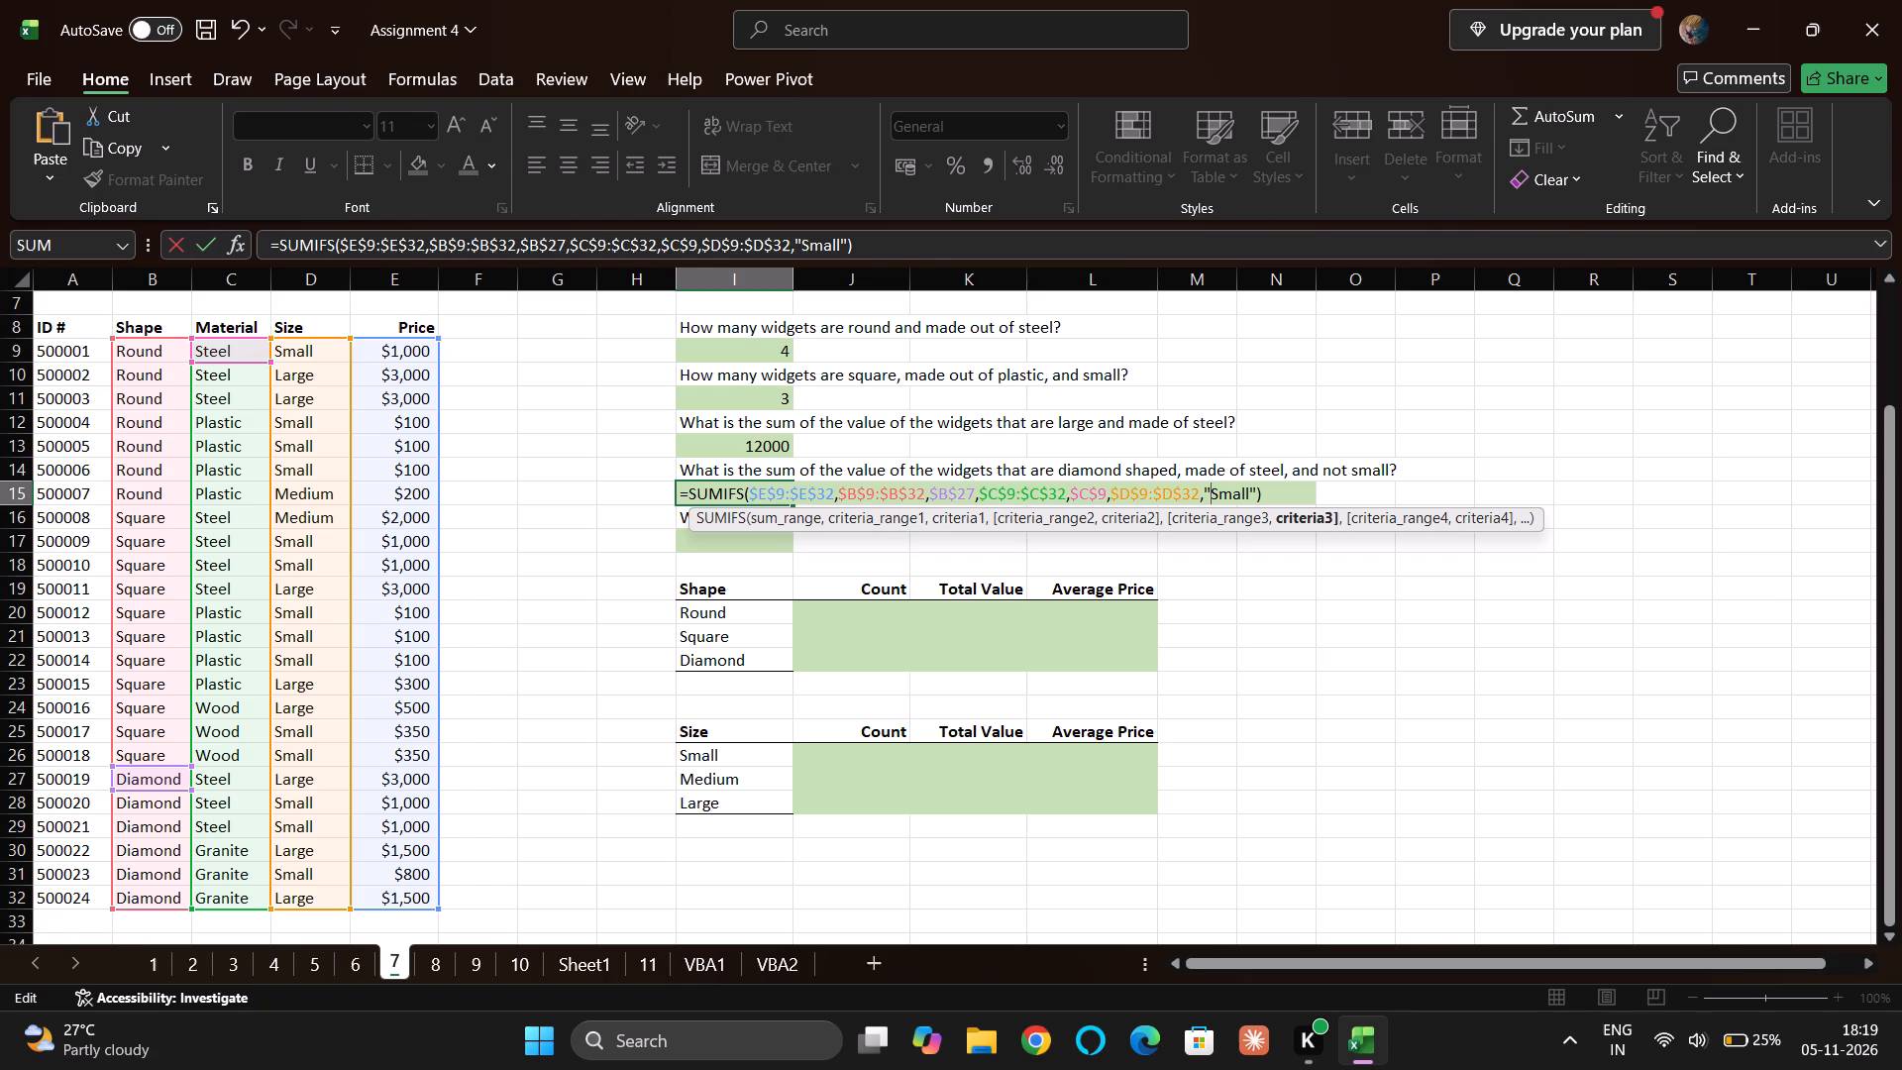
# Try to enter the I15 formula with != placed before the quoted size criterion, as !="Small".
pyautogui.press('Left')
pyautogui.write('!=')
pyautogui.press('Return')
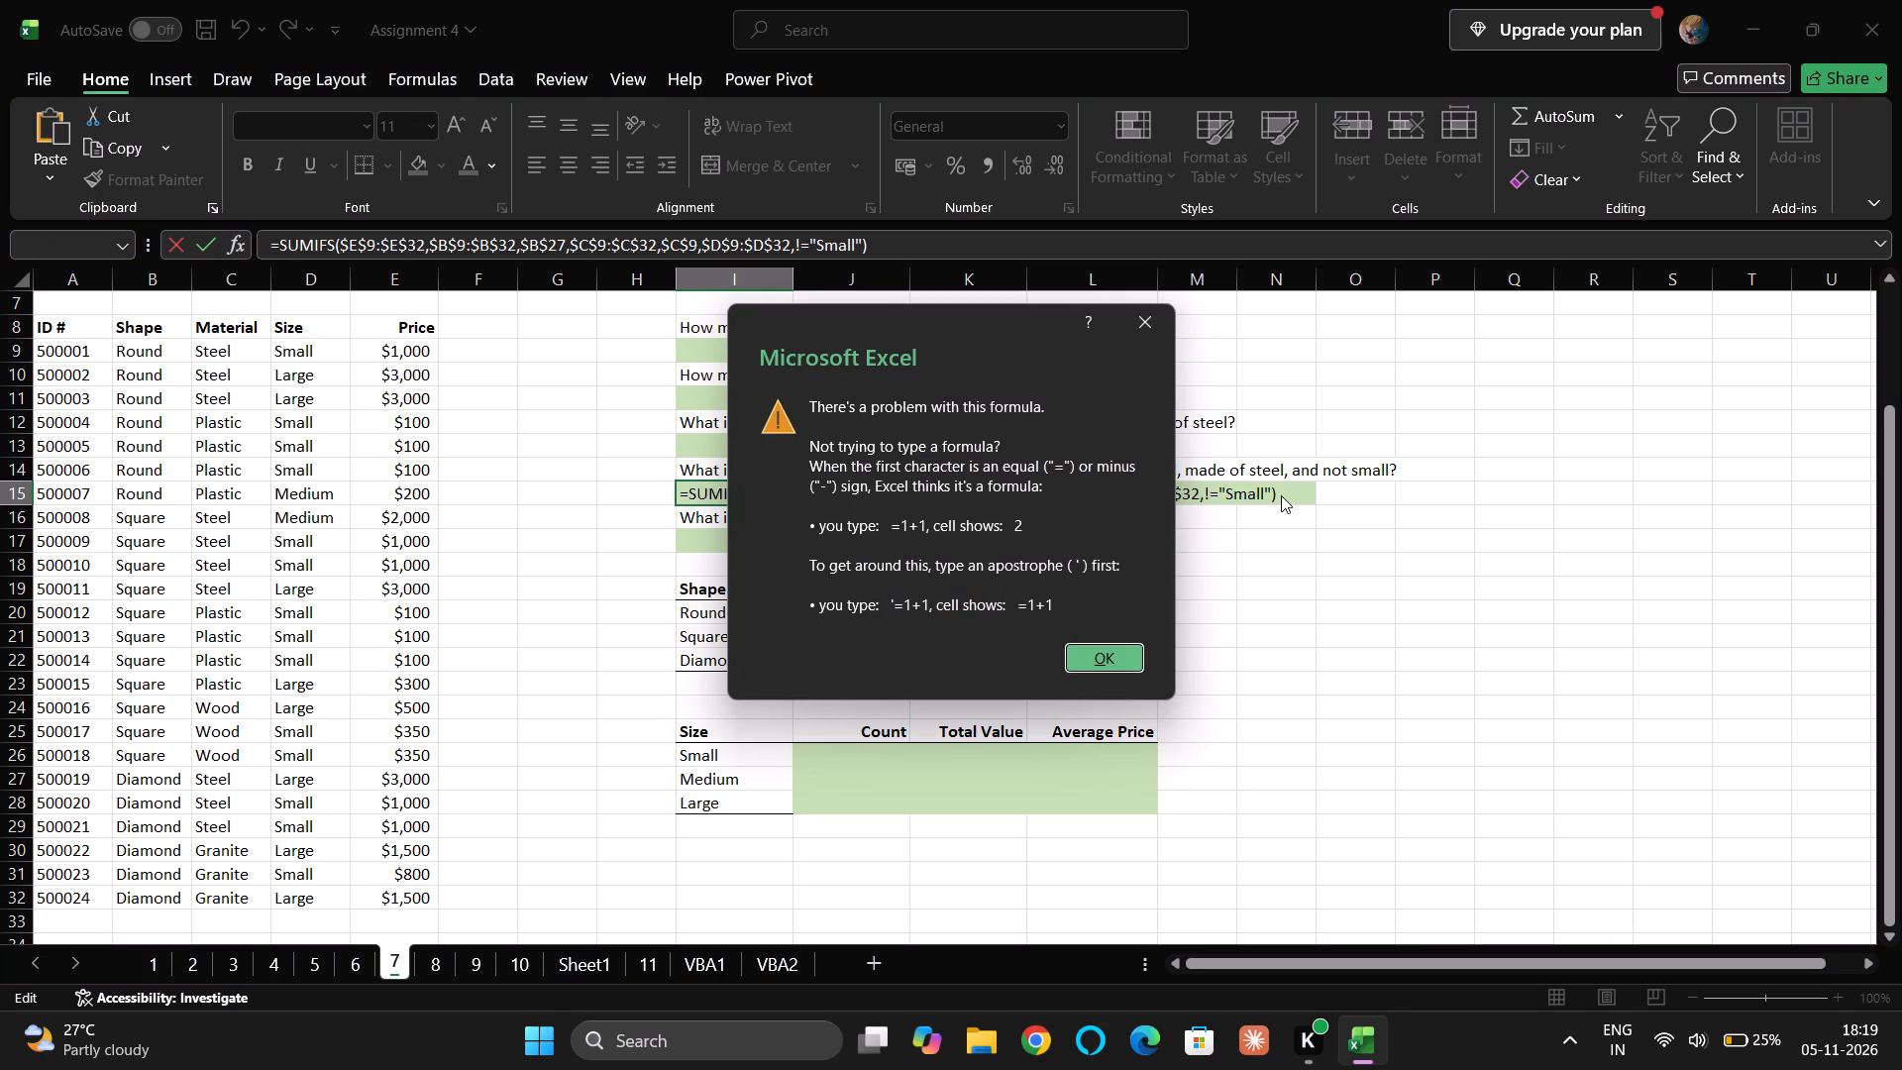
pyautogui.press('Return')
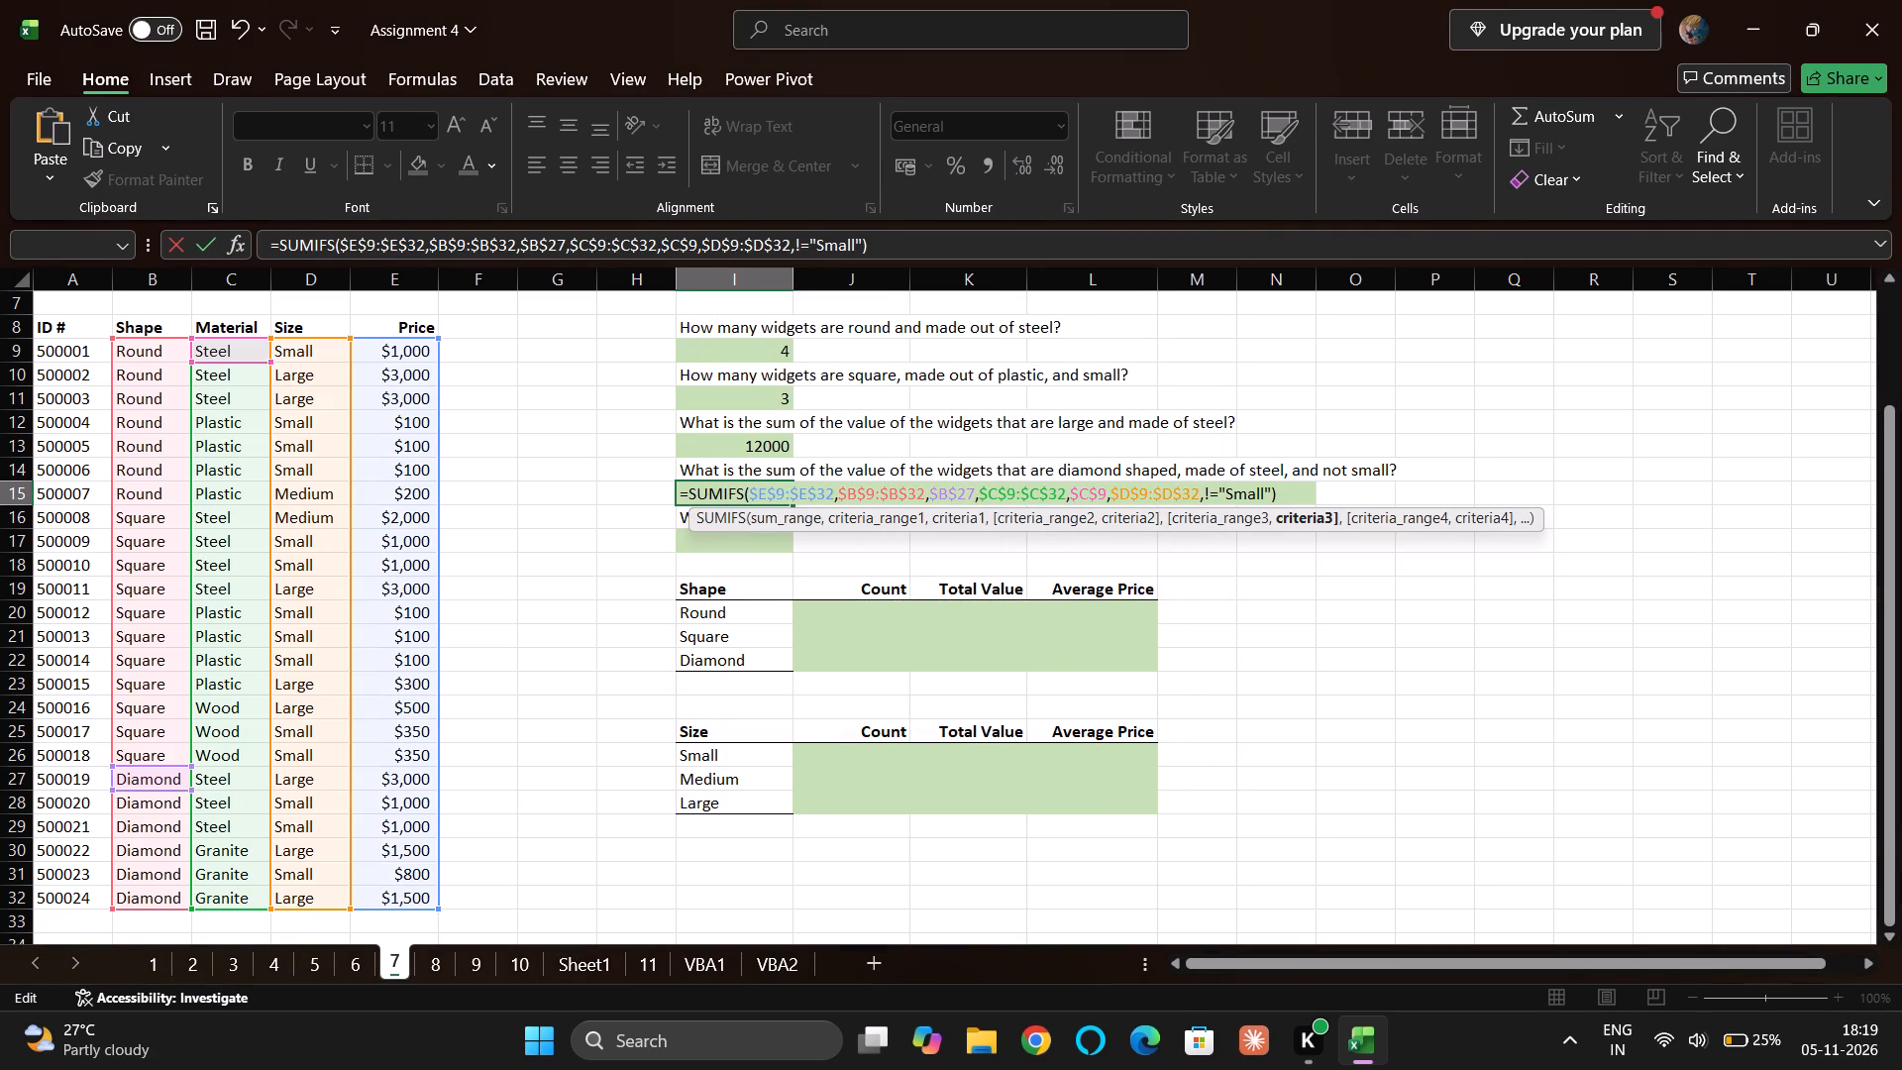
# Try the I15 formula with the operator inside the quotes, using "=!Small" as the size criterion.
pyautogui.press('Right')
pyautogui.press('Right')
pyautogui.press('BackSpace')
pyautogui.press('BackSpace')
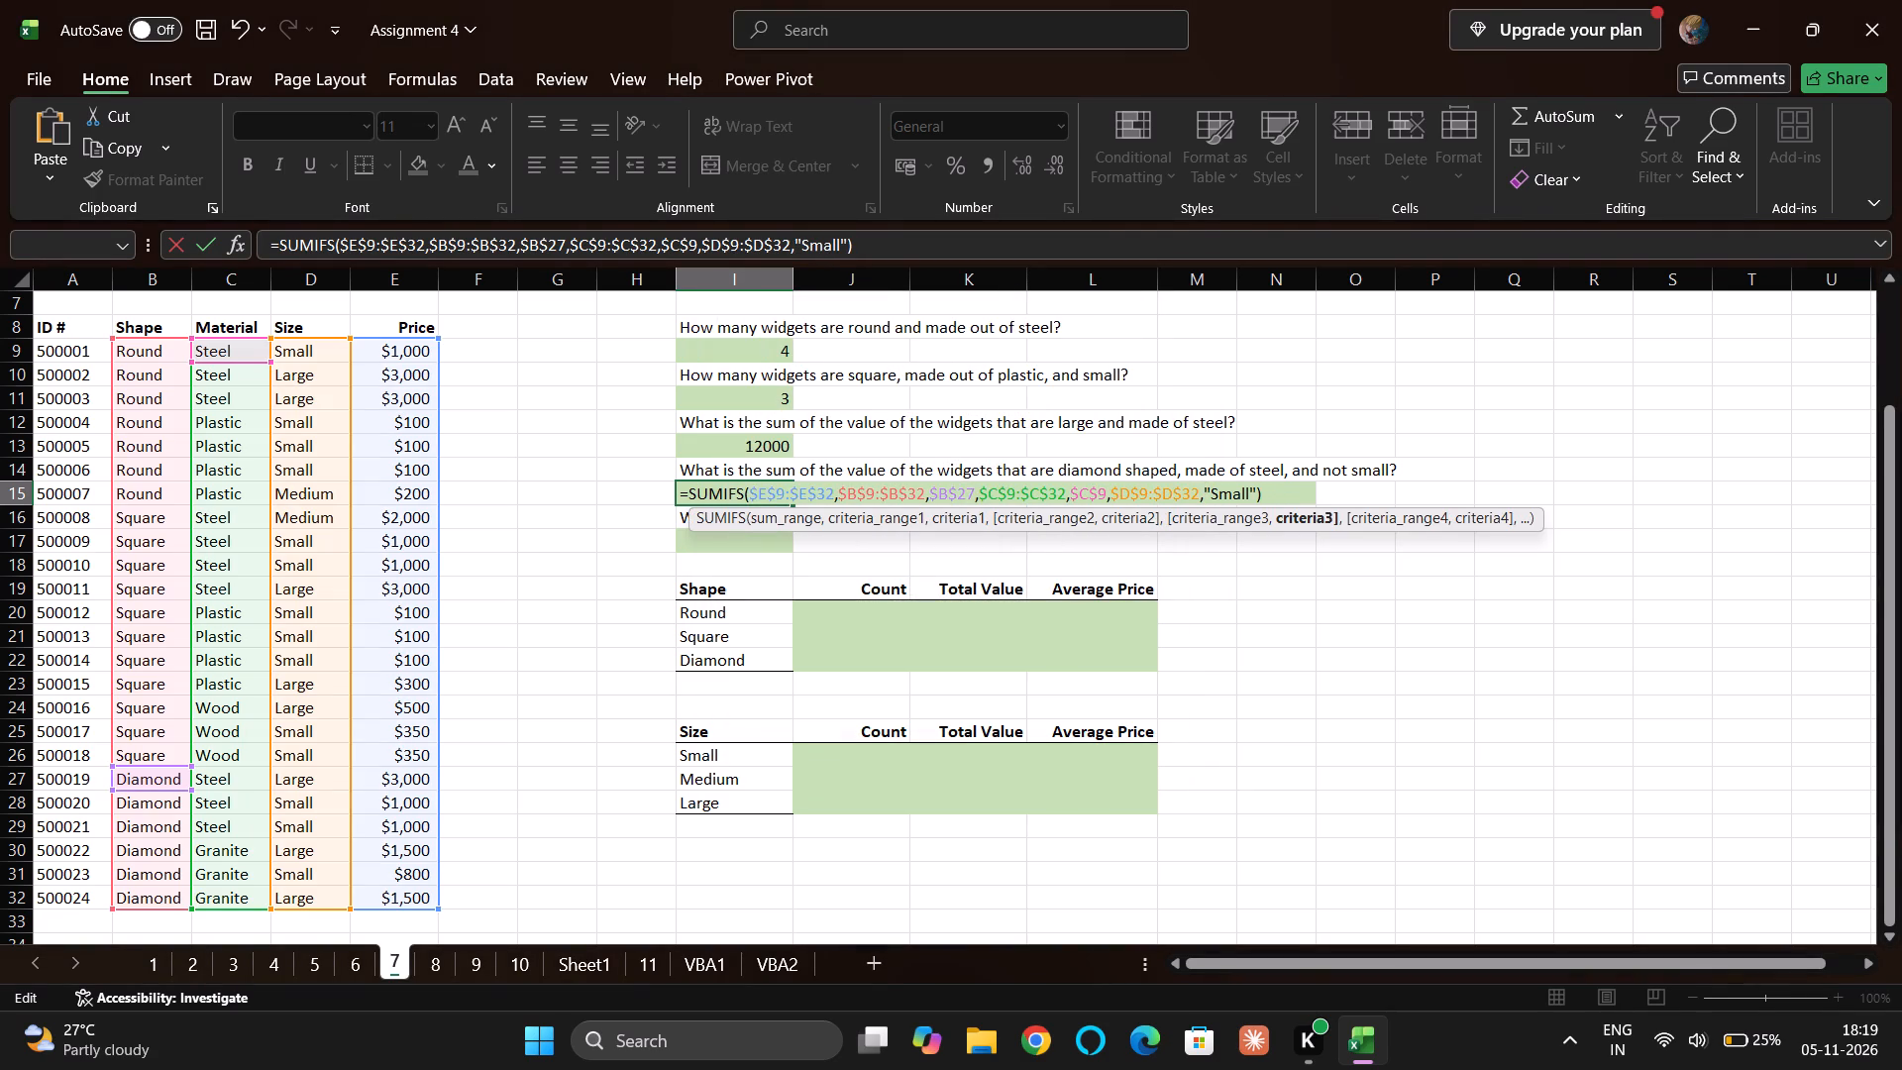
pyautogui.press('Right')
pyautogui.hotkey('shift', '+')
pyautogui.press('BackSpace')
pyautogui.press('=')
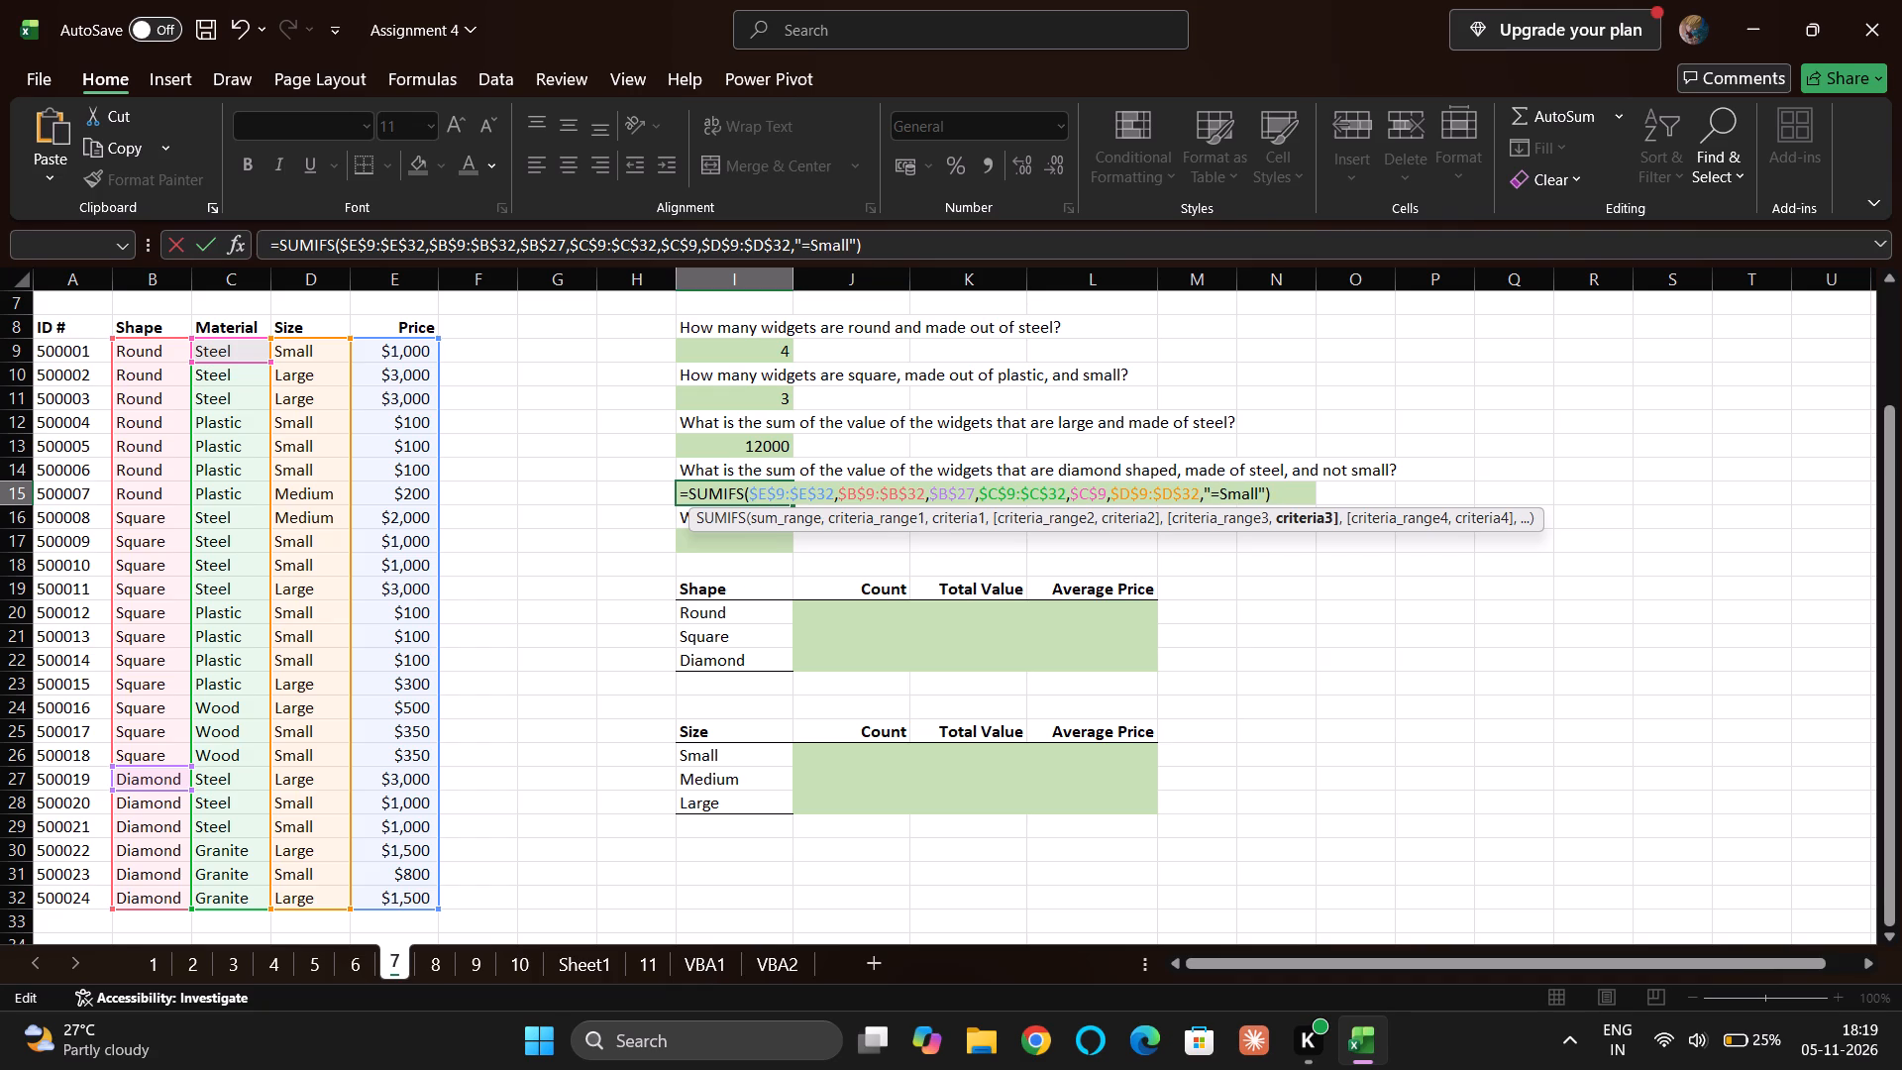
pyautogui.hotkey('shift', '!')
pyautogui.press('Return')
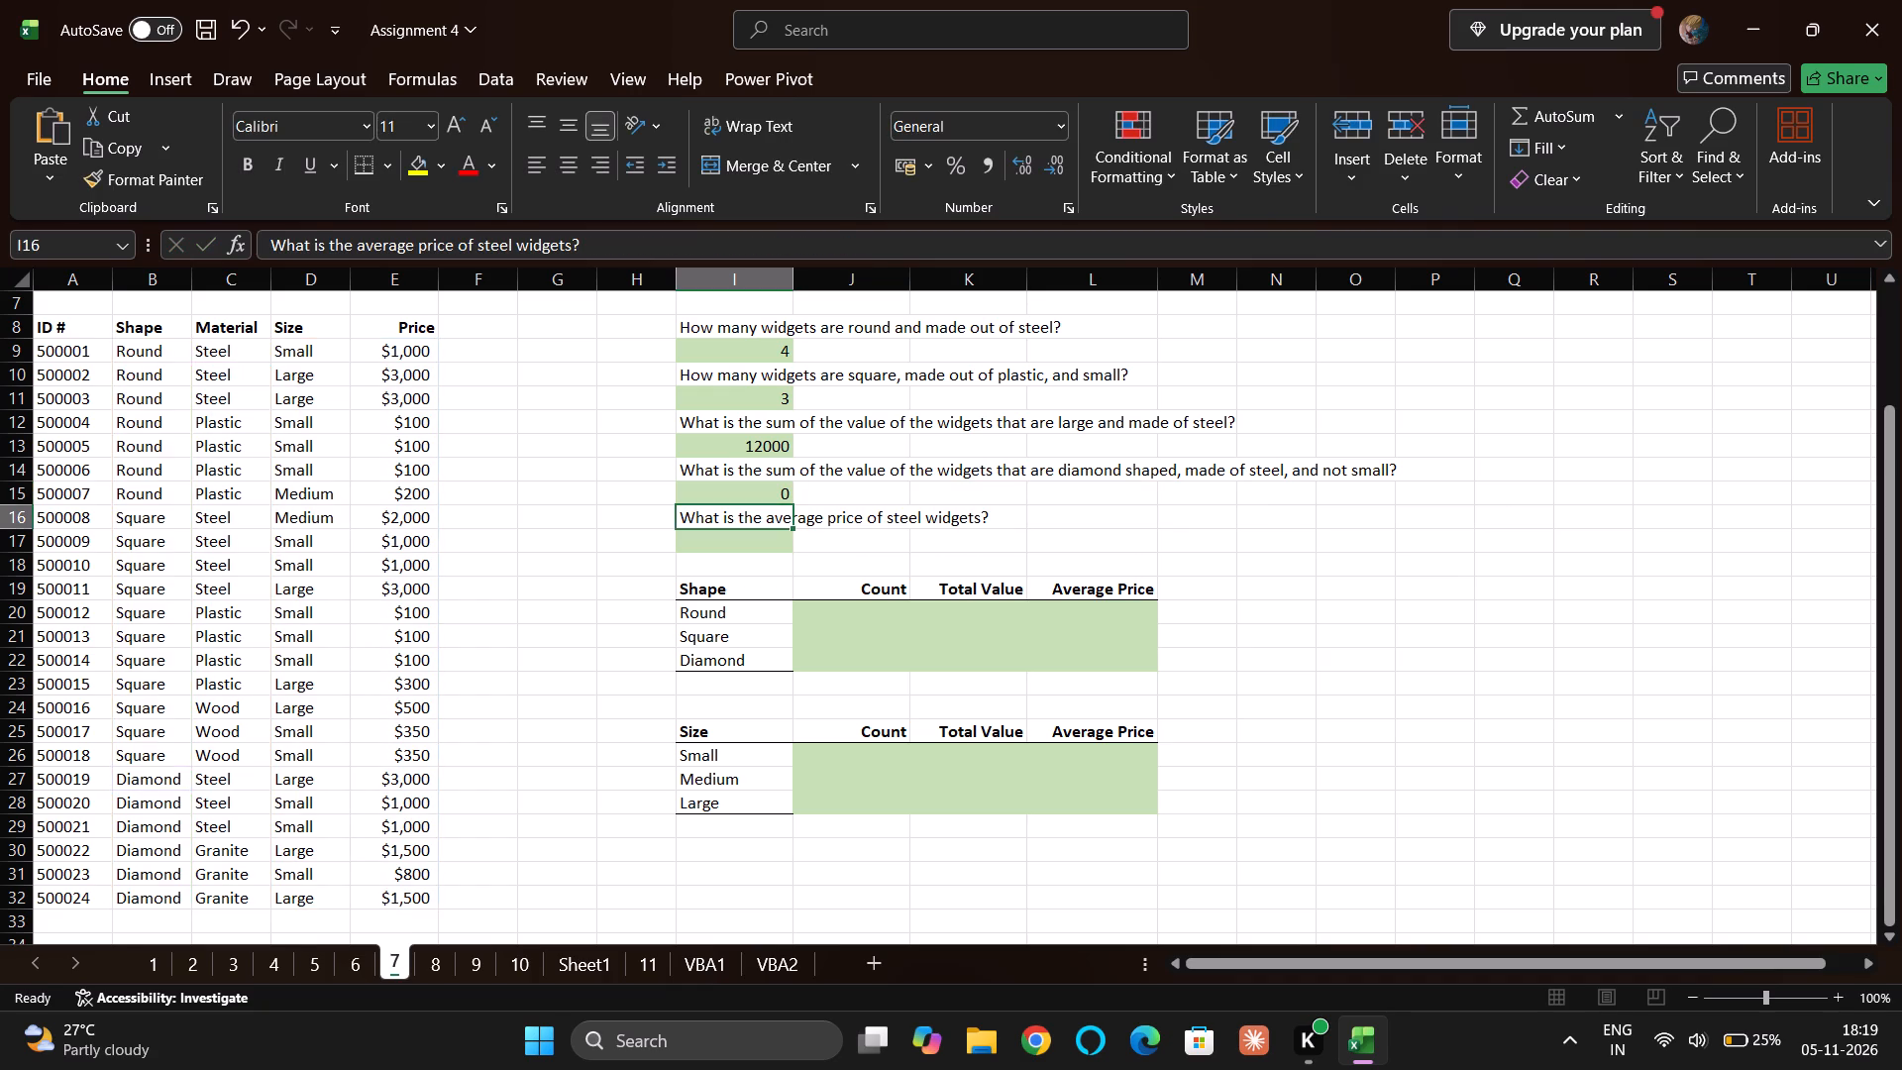
# Reopen the I15 formula and remove the =! operator from its size criterion.
pyautogui.doubleClick(772, 484)
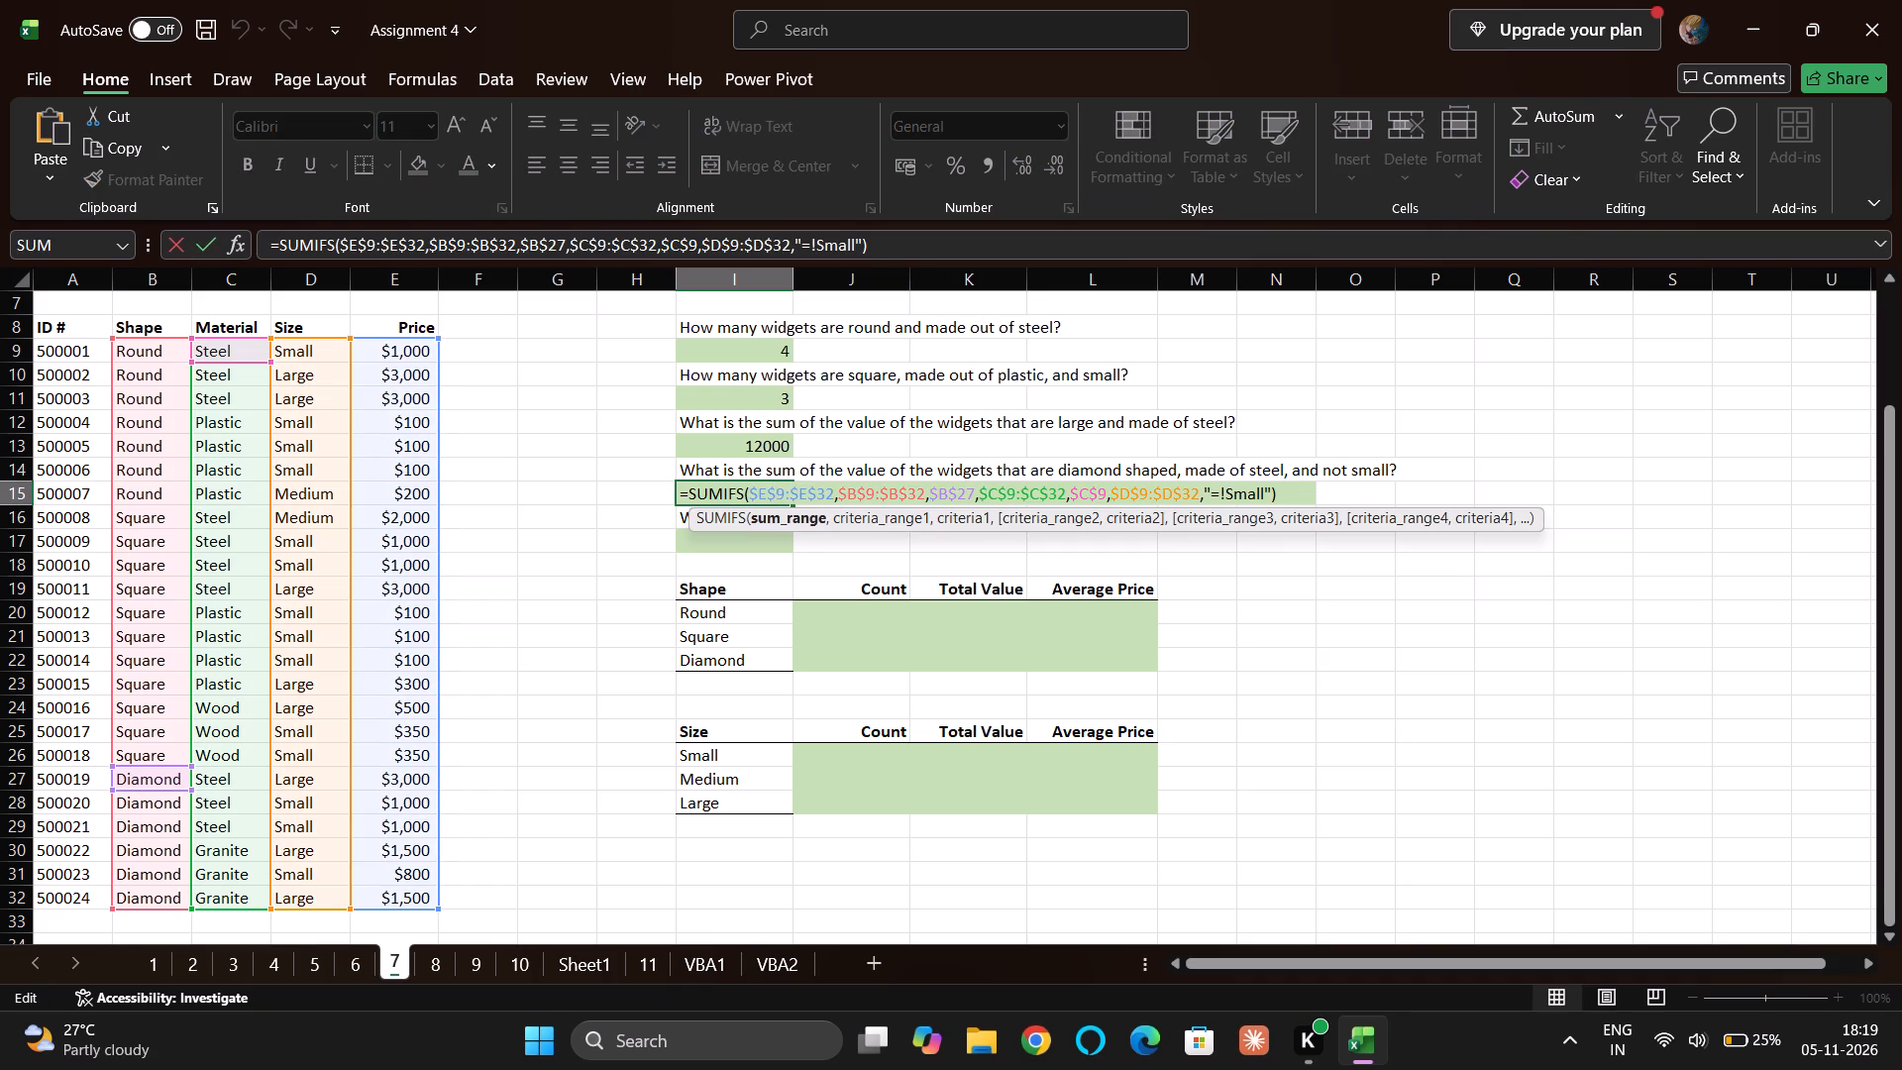
pyautogui.click(1227, 492)
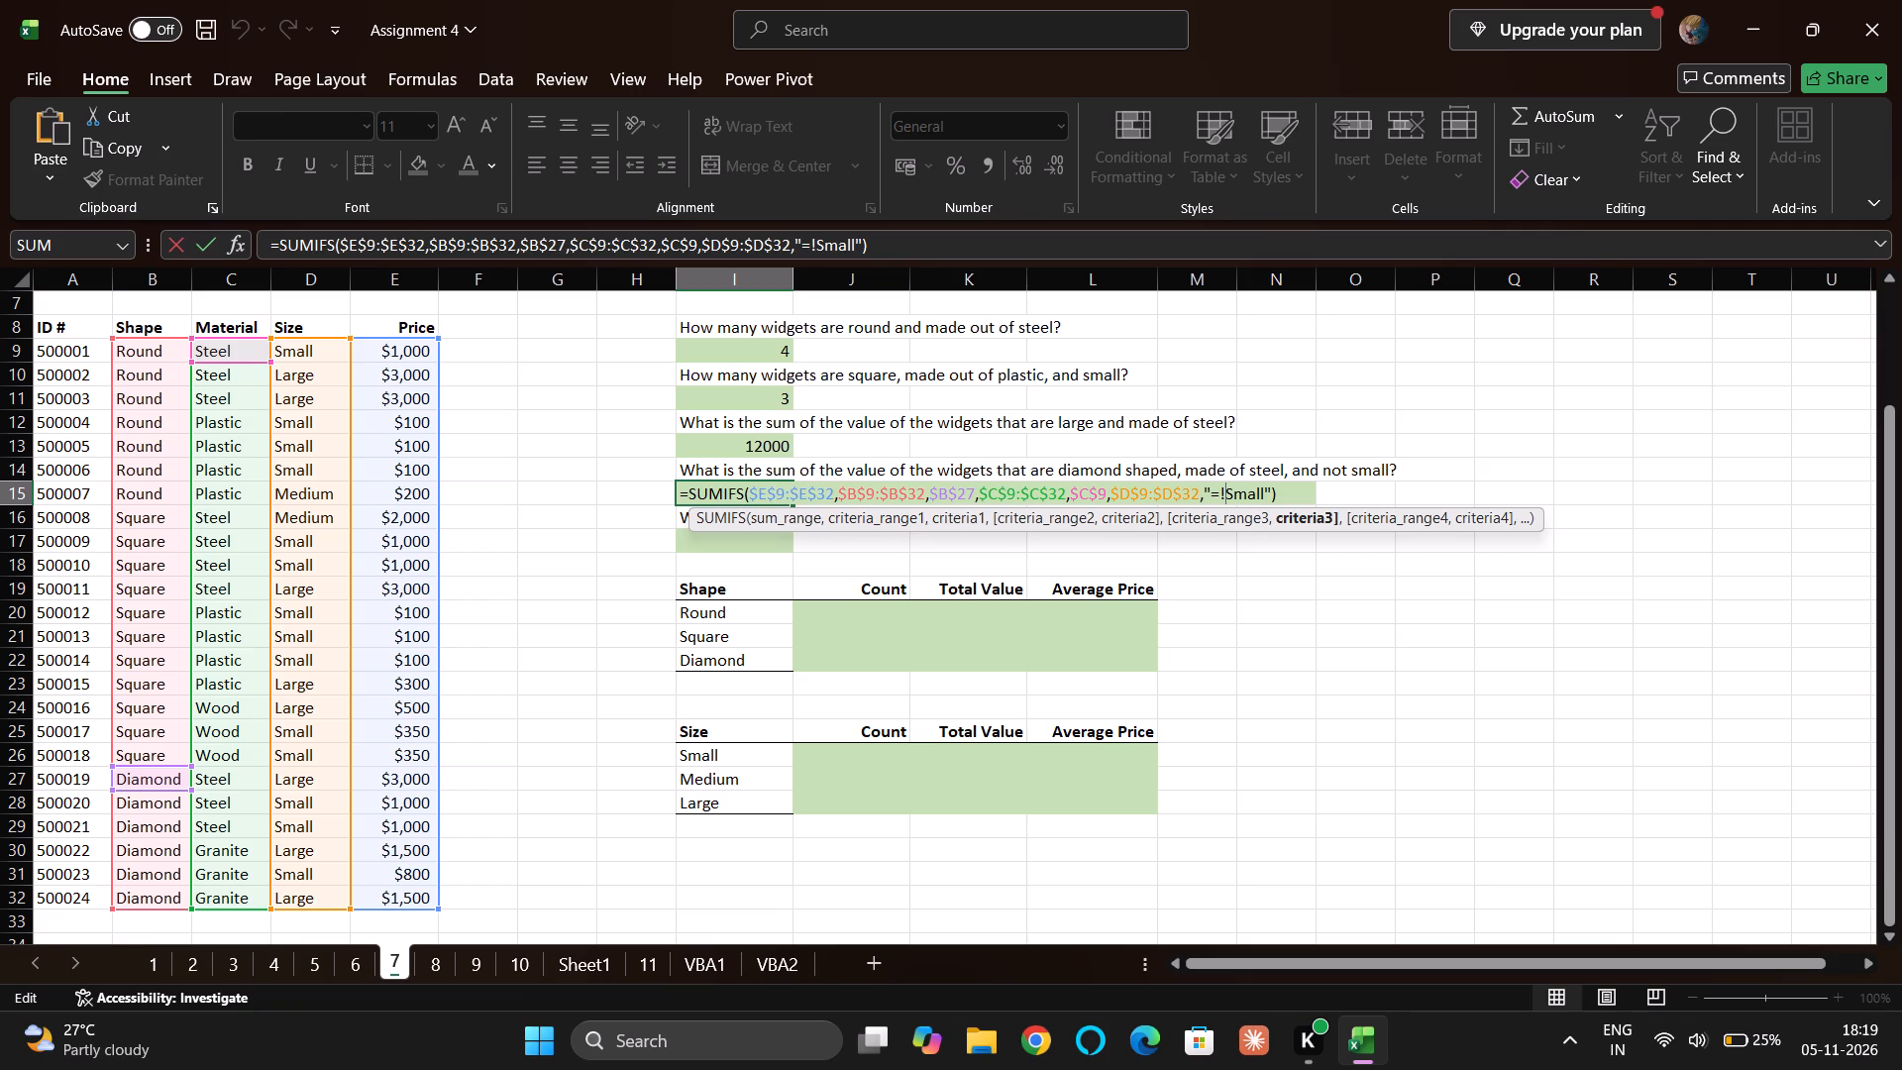
pyautogui.press('BackSpace')
pyautogui.press('BackSpace')
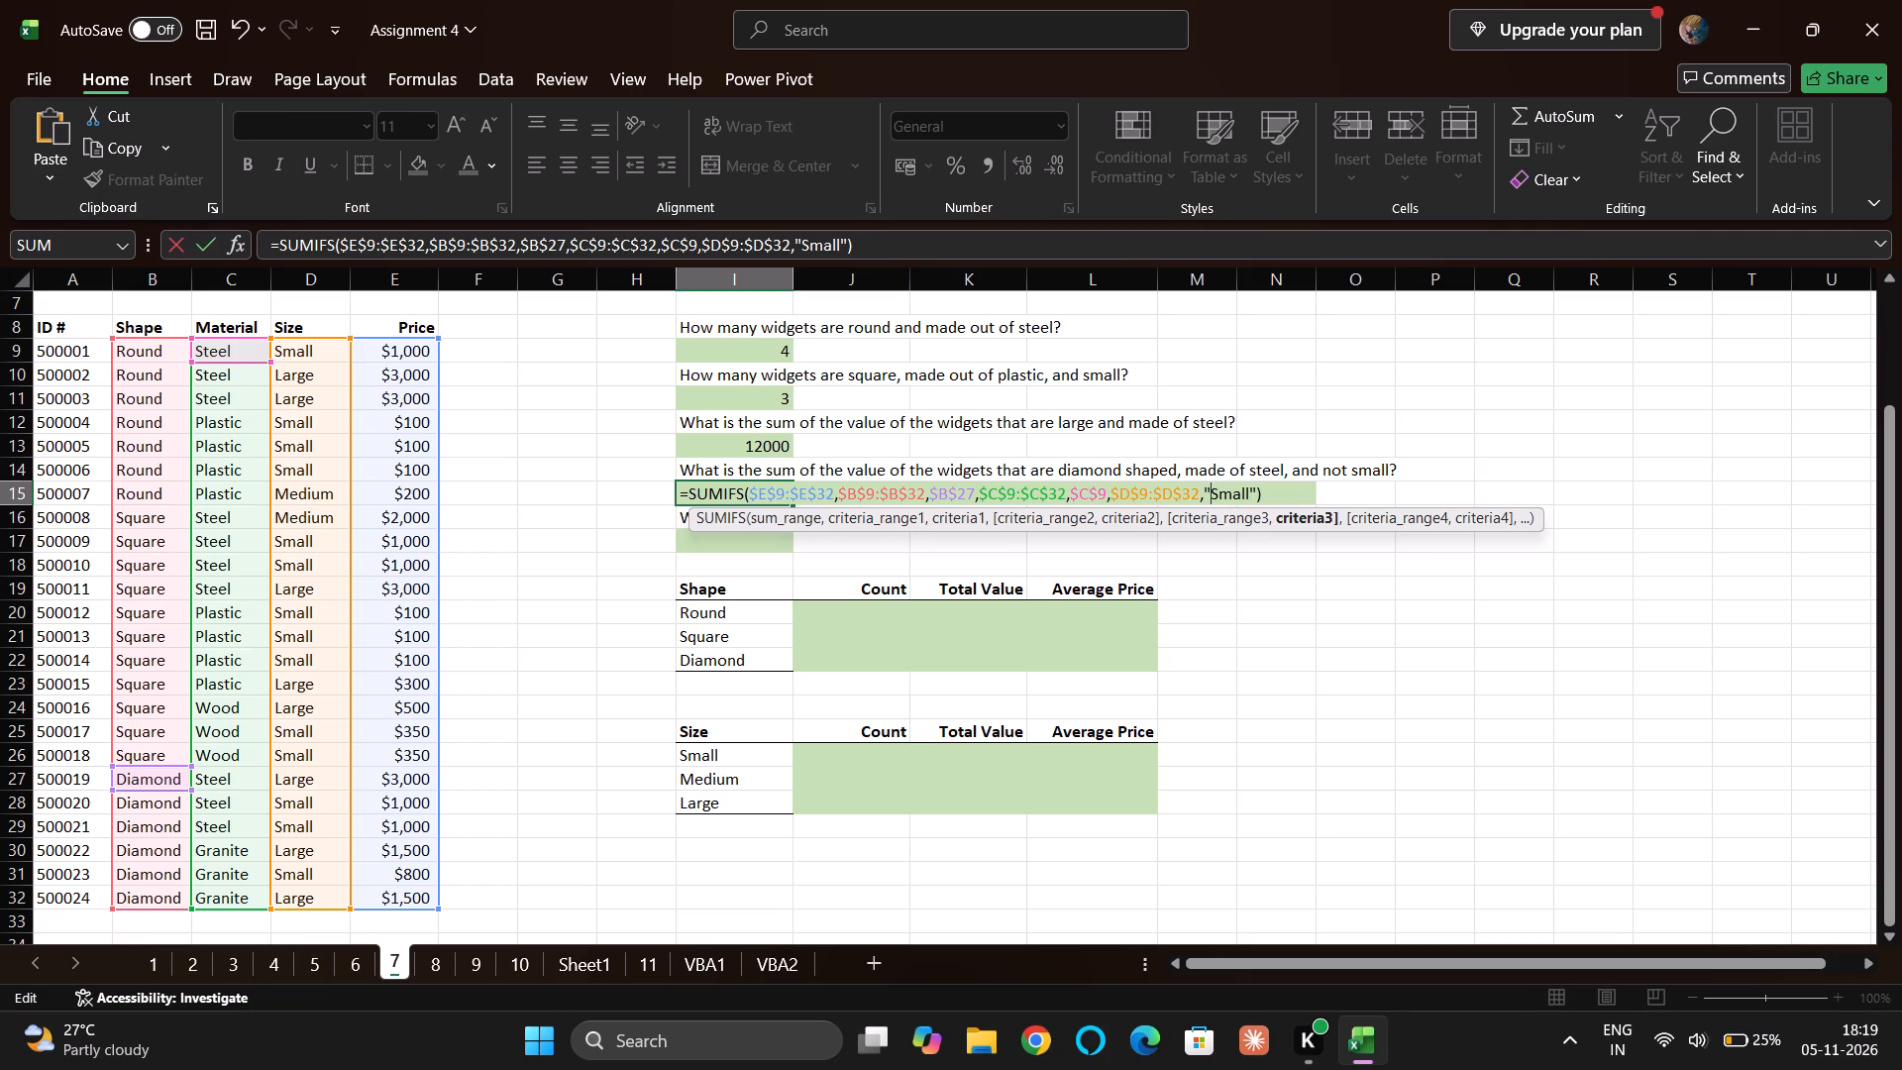
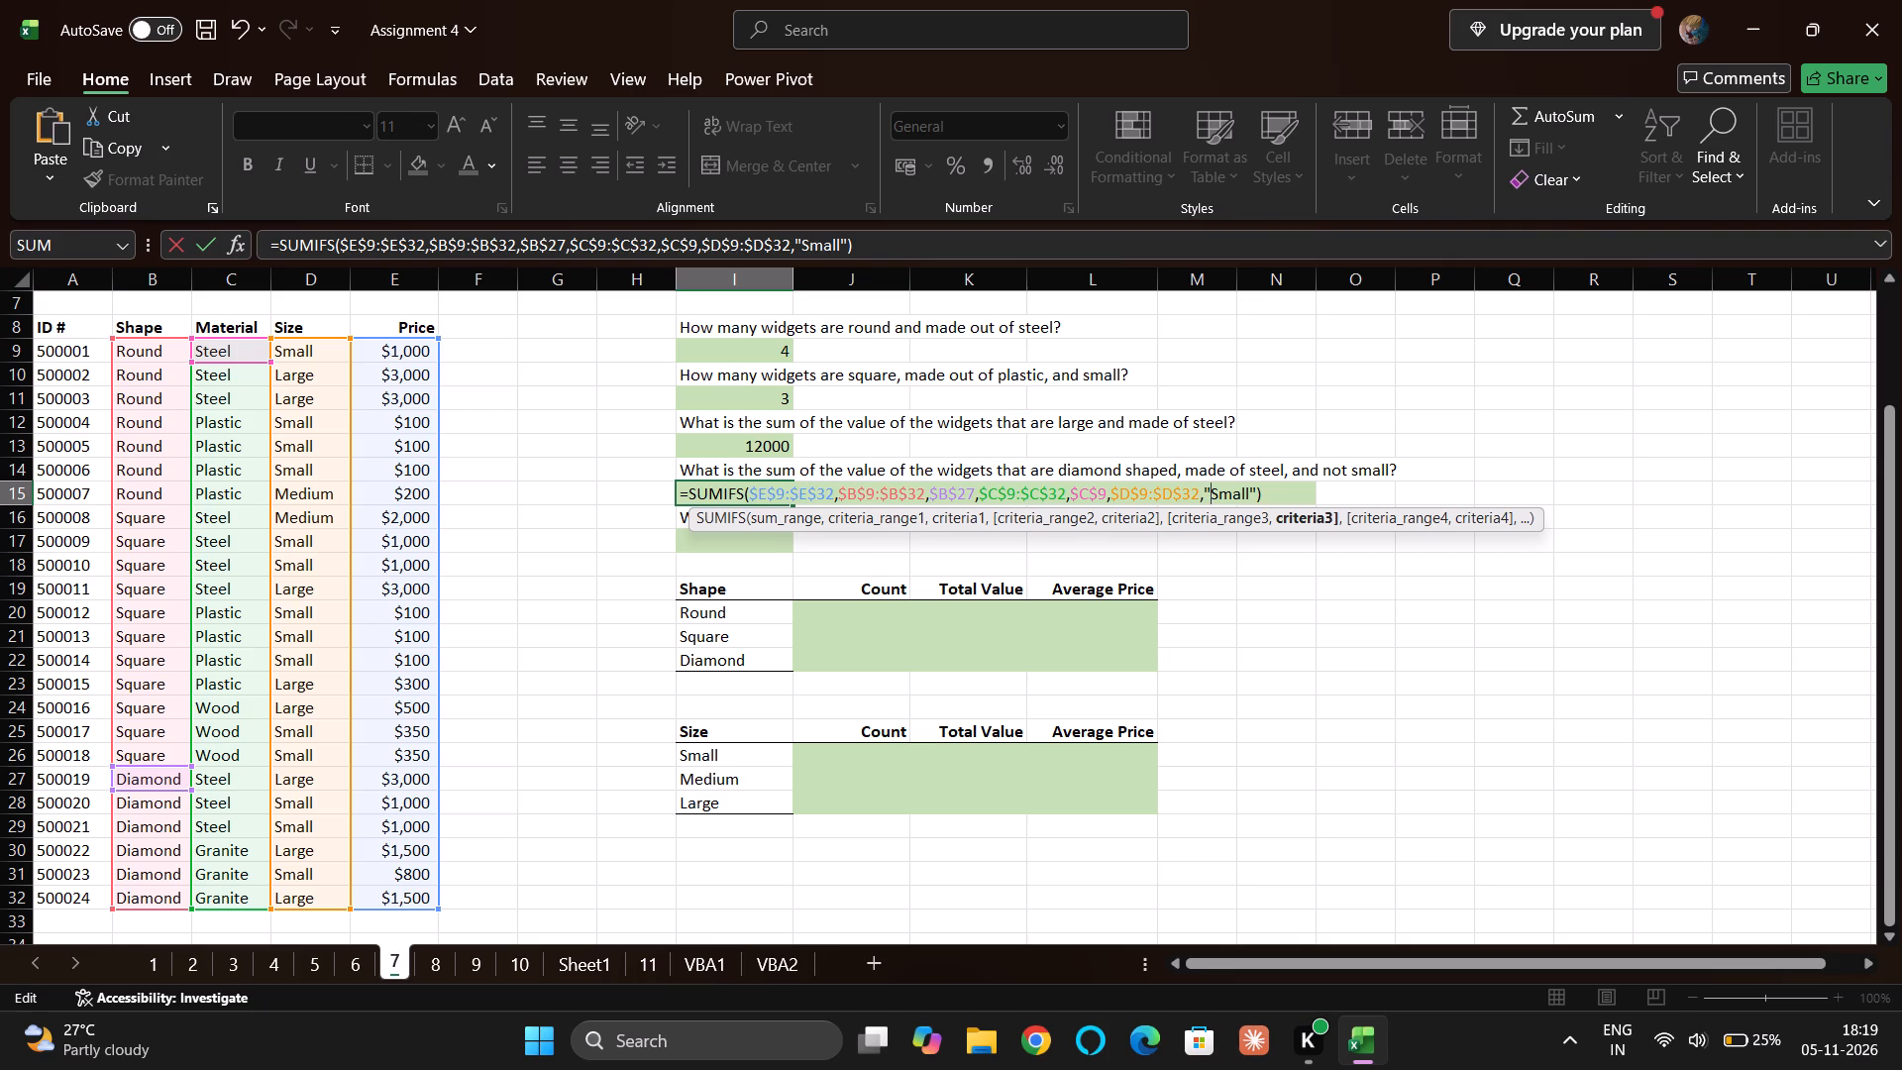
# Try the I15 SUMIFS formula with its size criterion wrapped in the NOT function, as NOT("Small").
pyautogui.press('Left')
pyautogui.write('not')
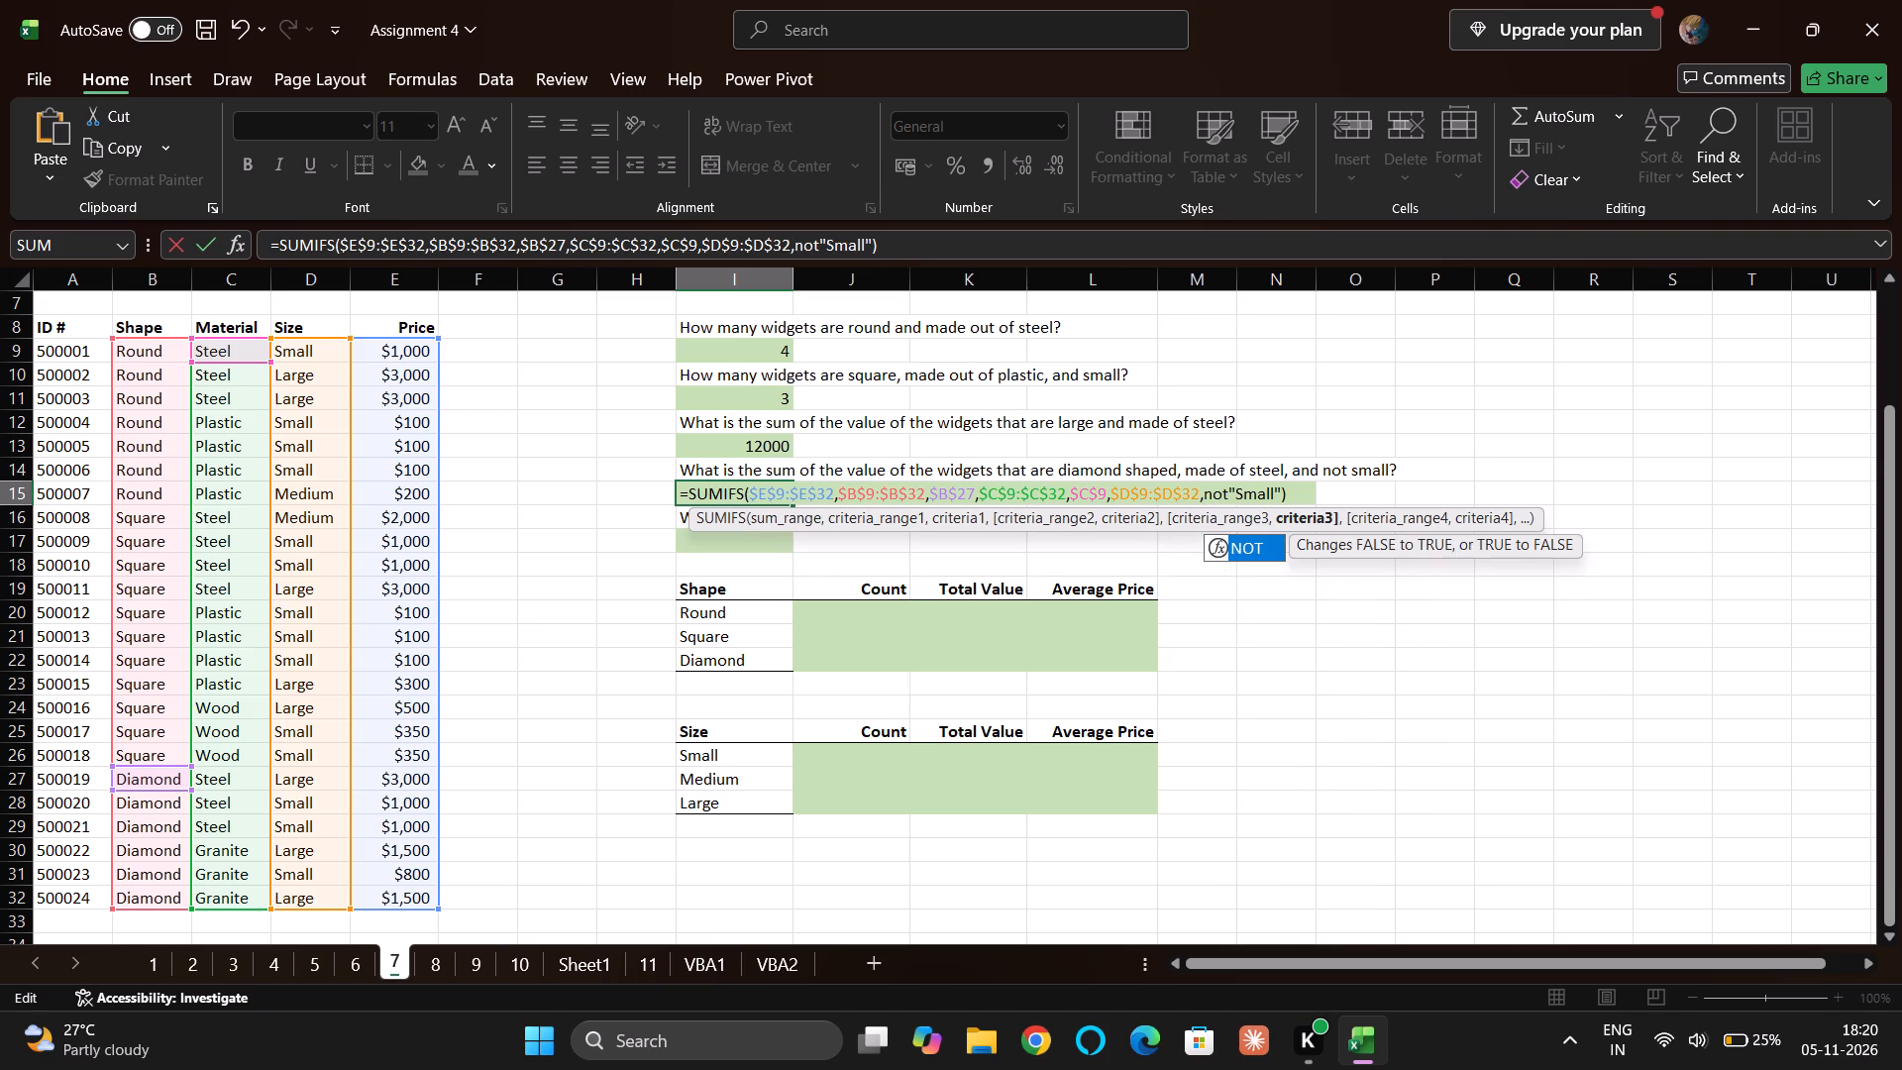
pyautogui.press('Tab')
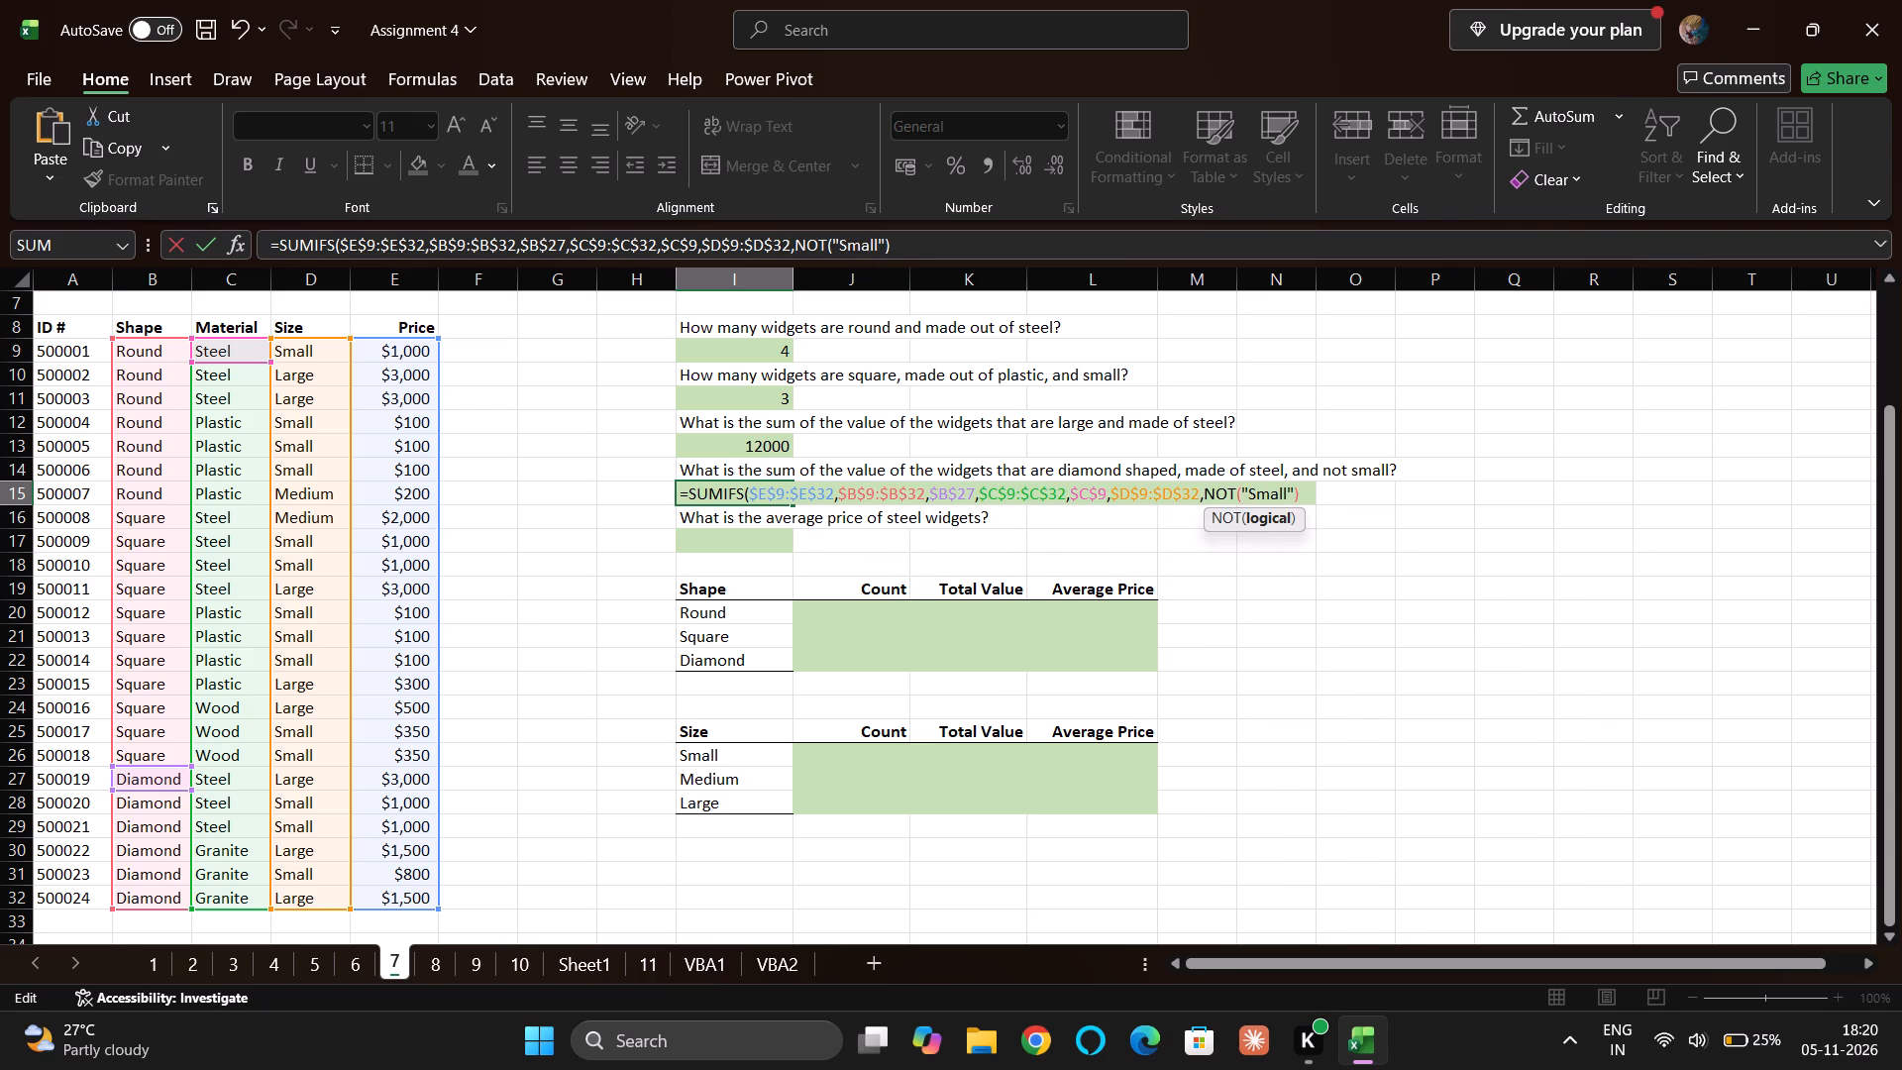
pyautogui.click(1307, 495)
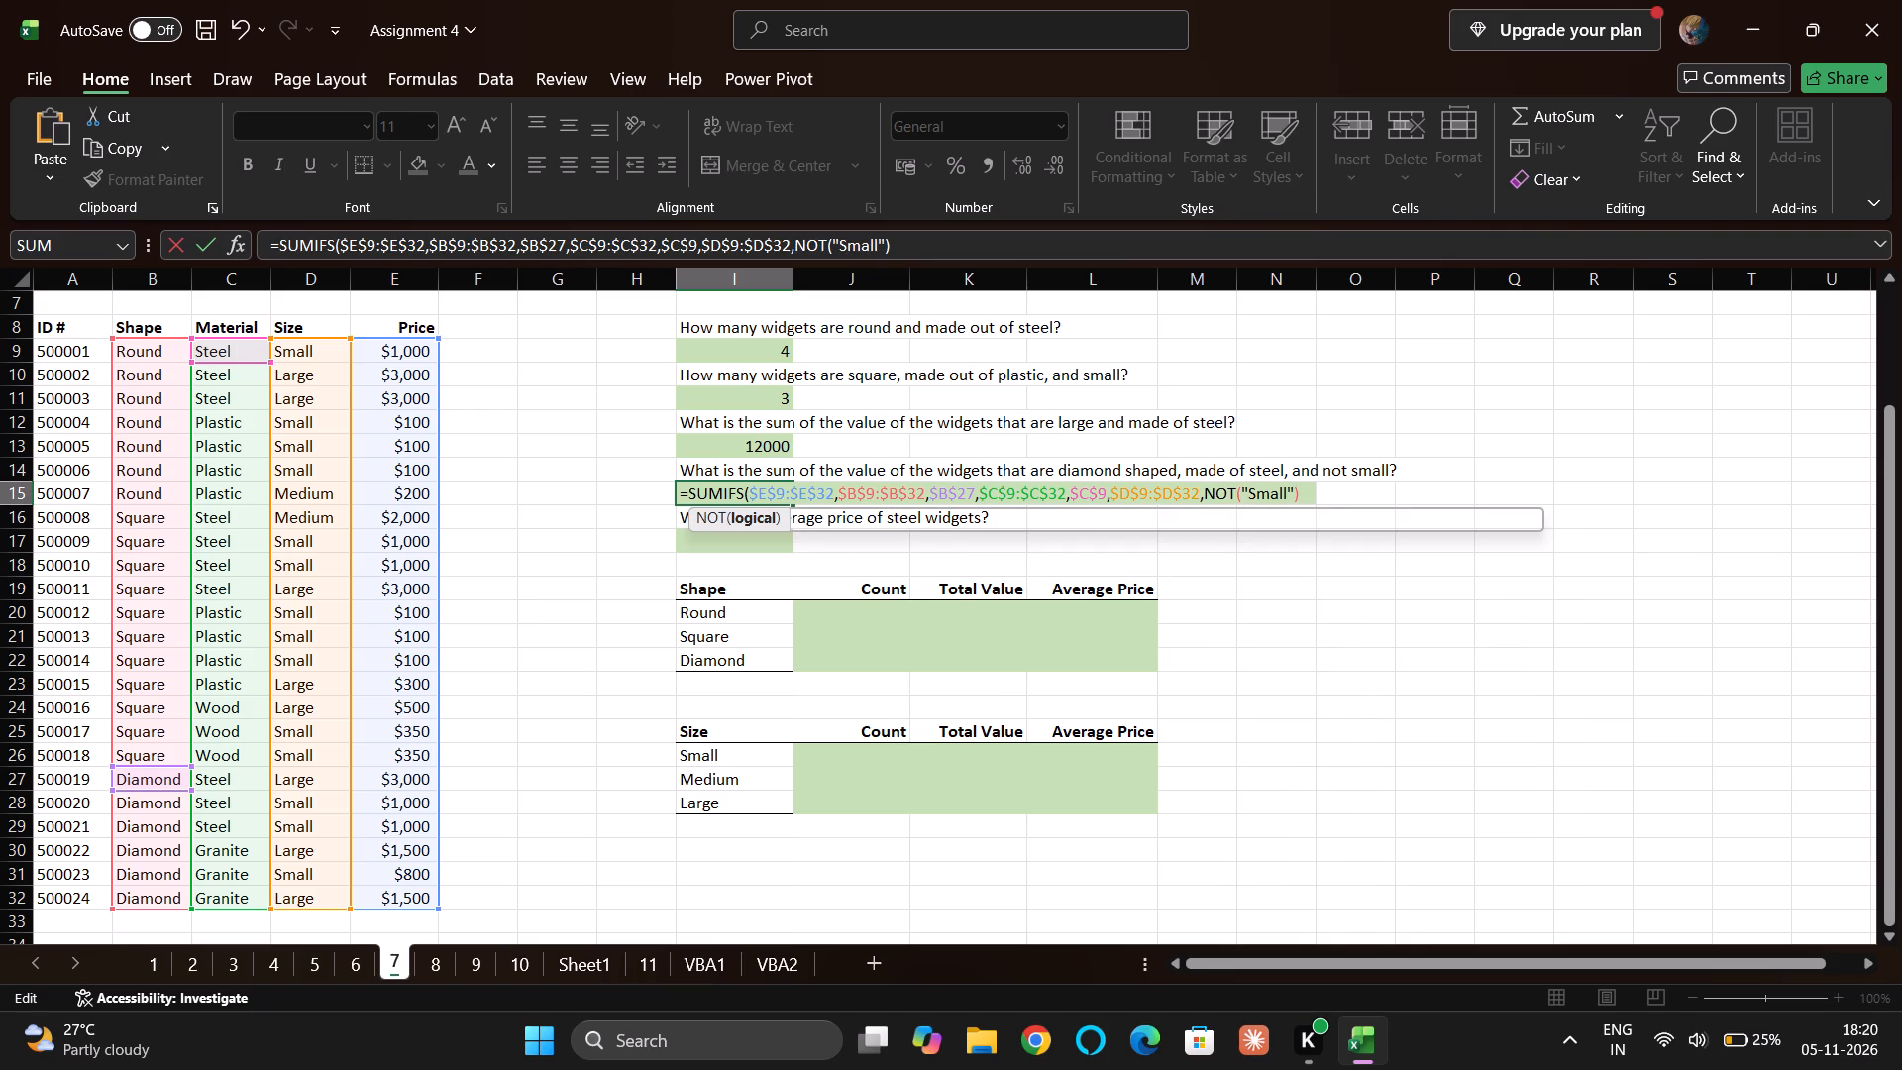
pyautogui.hotkey('shift', ')')
pyautogui.press('Return')
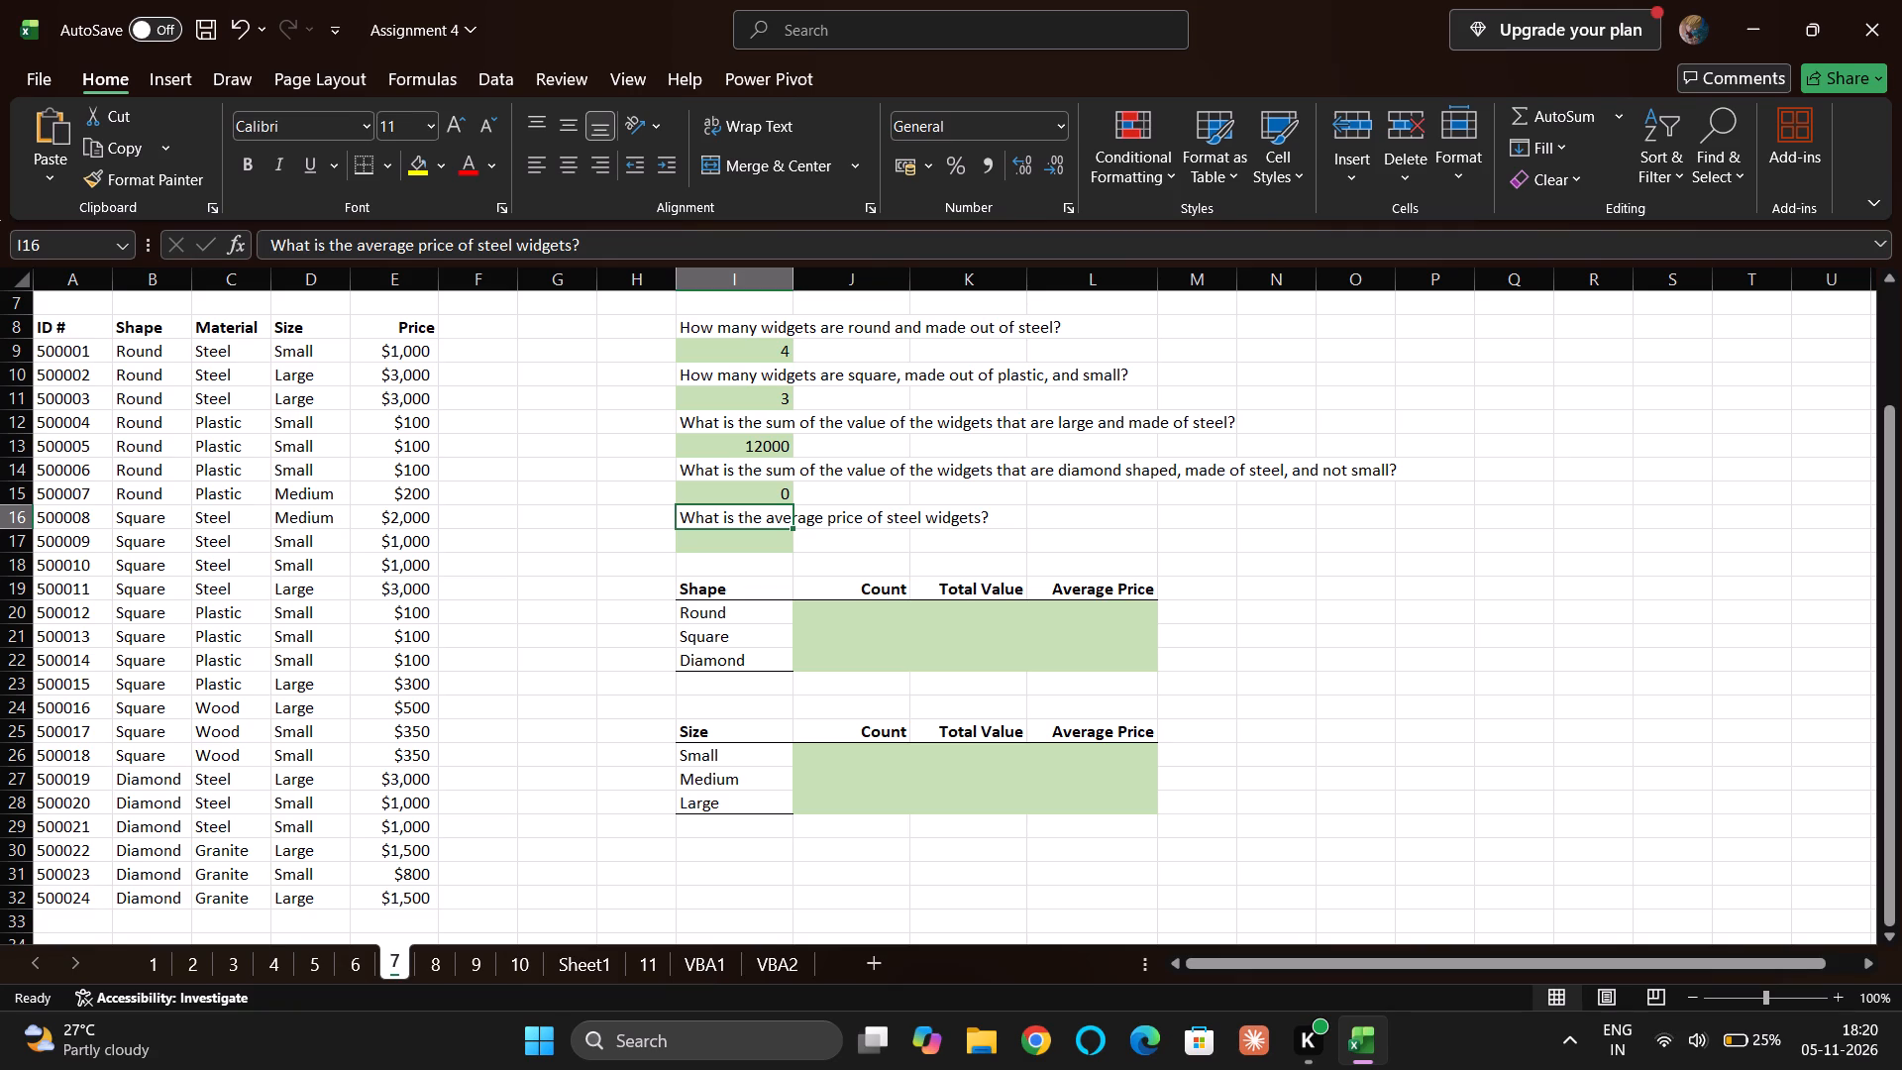
pyautogui.click(739, 495)
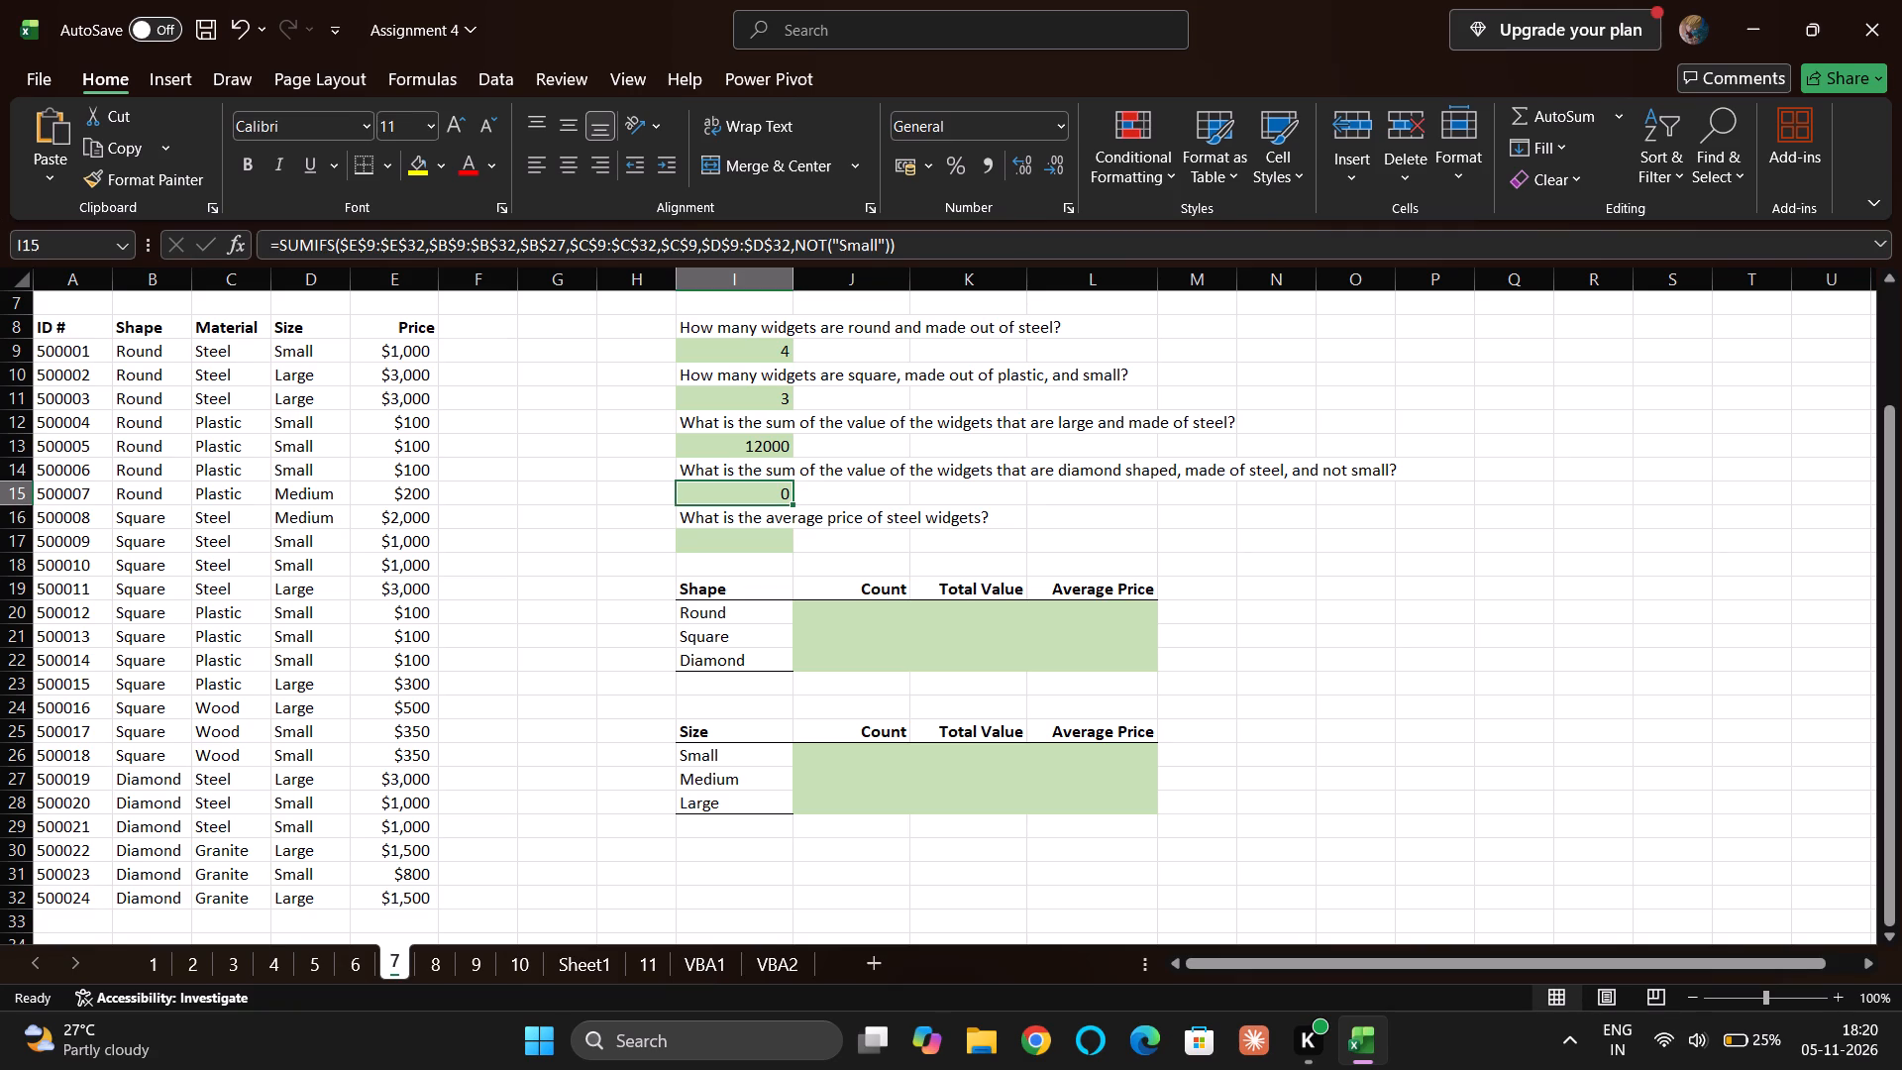
# Begin the average steel widget price formula in I17 using AVERAGEIFS, with the Price column $E$9:$E$32 as the average range.
pyautogui.click(751, 545)
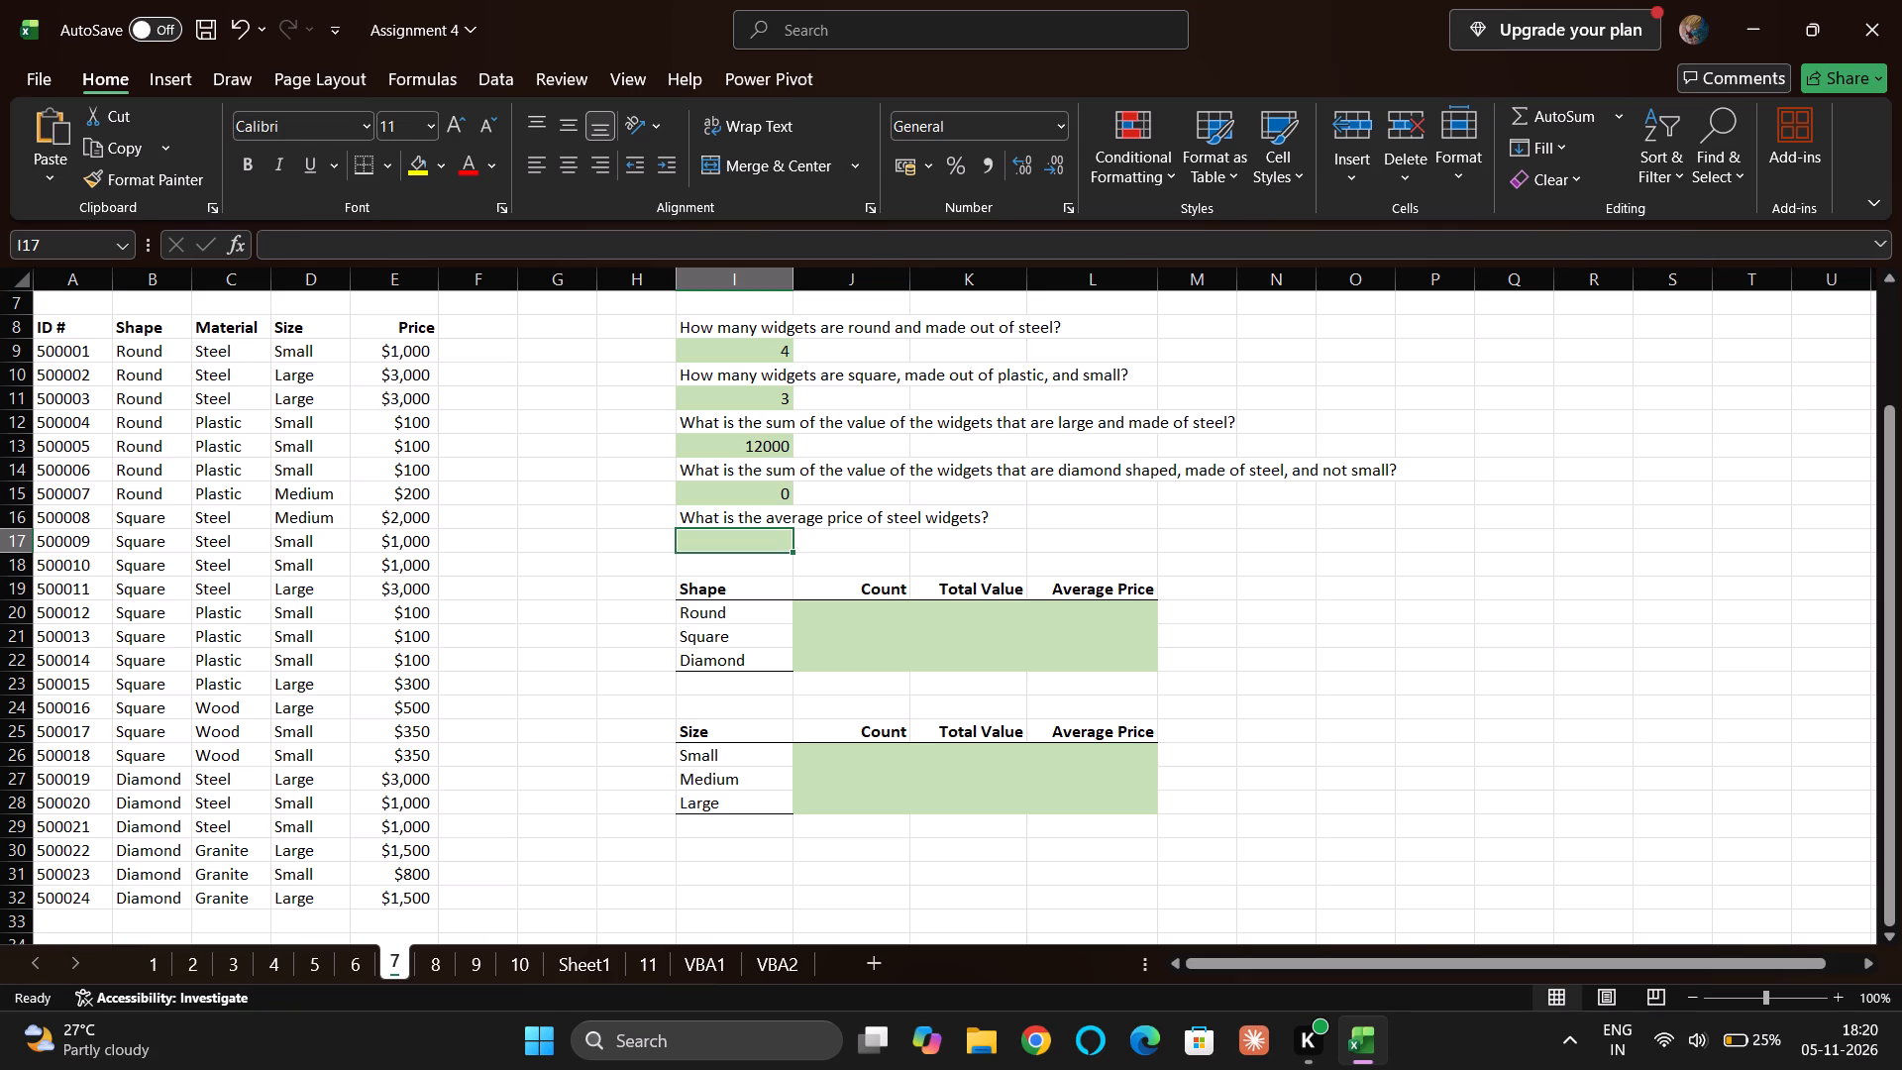
pyautogui.press('=')
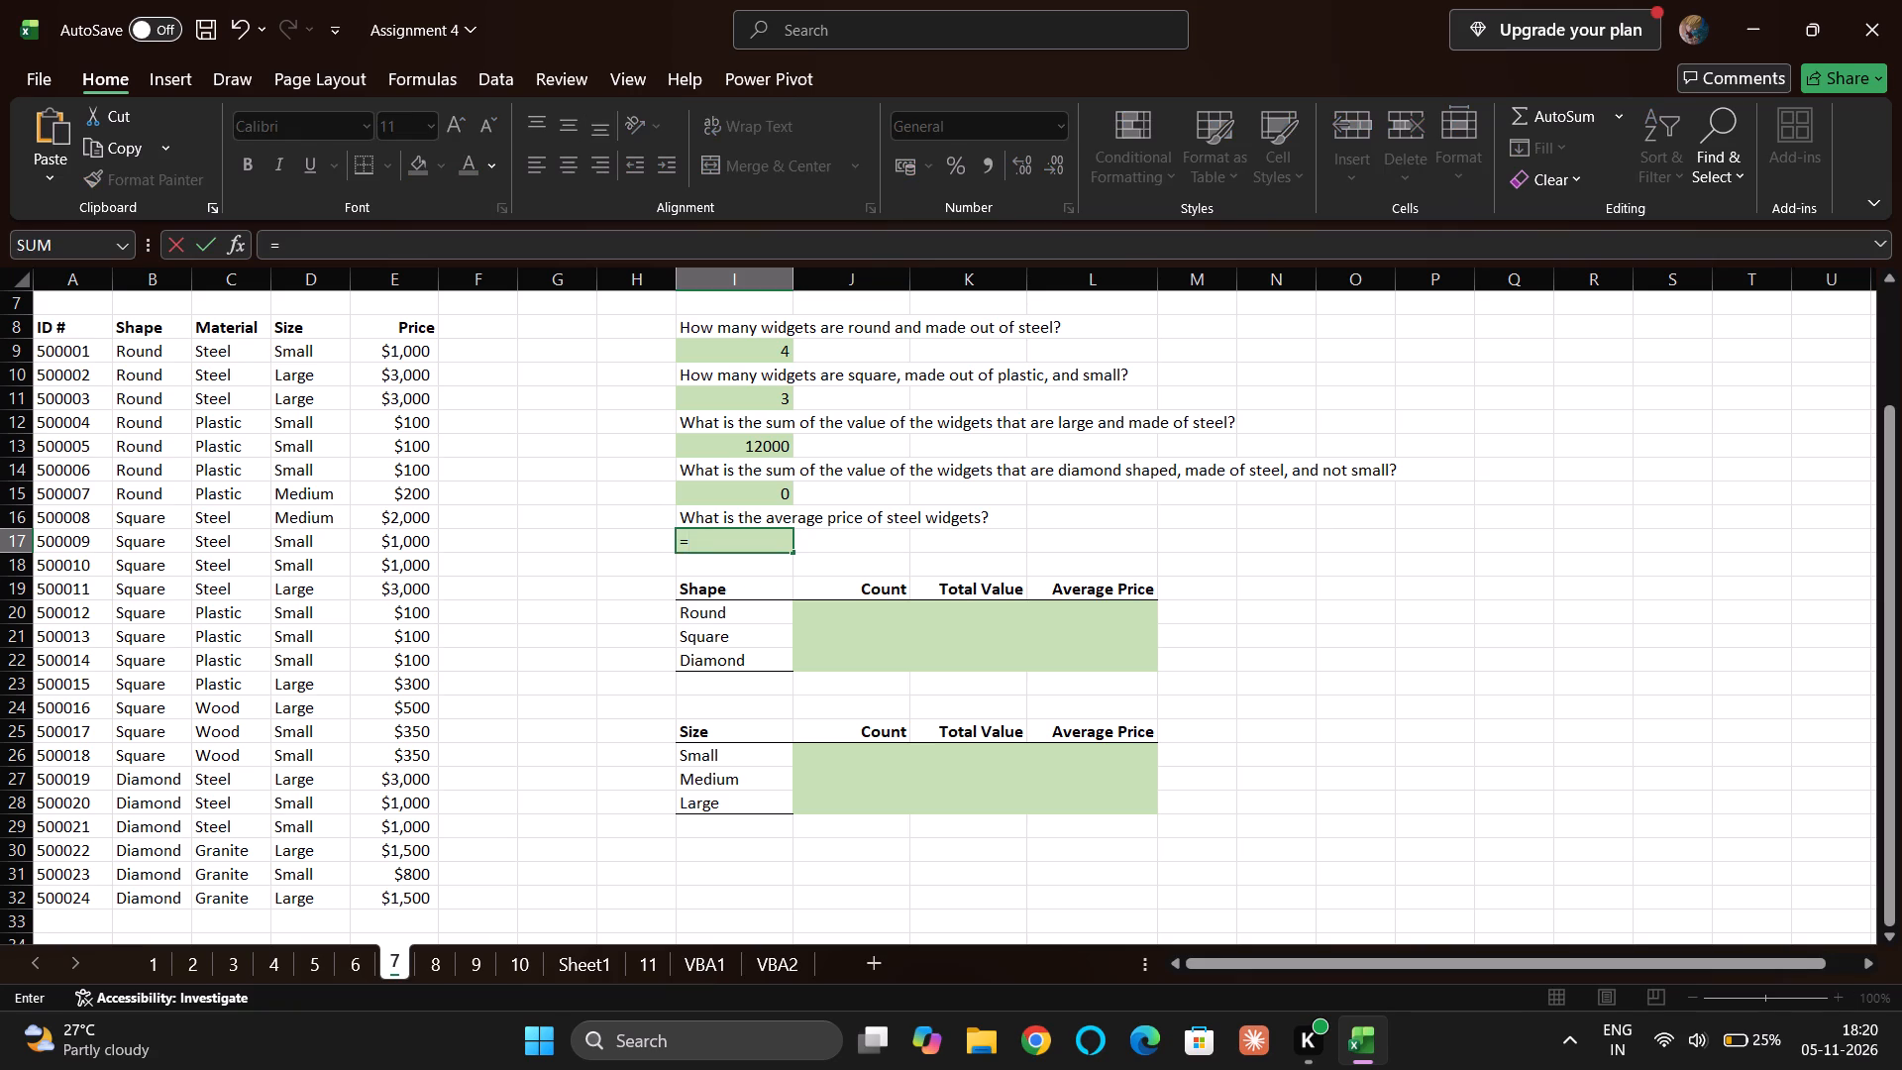
pyautogui.write('su')
pyautogui.press('BackSpace')
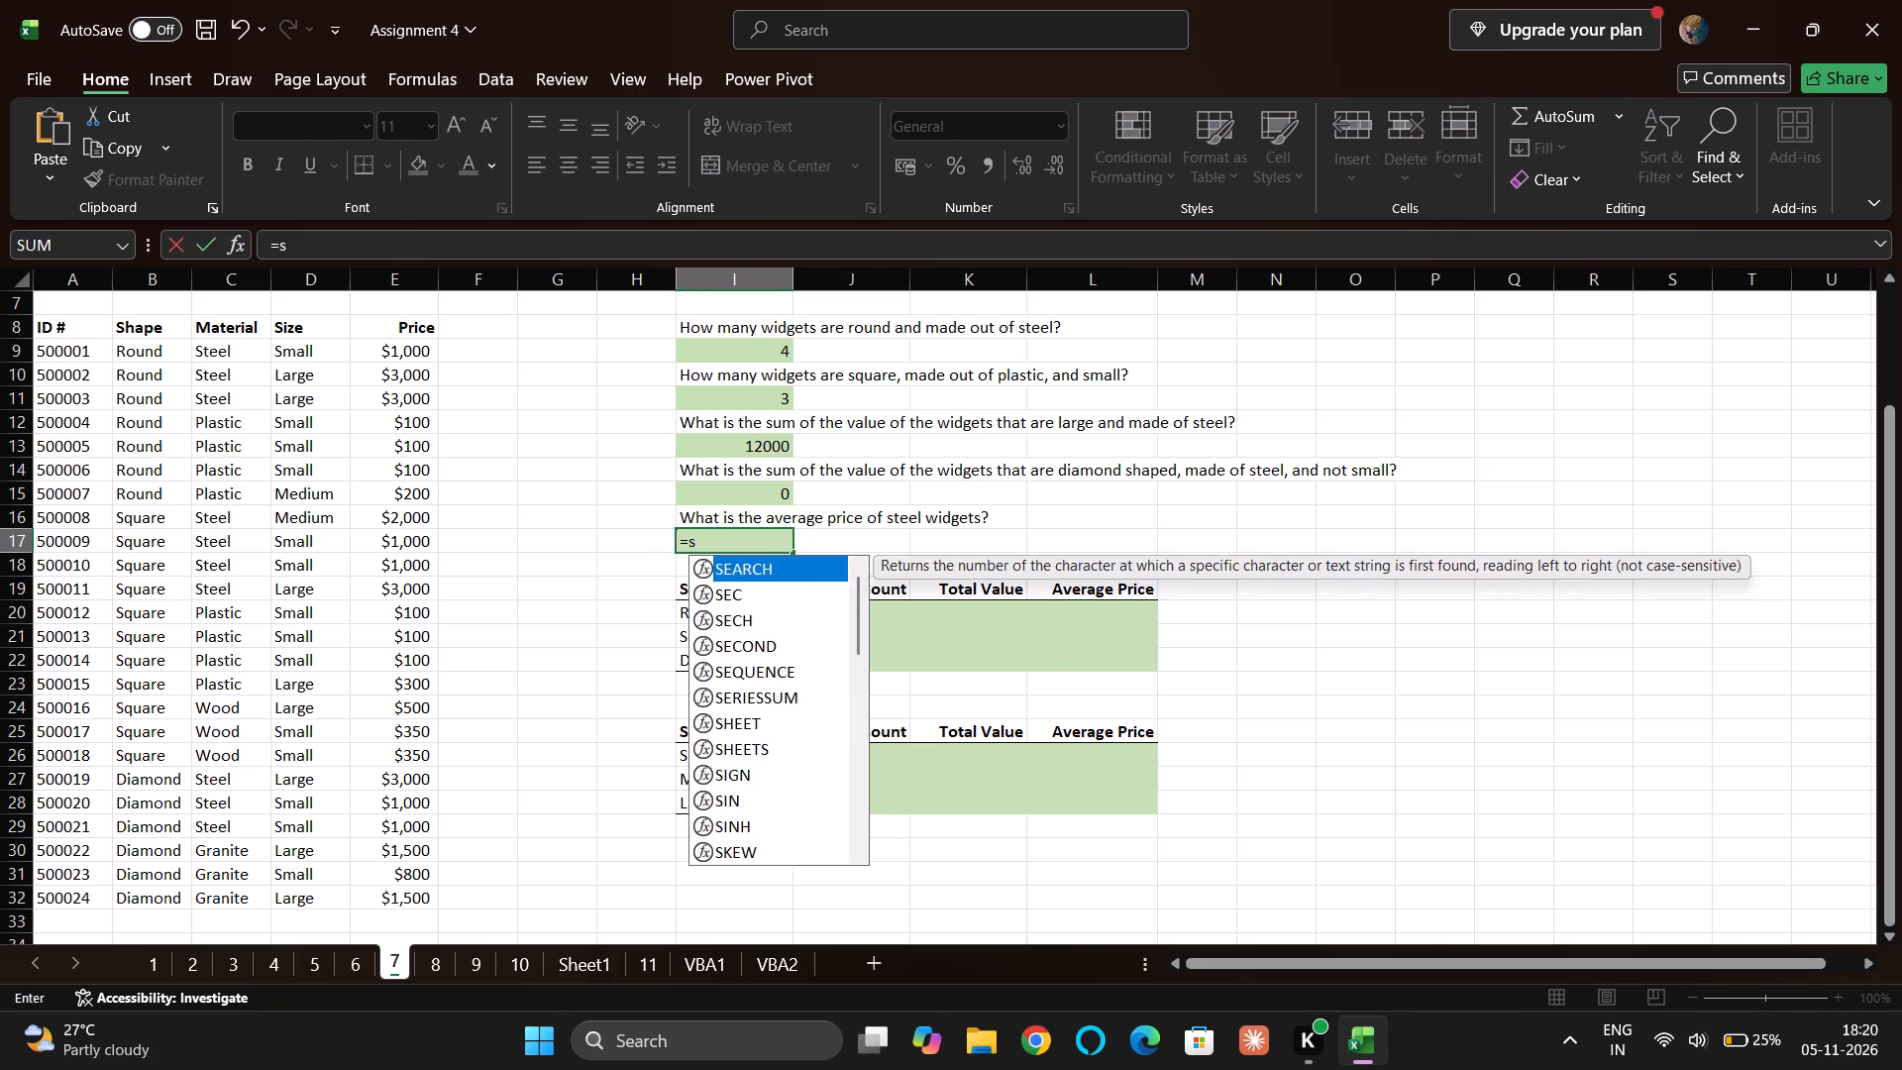
pyautogui.press('BackSpace')
pyautogui.write('avg')
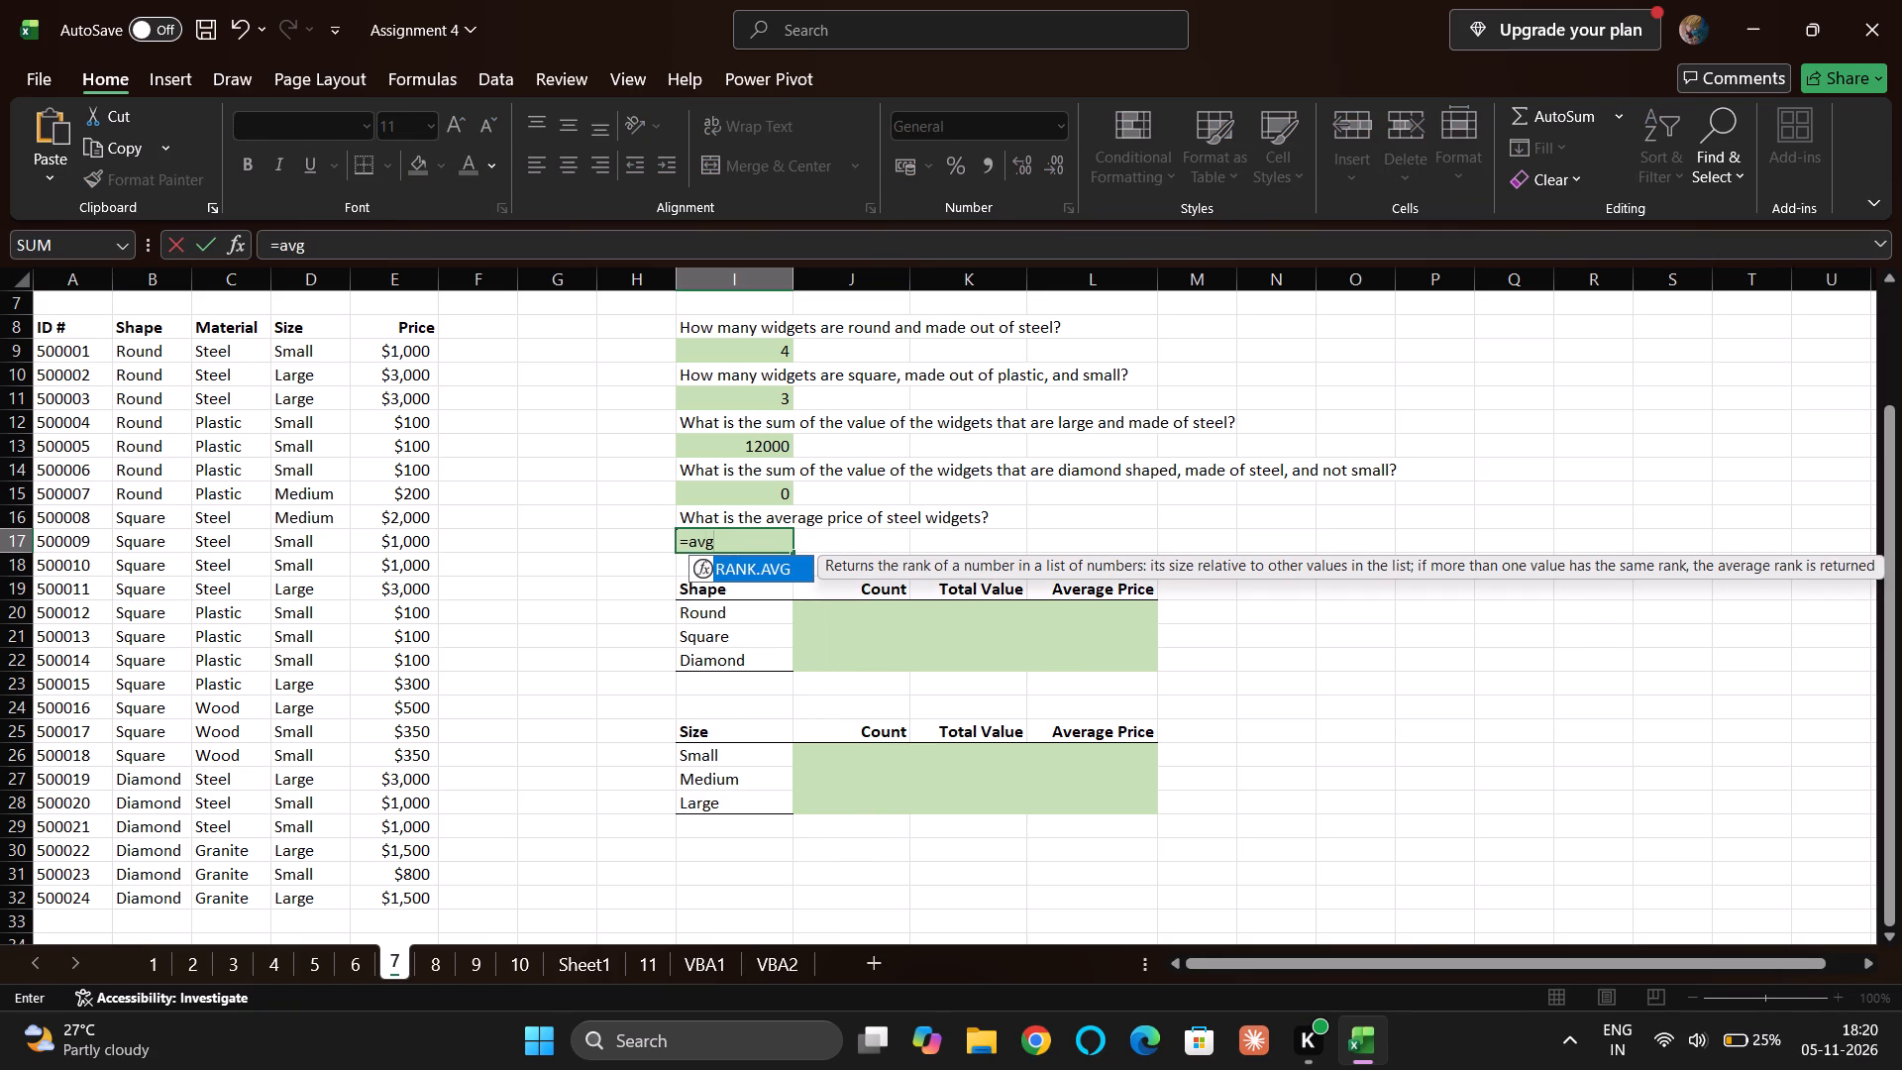
pyautogui.press('BackSpace')
pyautogui.press('Down')
pyautogui.press('Down')
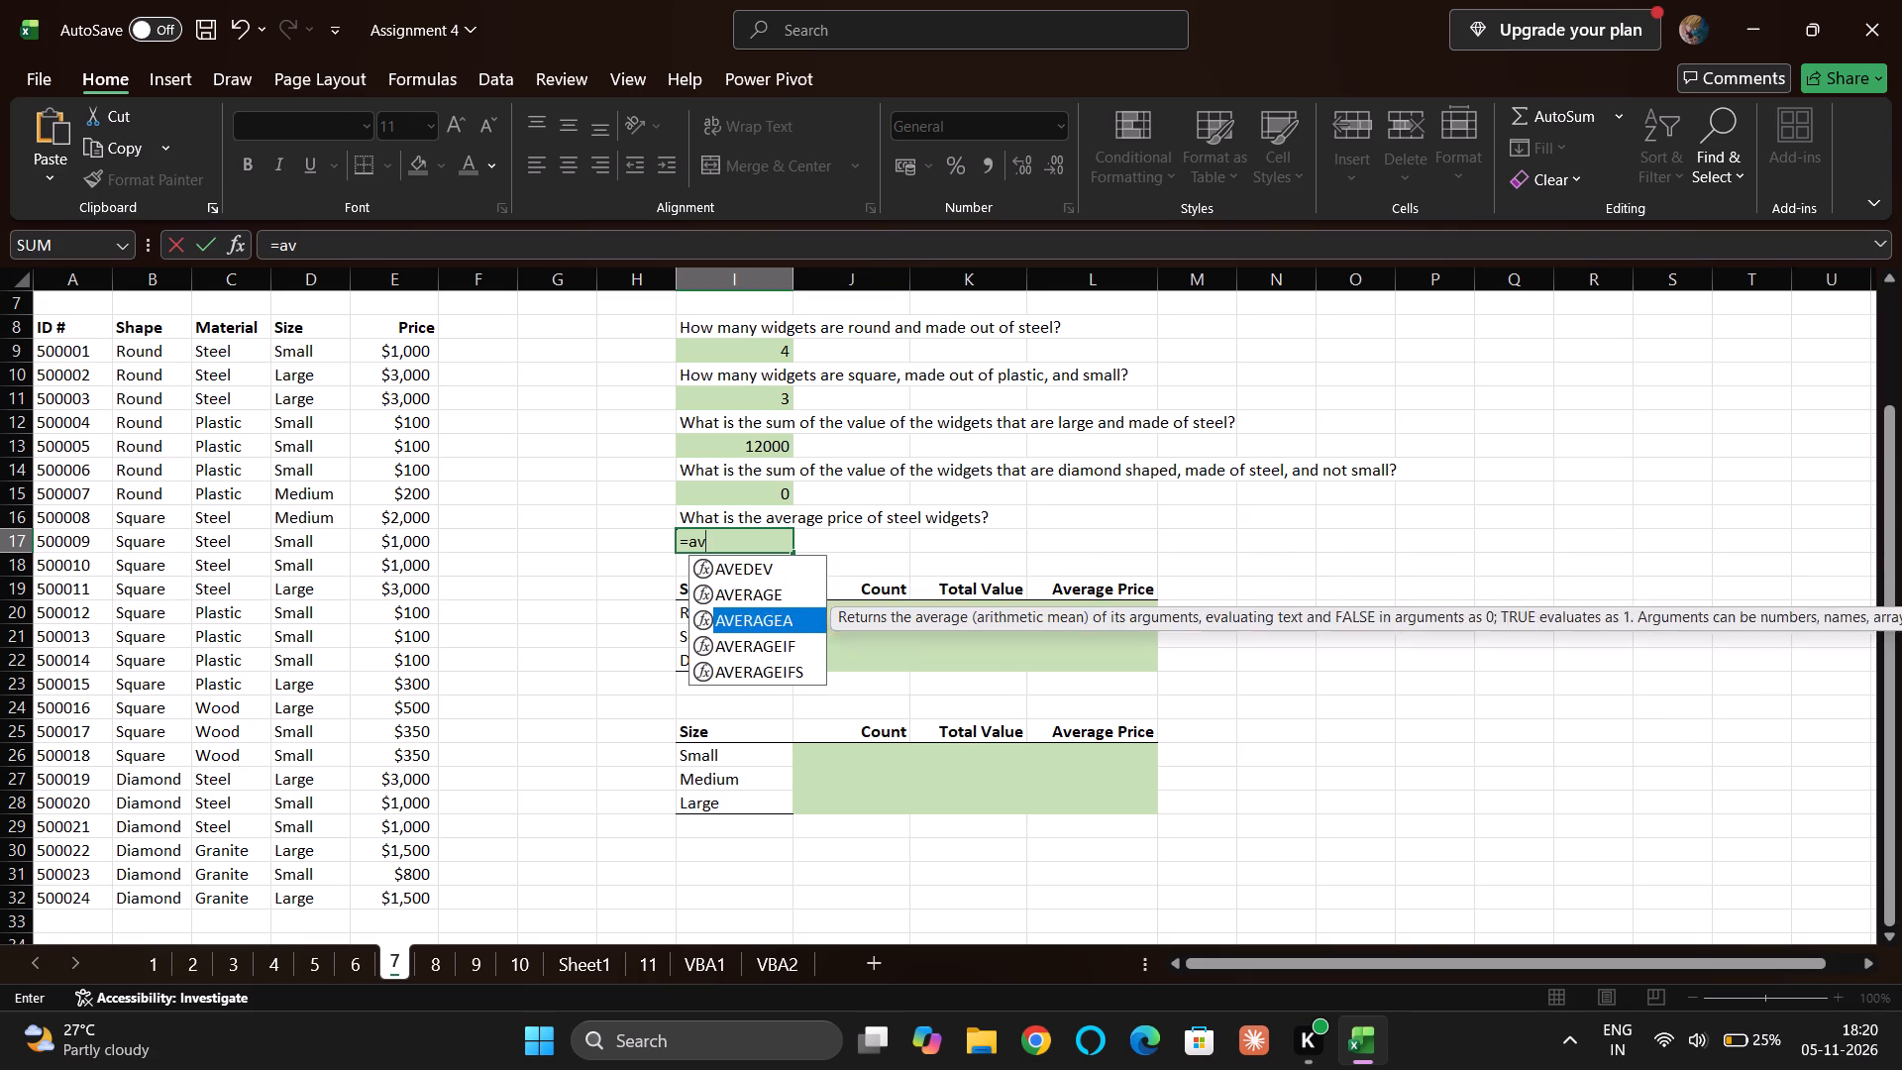
pyautogui.press('Down')
pyautogui.press('Down')
pyautogui.press('Tab')
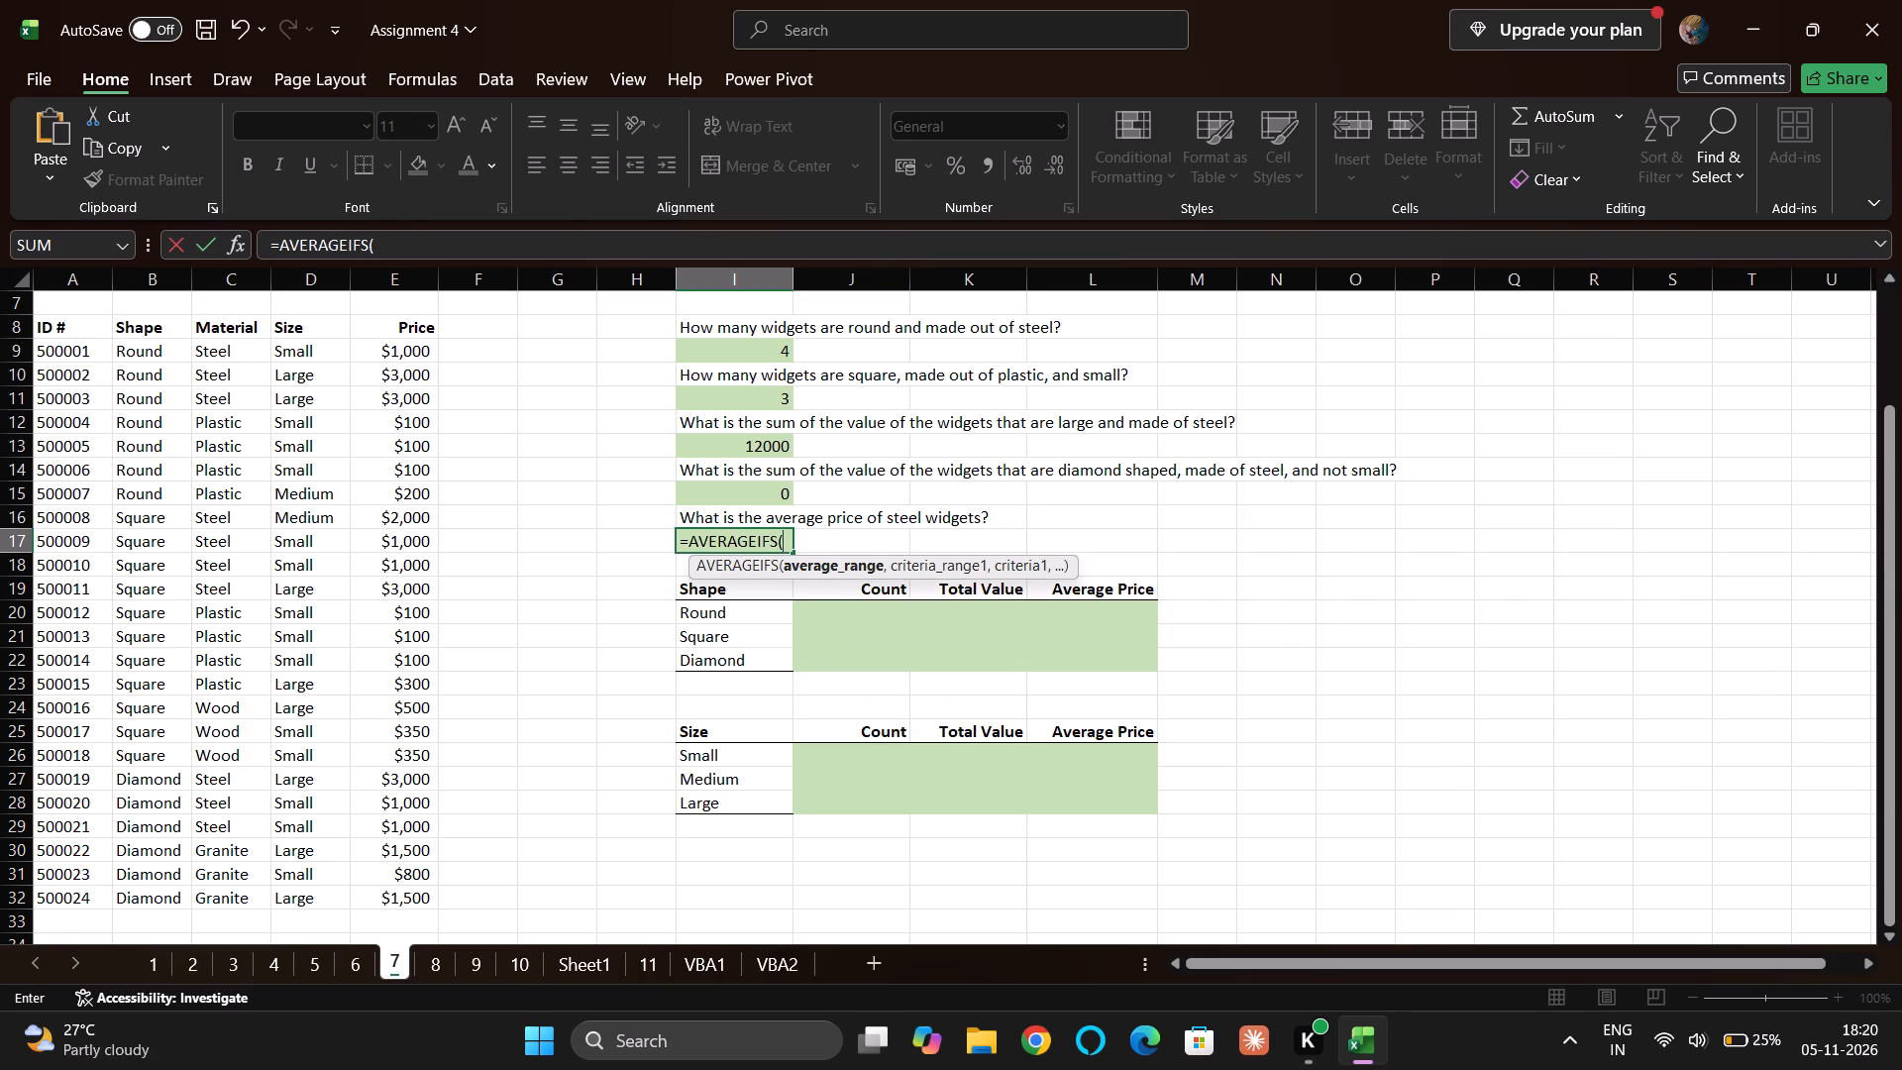
pyautogui.click(402, 359)
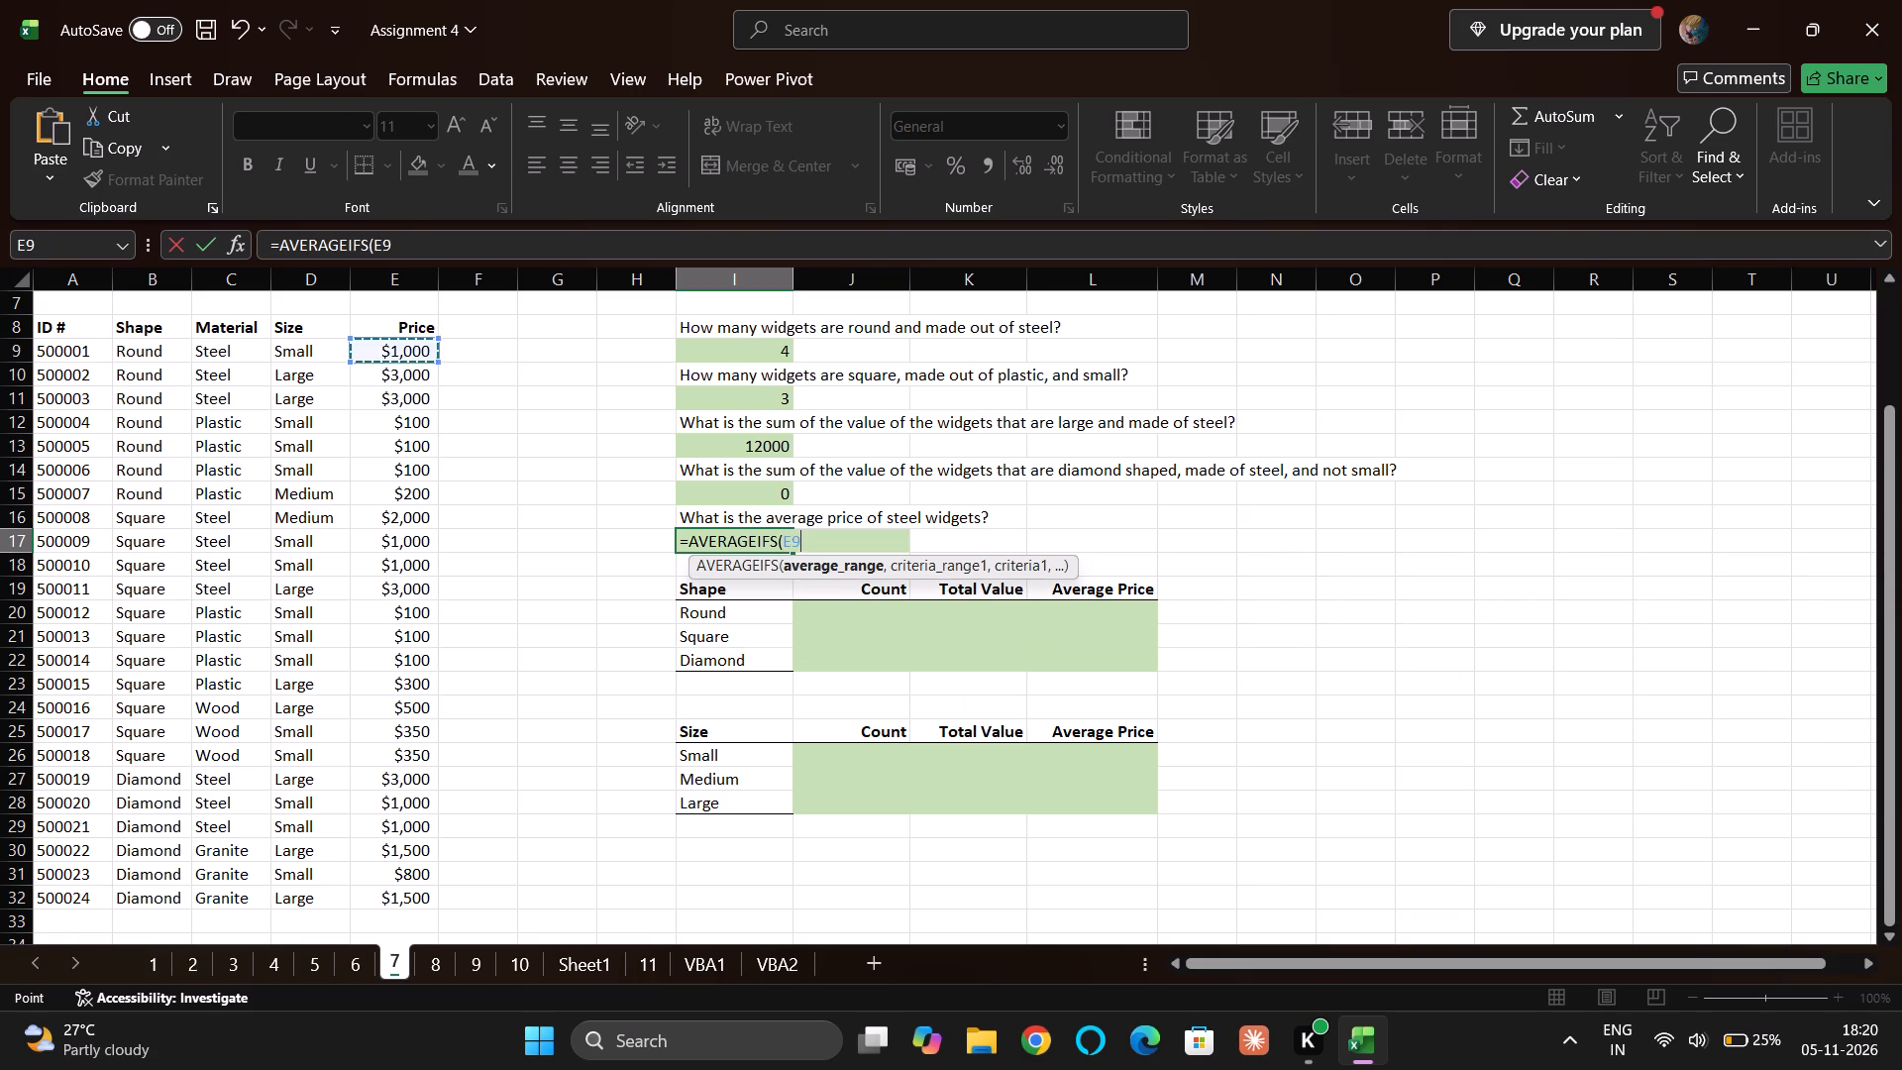
pyautogui.hotkey('ctrl', 'shift', 'Down')
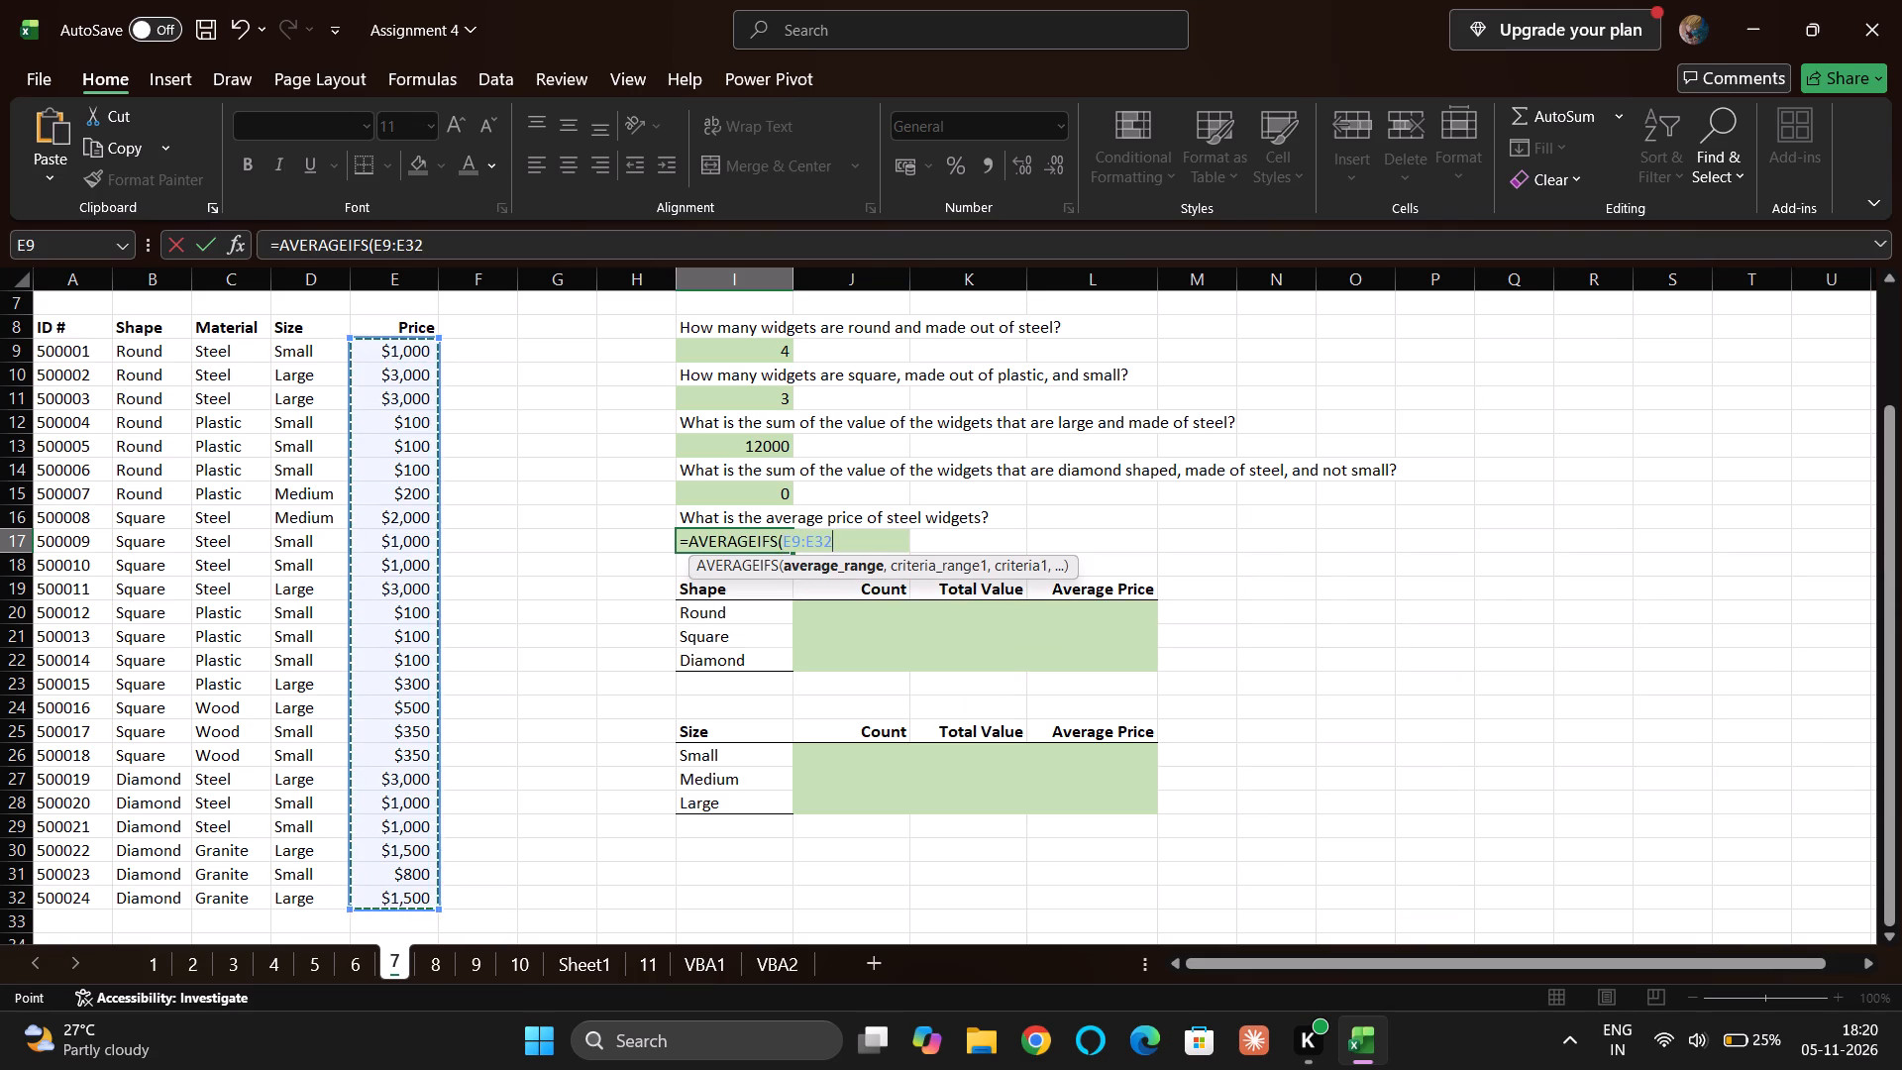
pyautogui.press('.')
pyautogui.press('BackSpace')
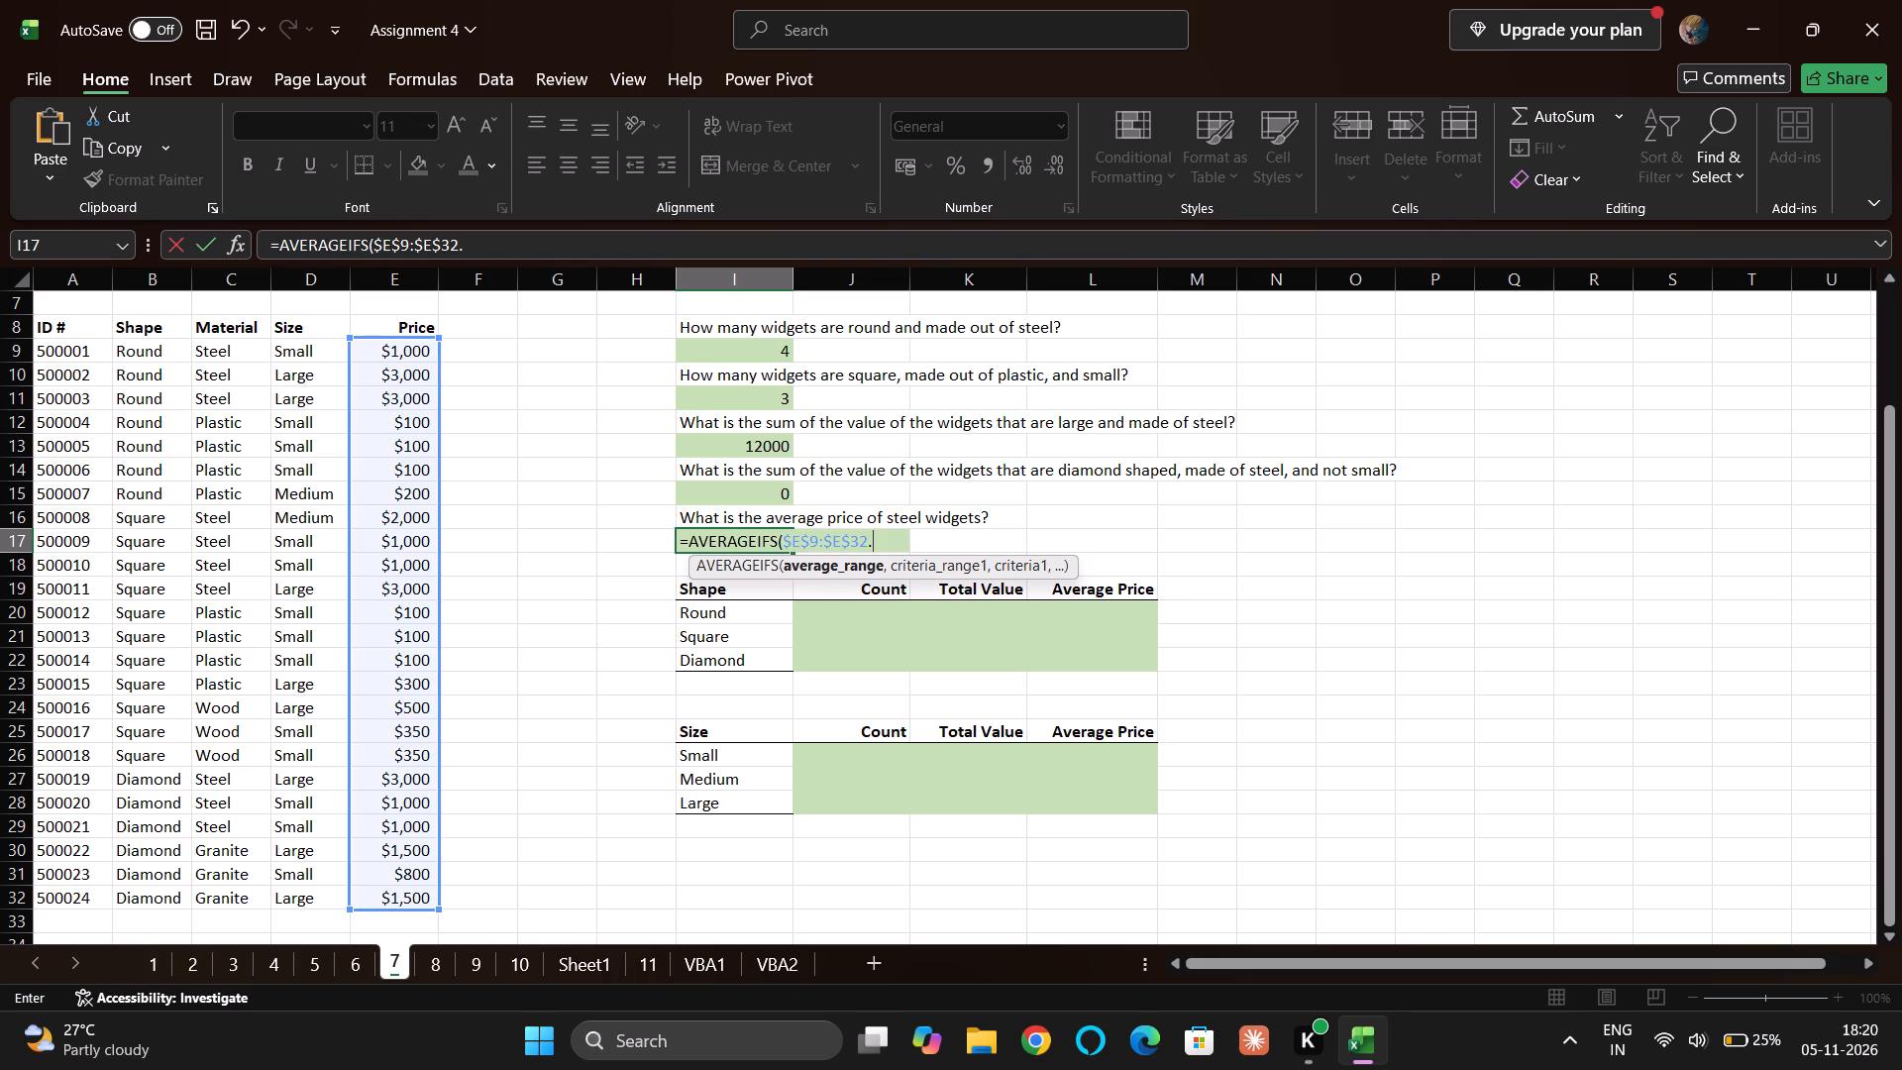
pyautogui.press(',')
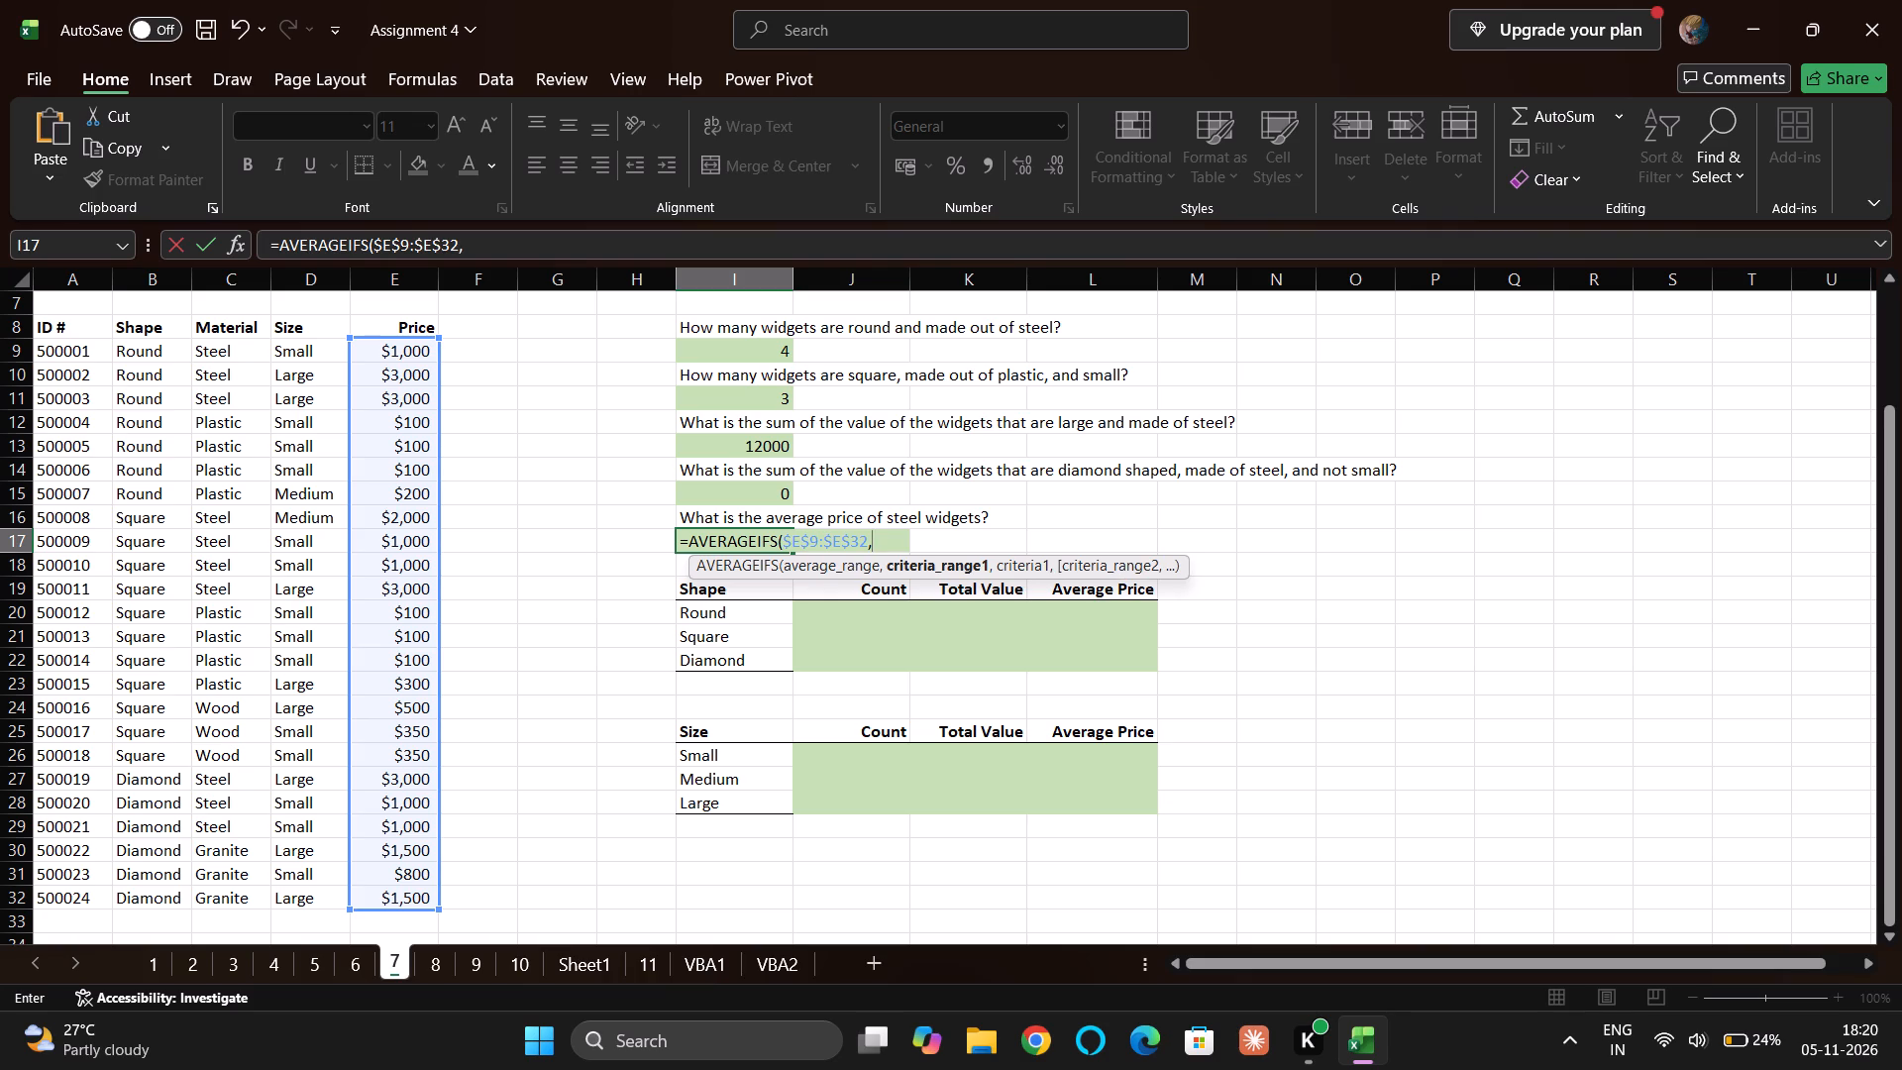
# Complete the I17 formula with Material range $C$9:$C$32 as the criteria range and cell C9 (Steel) as the criterion.
pyautogui.click(231, 350)
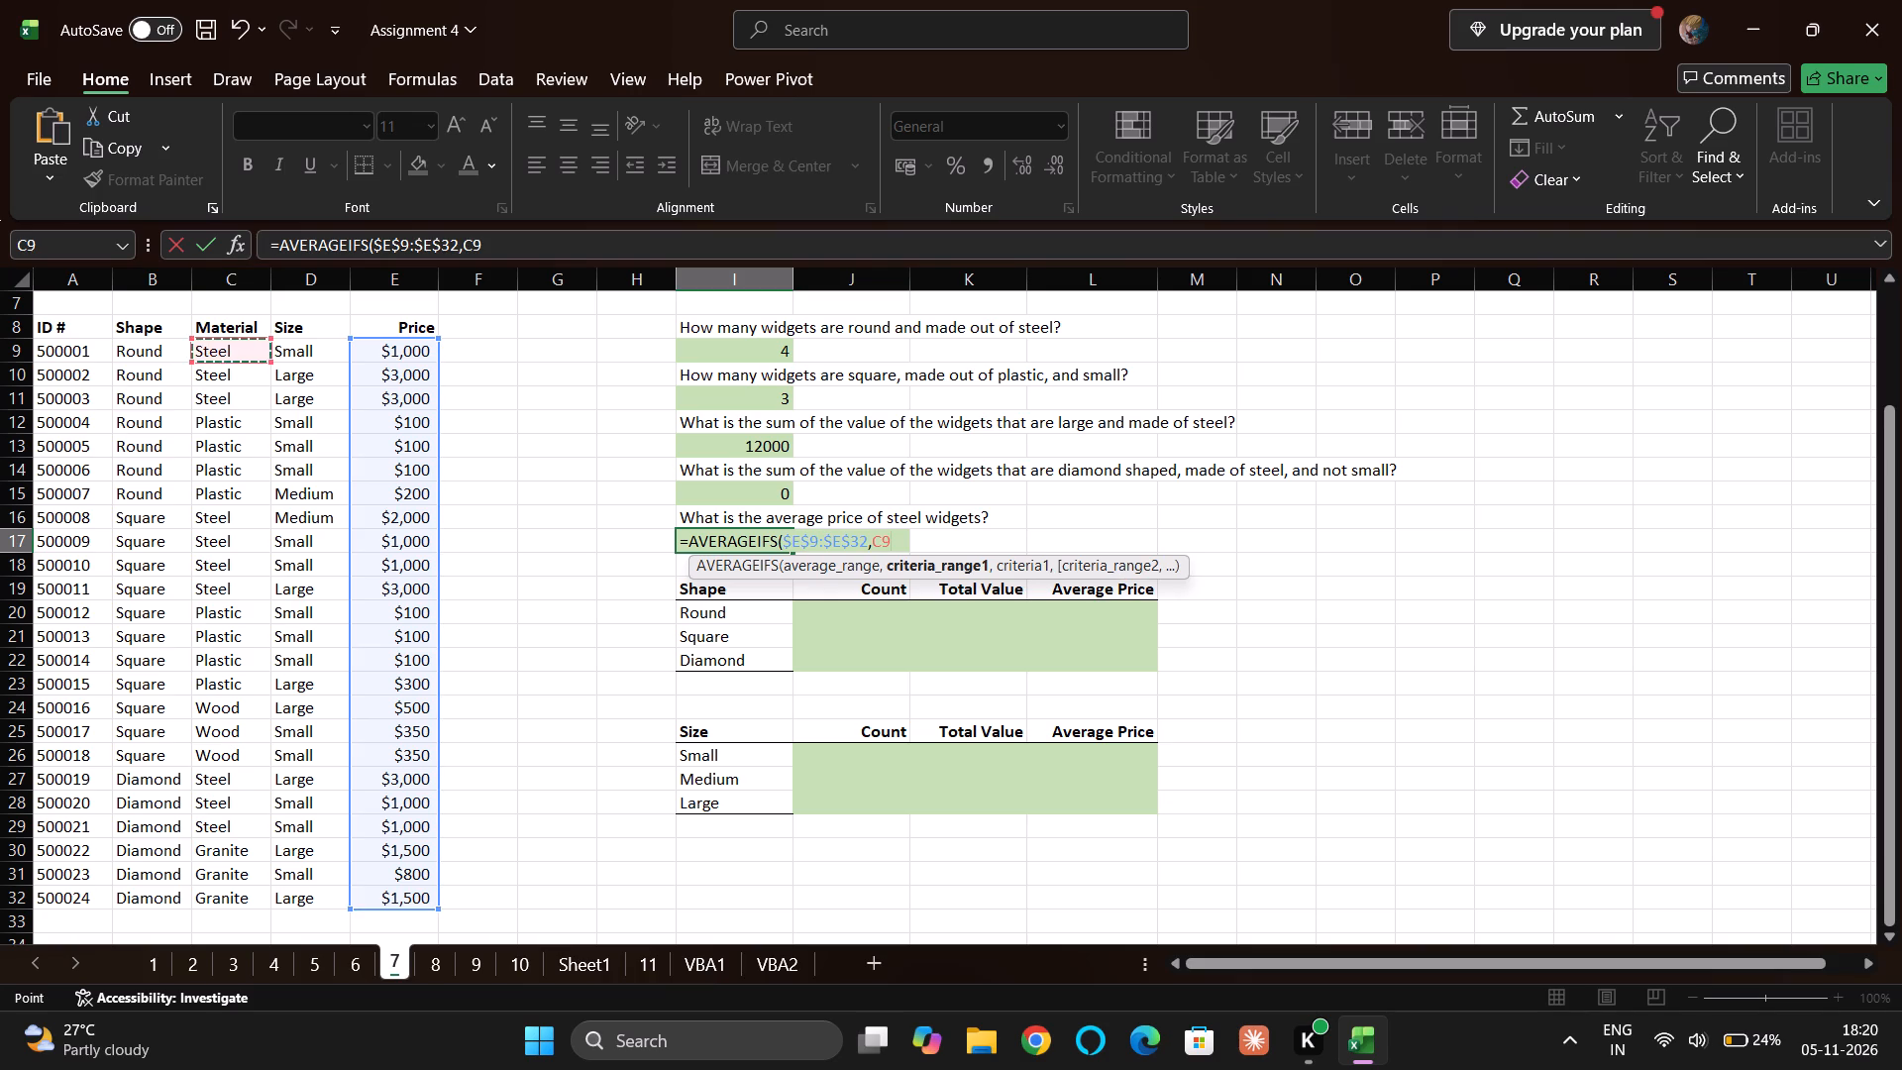
pyautogui.hotkey('ctrl', 'shift', 'Down')
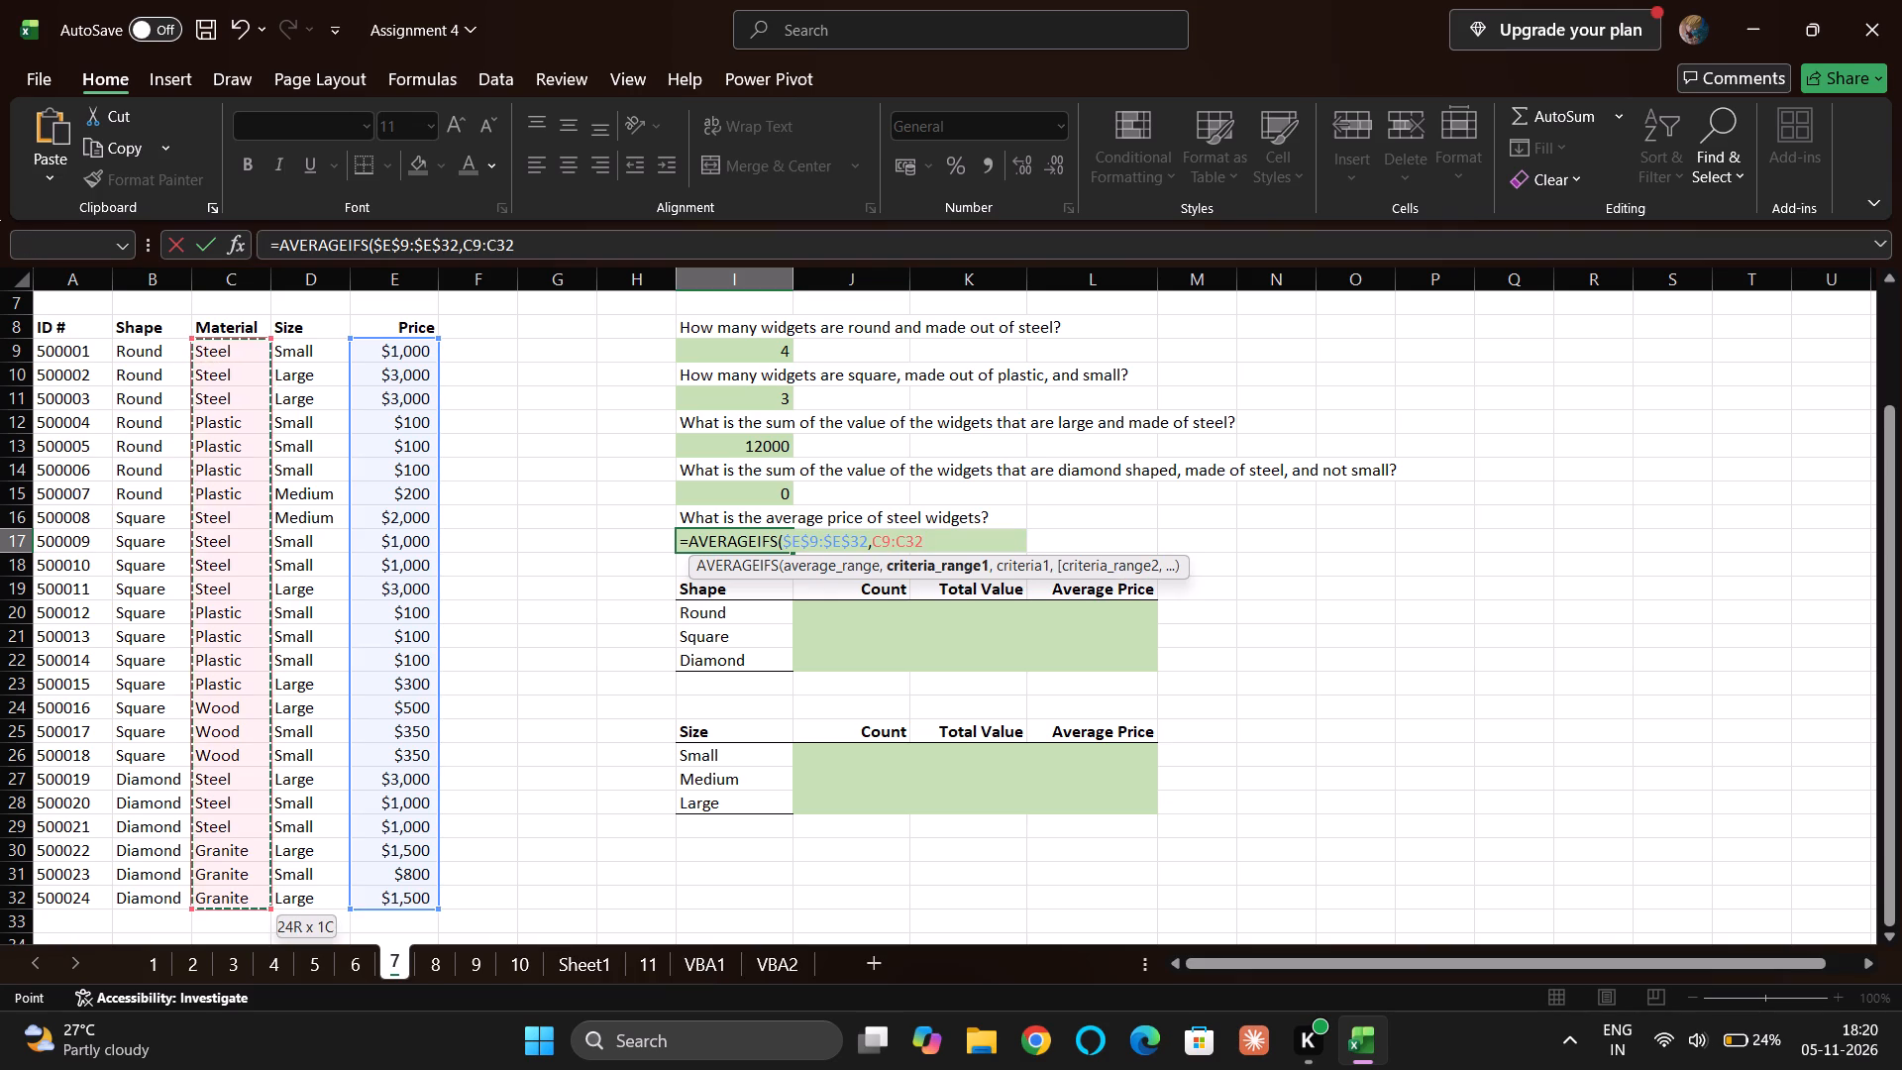
pyautogui.press(',')
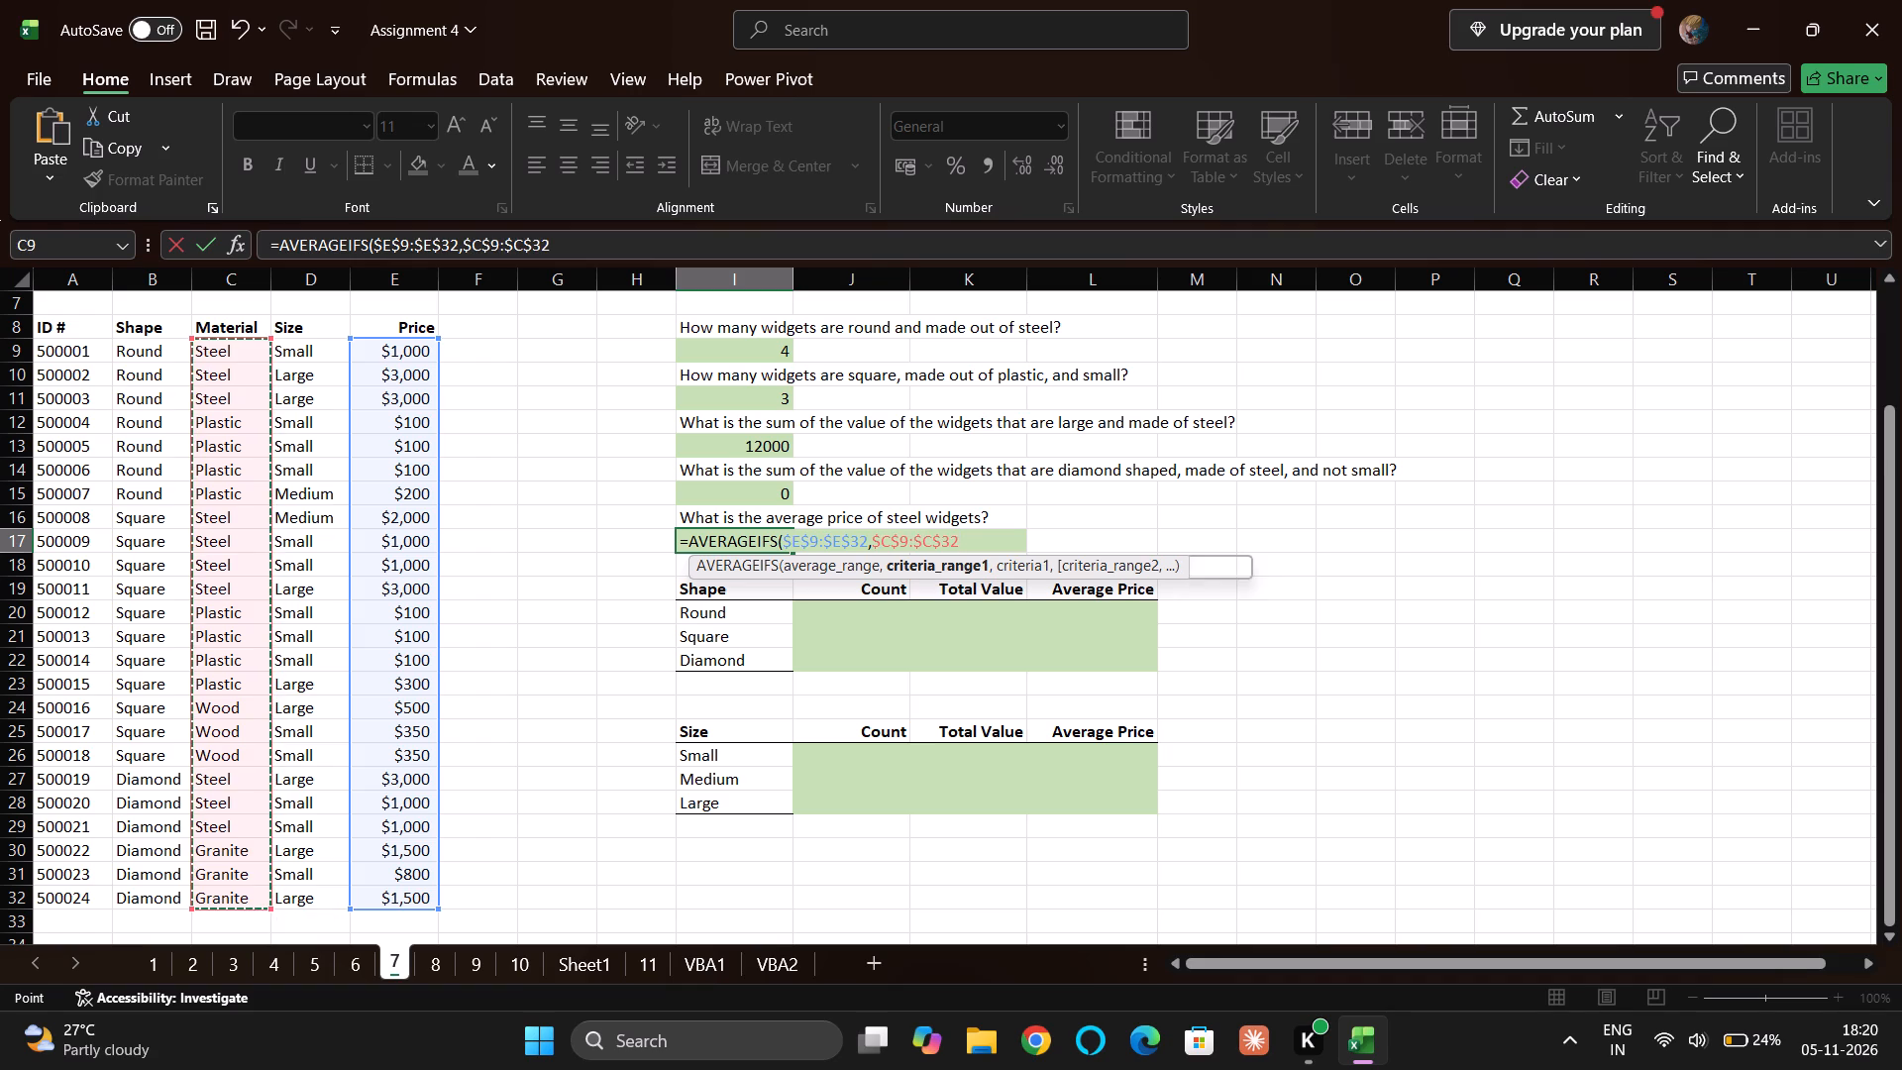
pyautogui.click(240, 352)
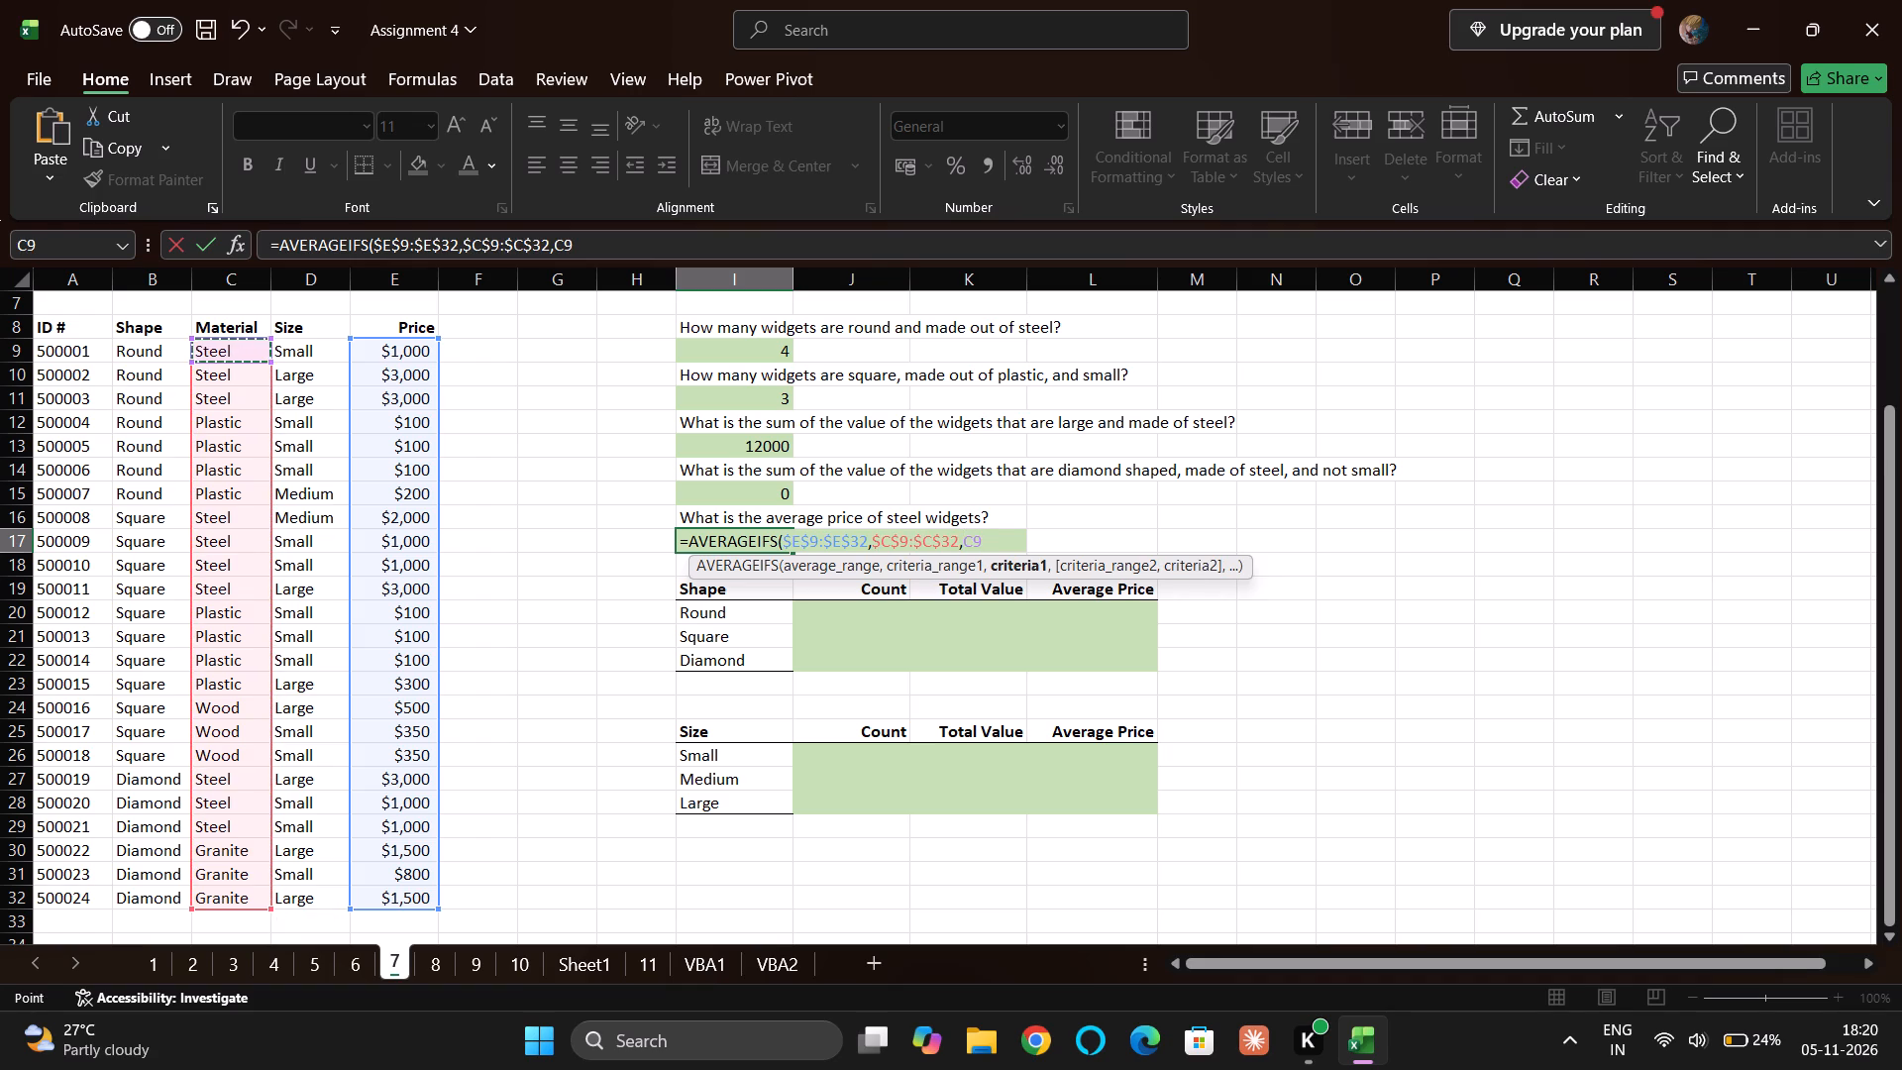
pyautogui.press('Tab')
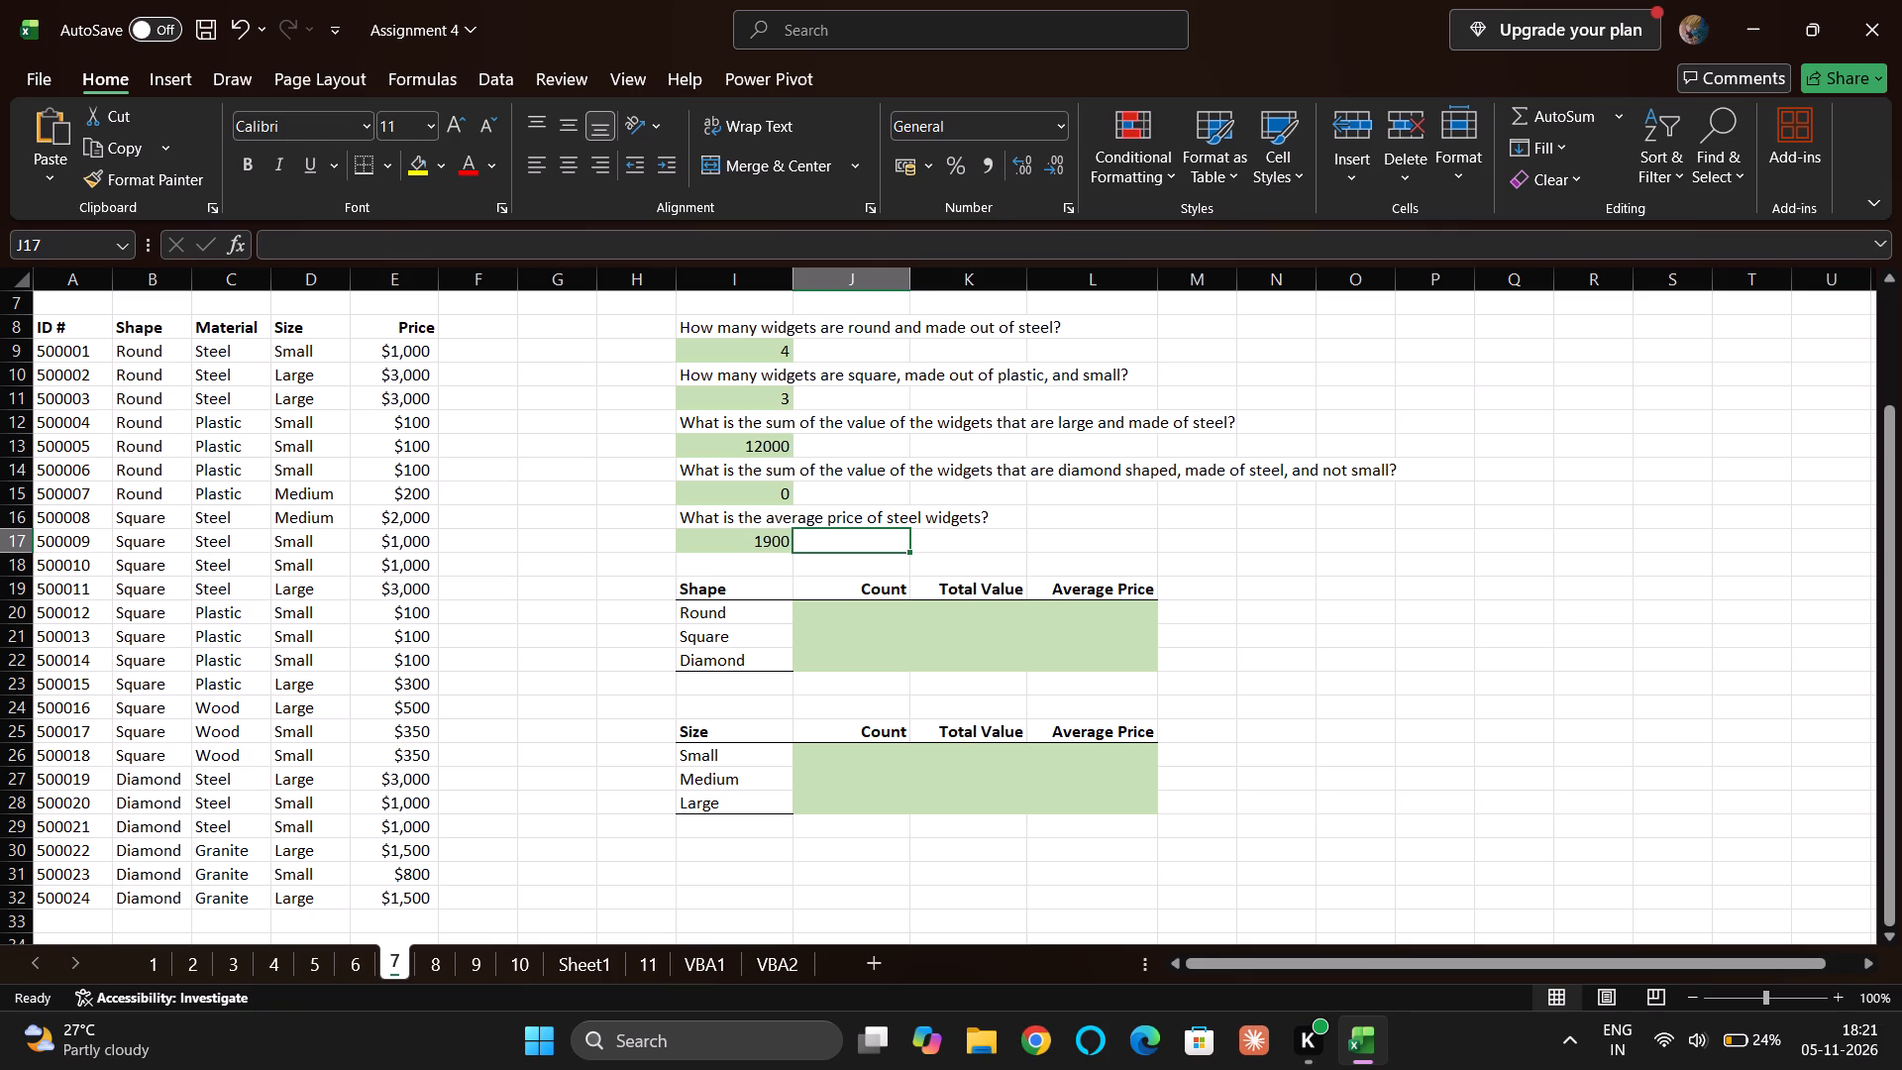
# Count the Round widgets in J20 with a COUNTIF formula over Shape range $B$9:$B$32, using $B$9 as the criterion.
pyautogui.click(847, 614)
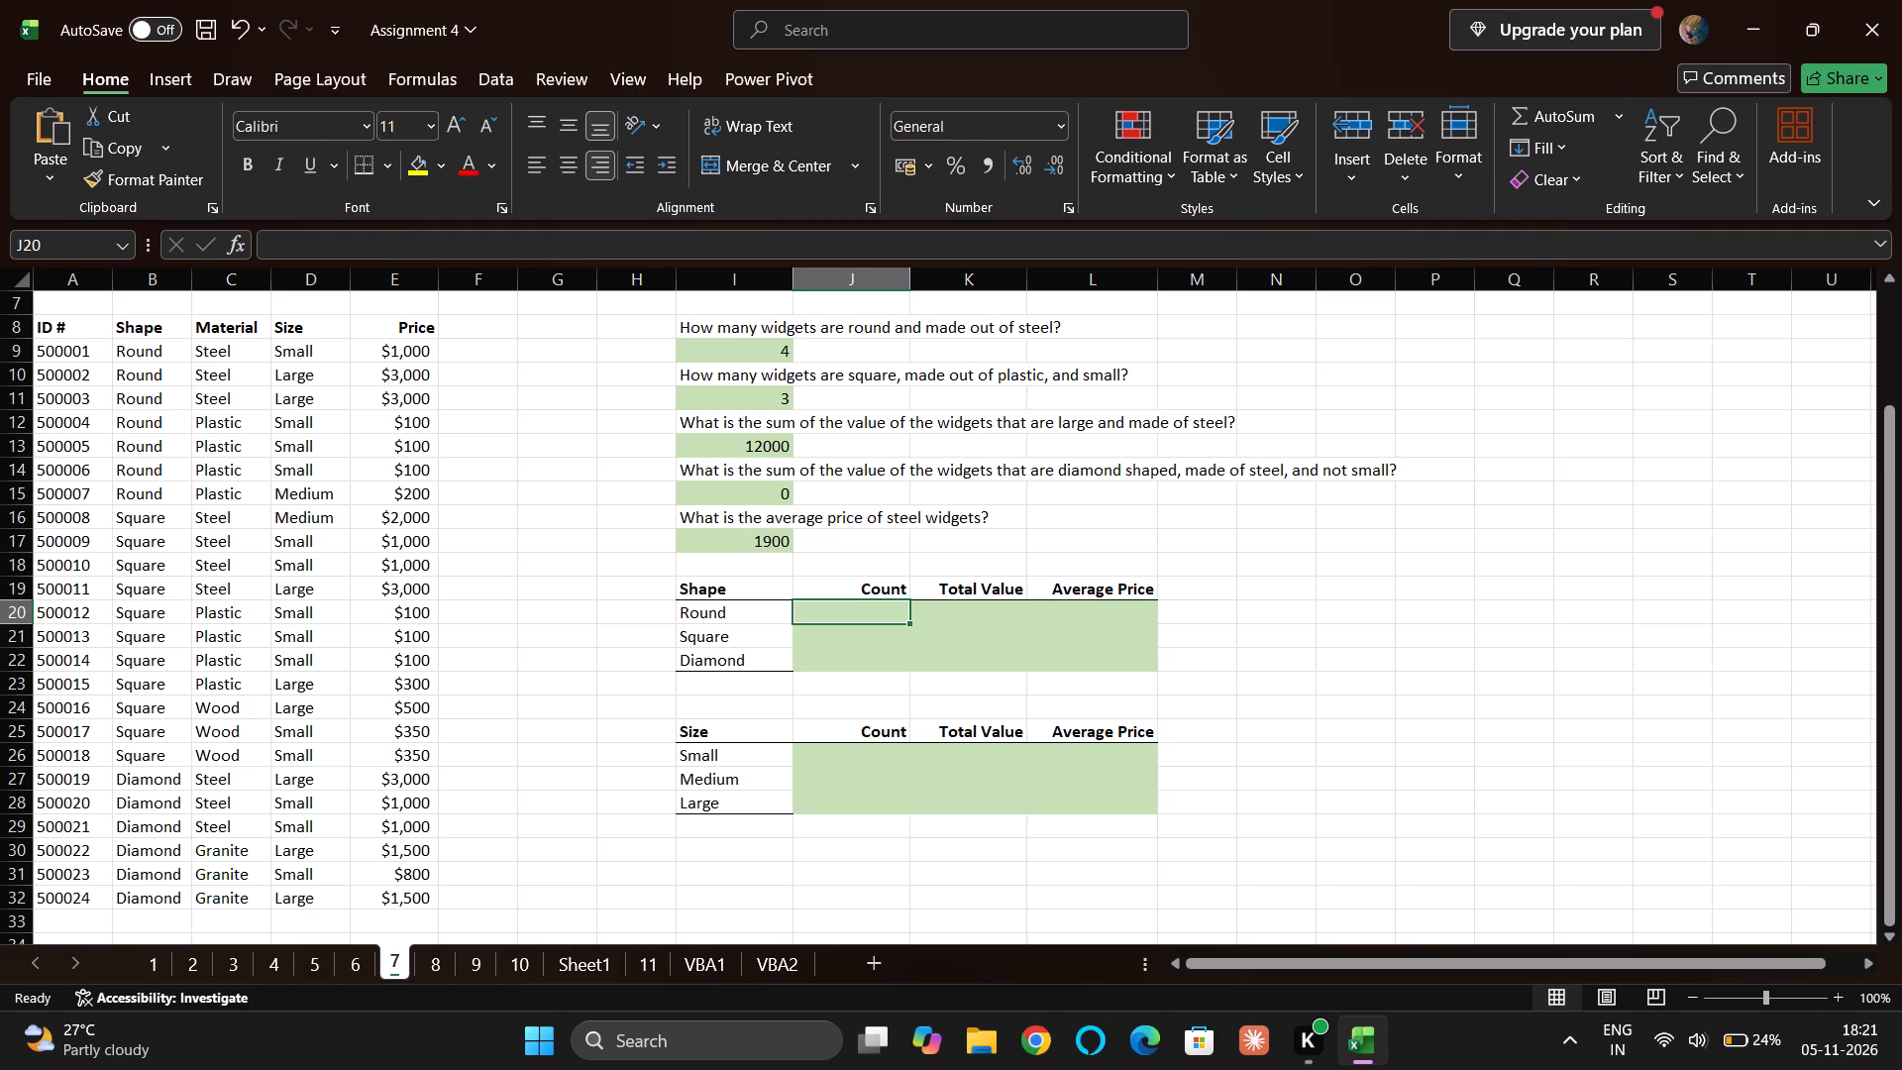
pyautogui.press('=')
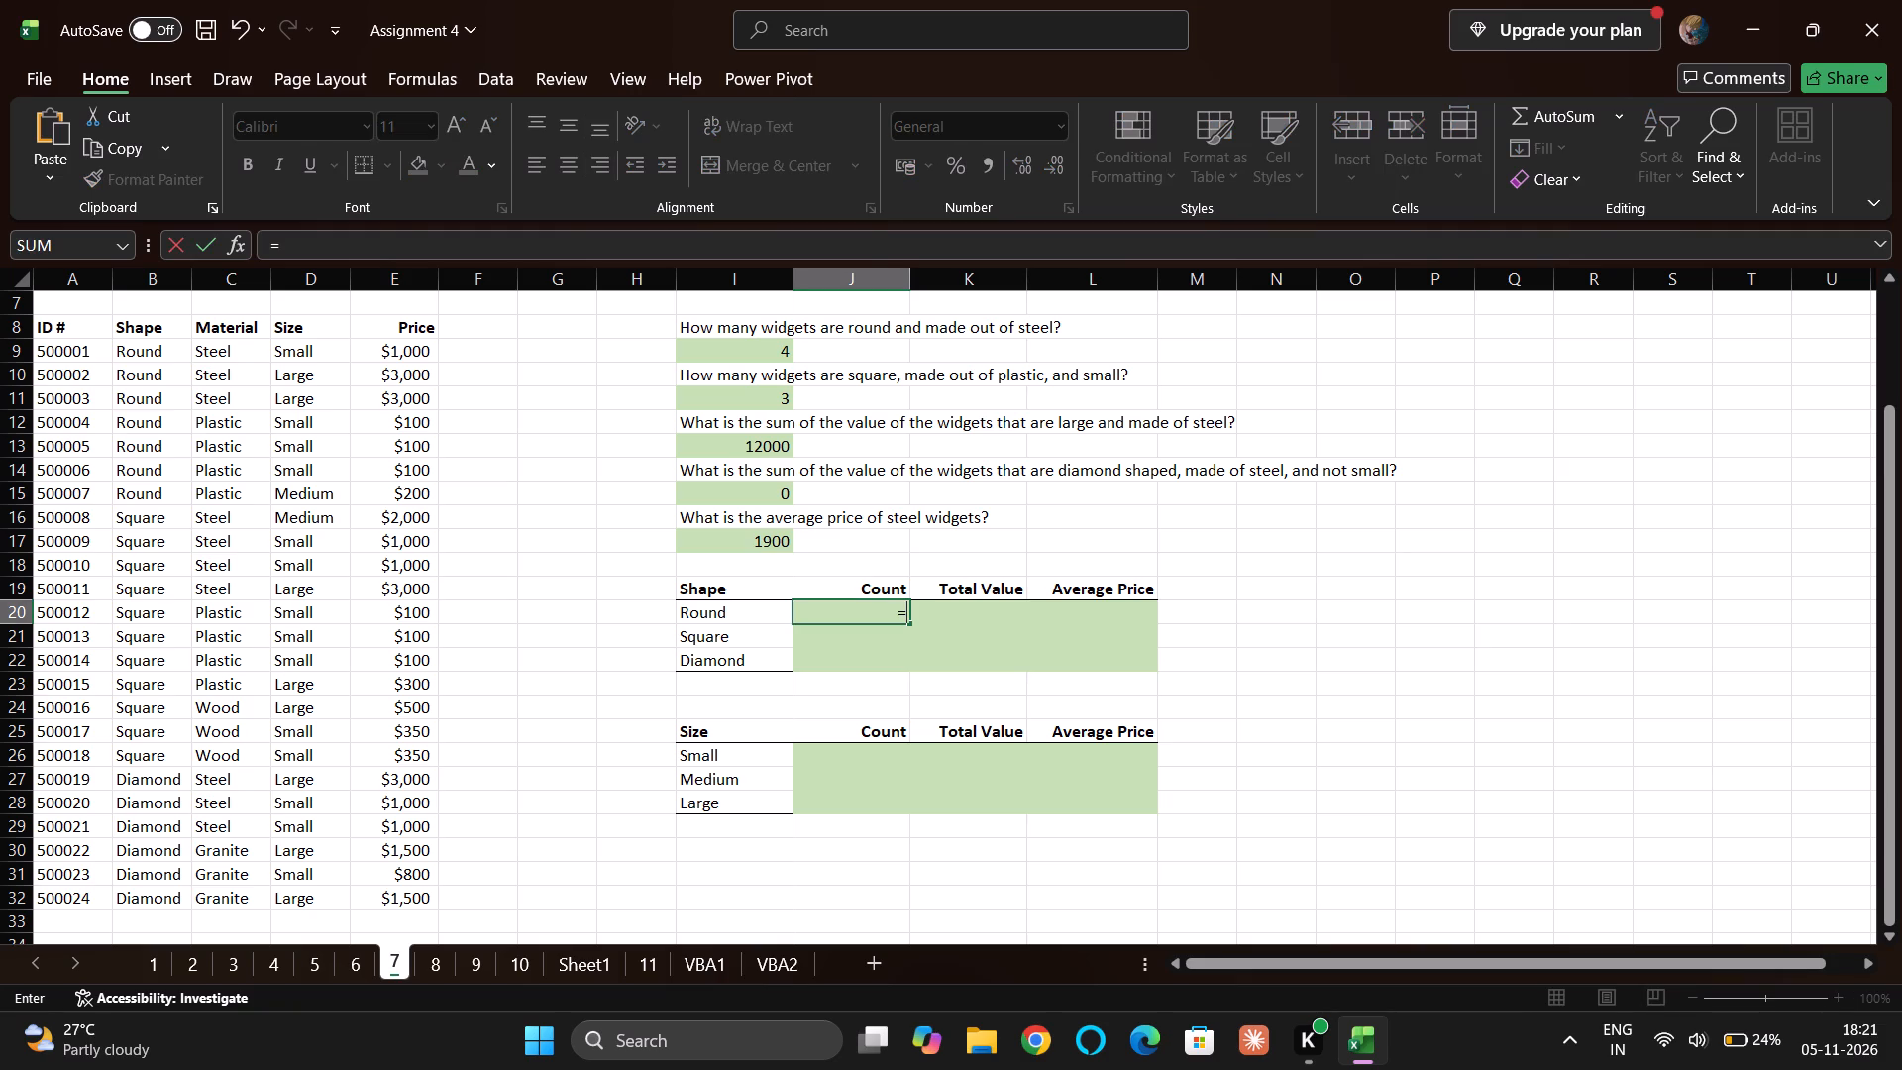
pyautogui.press('c')
pyautogui.write('ount')
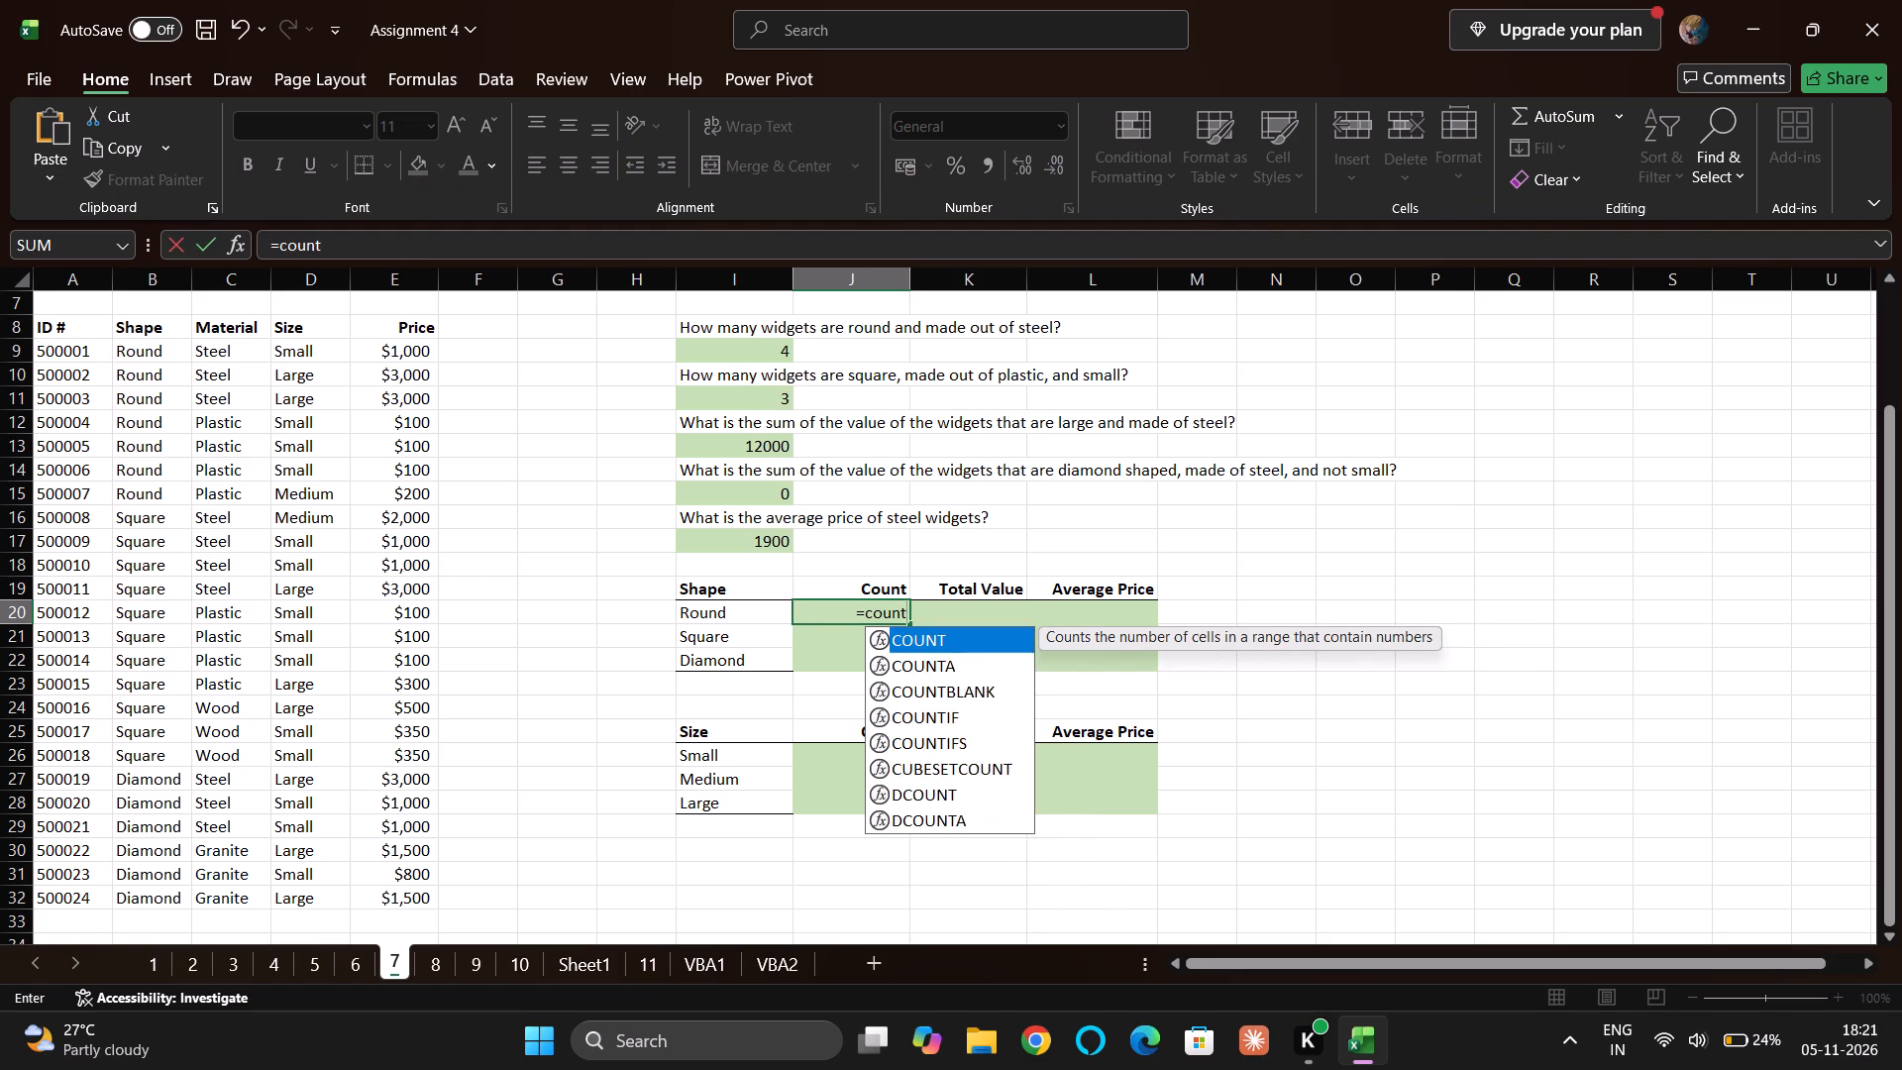
pyautogui.press('Tab')
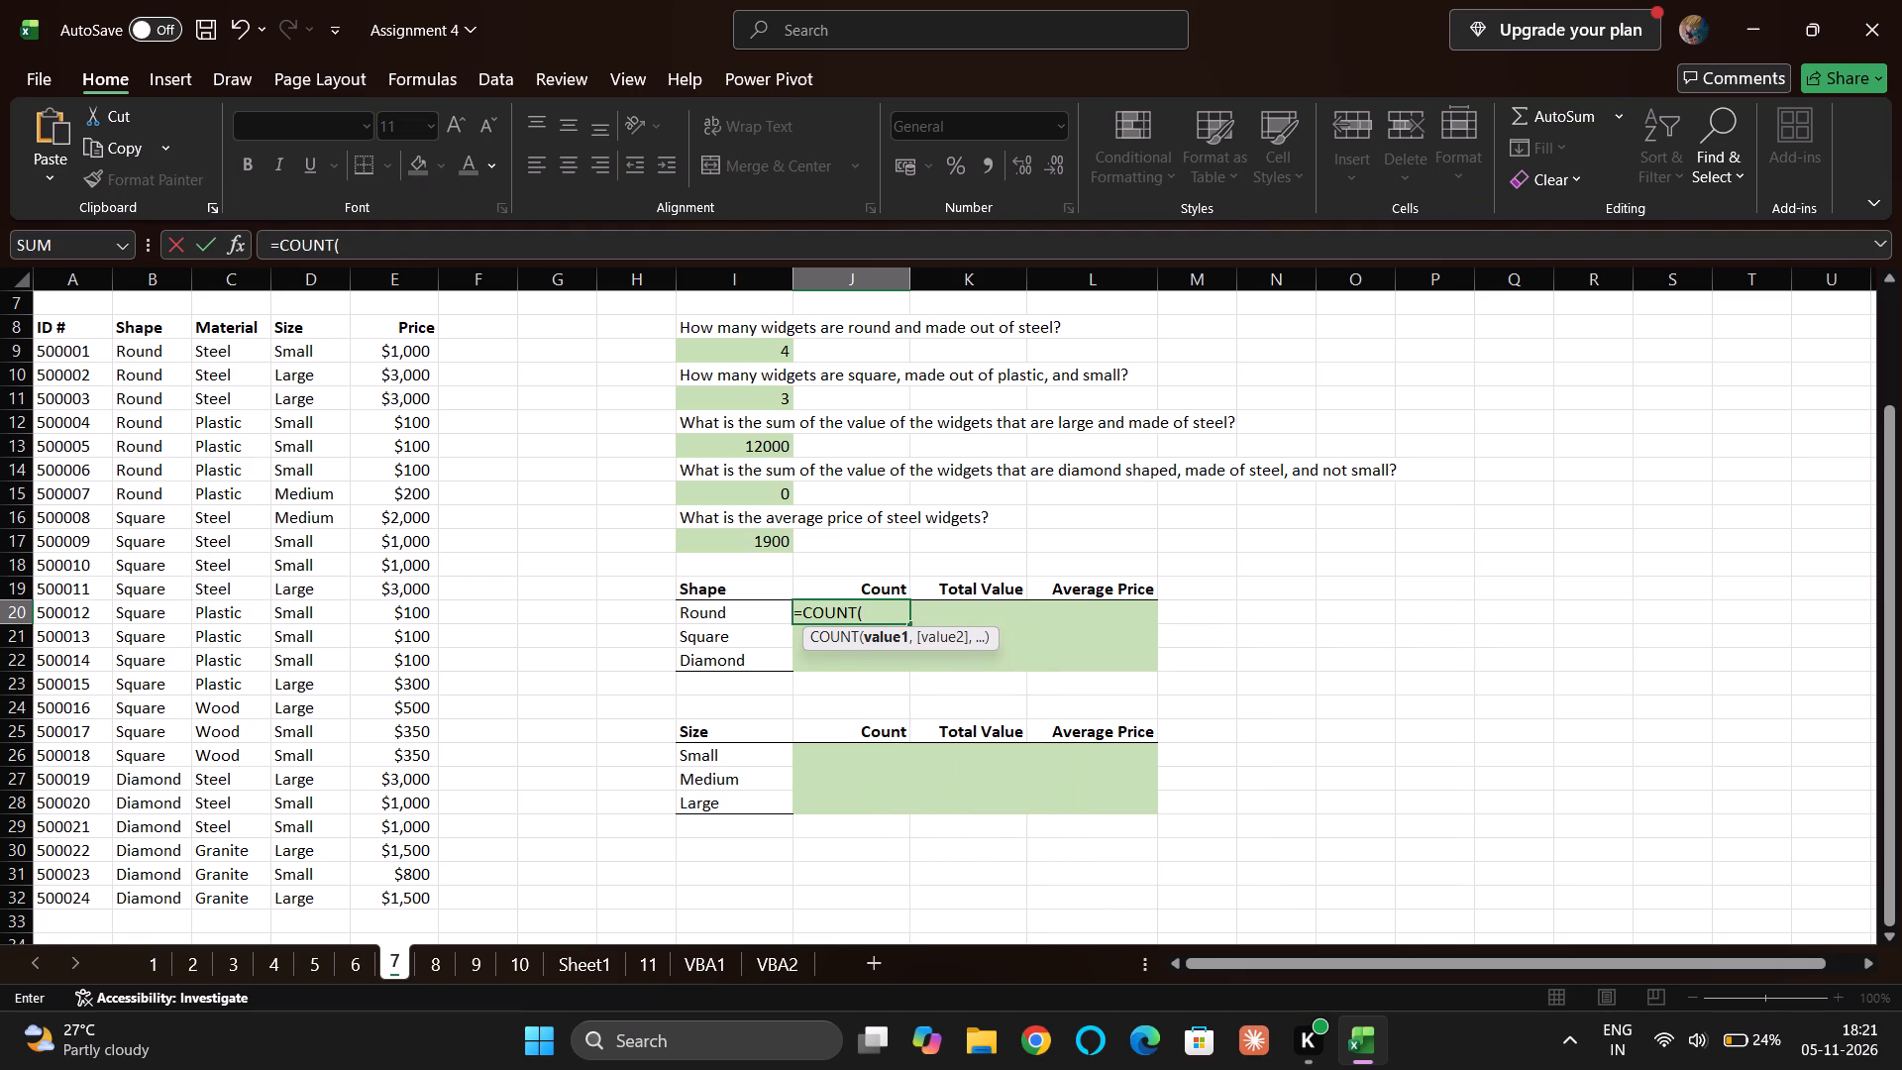
pyautogui.press('BackSpace')
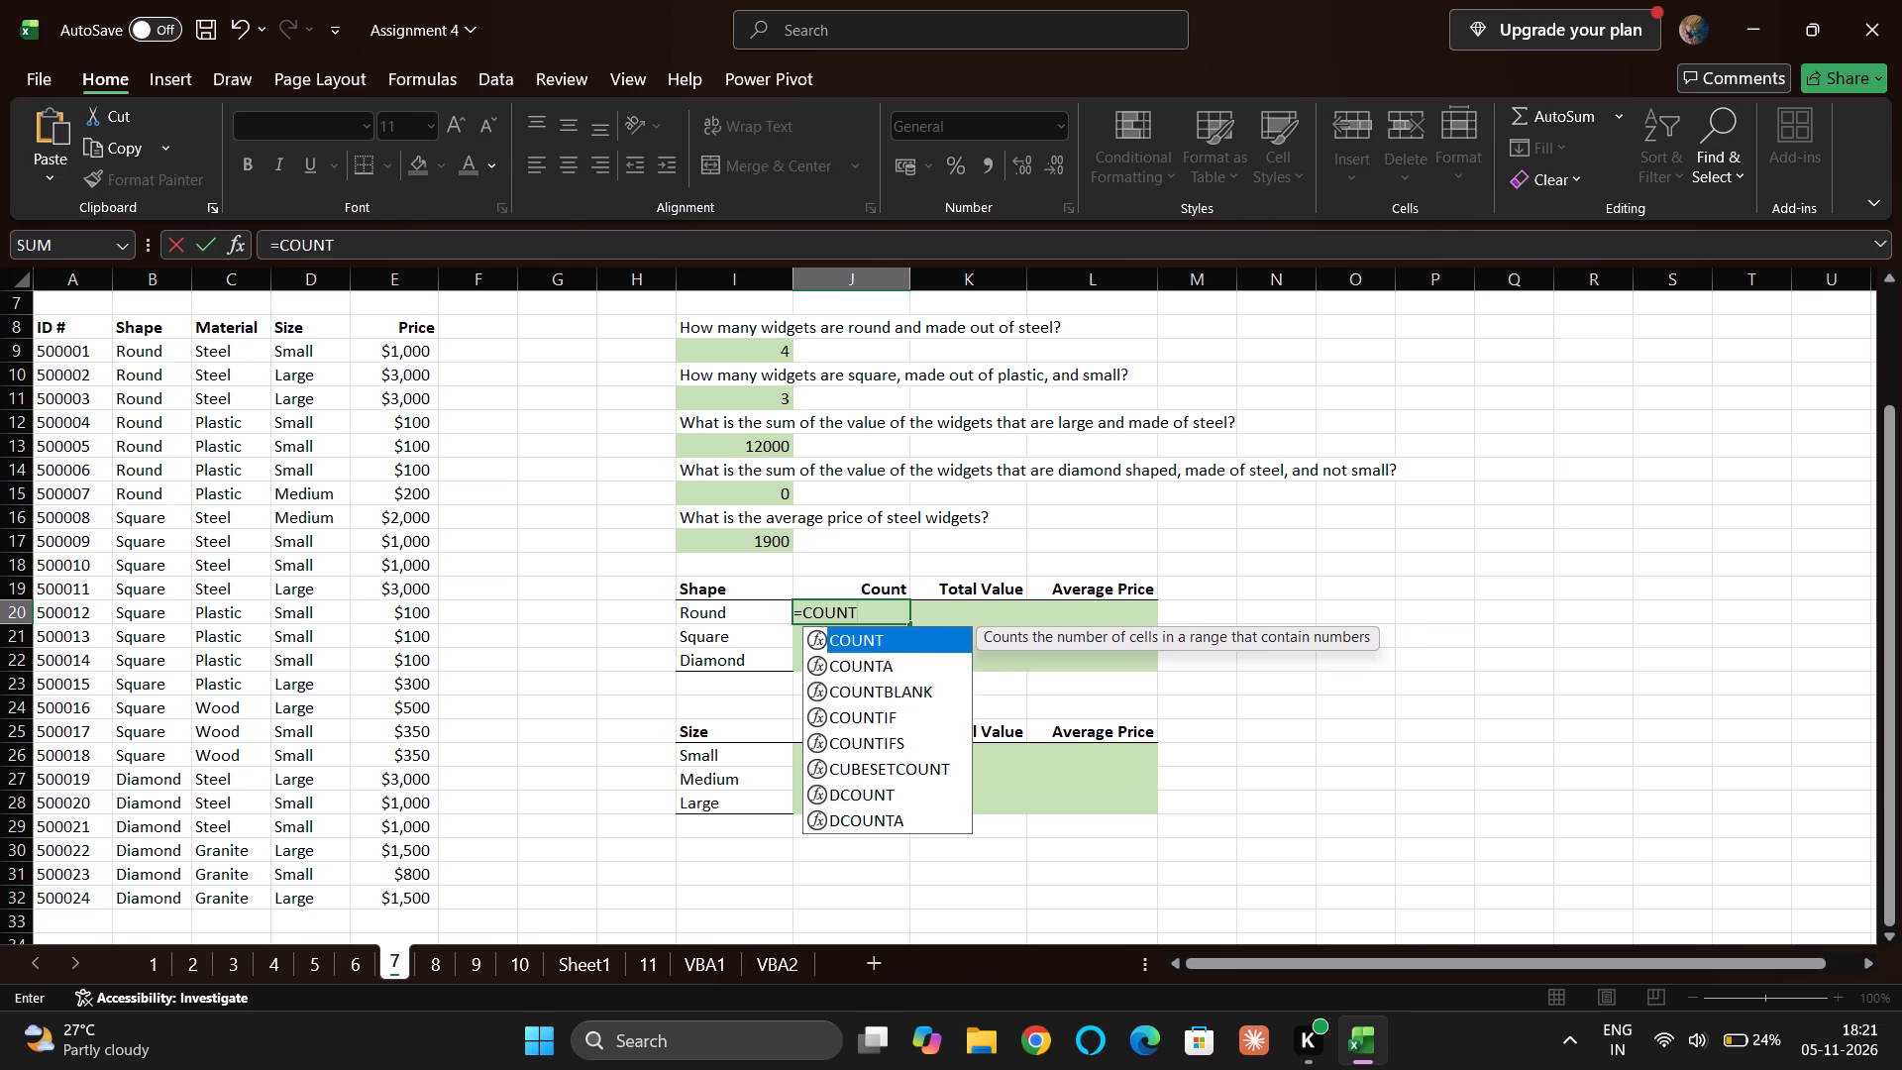
pyautogui.write('if')
pyautogui.press('Tab')
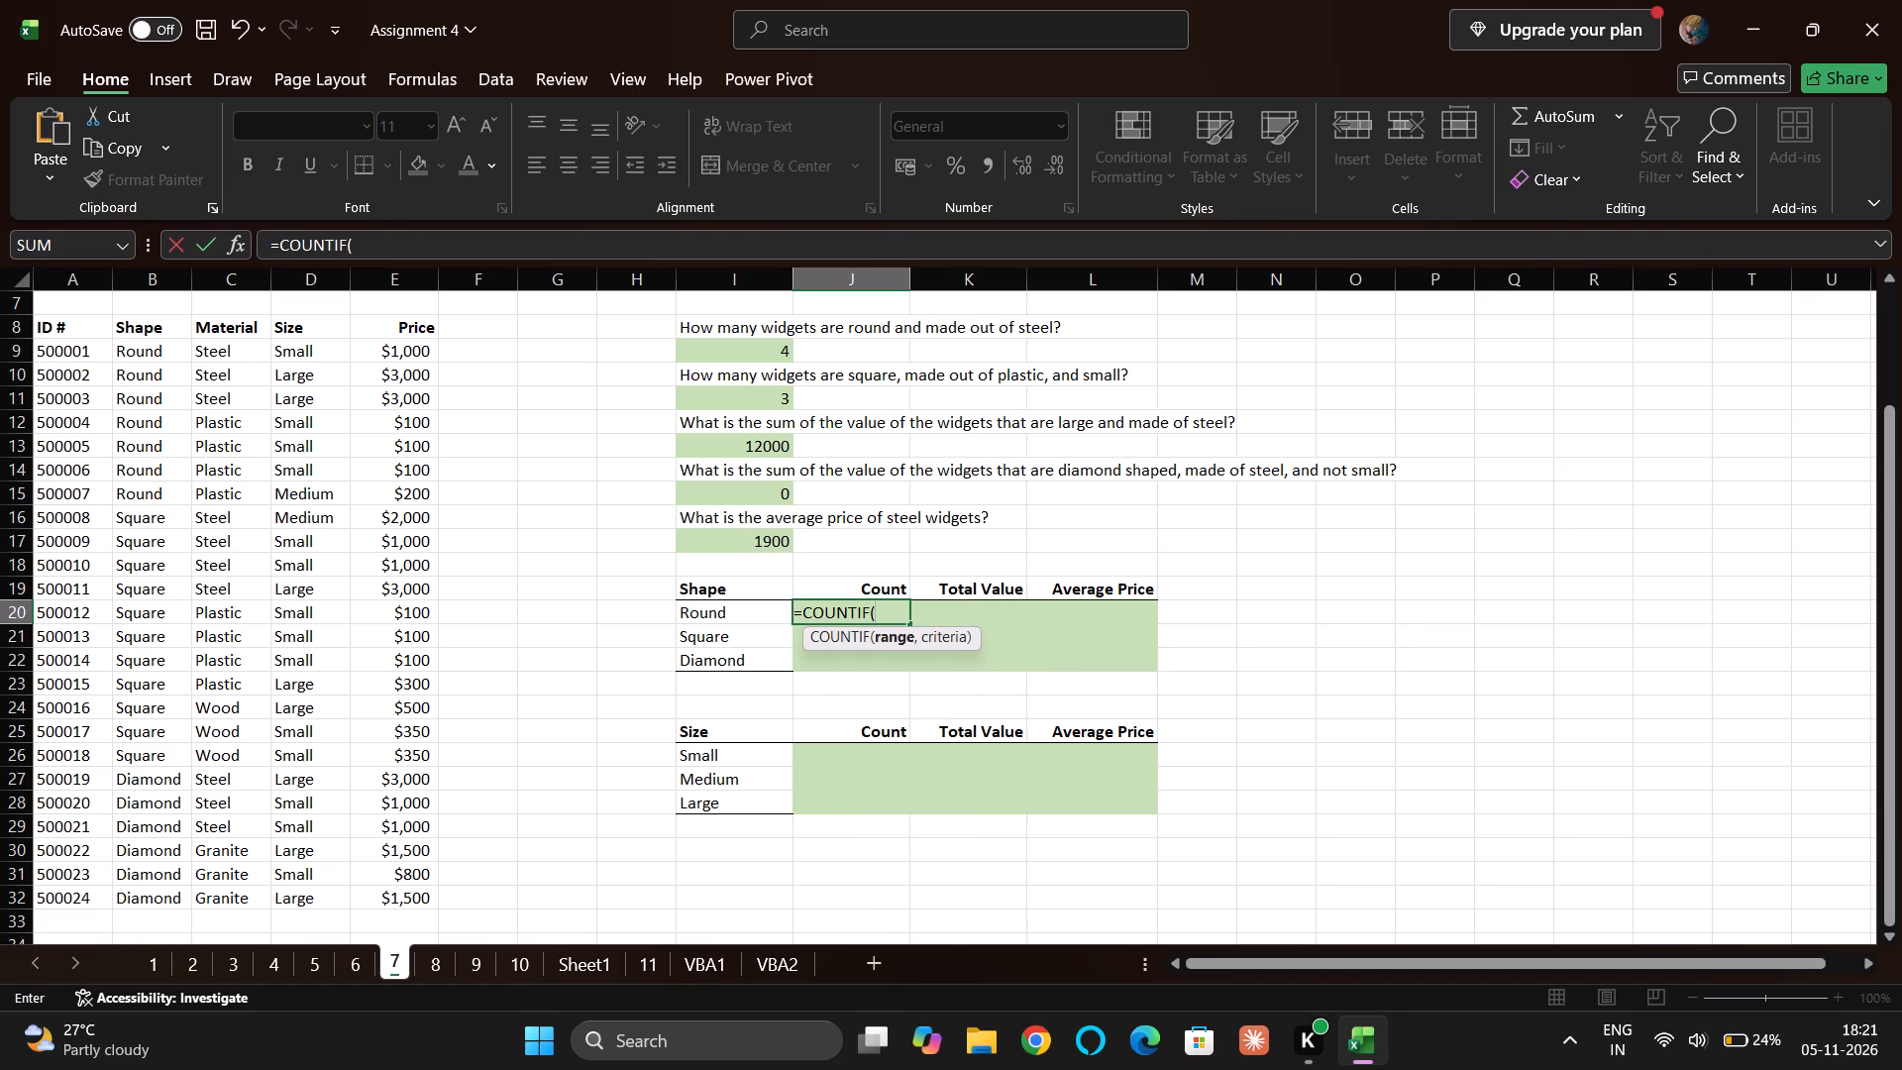
pyautogui.click(173, 353)
pyautogui.hotkey('ctrl', 'shift', 'Down')
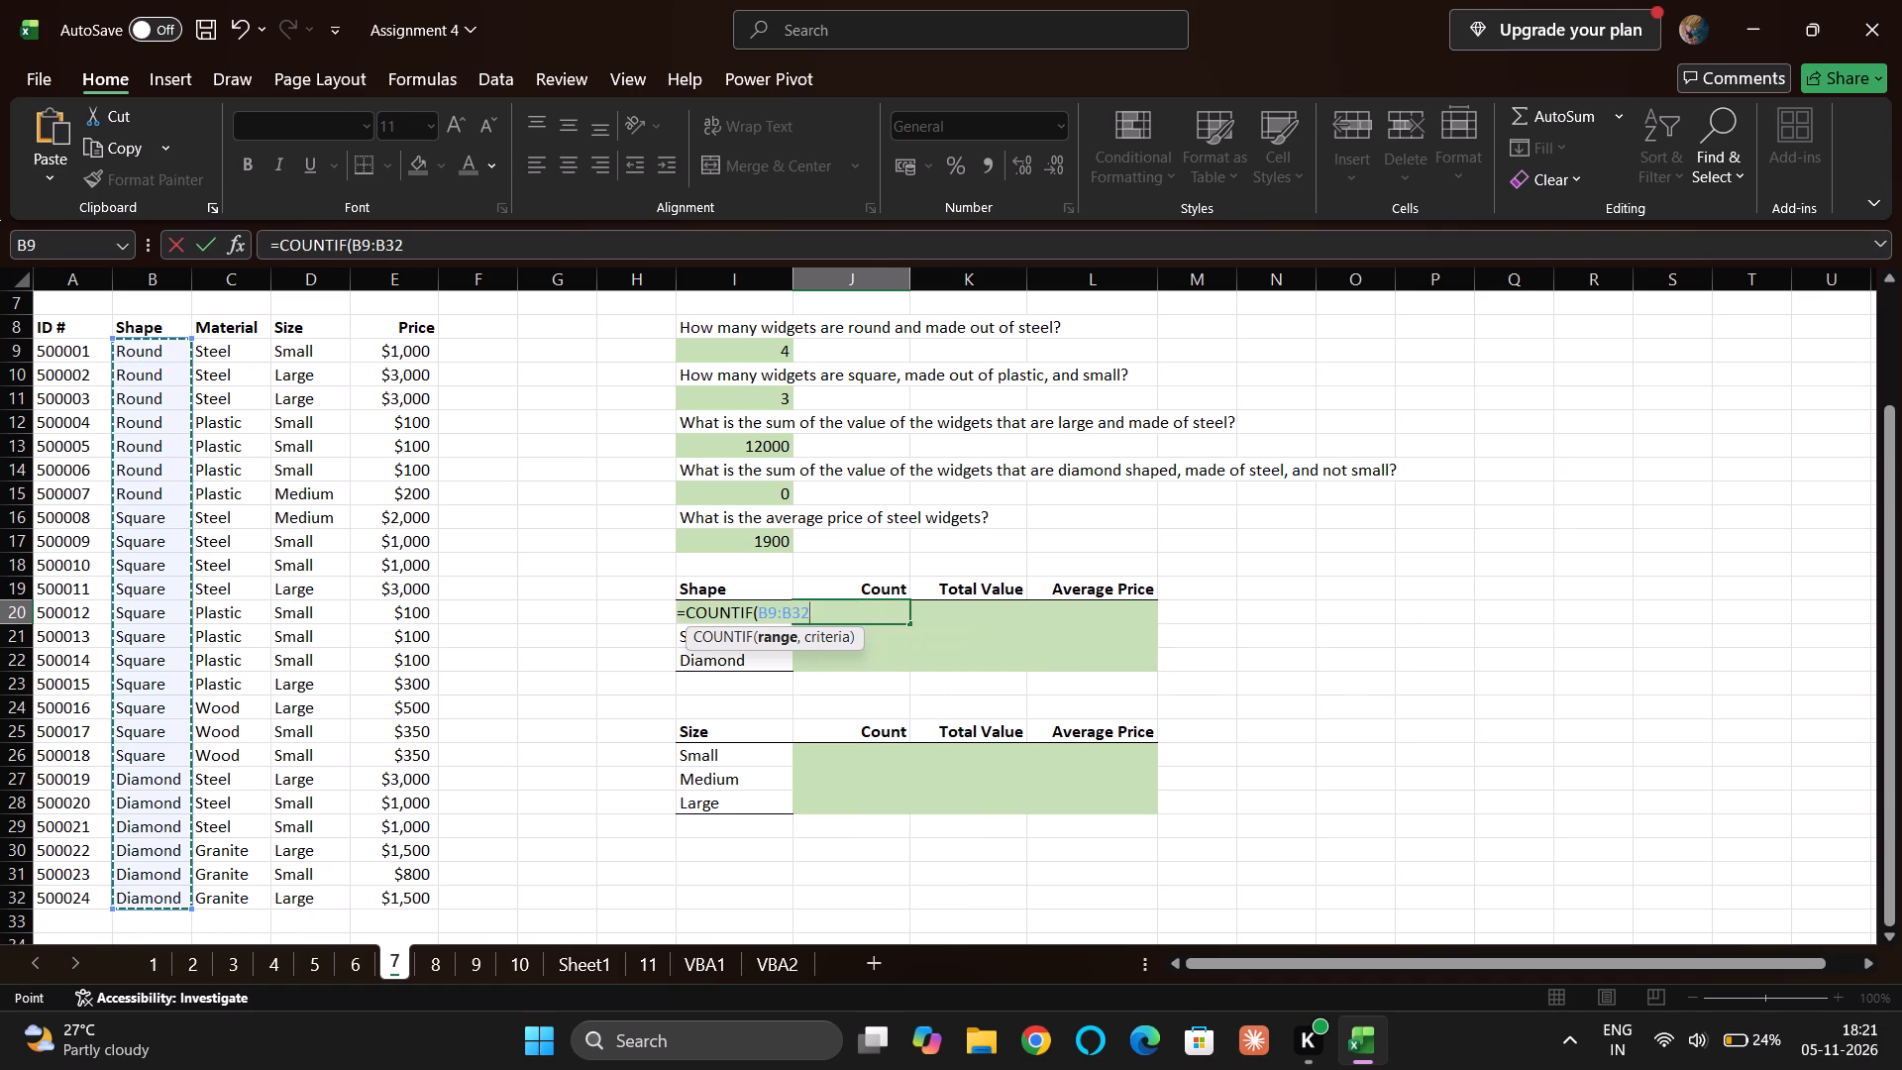
pyautogui.press('F4')
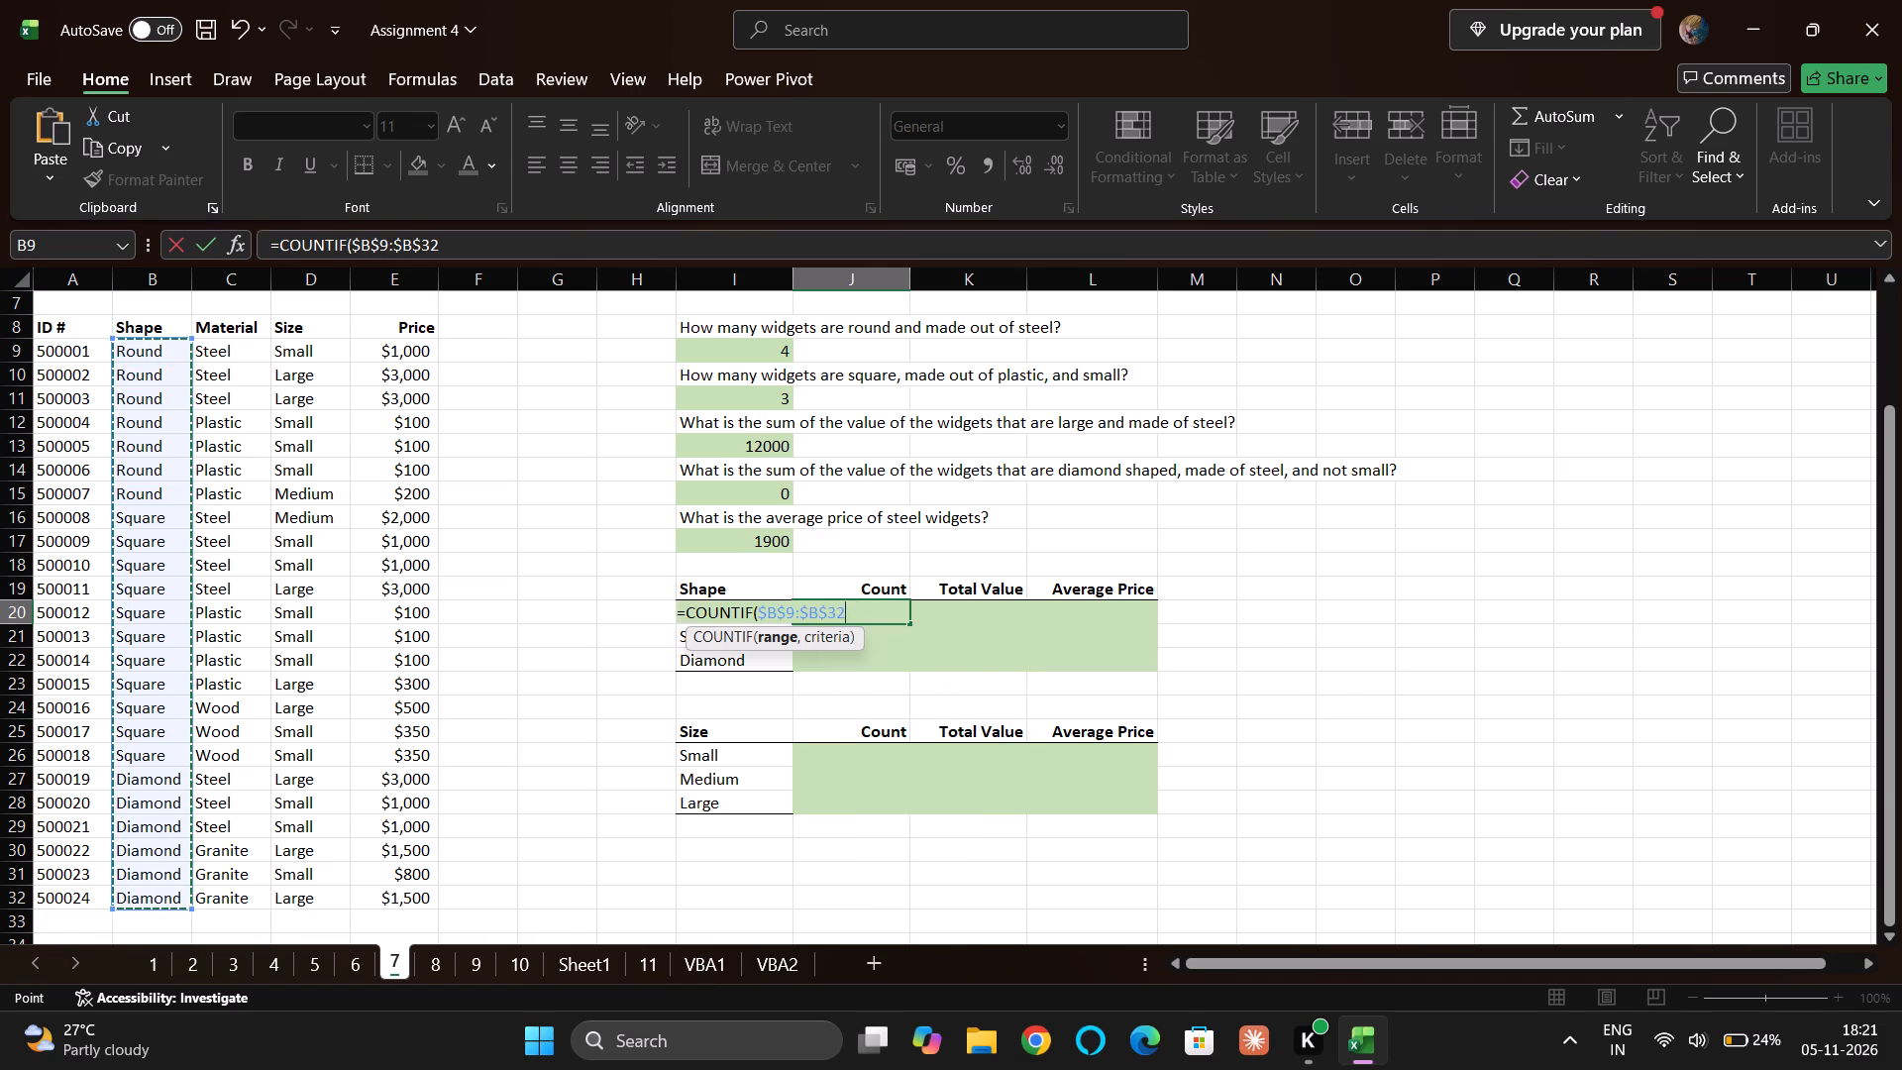
pyautogui.press(',')
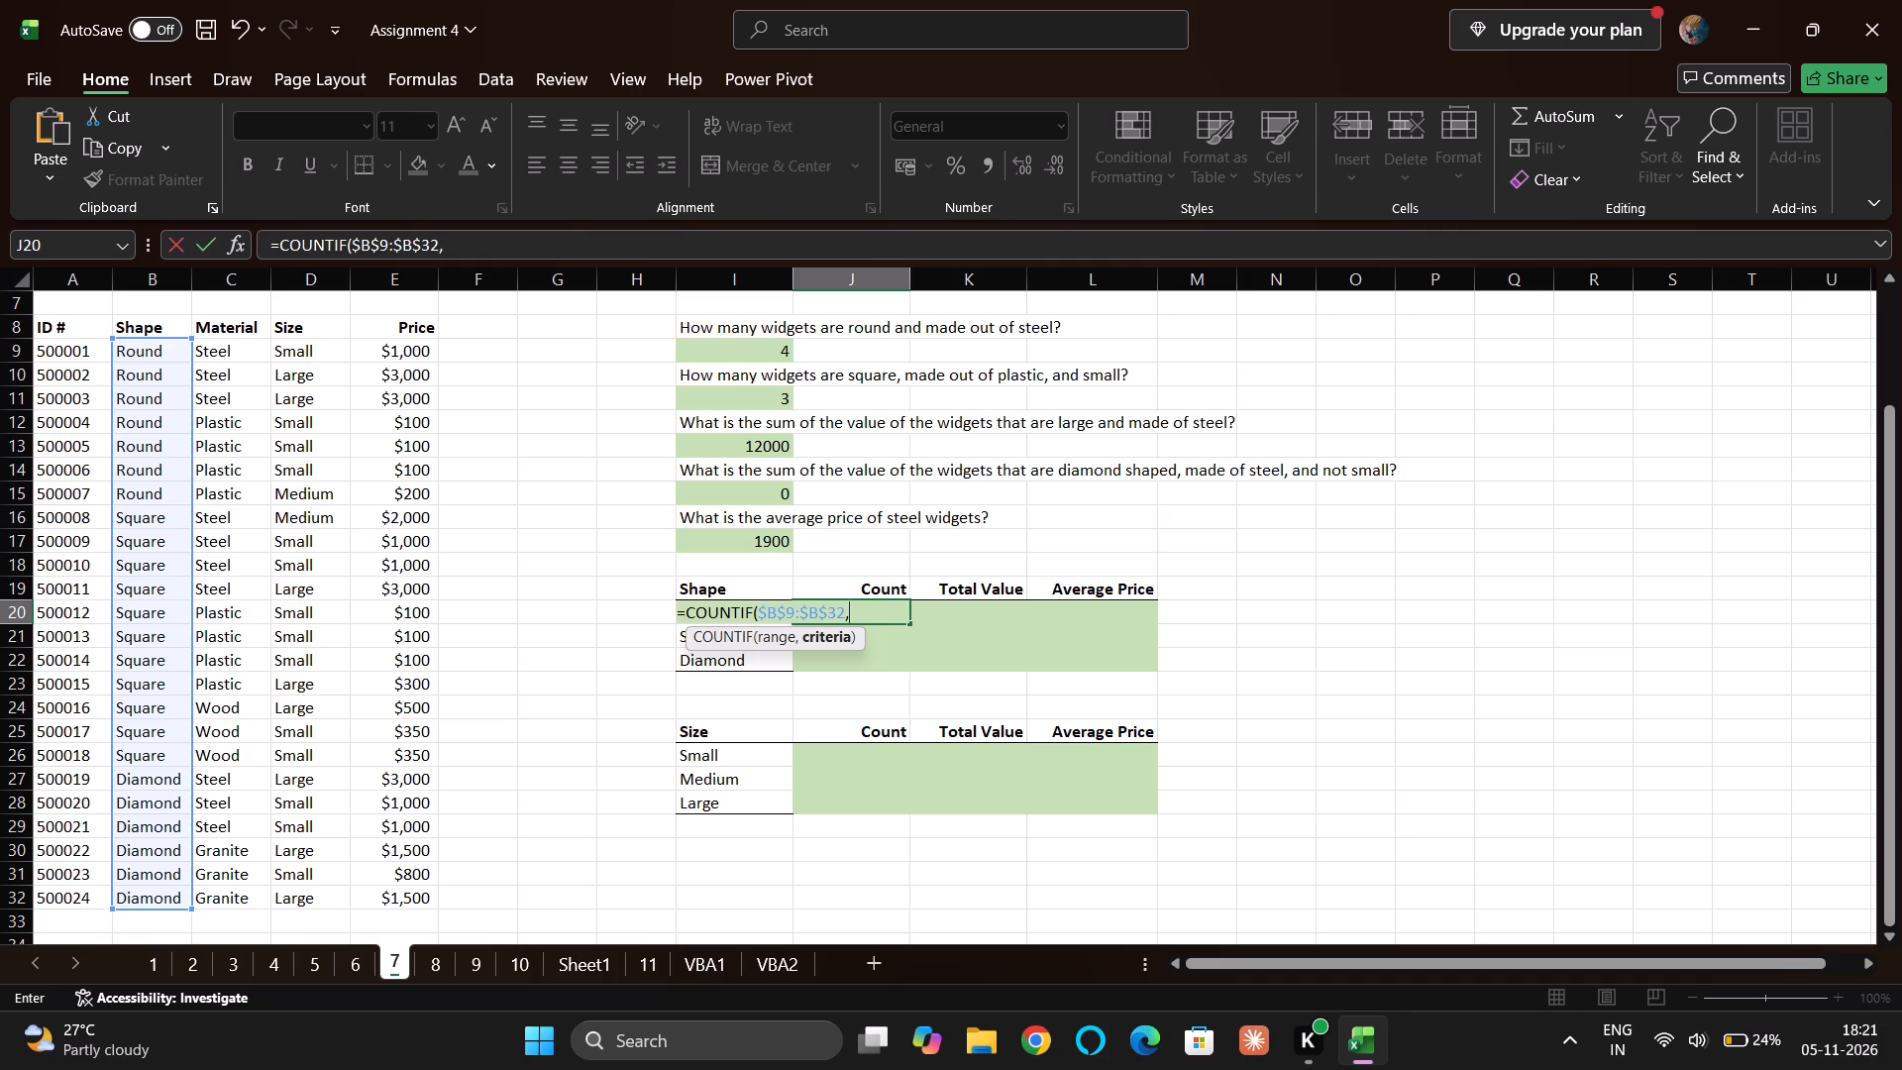
pyautogui.click(151, 353)
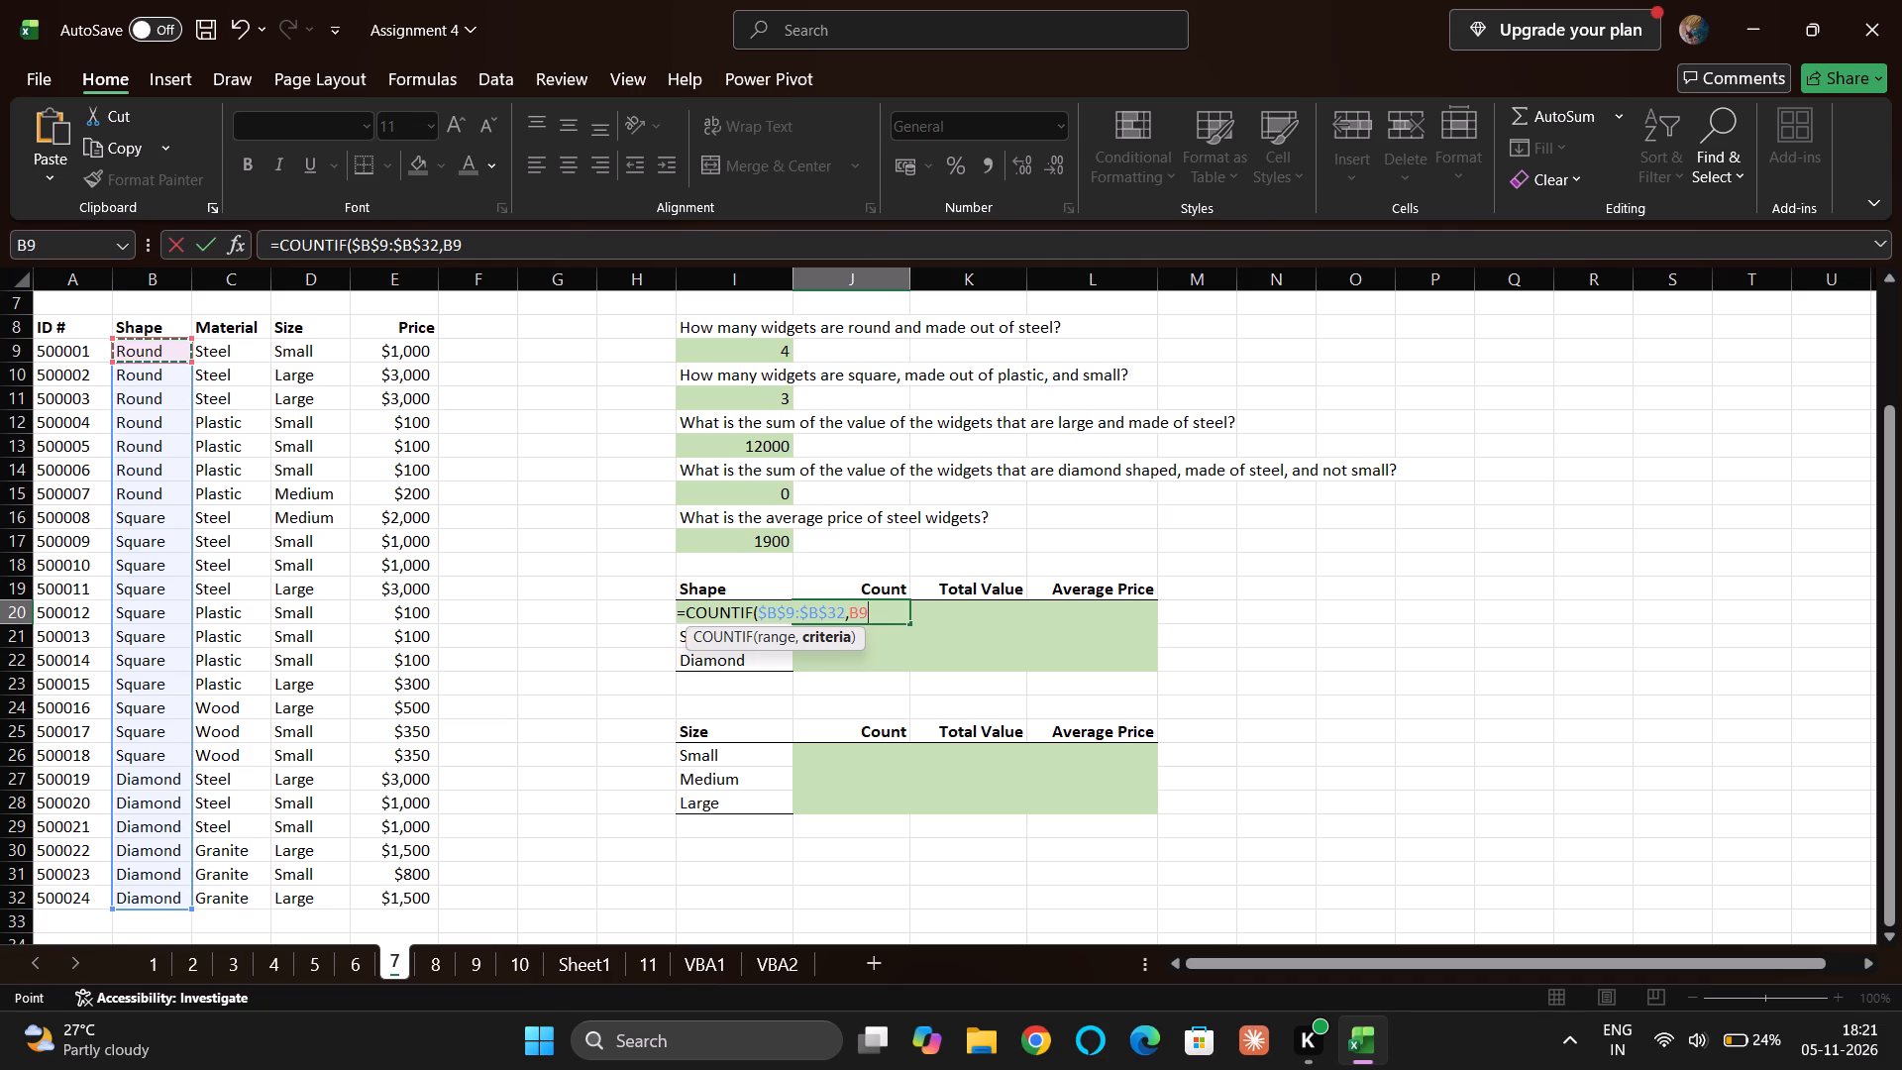
pyautogui.press('F4')
pyautogui.press('Tab')
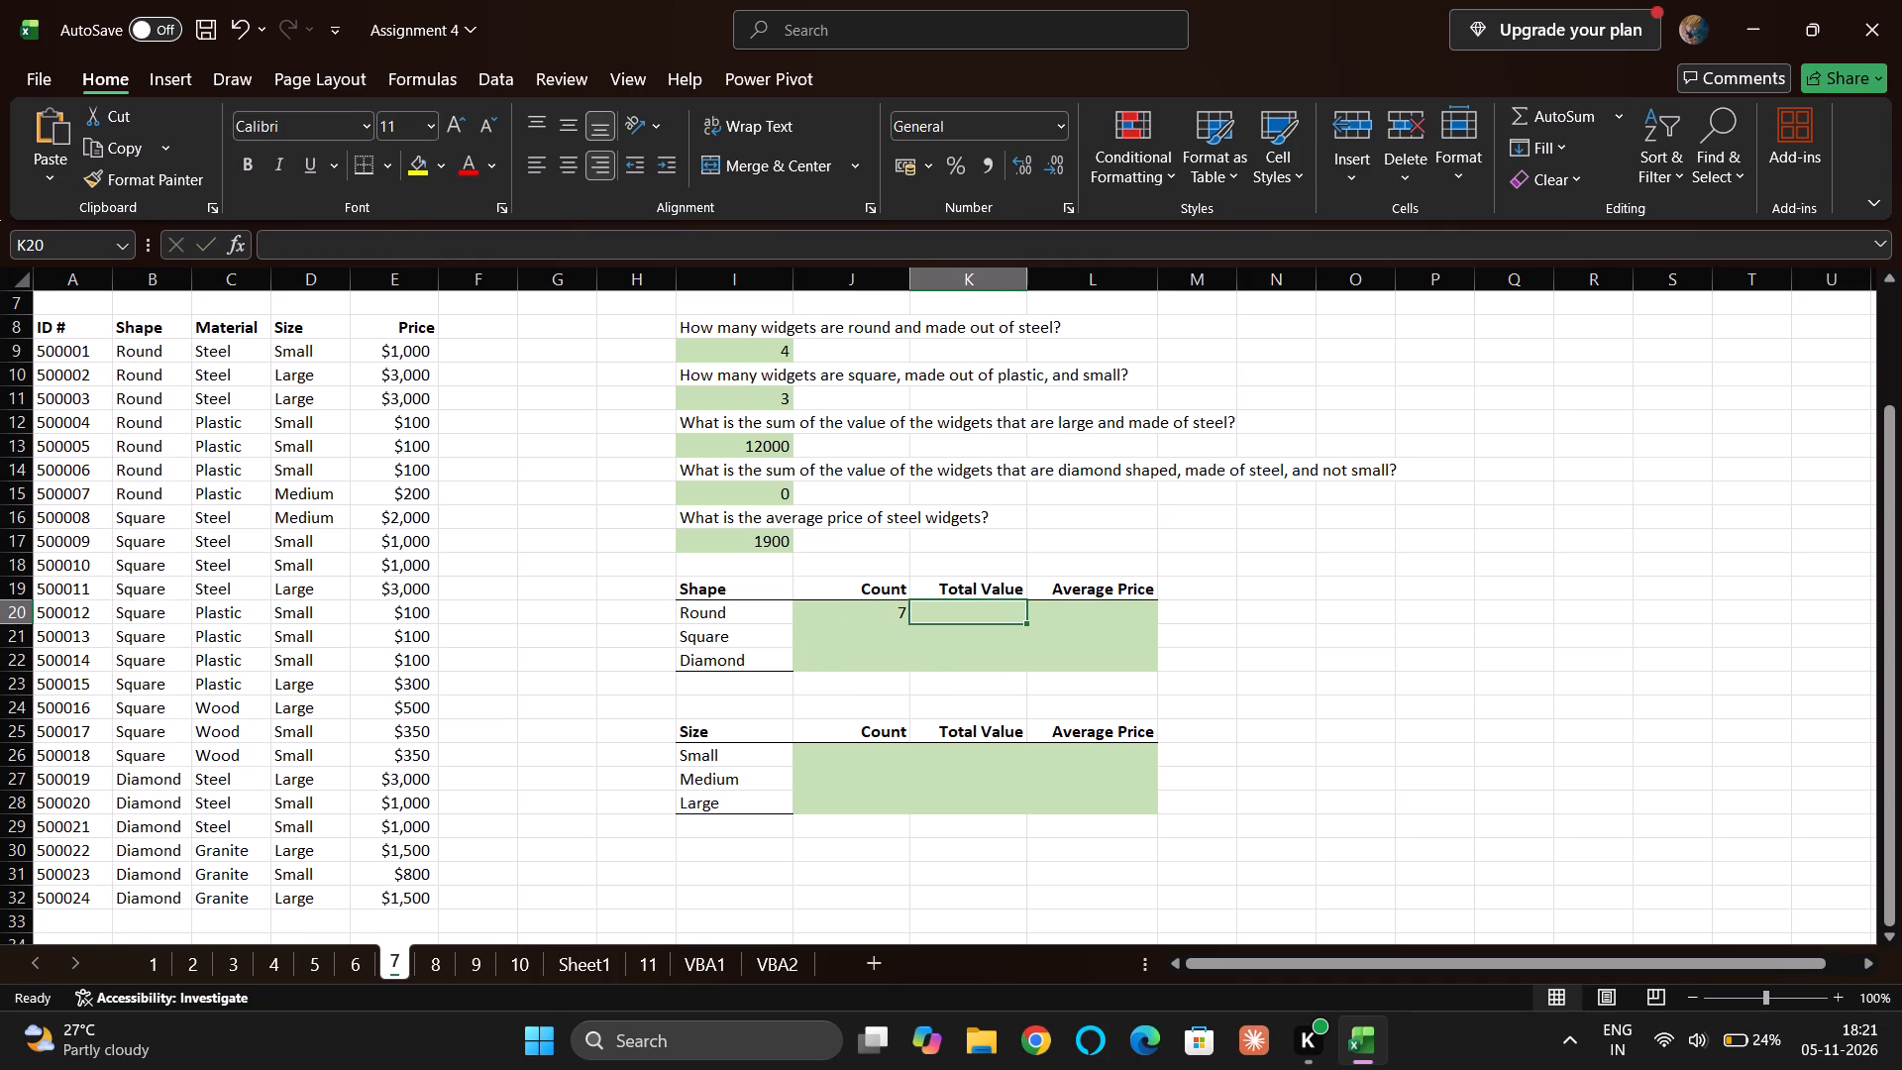
# Count the Square widgets in J21 with a COUNTIF formula over Shape range $B$9:$B$32, using B16 as the criterion.
pyautogui.press('Left')
pyautogui.press('Down')
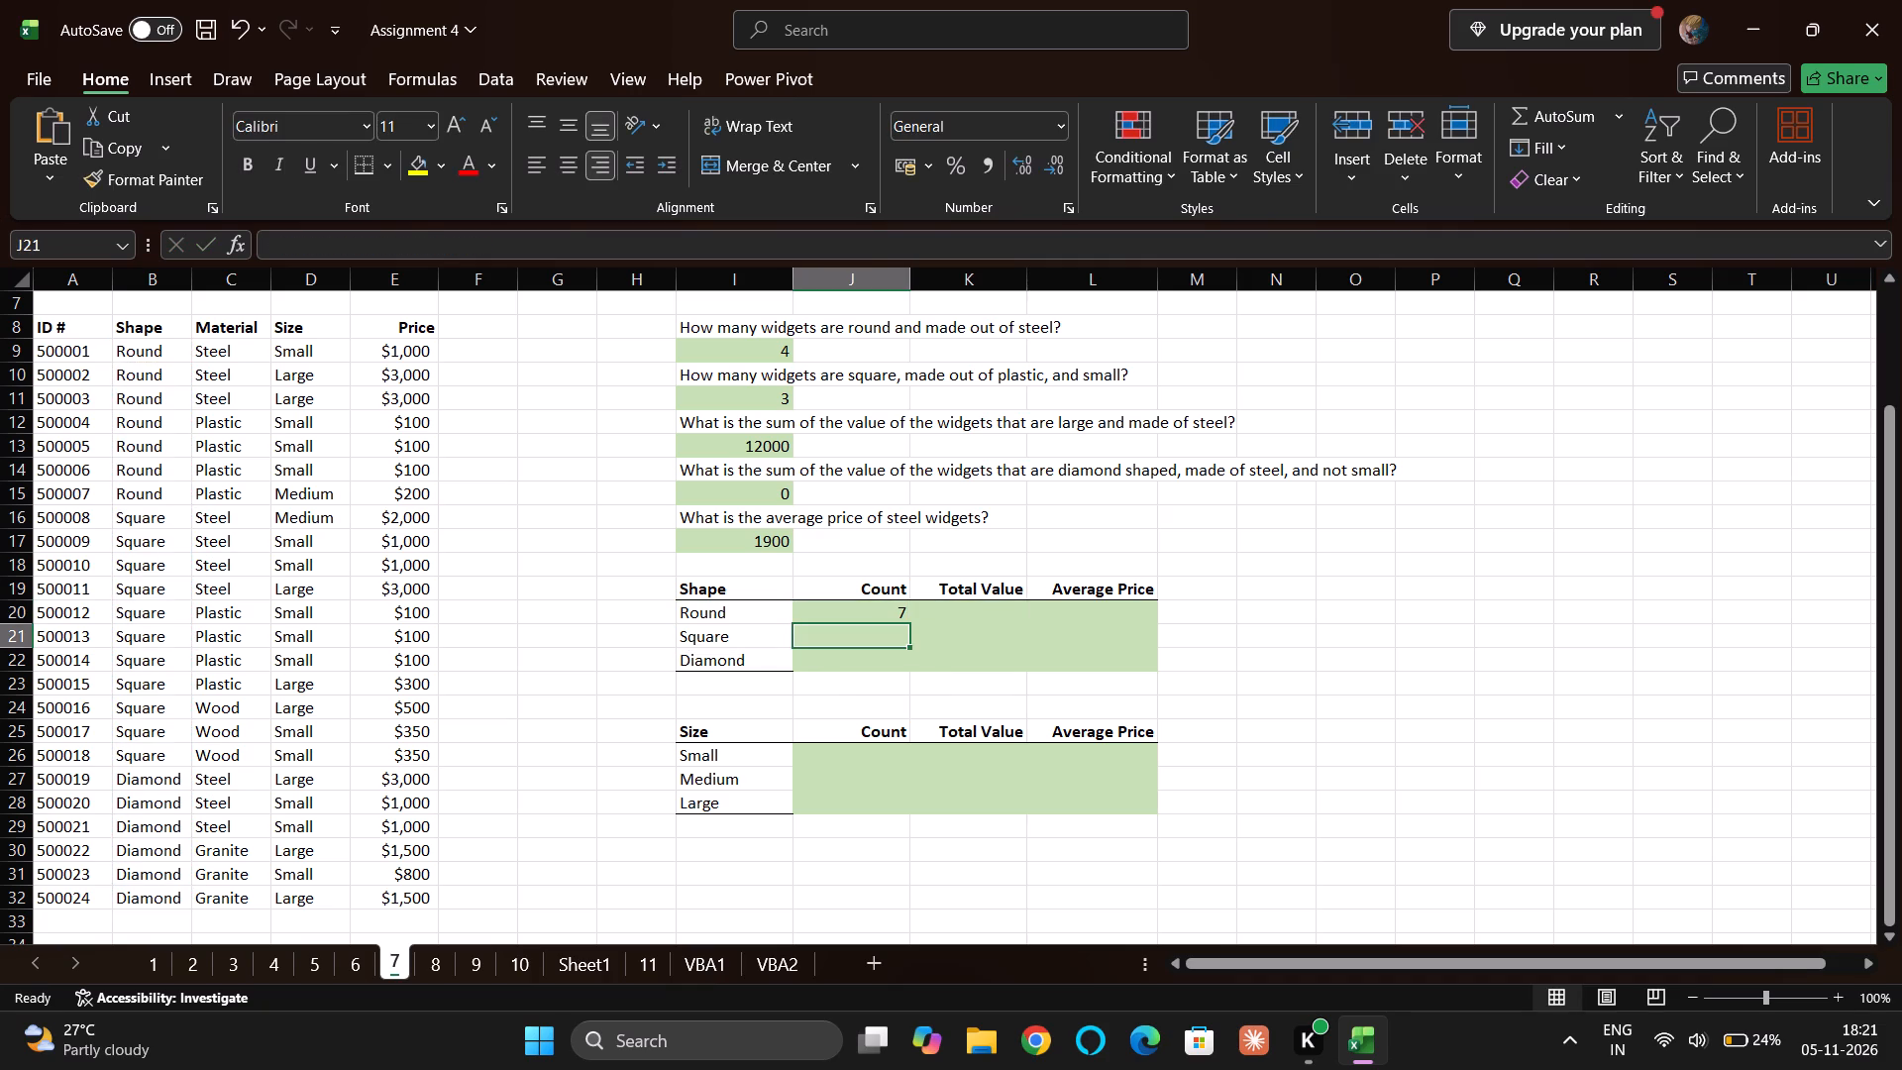
pyautogui.write('=count')
pyautogui.press('Tab')
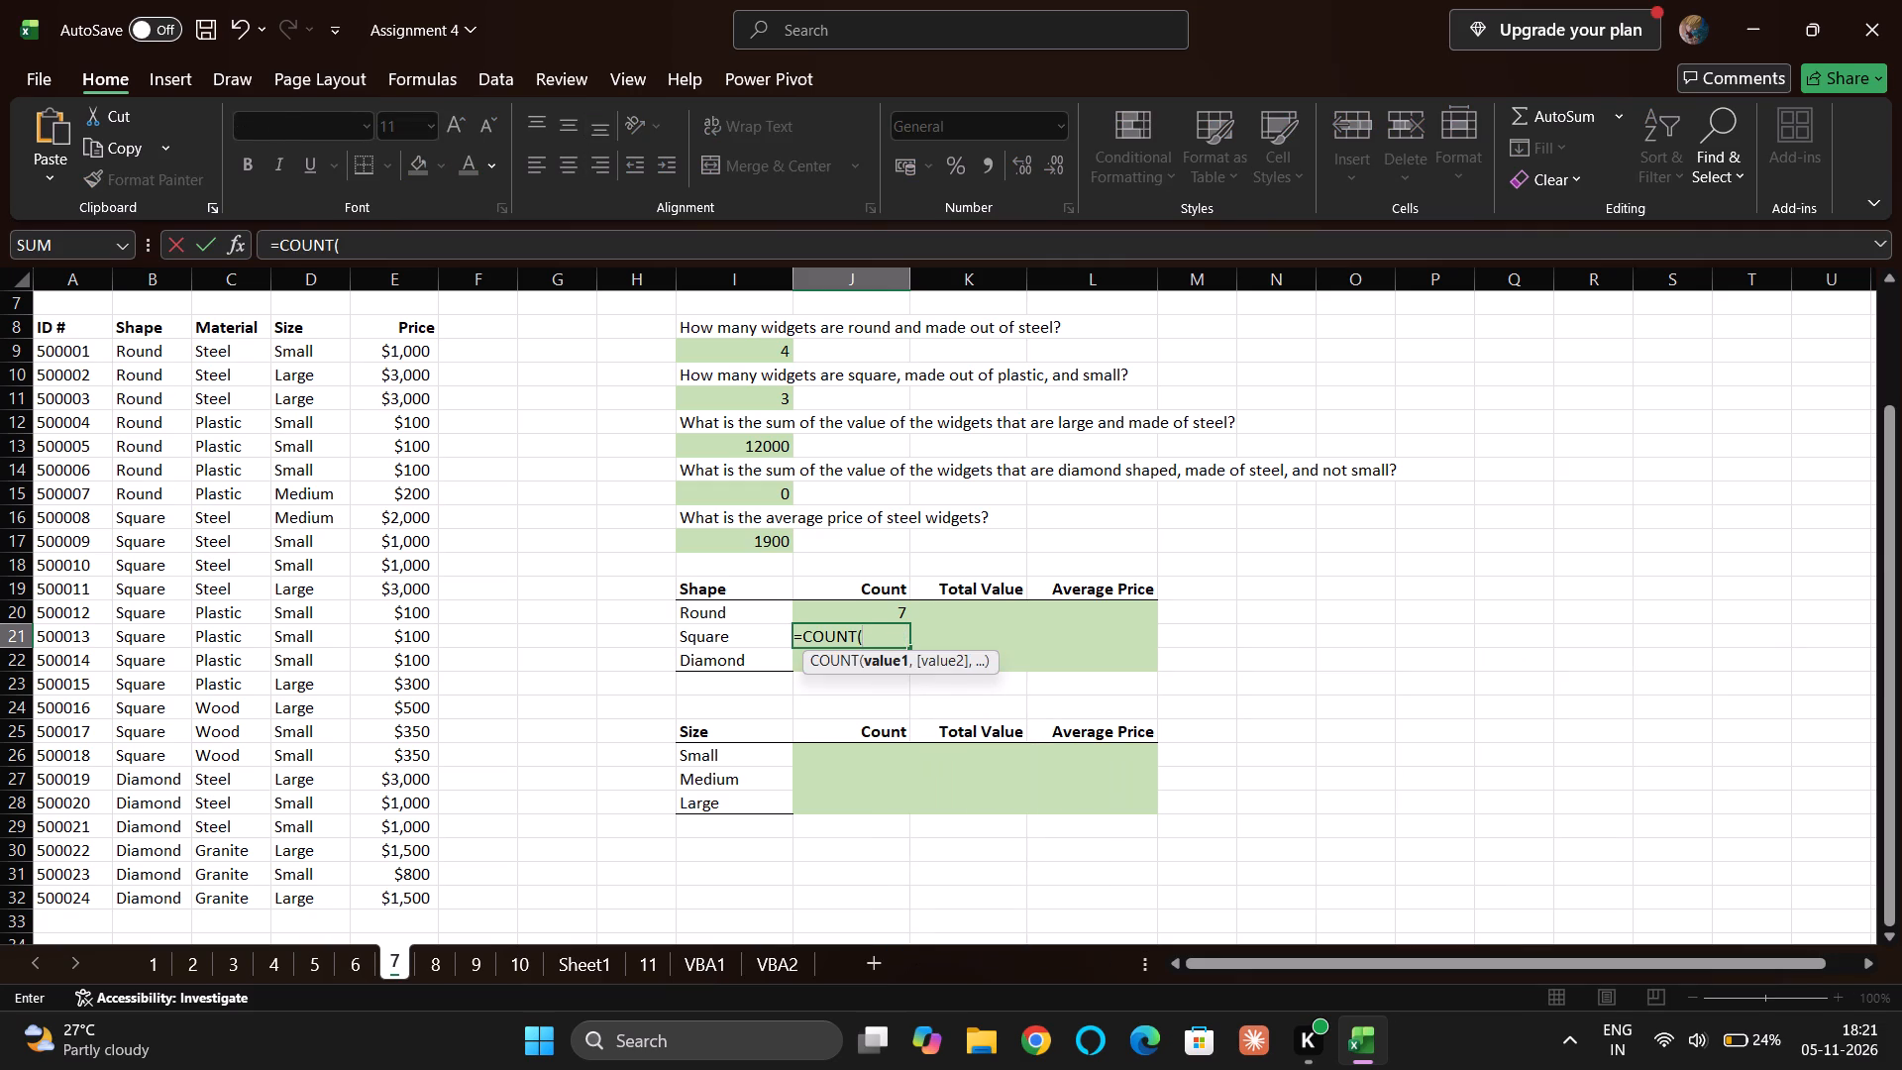
pyautogui.press('BackSpace')
pyautogui.press('BackSpace')
pyautogui.press('y')
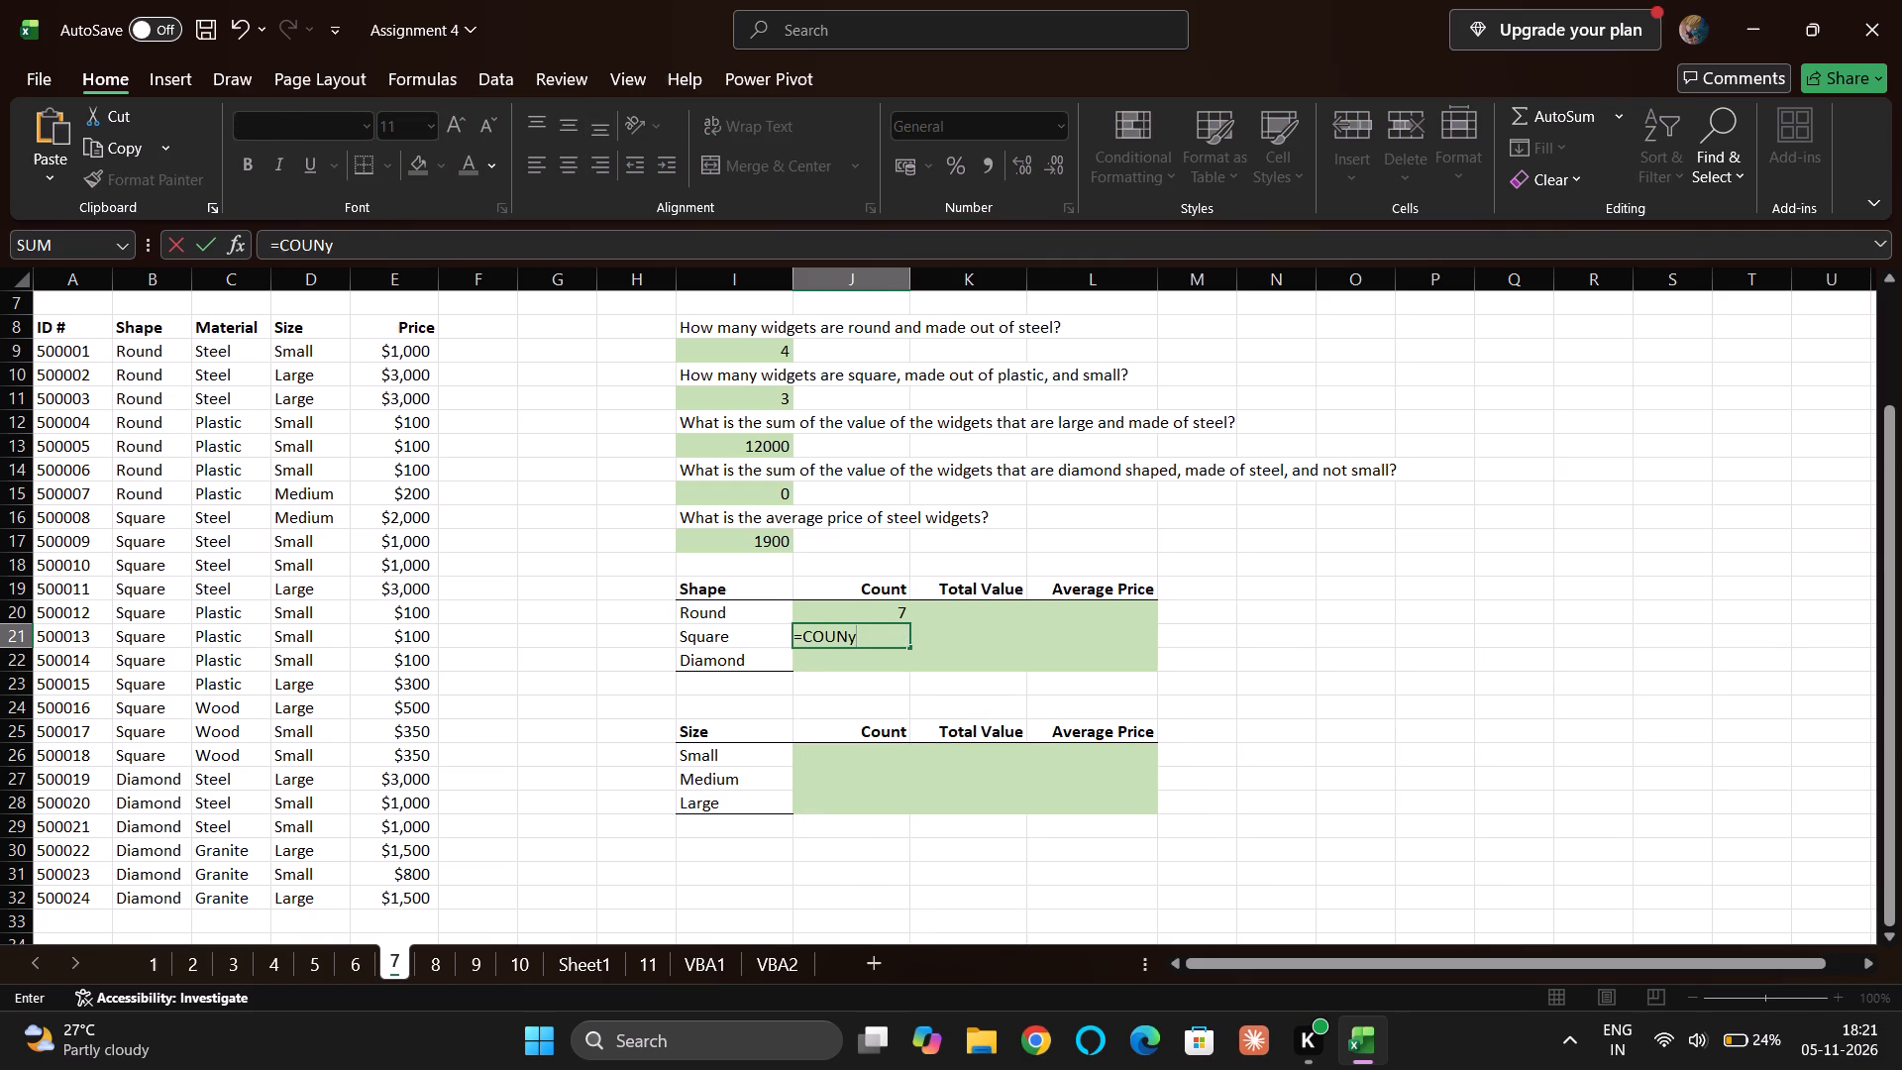
pyautogui.press('BackSpace')
pyautogui.write('tif')
pyautogui.press('Tab')
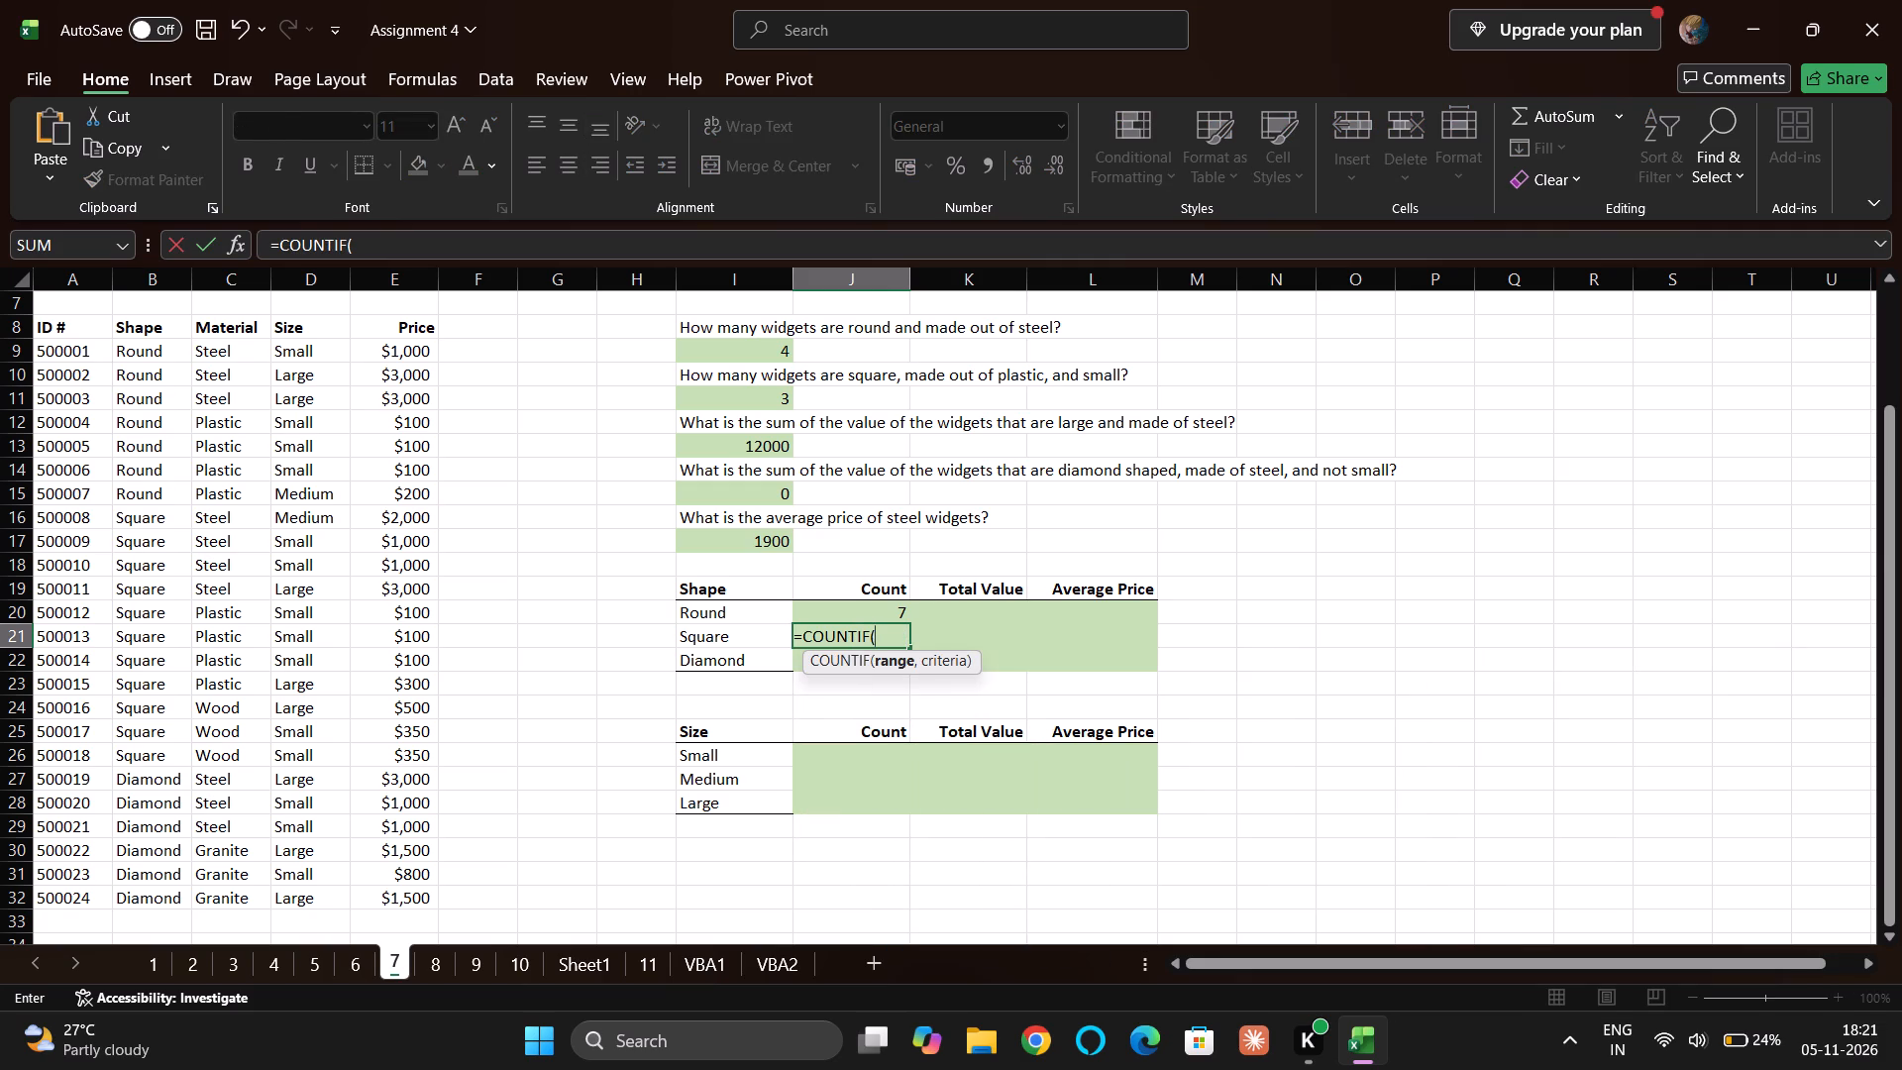
pyautogui.click(151, 353)
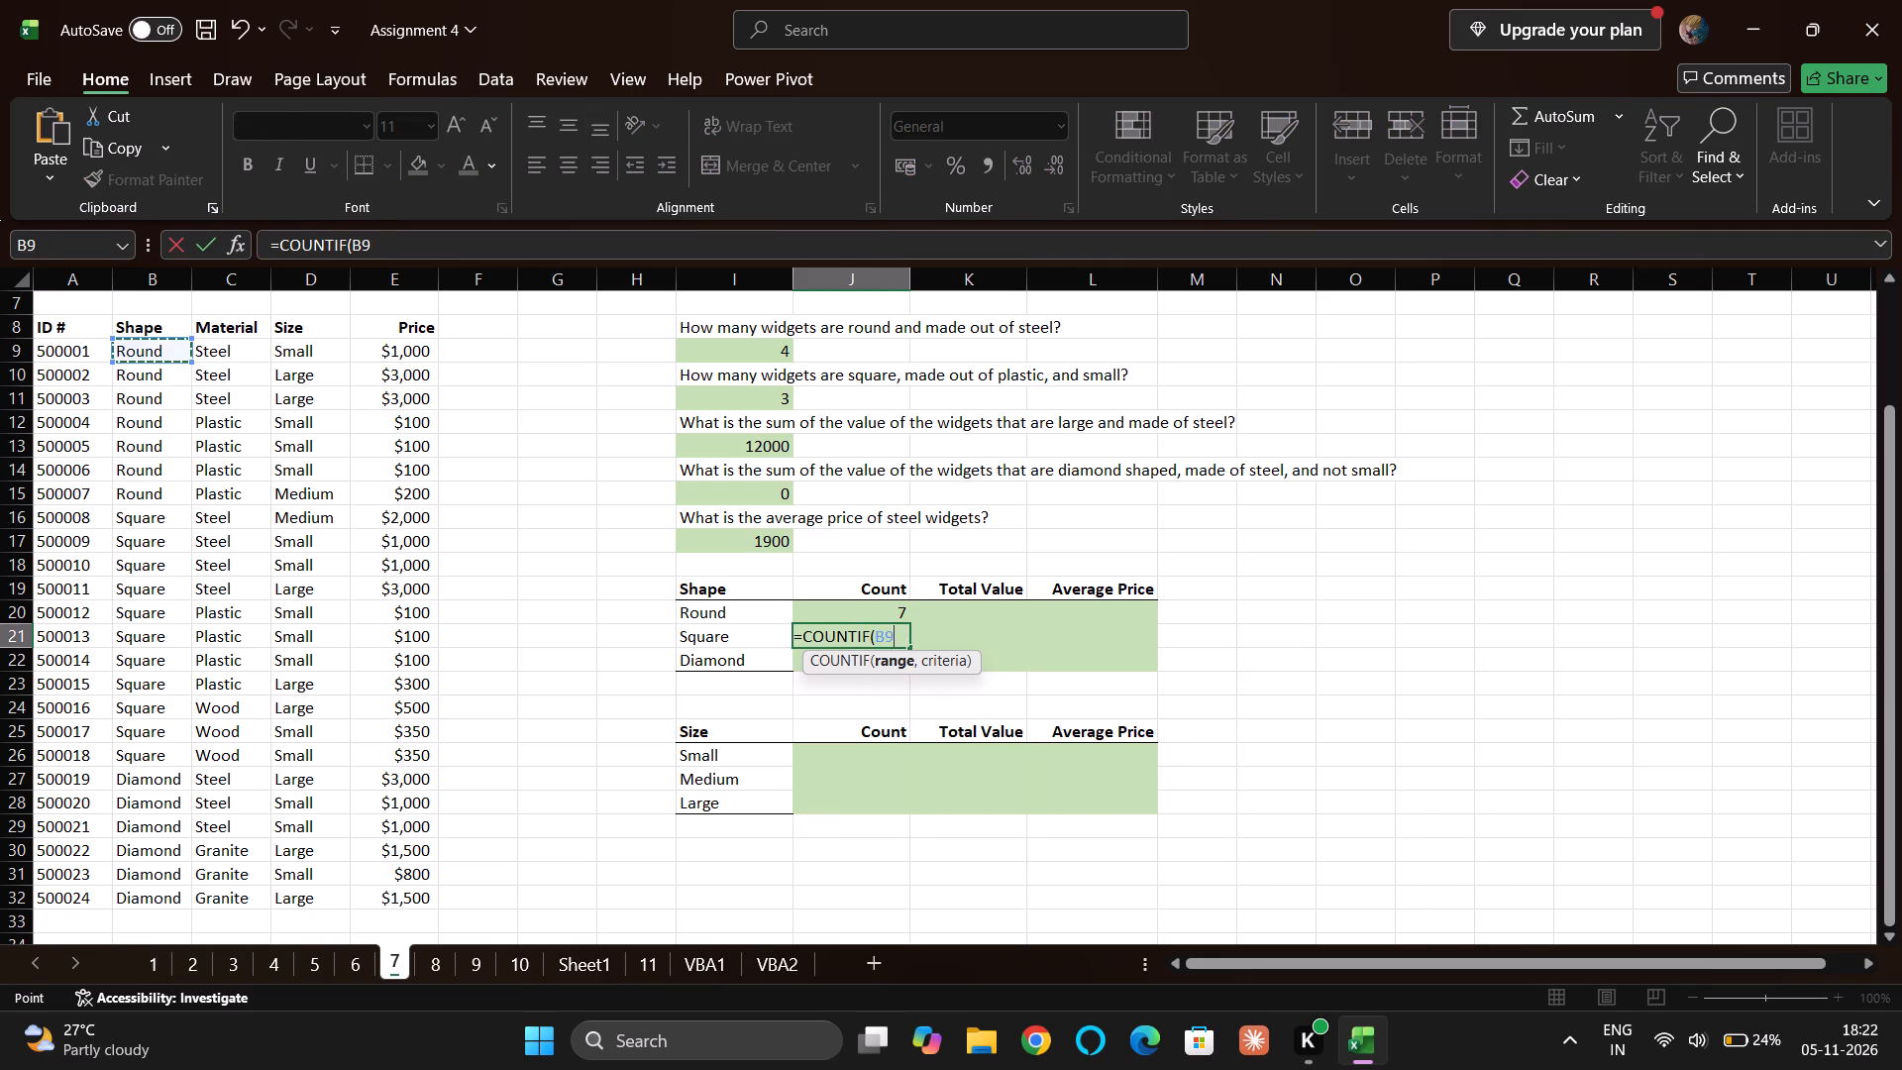
pyautogui.hotkey('ctrl', 'shift', 'Down')
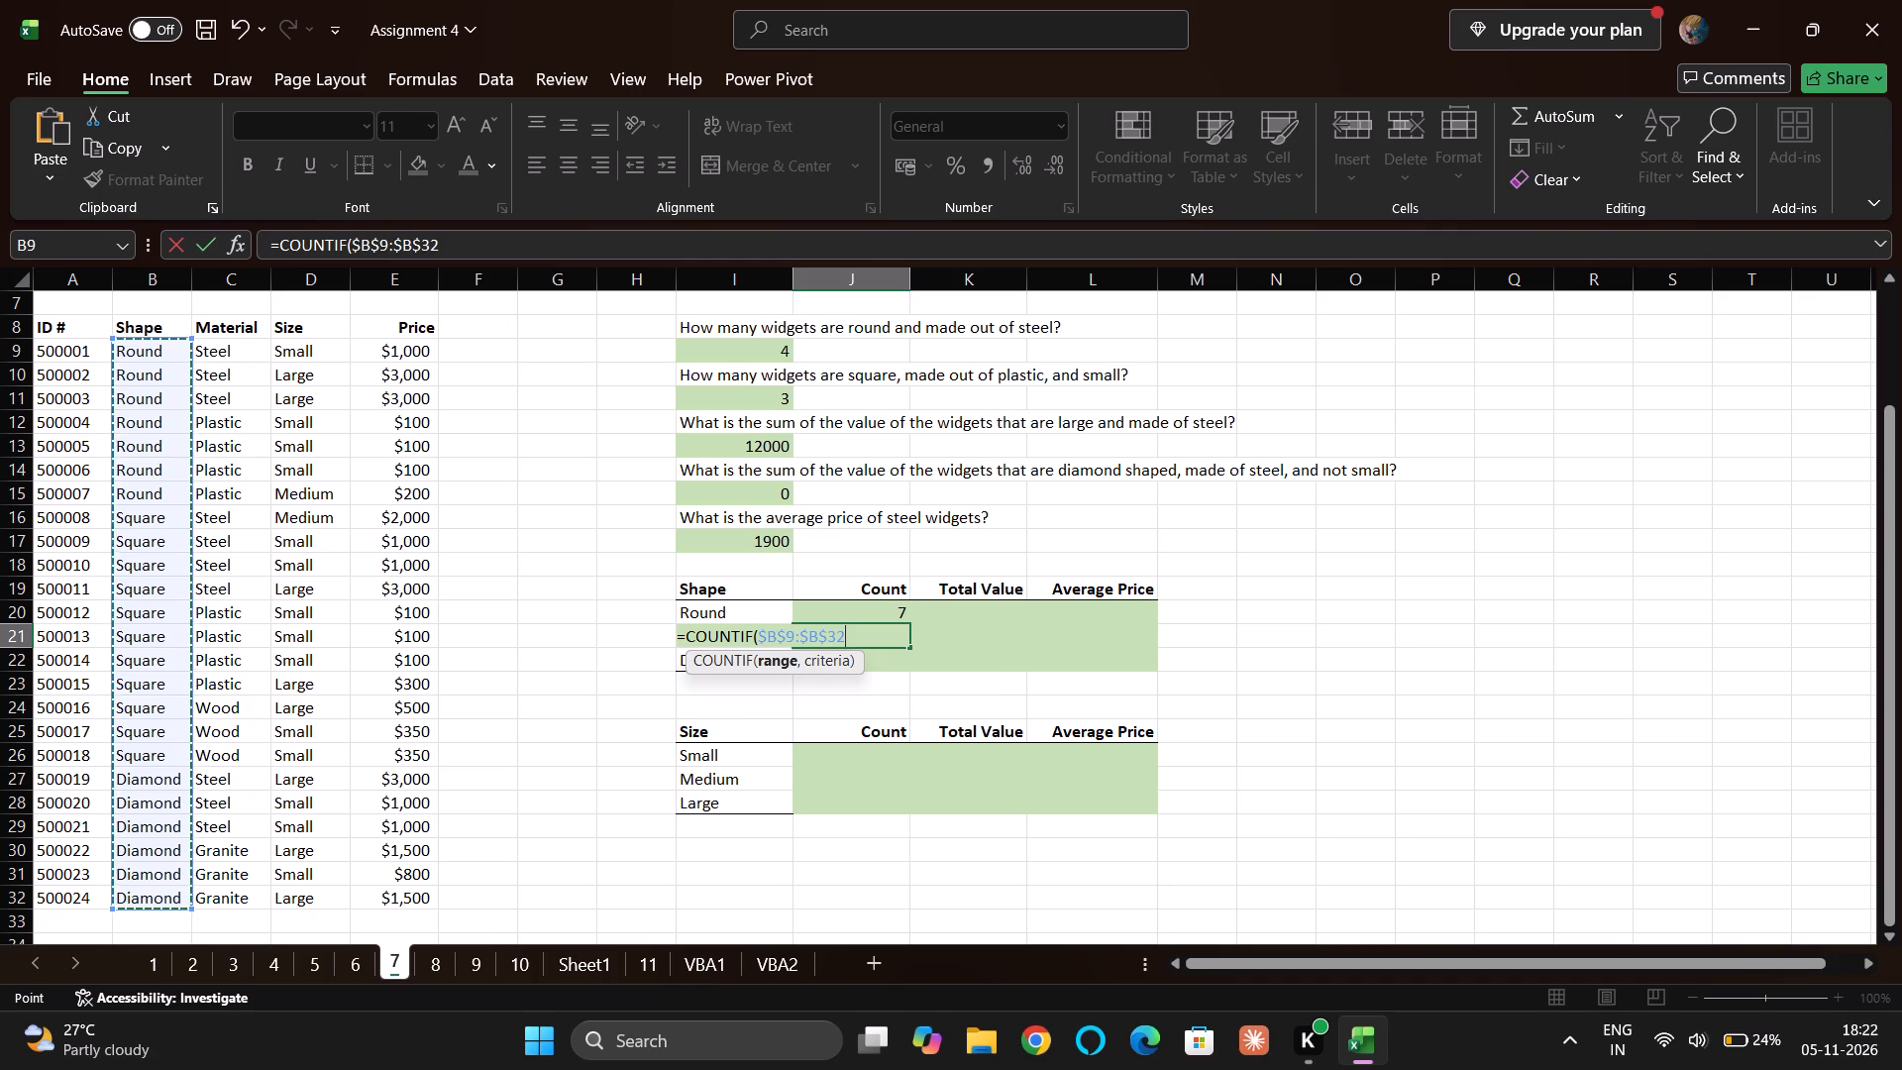
pyautogui.press(',')
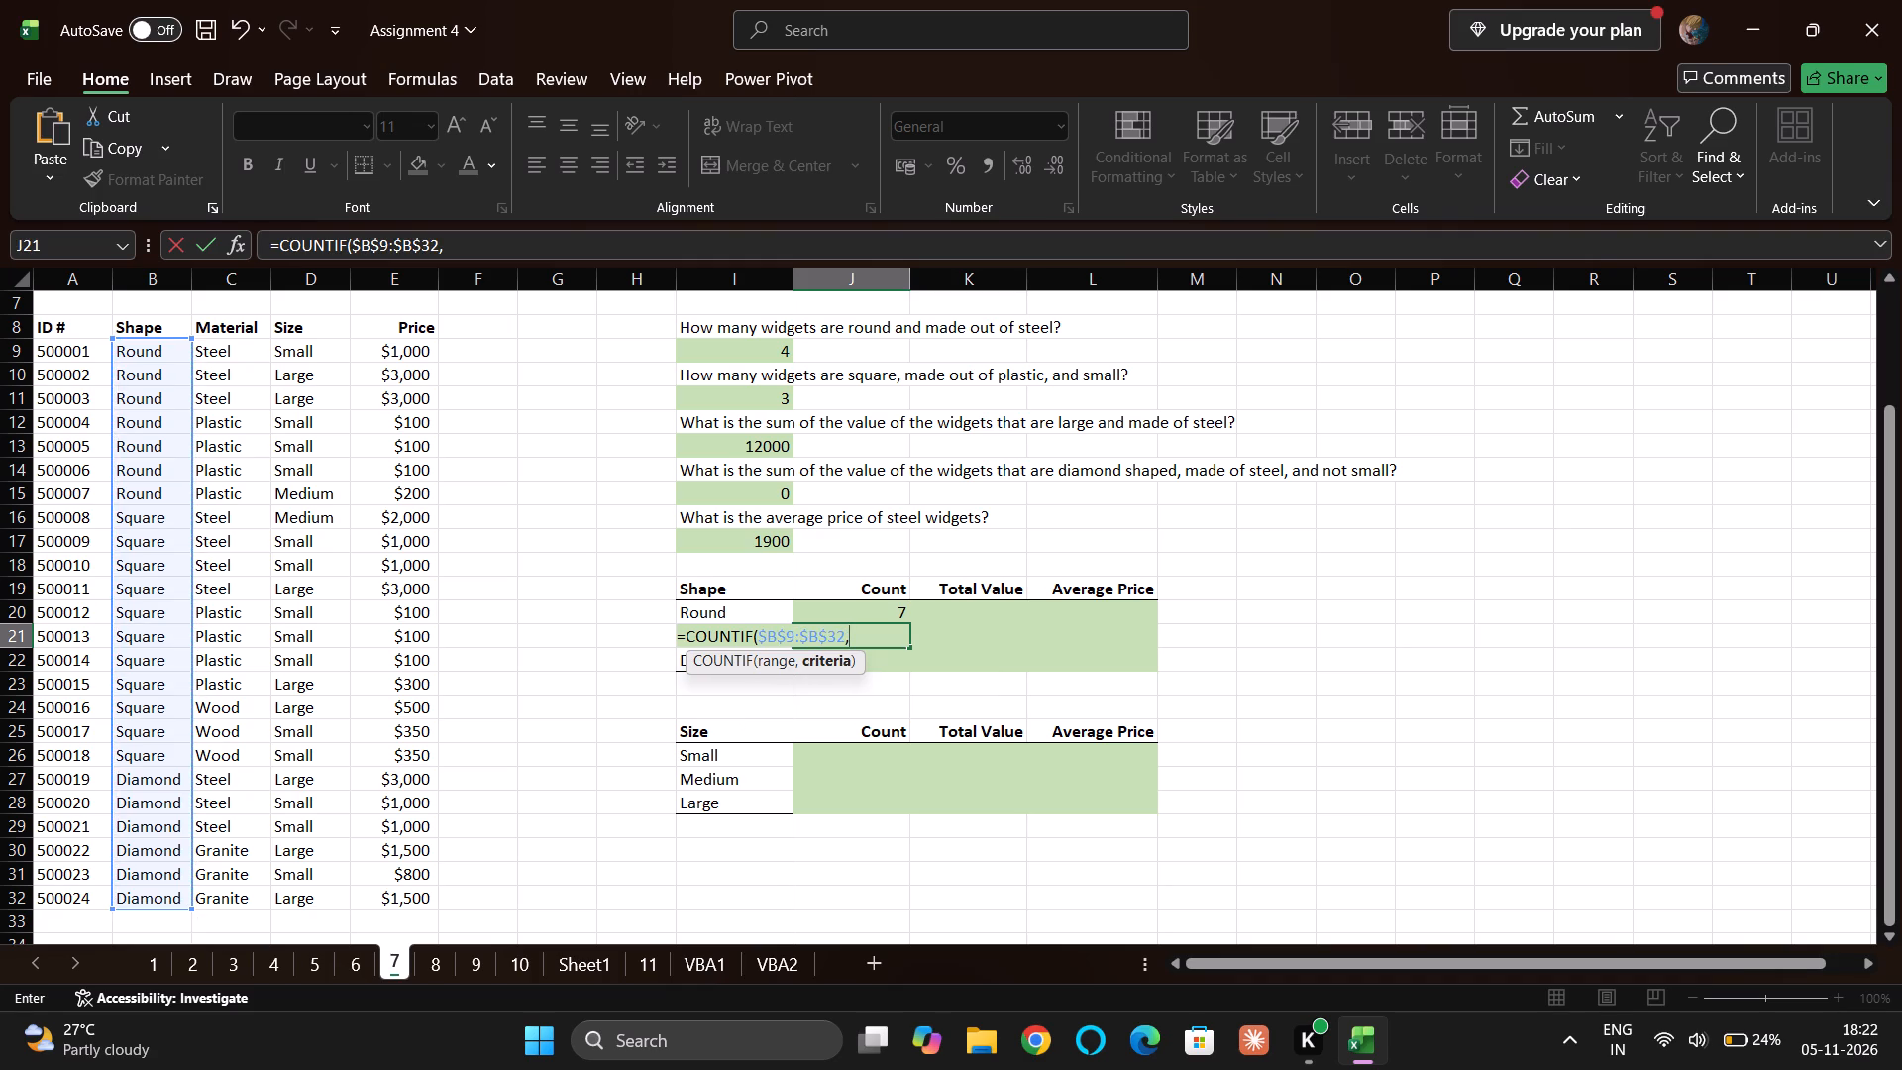
pyautogui.click(143, 524)
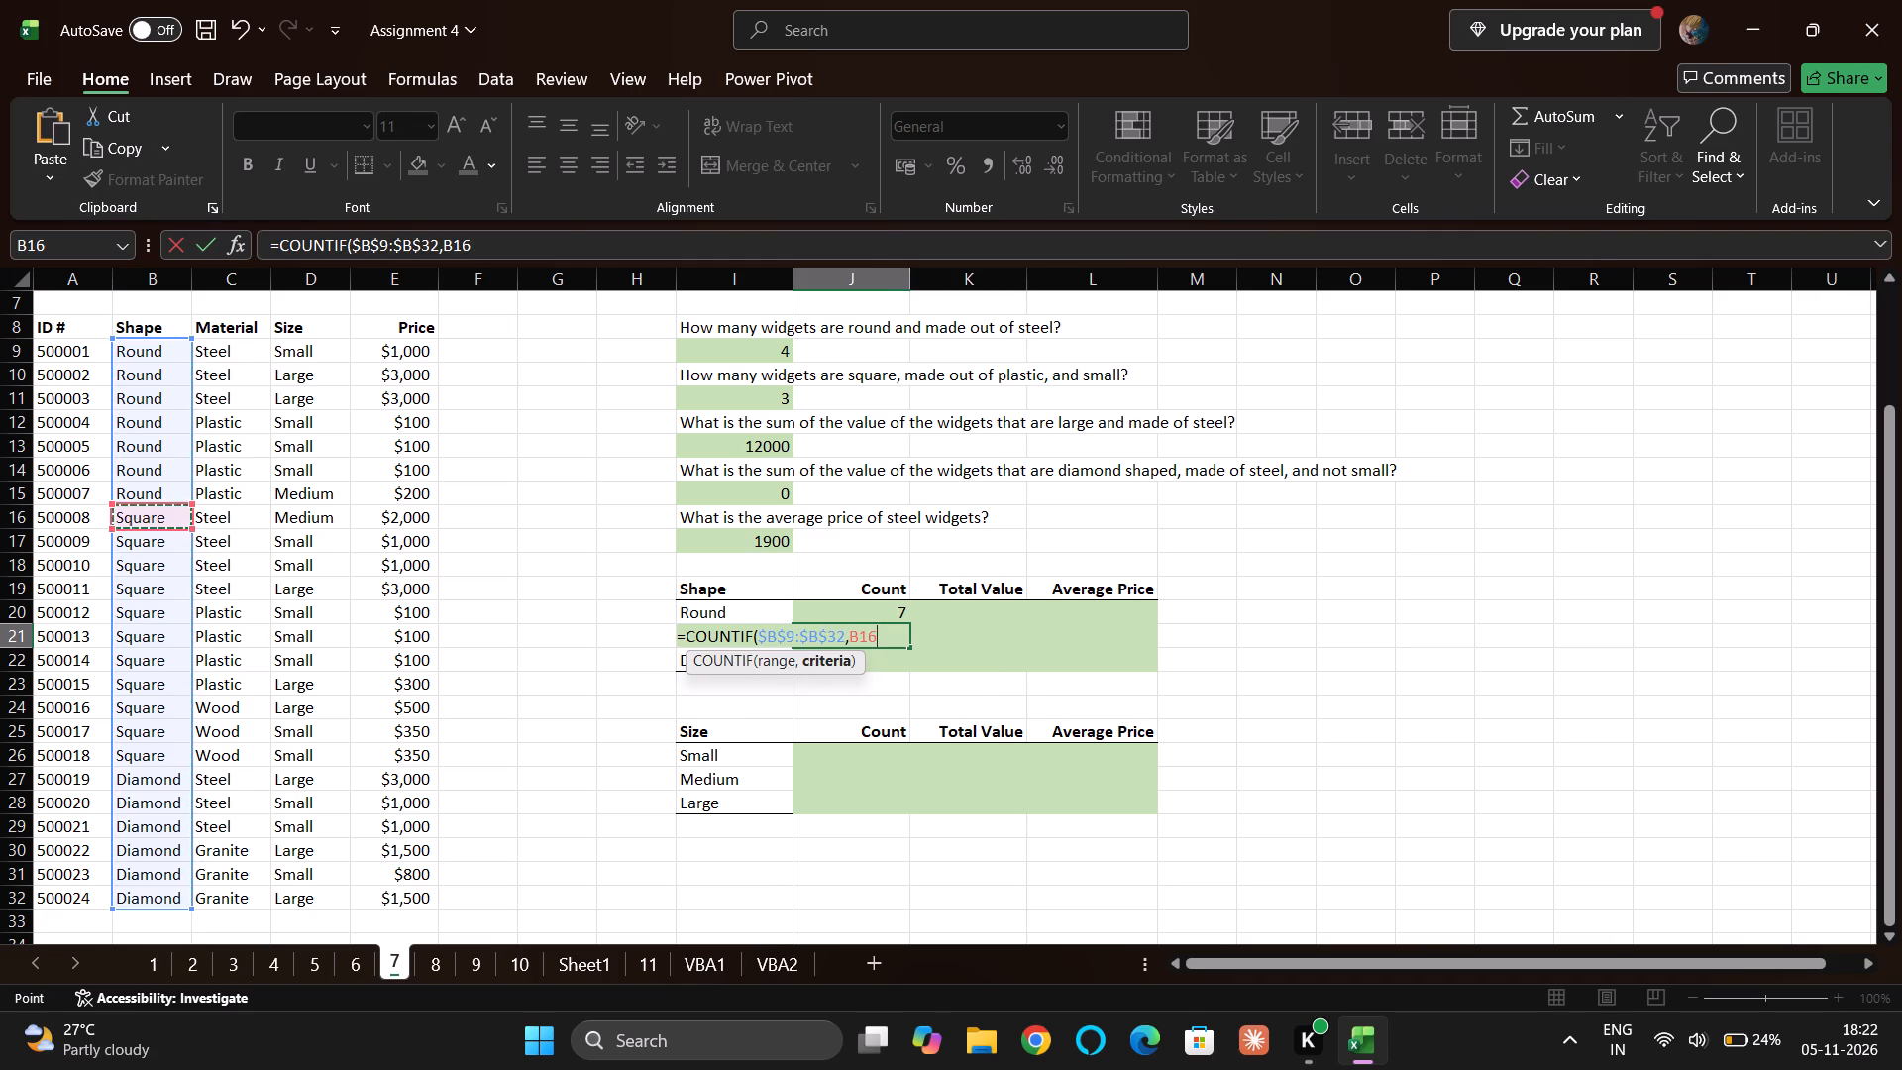
pyautogui.press('Tab')
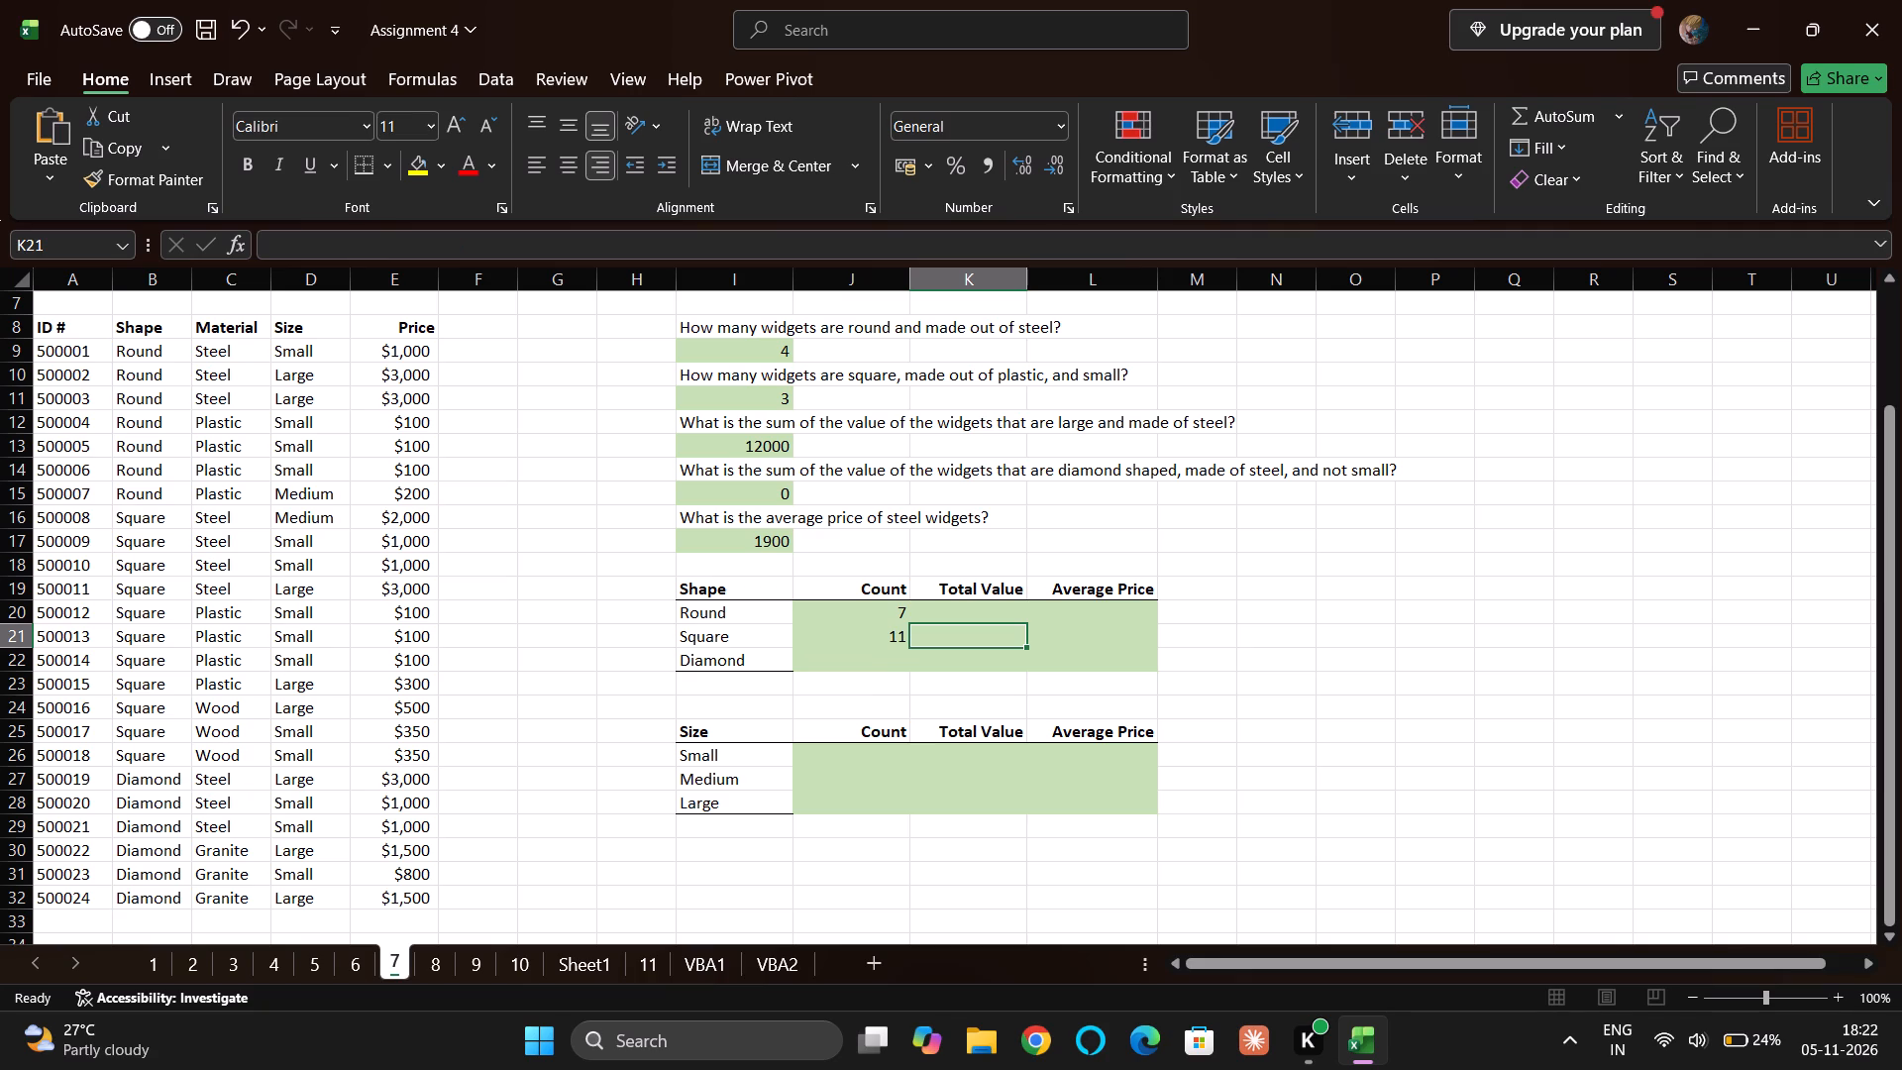
# Count the Diamond widgets in J22 with a COUNTIF formula over Shape range $B$9:$B$32, using a Diamond cell from the Shape column as the criterion.
pyautogui.click(850, 661)
pyautogui.press('=')
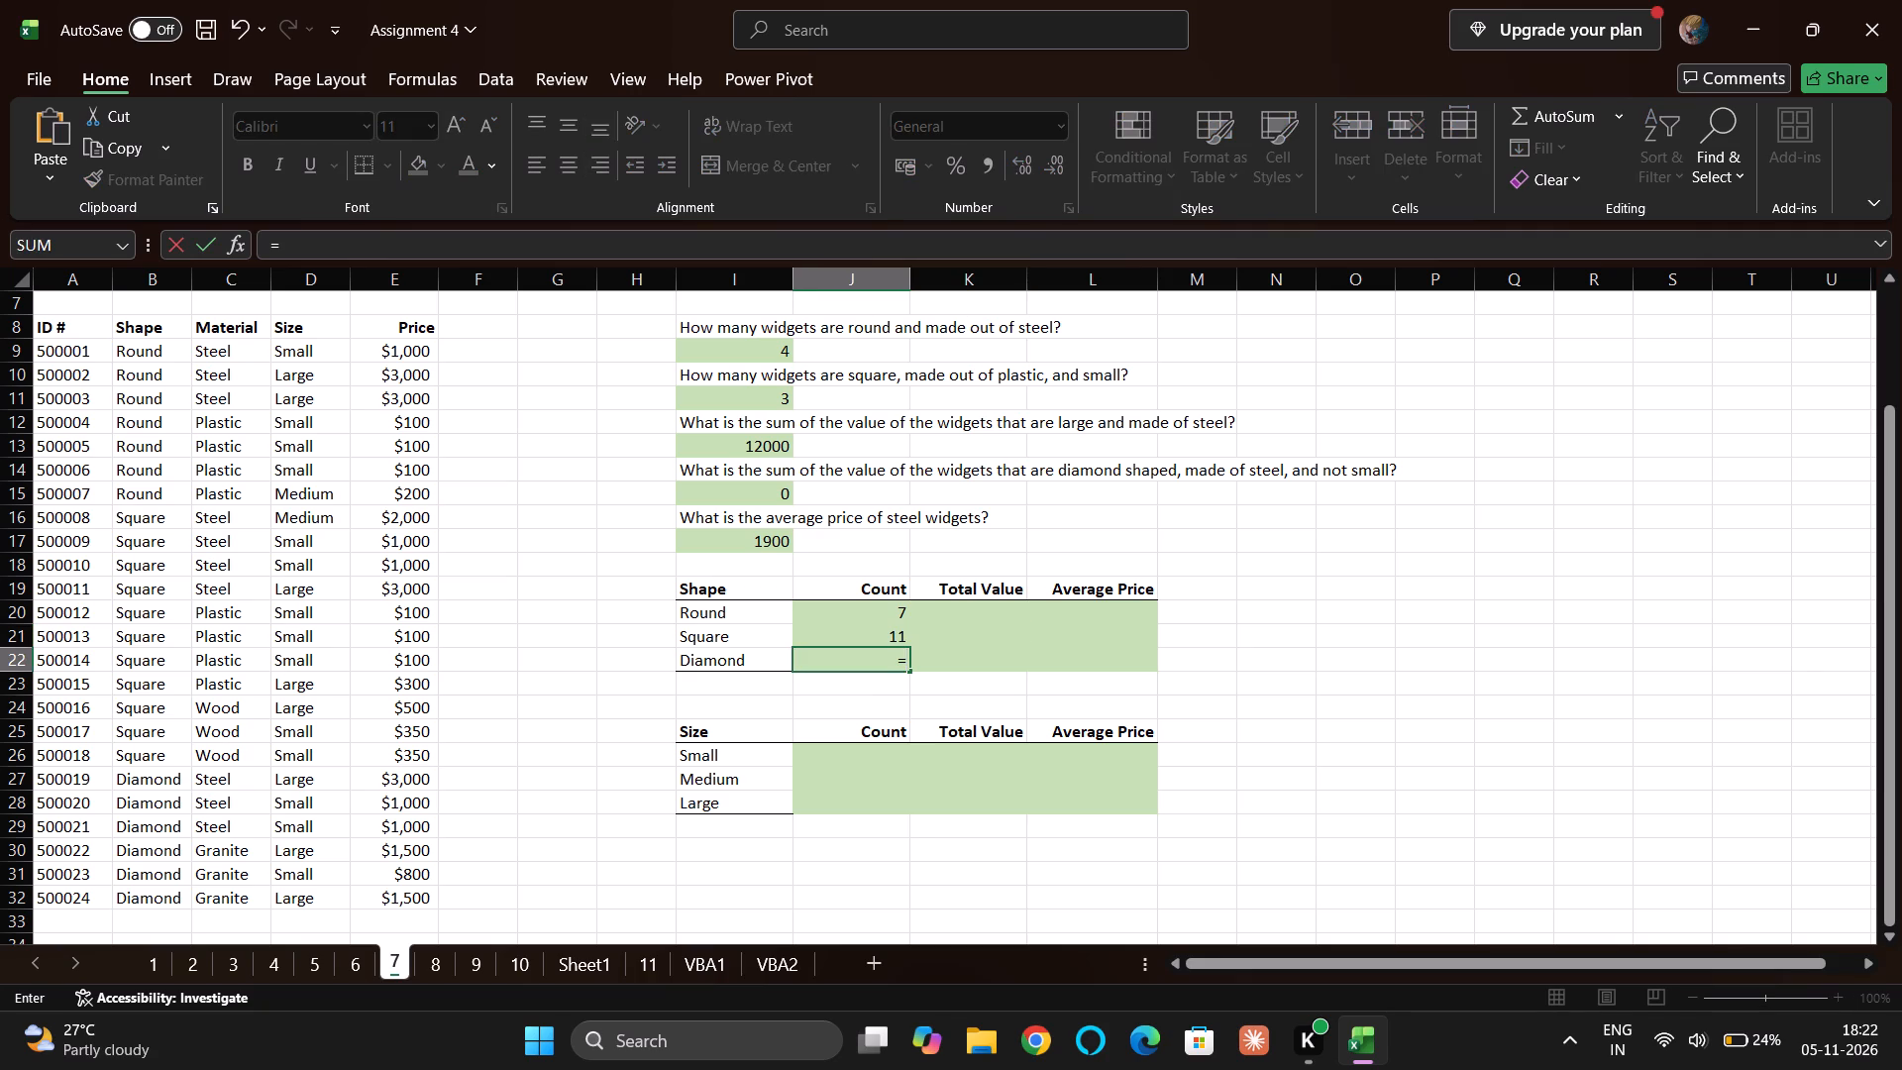
pyautogui.write('counft')
pyautogui.press('BackSpace')
pyautogui.press('BackSpace')
pyautogui.press('Down')
pyautogui.press('Down')
pyautogui.press('Down')
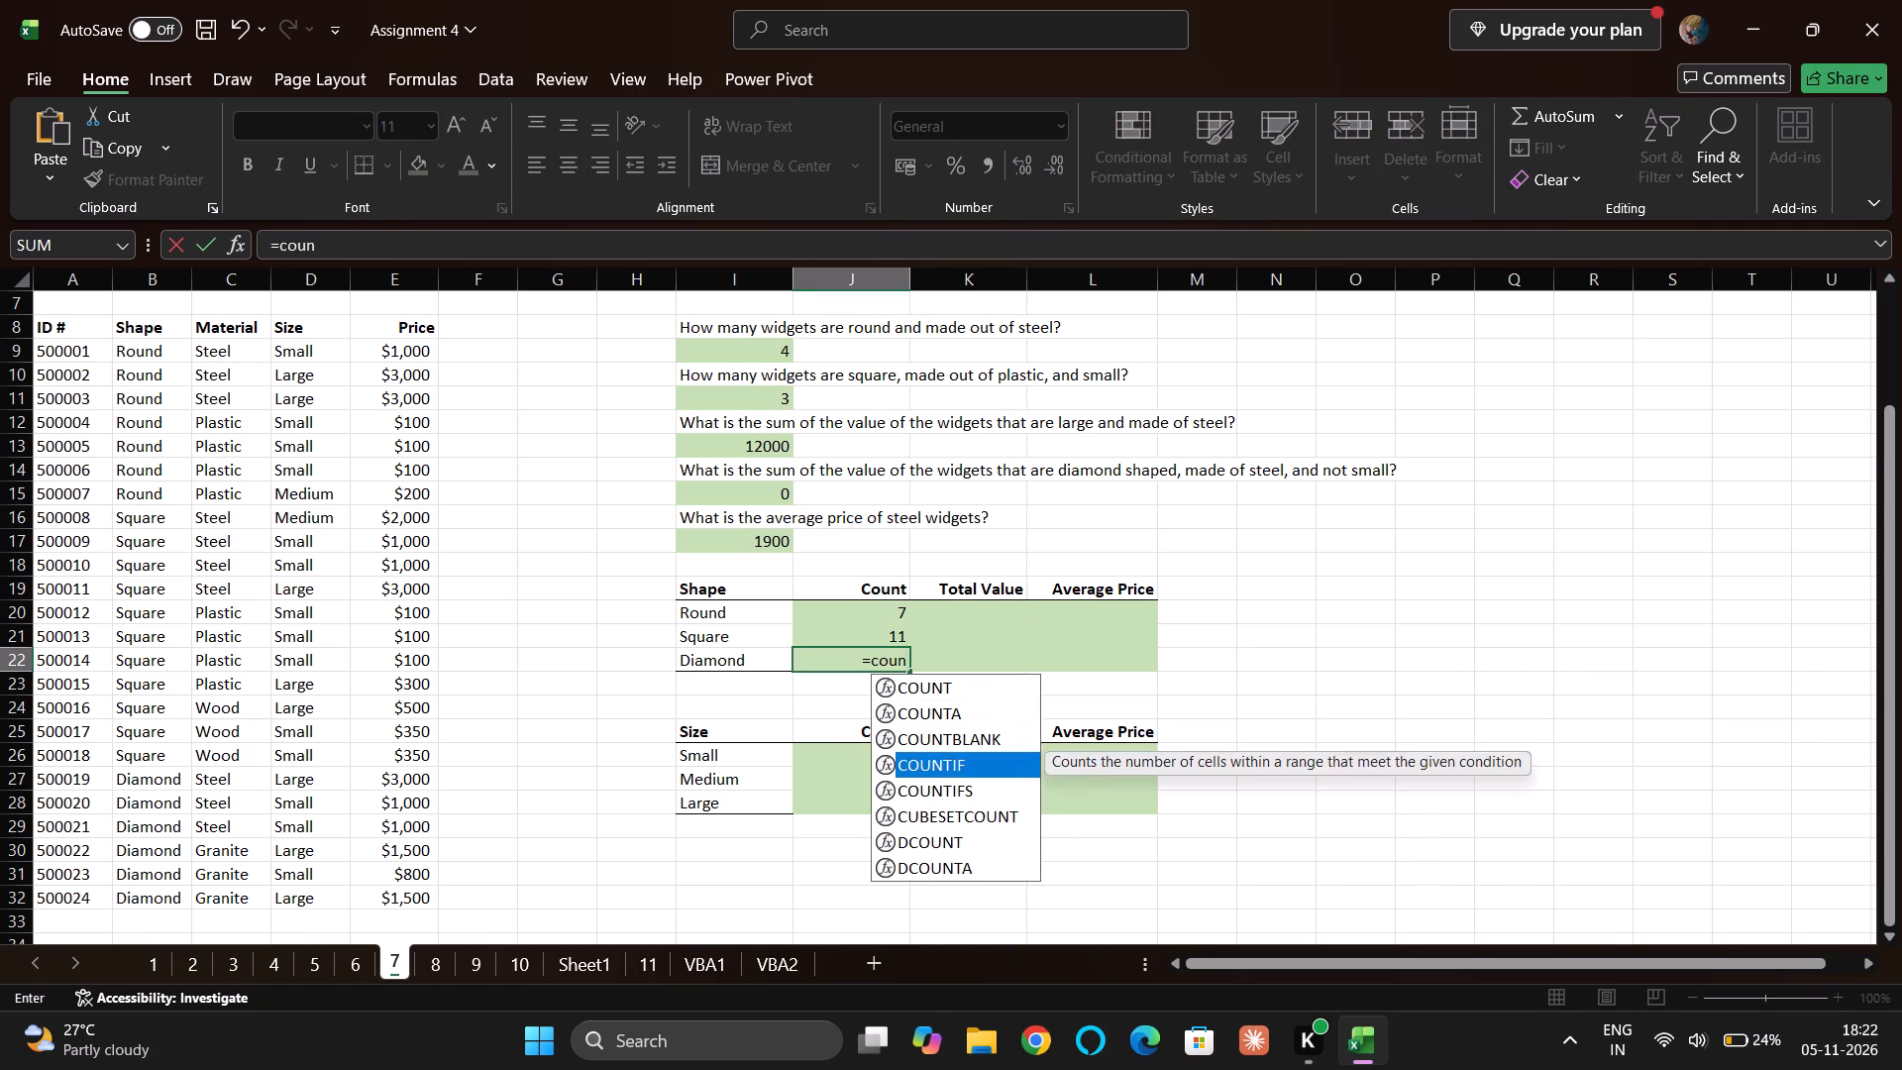
pyautogui.press('Tab')
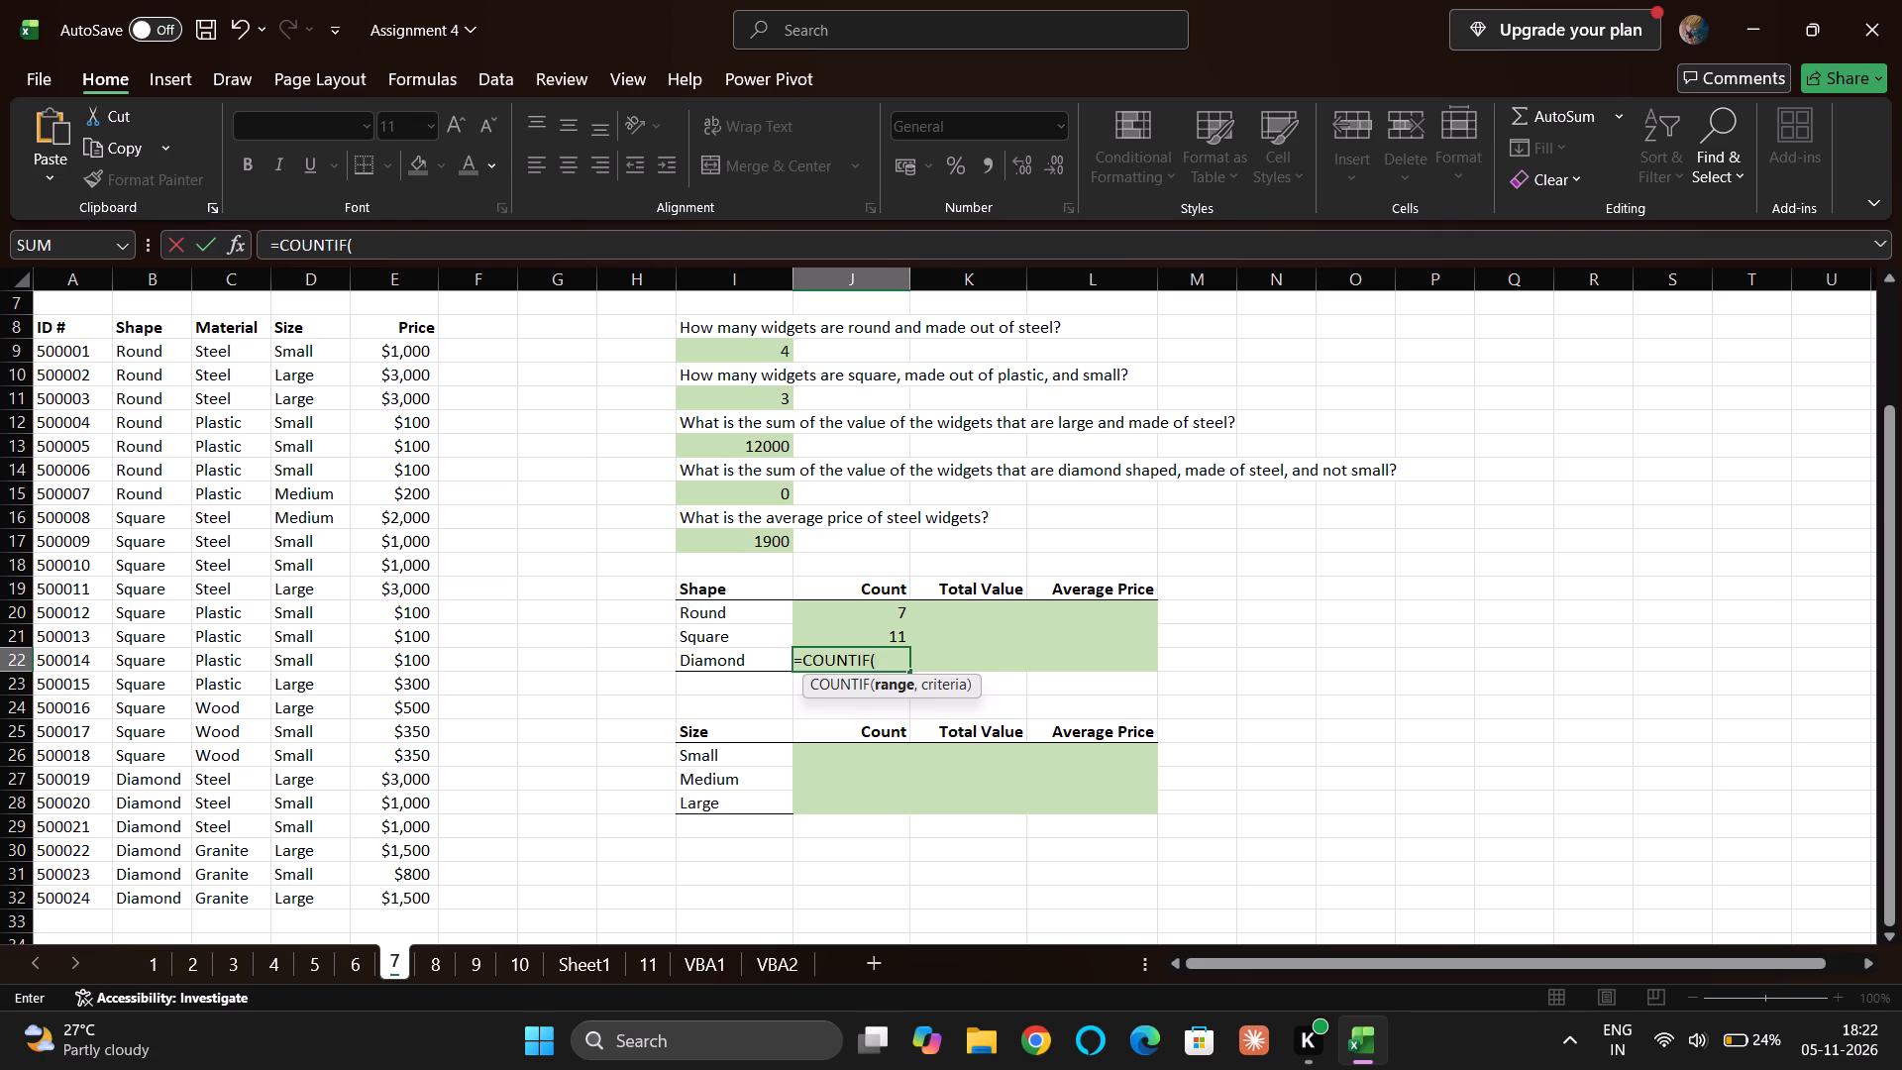
pyautogui.click(151, 355)
pyautogui.hotkey('ctrl', 'shift', 'Down')
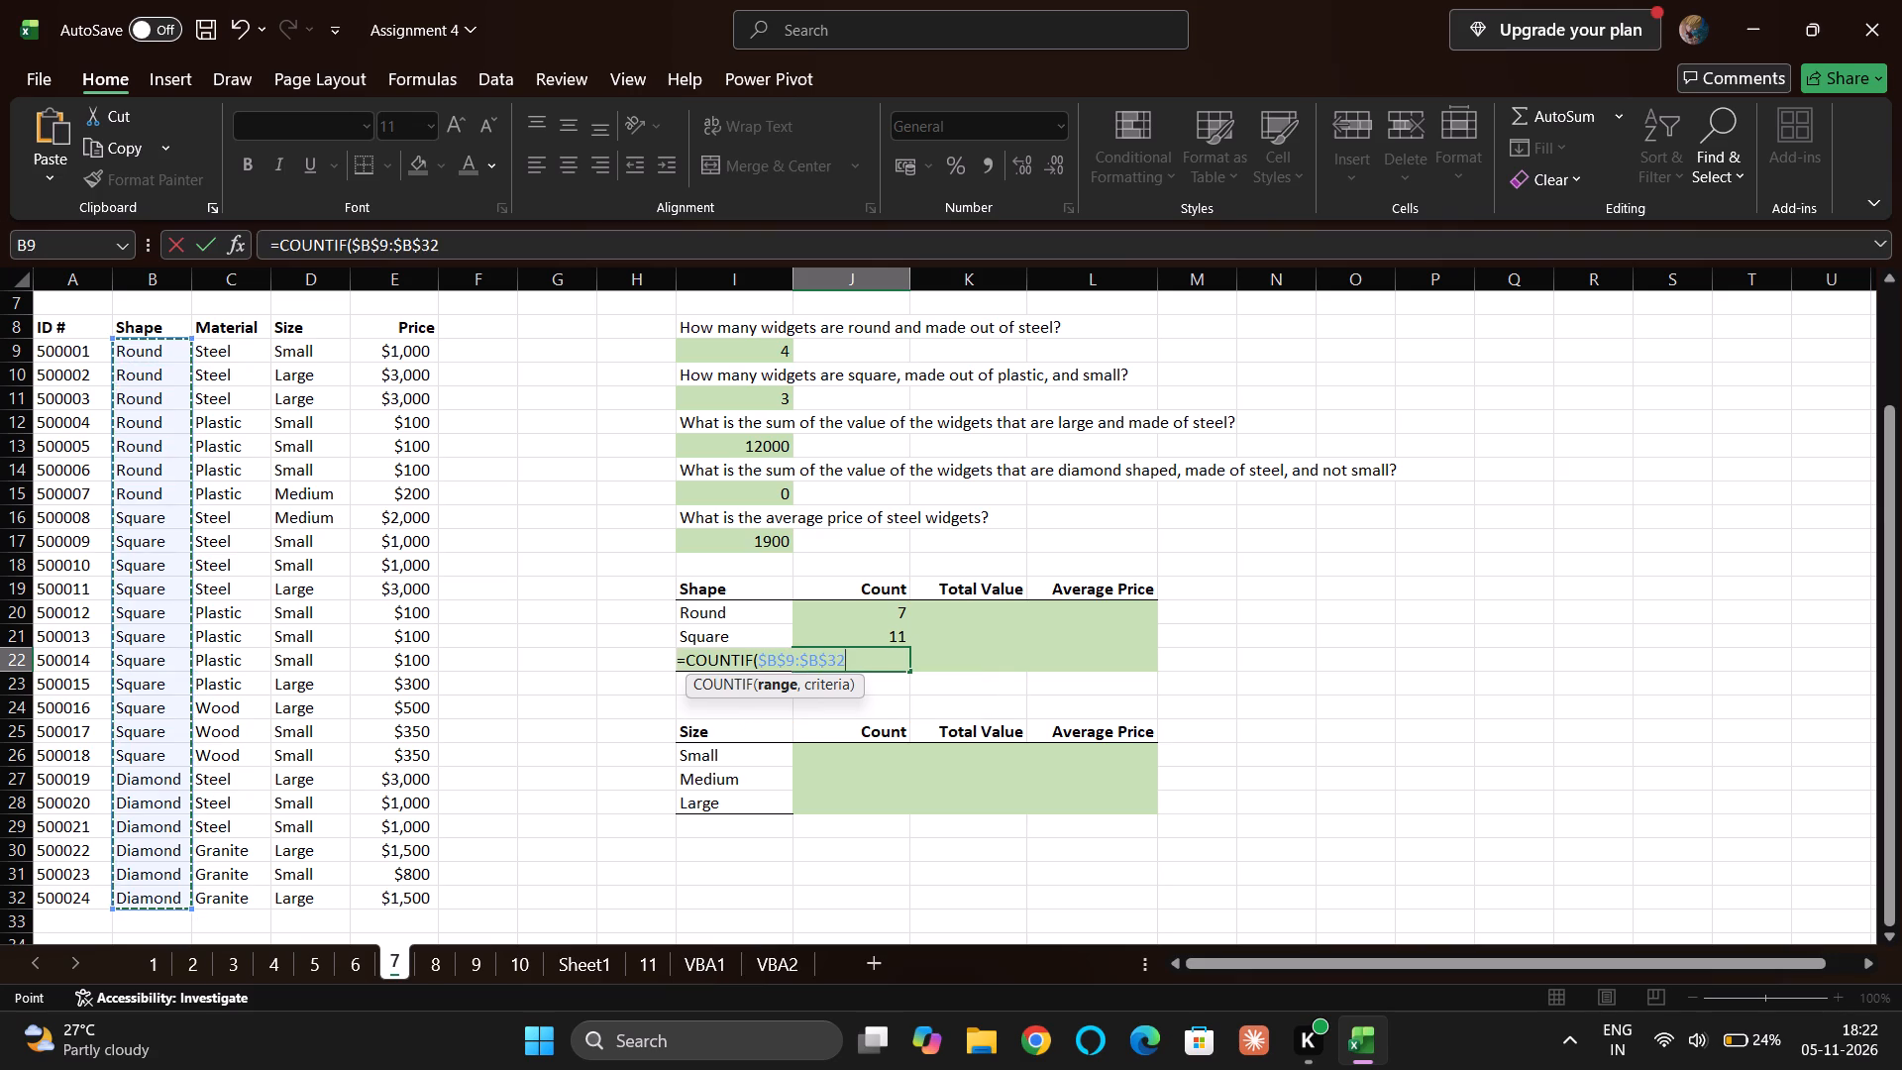
pyautogui.press(',')
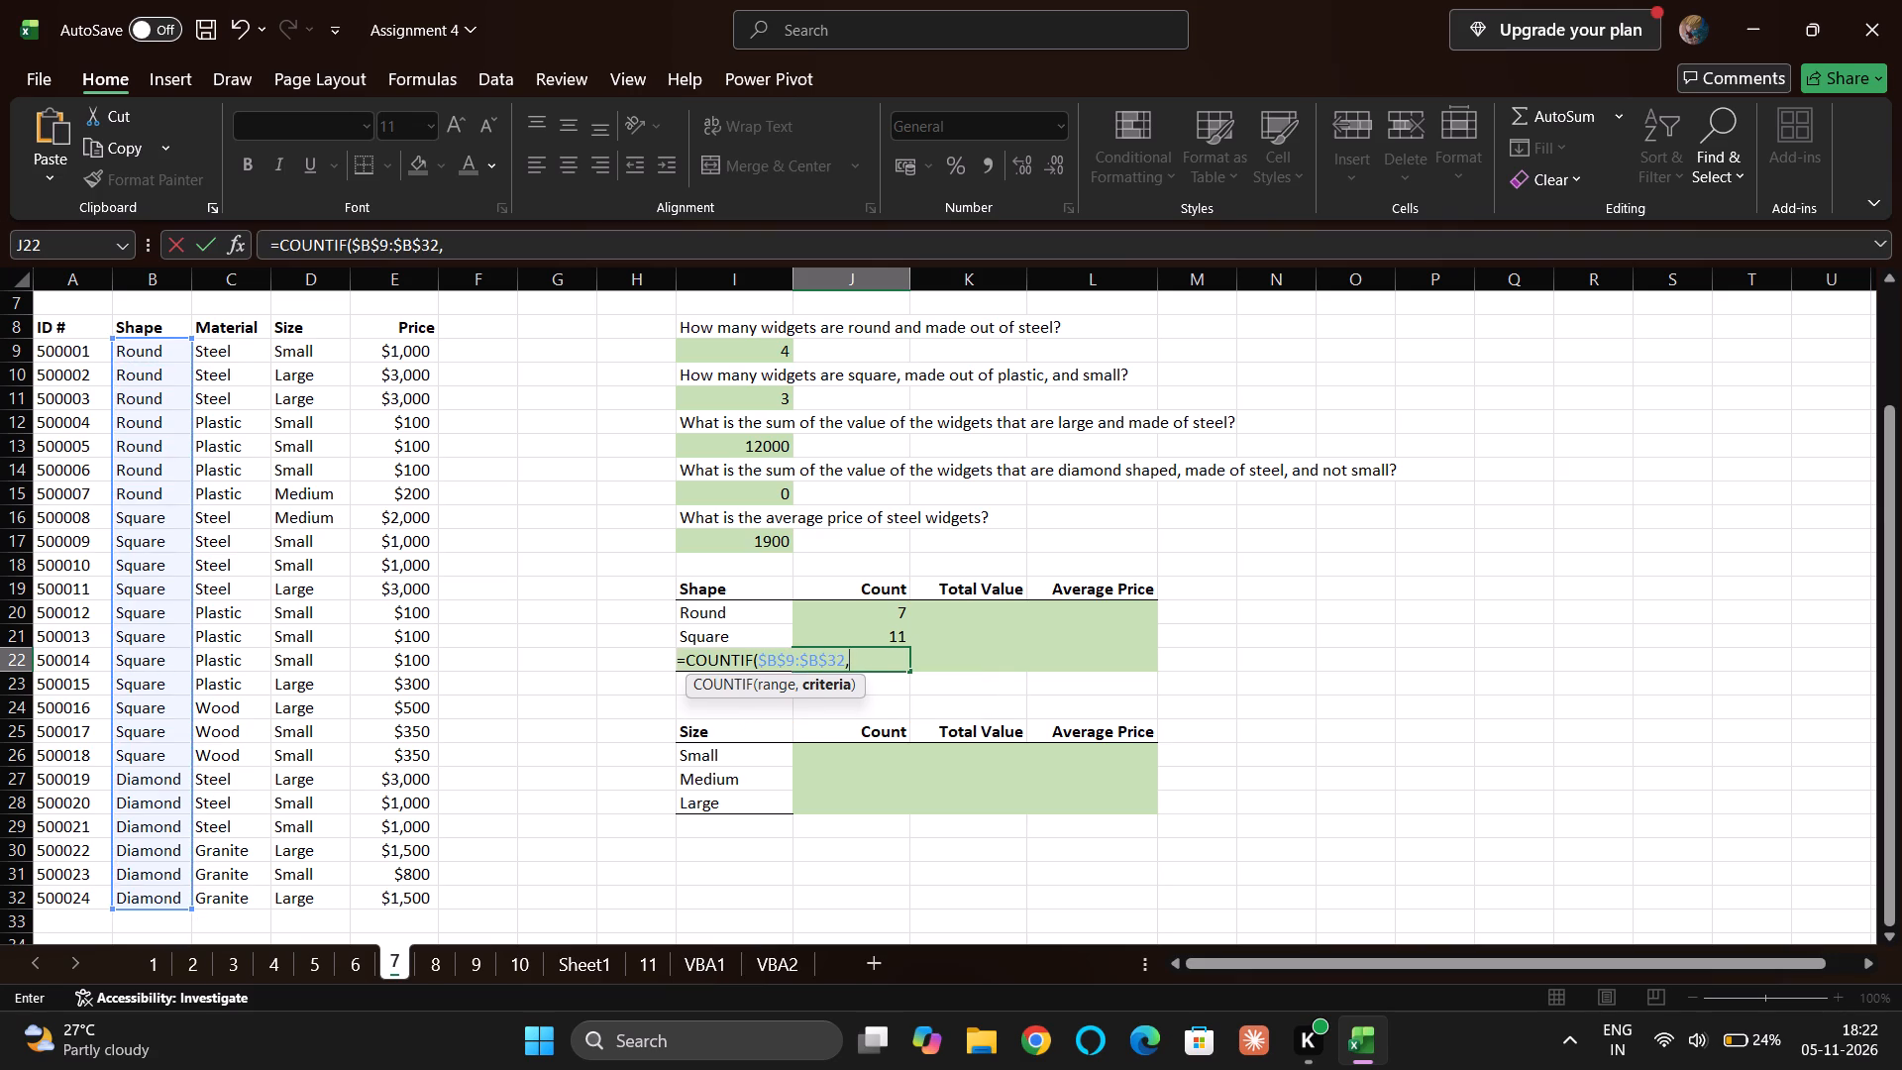
pyautogui.click(154, 789)
pyautogui.press('Tab')
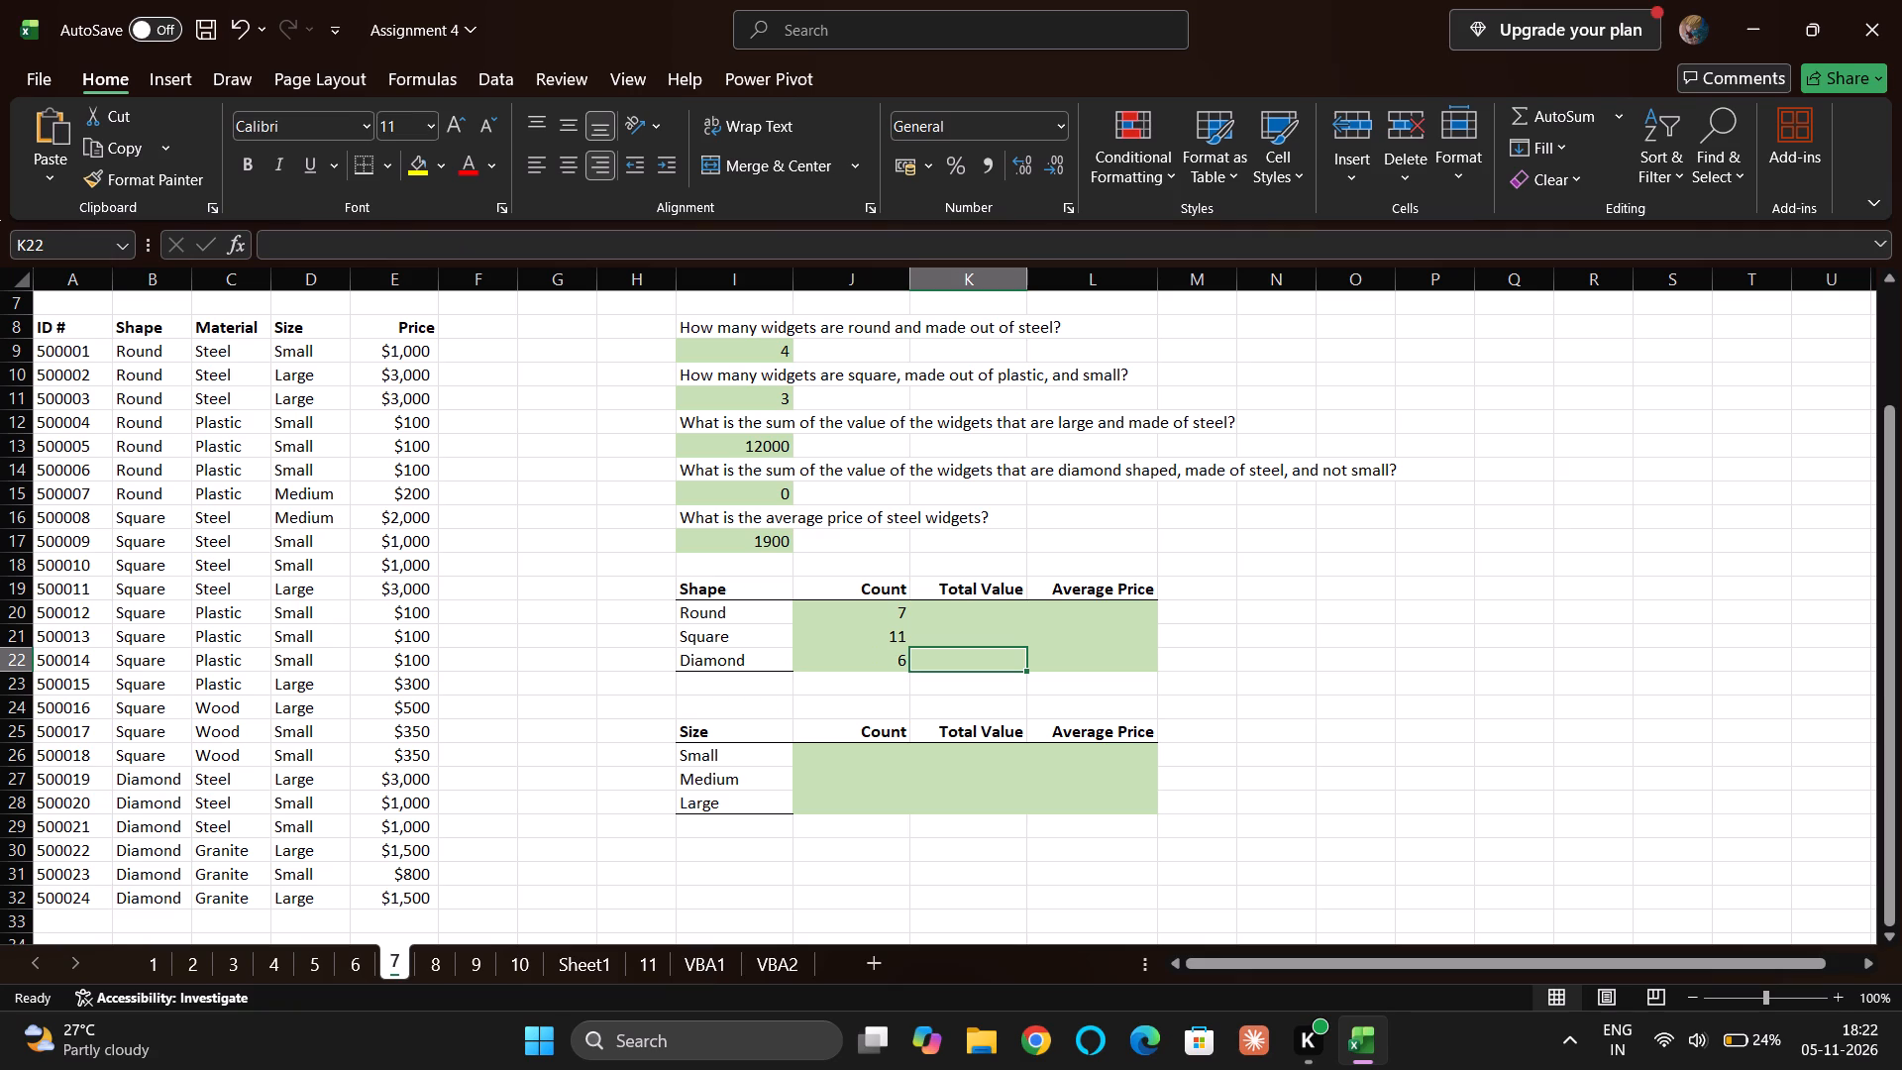
# Select K20, the Total Value cell for Round widgets in the Shape table.
pyautogui.click(990, 611)
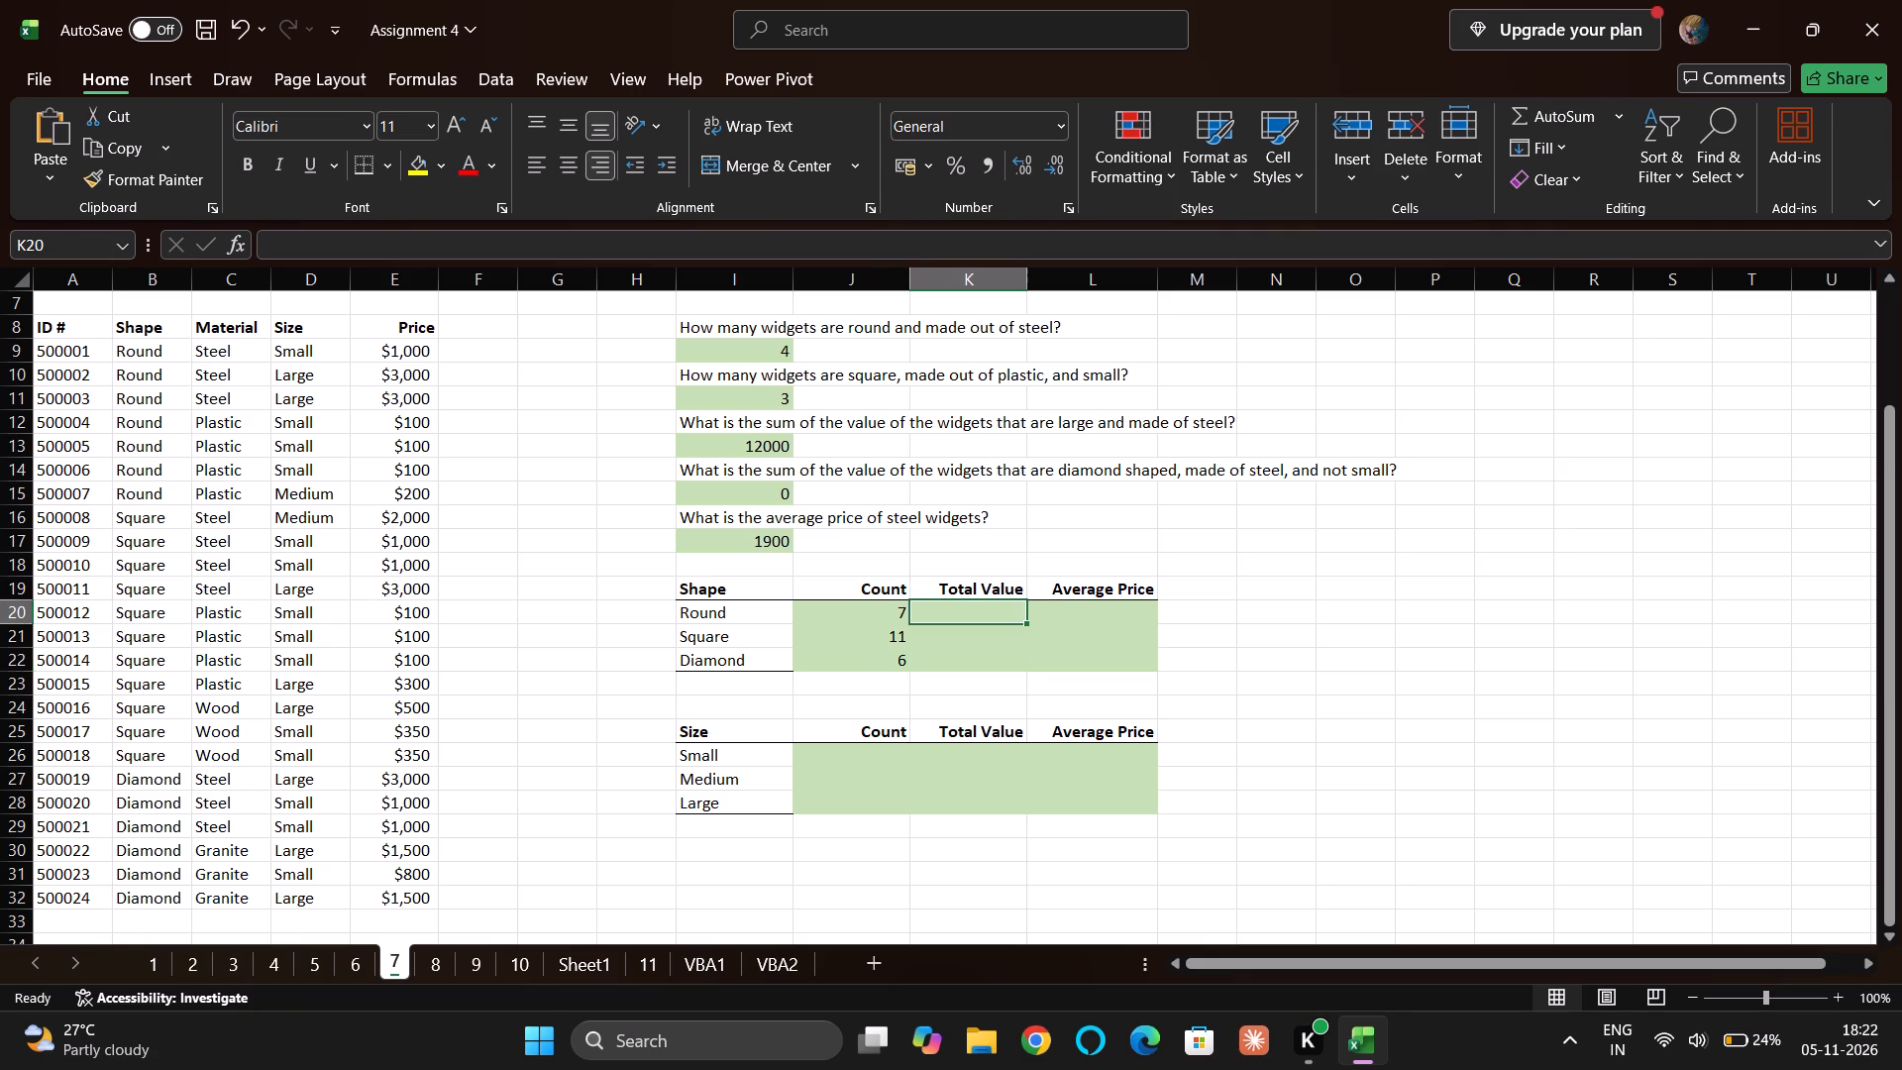
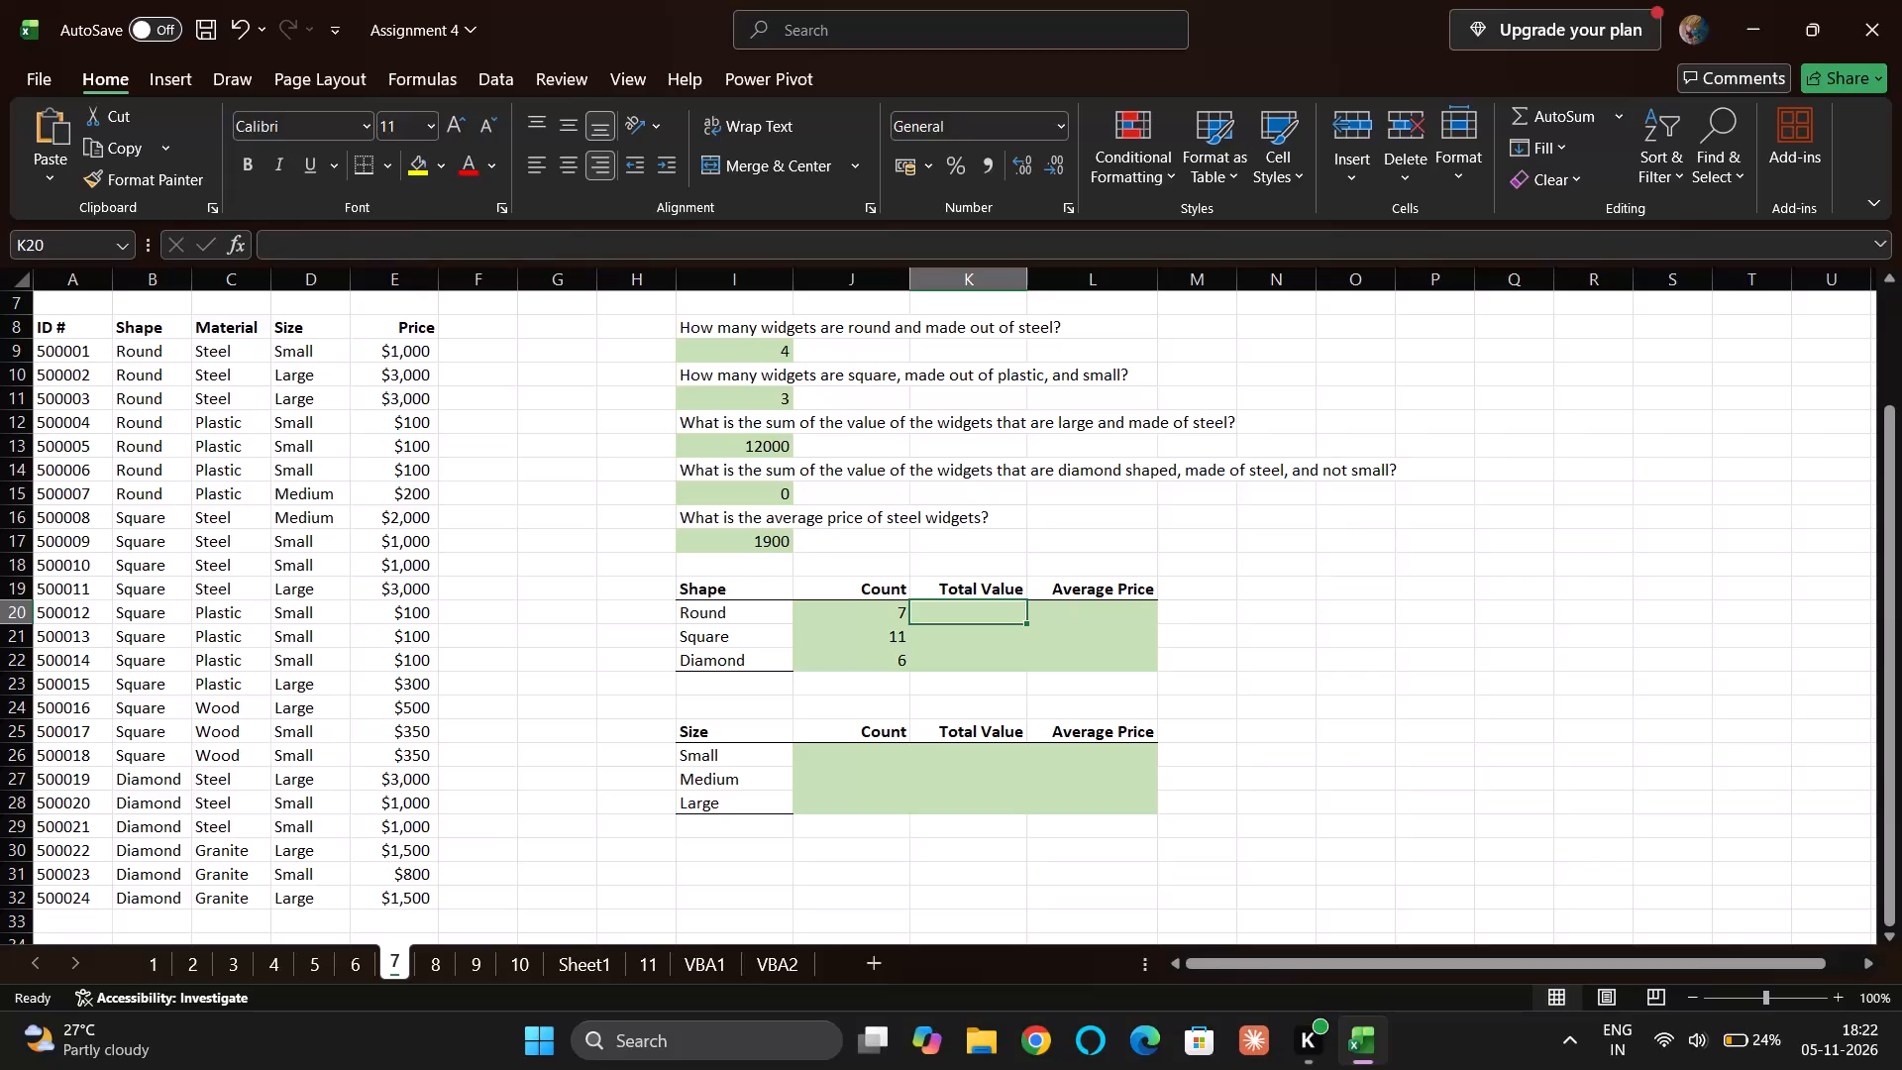
# Total the Round widgets' prices in K20 with a SUMIF over $B$9:$B$32, criterion I$20 and sum range $E$9:$E$32.
pyautogui.press('=')
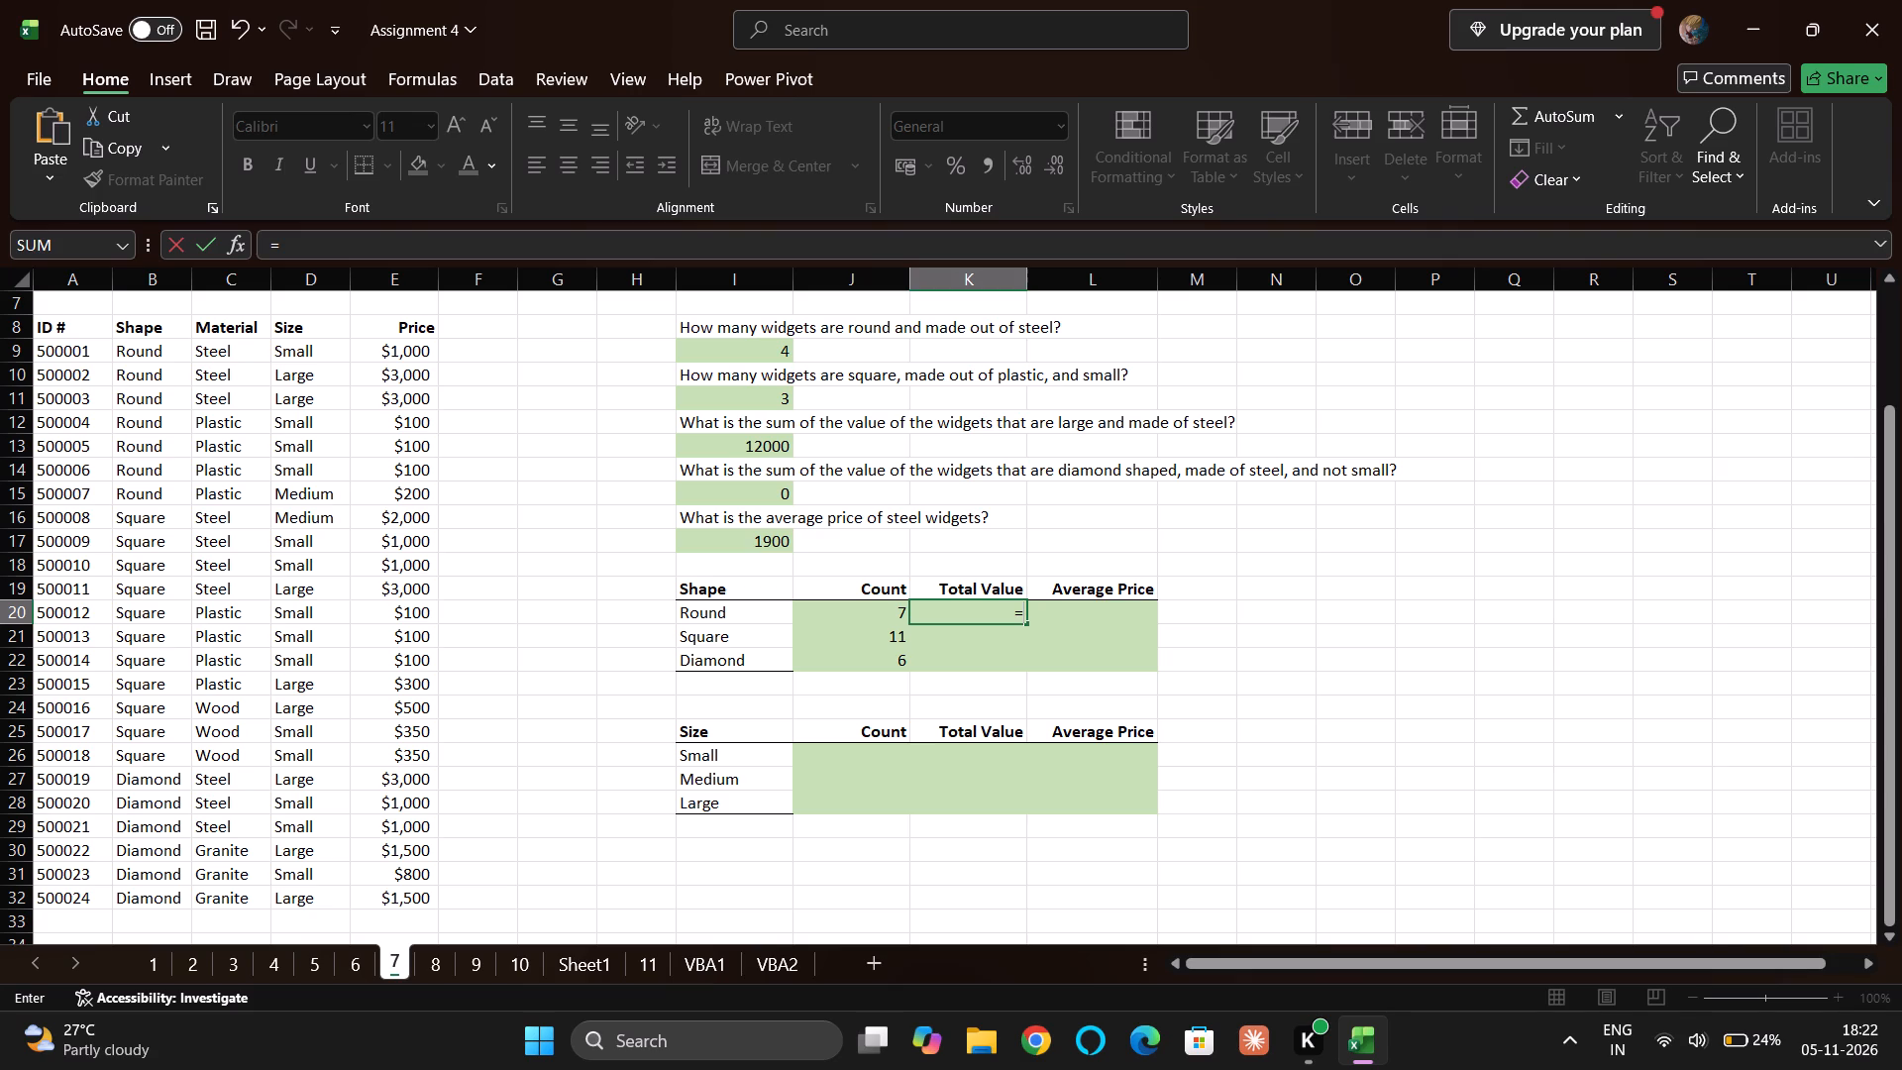
pyautogui.press('u')
pyautogui.press('BackSpace')
pyautogui.write('sumif')
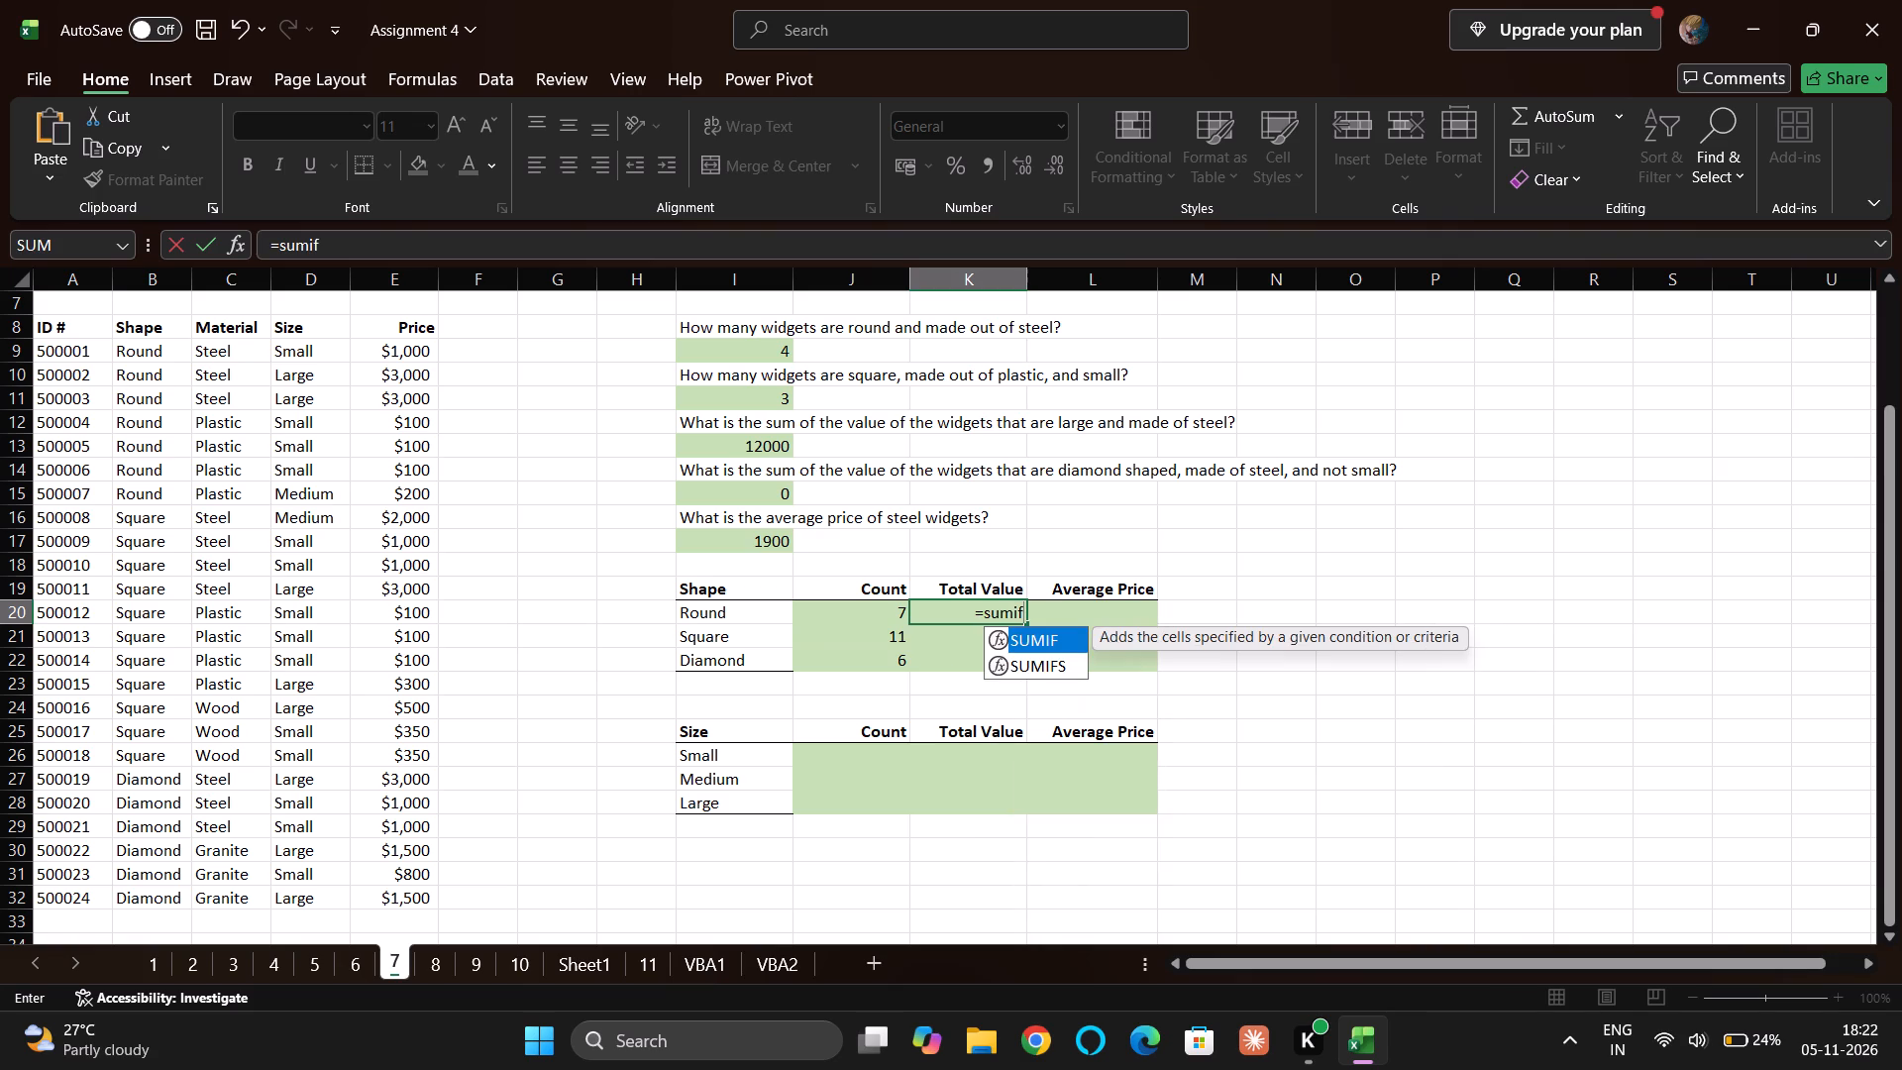
pyautogui.press('Tab')
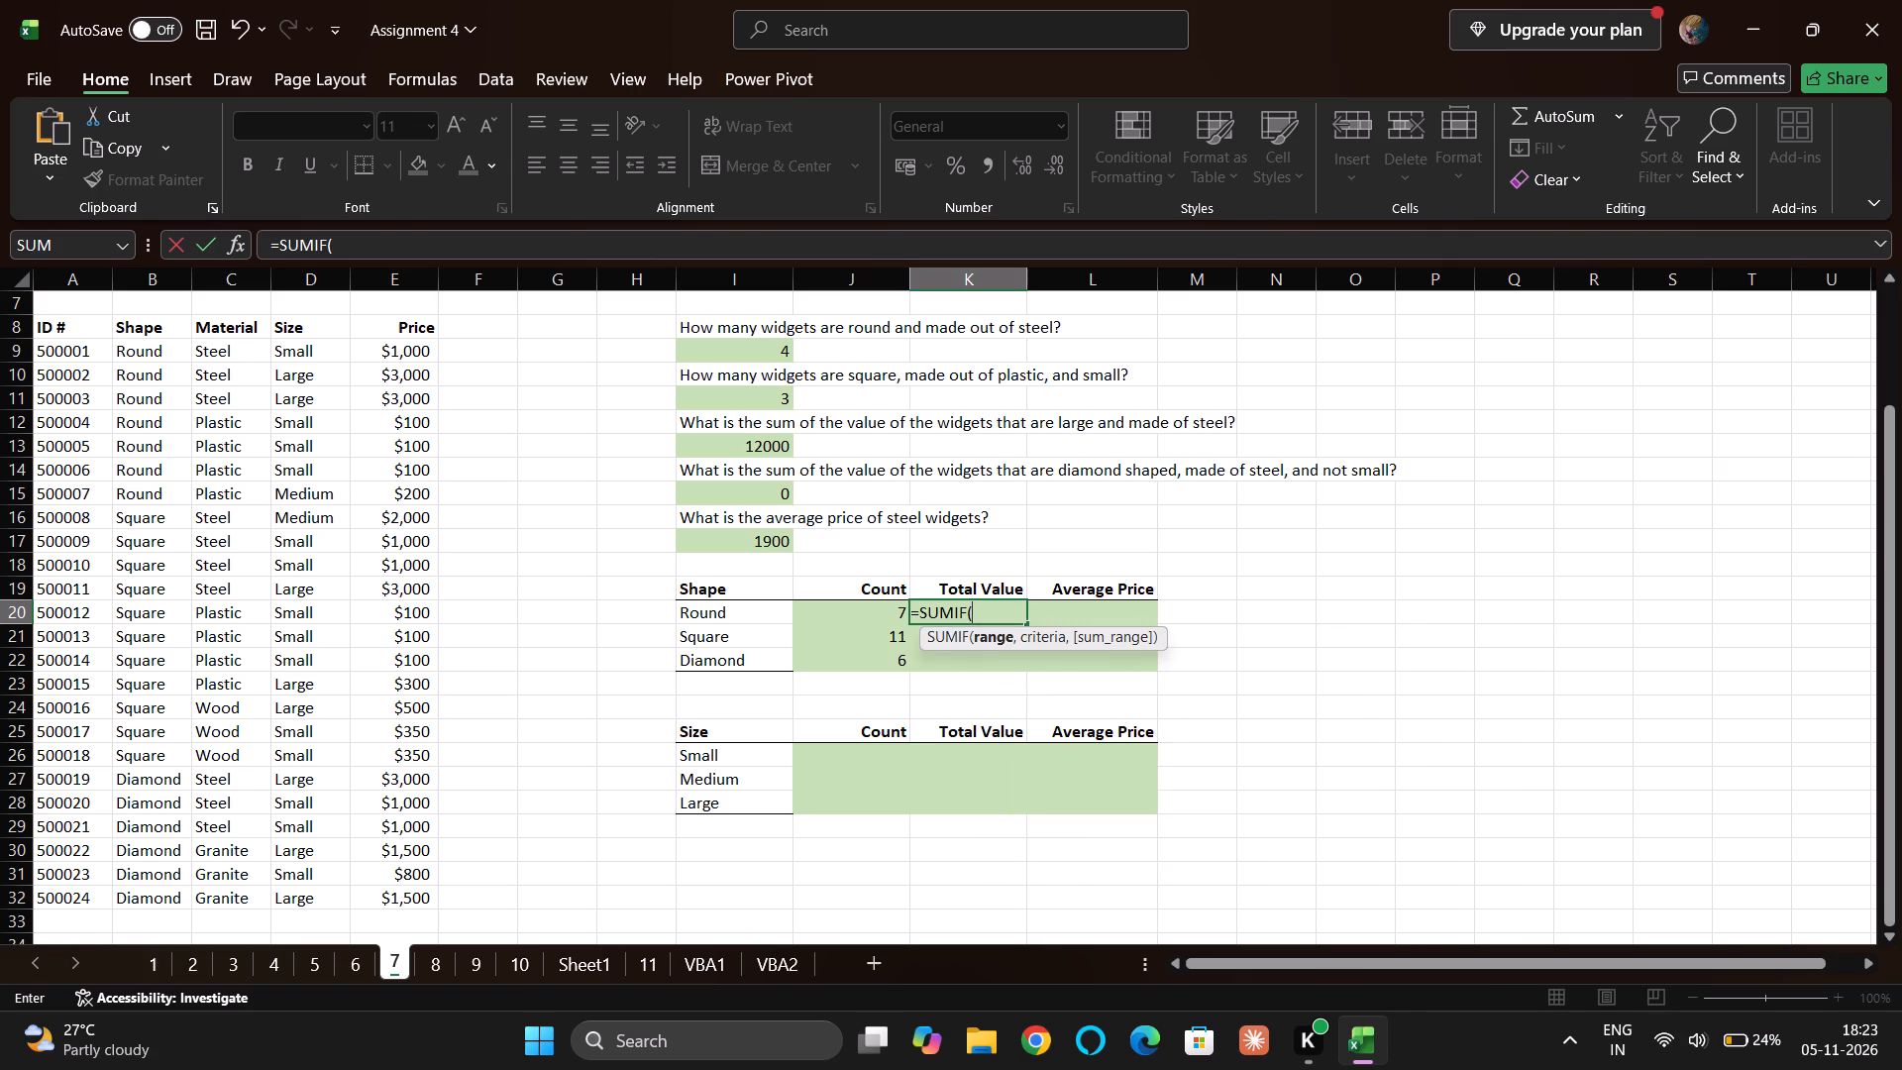
pyautogui.click(877, 607)
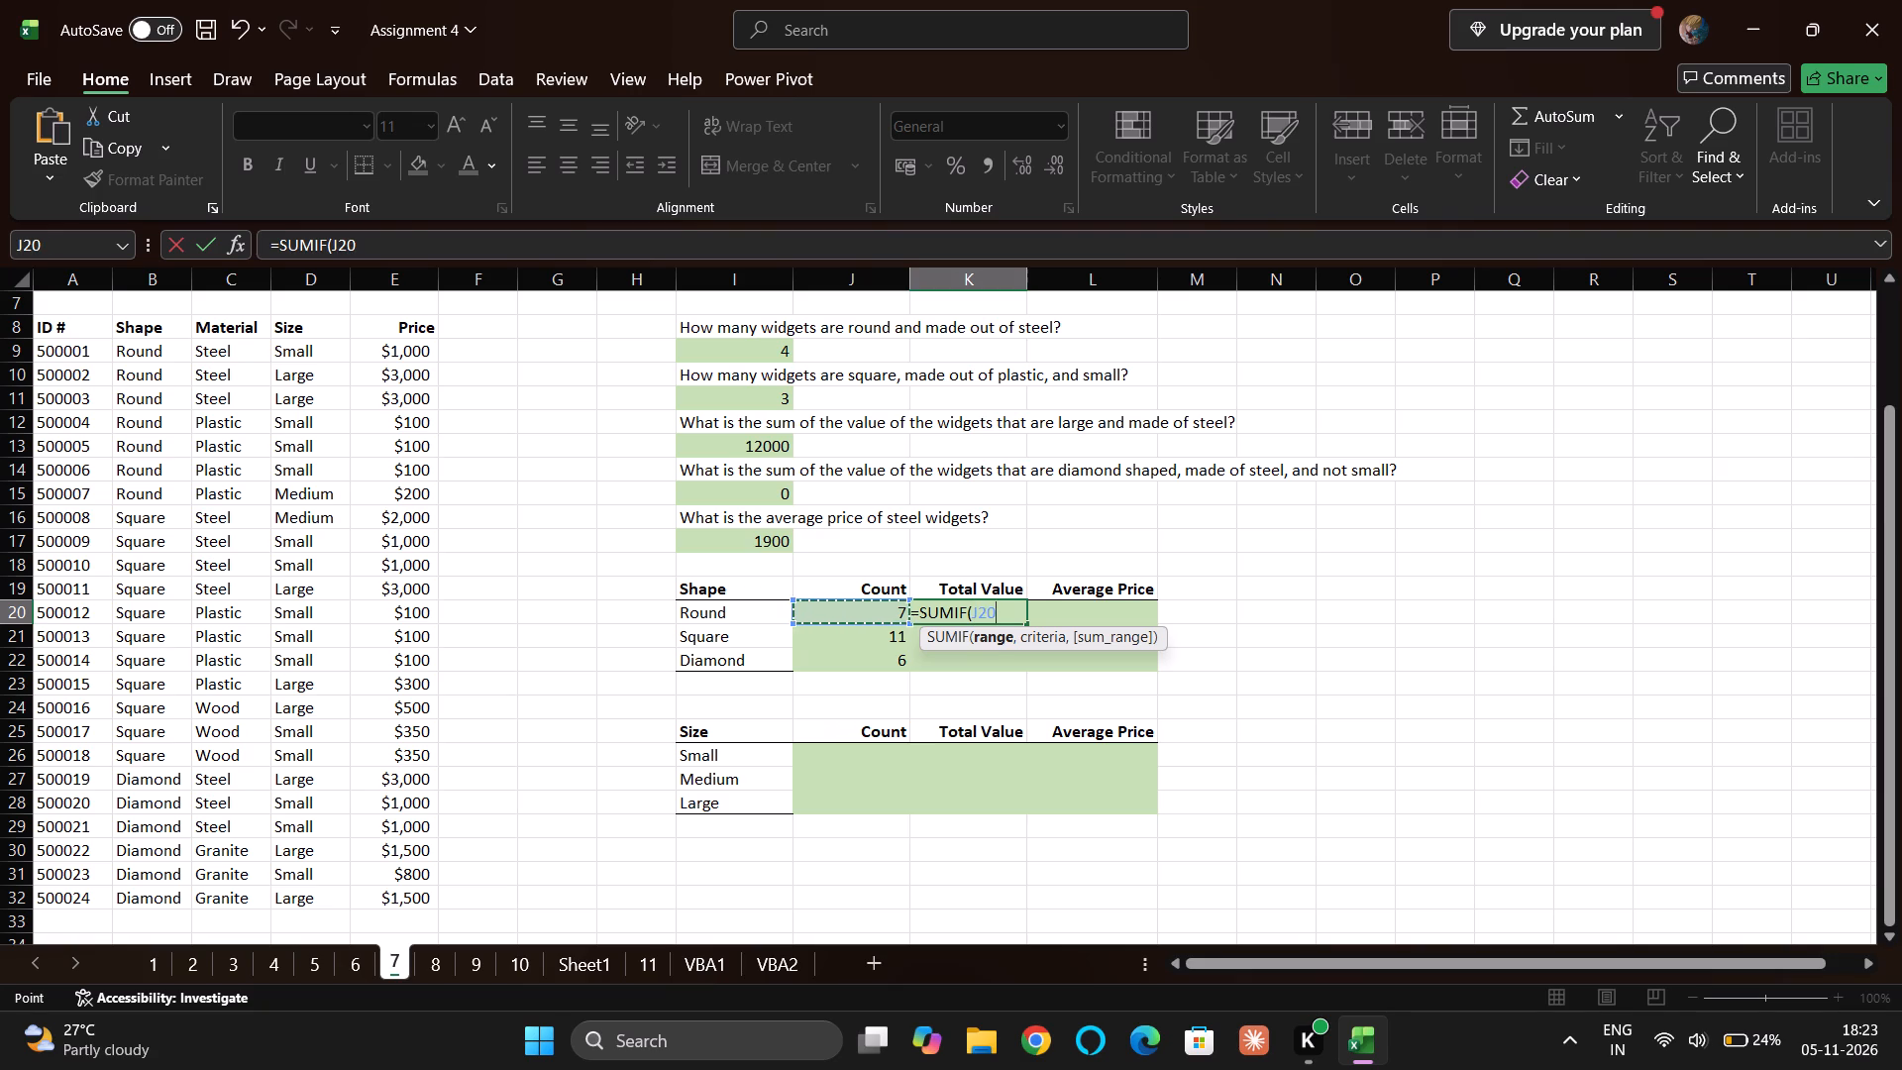
pyautogui.press(',')
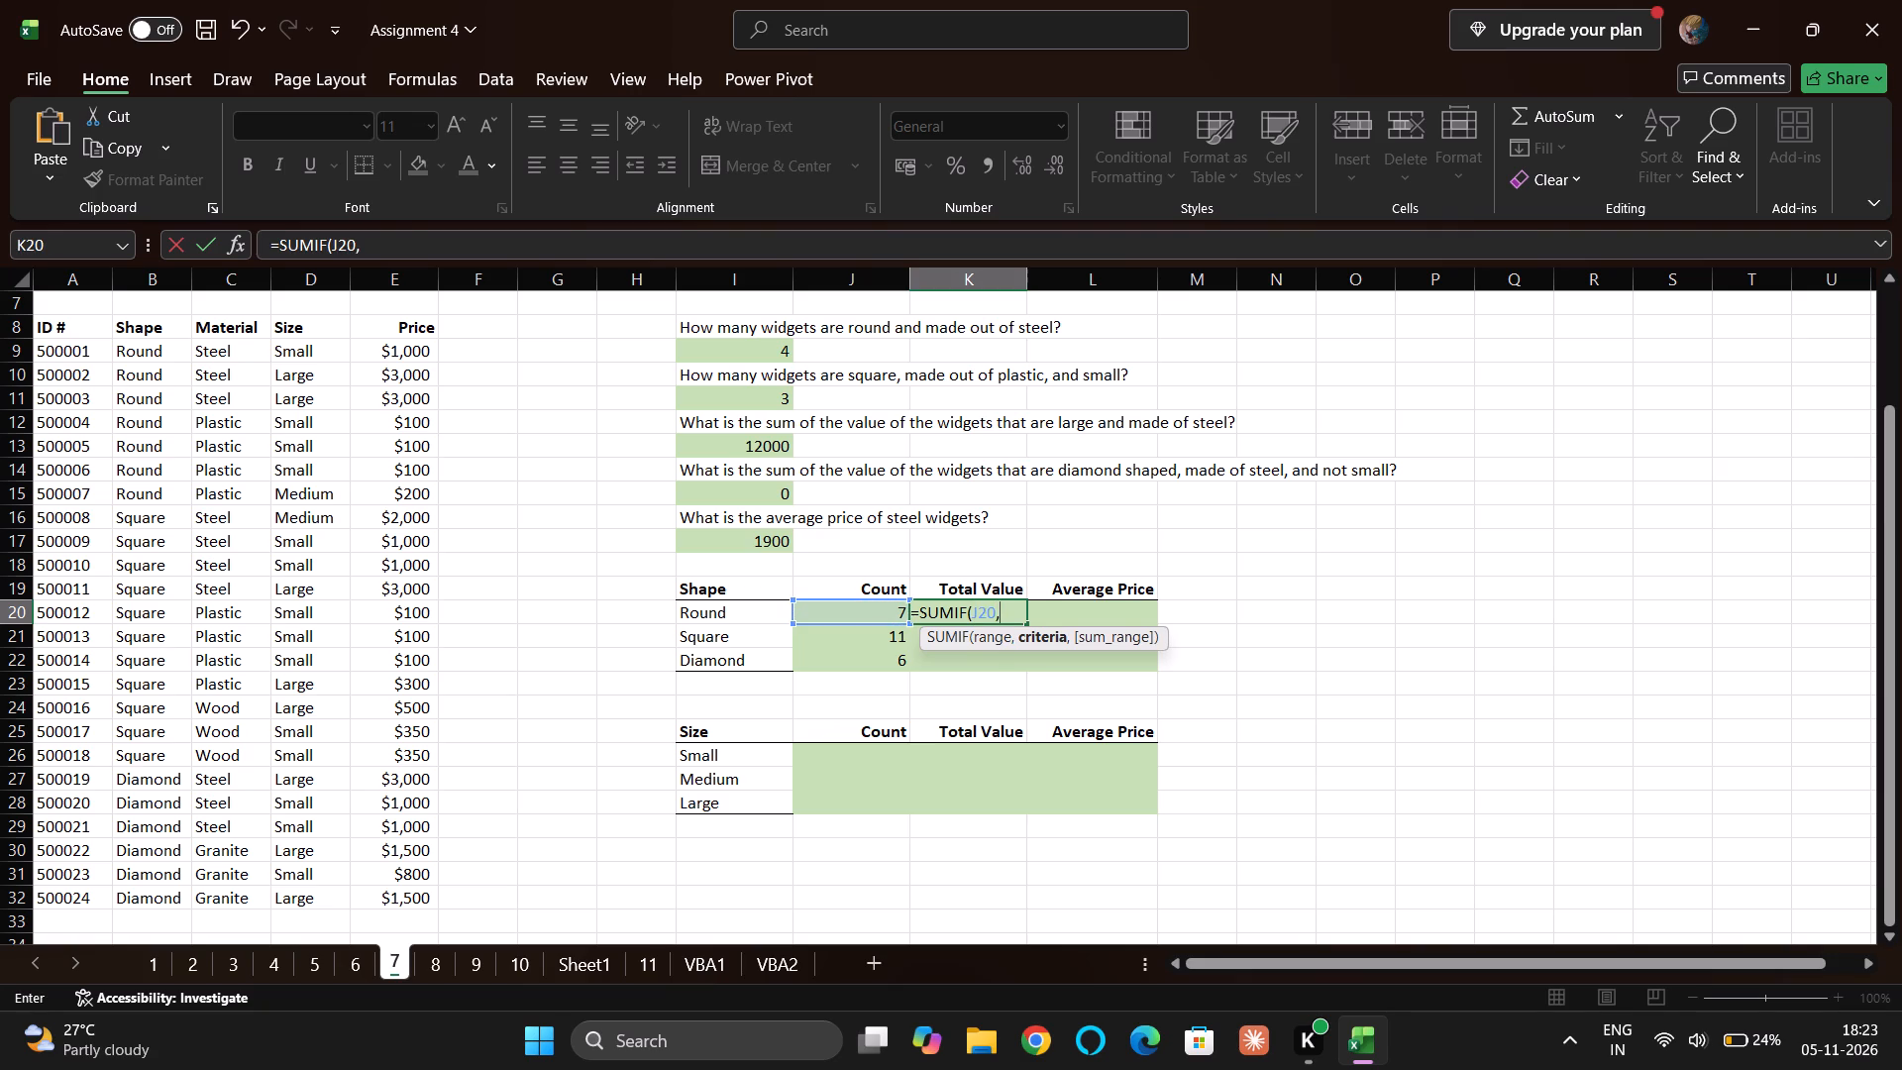
pyautogui.press('BackSpace')
pyautogui.press('BackSpace')
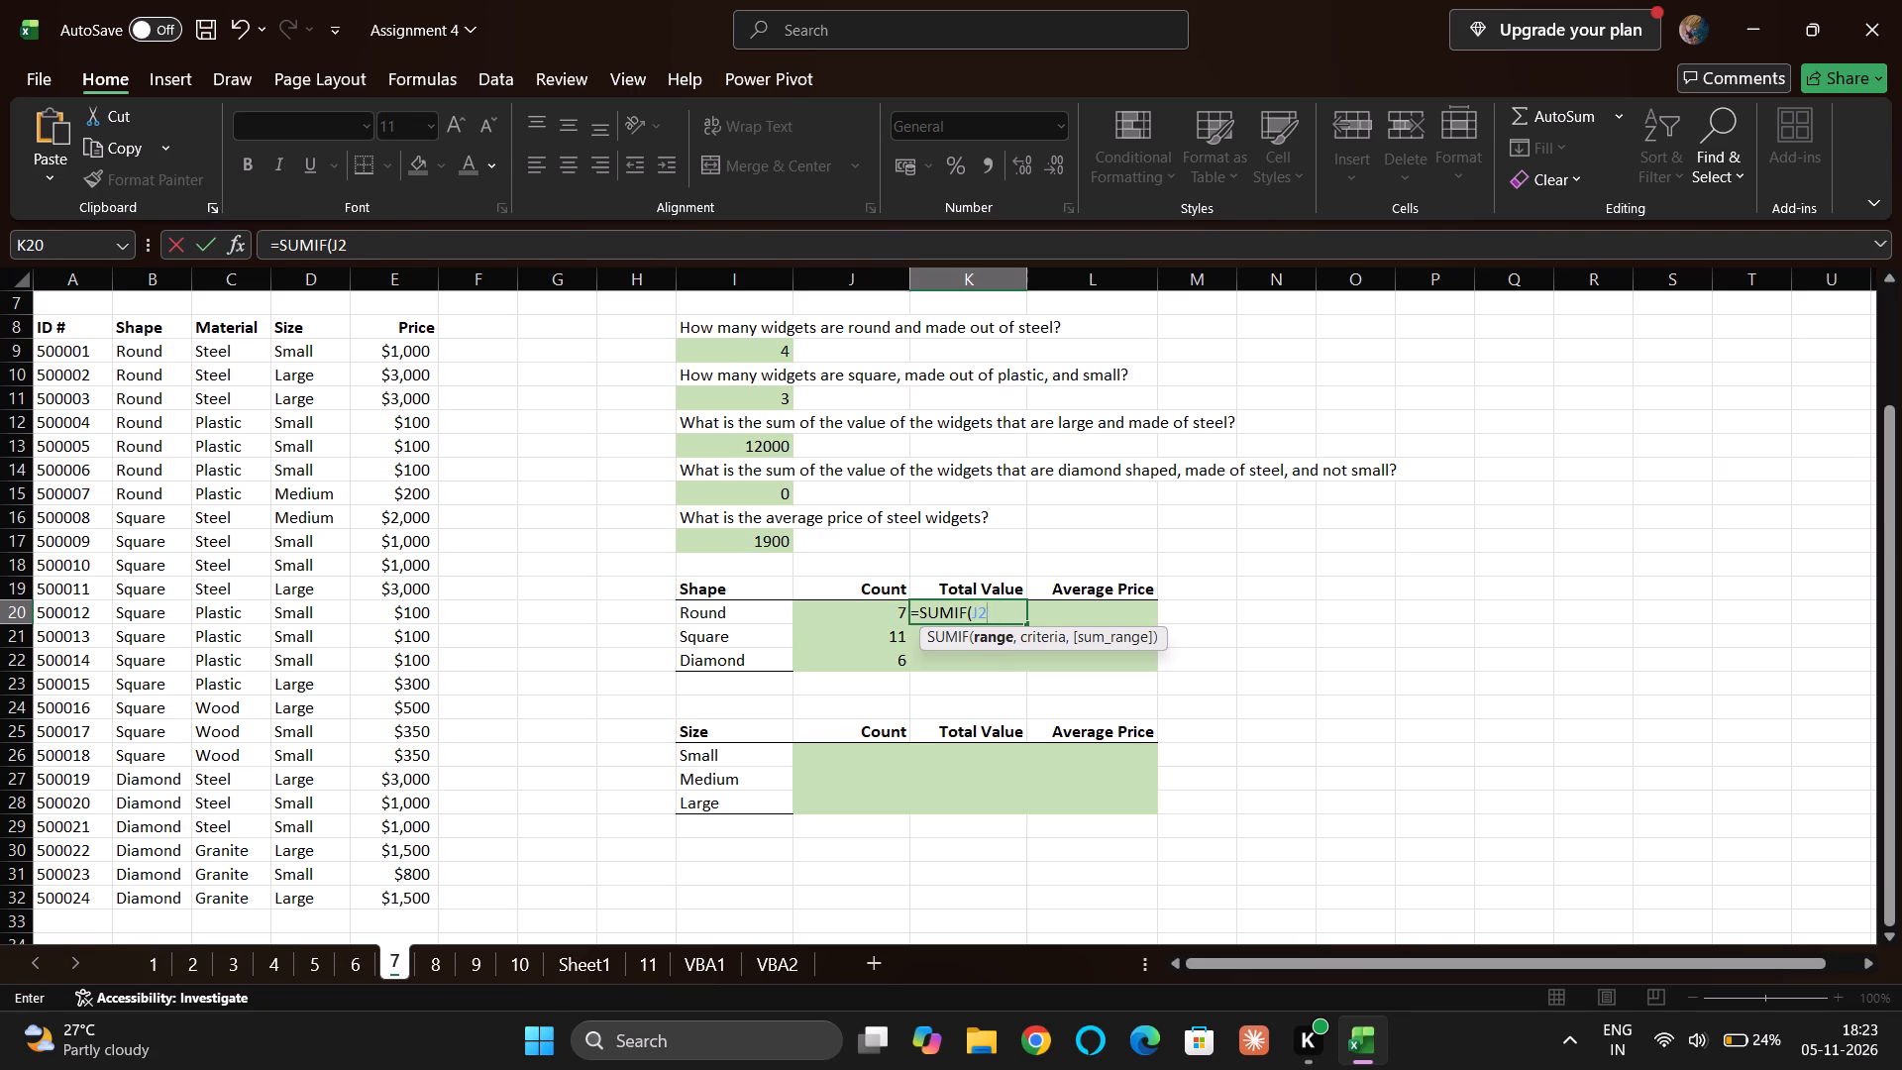
pyautogui.press('BackSpace')
pyautogui.press('BackSpace')
pyautogui.click(155, 354)
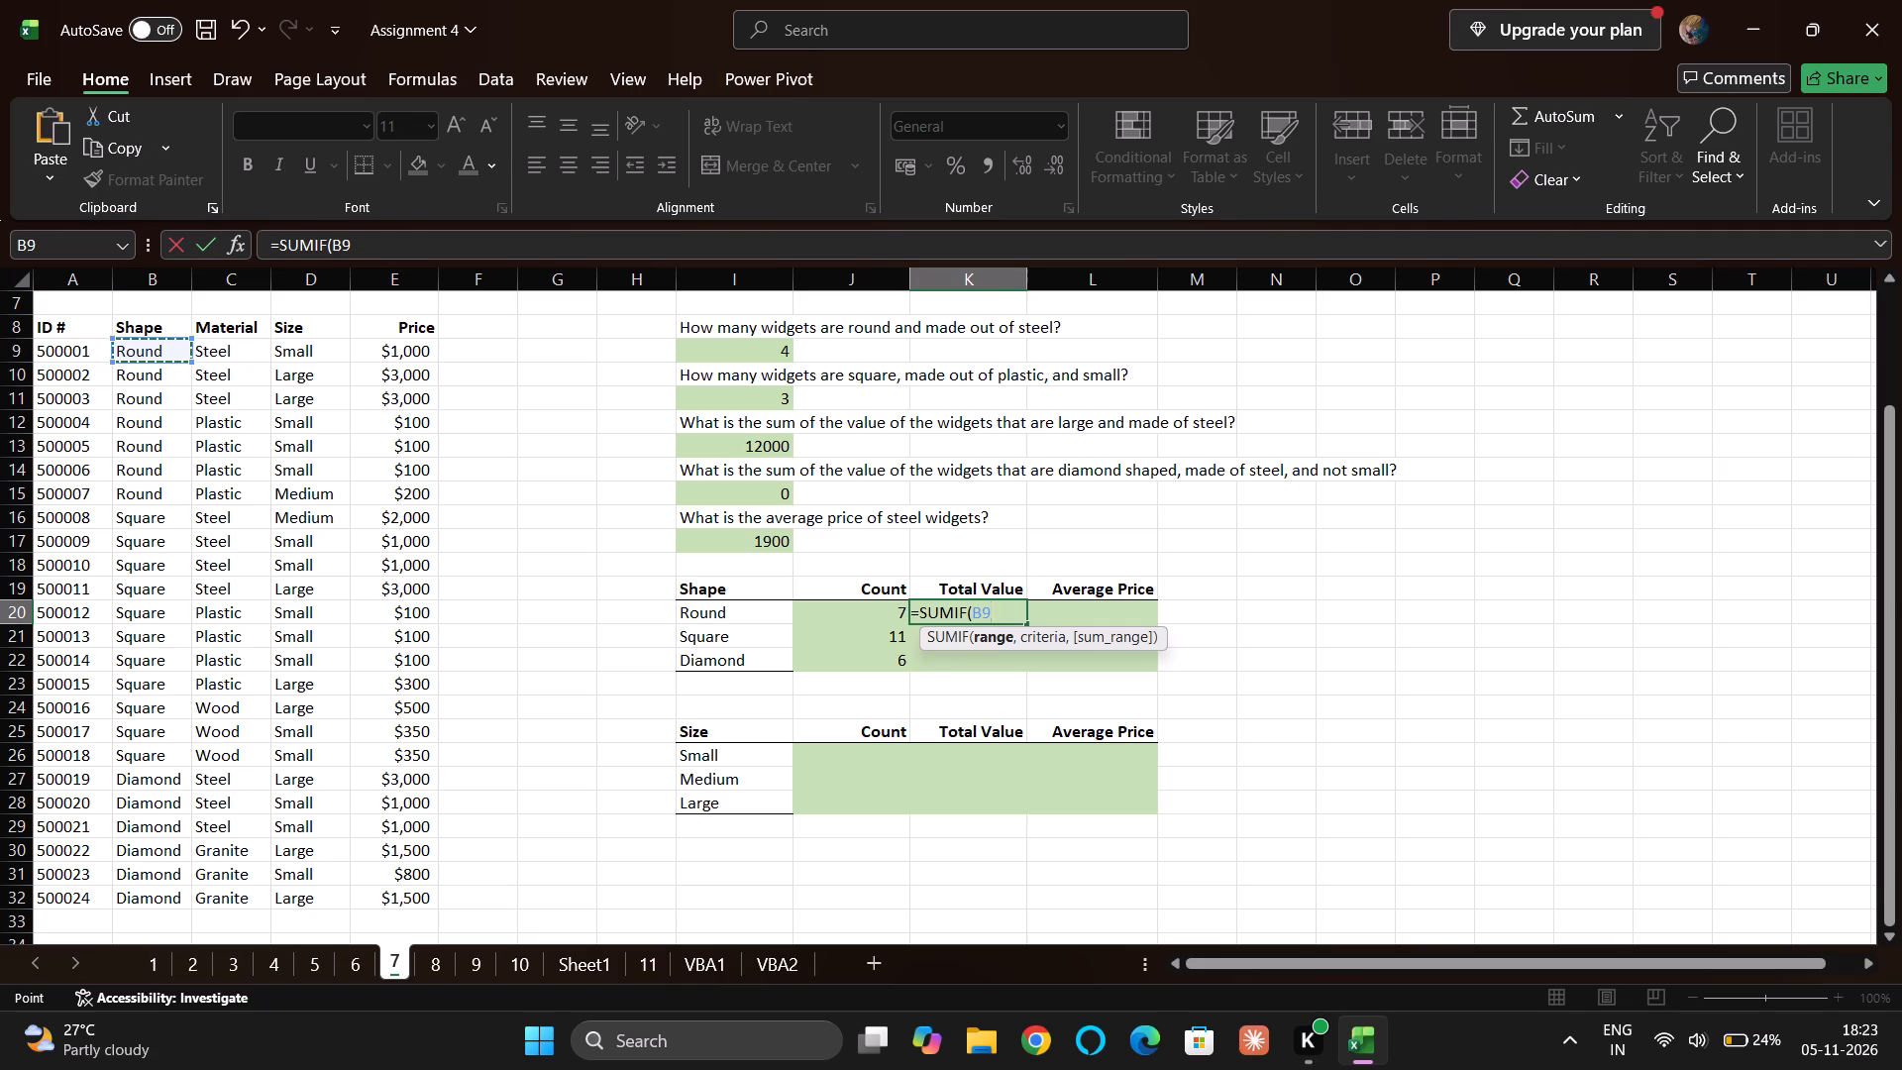
pyautogui.hotkey('ctrl', 'shift', 'Down')
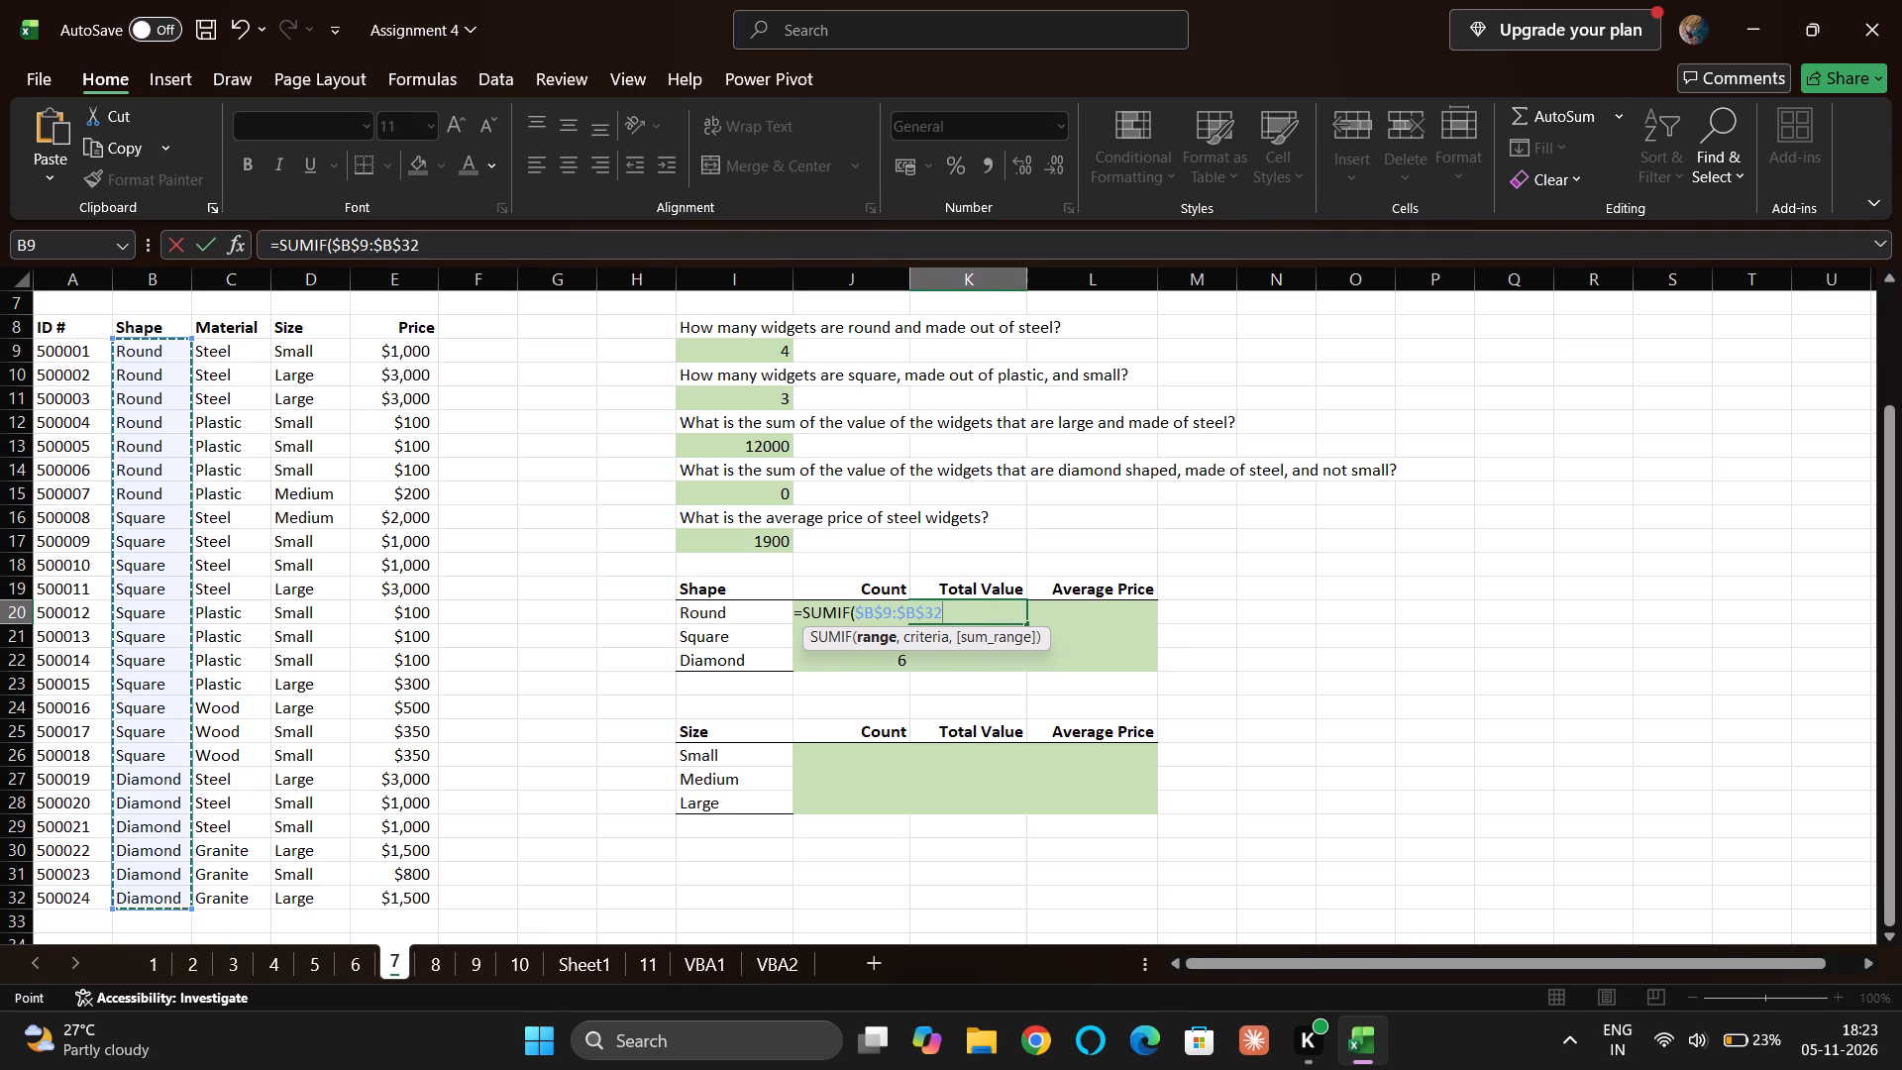
pyautogui.press(',')
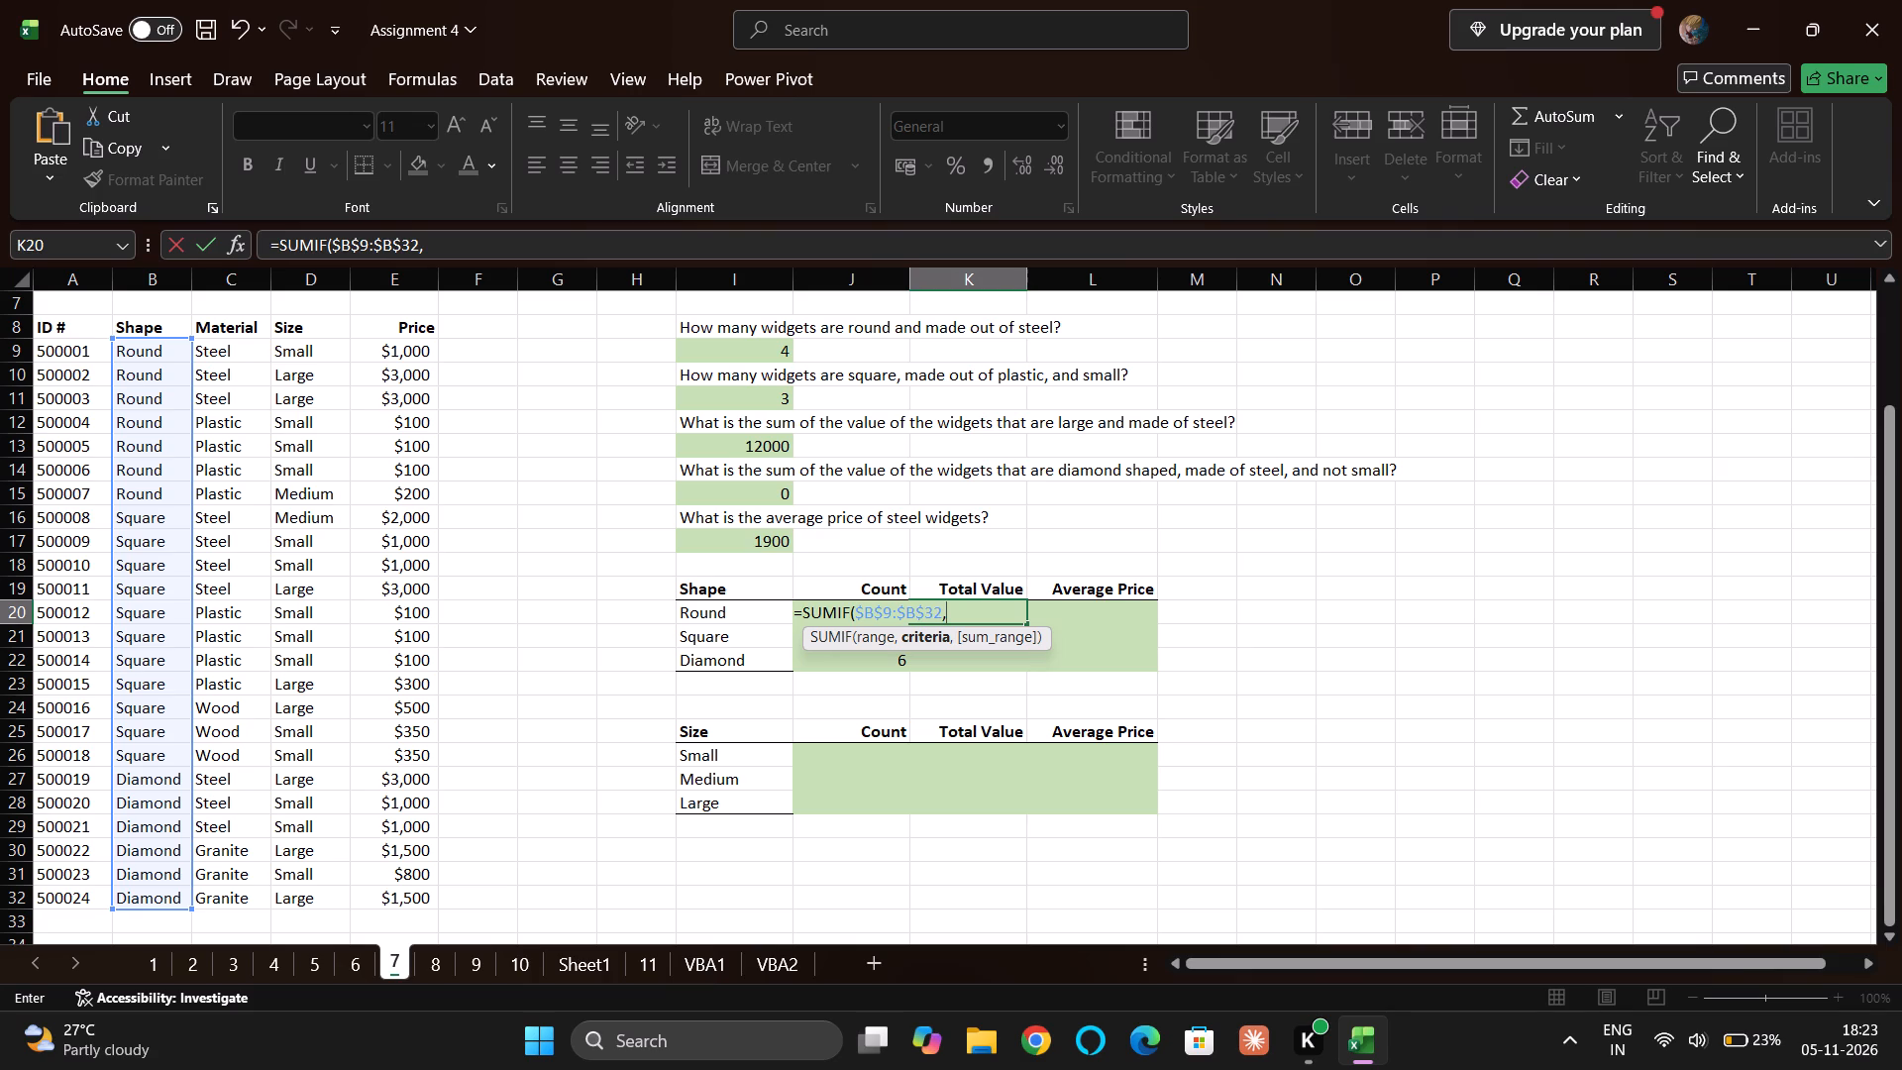
pyautogui.click(729, 616)
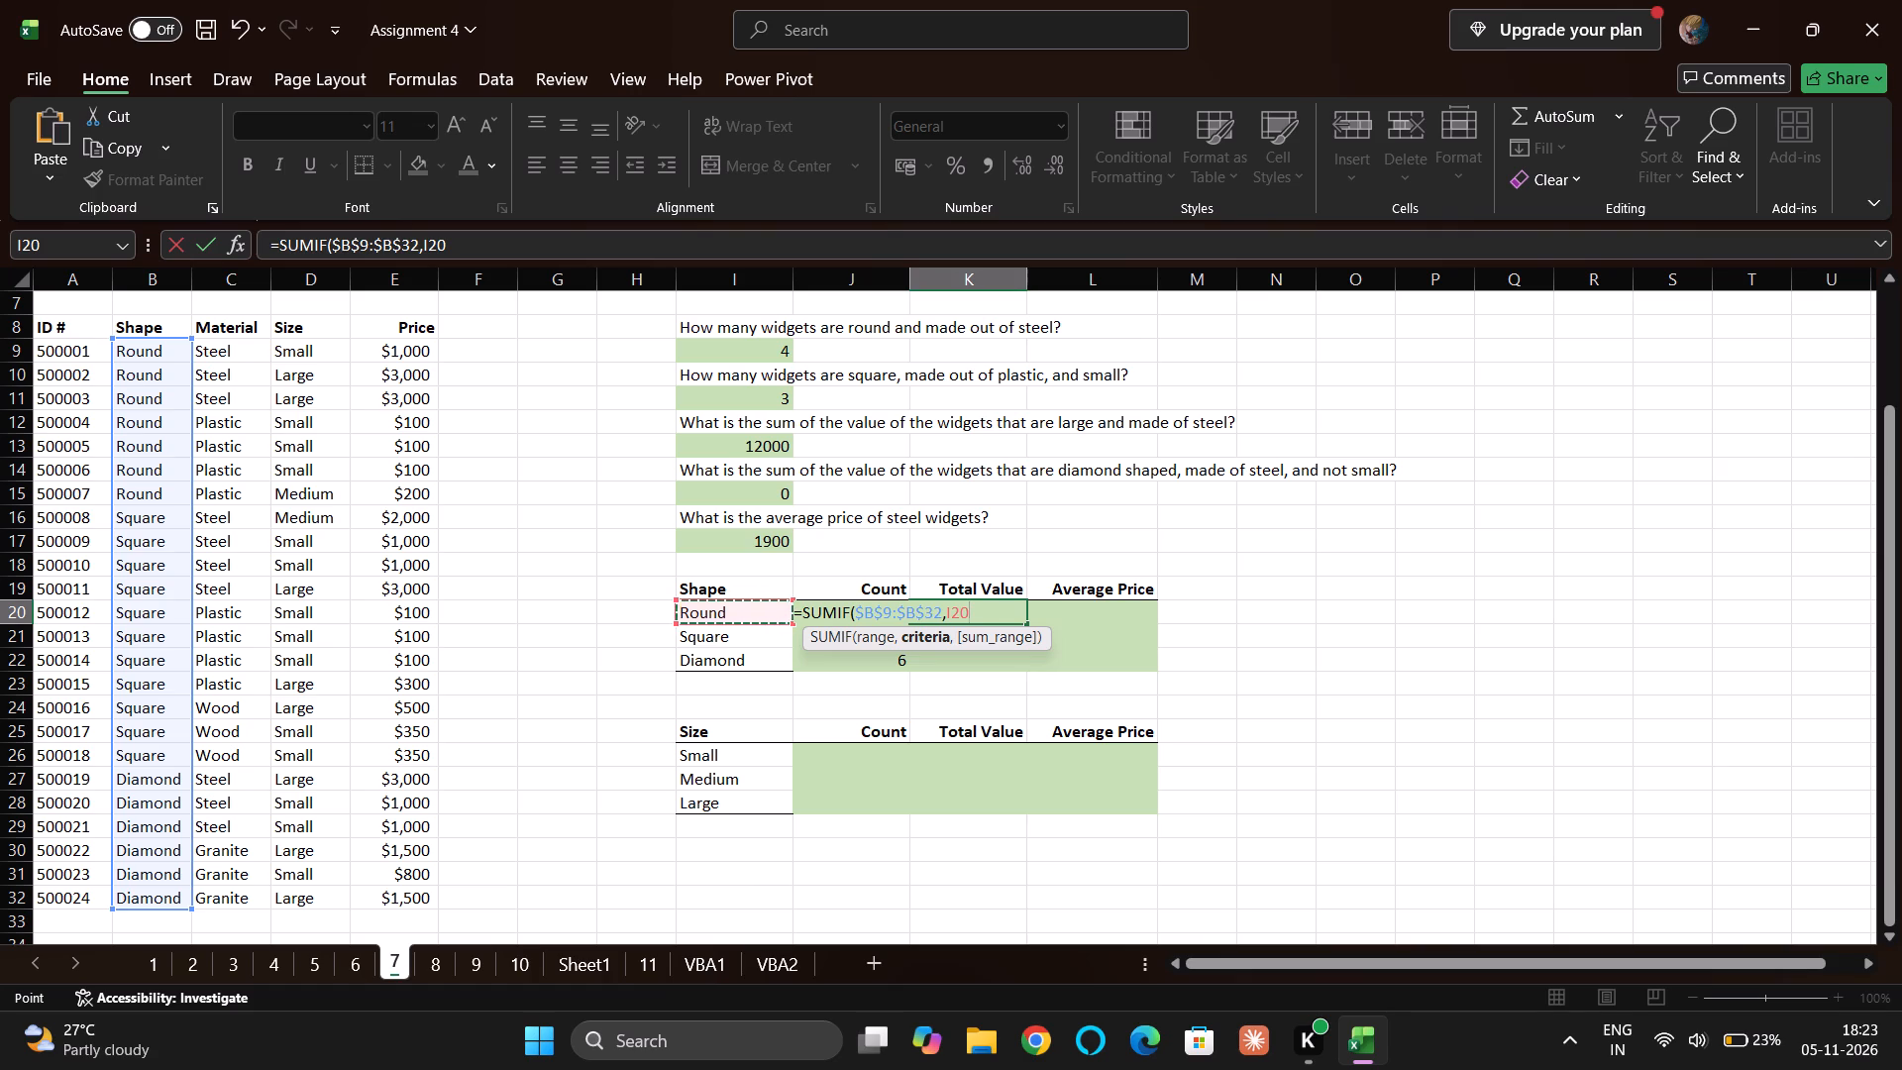
pyautogui.press('F4')
pyautogui.press(',')
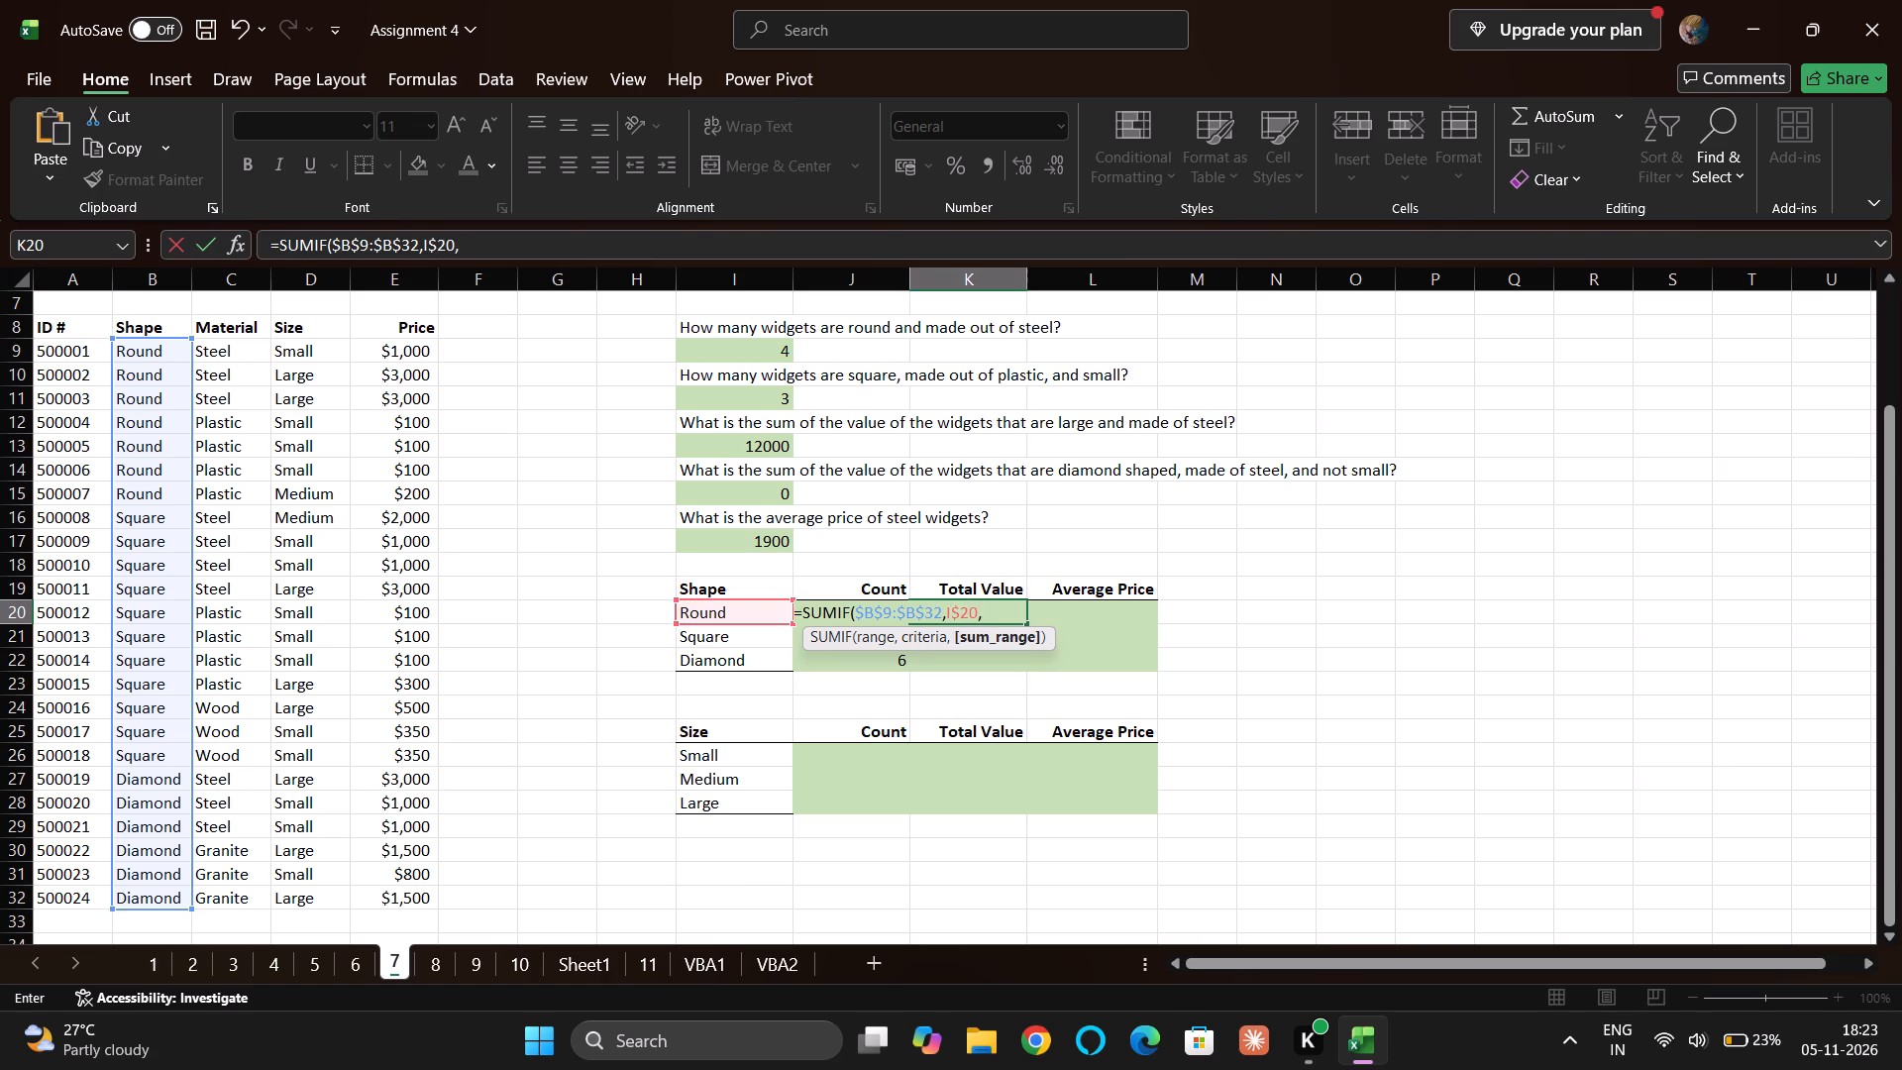
pyautogui.click(406, 352)
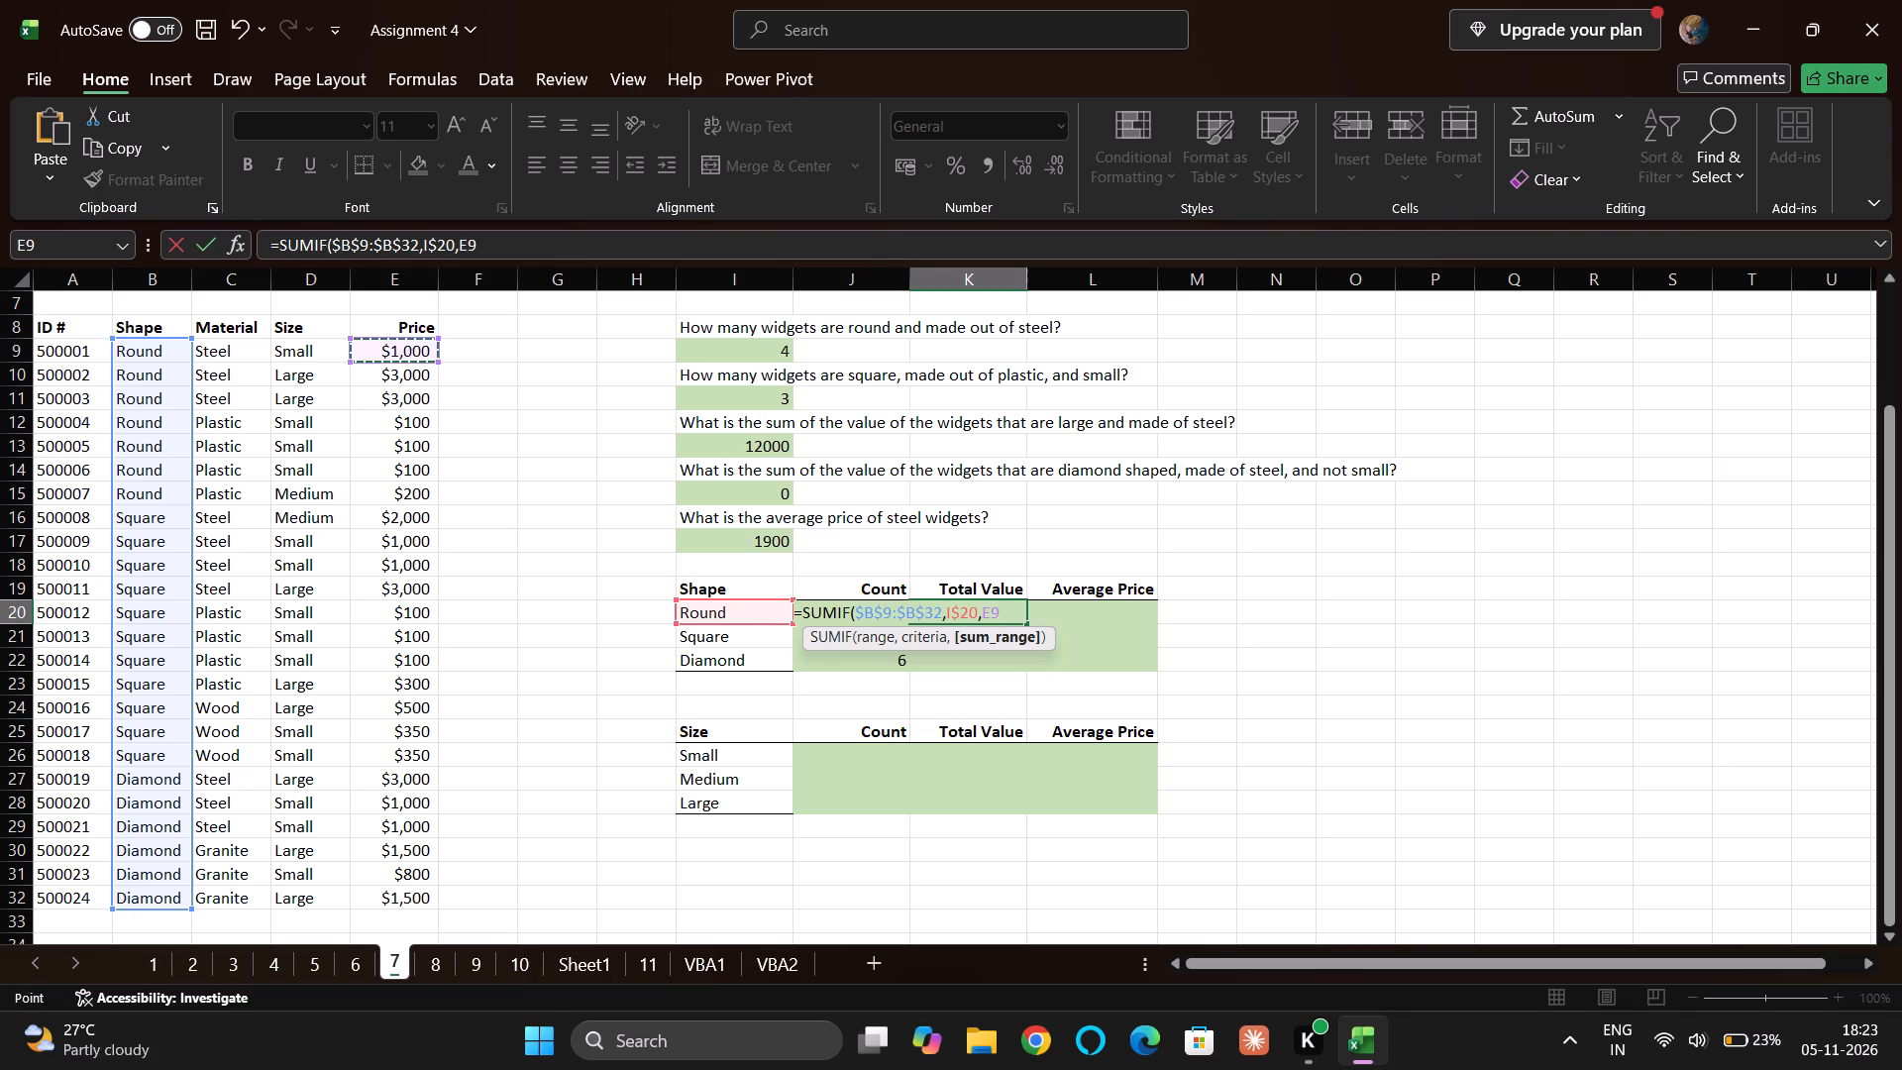
pyautogui.hotkey('ctrl', 'shift', 'Down')
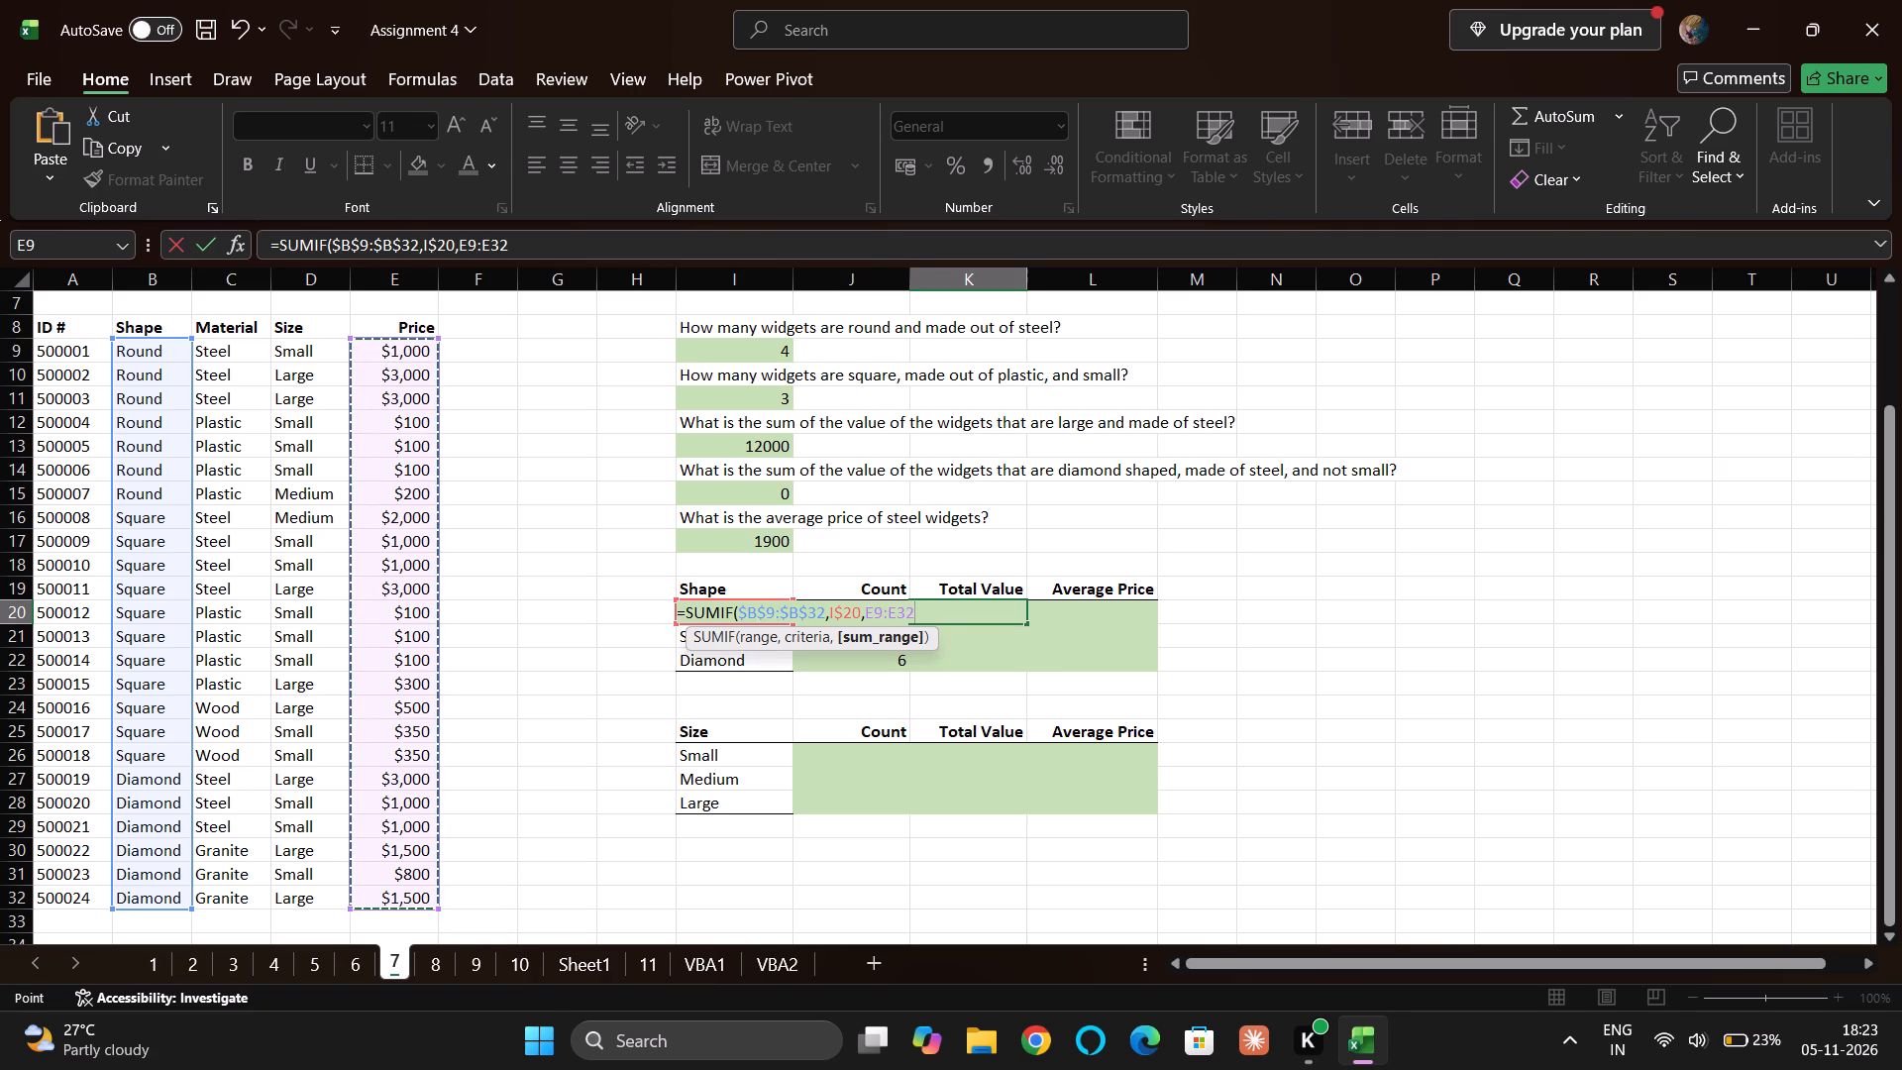
pyautogui.press('F4')
pyautogui.press('Tab')
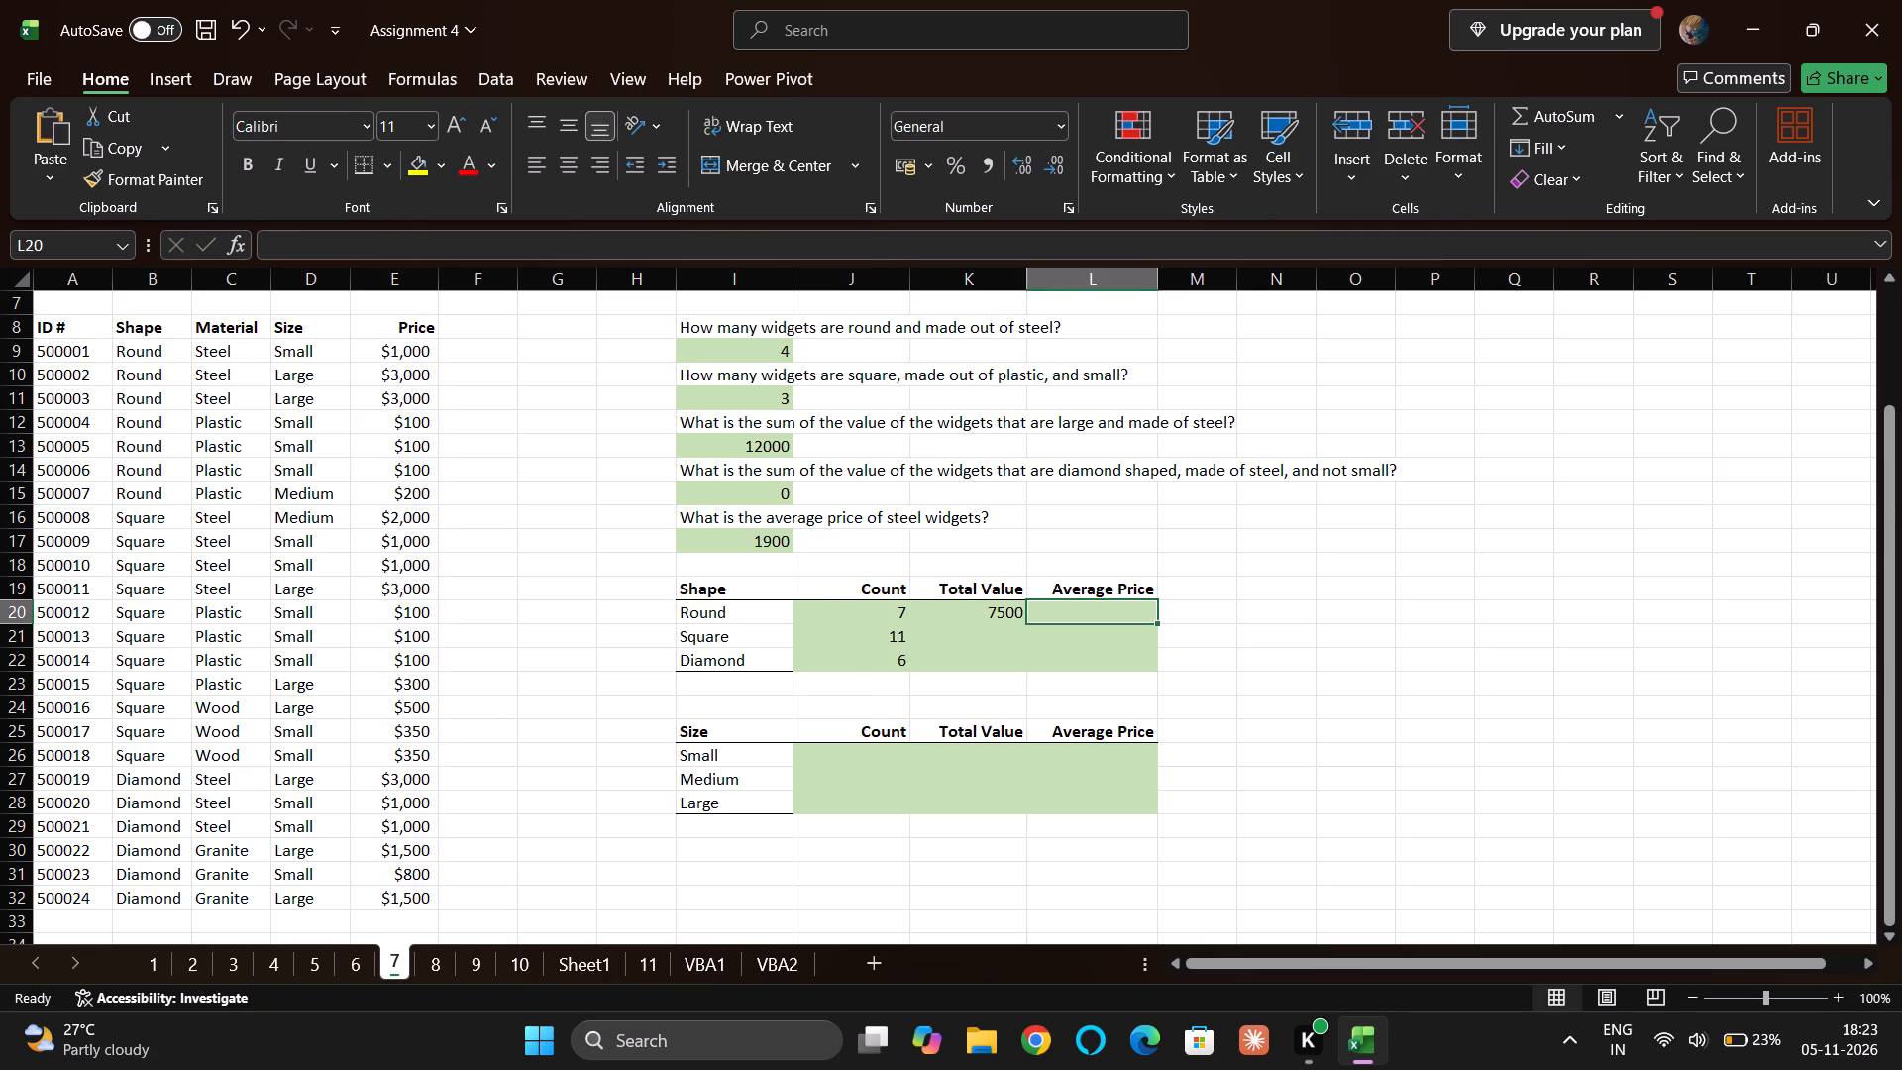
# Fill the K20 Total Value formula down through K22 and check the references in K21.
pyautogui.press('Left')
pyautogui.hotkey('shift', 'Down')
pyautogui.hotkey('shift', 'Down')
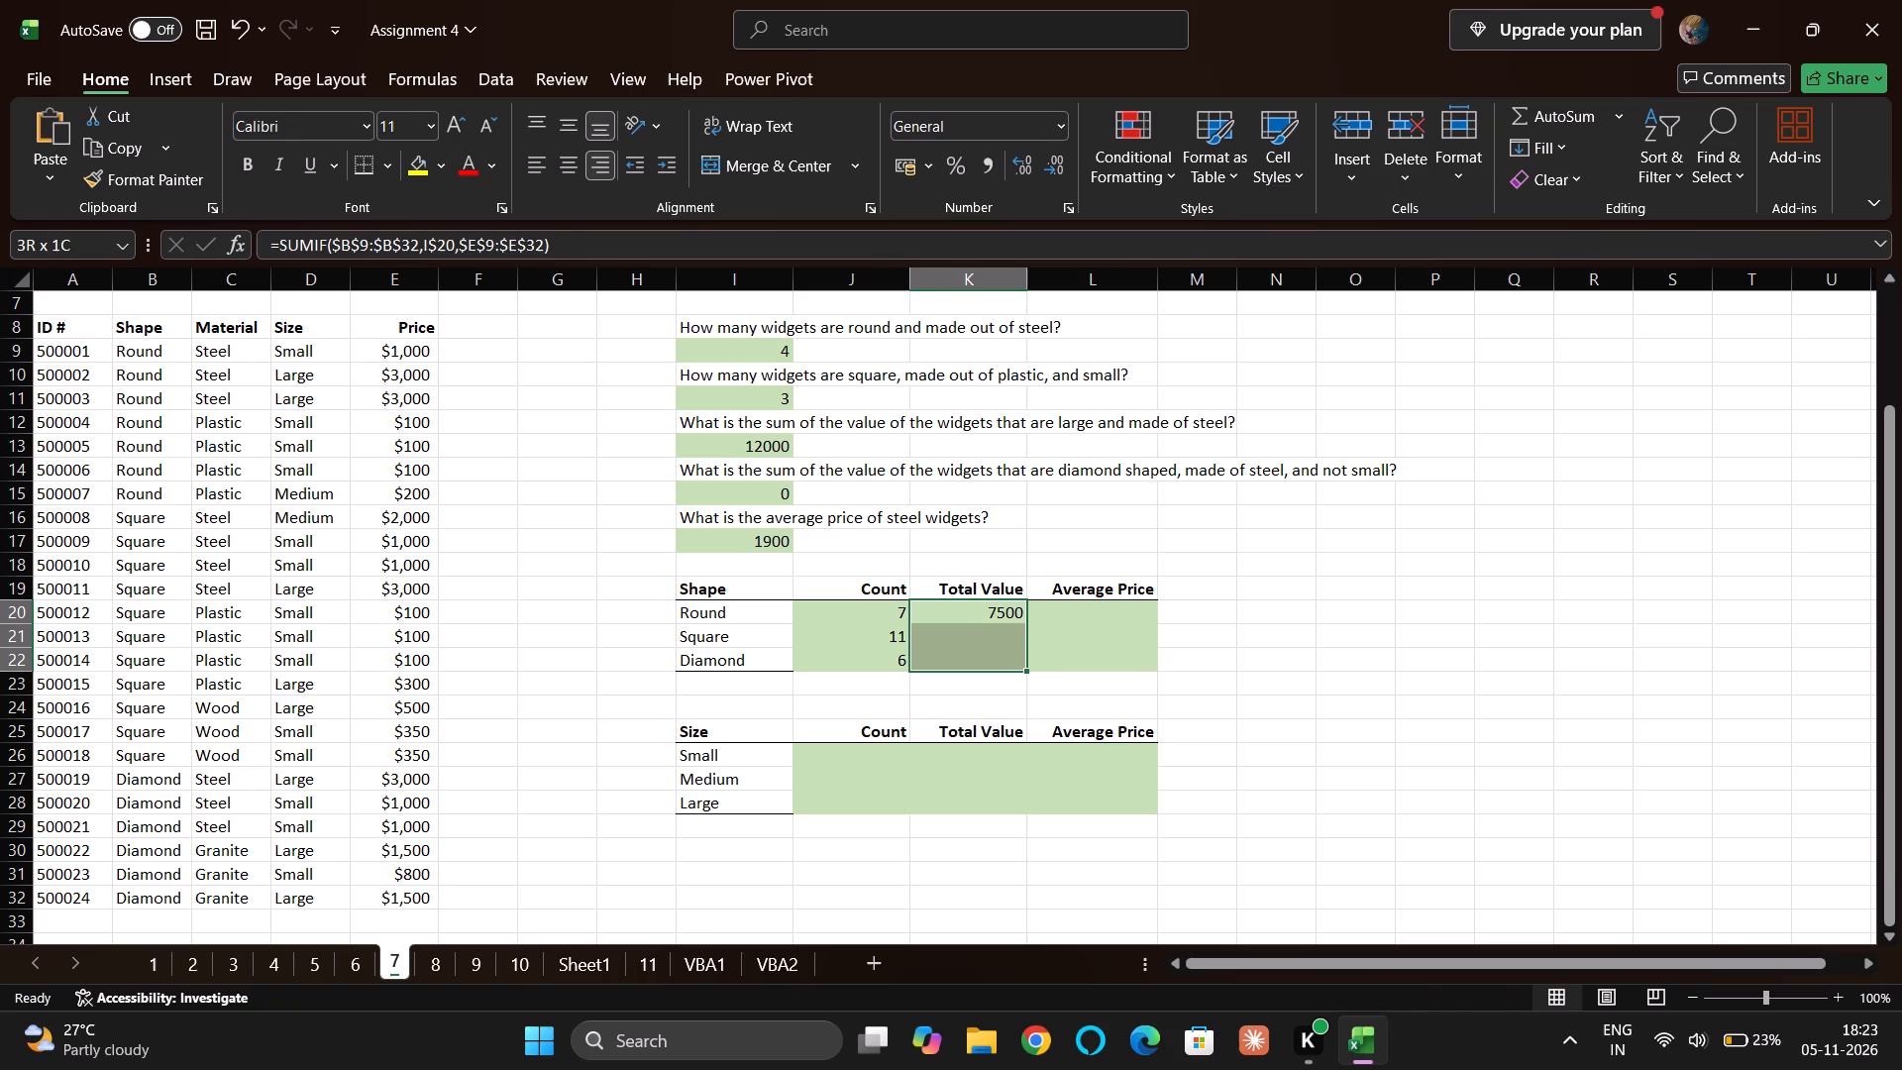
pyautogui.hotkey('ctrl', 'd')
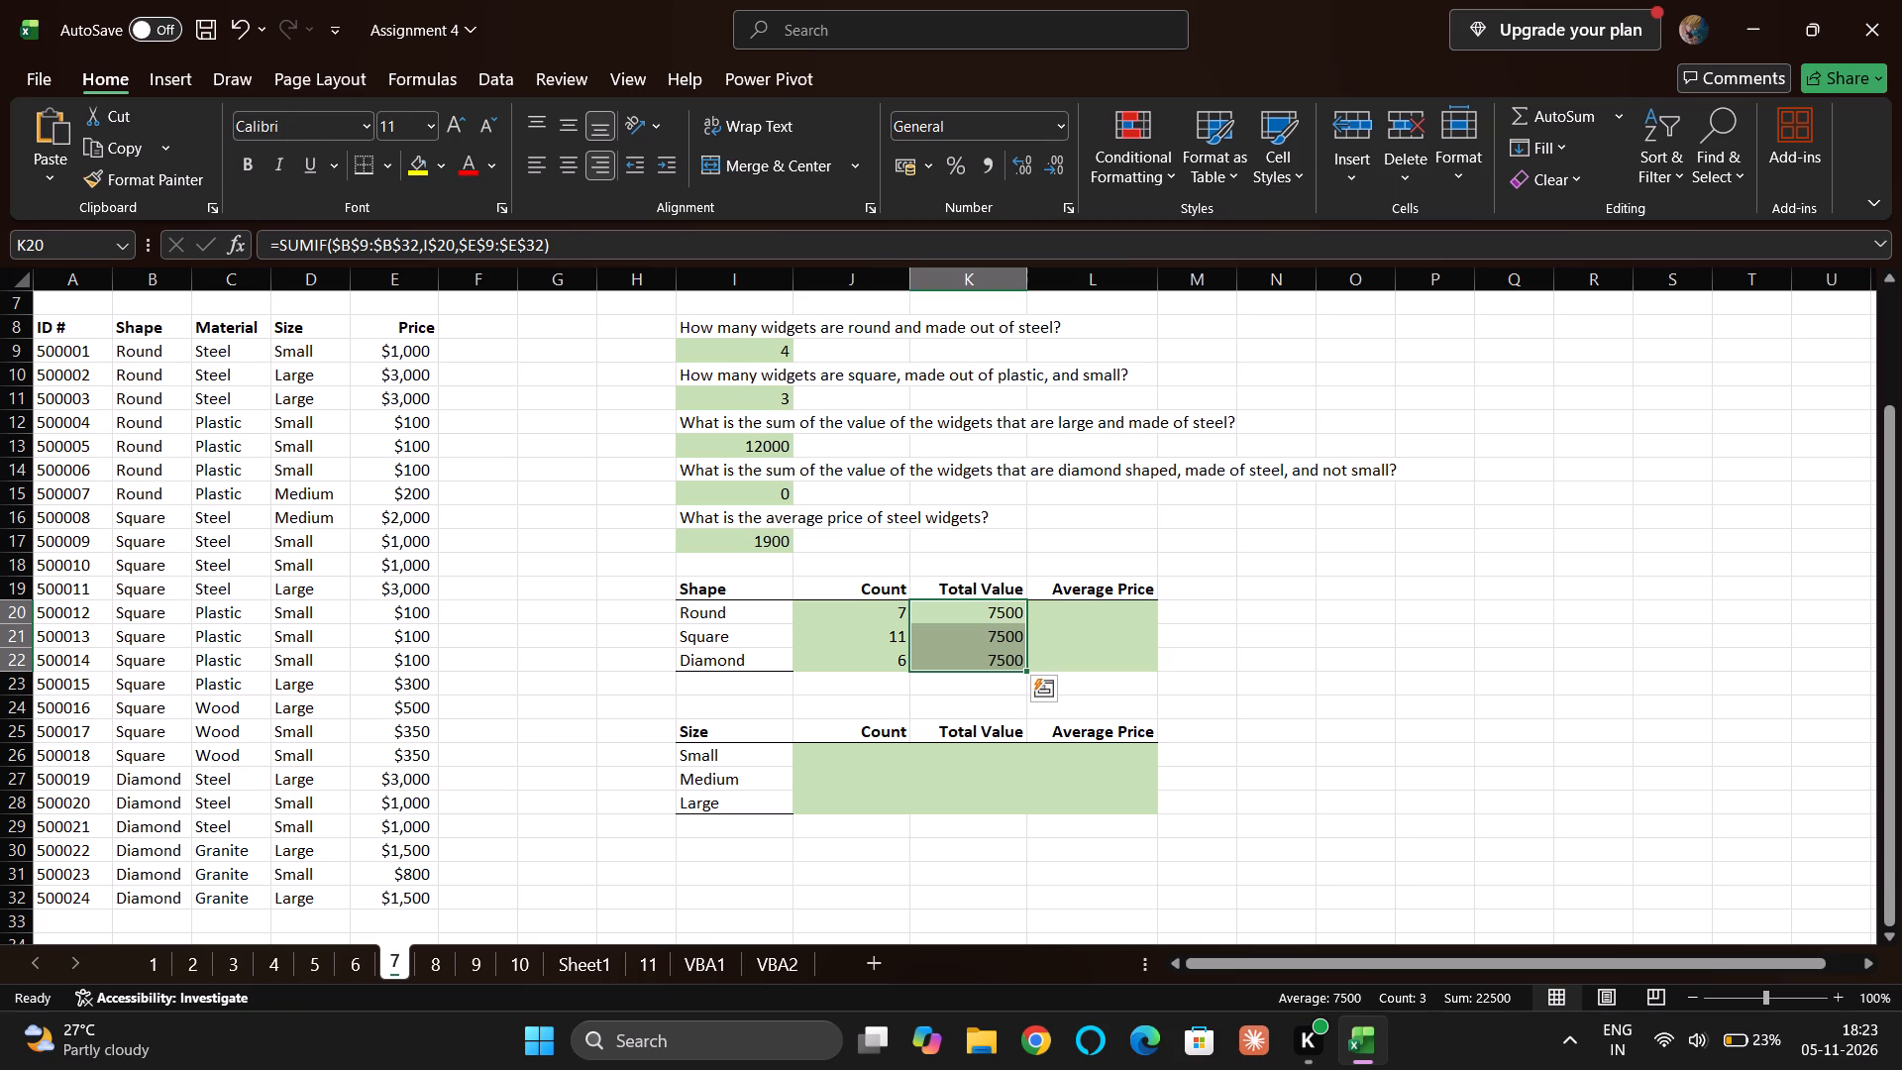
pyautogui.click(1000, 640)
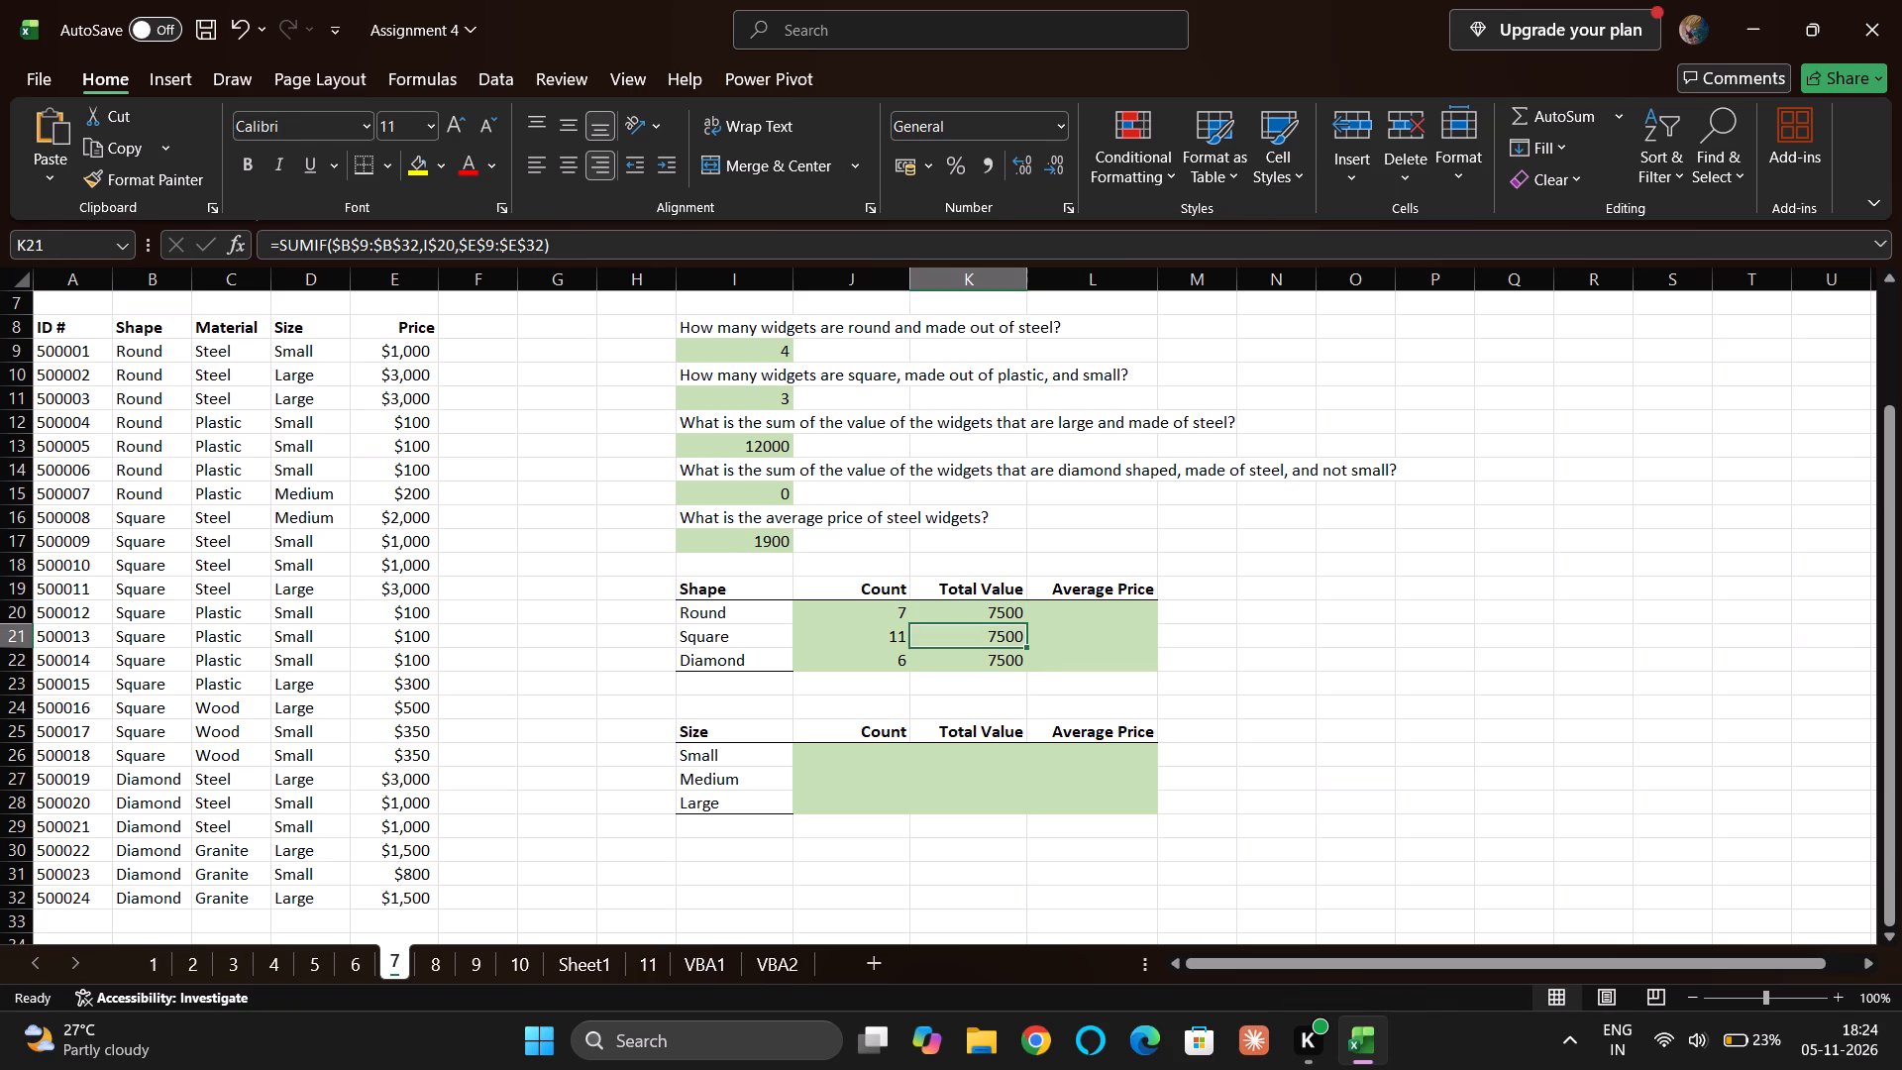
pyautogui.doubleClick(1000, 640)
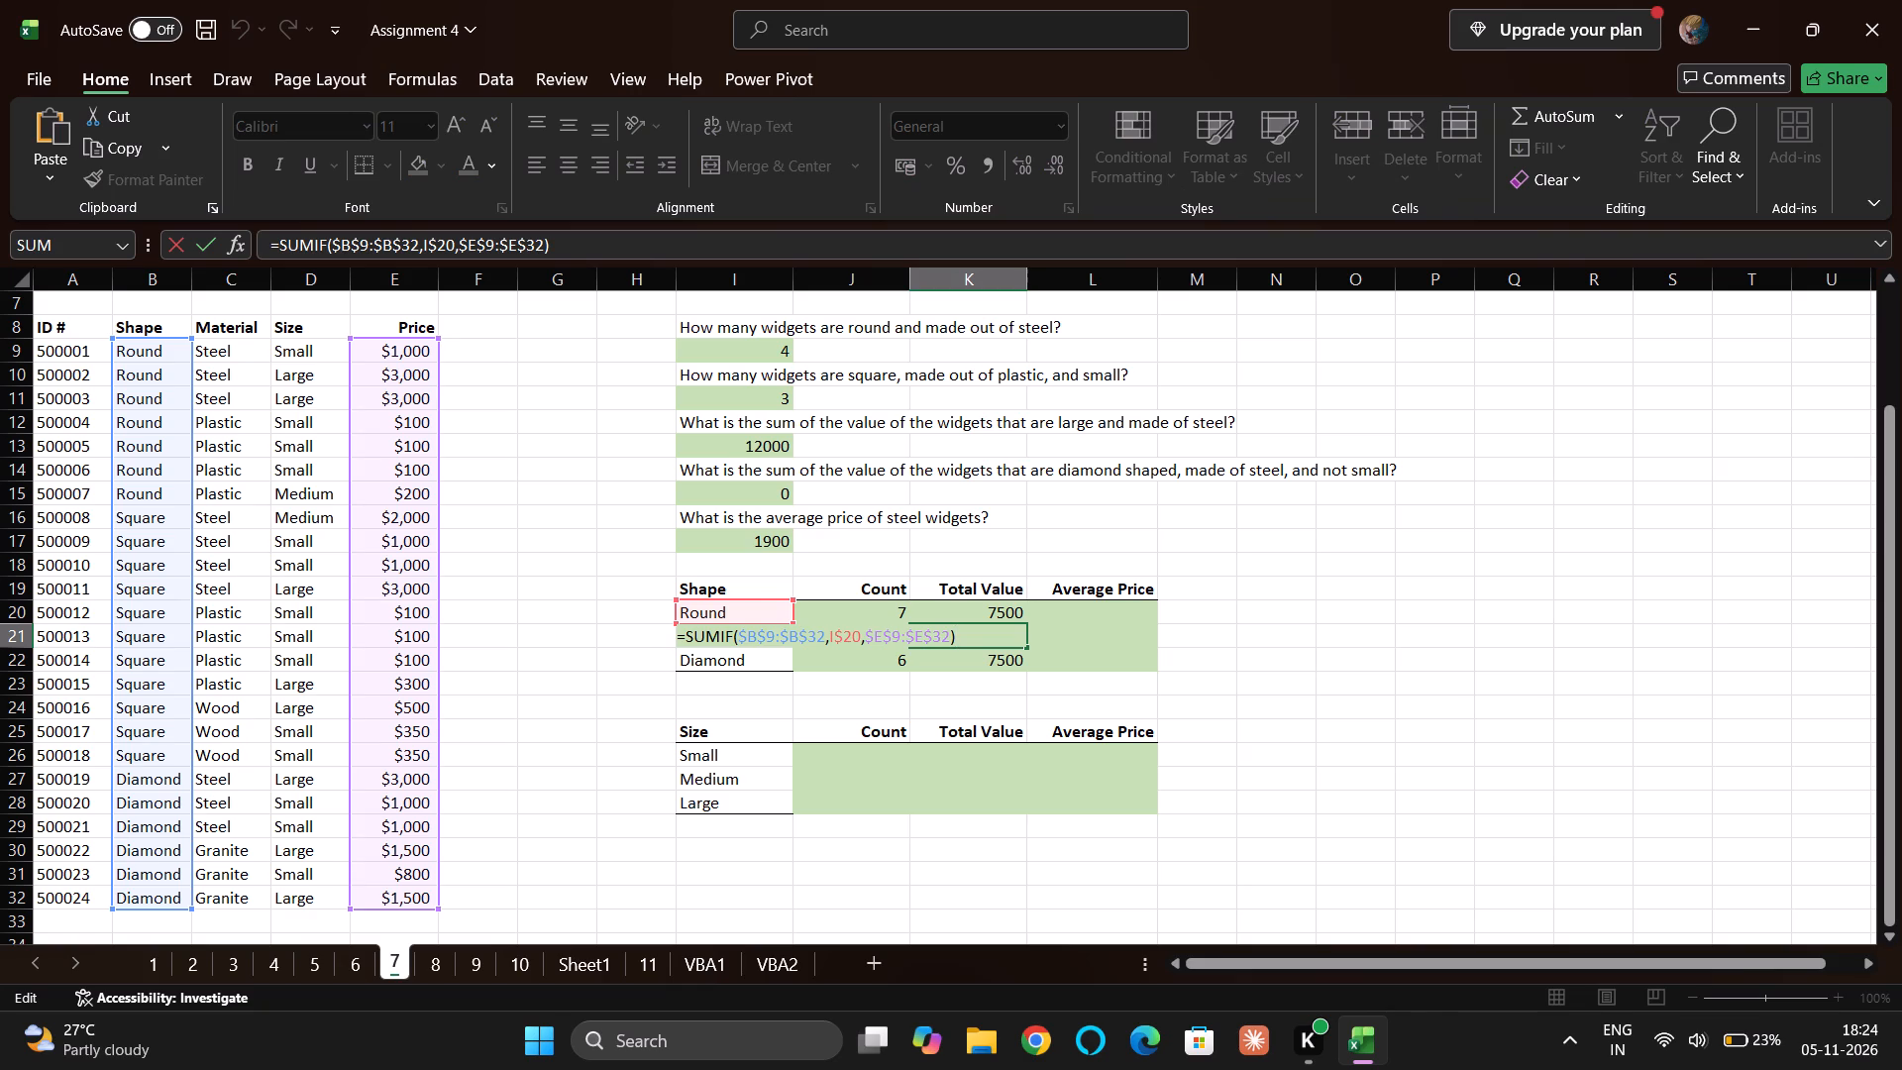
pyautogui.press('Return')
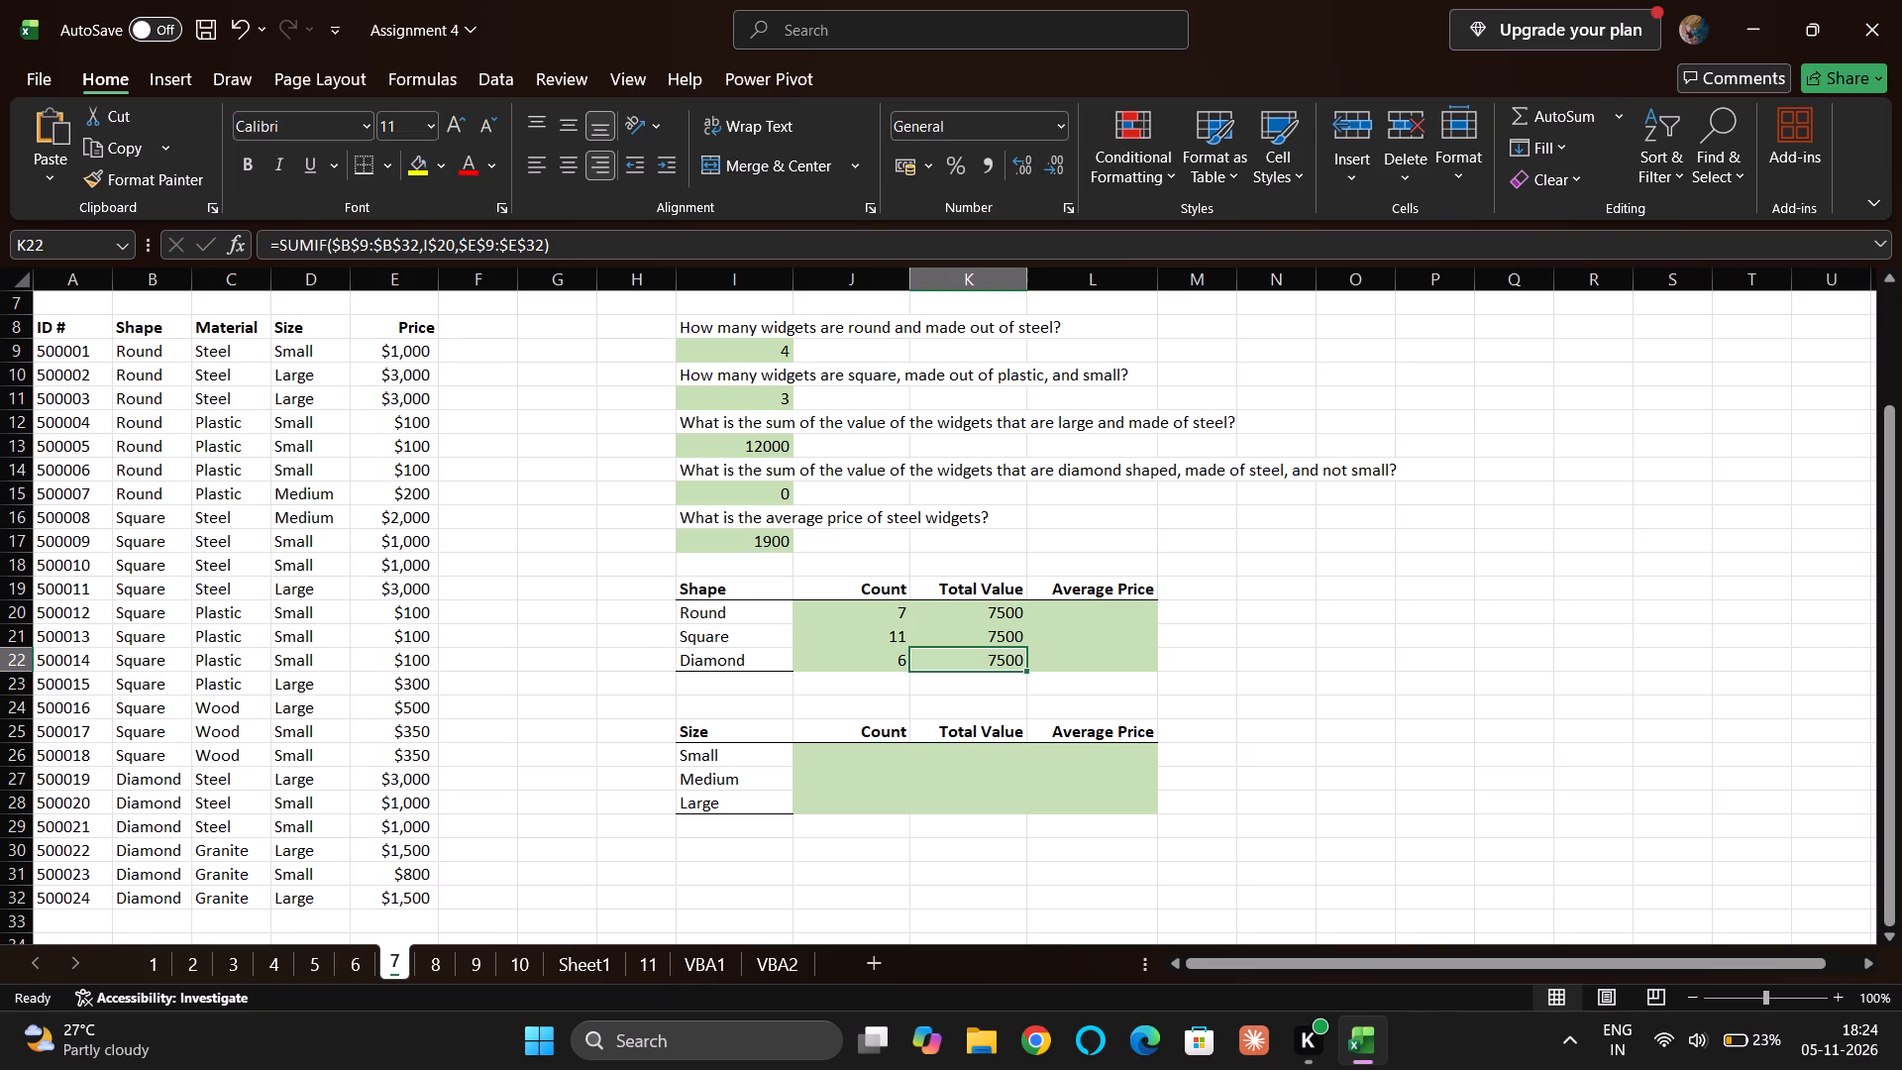
# Change the criterion reference in K20's SUMIF formula to $I20.
pyautogui.doubleClick(970, 610)
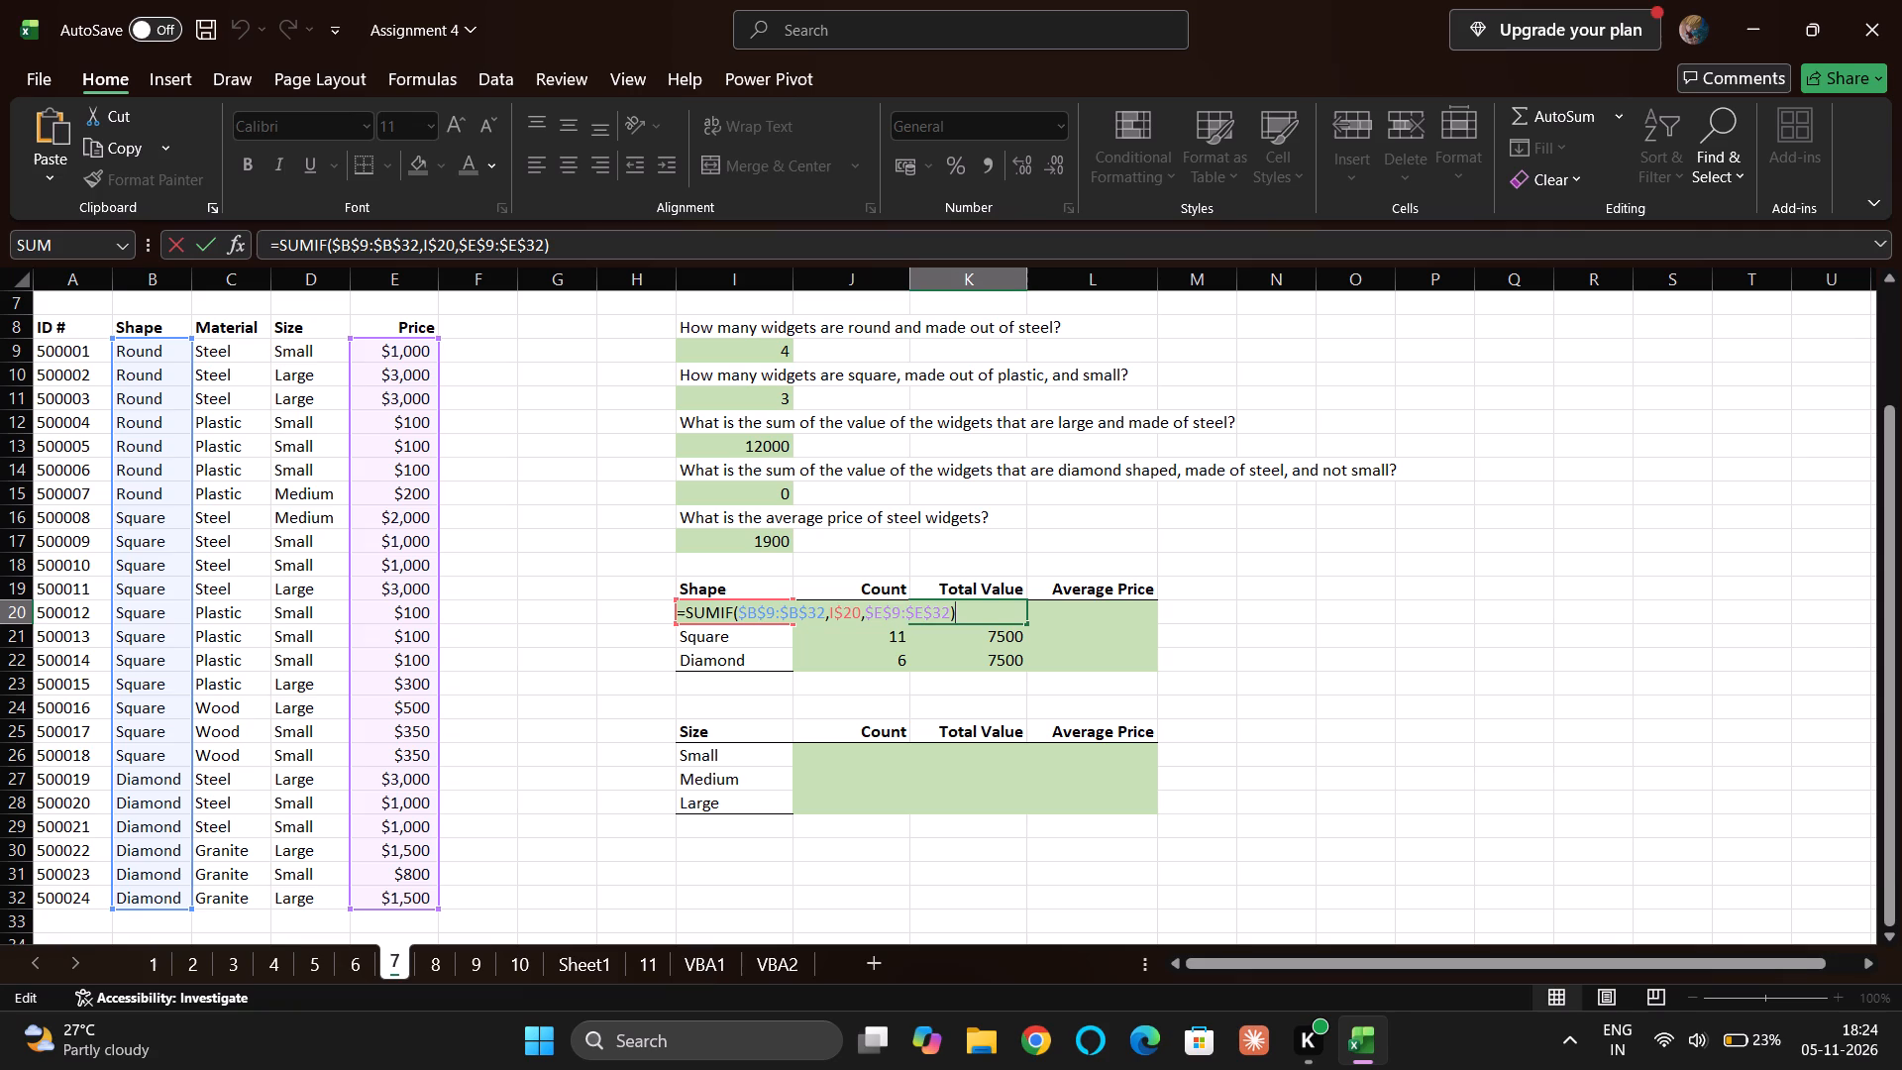
pyautogui.click(858, 613)
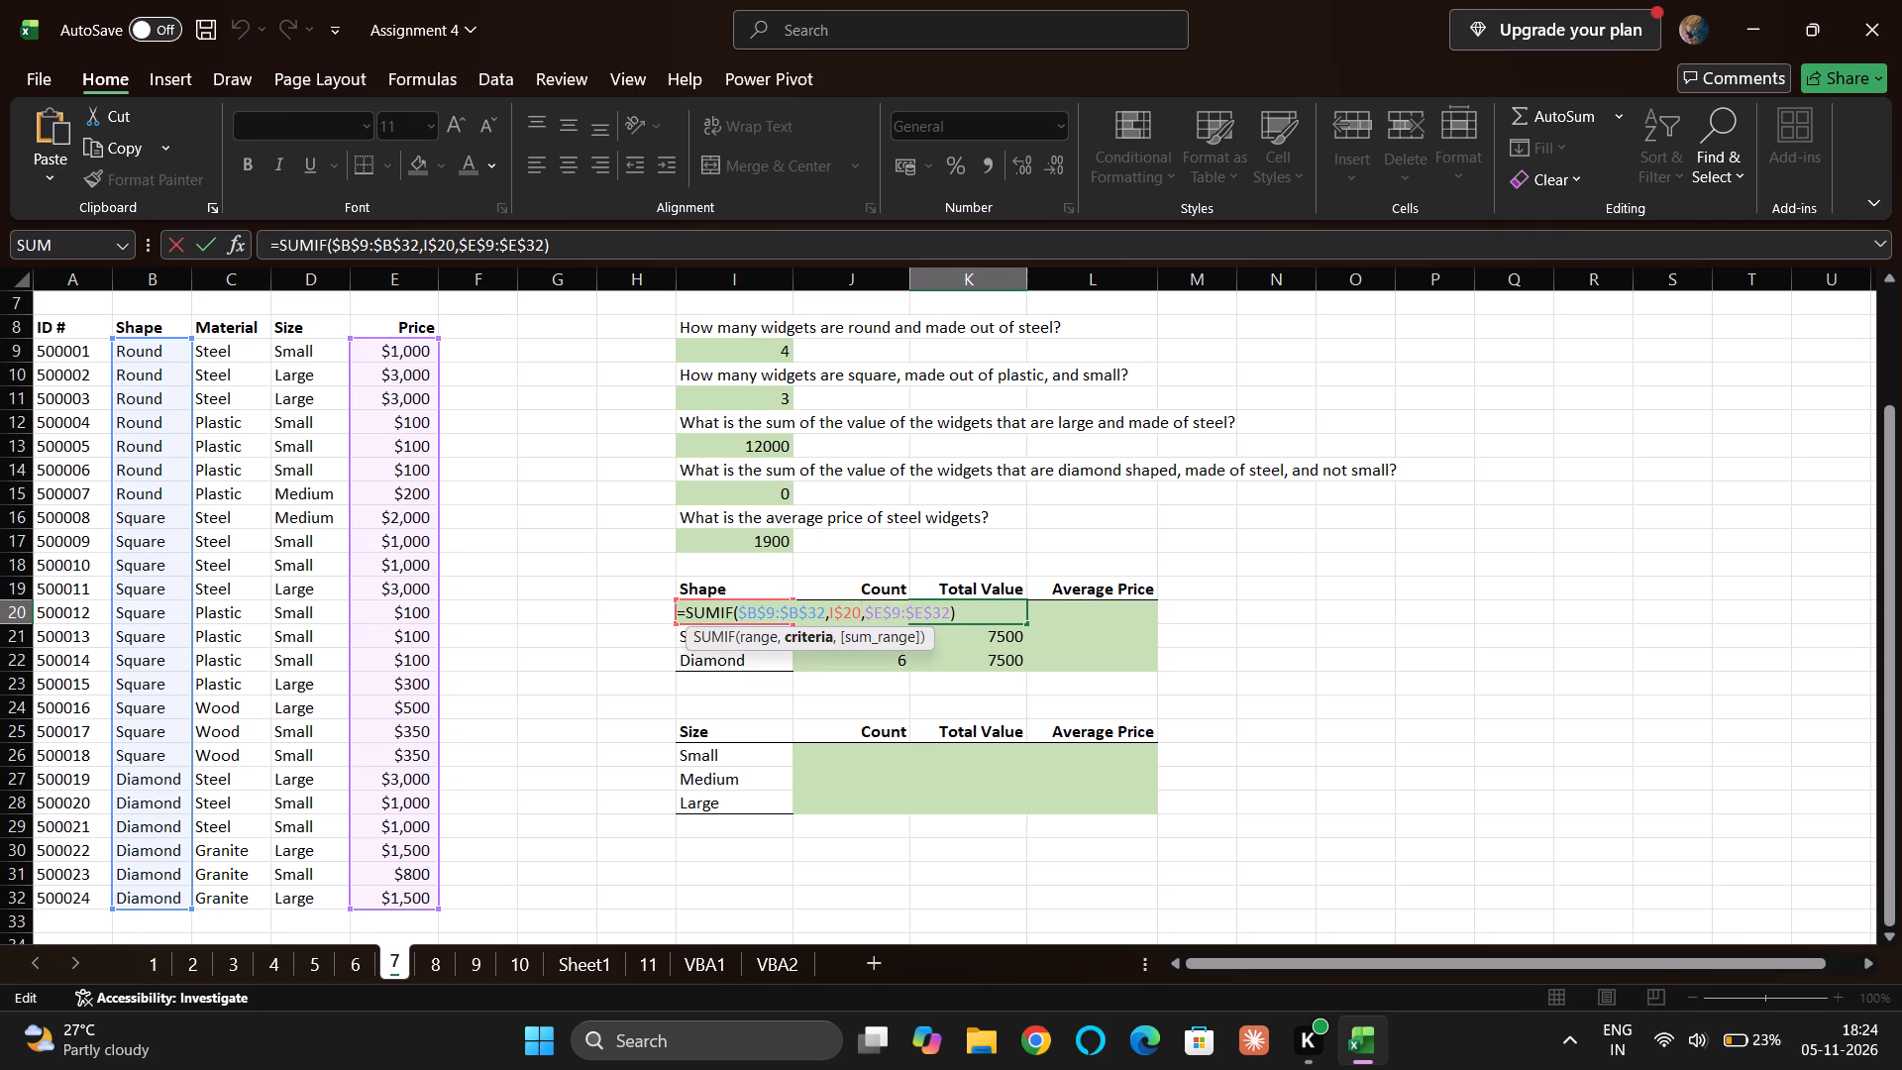
pyautogui.press('F4')
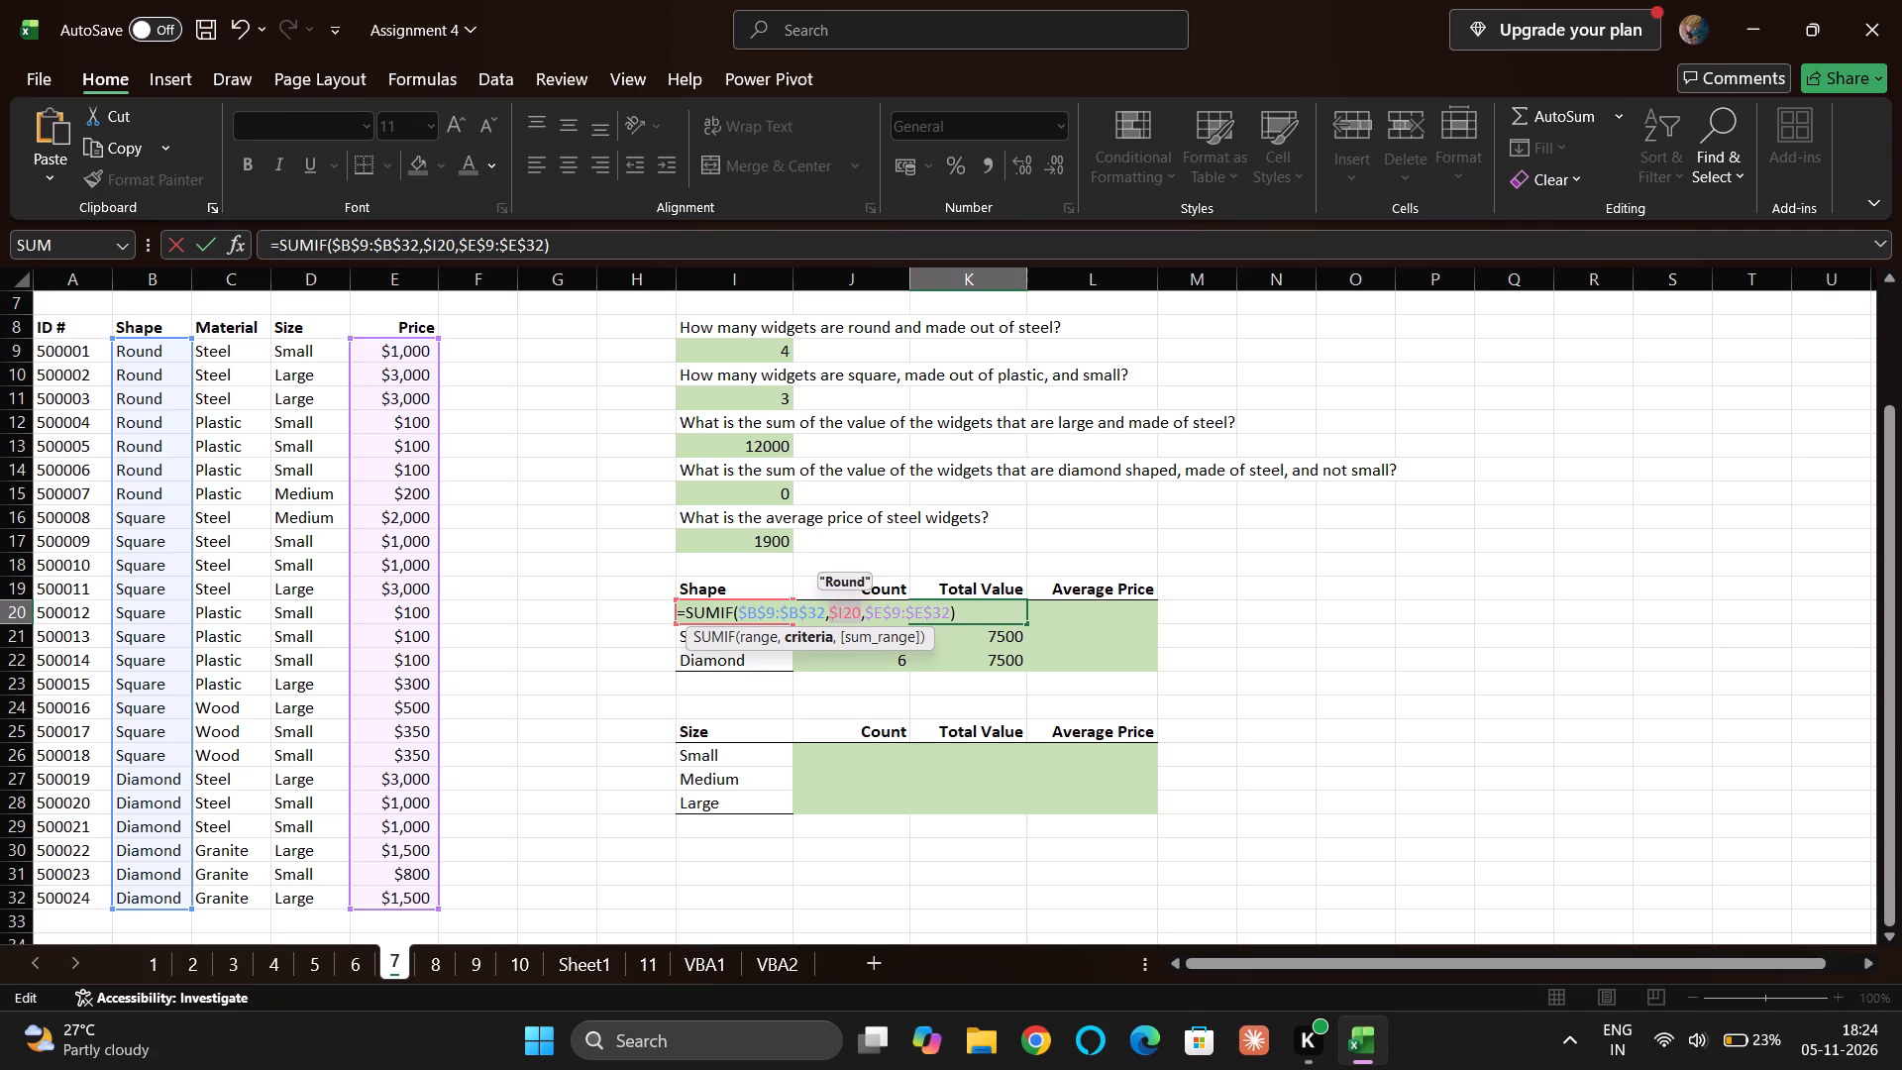
pyautogui.press('Return')
# Fill the revised K20 SUMIF formula down through K22 and check the Square and Diamond formulas.
pyautogui.press('Up')
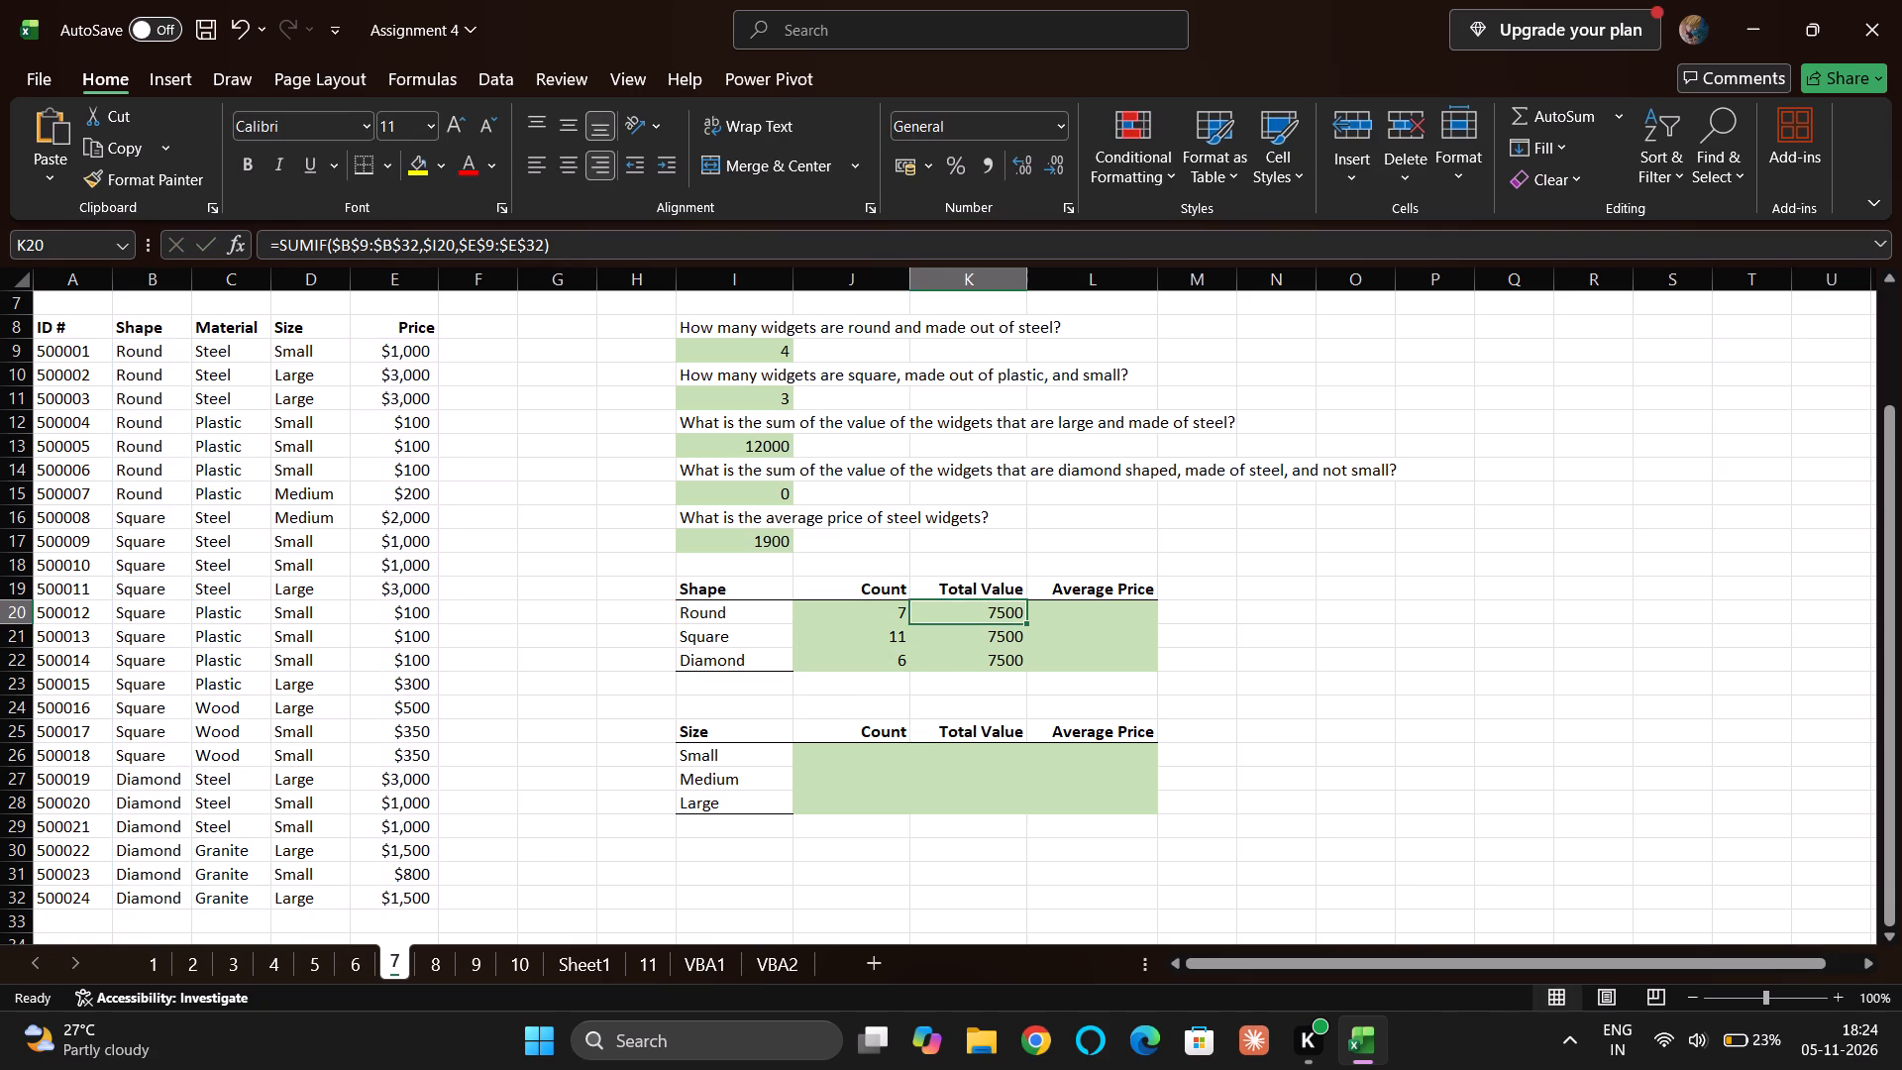
pyautogui.hotkey('shift', 'Down')
pyautogui.hotkey('shift', 'Down')
pyautogui.hotkey('ctrl', 'd')
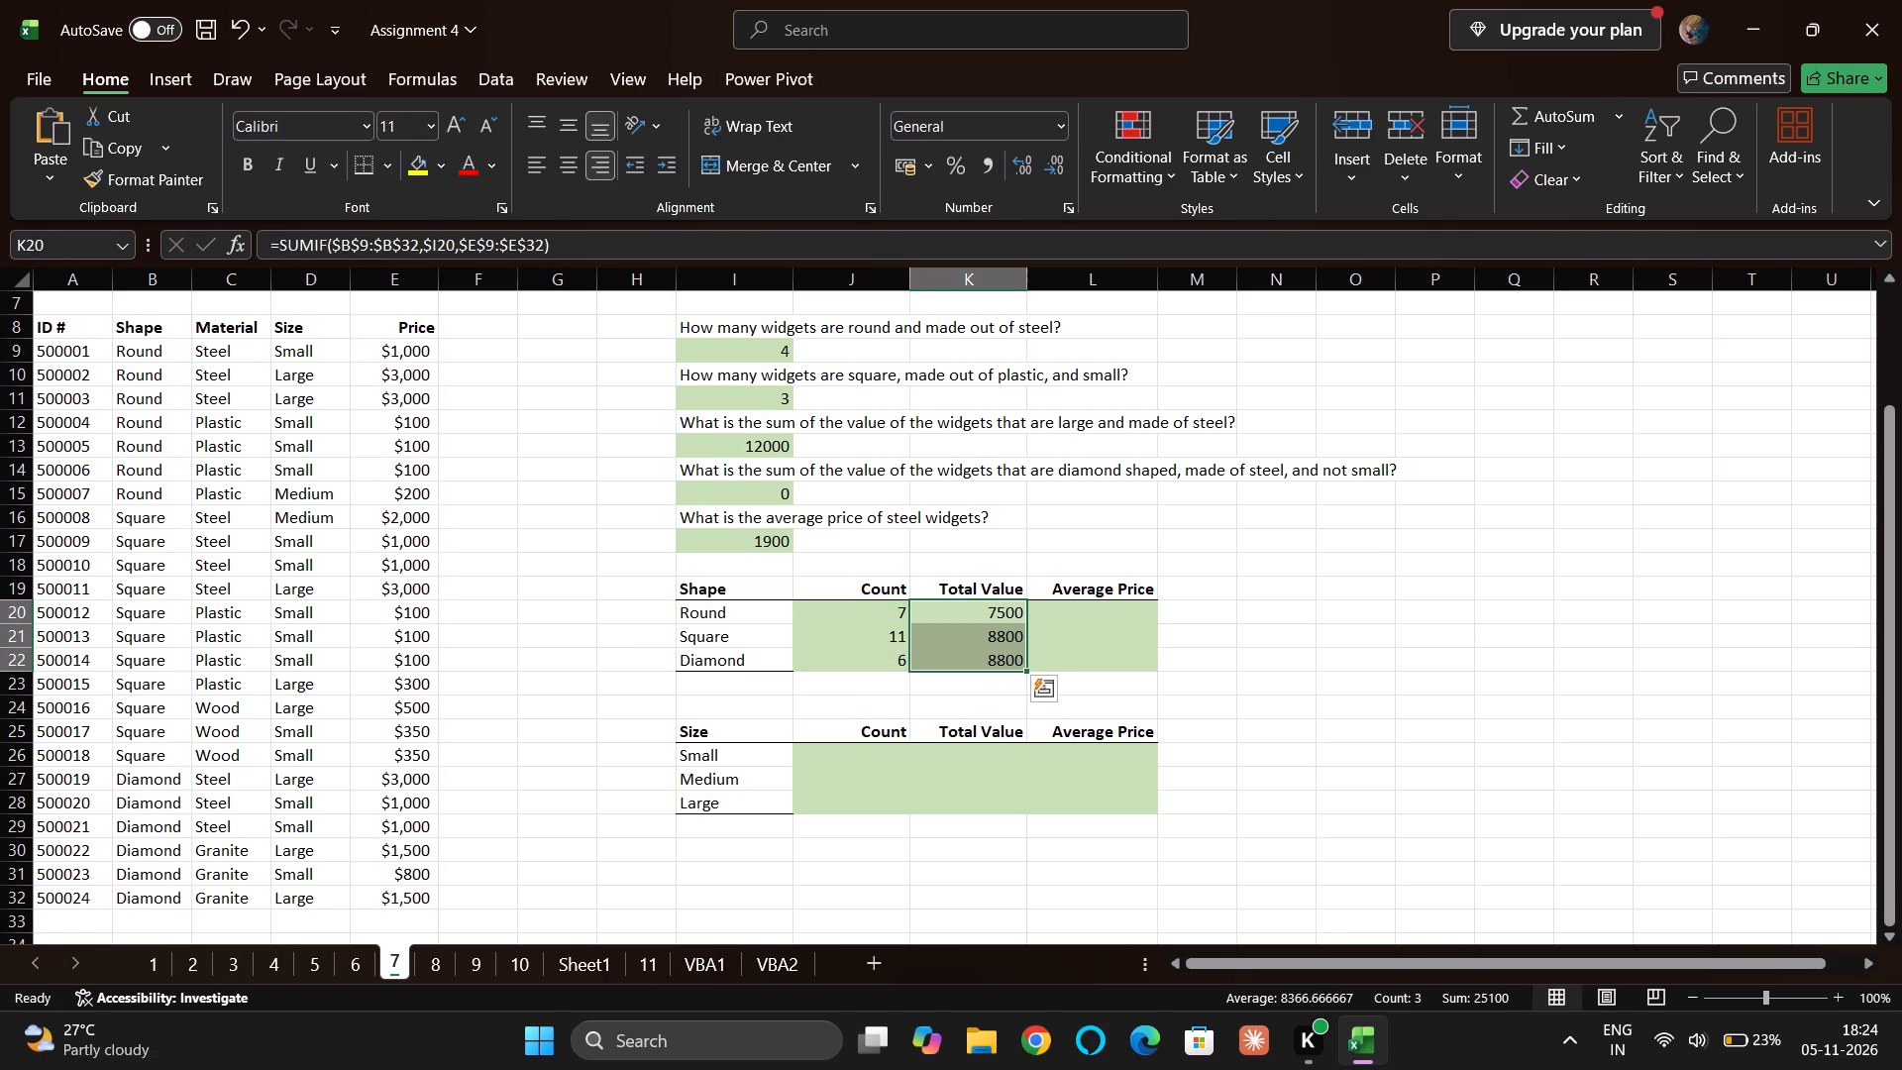
pyautogui.doubleClick(989, 663)
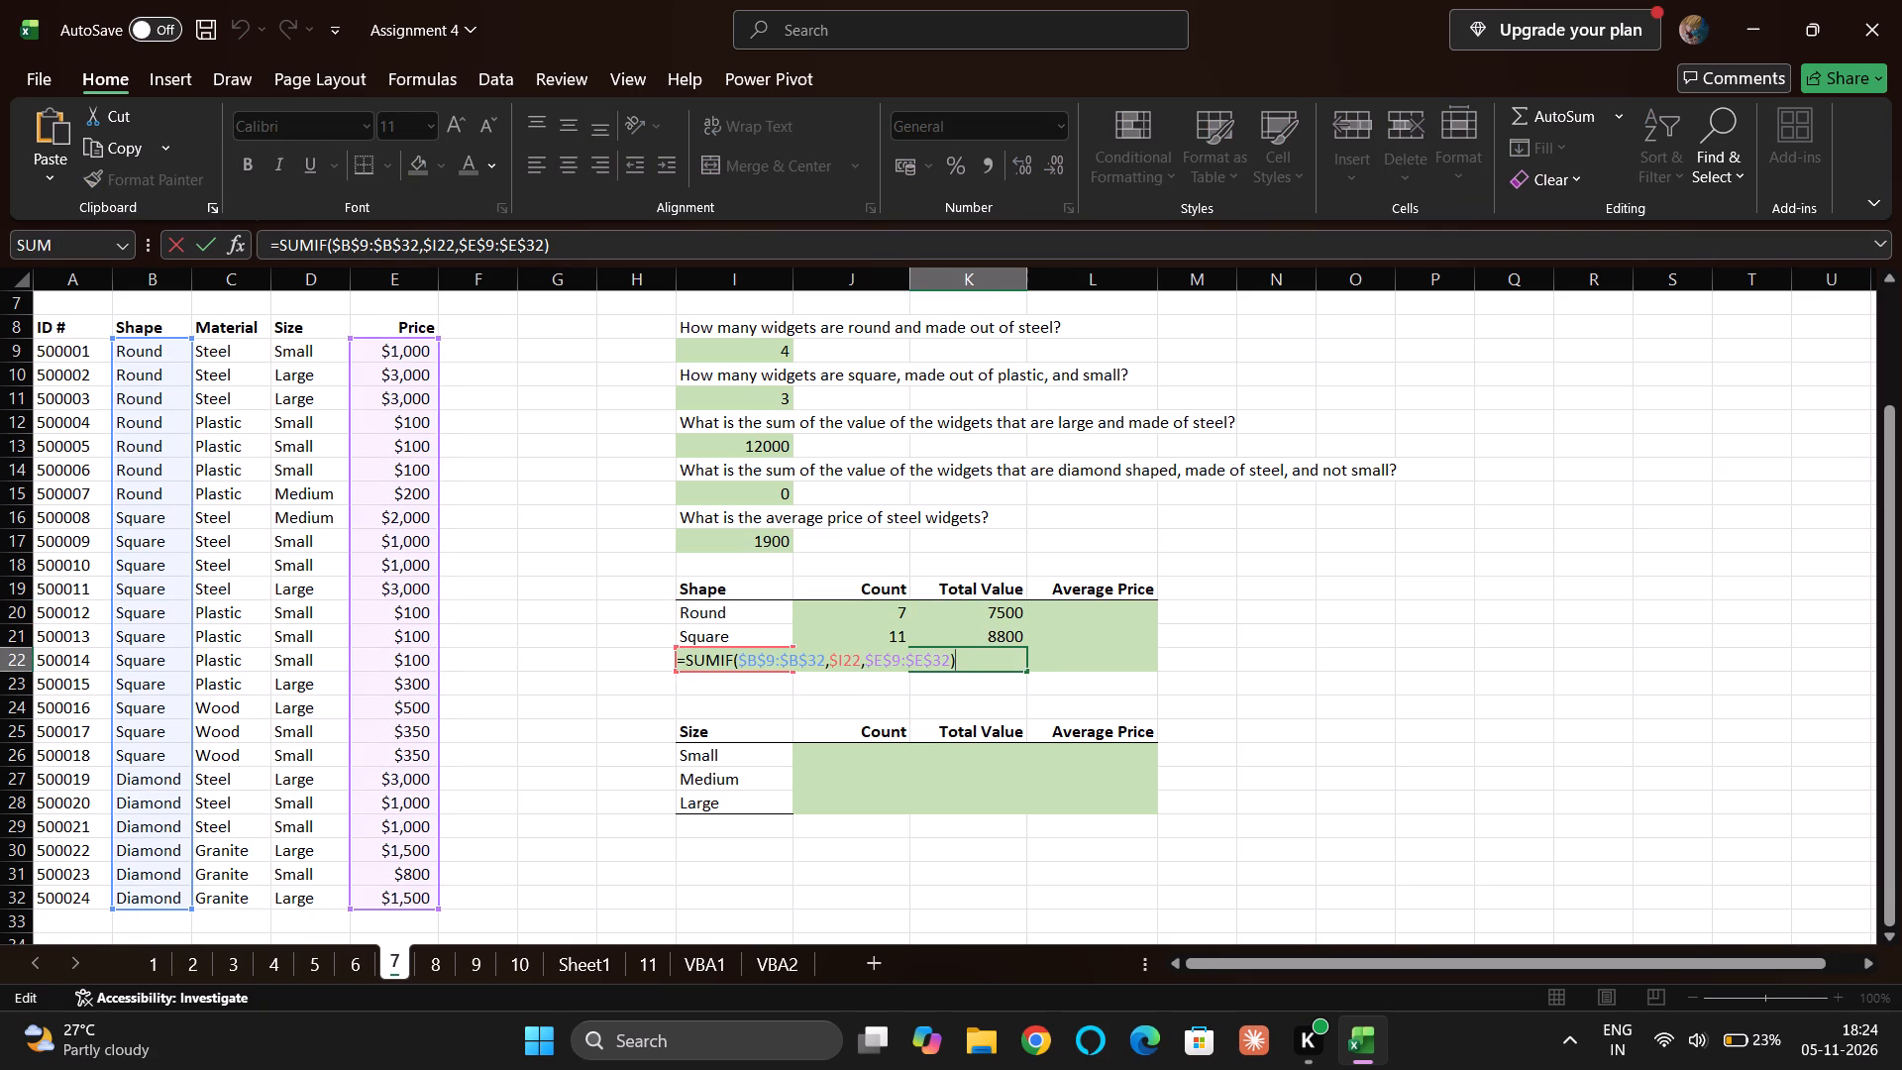
pyautogui.press('Return')
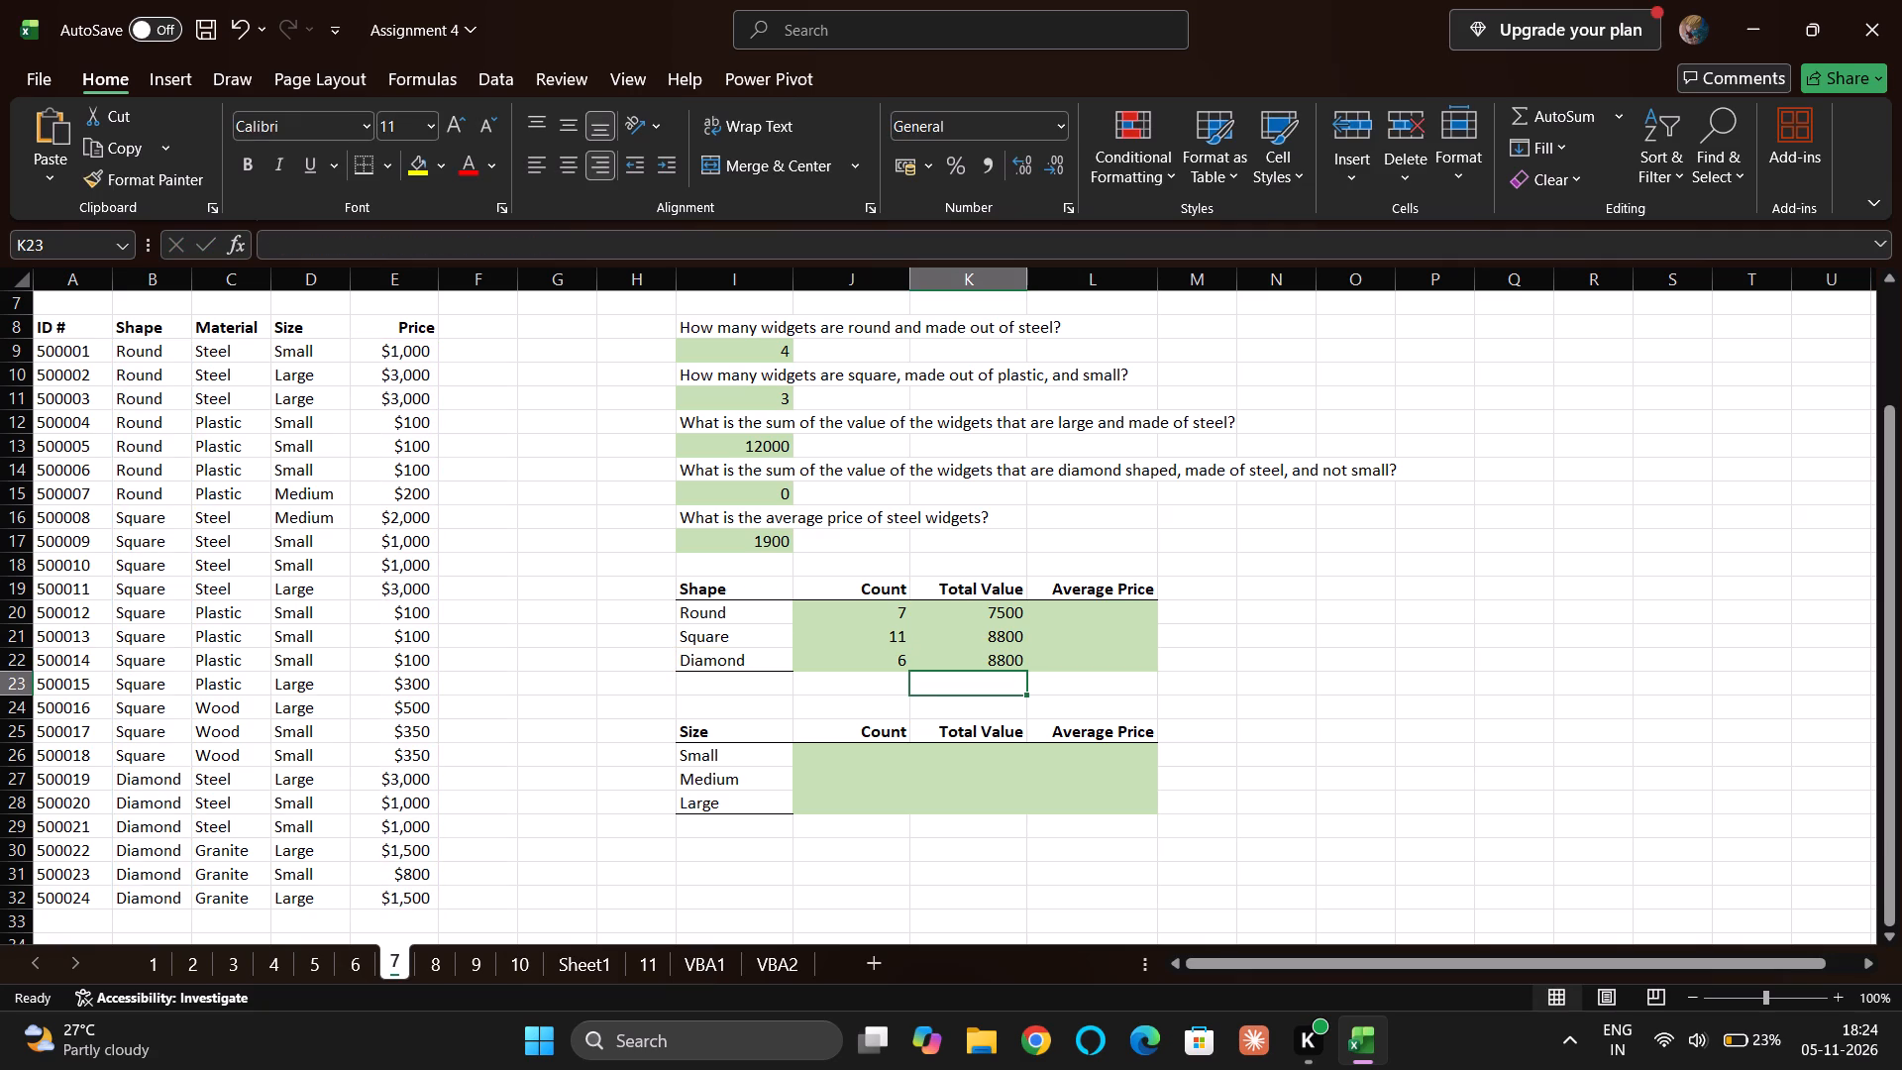
pyautogui.click(937, 655)
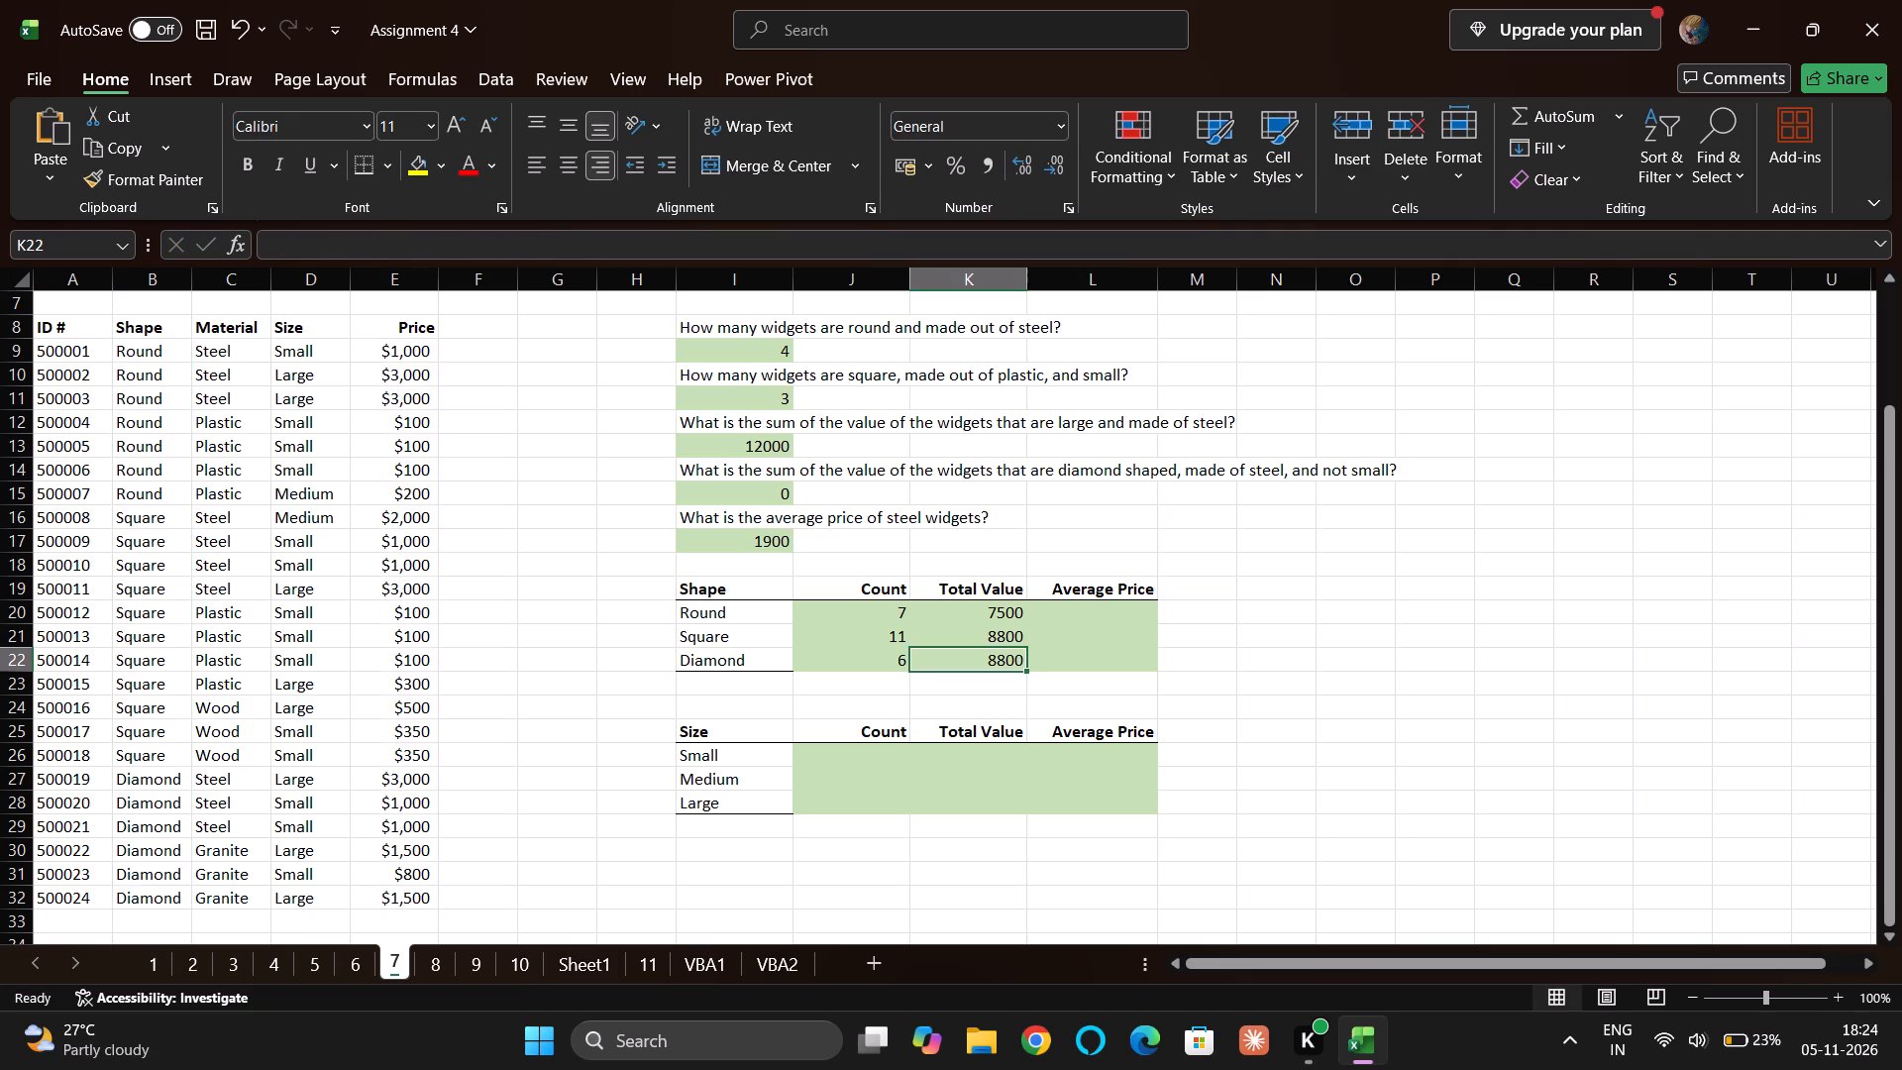
pyautogui.click(982, 631)
# Replace the criterion in K20's SUMIF formula with an absolute reference to the Round entry in B9.
pyautogui.click(987, 612)
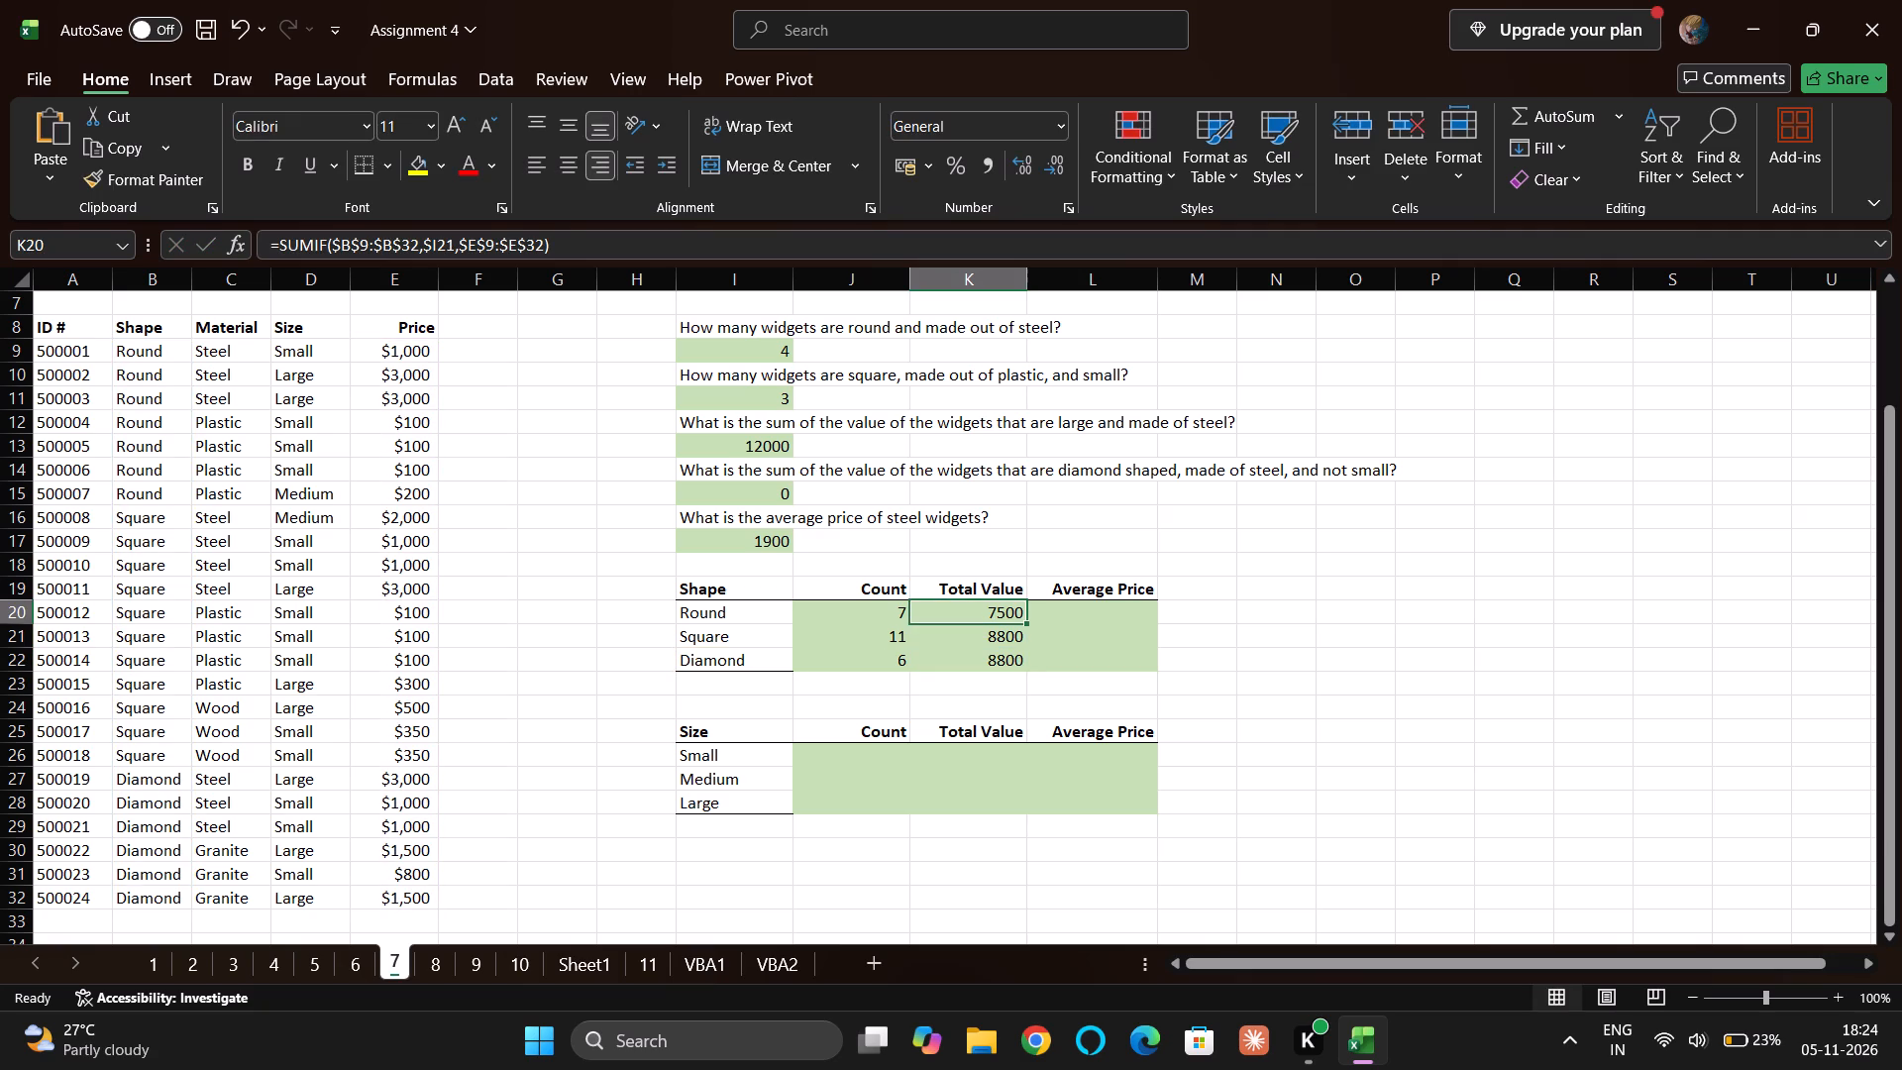
pyautogui.doubleClick(987, 612)
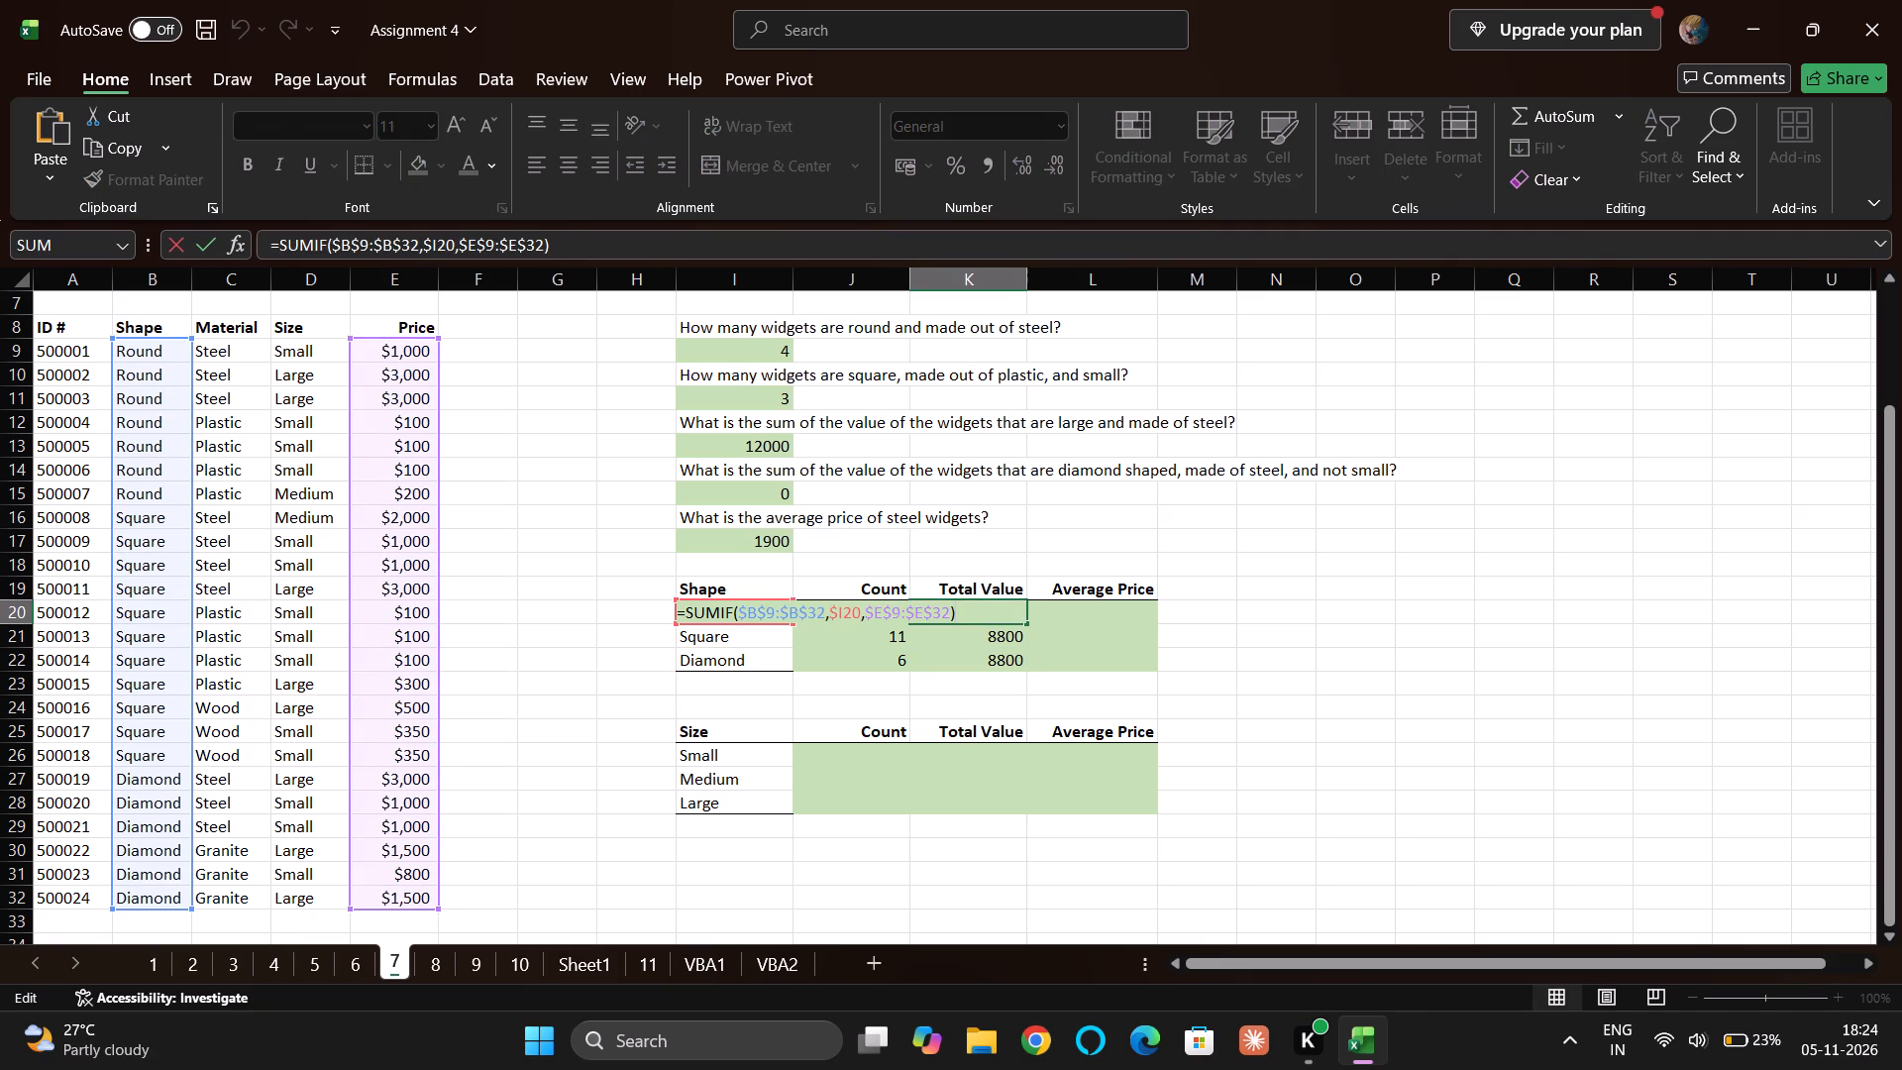
pyautogui.click(858, 614)
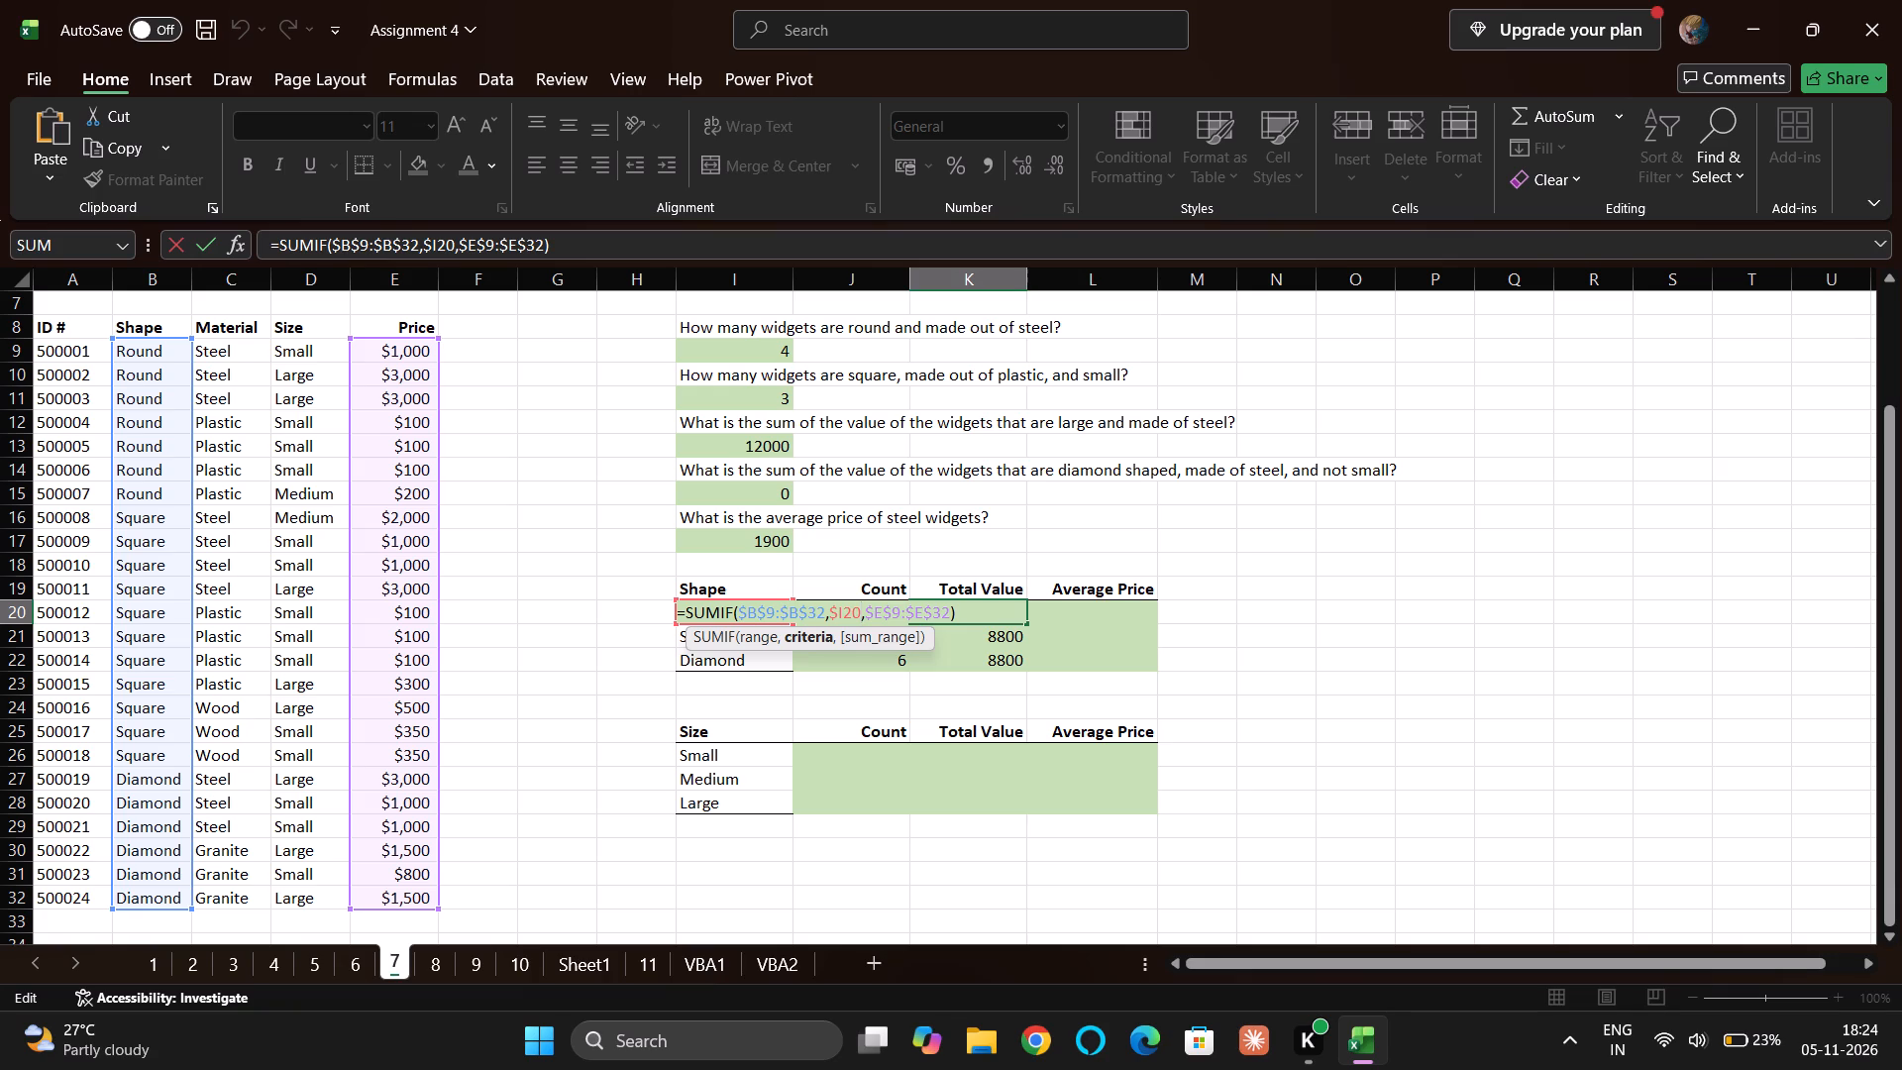
pyautogui.press('BackSpace')
pyautogui.press('BackSpace')
pyautogui.press('BackSpace')
pyautogui.press('BackSpace')
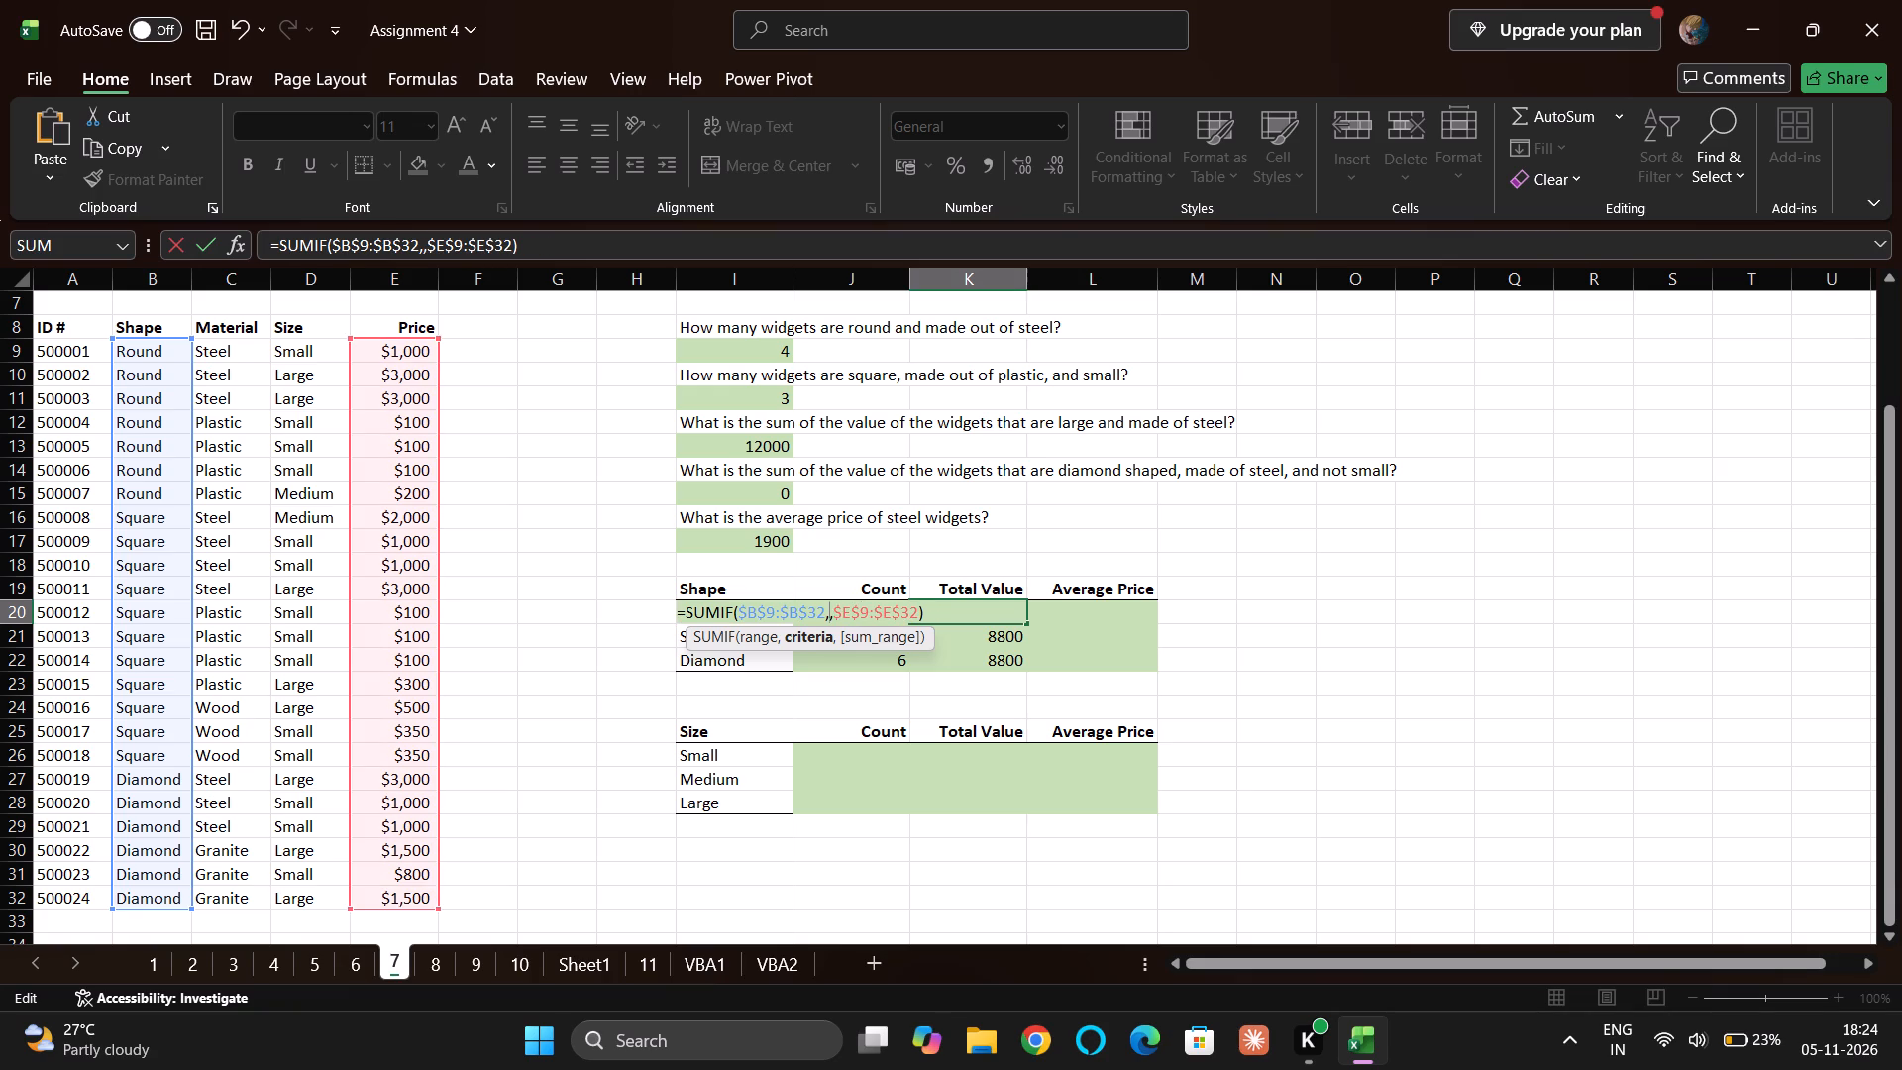
pyautogui.click(156, 357)
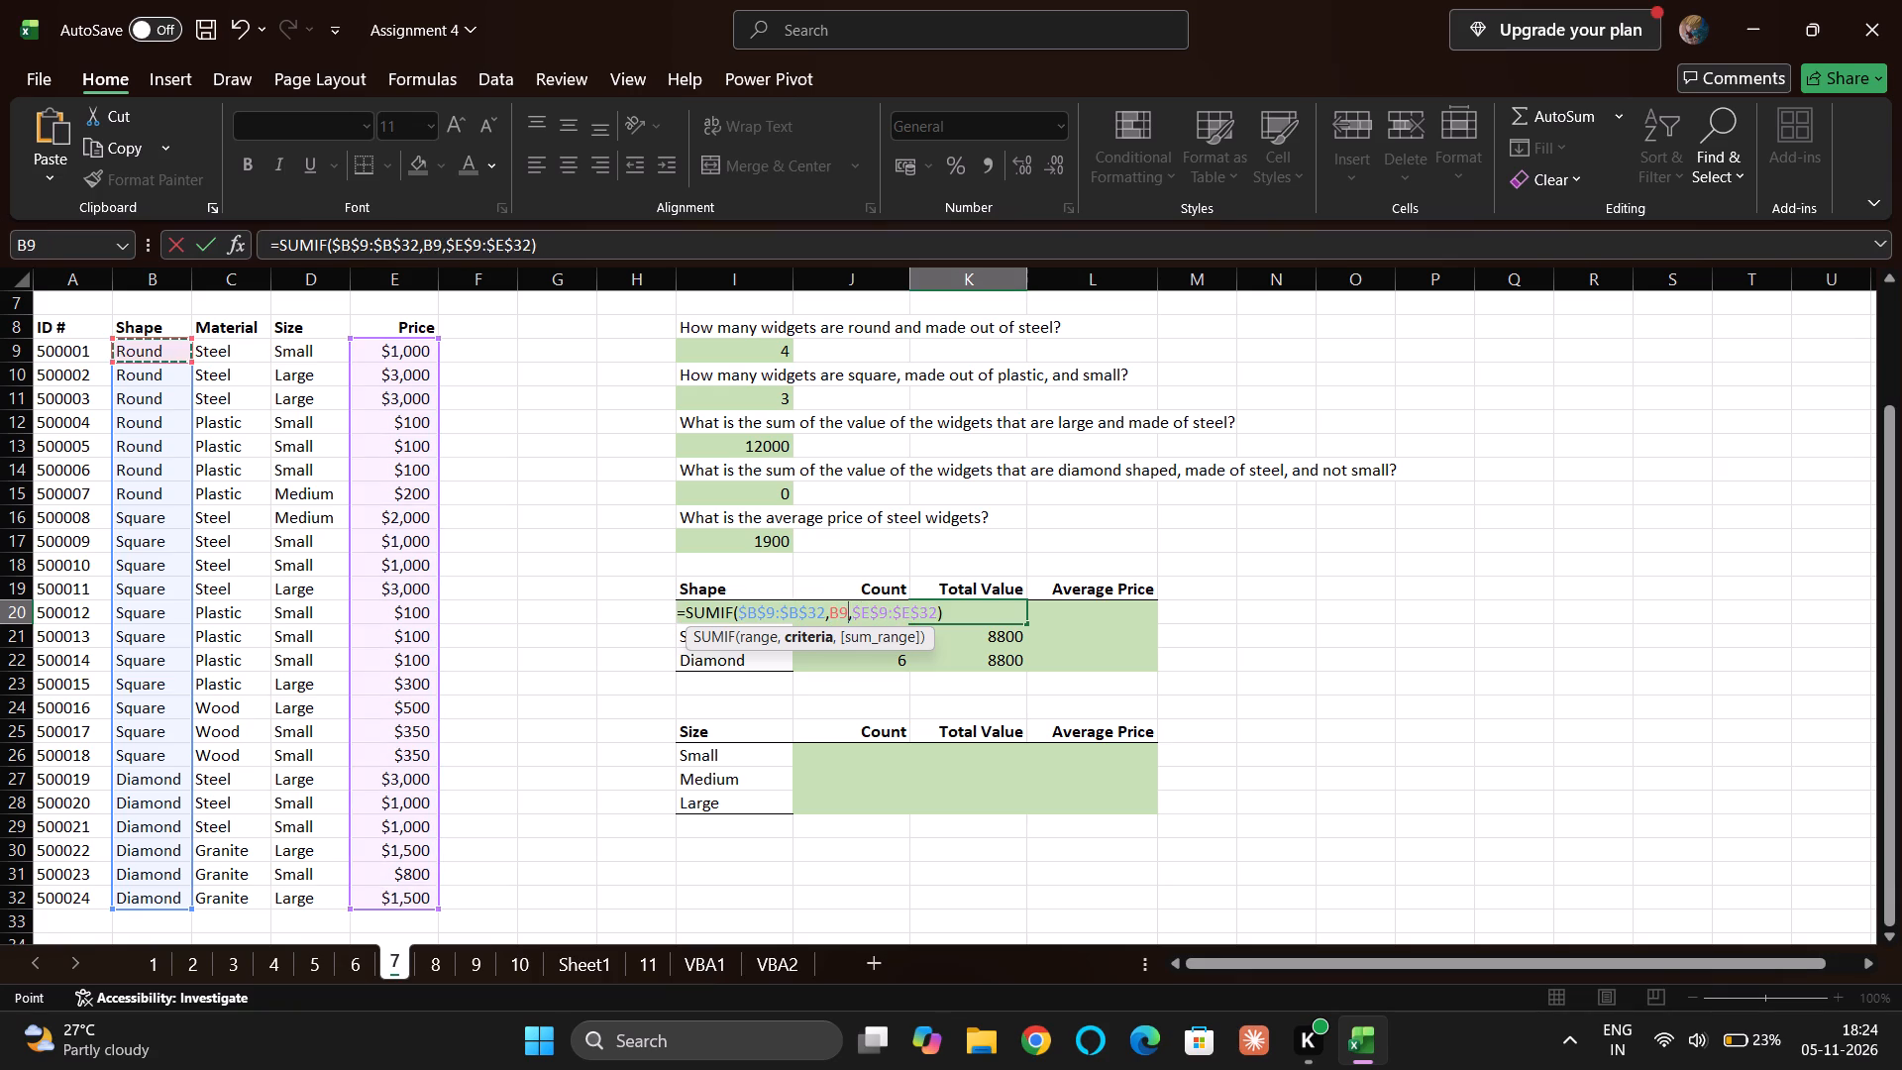
pyautogui.press('F4')
pyautogui.press('Return')
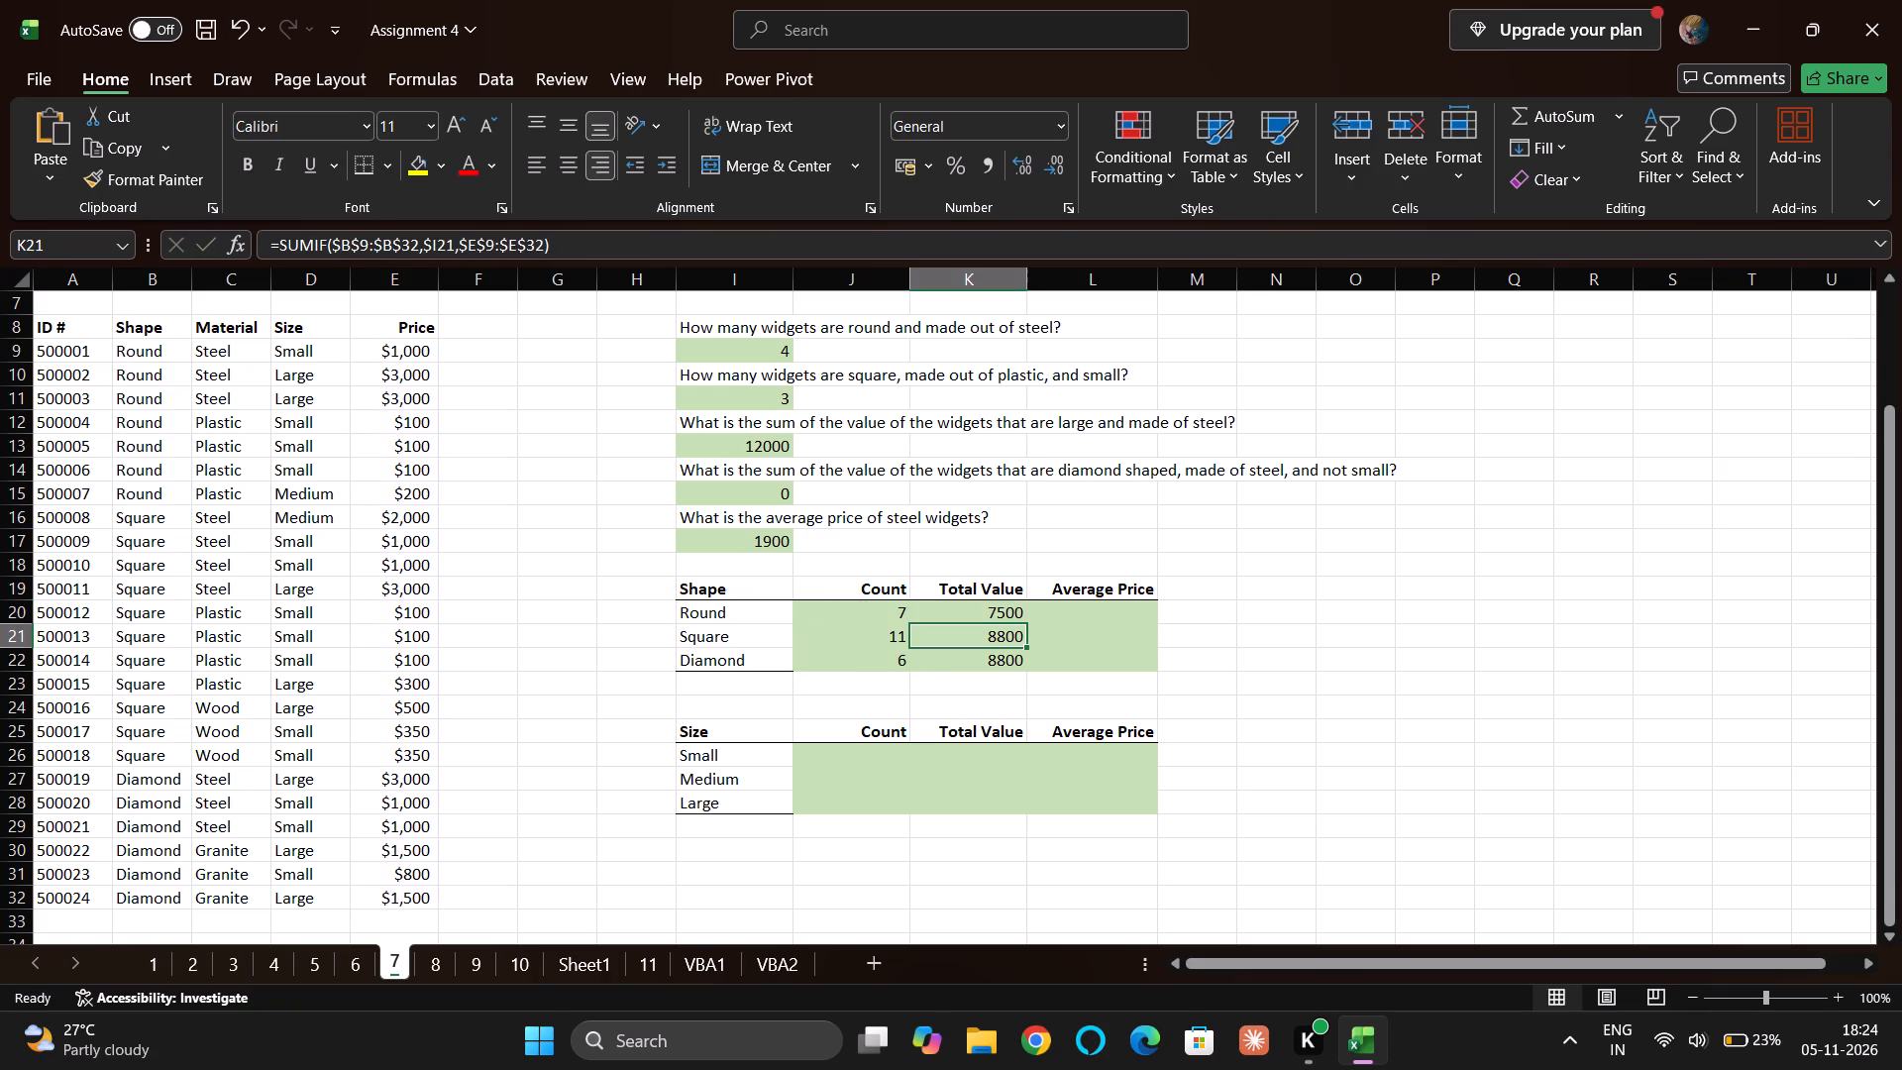
# Replace the criterion in K21's SUMIF formula with an absolute reference to the Square entry in B17.
pyautogui.doubleClick(975, 637)
pyautogui.click(856, 638)
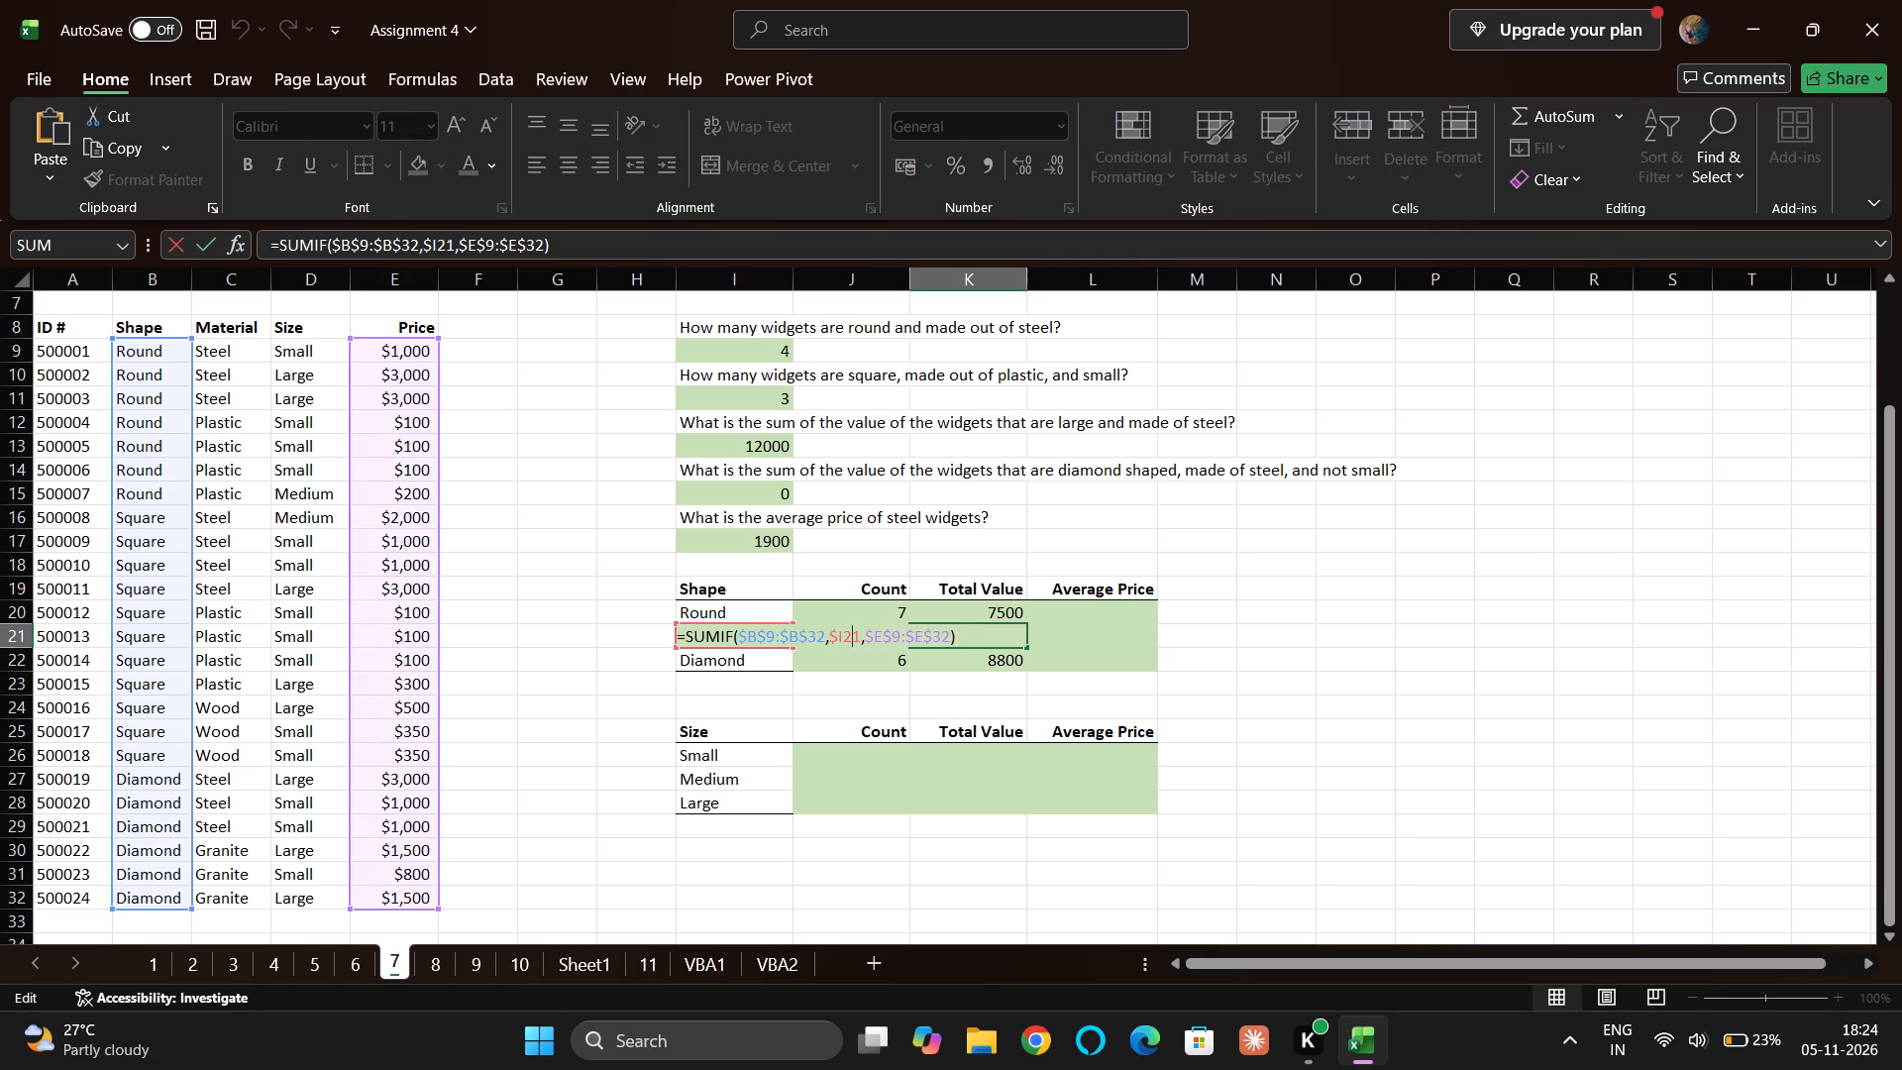
pyautogui.press('Right')
pyautogui.press('BackSpace')
pyautogui.press('BackSpace')
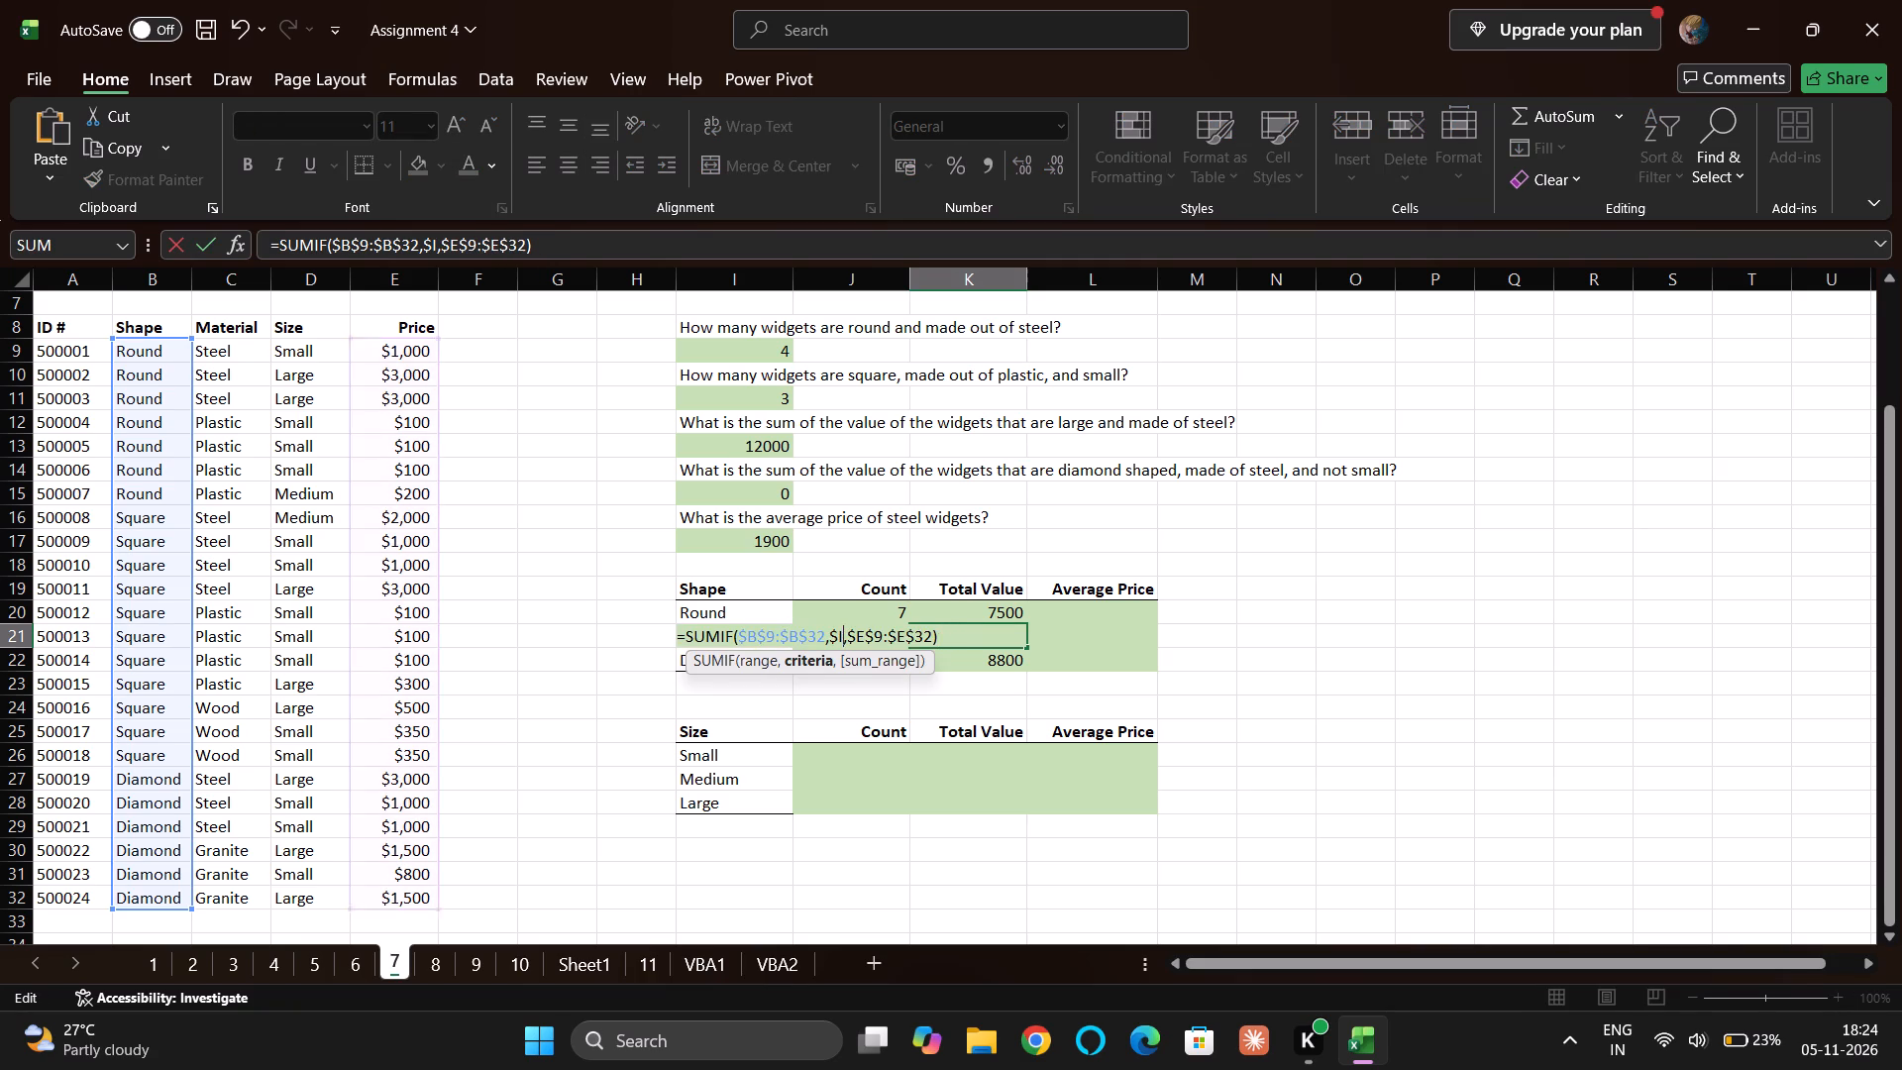
pyautogui.press('BackSpace')
pyautogui.press('BackSpace')
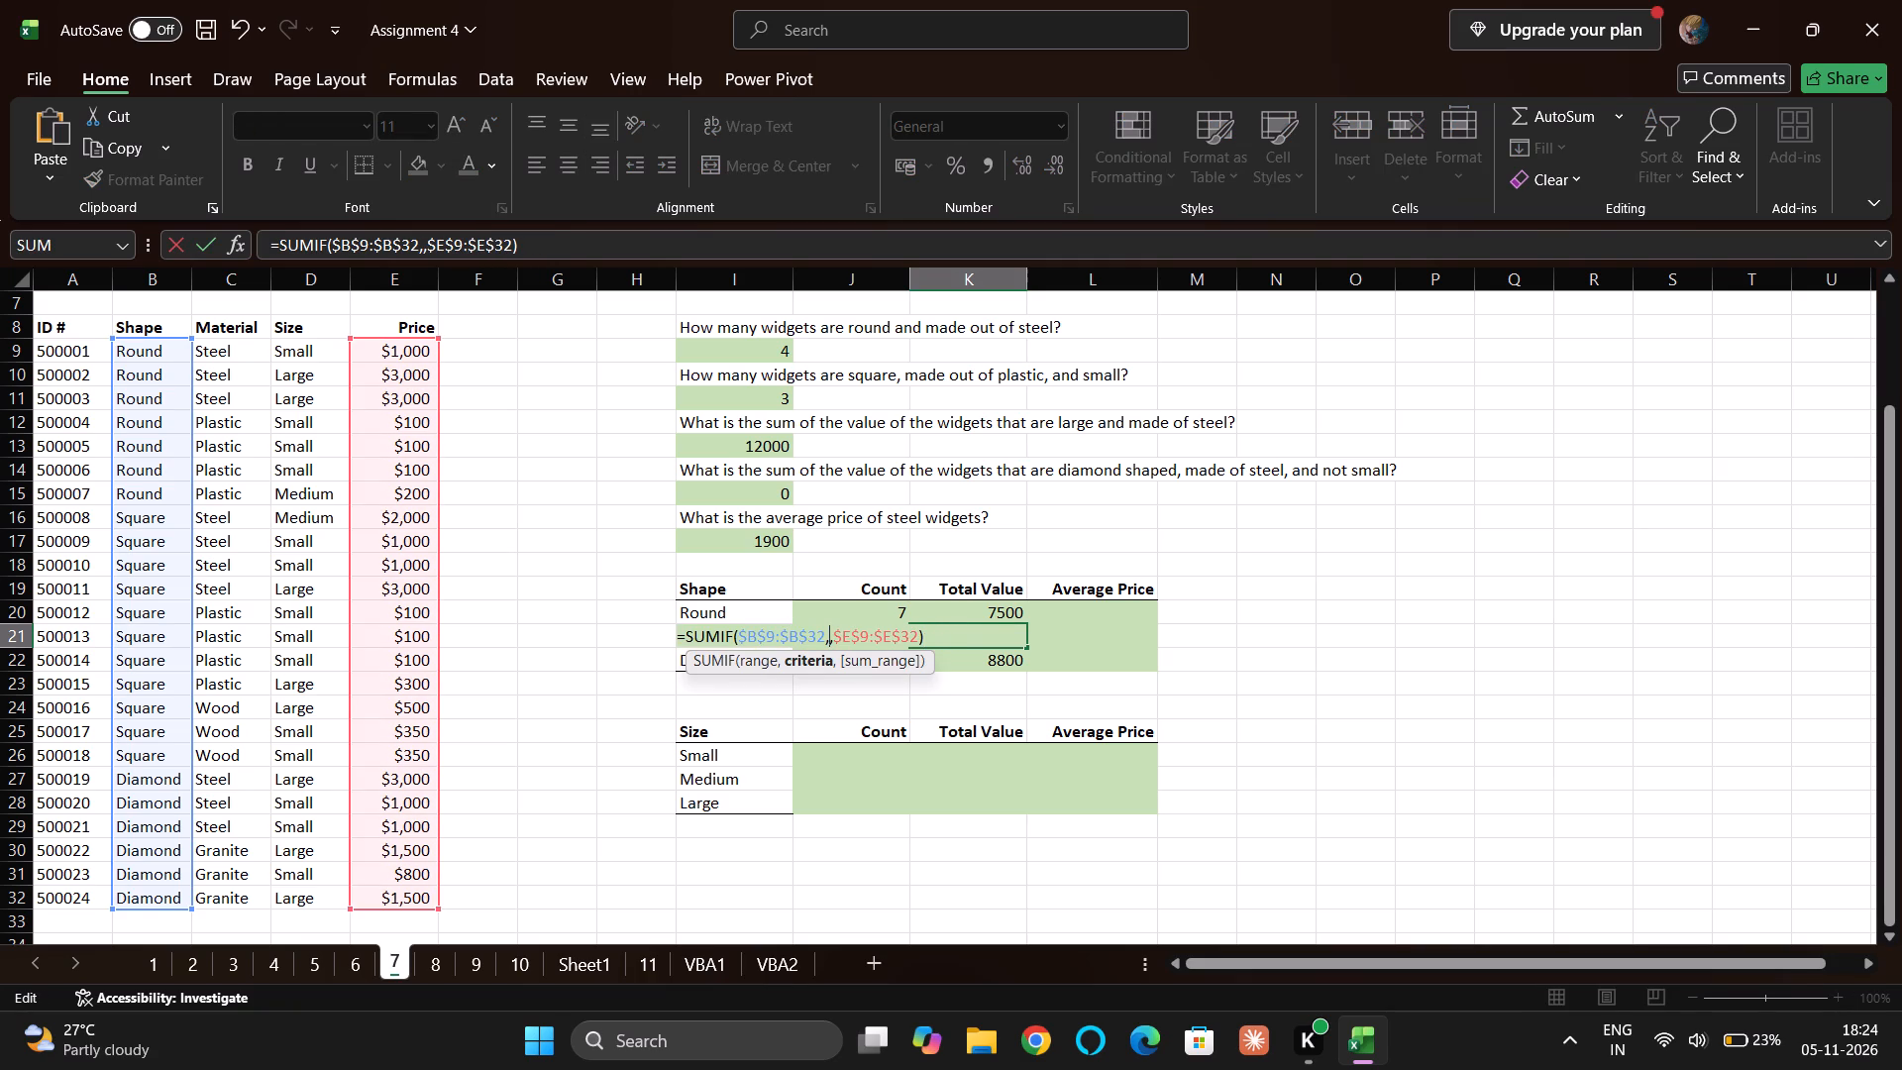
pyautogui.click(169, 546)
pyautogui.press('F4')
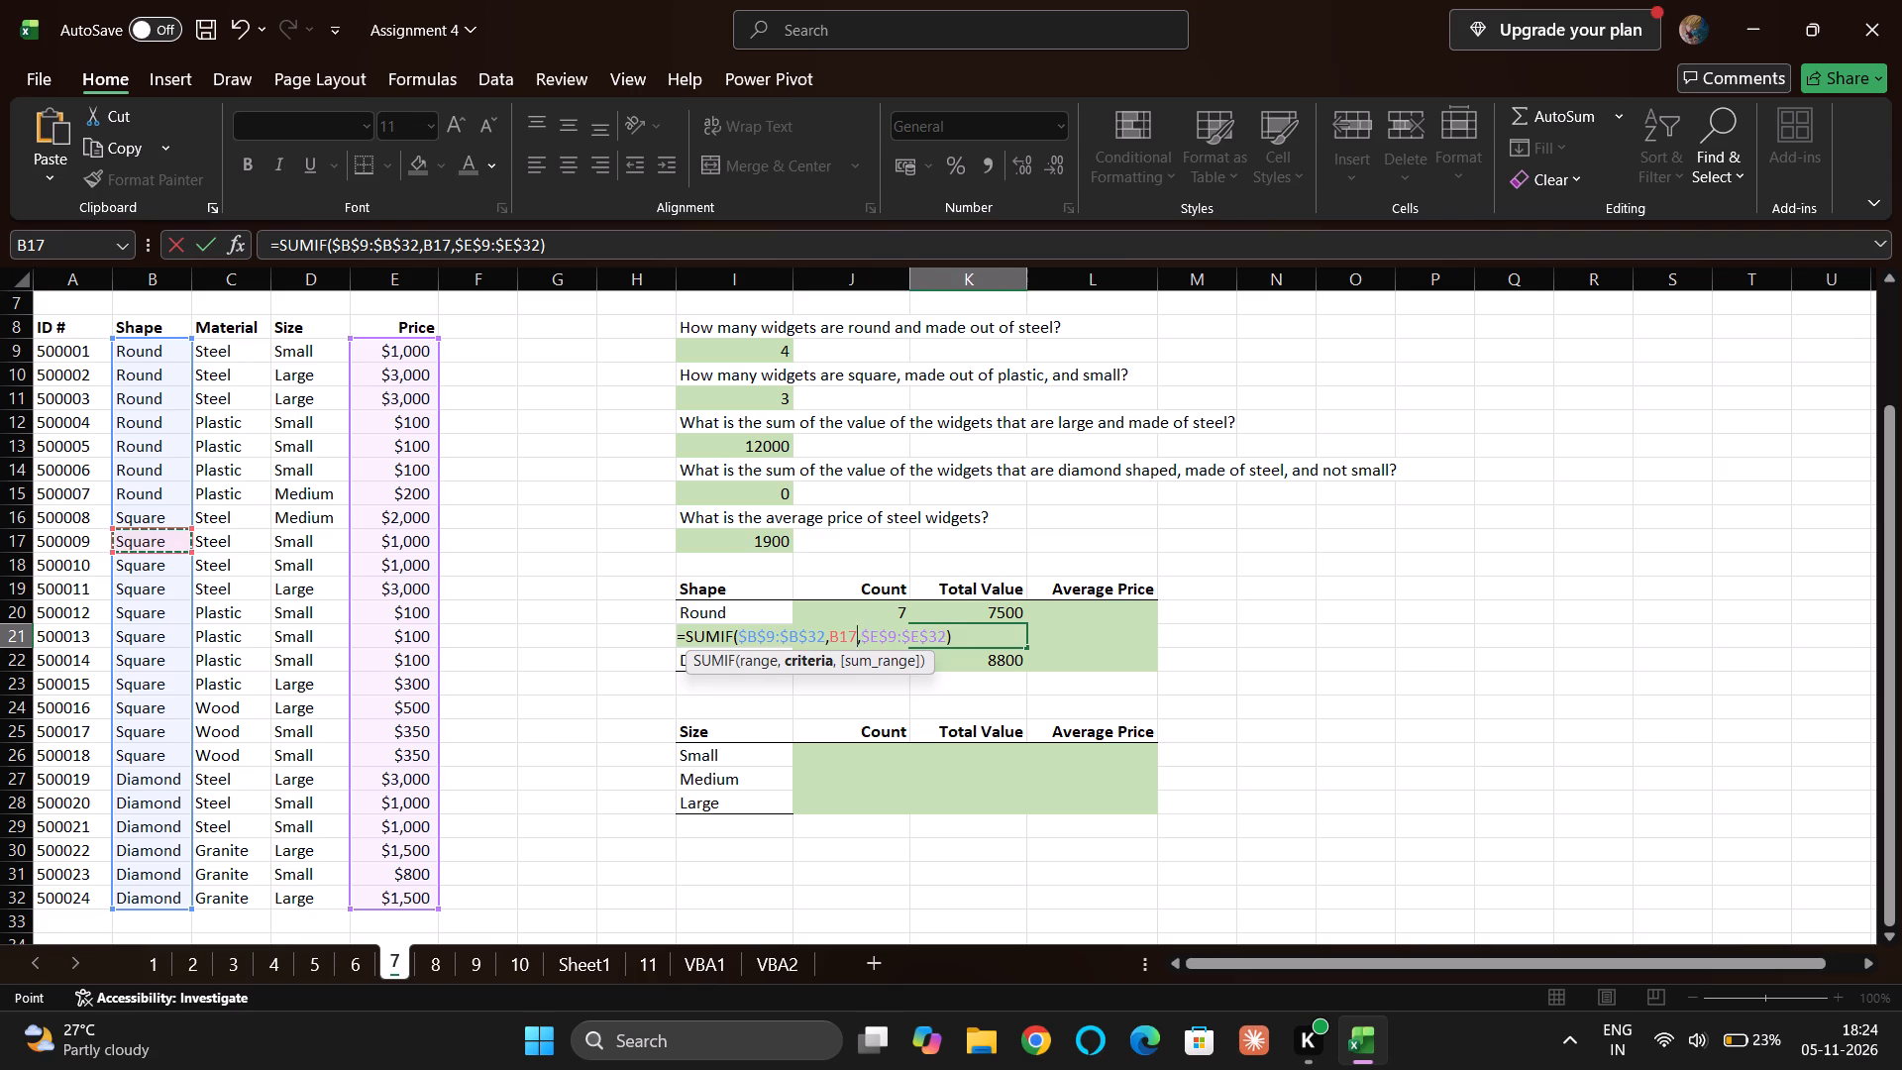
pyautogui.press('Return')
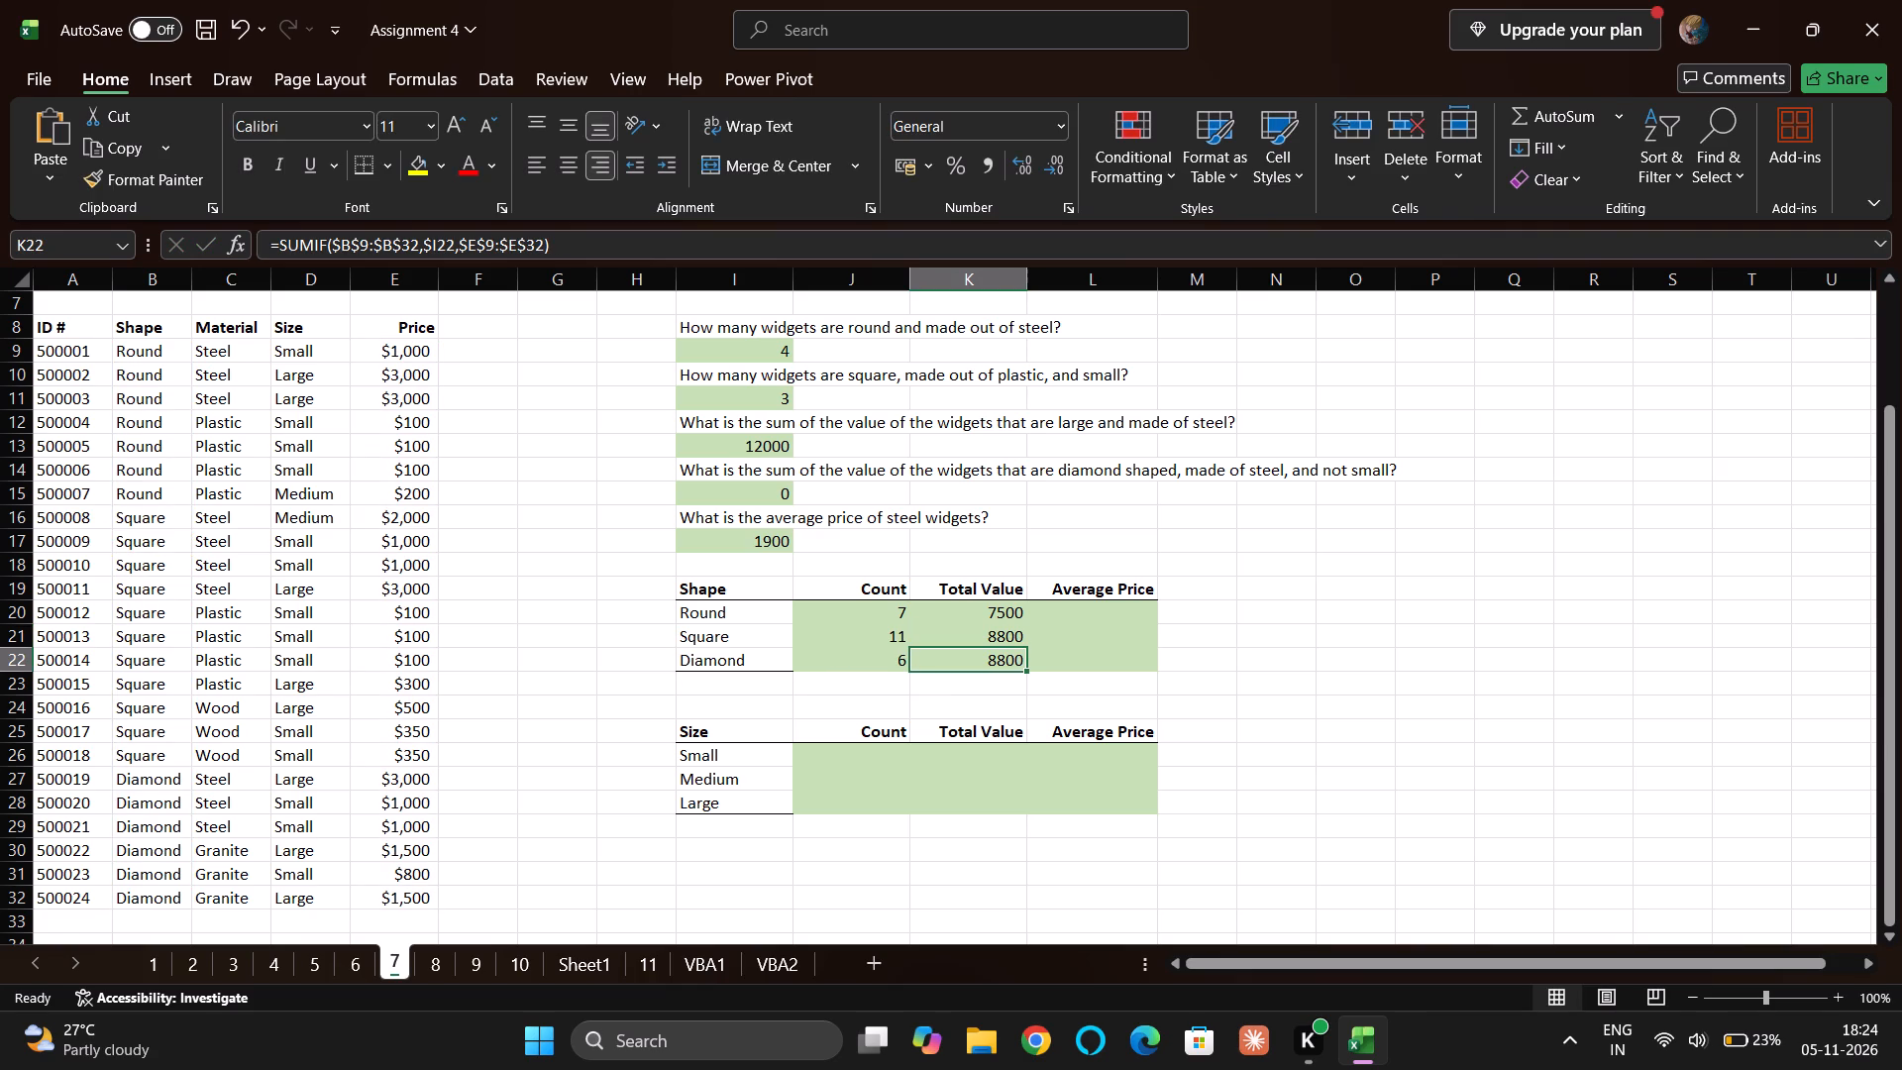
# Replace the criterion in K22's SUMIF formula with $B$29, a Diamond entry in the Shape column.
pyautogui.doubleClick(974, 667)
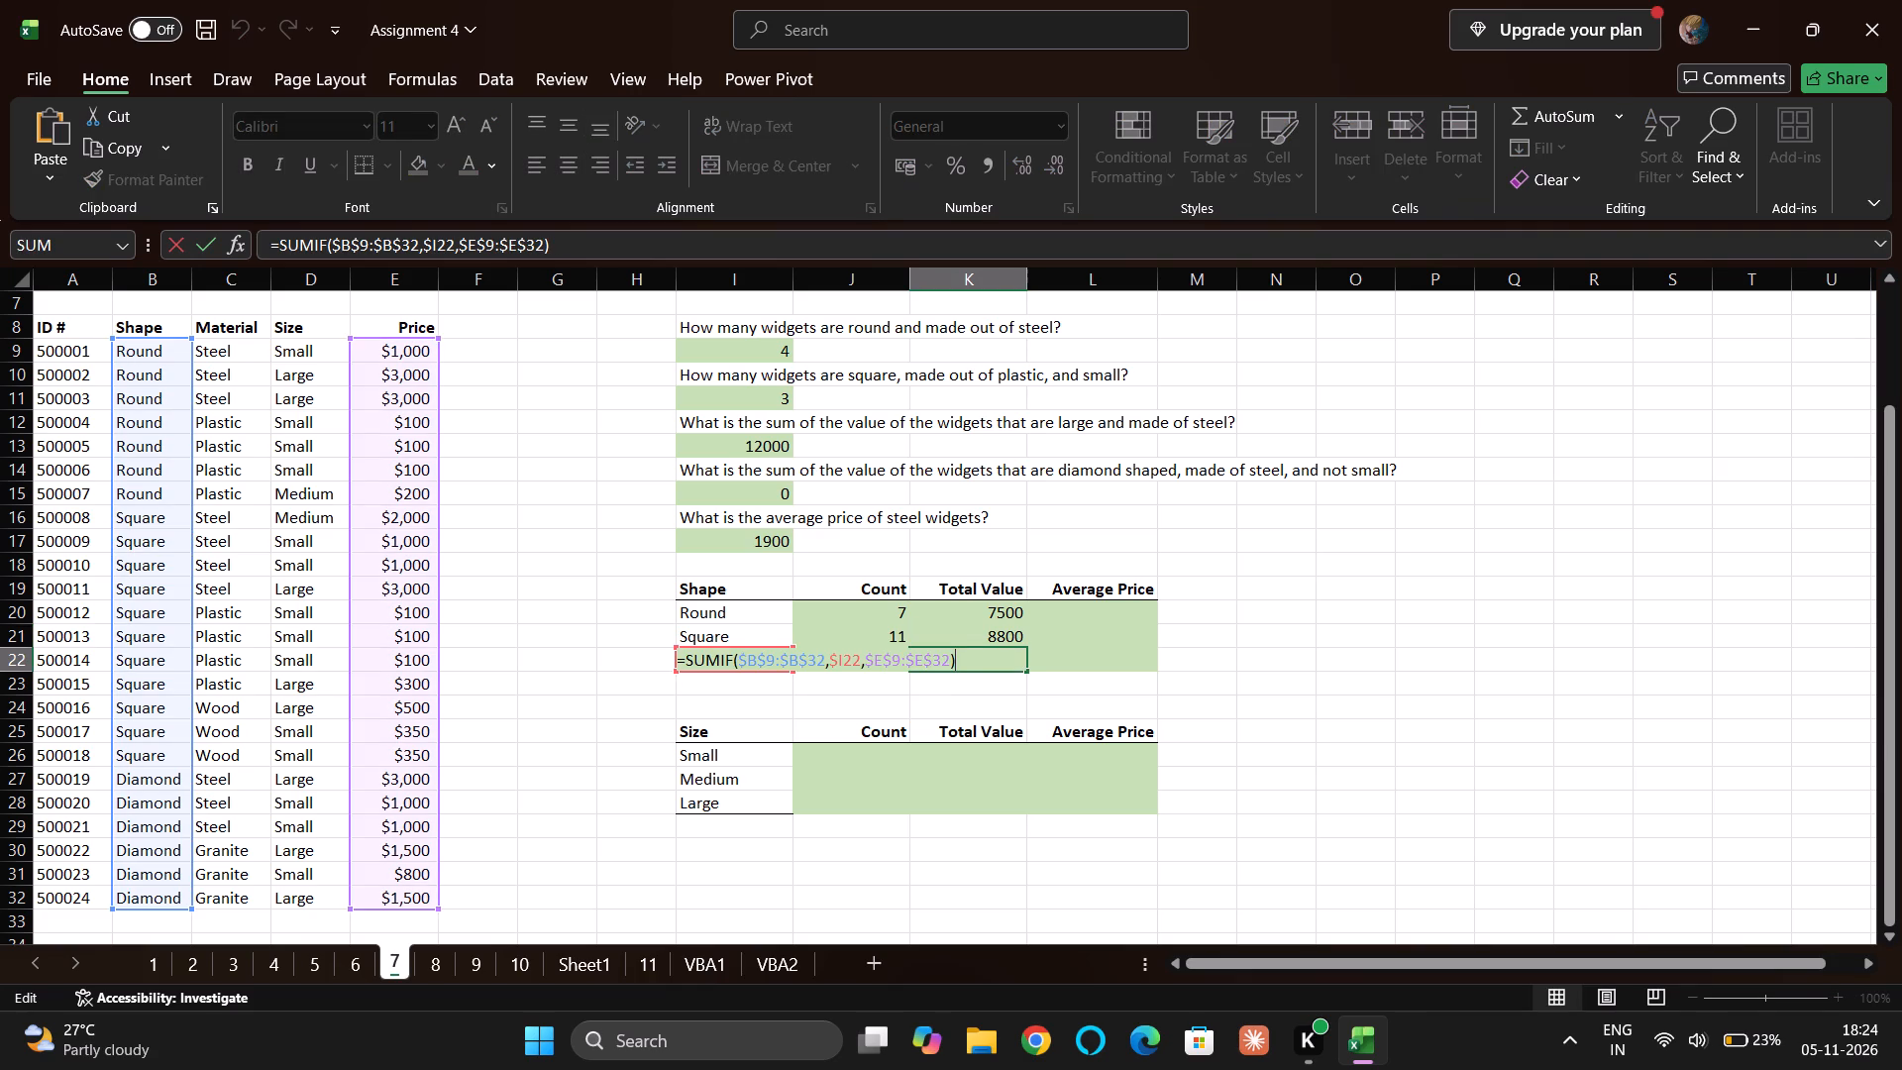
pyautogui.click(859, 661)
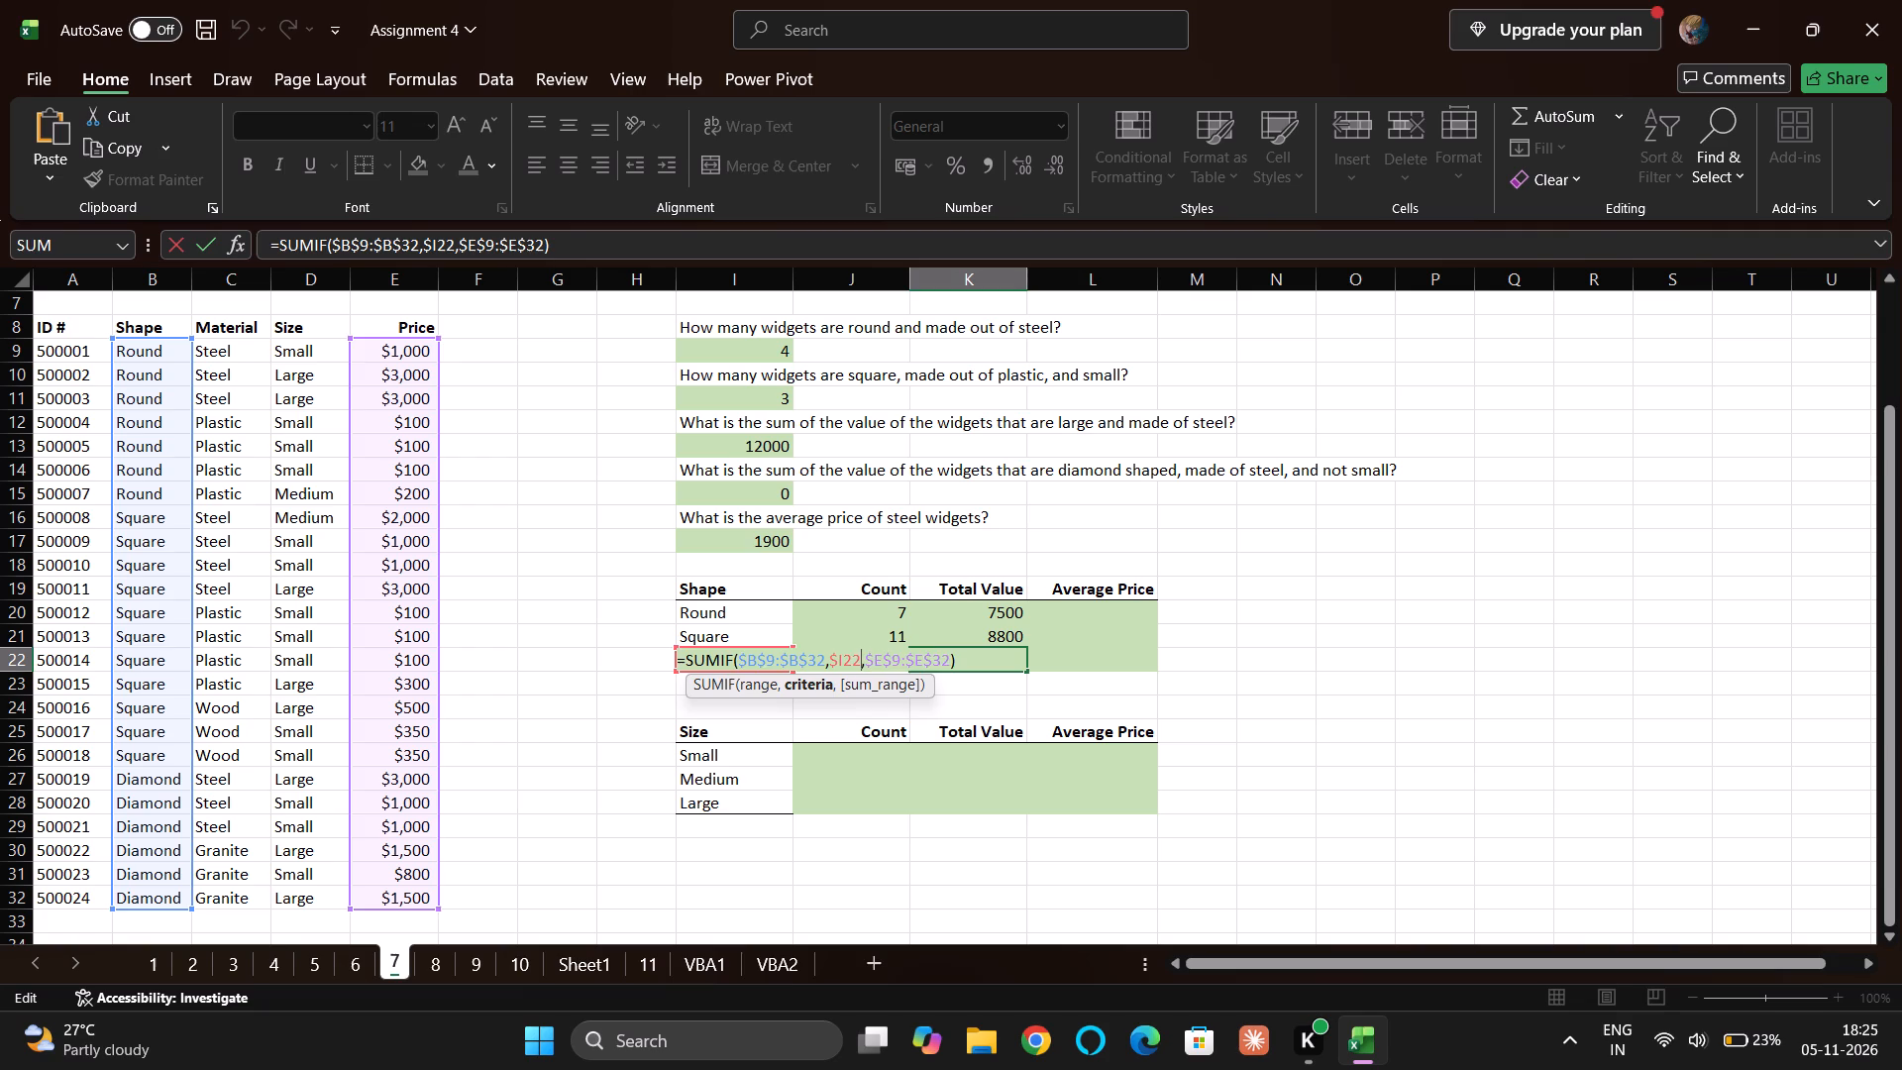
pyautogui.press('BackSpace')
pyautogui.press('BackSpace')
pyautogui.press('BackSpace')
pyautogui.press('BackSpace')
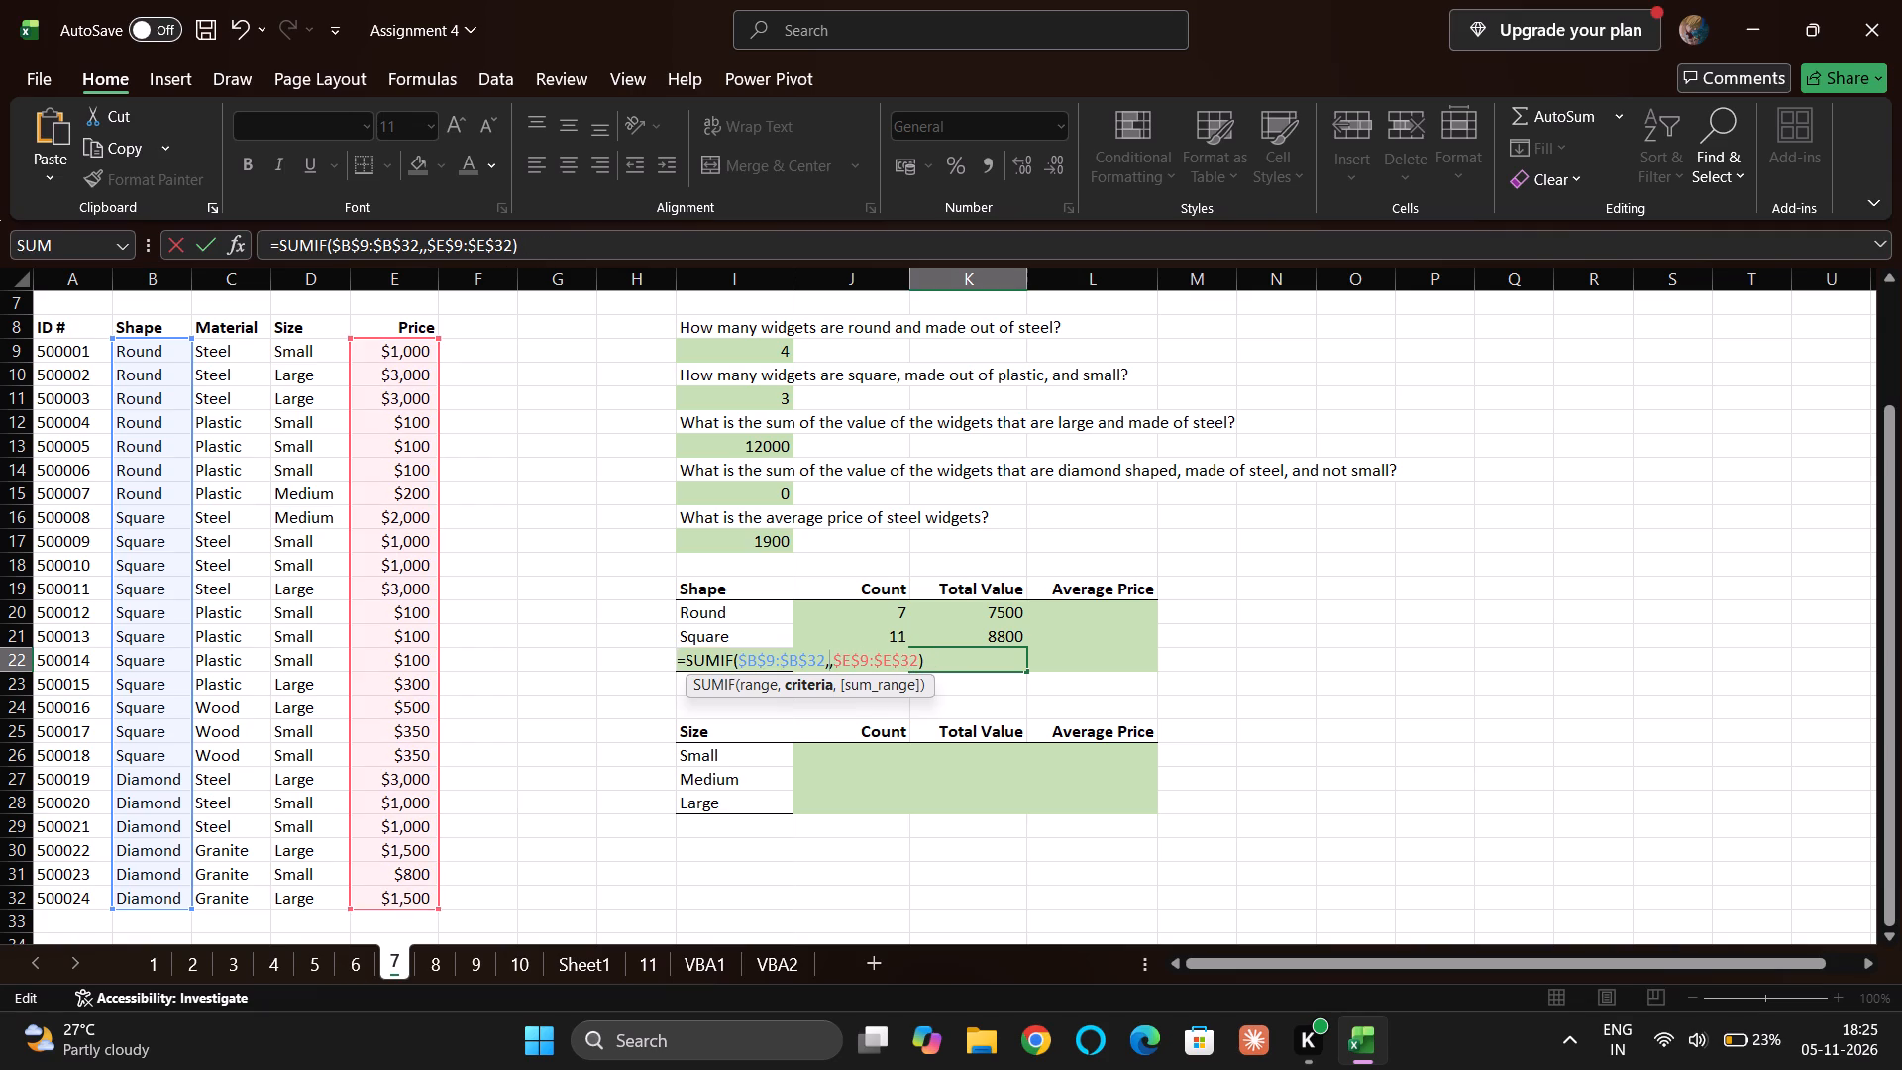
pyautogui.click(164, 816)
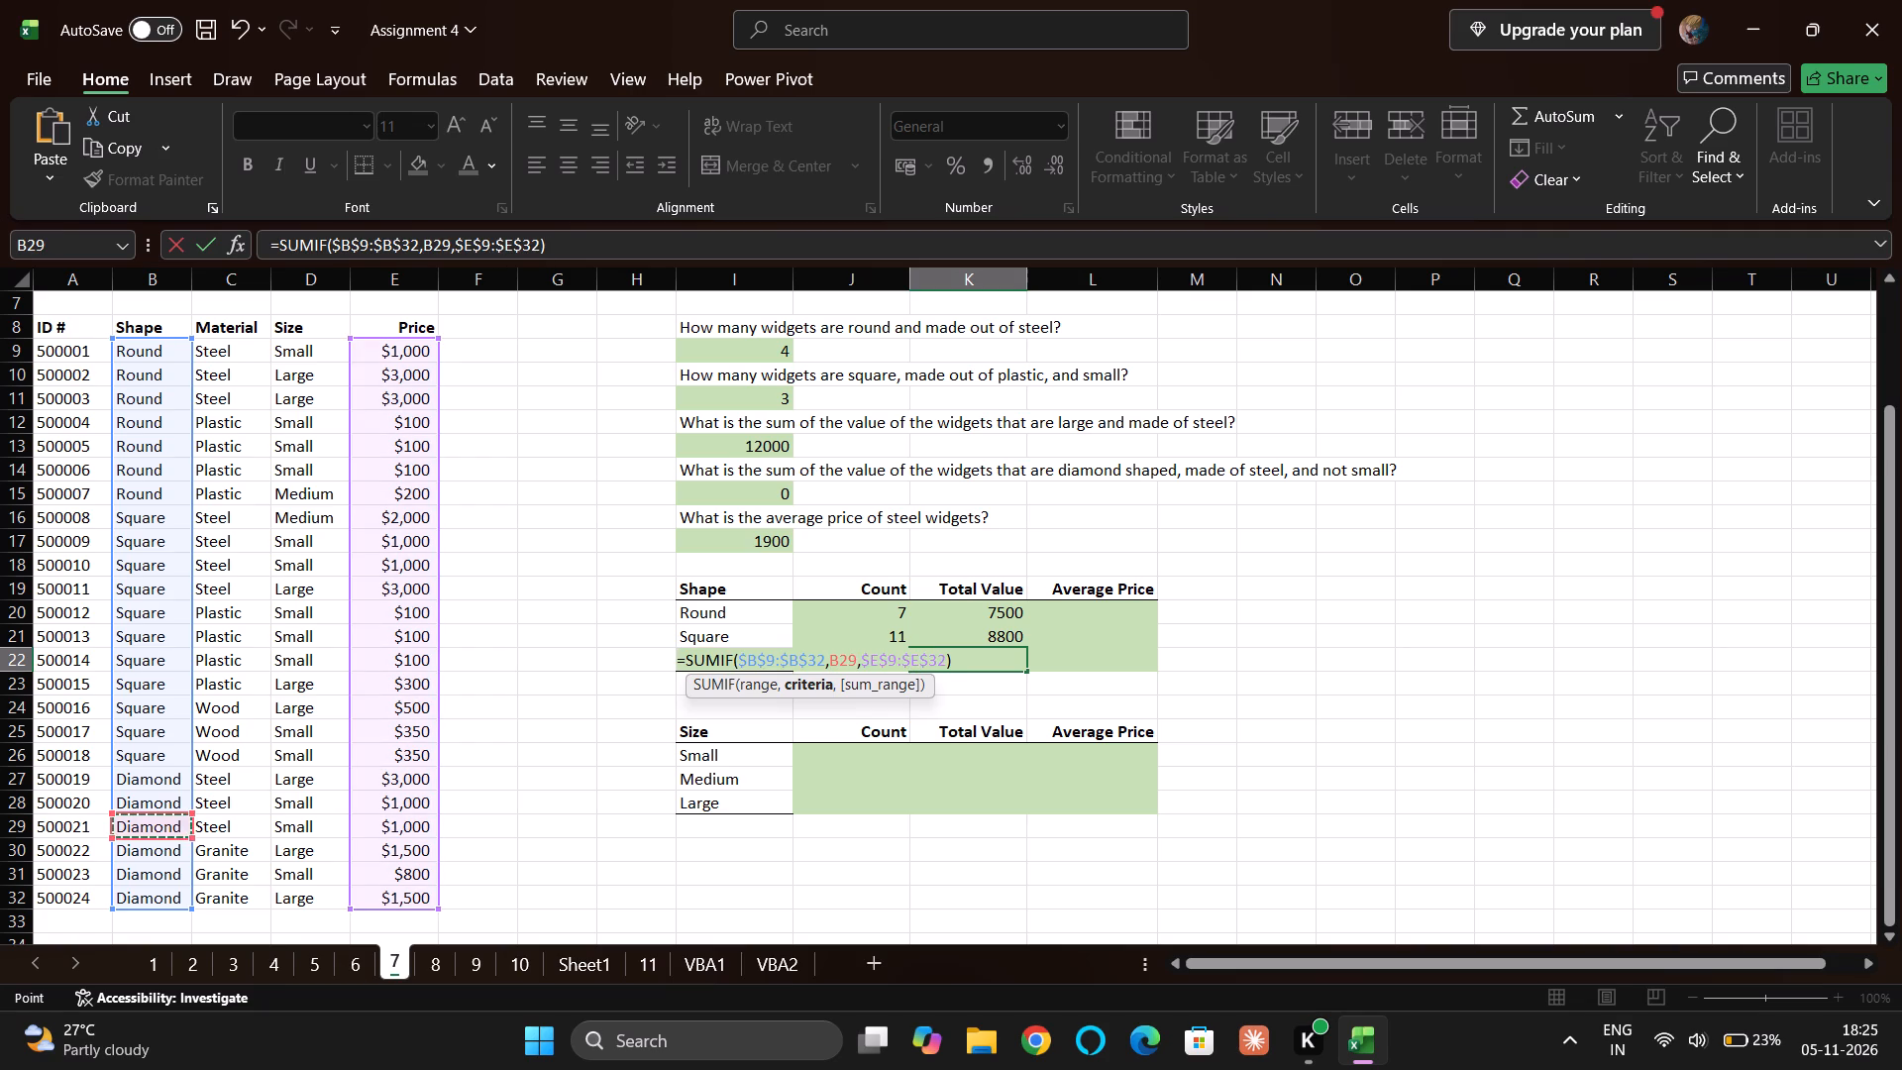
pyautogui.press('F4')
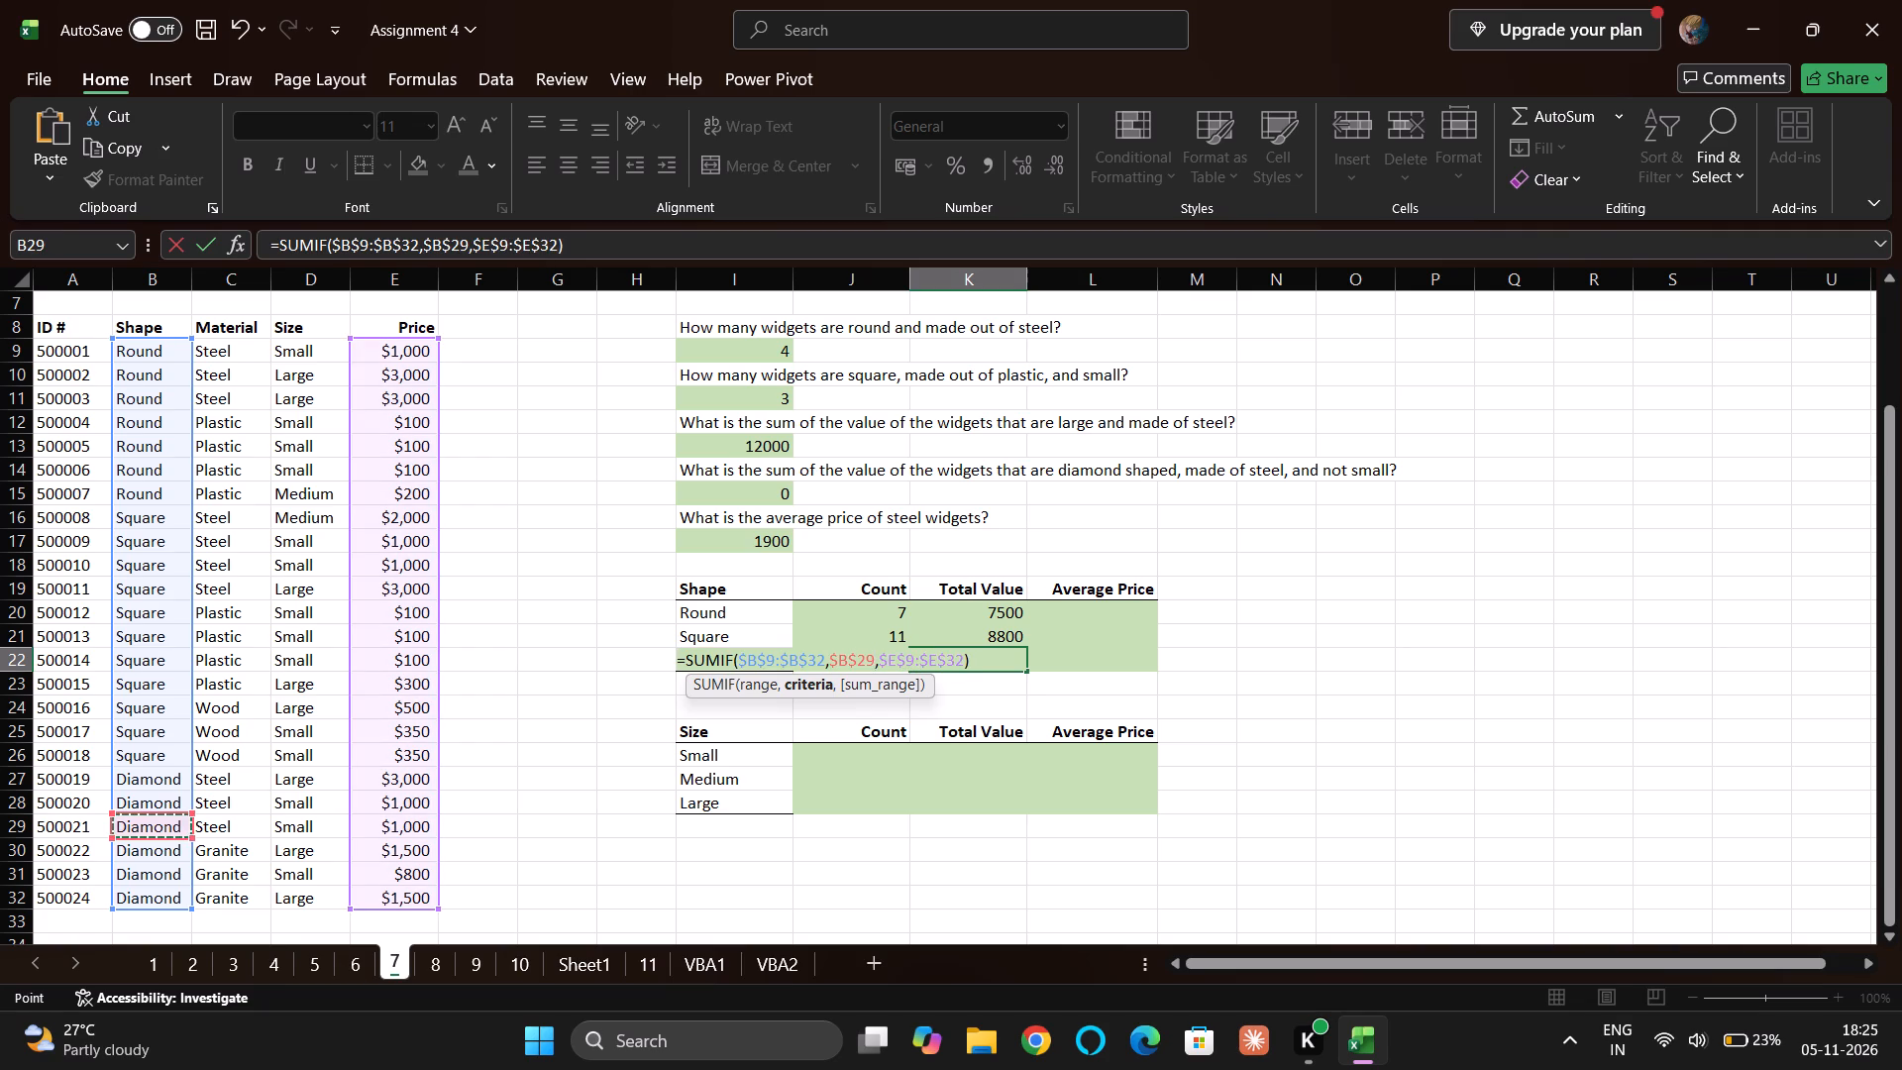
pyautogui.press('Return')
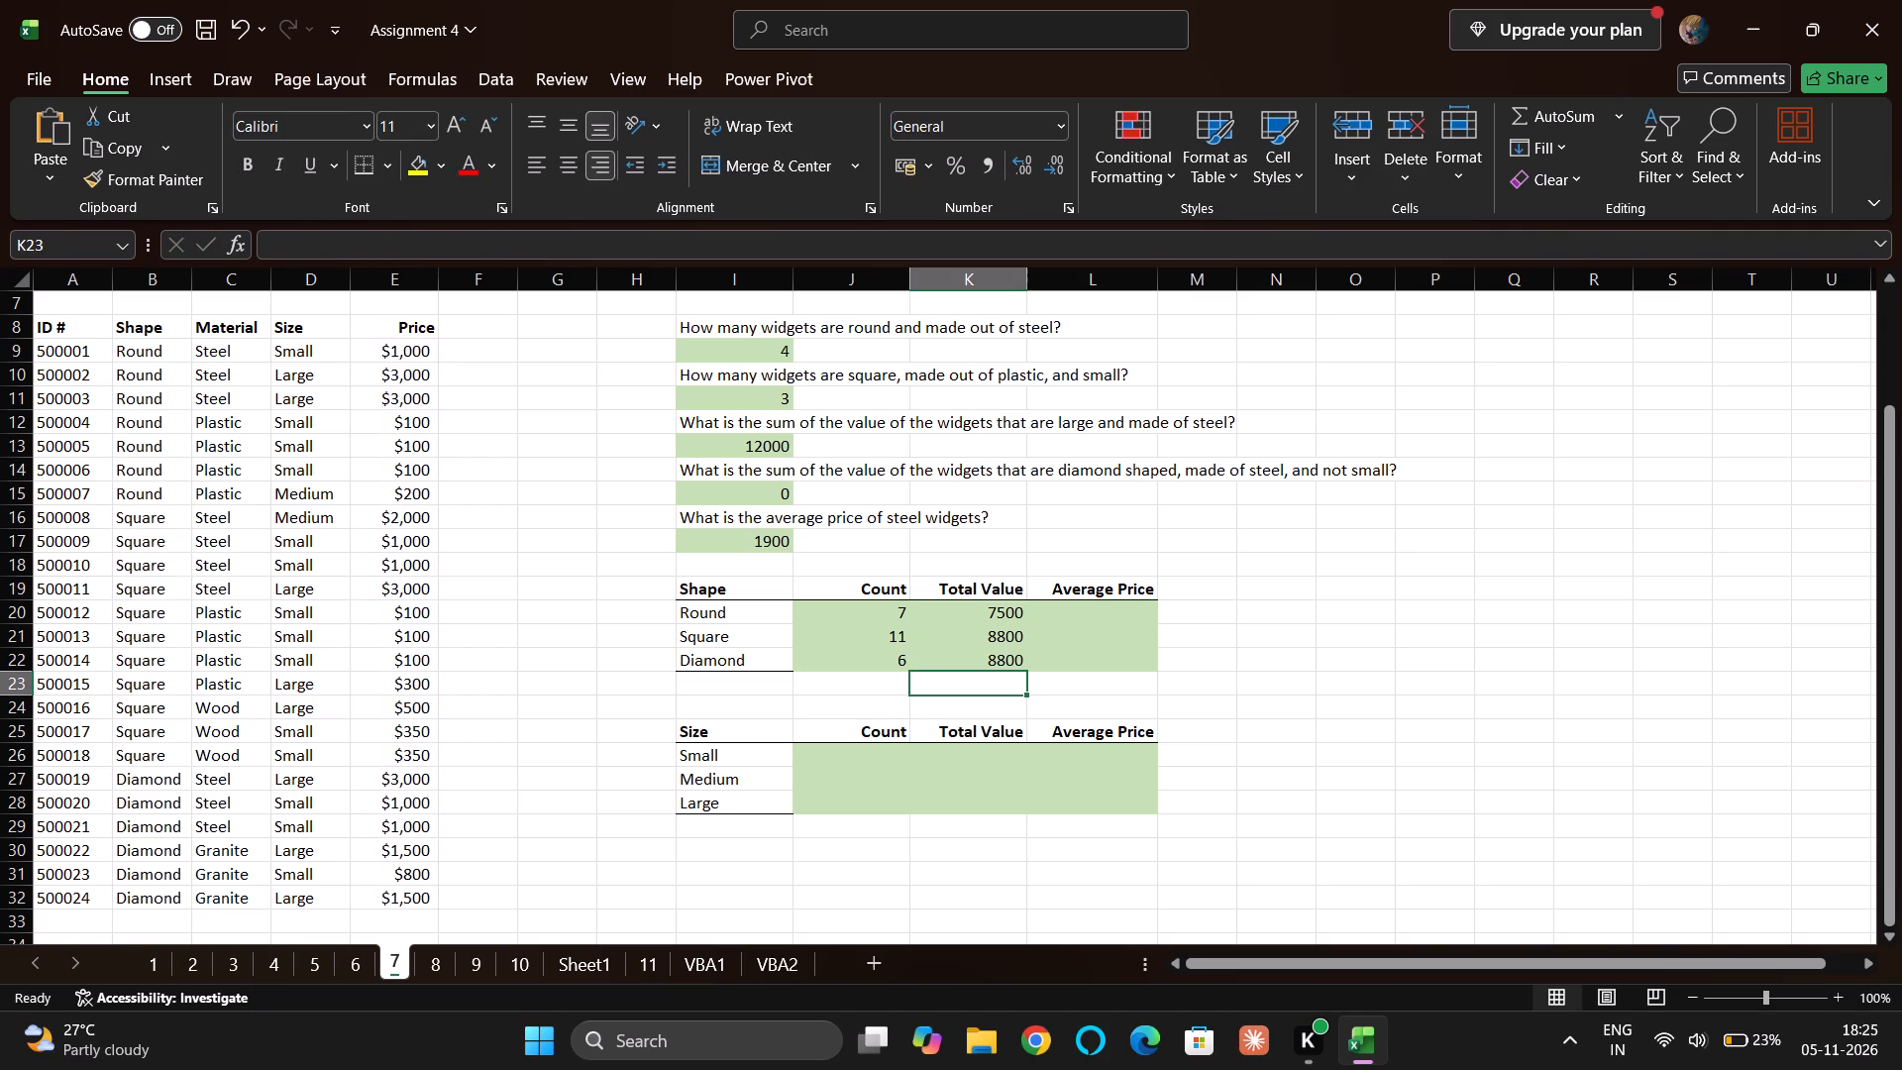
# Average the Round widgets' prices in L20 with an AVERAGEIF over $B$9:$B$32, criterion $I20 and average range $E$9:$E$32.
pyautogui.click(1065, 614)
pyautogui.press('=')
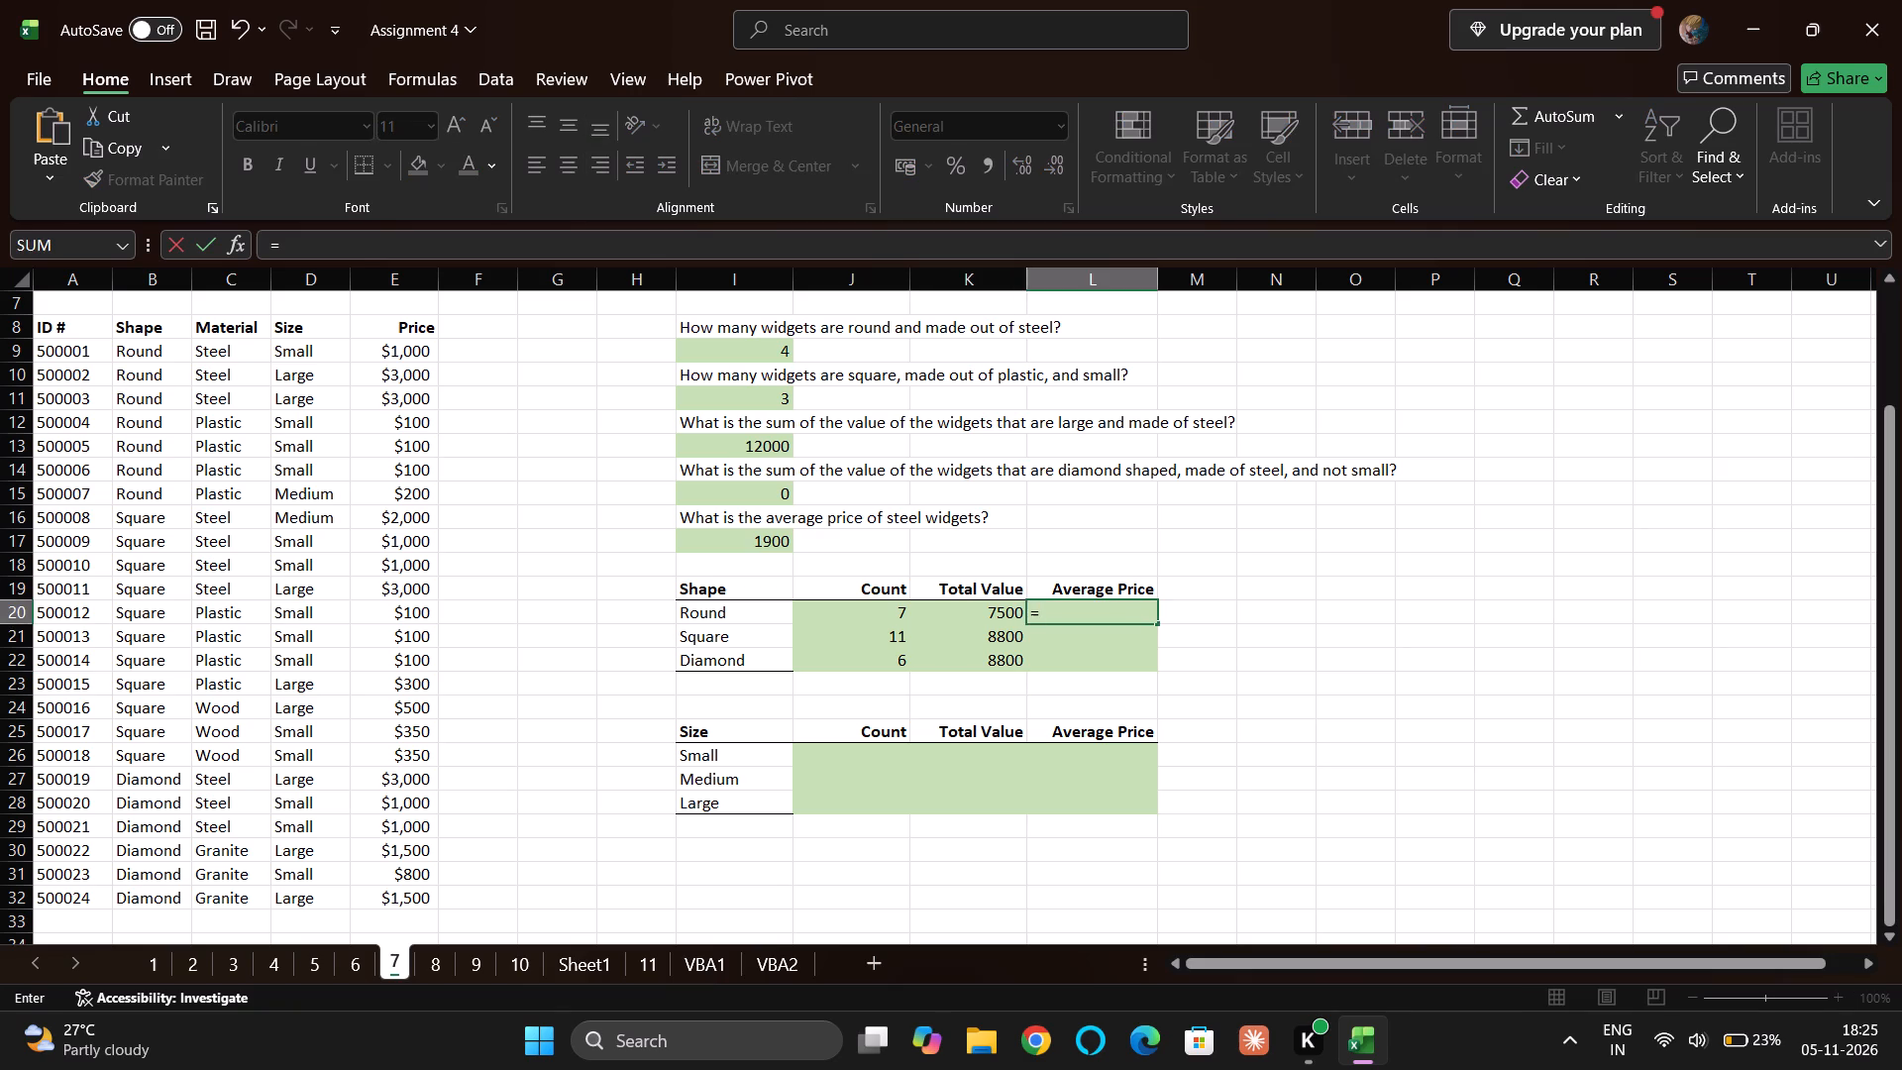
pyautogui.write('av')
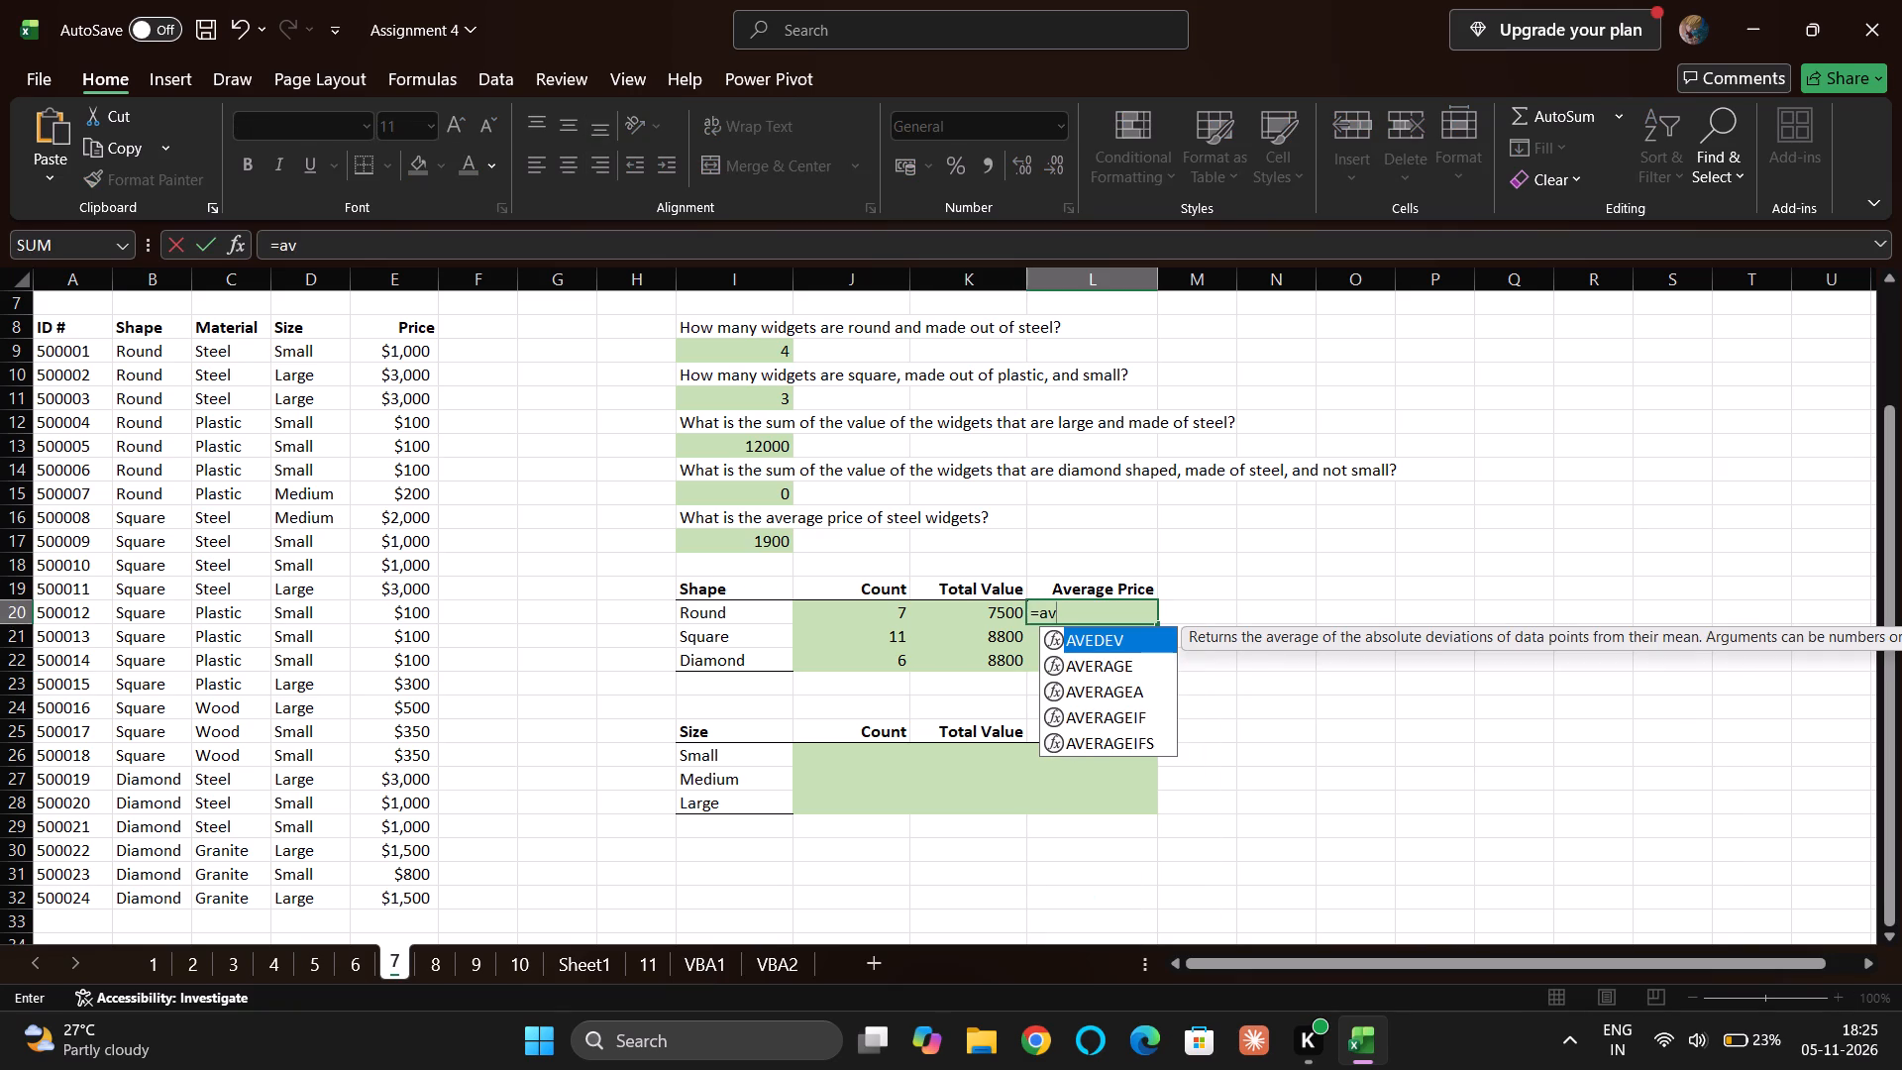
pyautogui.press('Down')
pyautogui.press('Down')
pyautogui.press('Down')
pyautogui.press('Down')
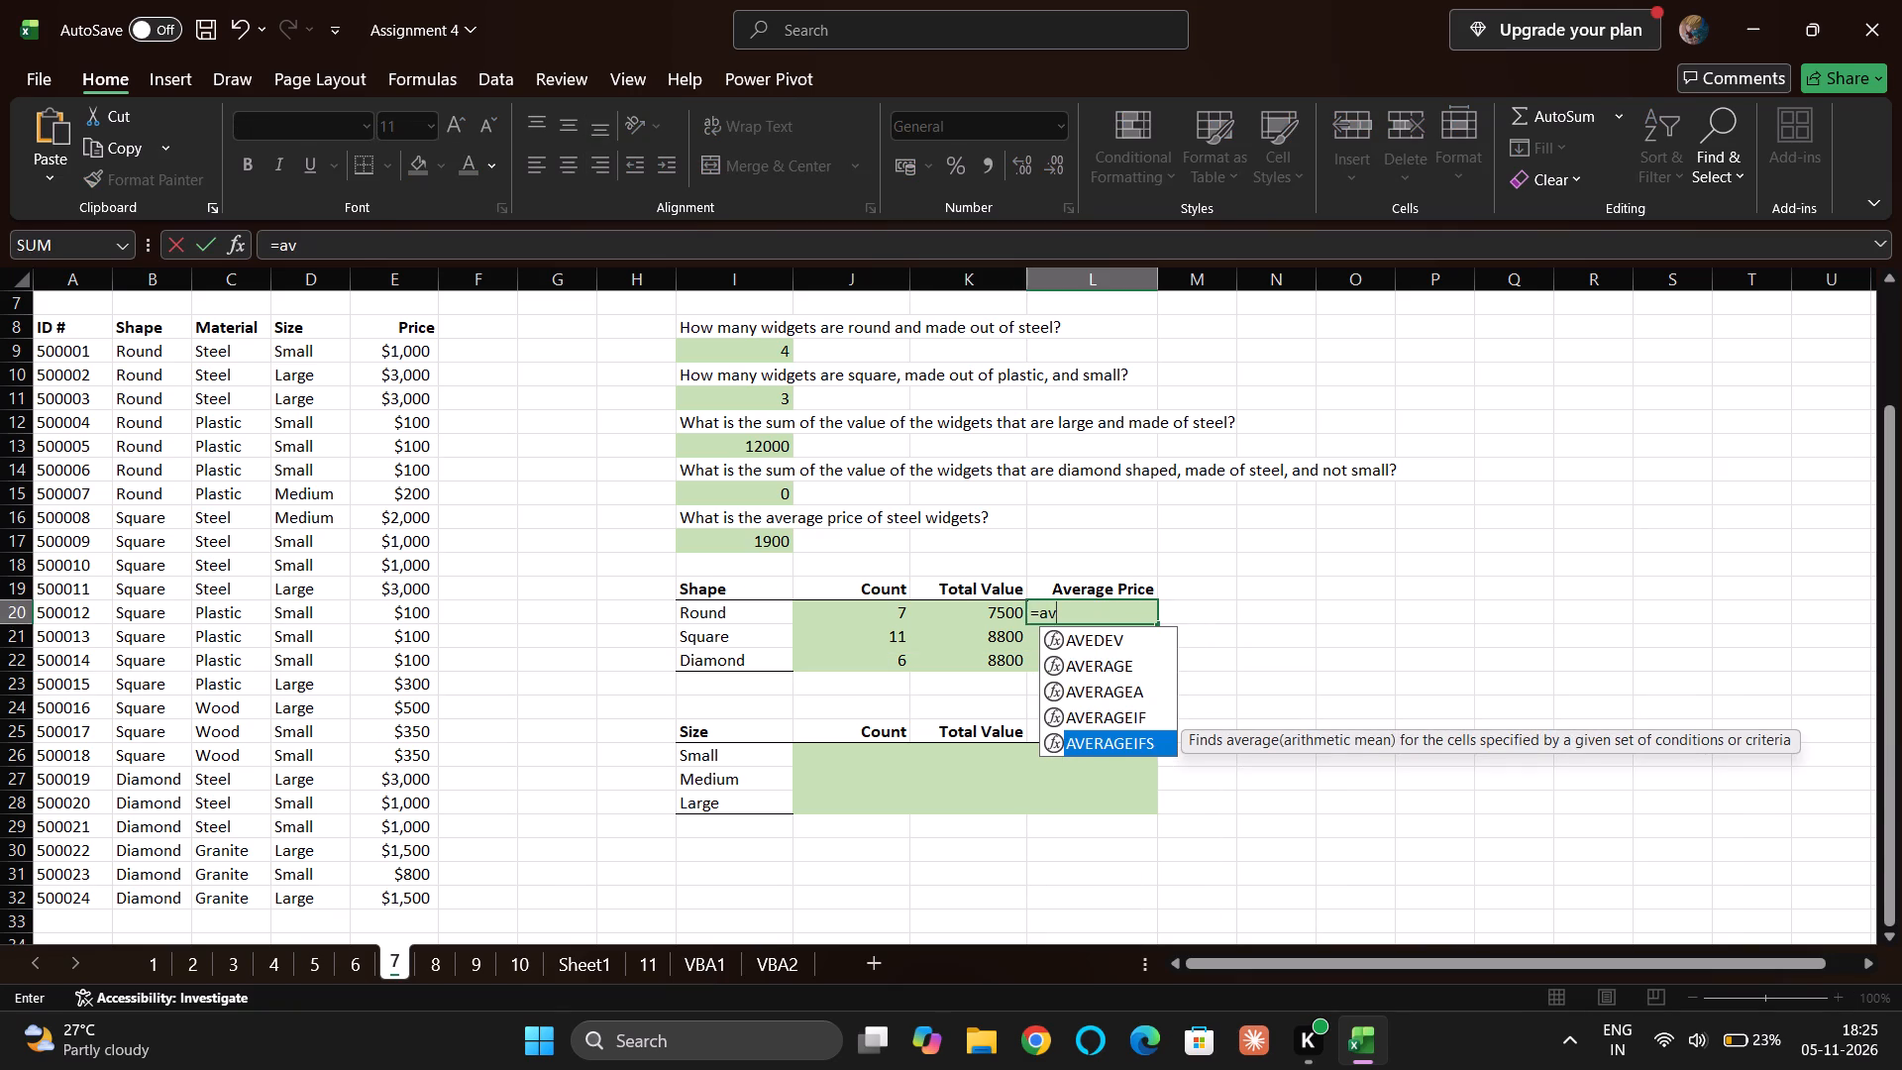
pyautogui.press('Up')
pyautogui.press('Tab')
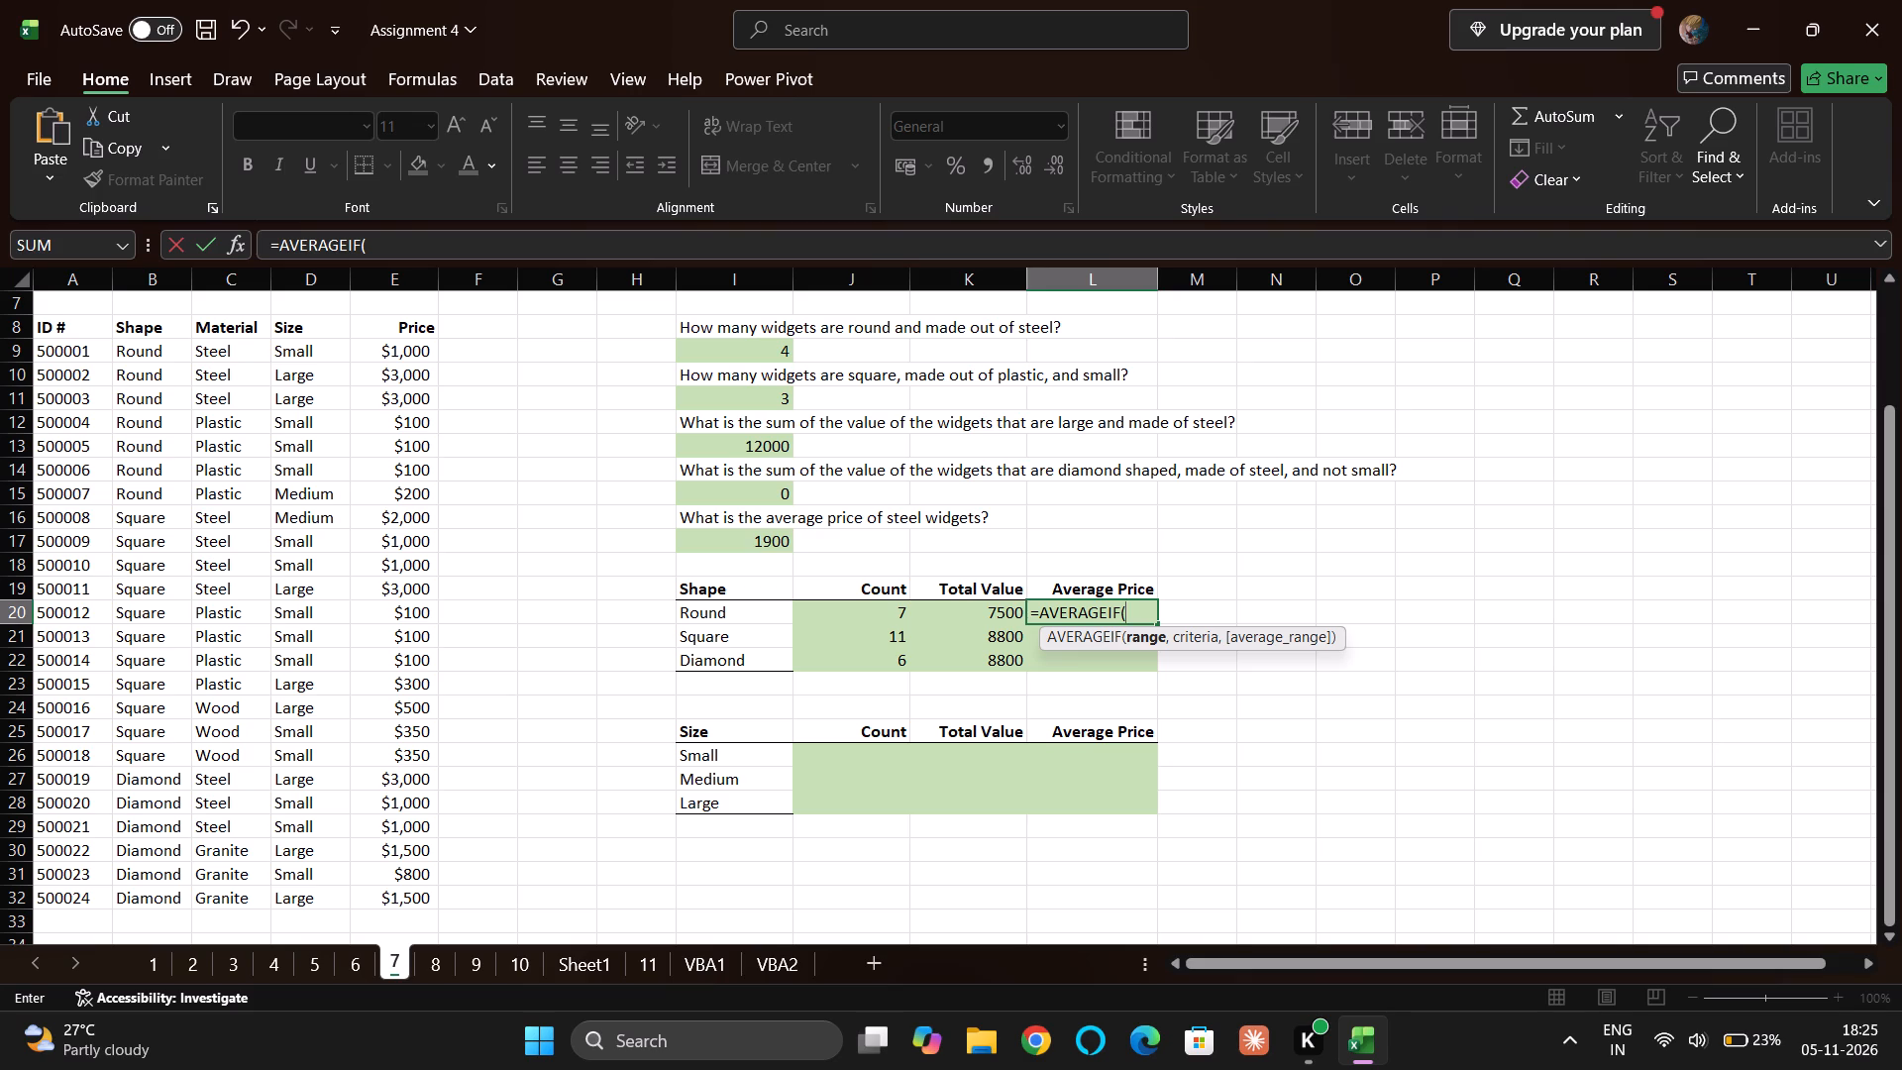
pyautogui.click(141, 350)
pyautogui.hotkey('ctrl', 'shift', 'Down')
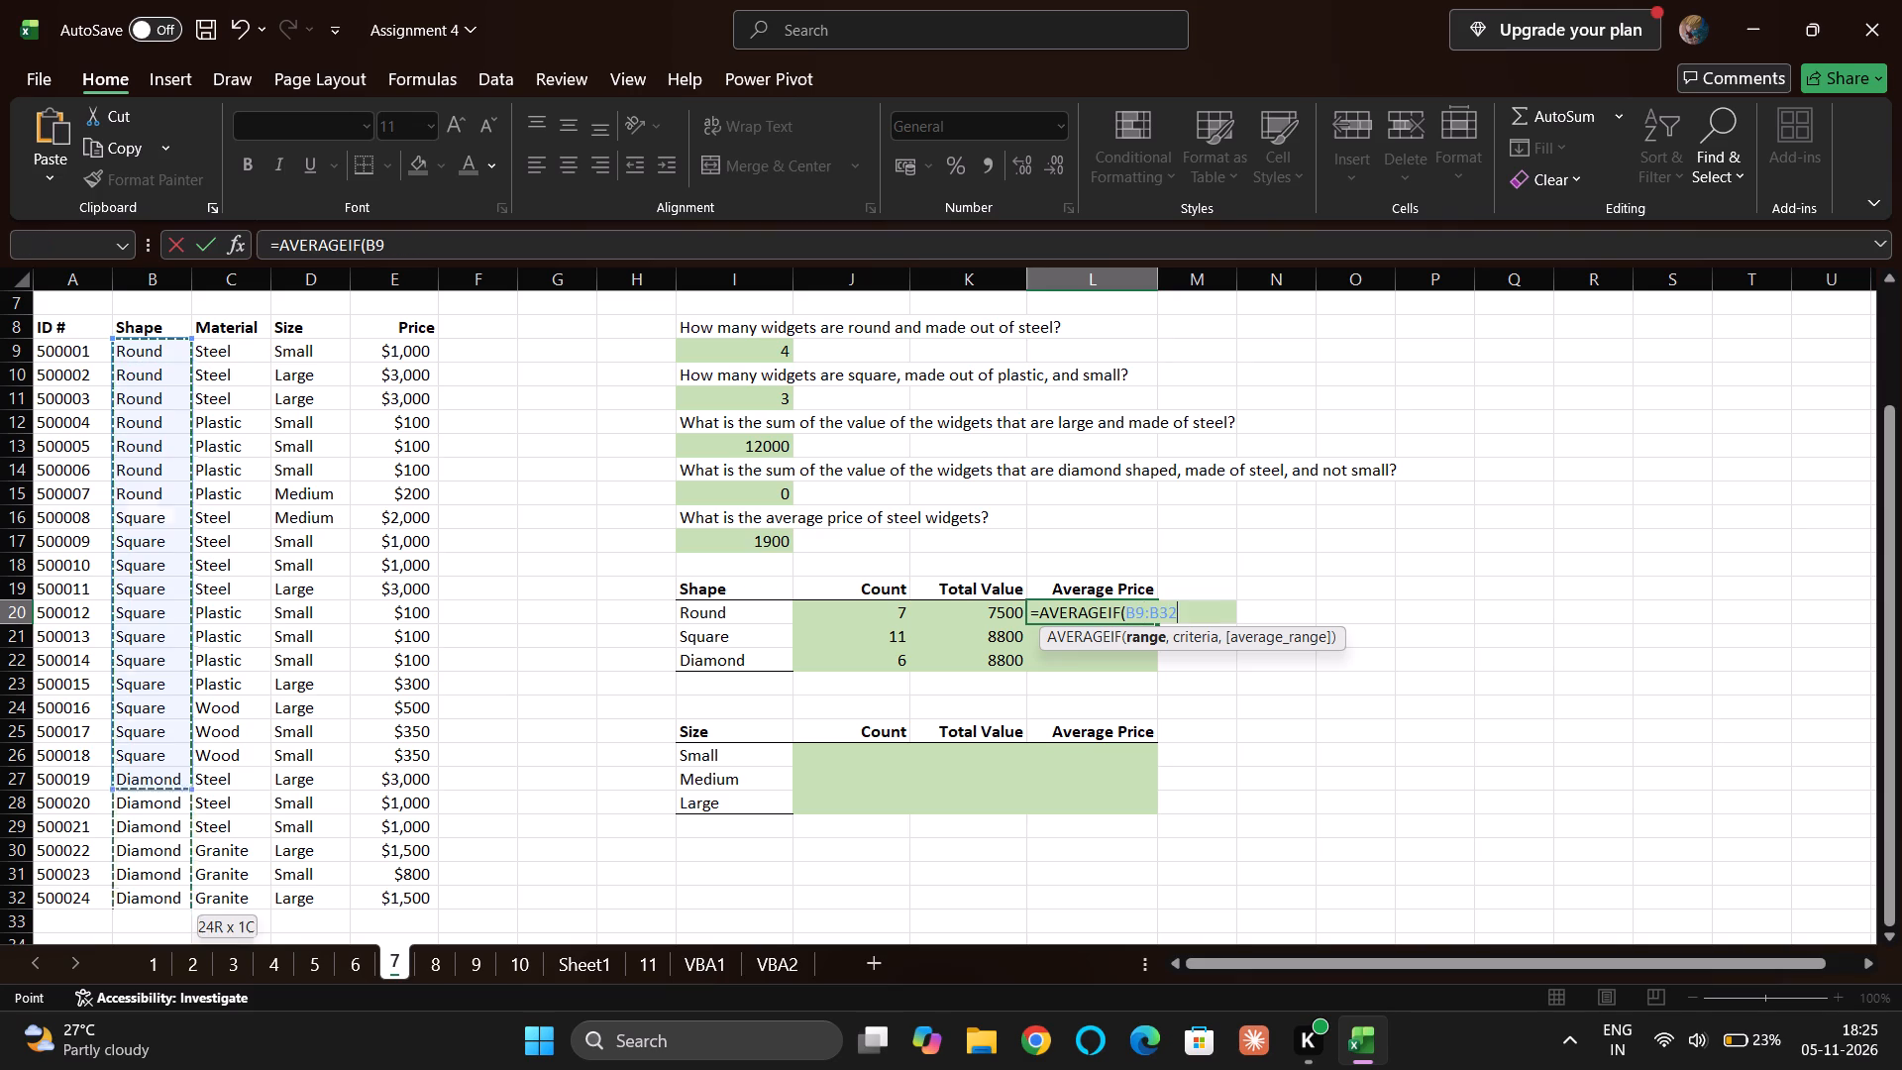
pyautogui.press('F4')
pyautogui.press('F4')
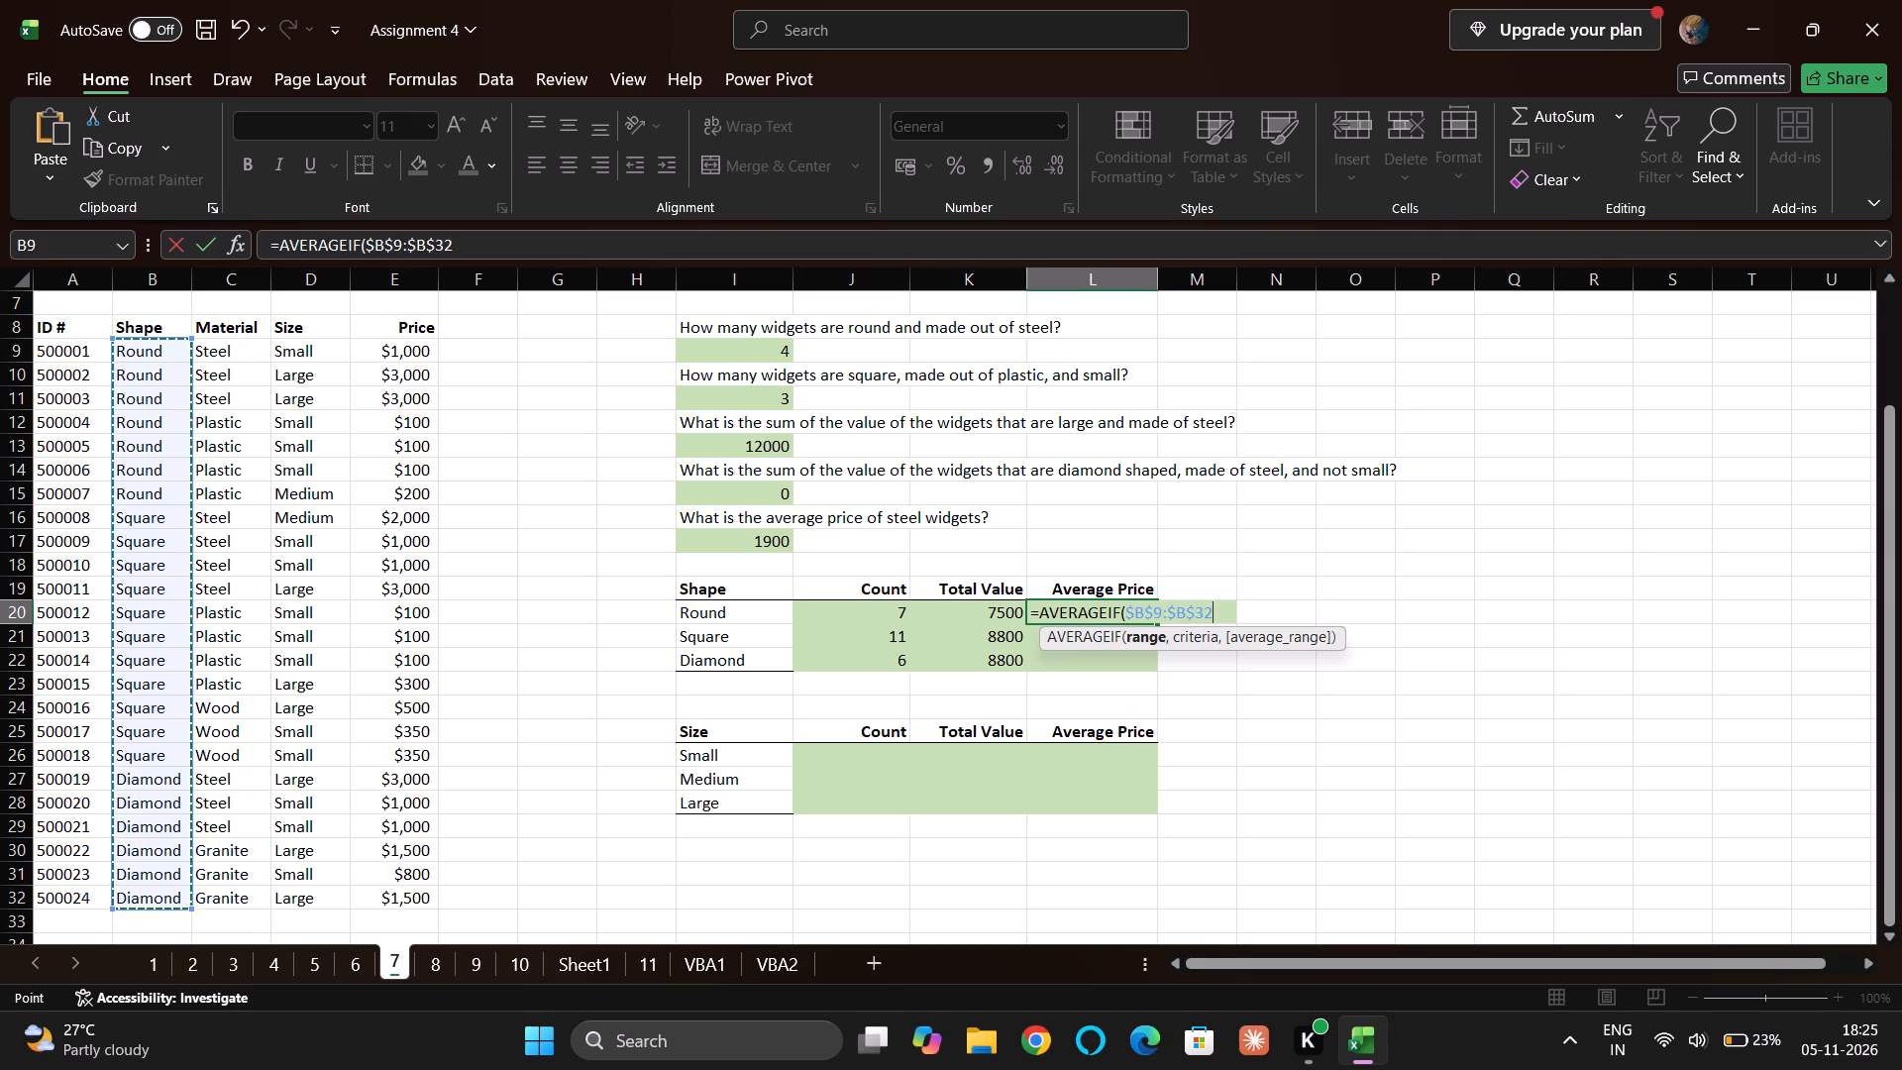
pyautogui.press(',')
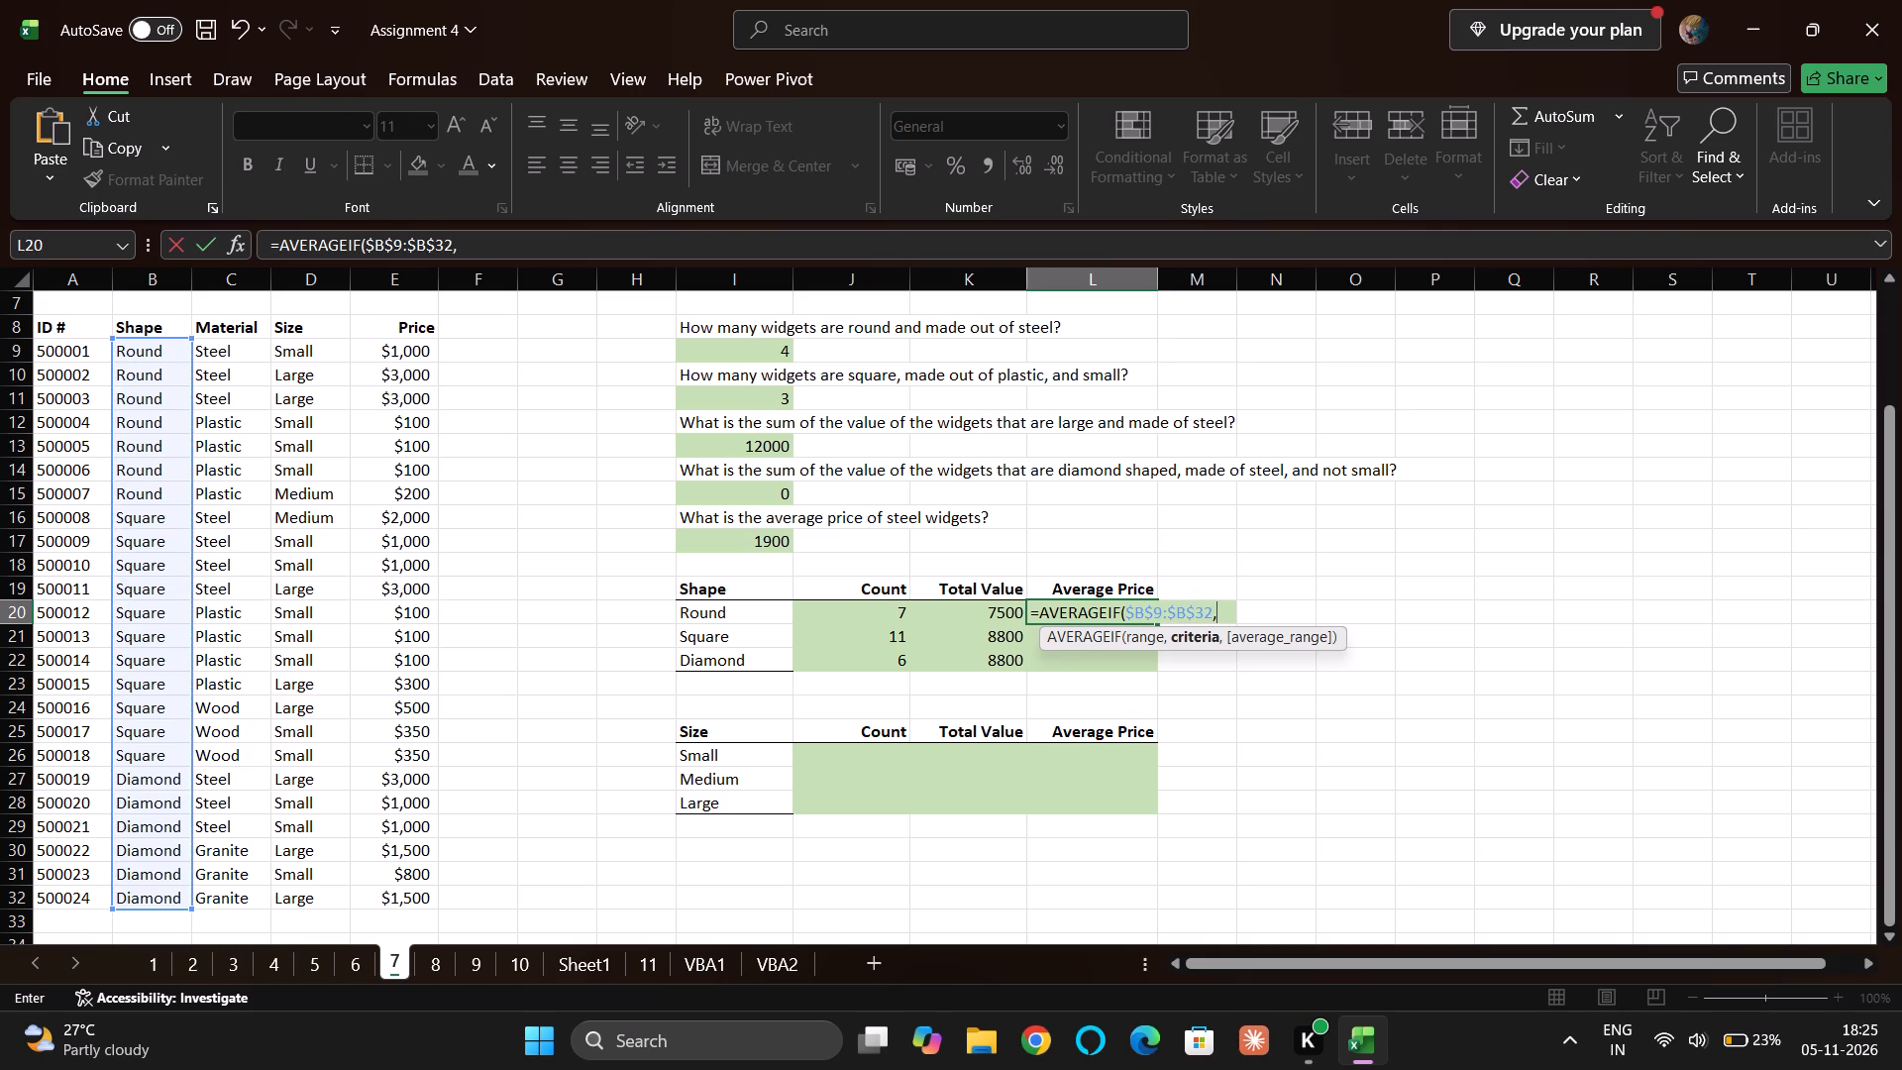
pyautogui.click(724, 612)
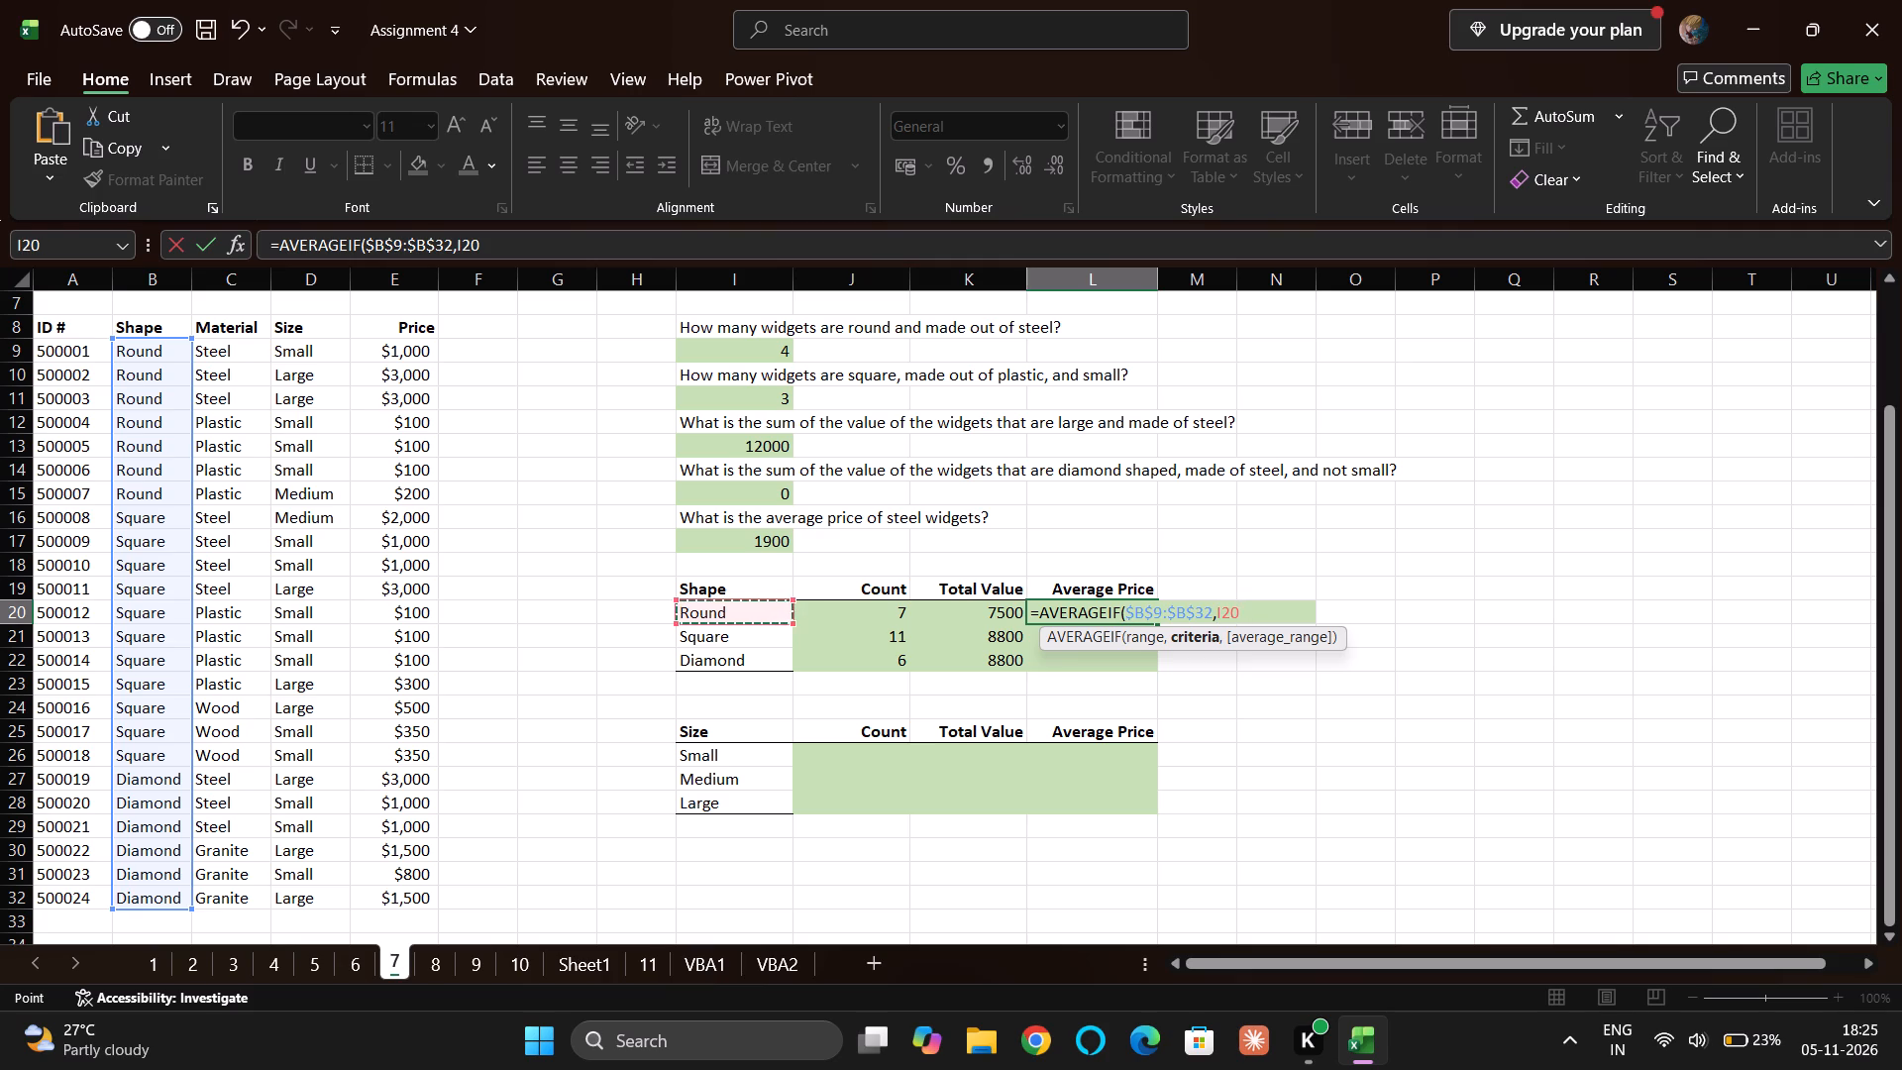
pyautogui.press('F4')
pyautogui.press('F4')
pyautogui.press(',')
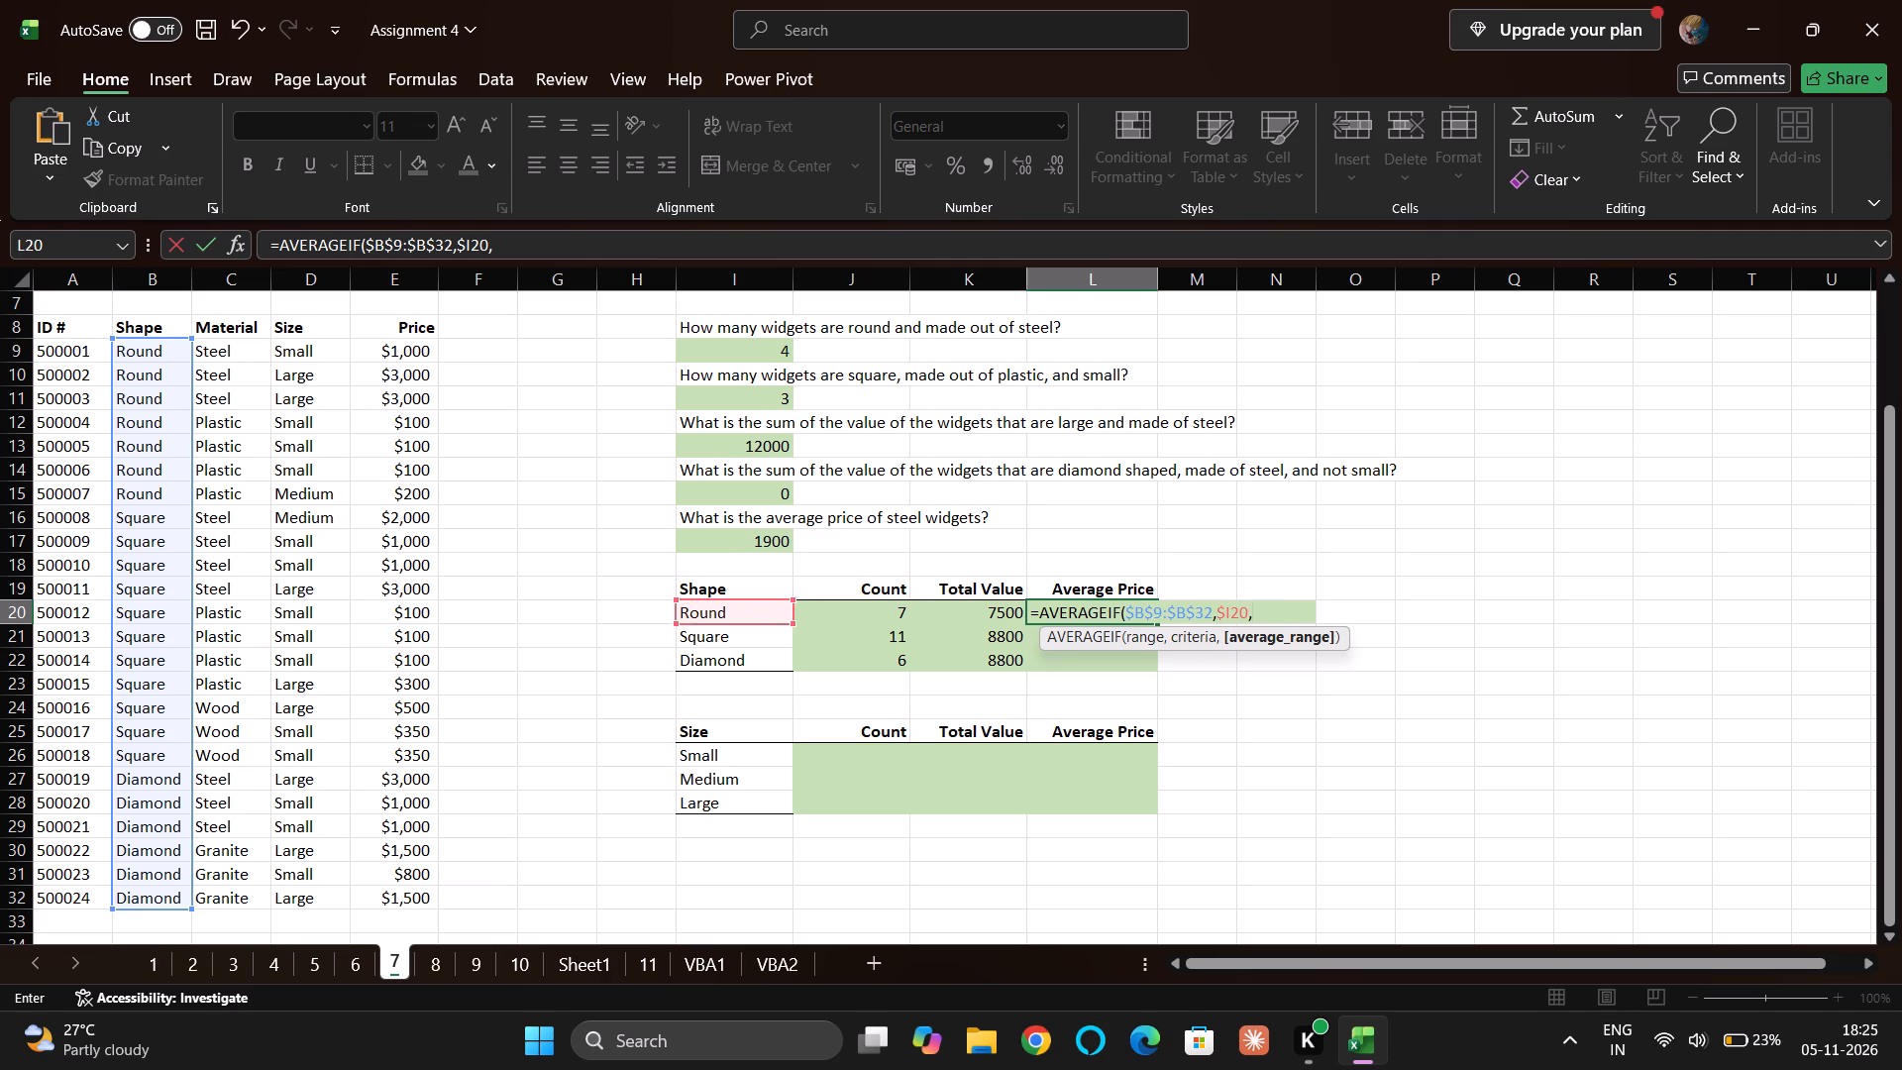
pyautogui.click(392, 351)
pyautogui.hotkey('ctrl', 'shift', 'Down')
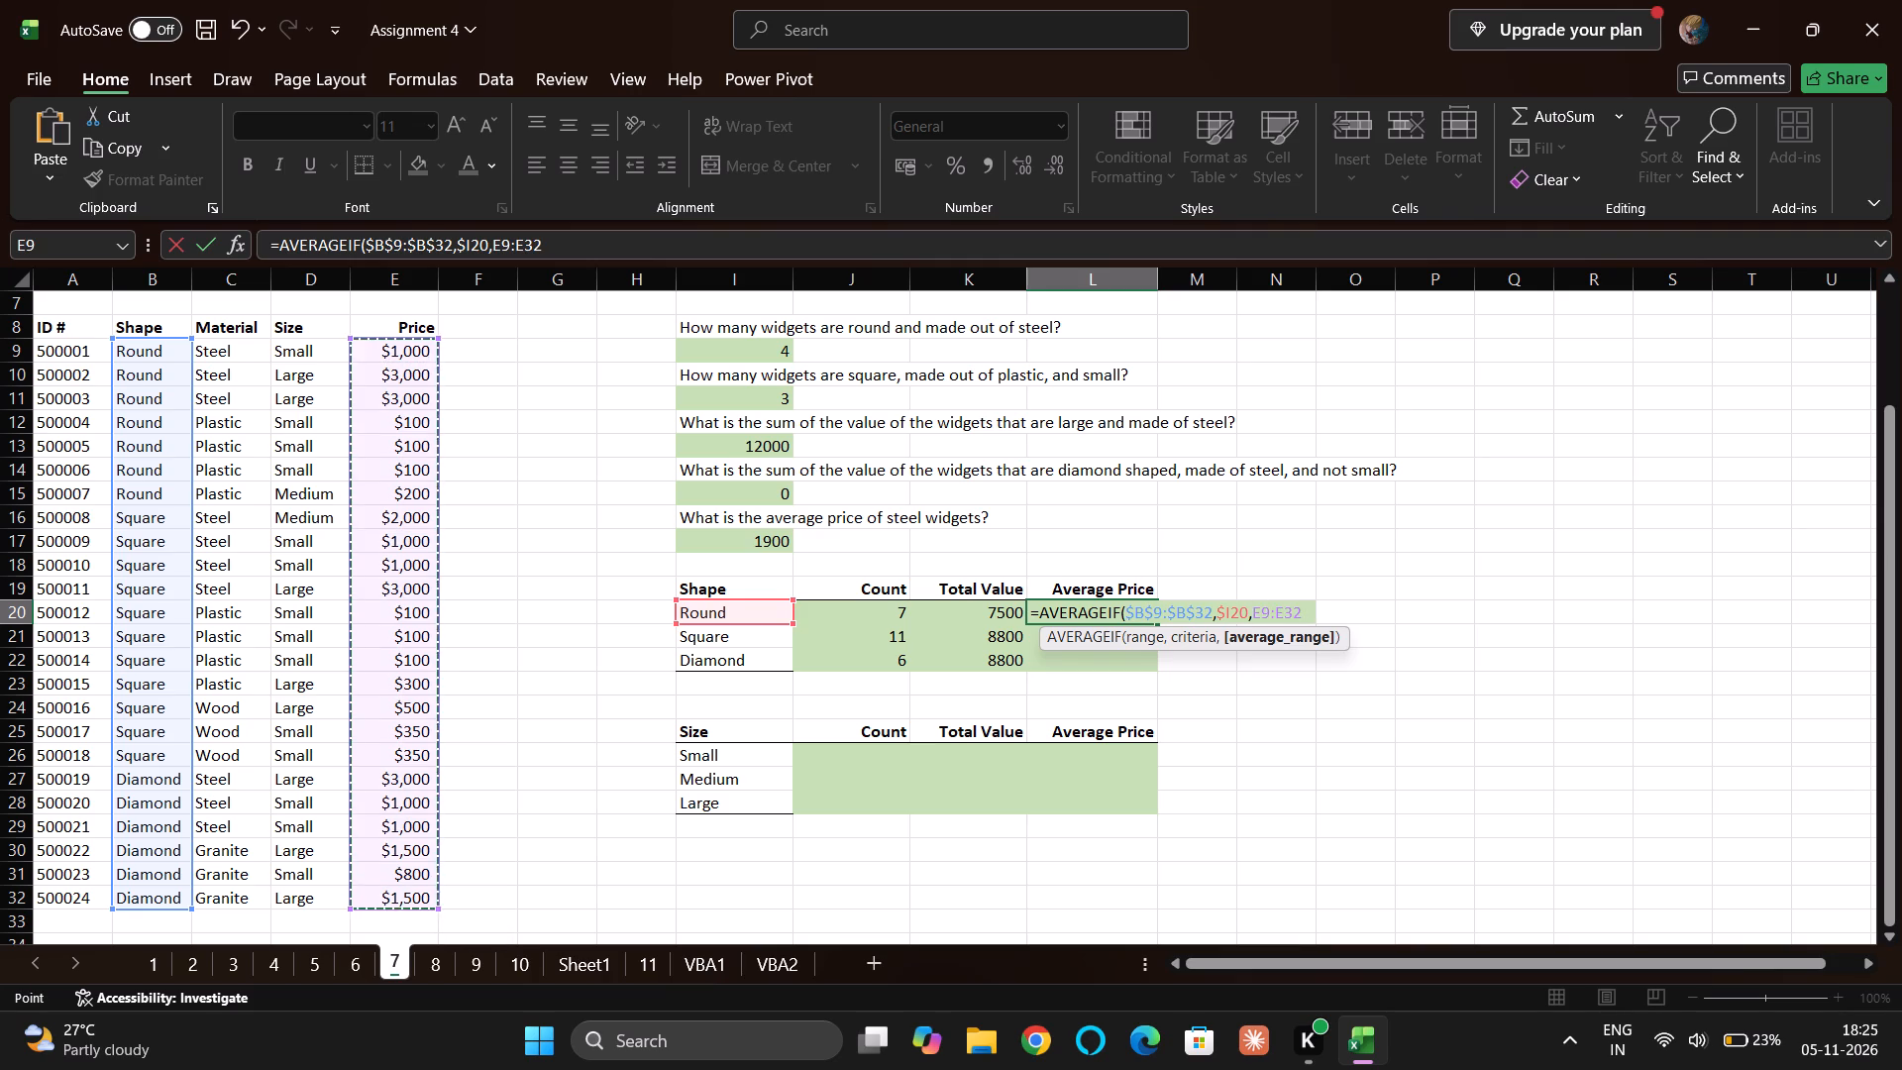
pyautogui.press('F4')
pyautogui.press('Tab')
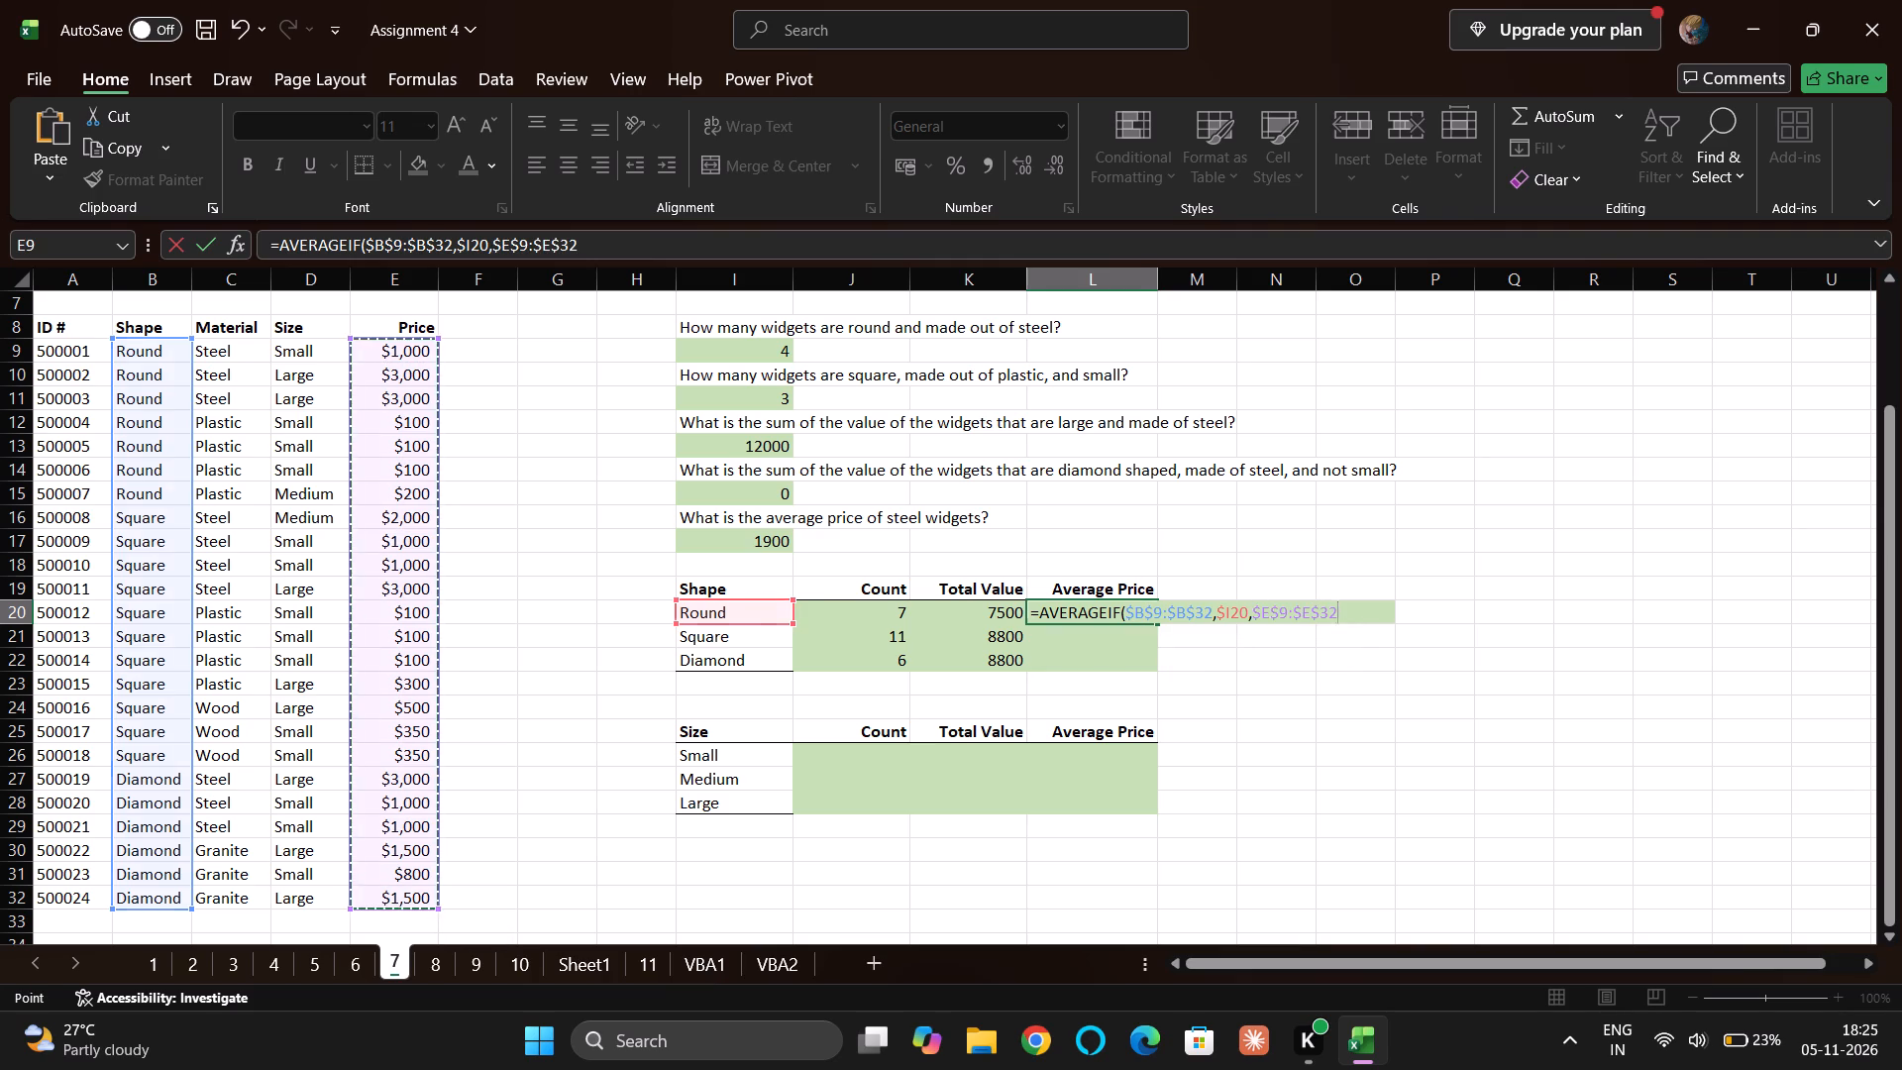
# Fill the L20 Average Price formula down through L22.
pyautogui.press('Left')
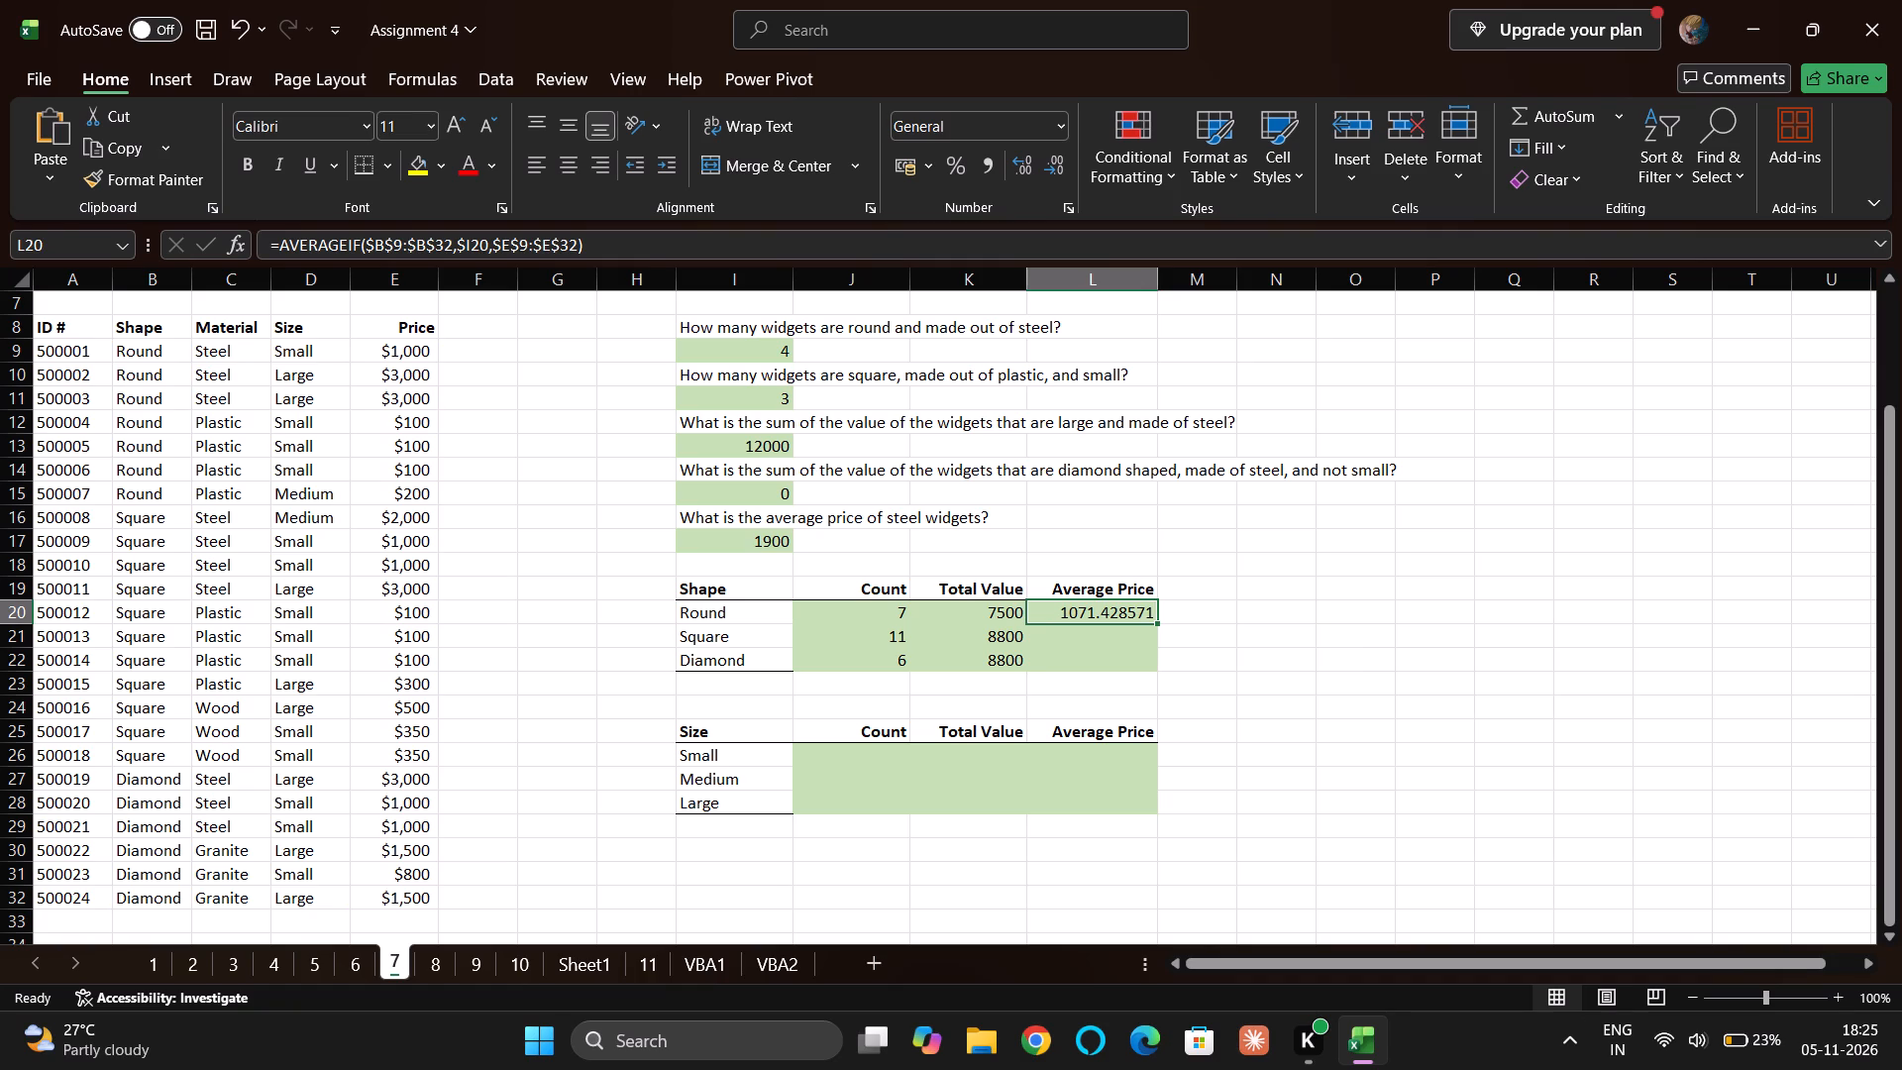
pyautogui.press('Down')
pyautogui.press('Down')
pyautogui.press('Up')
pyautogui.press('Up')
pyautogui.hotkey('shift', 'Down')
pyautogui.hotkey('shift', 'Down')
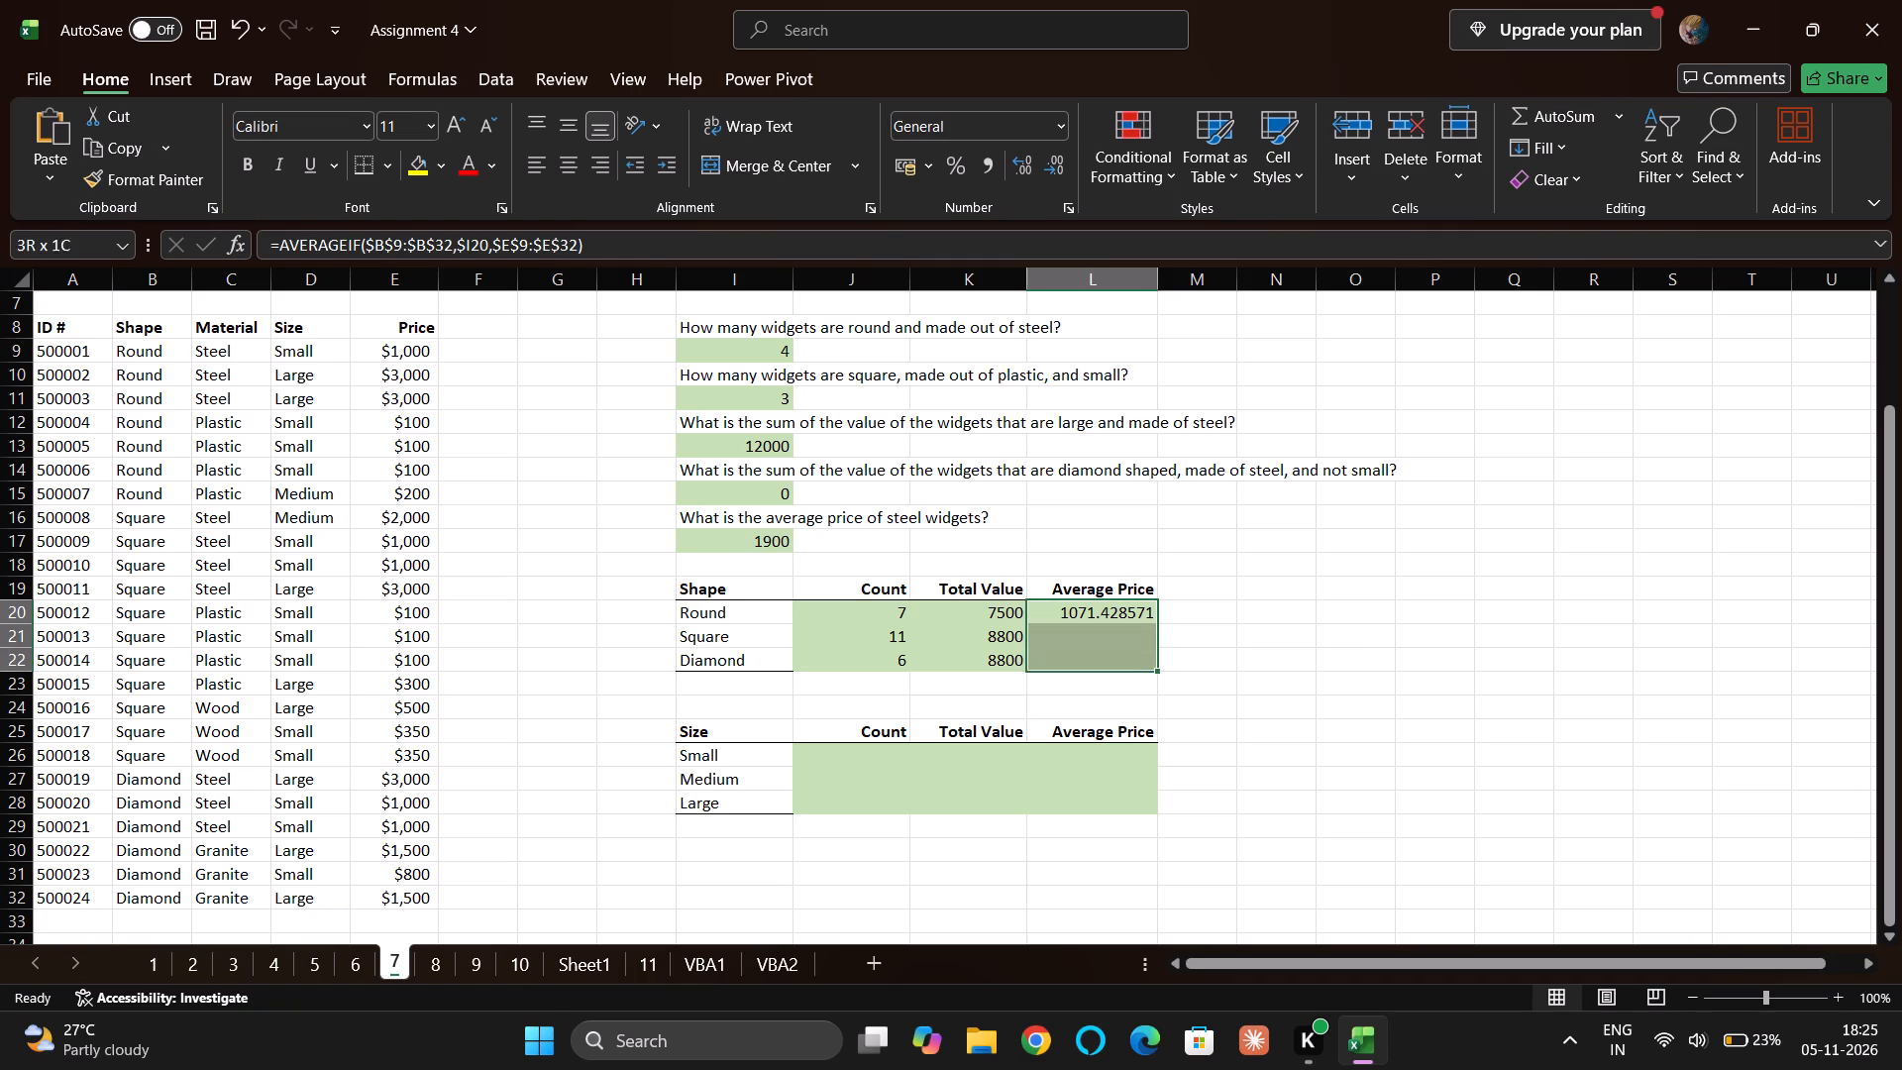
pyautogui.hotkey('ctrl', 'd')
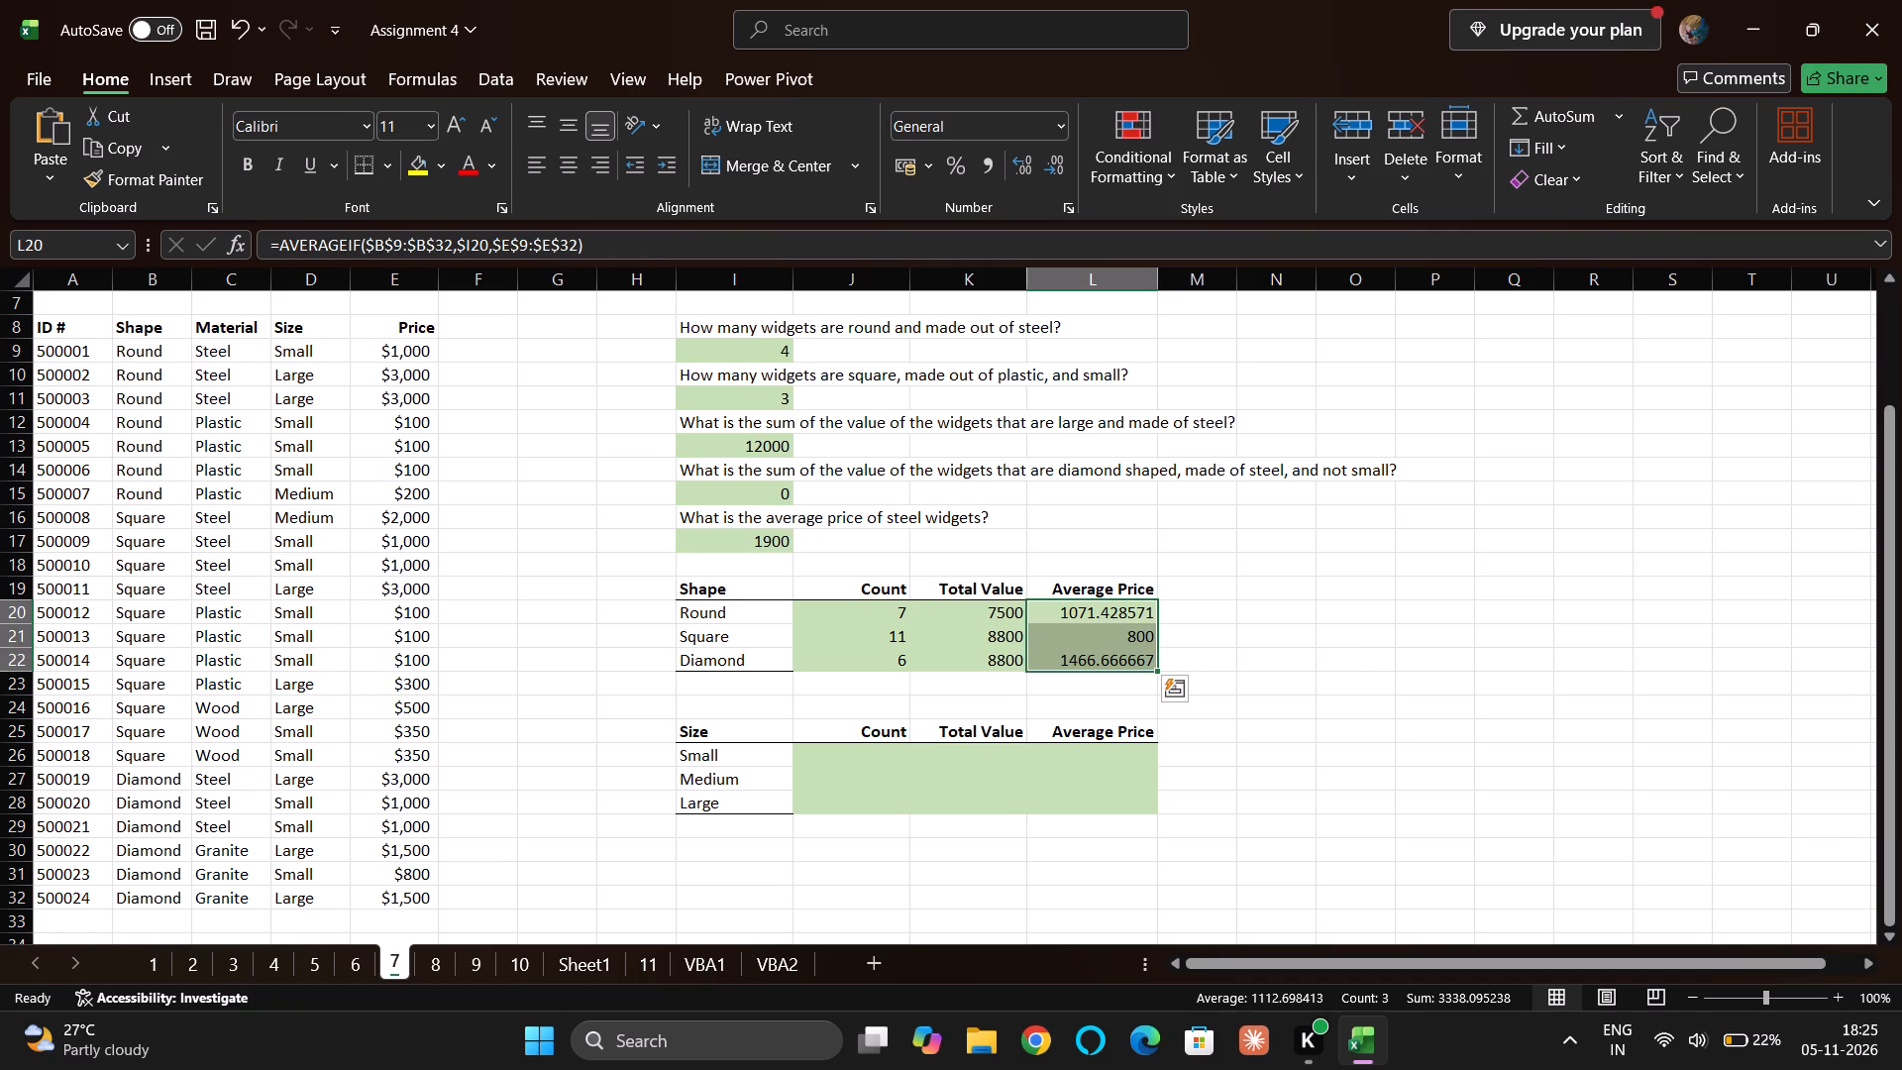
# Wrap the AVERAGEIF formula in L20, the Round row's Average Price, in a ROUND function with 3 decimal digits.
pyautogui.click(1106, 615)
pyautogui.doubleClick(1106, 615)
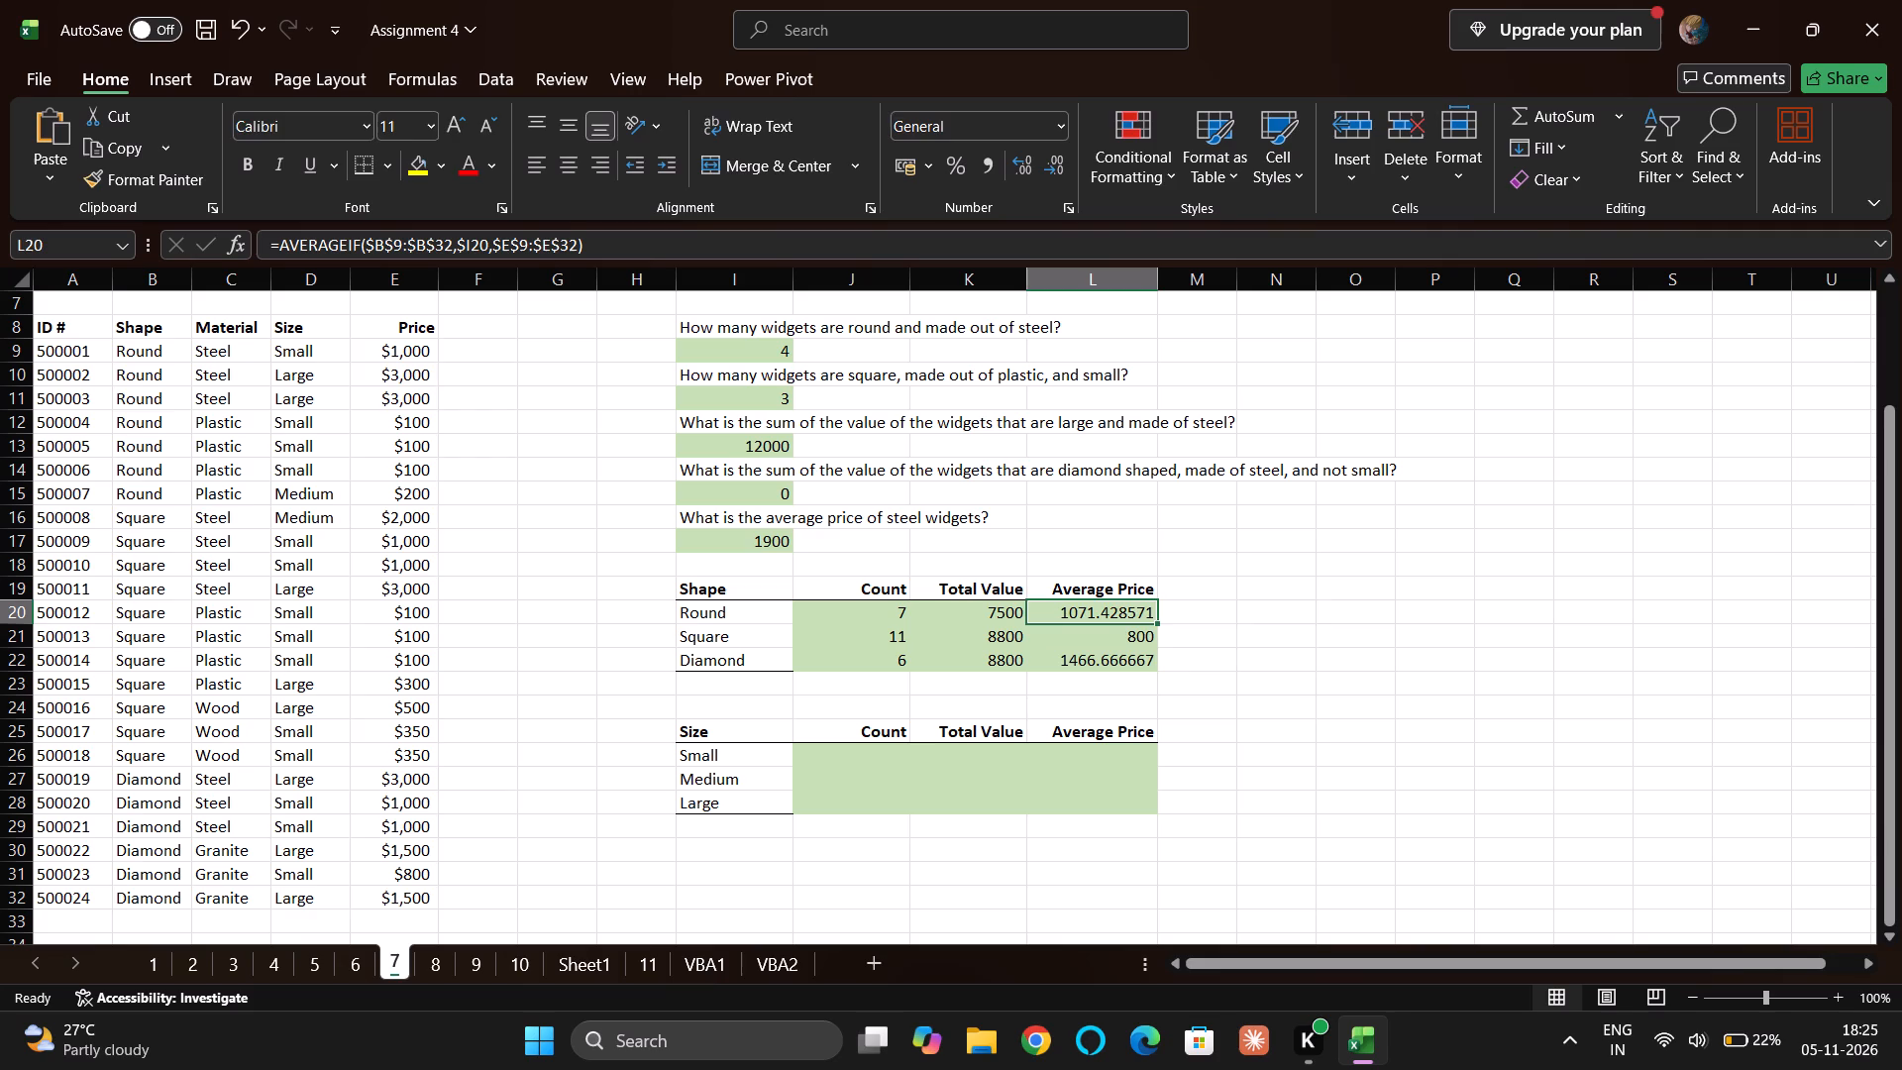
pyautogui.click(1037, 609)
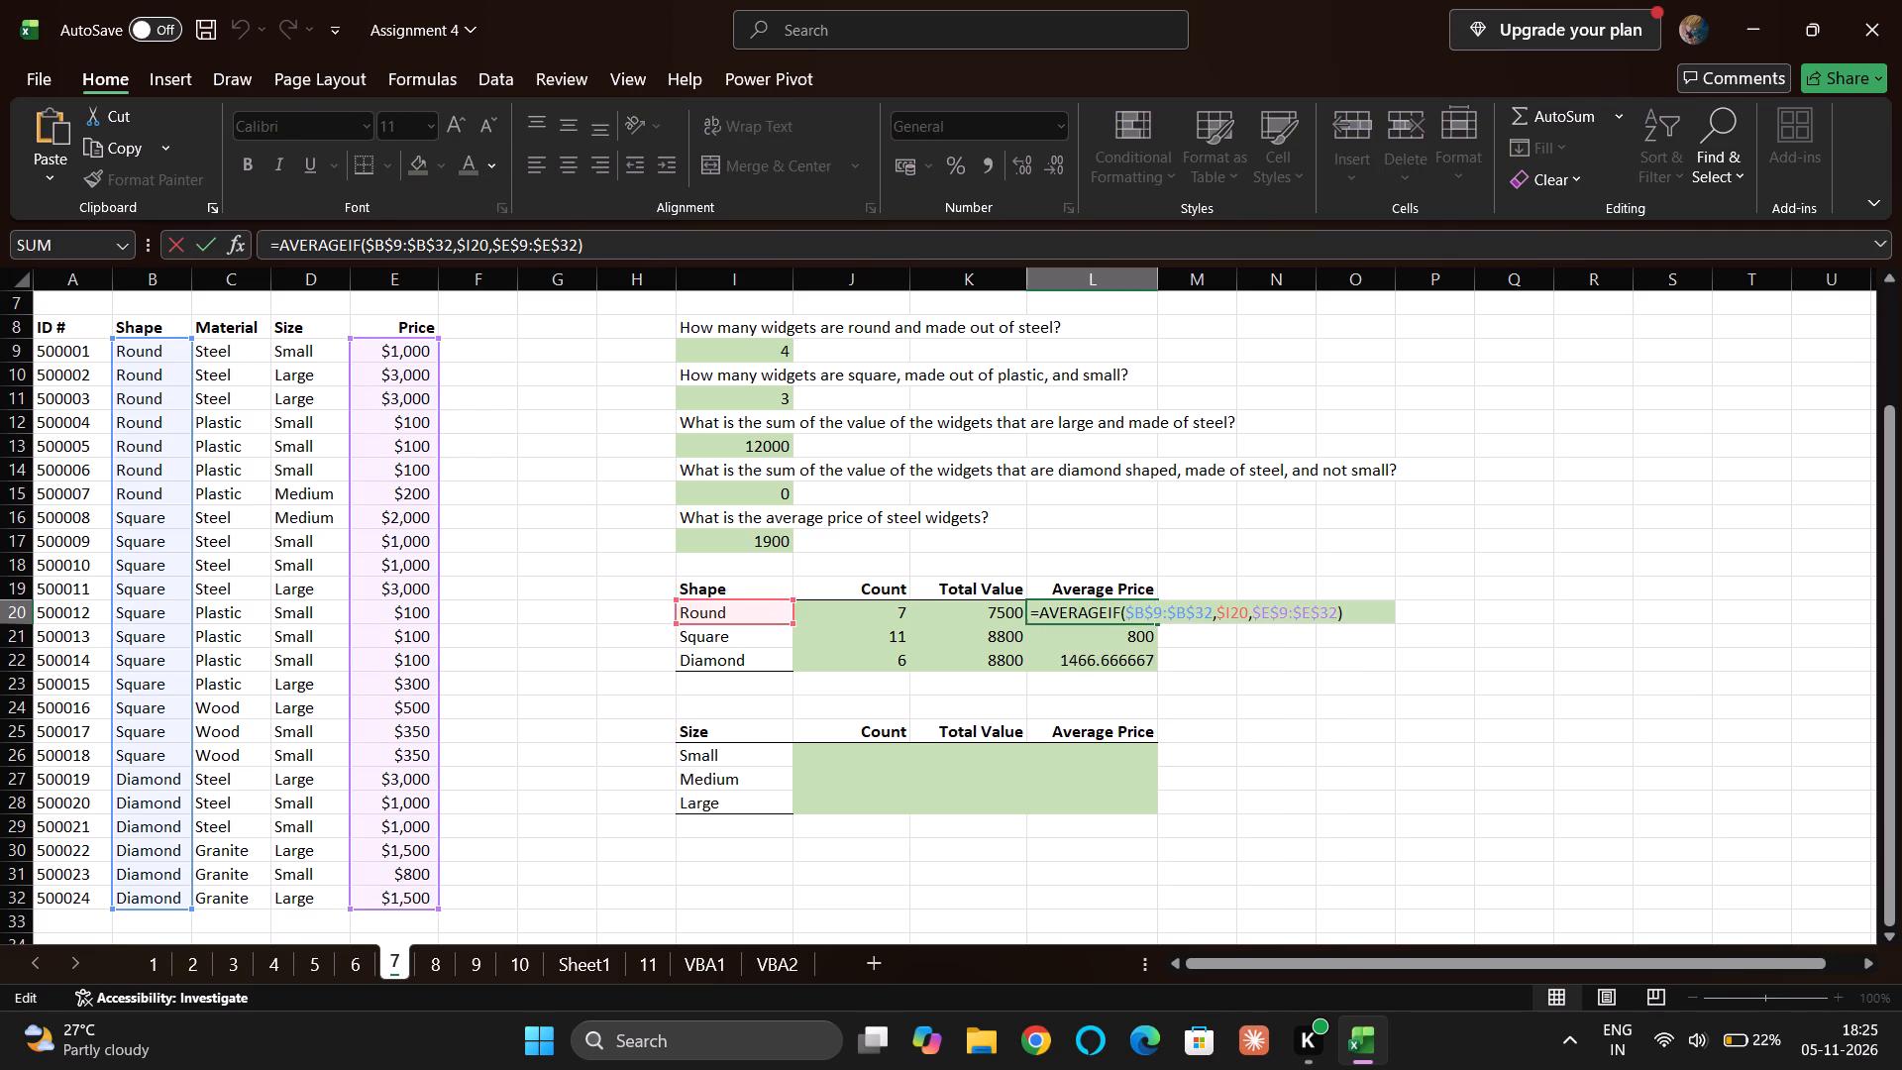
pyautogui.write('roun')
pyautogui.press('Tab')
pyautogui.press('Right')
pyautogui.press('Right')
pyautogui.press('Right')
pyautogui.press('Right')
pyautogui.press('Right')
pyautogui.press('Right')
pyautogui.press('Right')
pyautogui.press('Right')
pyautogui.press('Right')
pyautogui.press('Right')
pyautogui.press('Right')
pyautogui.press('Right')
pyautogui.press('Right')
pyautogui.press('Right')
pyautogui.press('Right')
pyautogui.press('Right')
pyautogui.press('Right')
pyautogui.press('Right')
pyautogui.press('Right')
pyautogui.press('Right')
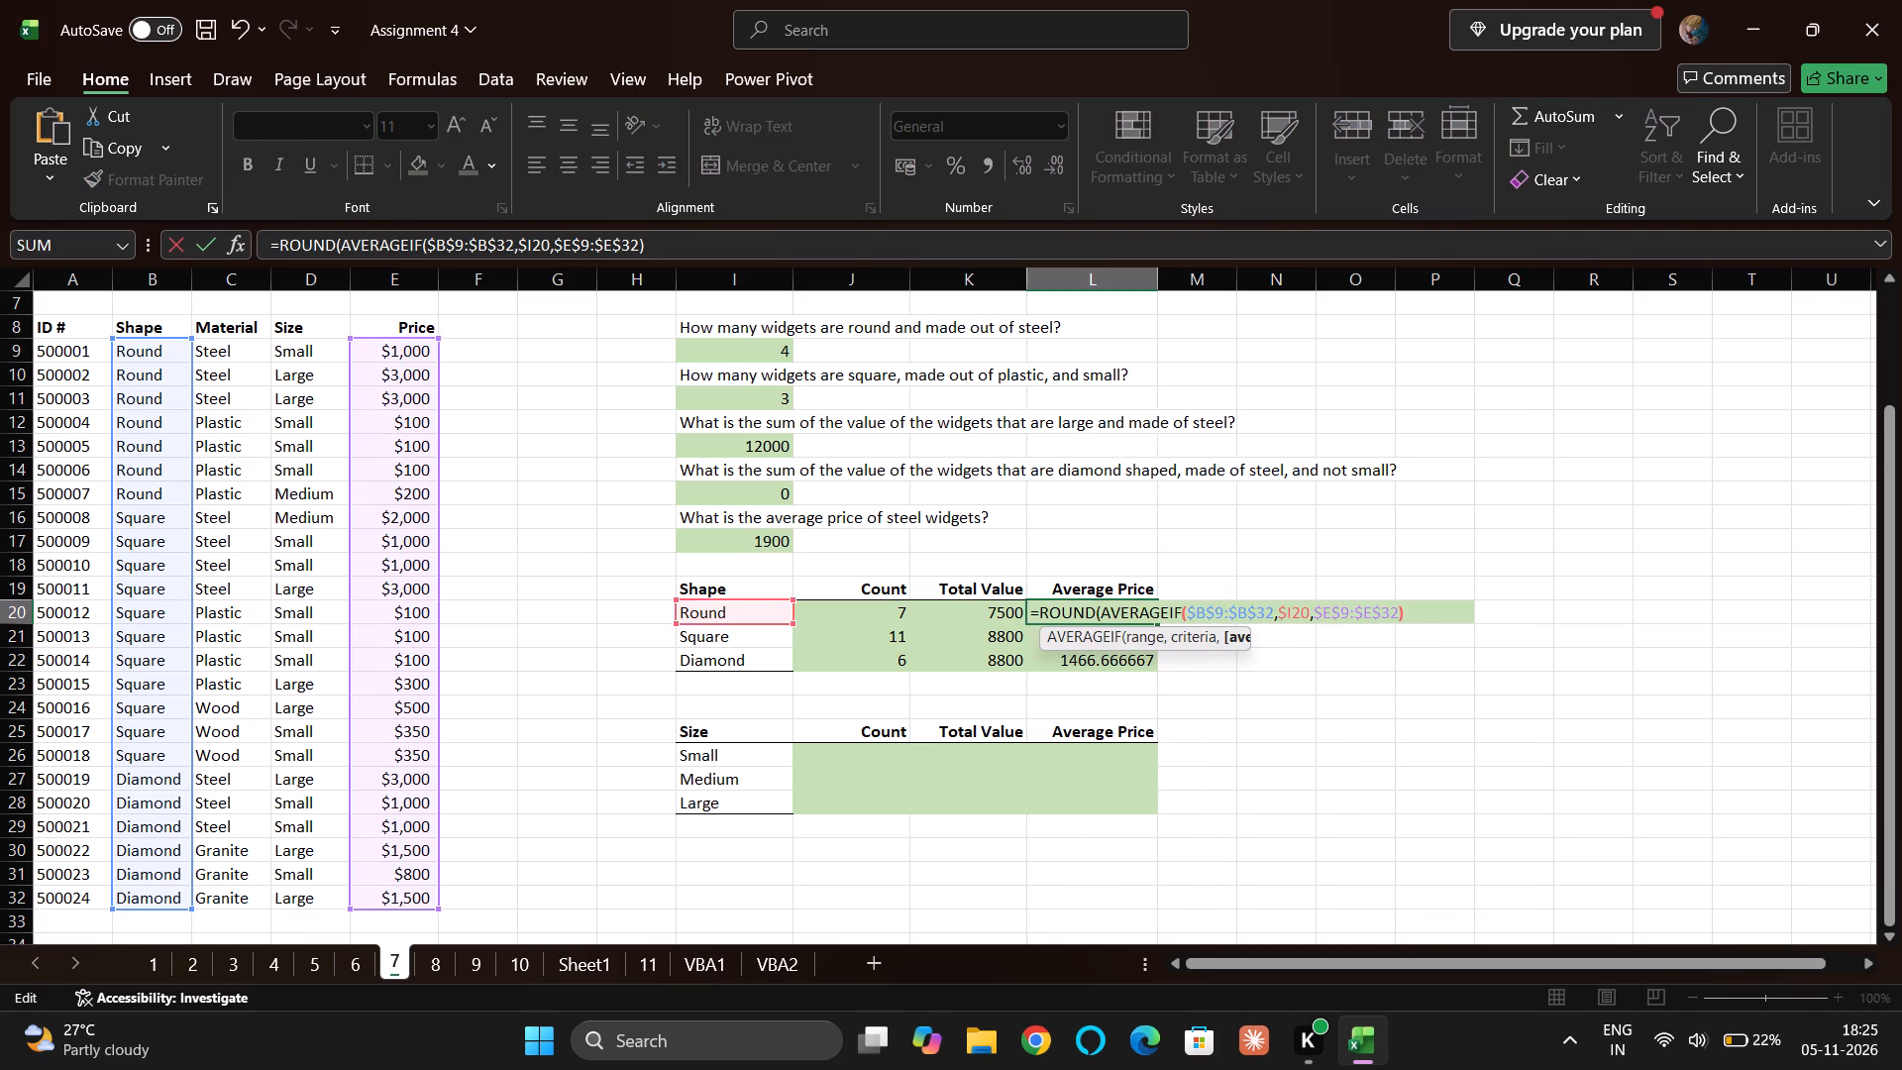
pyautogui.press('Right')
pyautogui.press('Right')
pyautogui.press('Right')
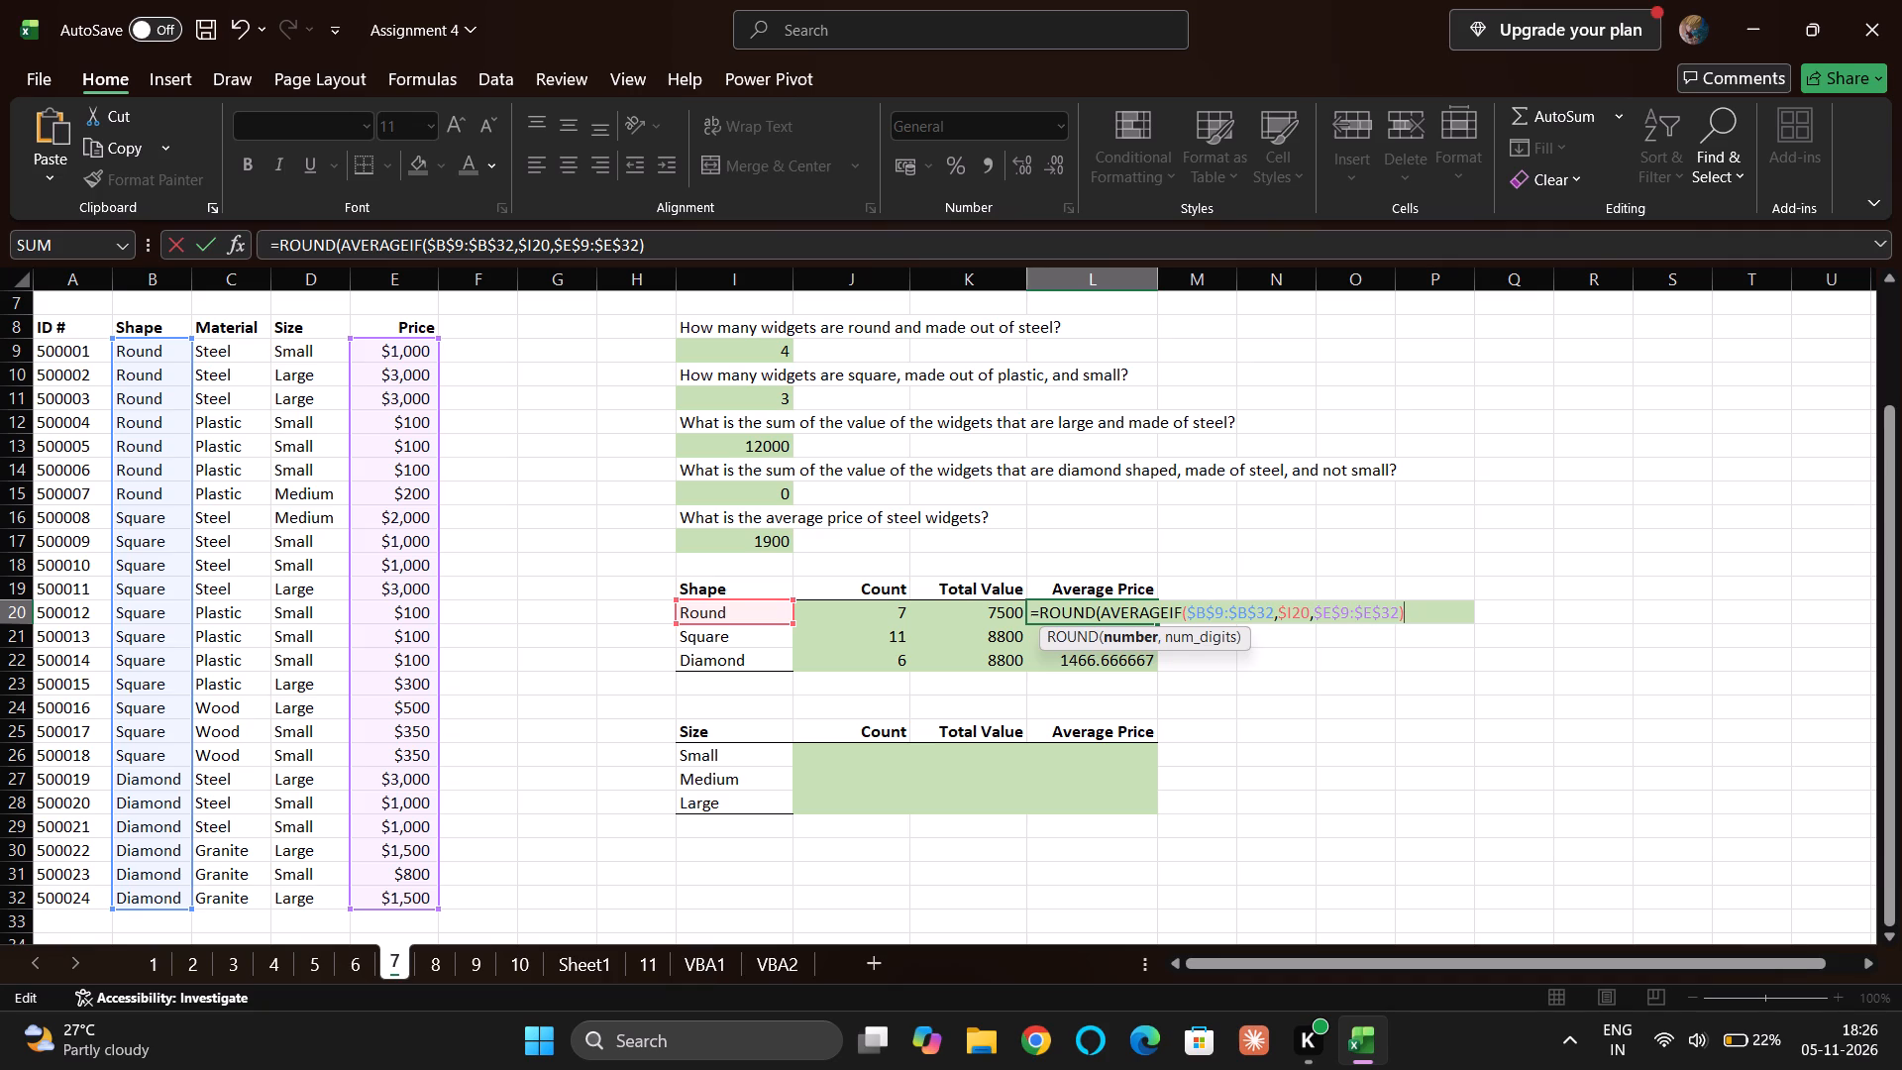
pyautogui.press(',')
pyautogui.press('3')
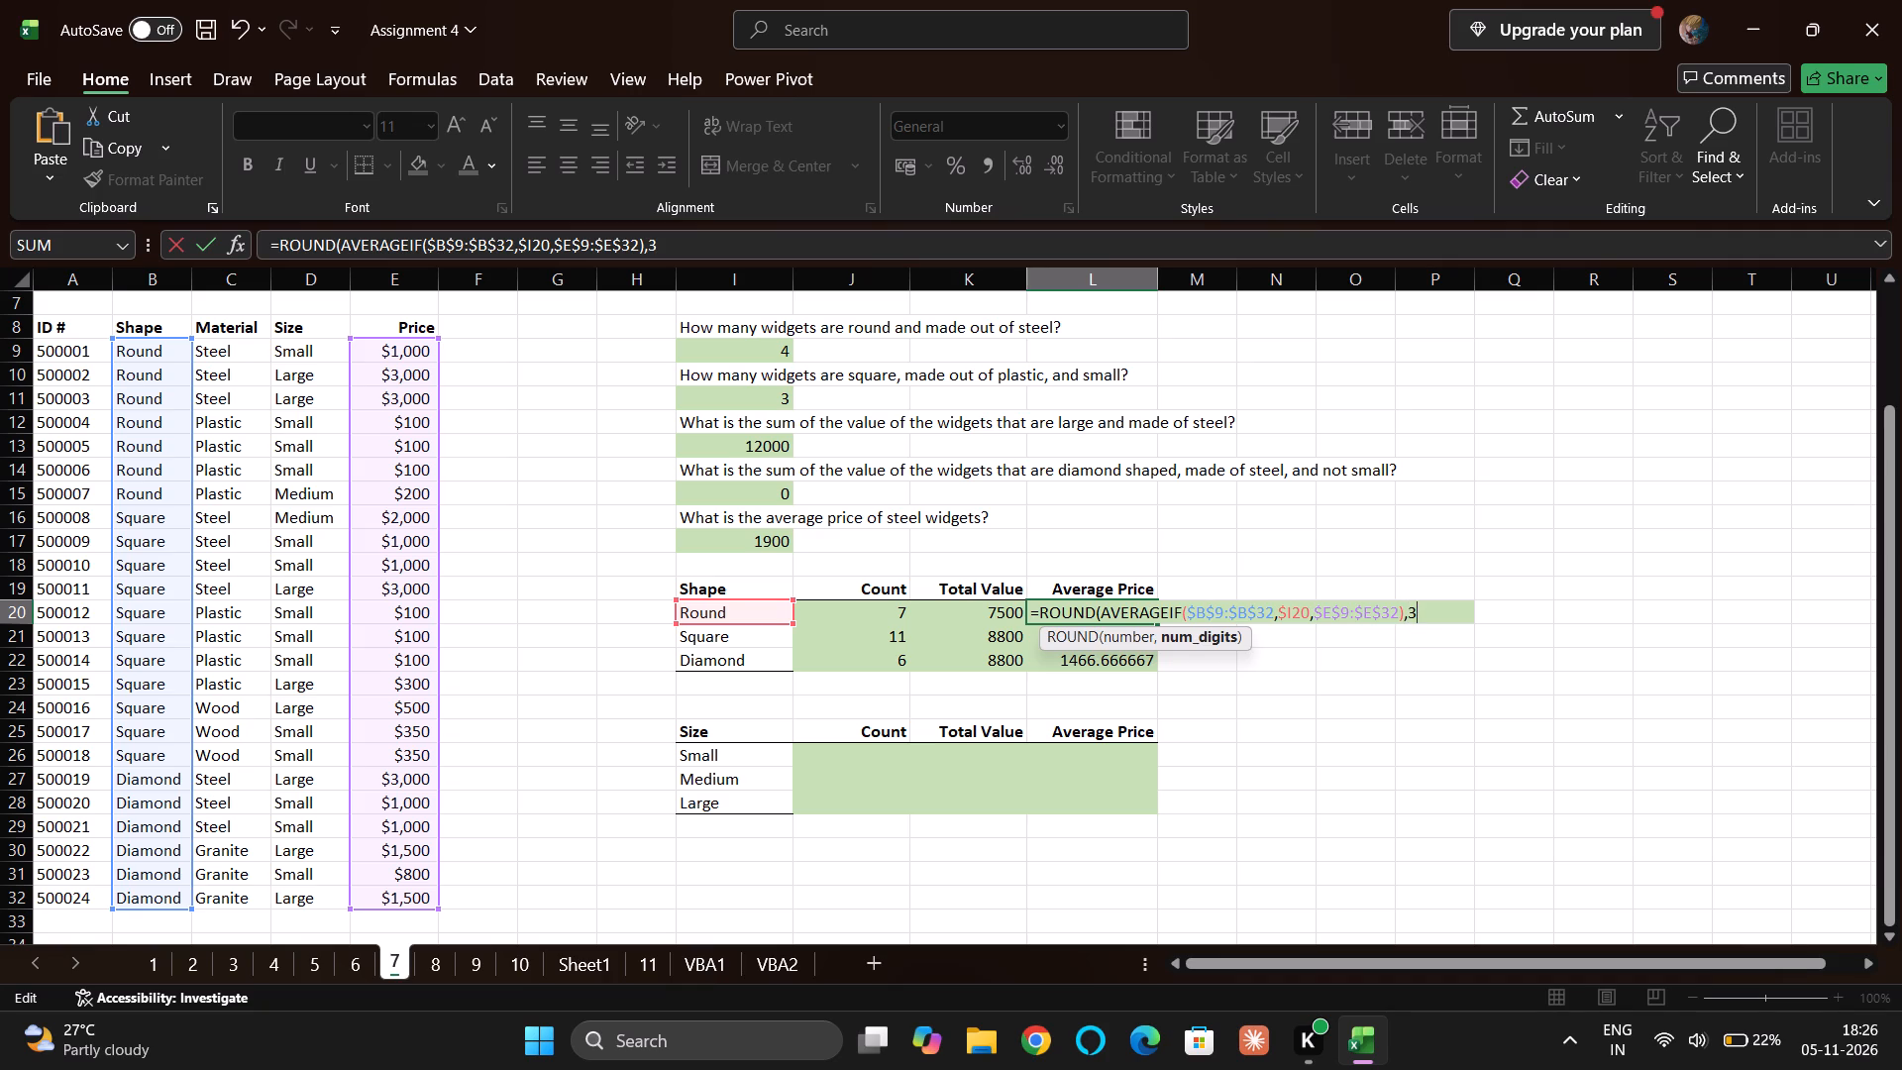
pyautogui.hotkey('shift', ')')
pyautogui.press('Return')
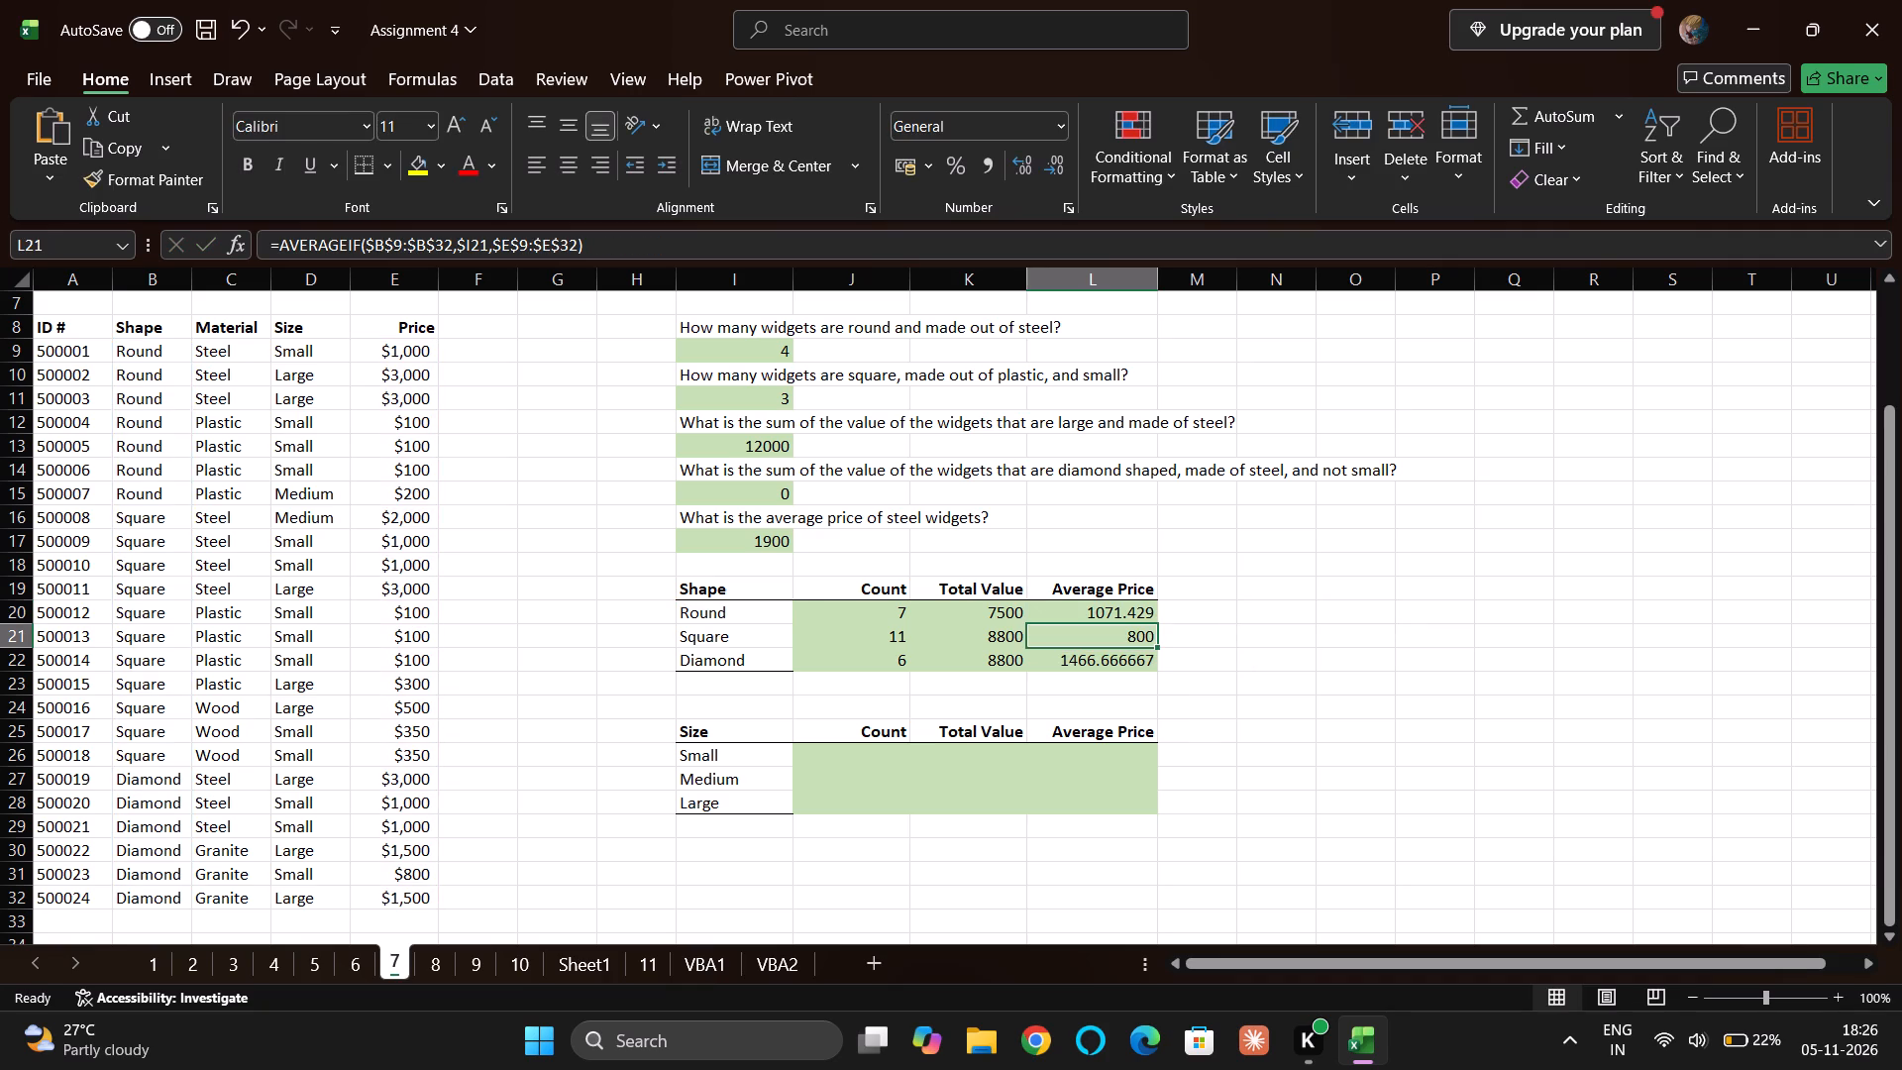
# Fill the rounded Average Price formula from L20 down through L22 for the Square and Diamond rows.
pyautogui.press('Up')
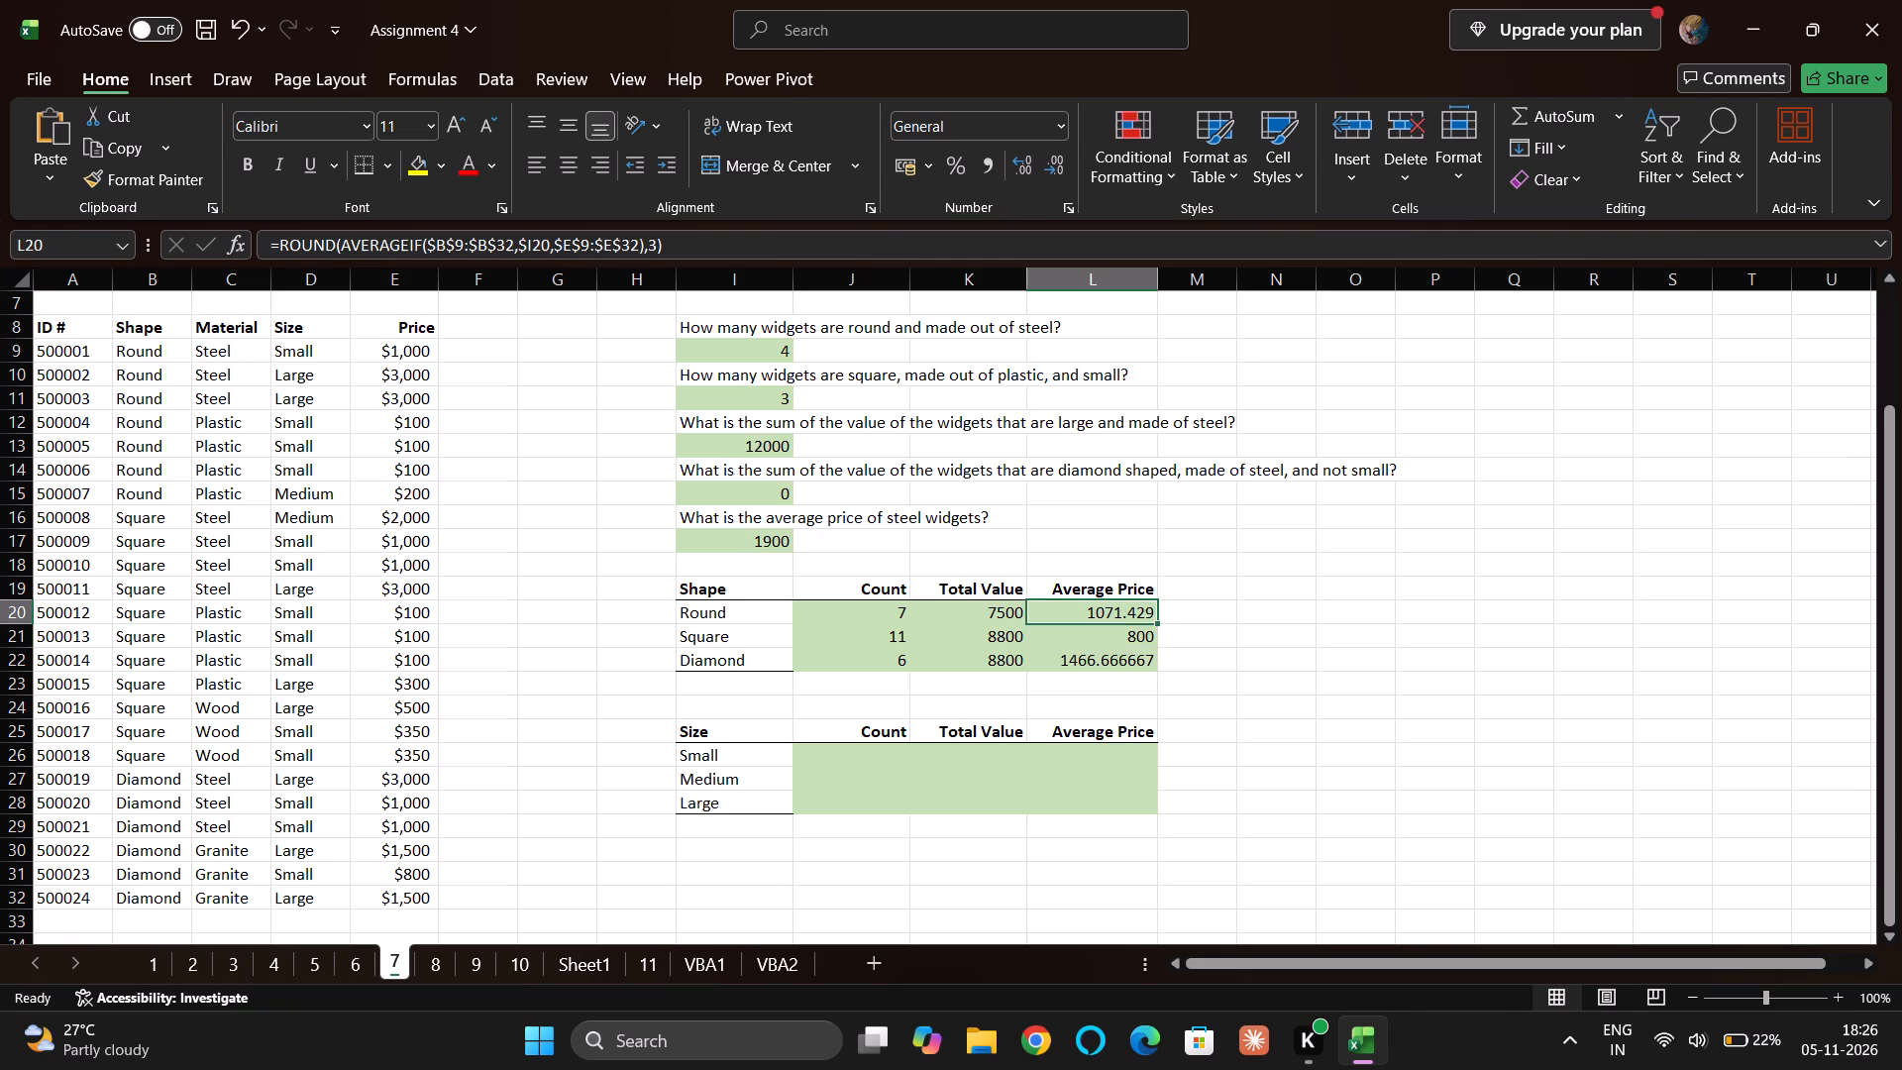
pyautogui.hotkey('shift', 'Down')
pyautogui.hotkey('shift', 'Down')
pyautogui.hotkey('ctrl', 'd')
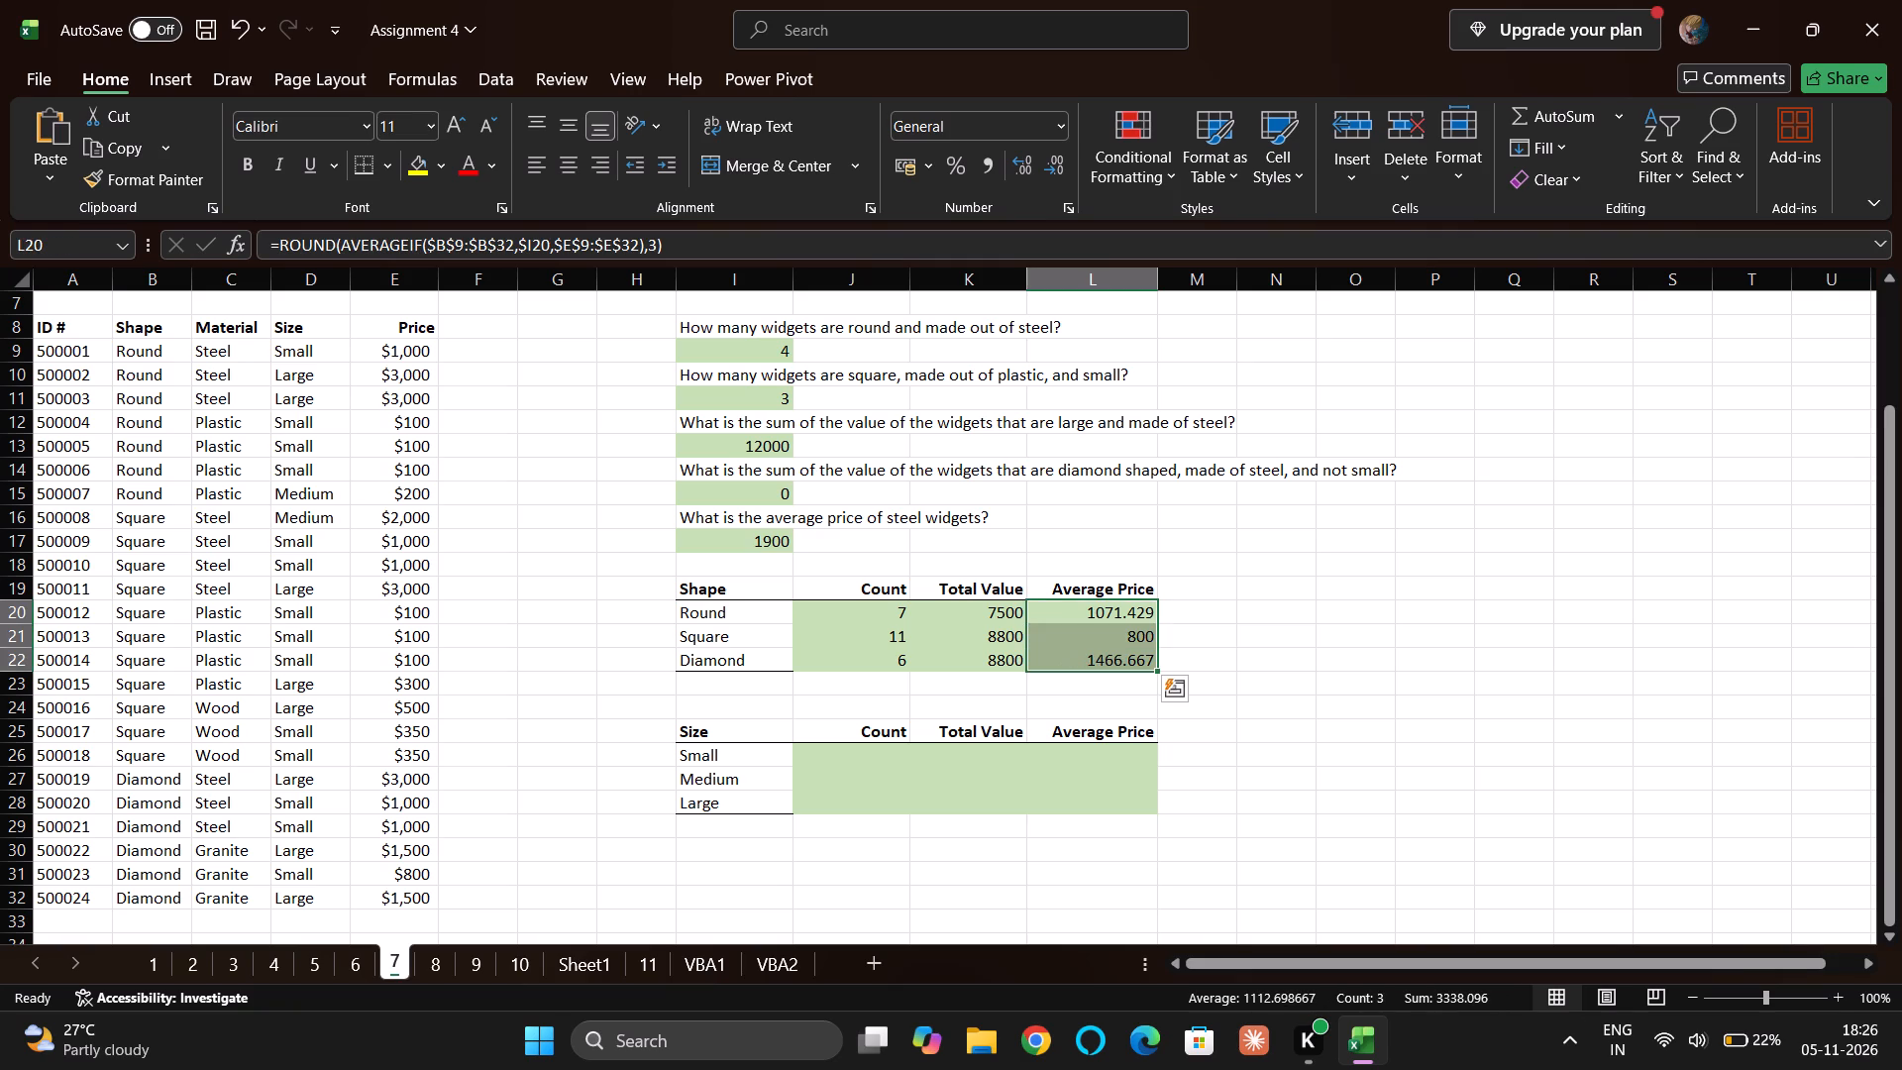
pyautogui.click(1203, 606)
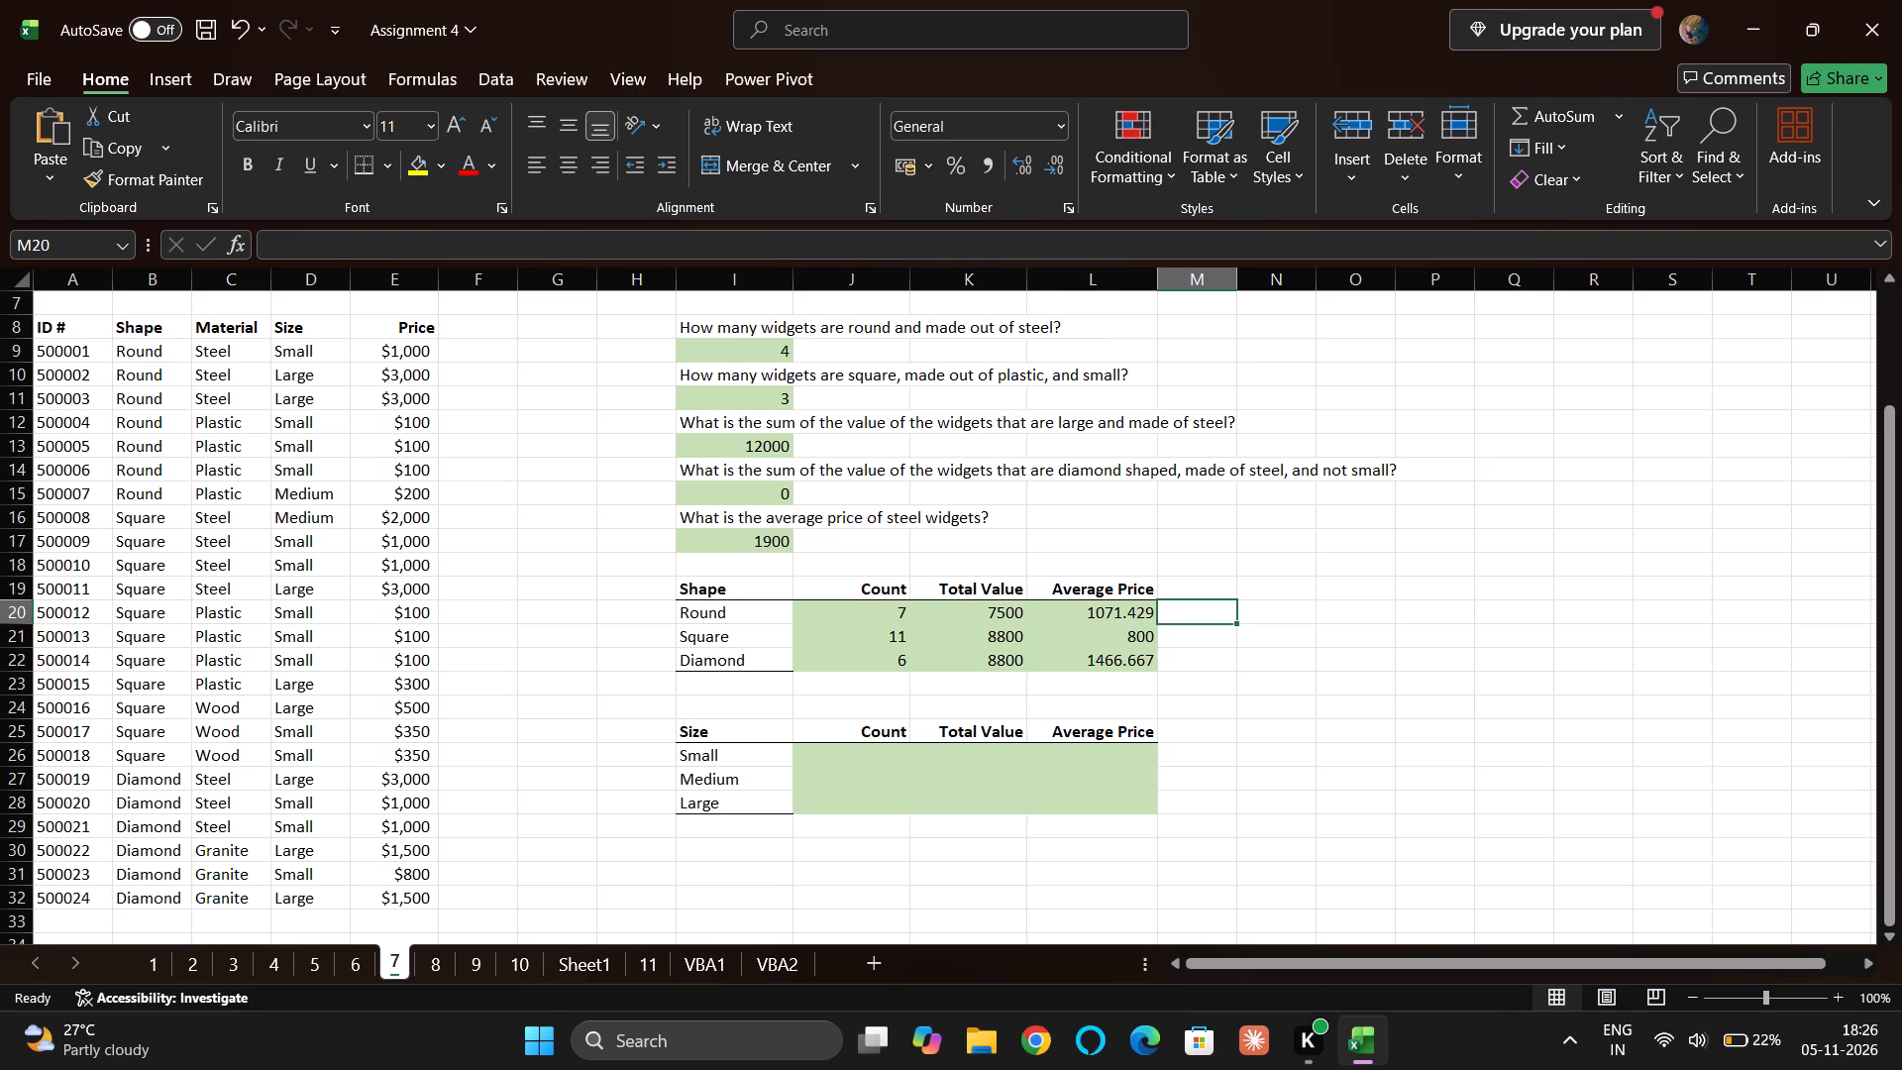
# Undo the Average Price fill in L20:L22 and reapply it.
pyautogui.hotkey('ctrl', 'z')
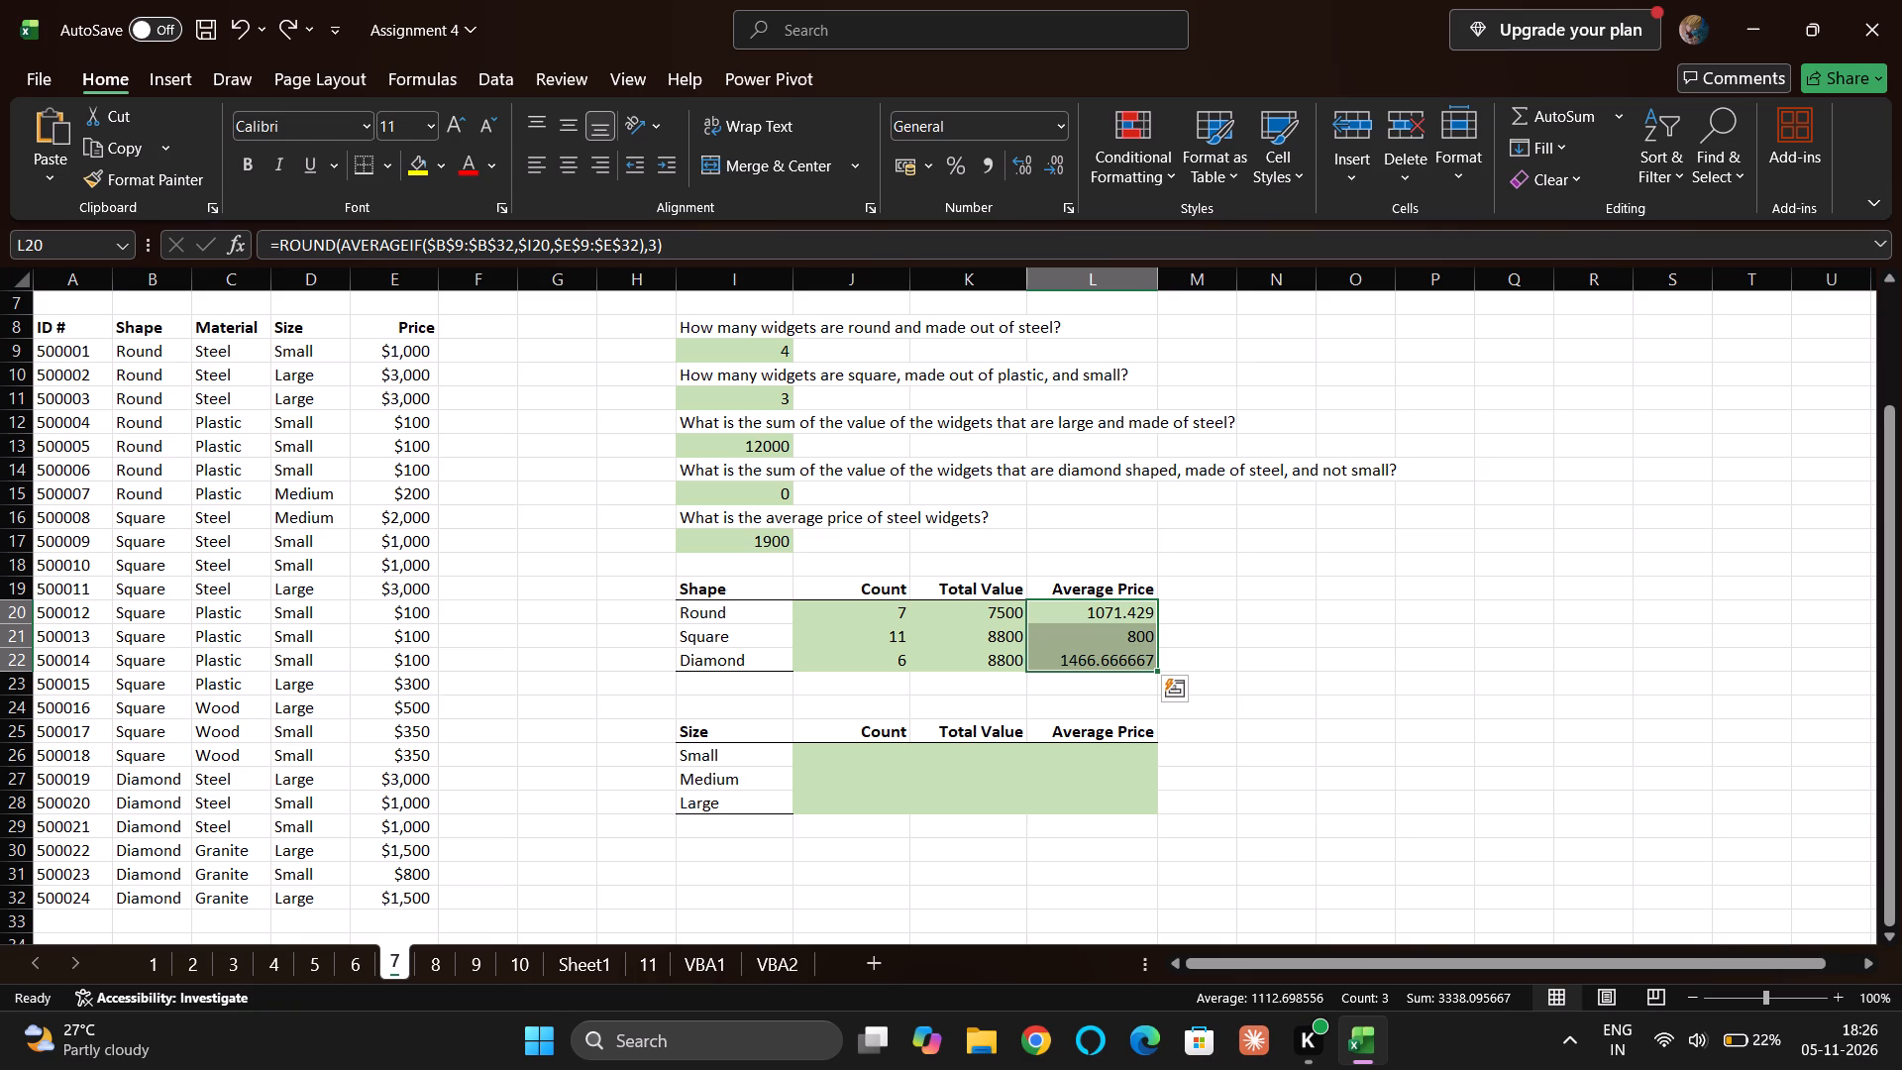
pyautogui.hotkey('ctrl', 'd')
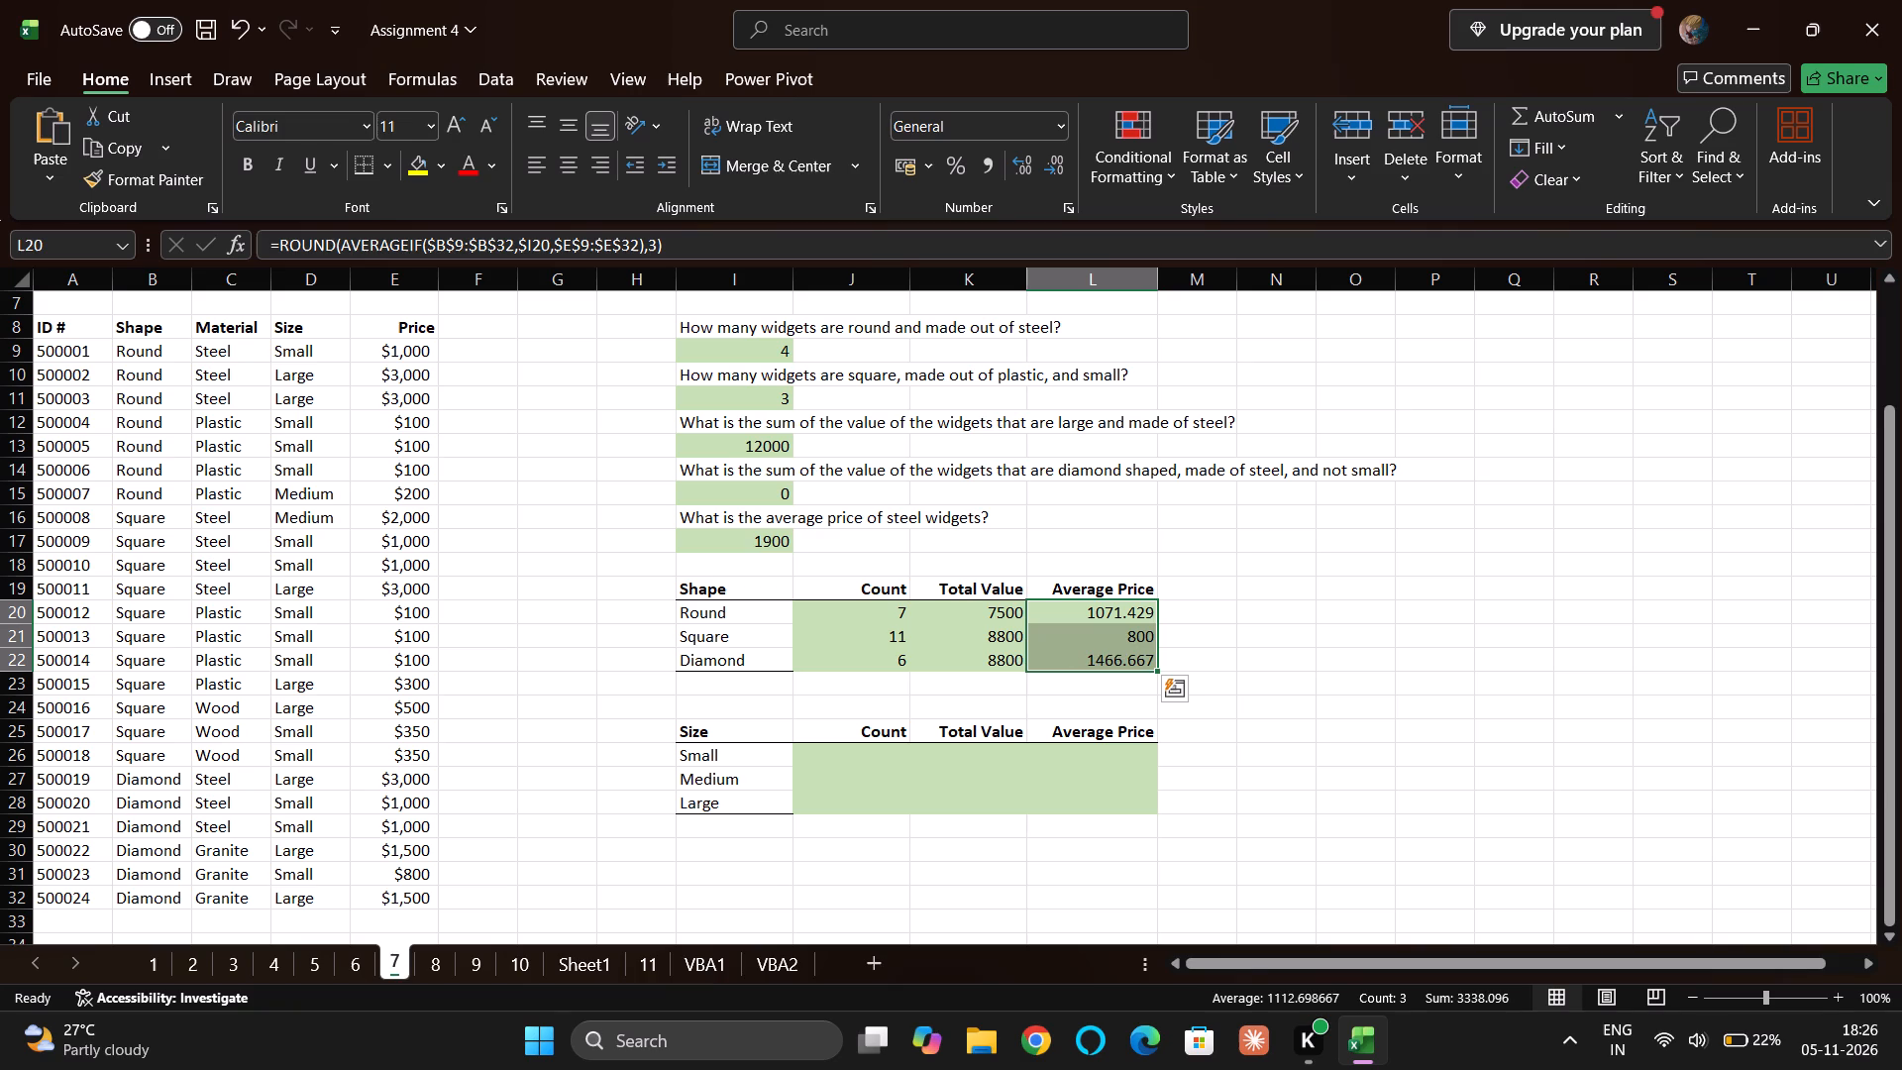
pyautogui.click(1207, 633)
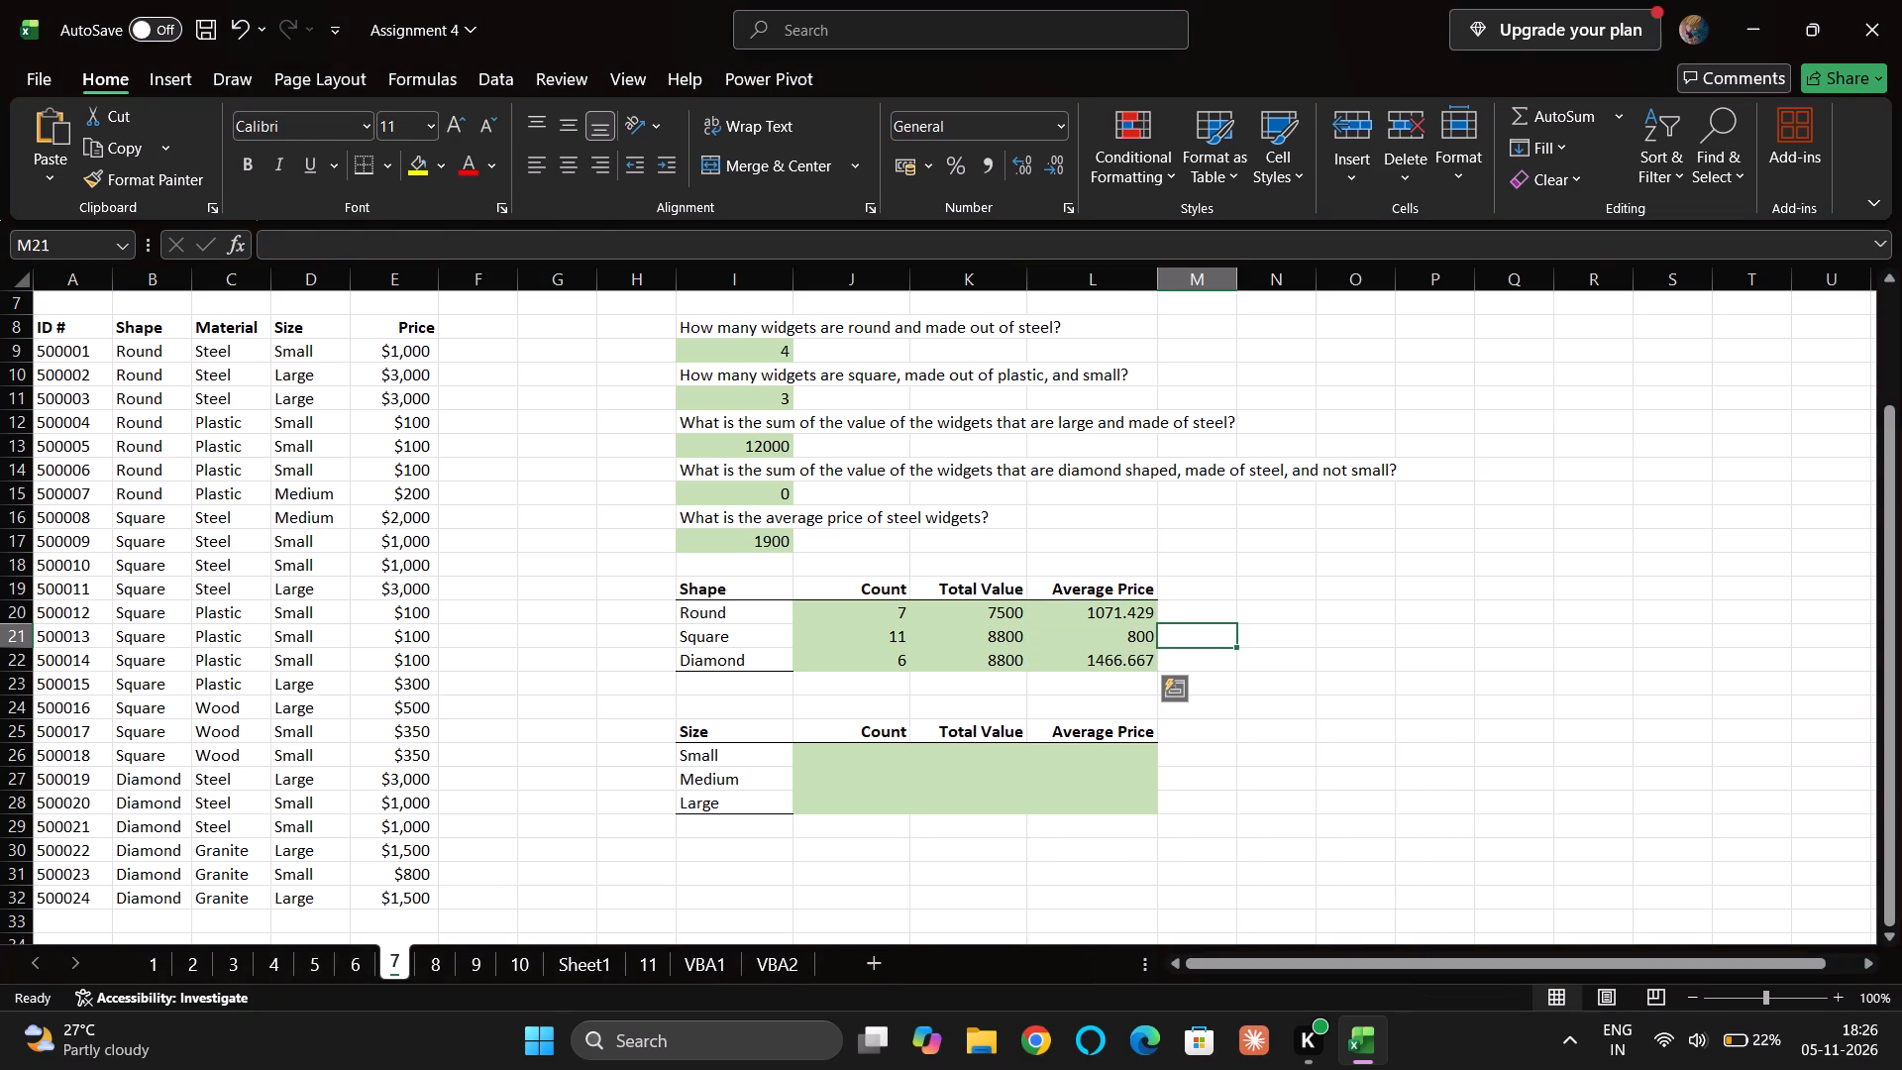
# Select J26, the Small row's Count cell in the Size summary table.
pyautogui.click(853, 758)
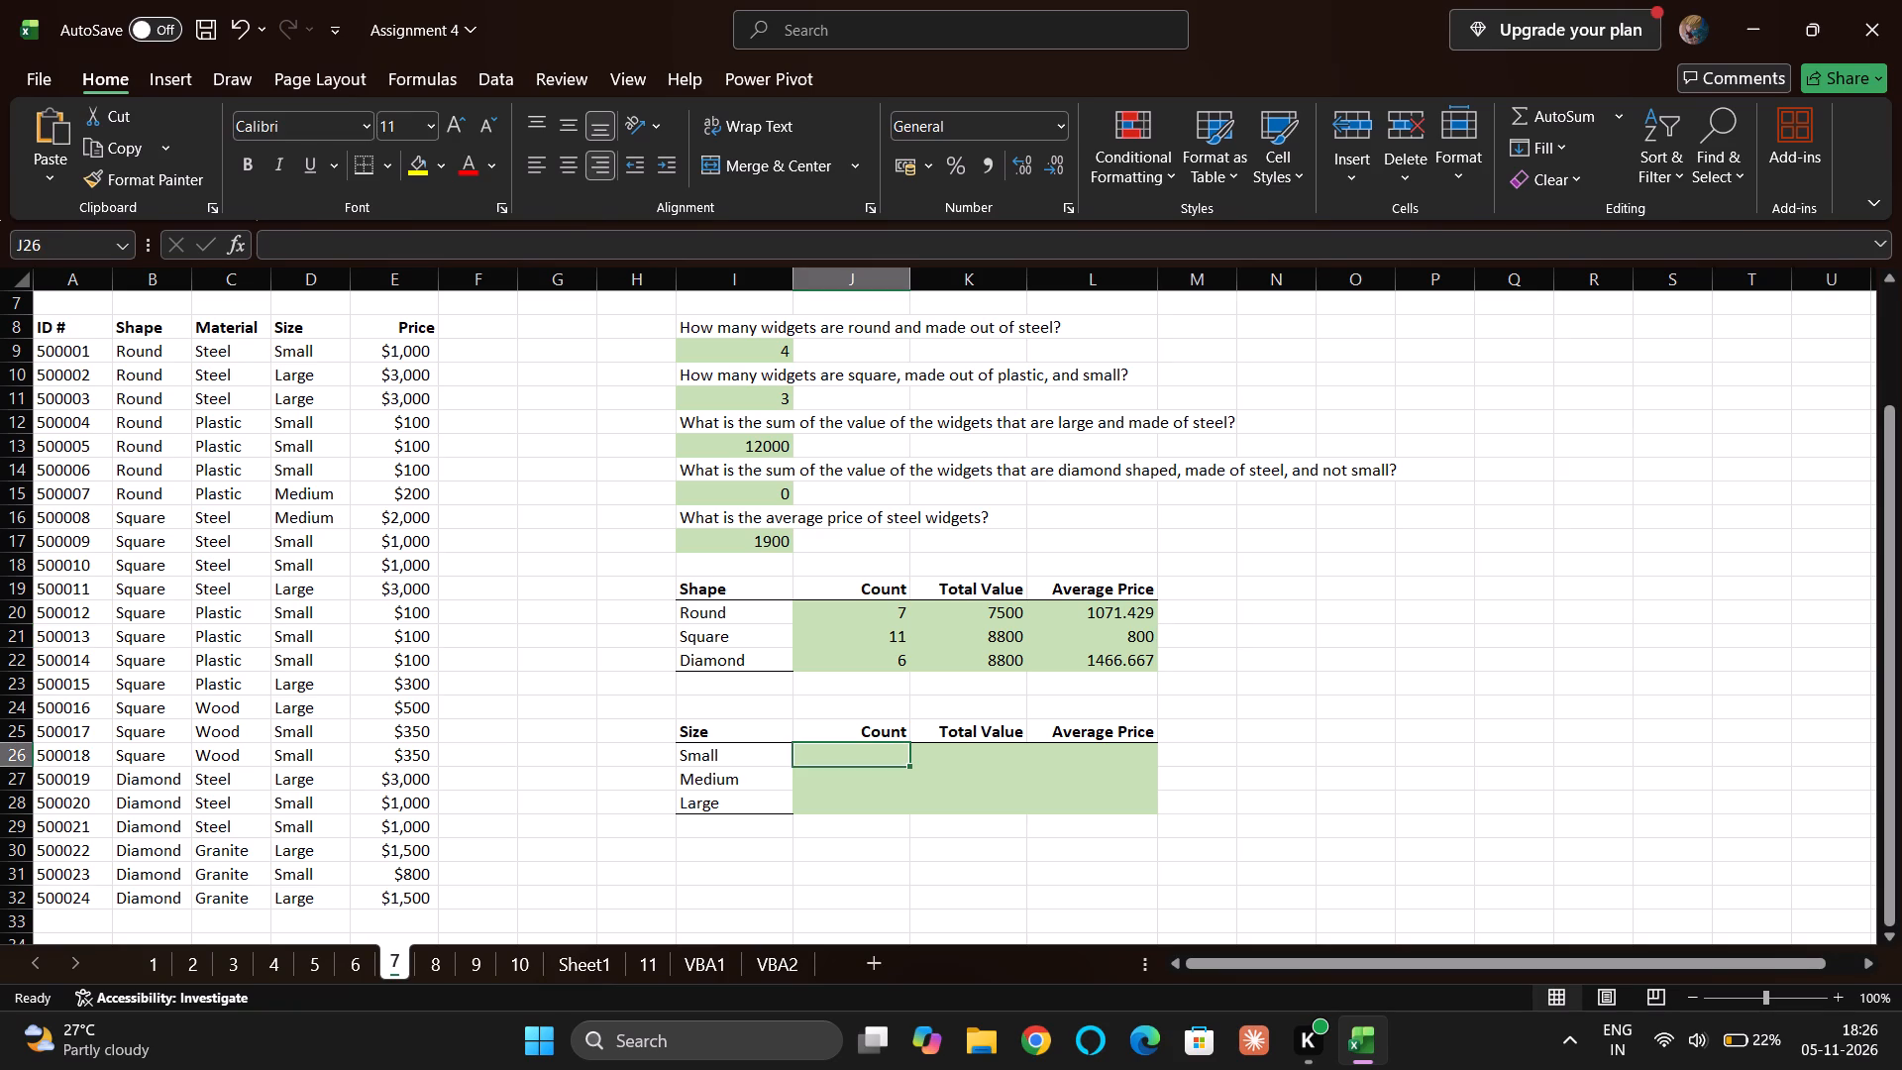
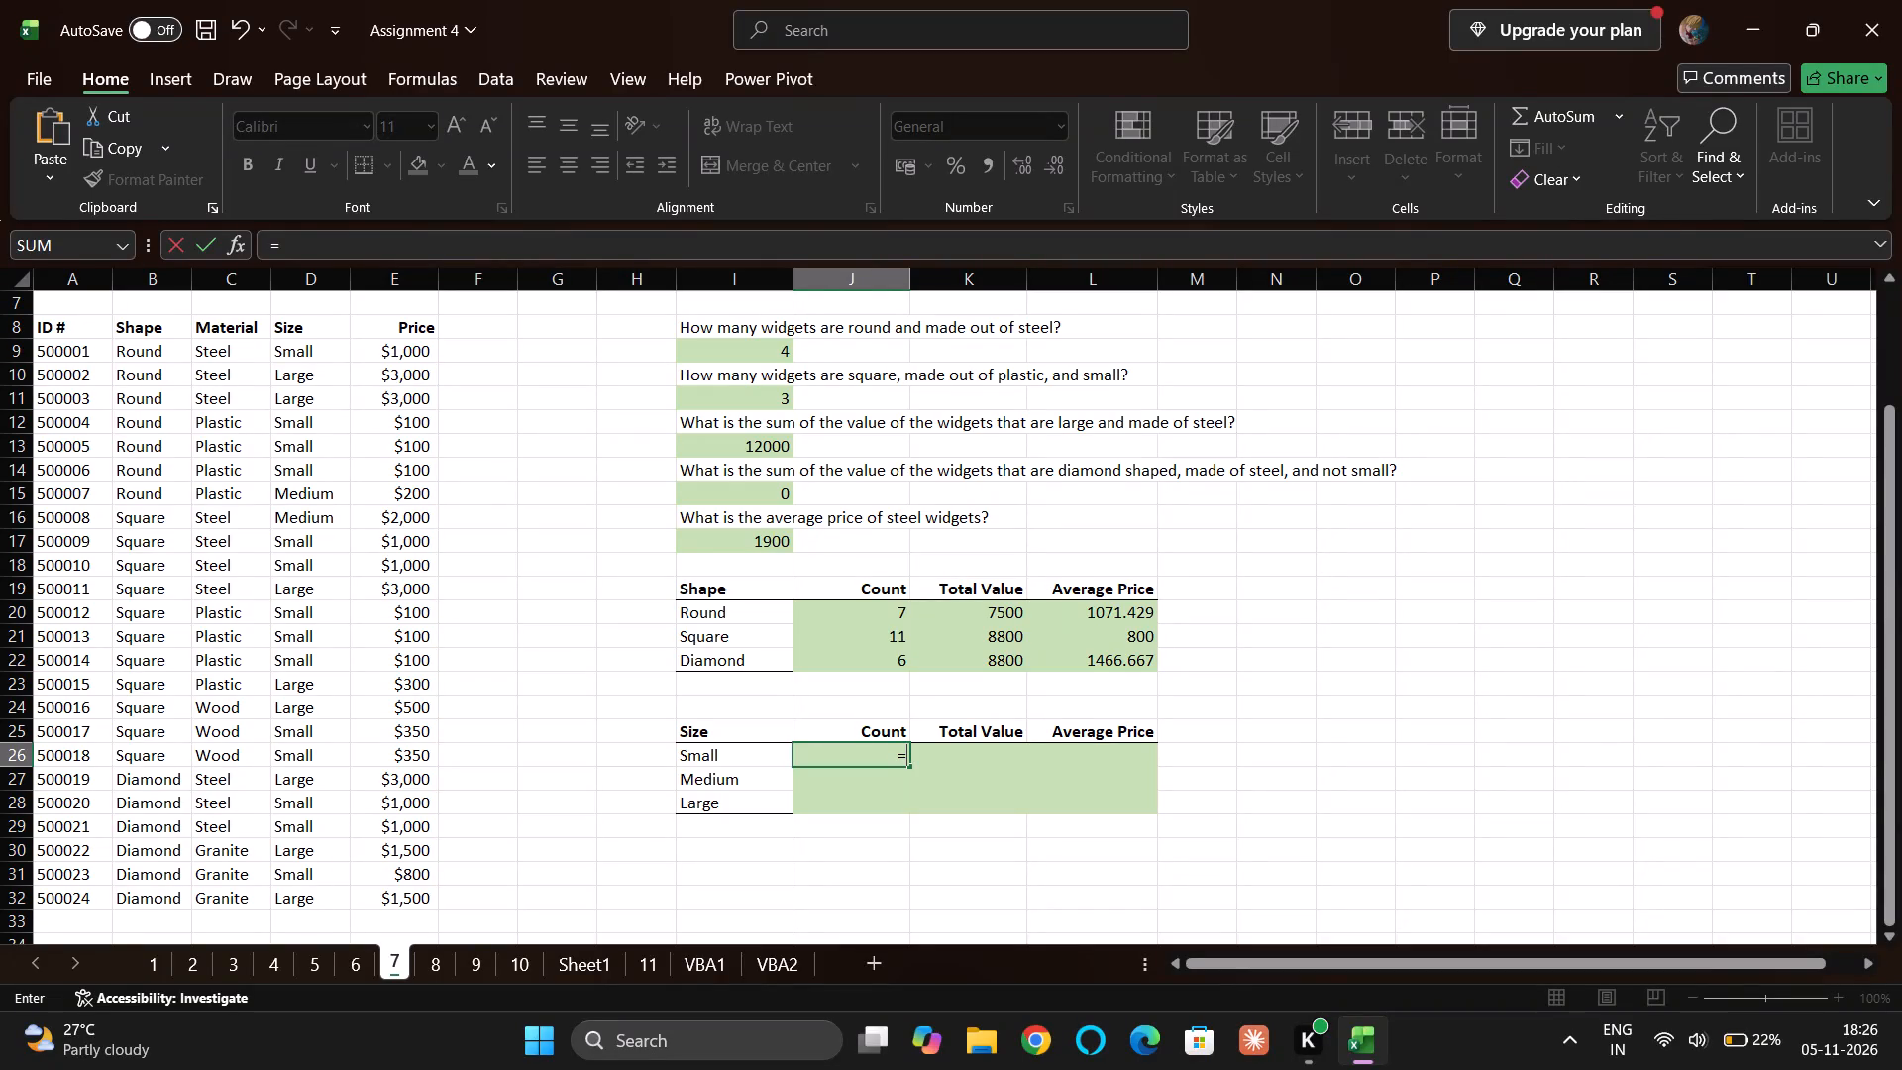
# Enter a COUNTIF formula in J26, the Small row's Count, using the absolute range $D$9:$D$32 and criterion $I26.
pyautogui.write('cout')
pyautogui.press('BackSpace')
pyautogui.press('BackSpace')
pyautogui.press('Down')
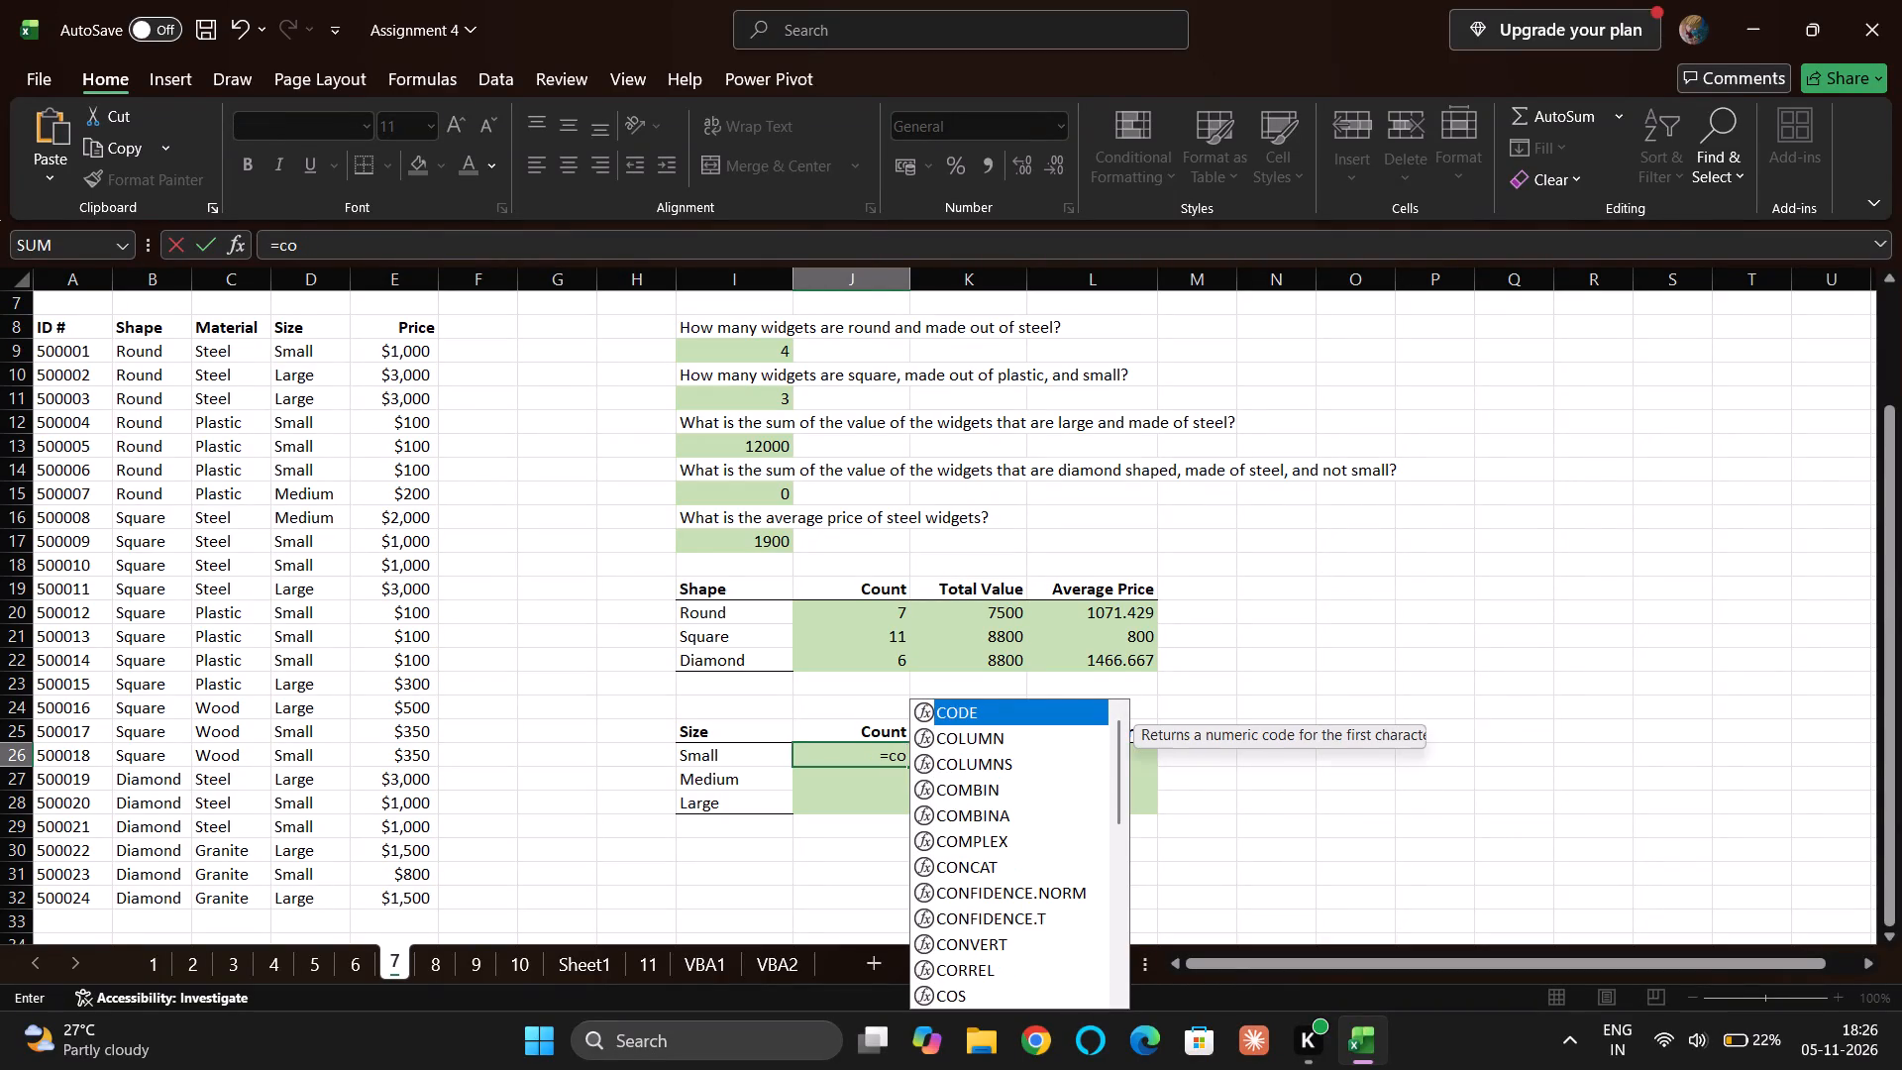
pyautogui.press('Down')
pyautogui.press('u')
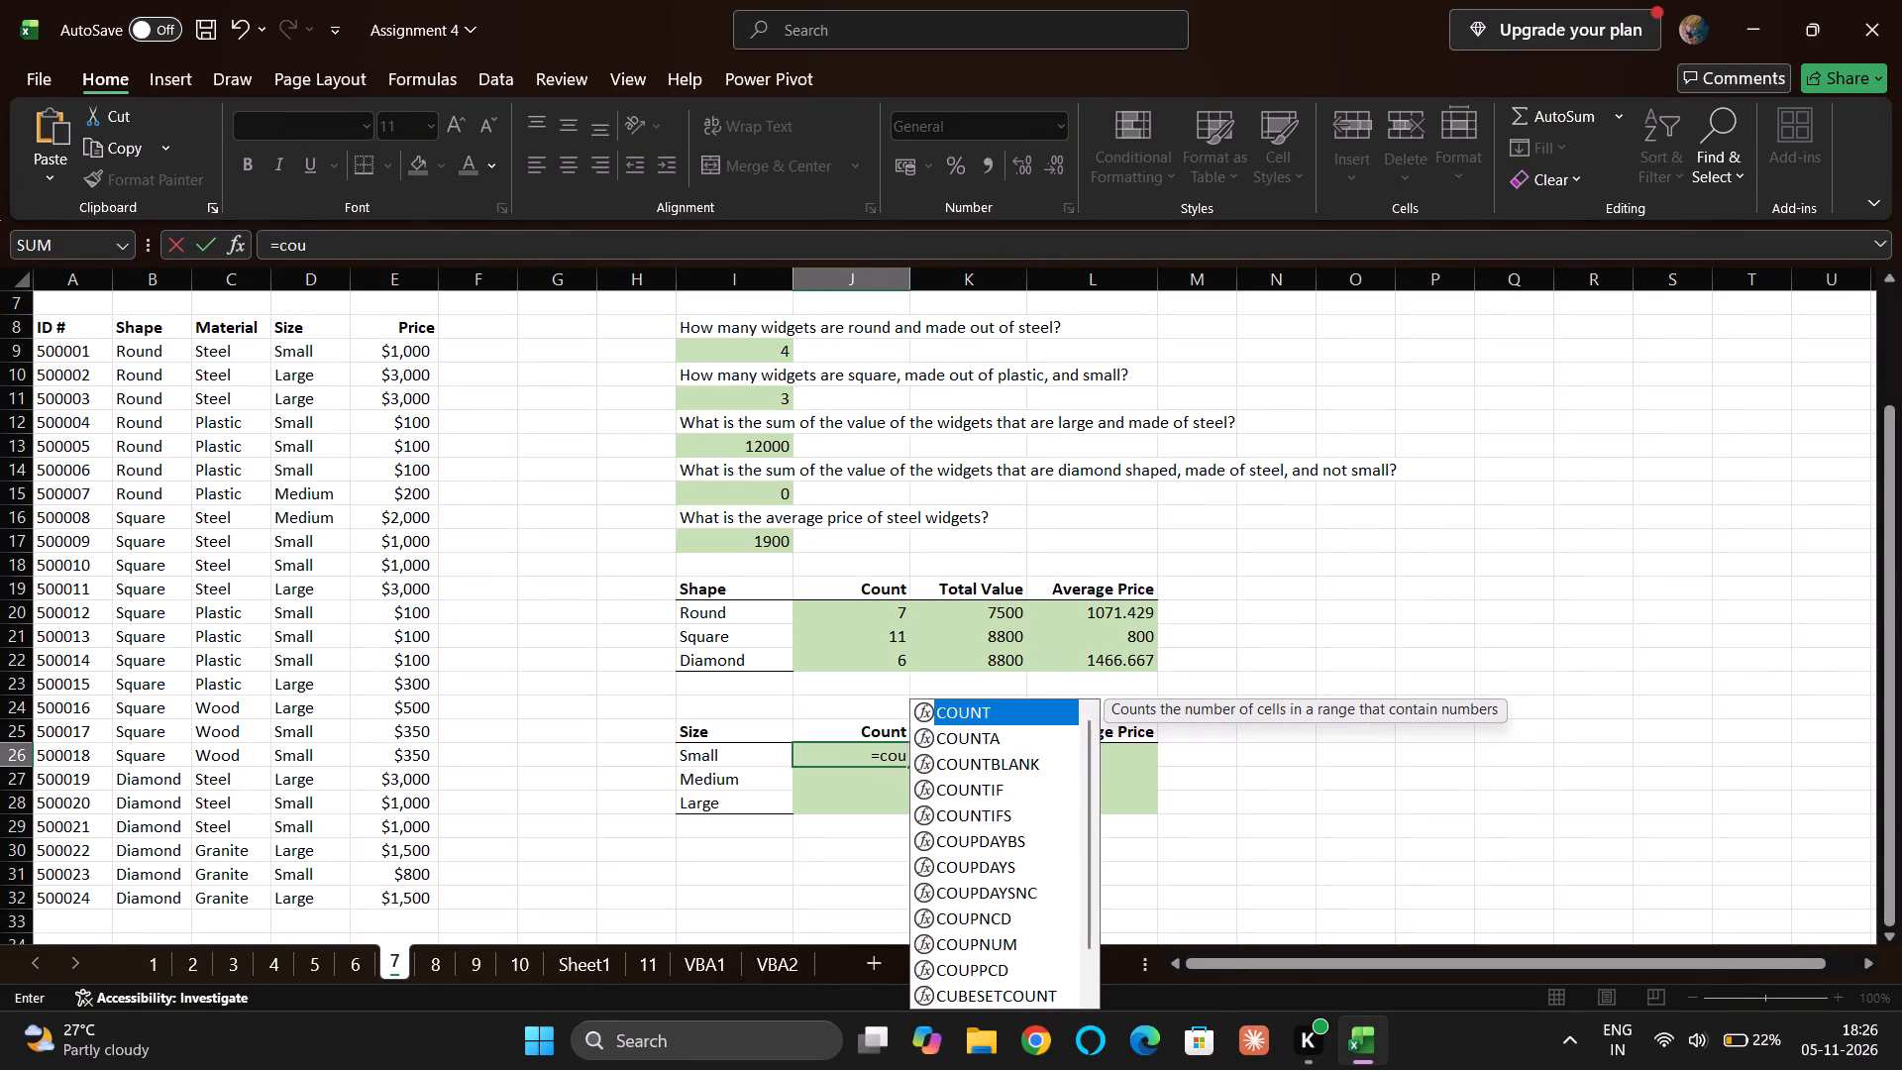
pyautogui.press('Down')
pyautogui.press('Down')
pyautogui.press('Down')
pyautogui.press('Down')
pyautogui.press('Up')
pyautogui.press('Tab')
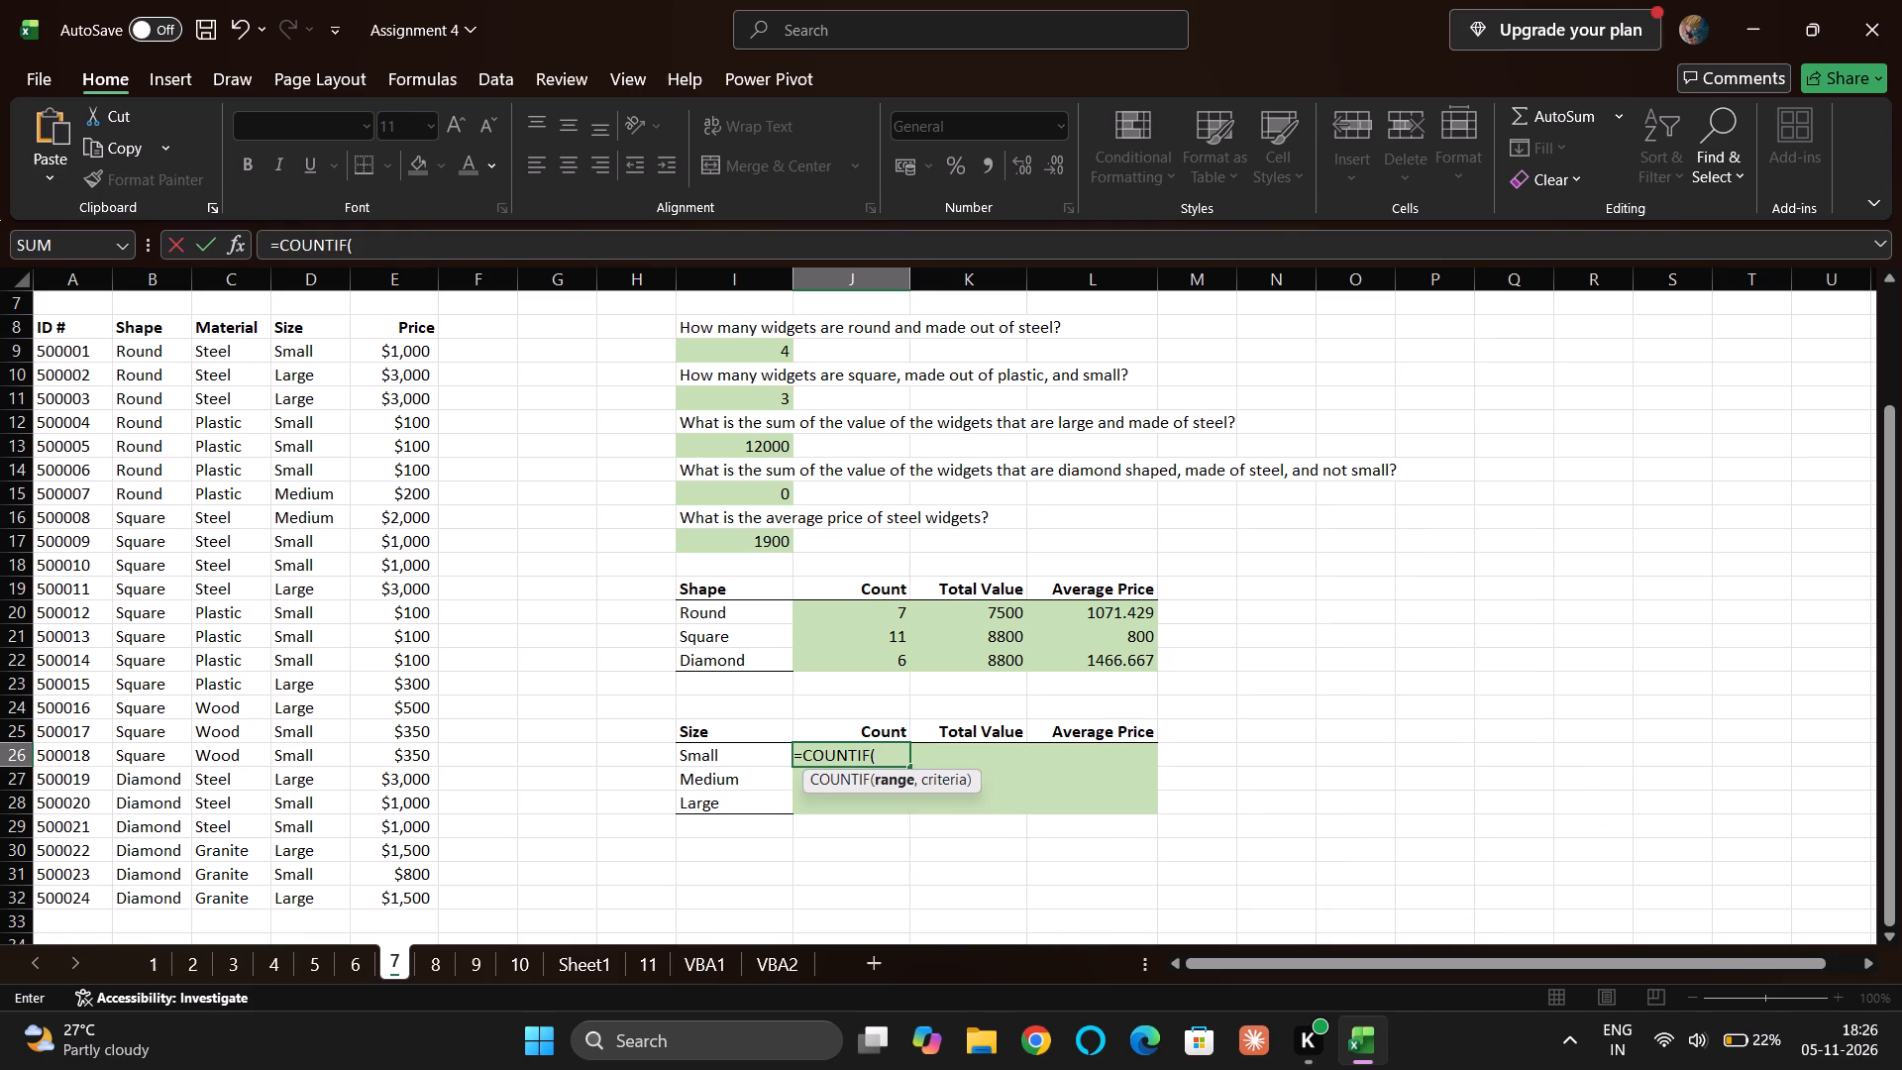
pyautogui.click(310, 350)
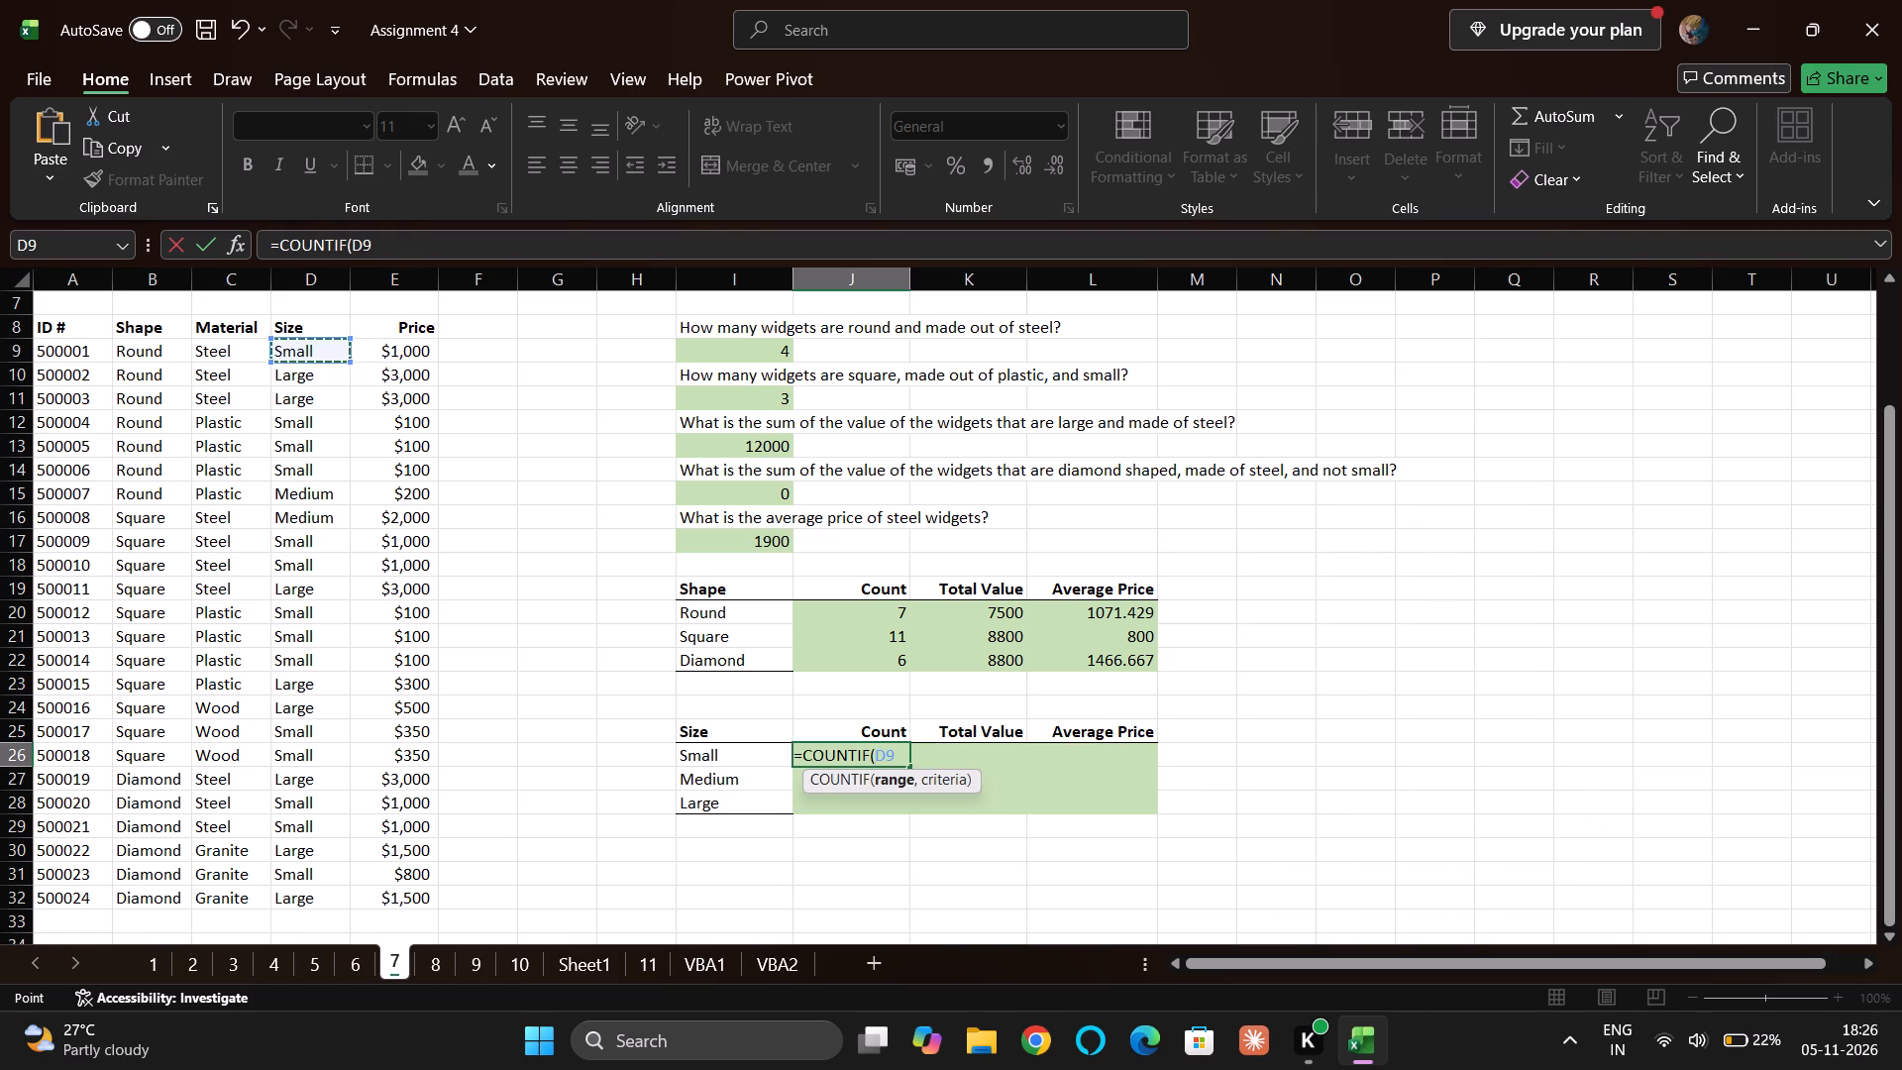
pyautogui.hotkey('ctrl', 'shift', 'Down')
pyautogui.press('F4')
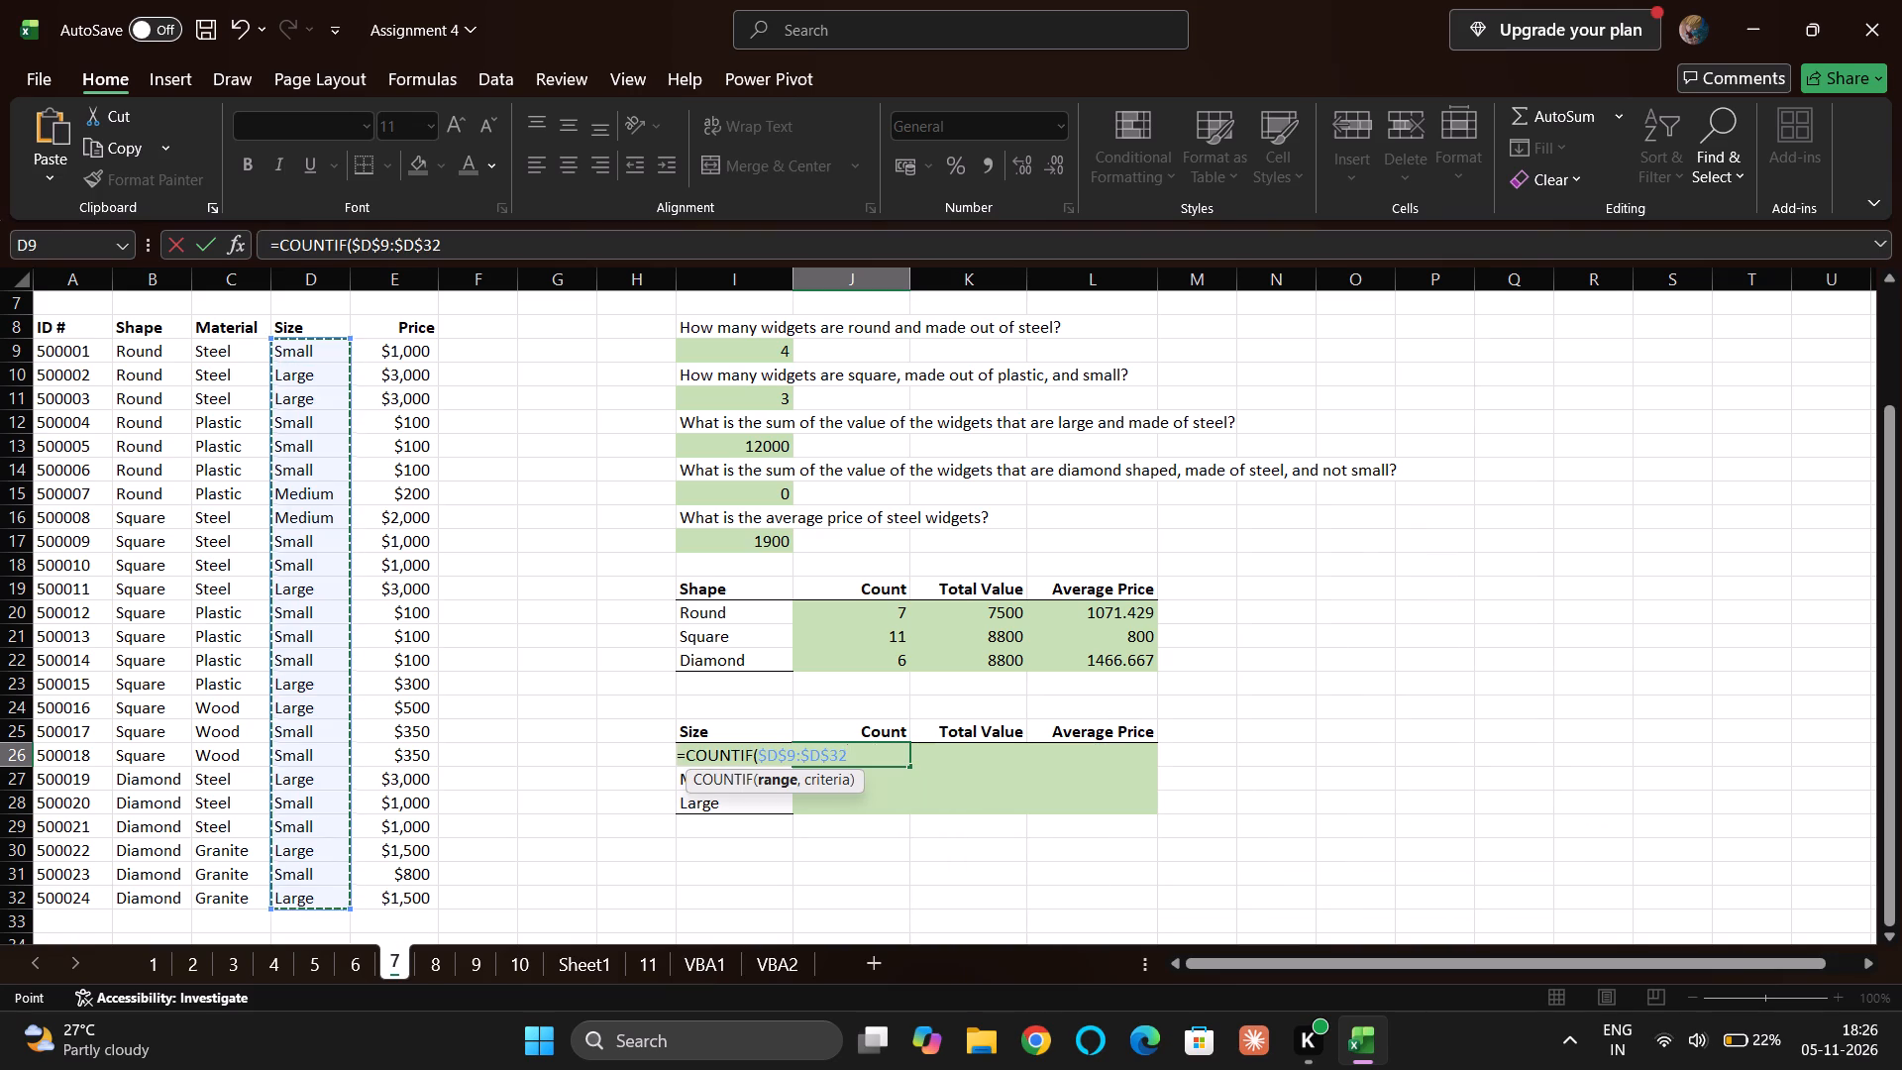
pyautogui.press(',')
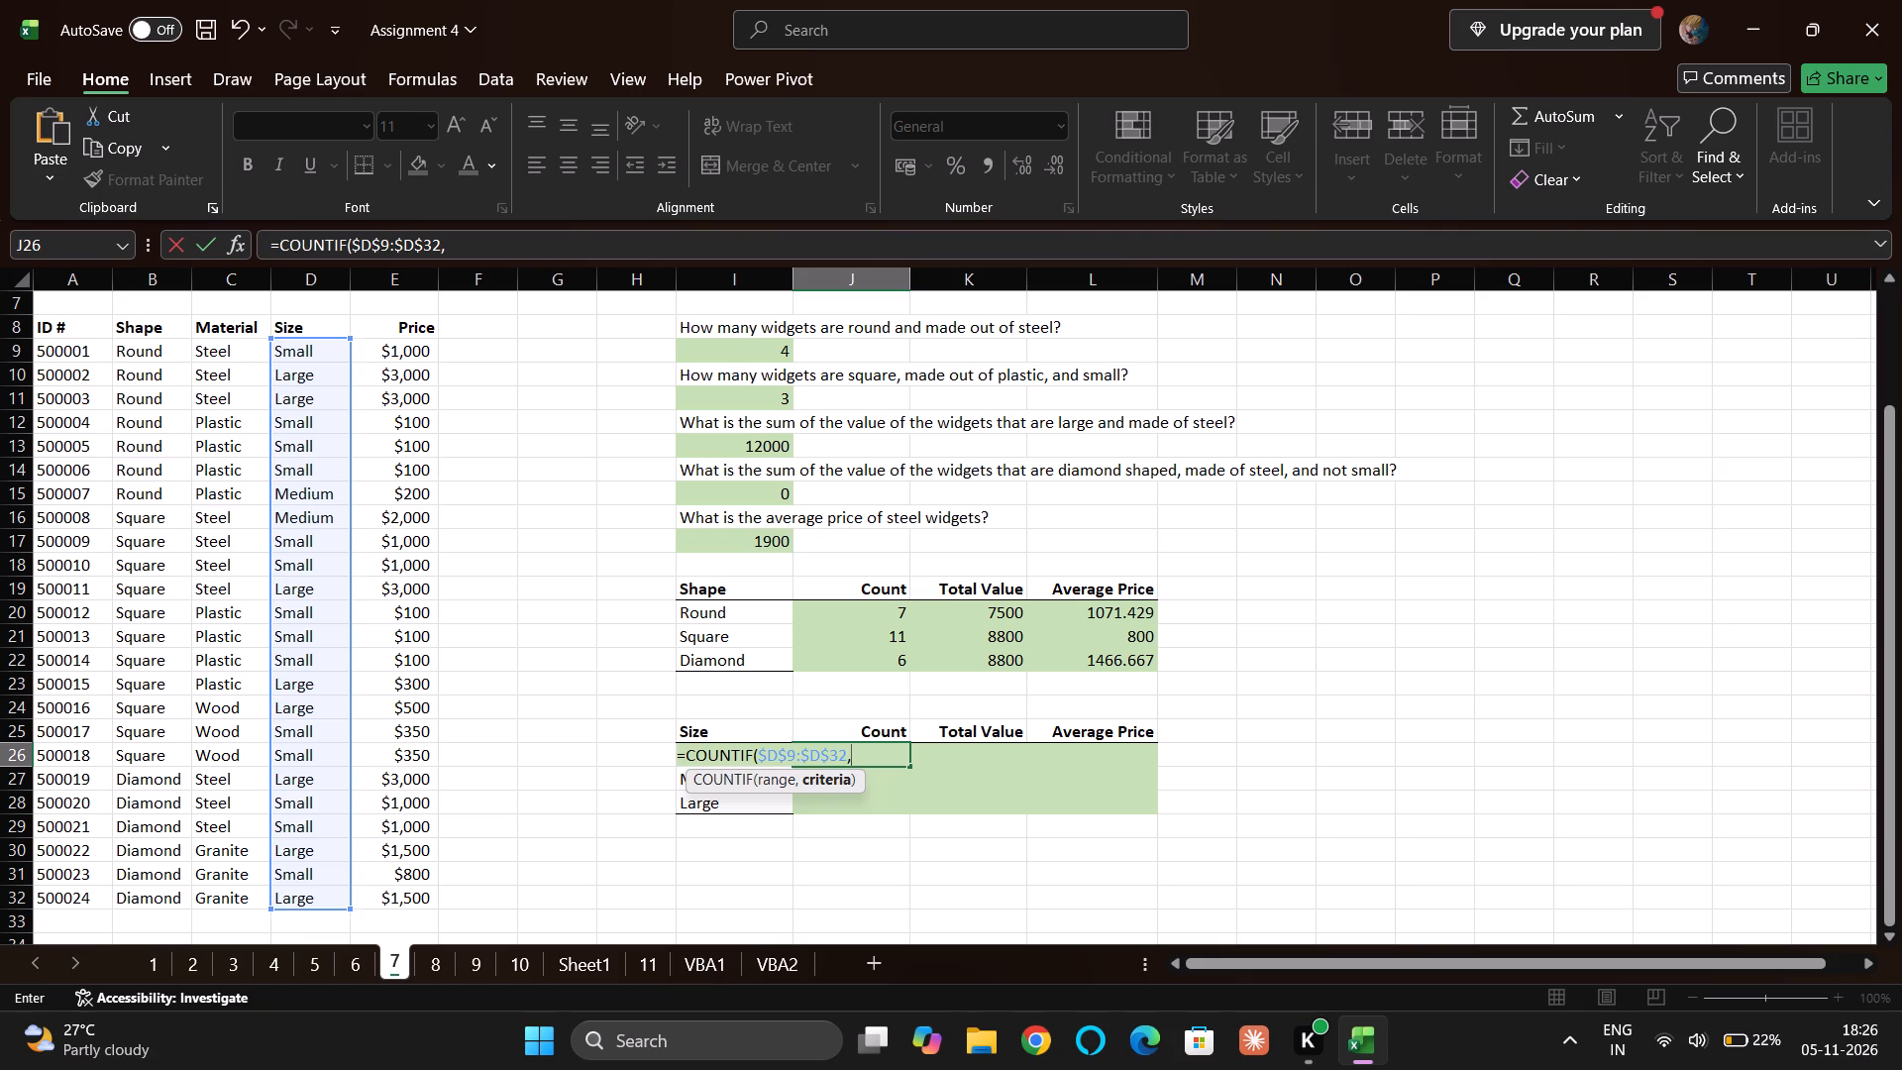
pyautogui.press('Left')
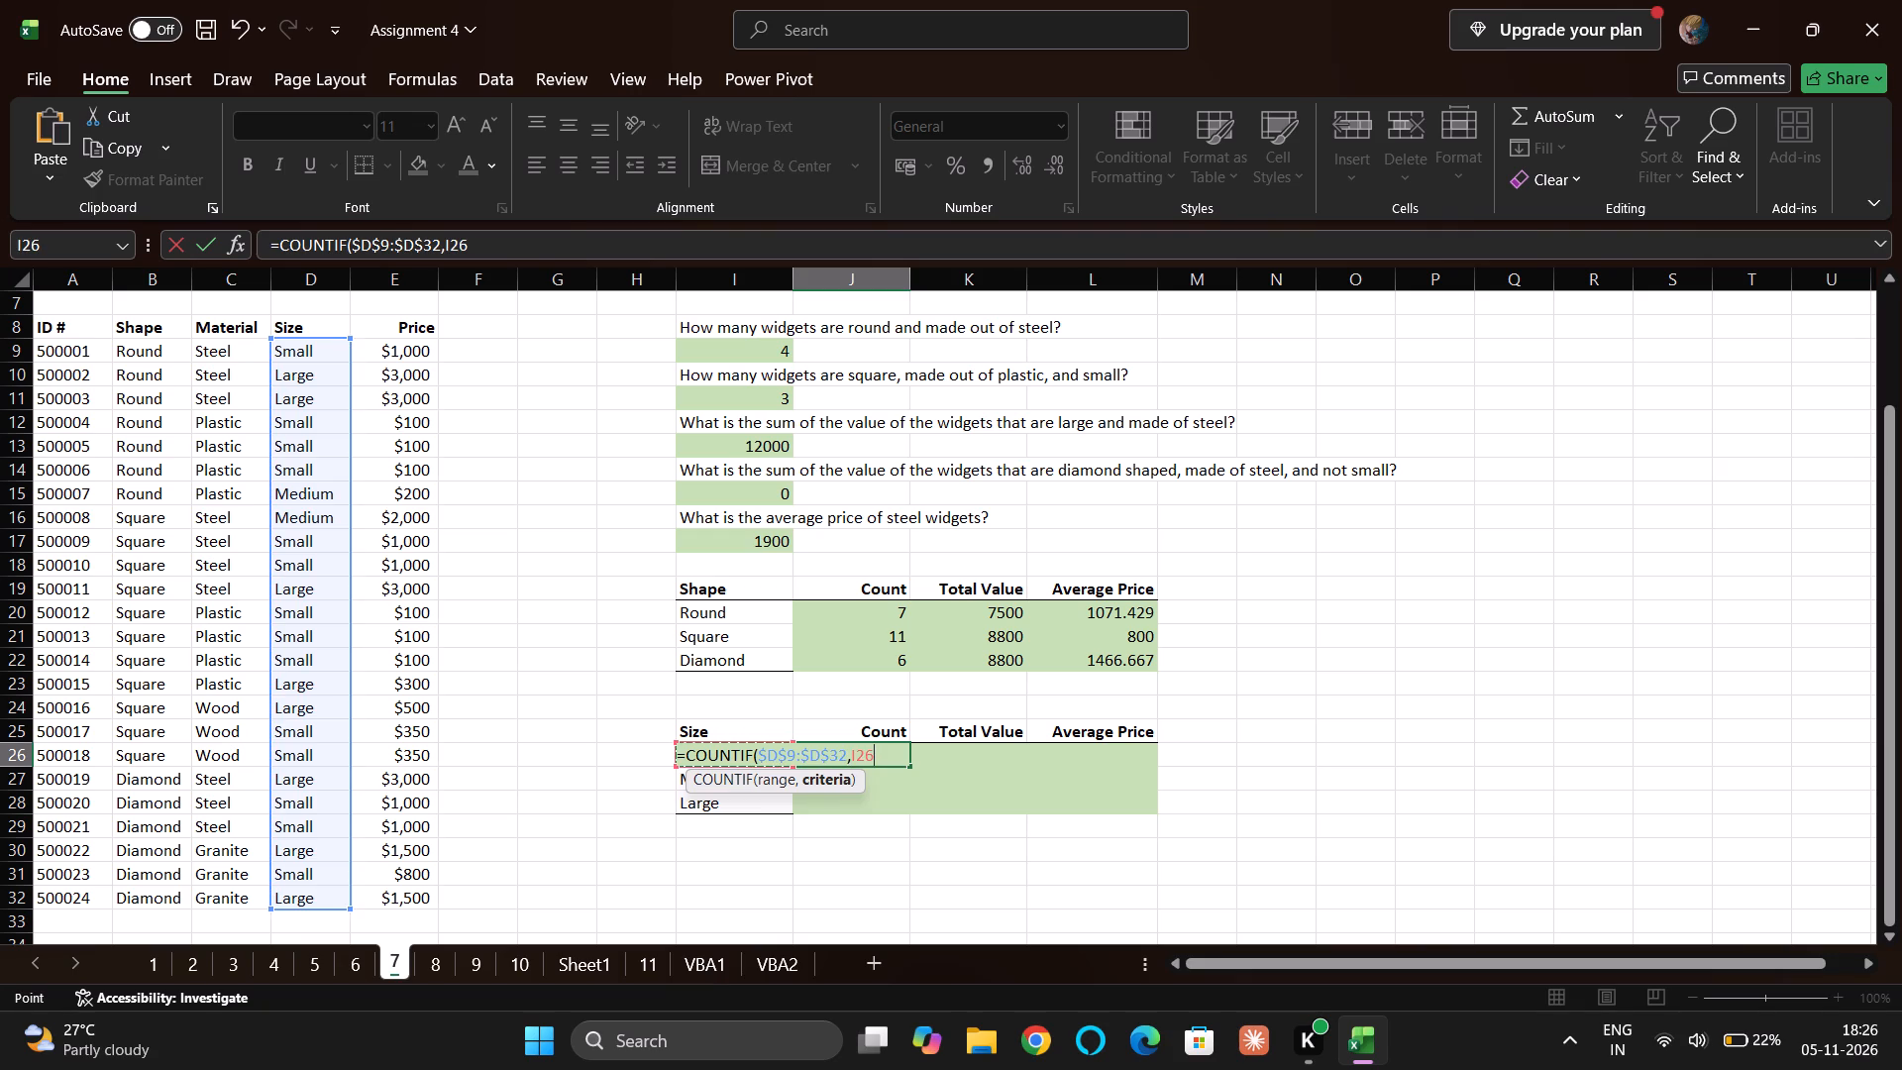
pyautogui.press('F4')
pyautogui.press('F4')
pyautogui.press('F4')
pyautogui.press('Return')
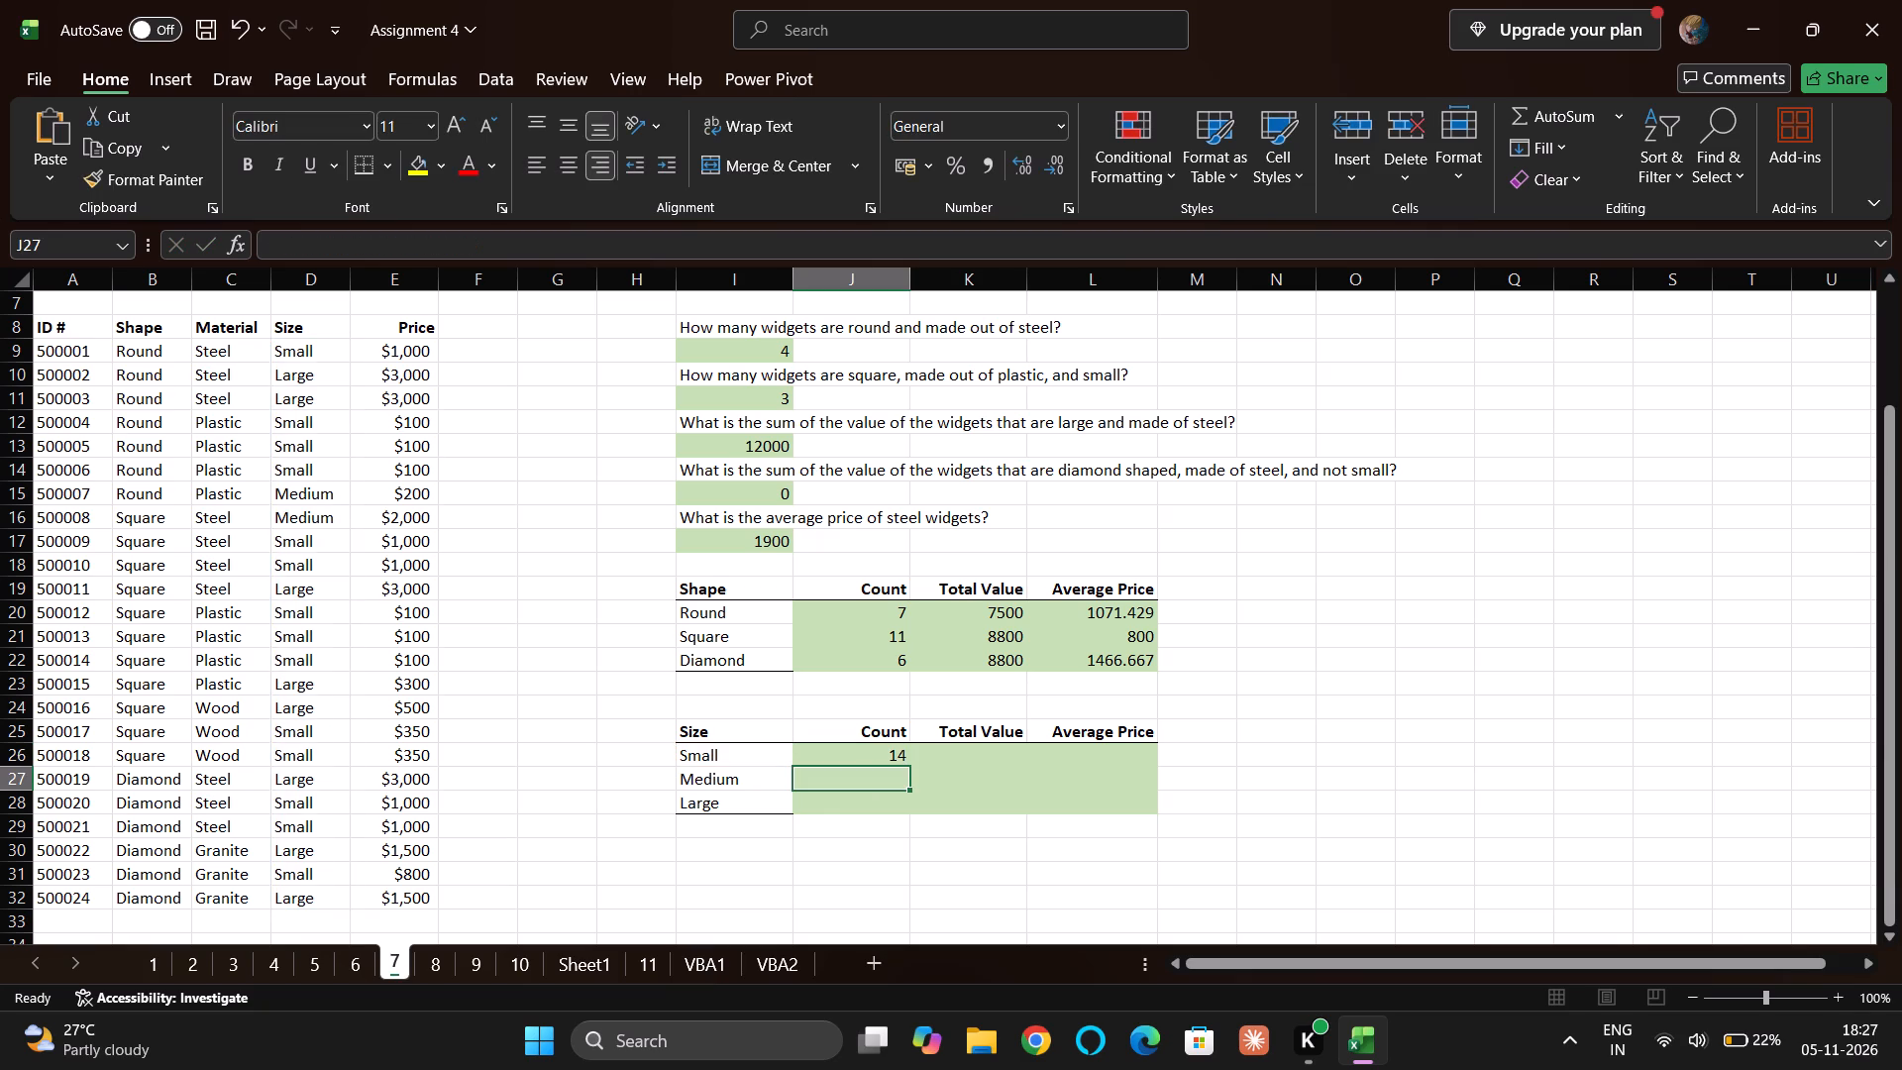
# Fill the Count formula from J26 down through J28 for the Medium and Large rows.
pyautogui.press('Up')
pyautogui.hotkey('shift', 'Down')
pyautogui.hotkey('shift', 'Down')
pyautogui.hotkey('ctrl', 'd')
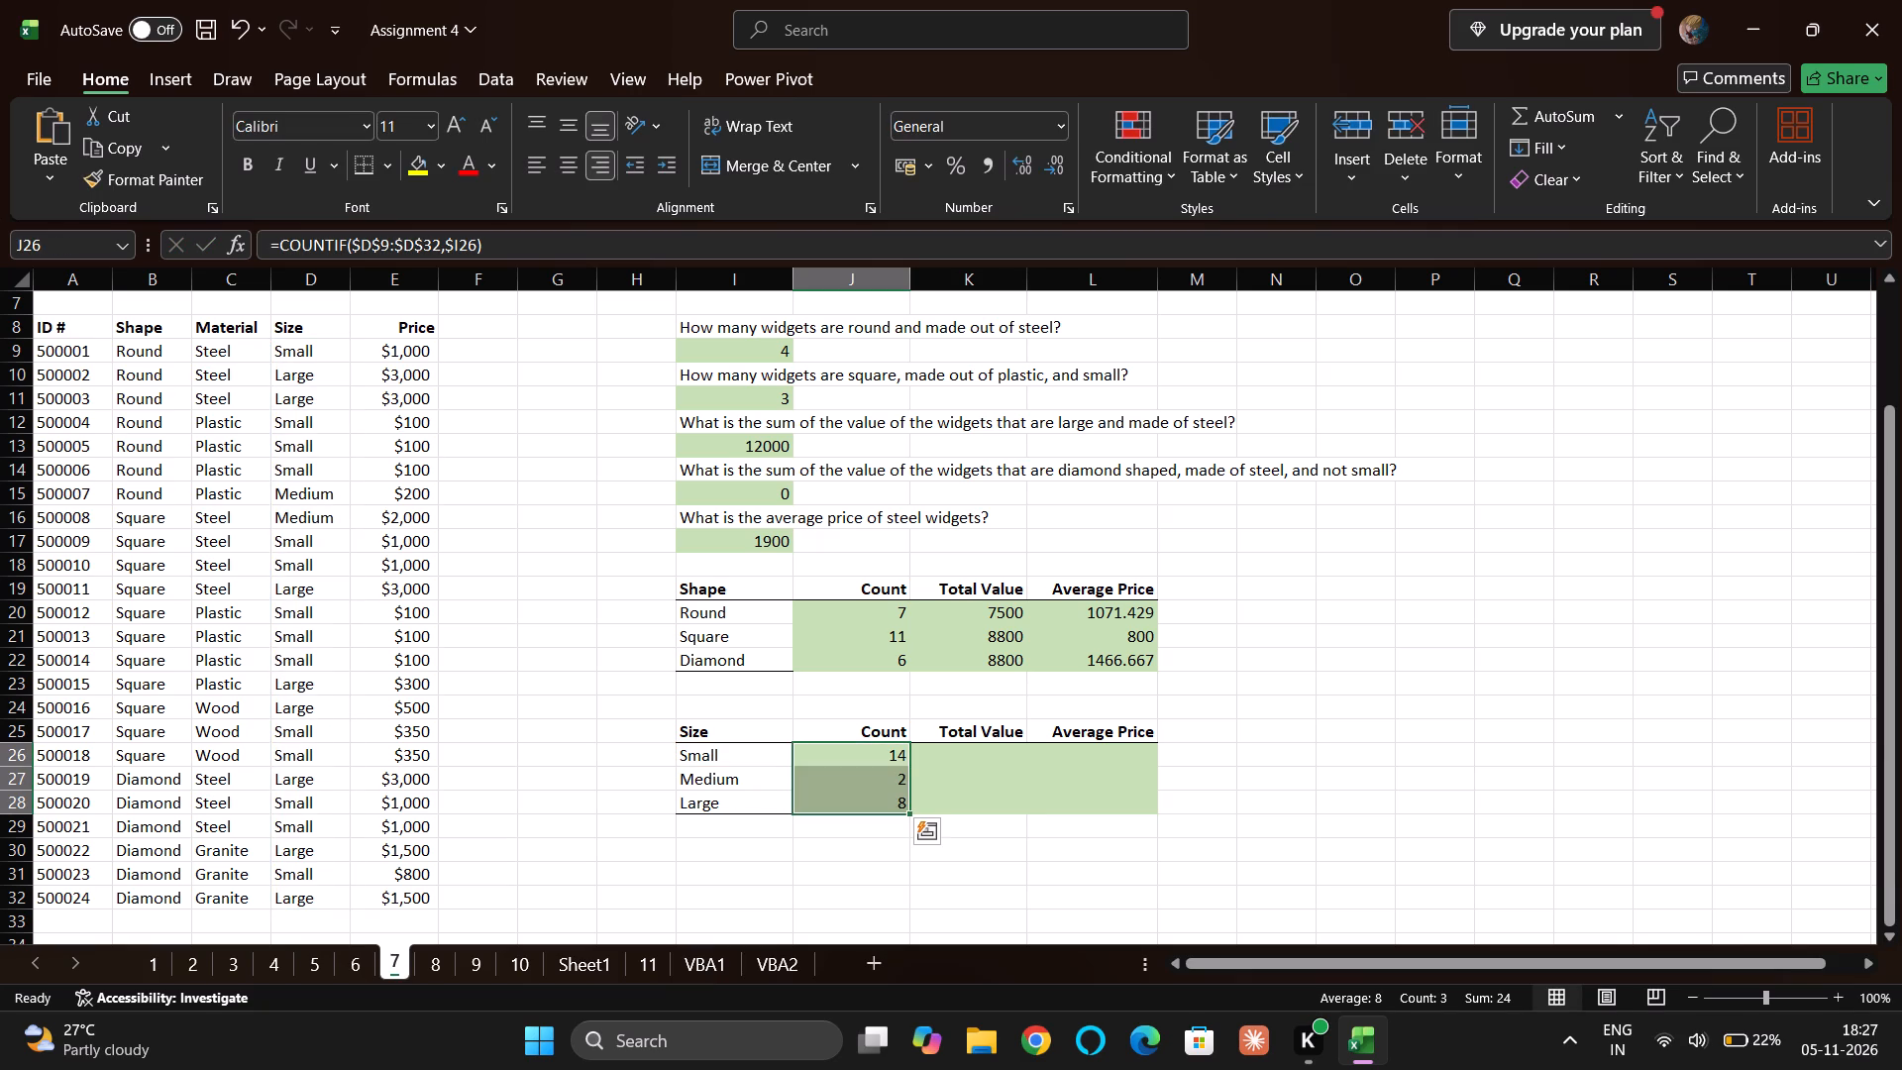
# Enter a SUMIF formula in K26, the Small row's Total Value, with range $D$9:$D$32, criterion $I26 and sum range $E$9:$E$32.
pyautogui.click(967, 756)
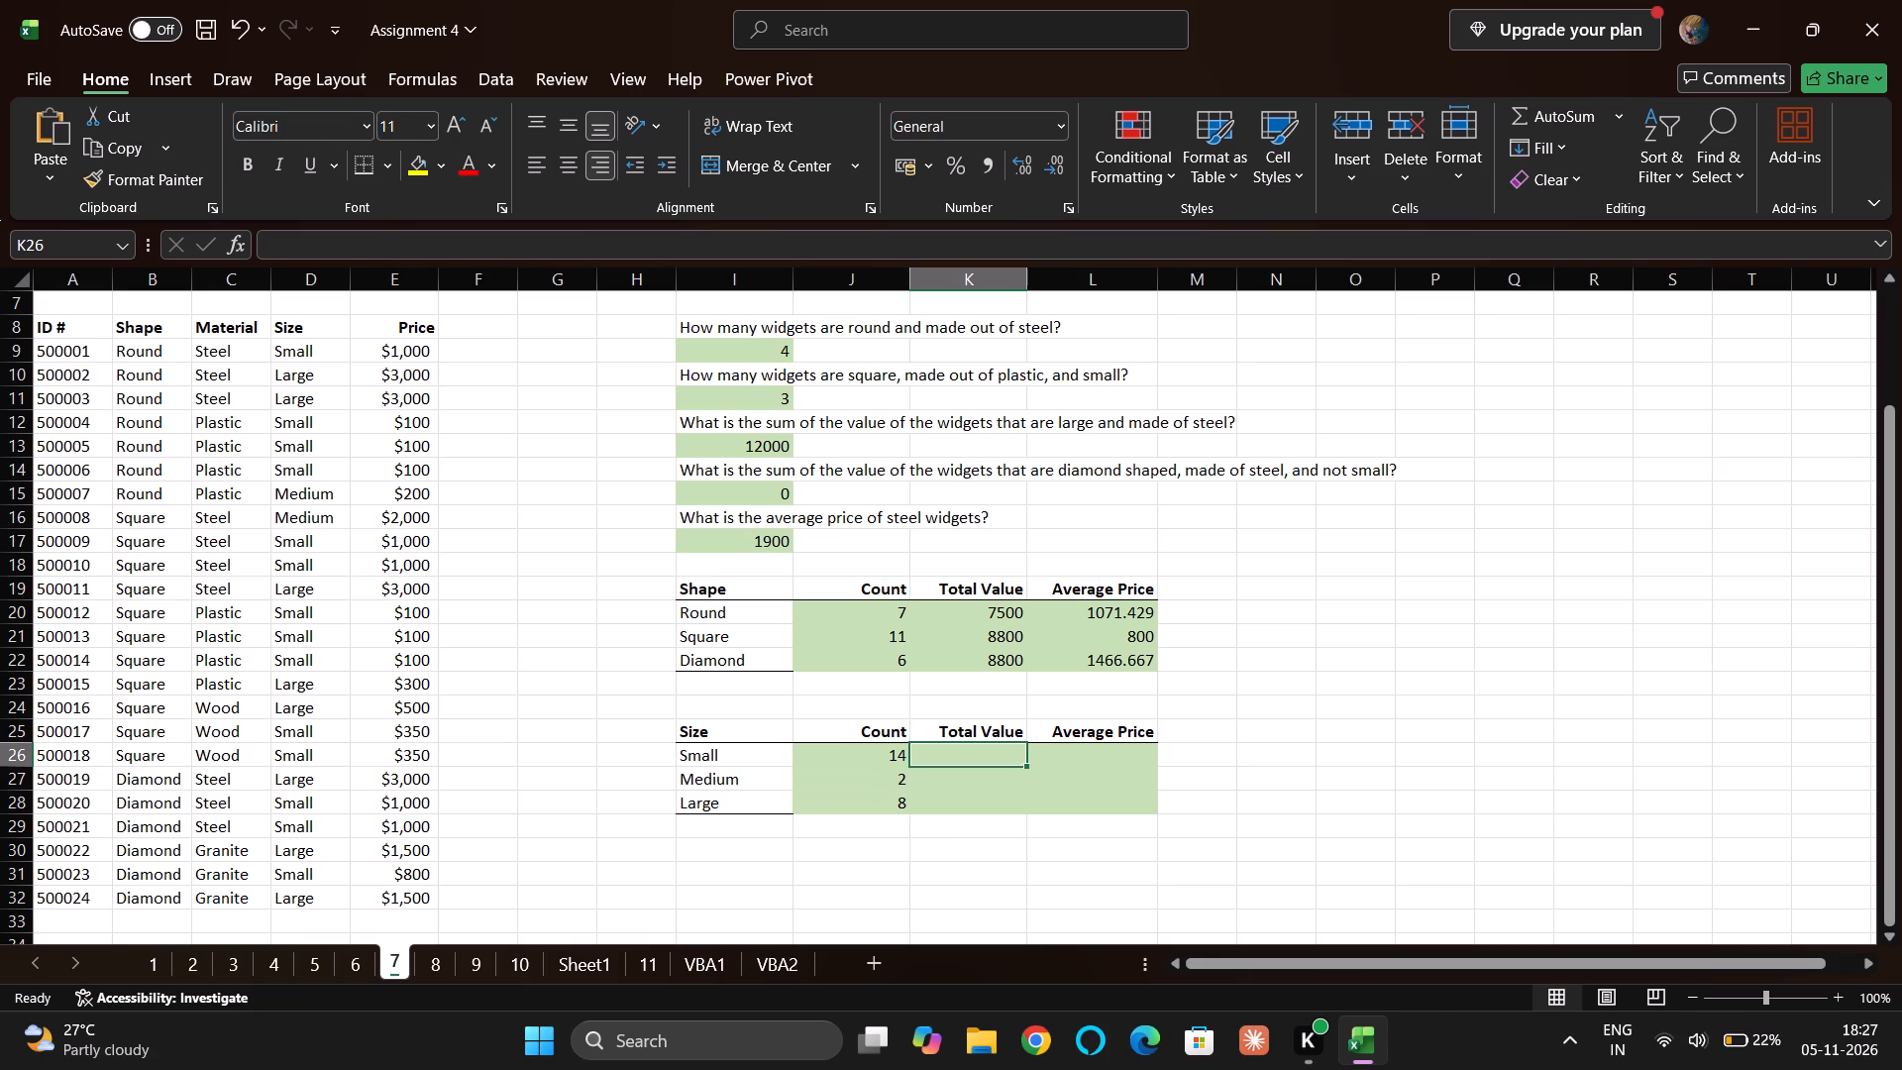
pyautogui.press('=')
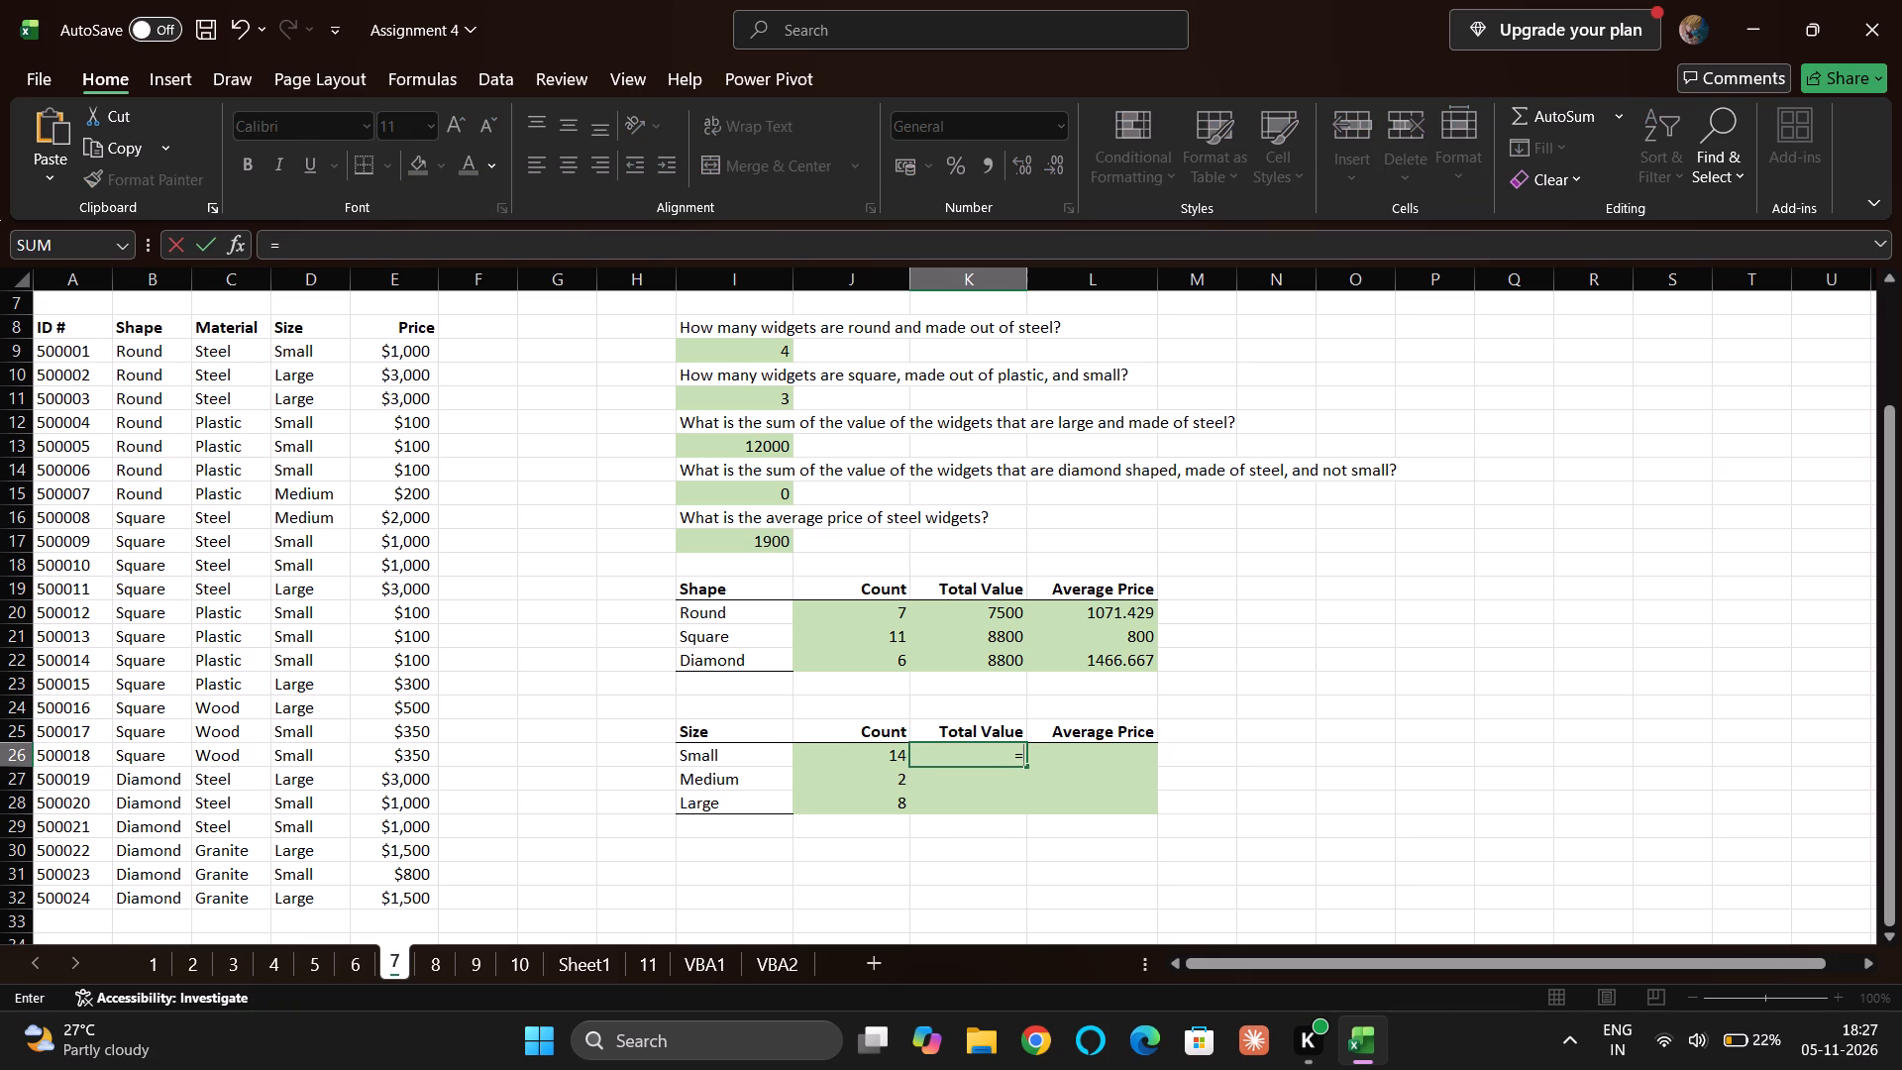
pyautogui.write('sum')
pyautogui.press('Down')
pyautogui.press('Down')
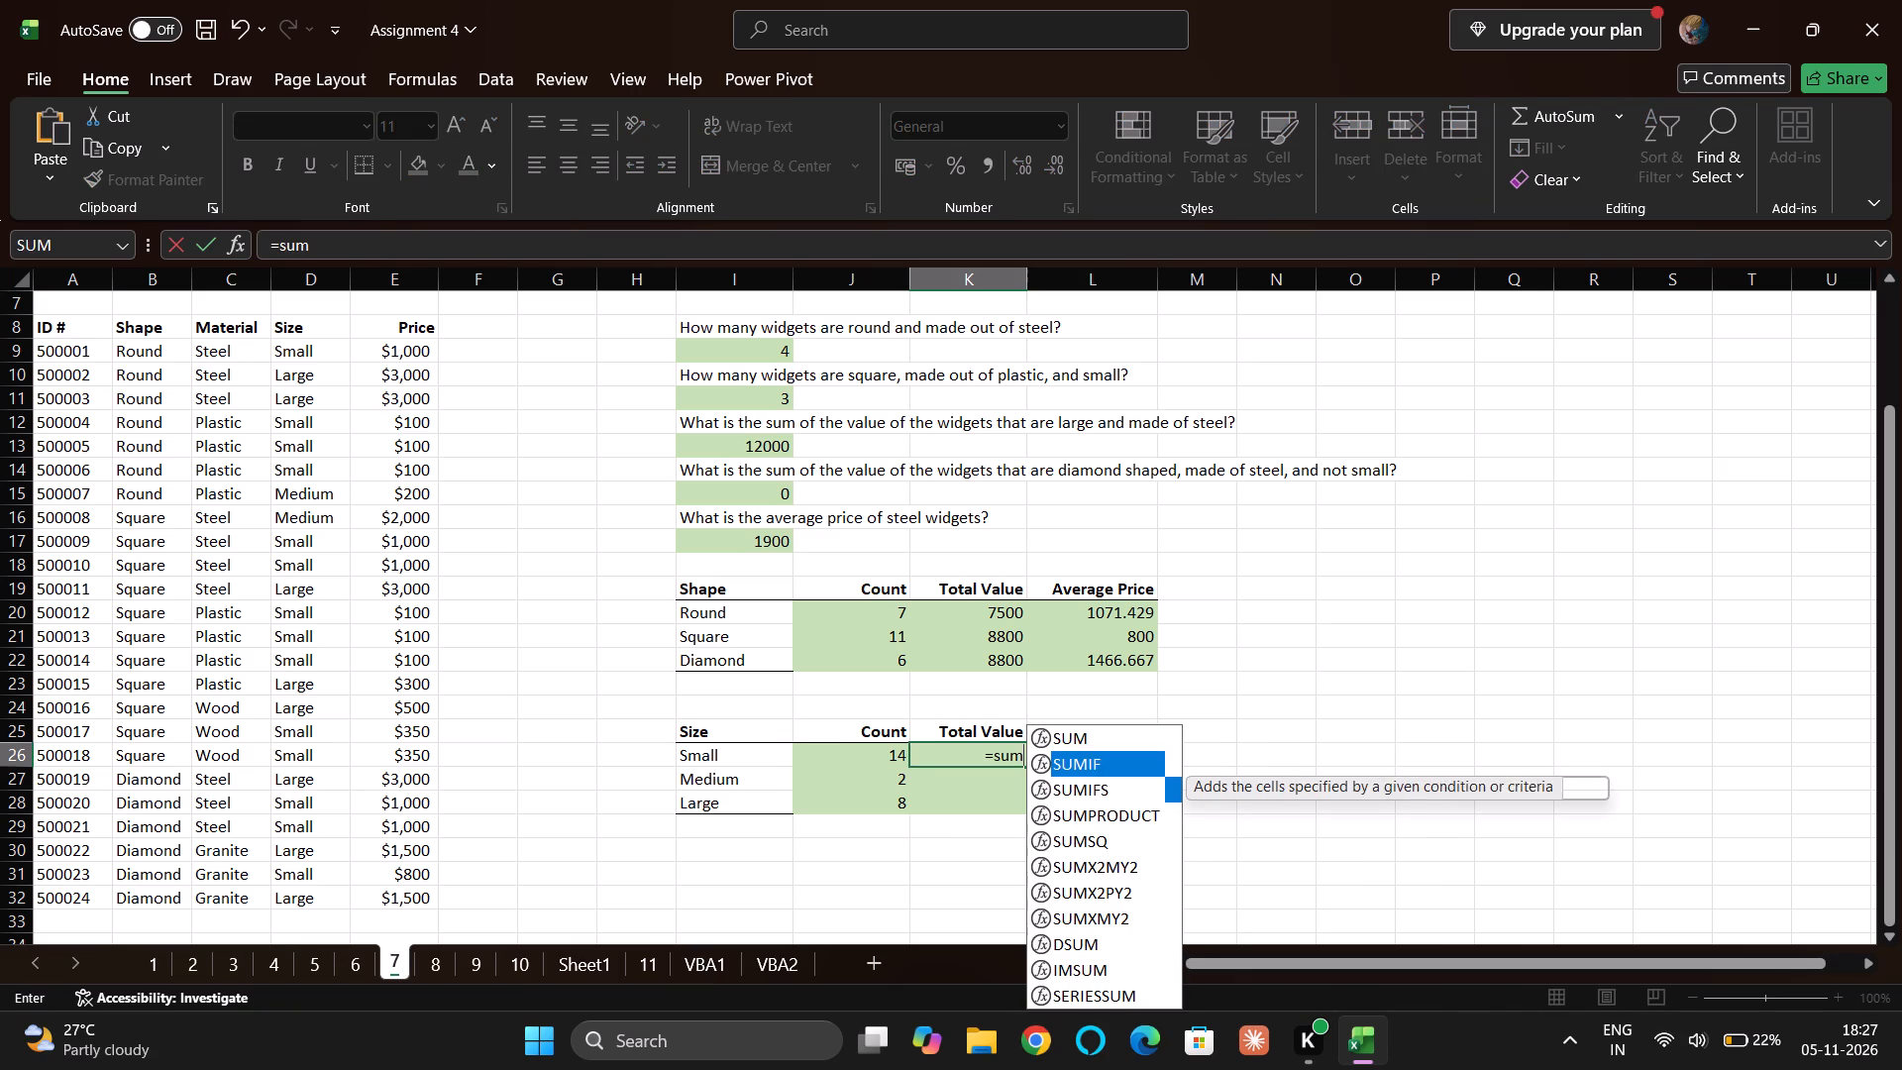
pyautogui.press('Up')
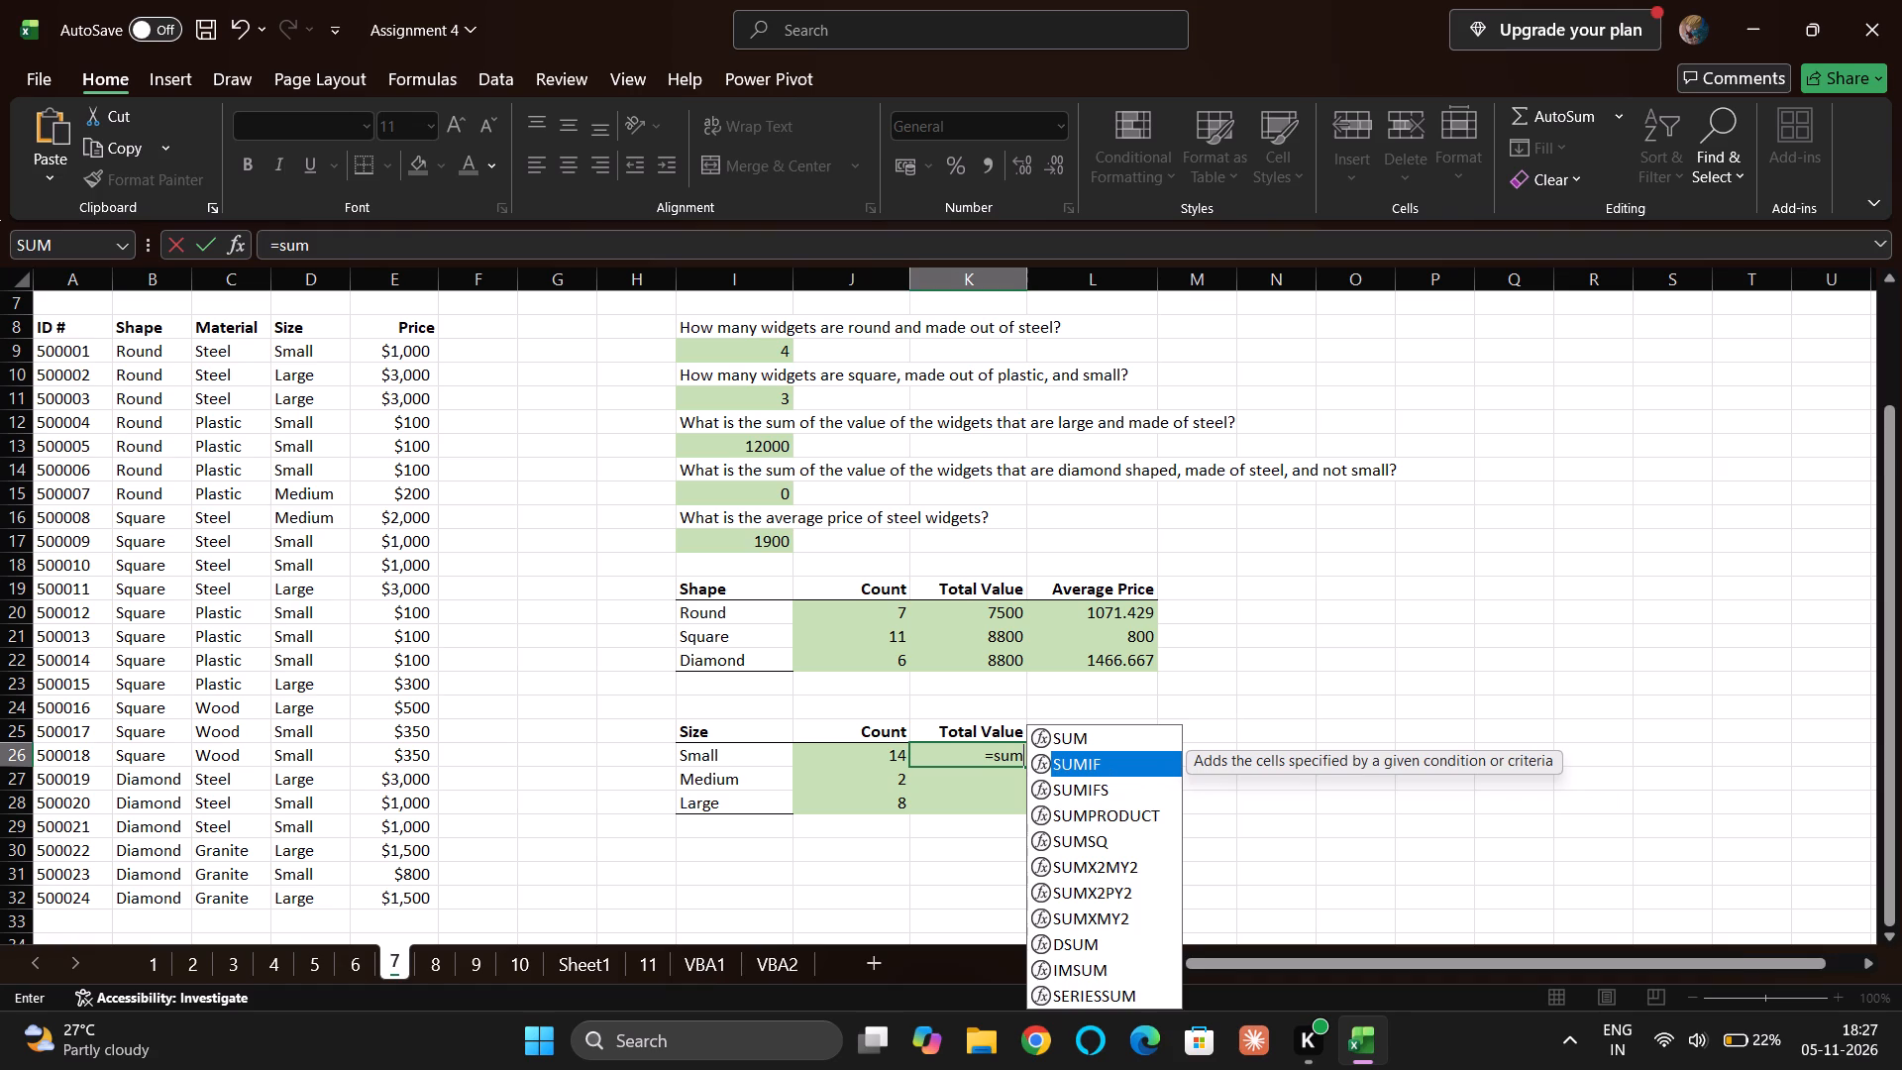
pyautogui.press('Tab')
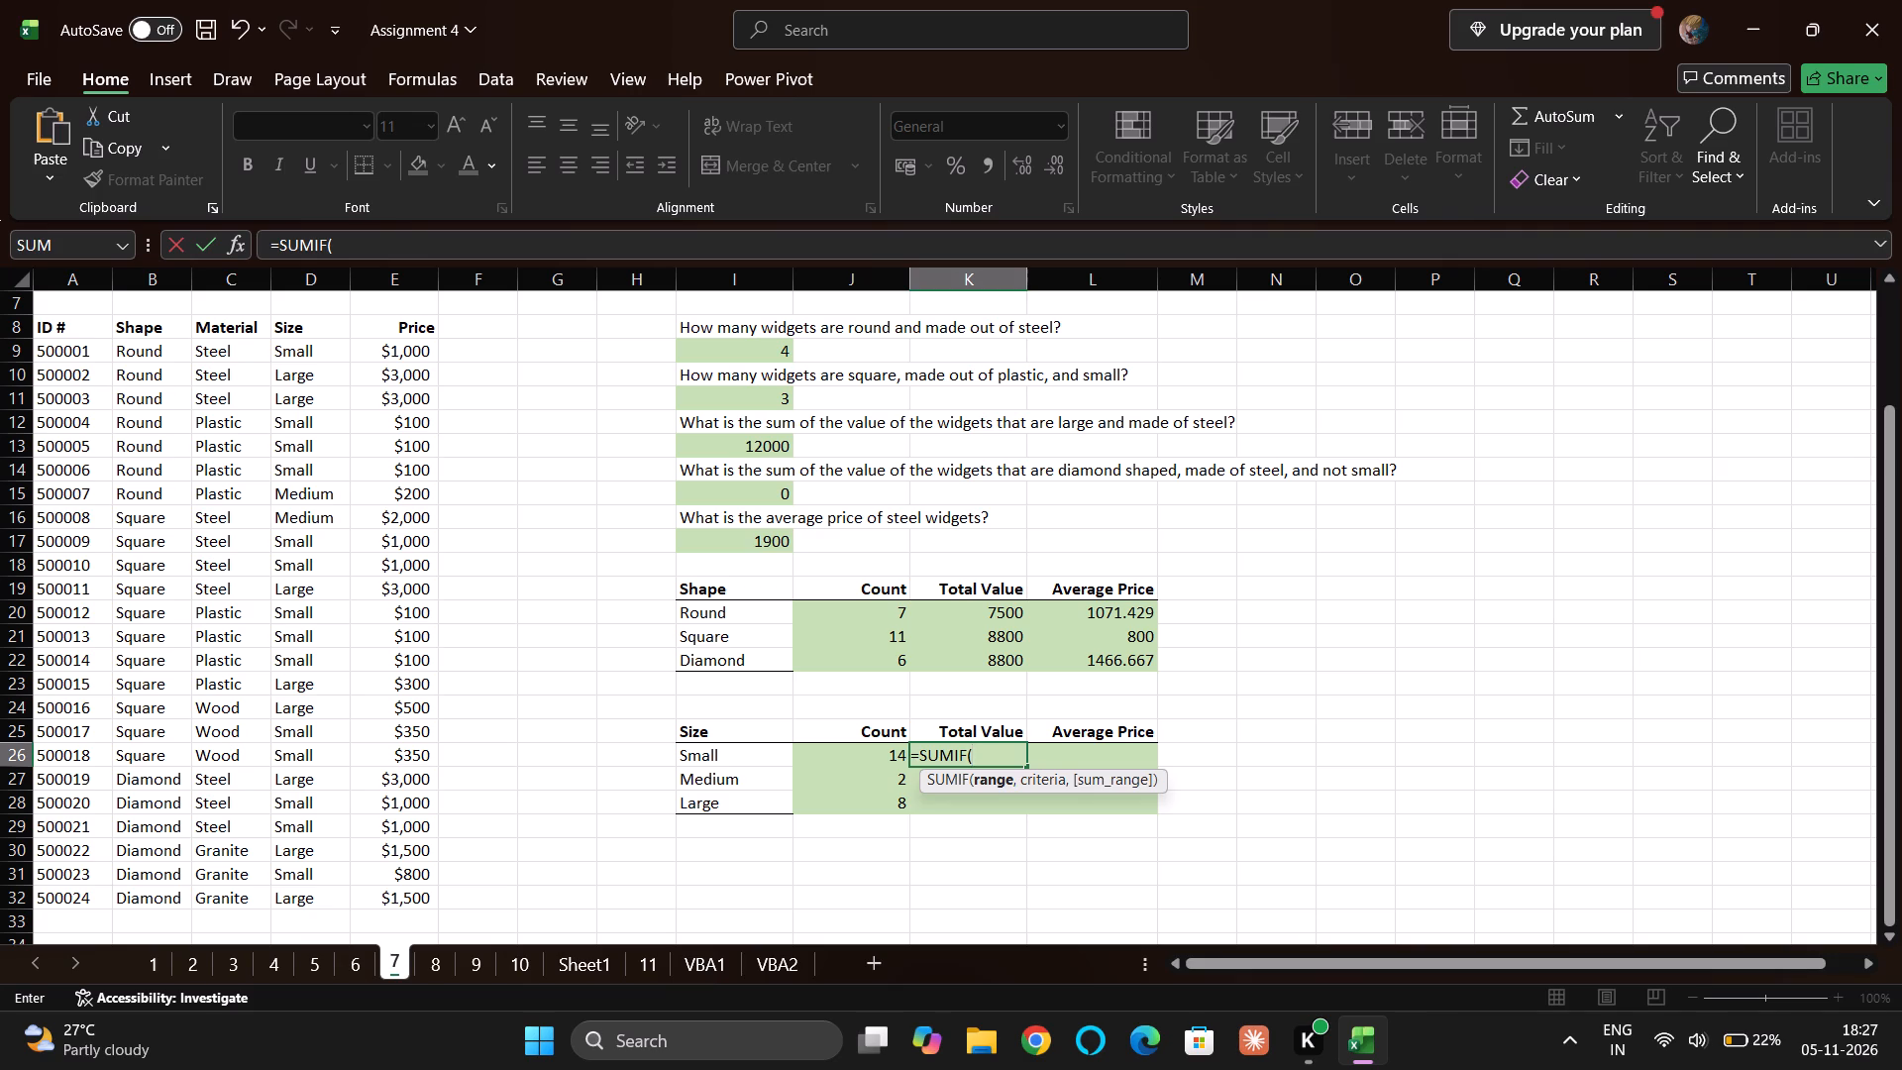
pyautogui.click(319, 346)
pyautogui.hotkey('ctrl', 'shift', 'Down')
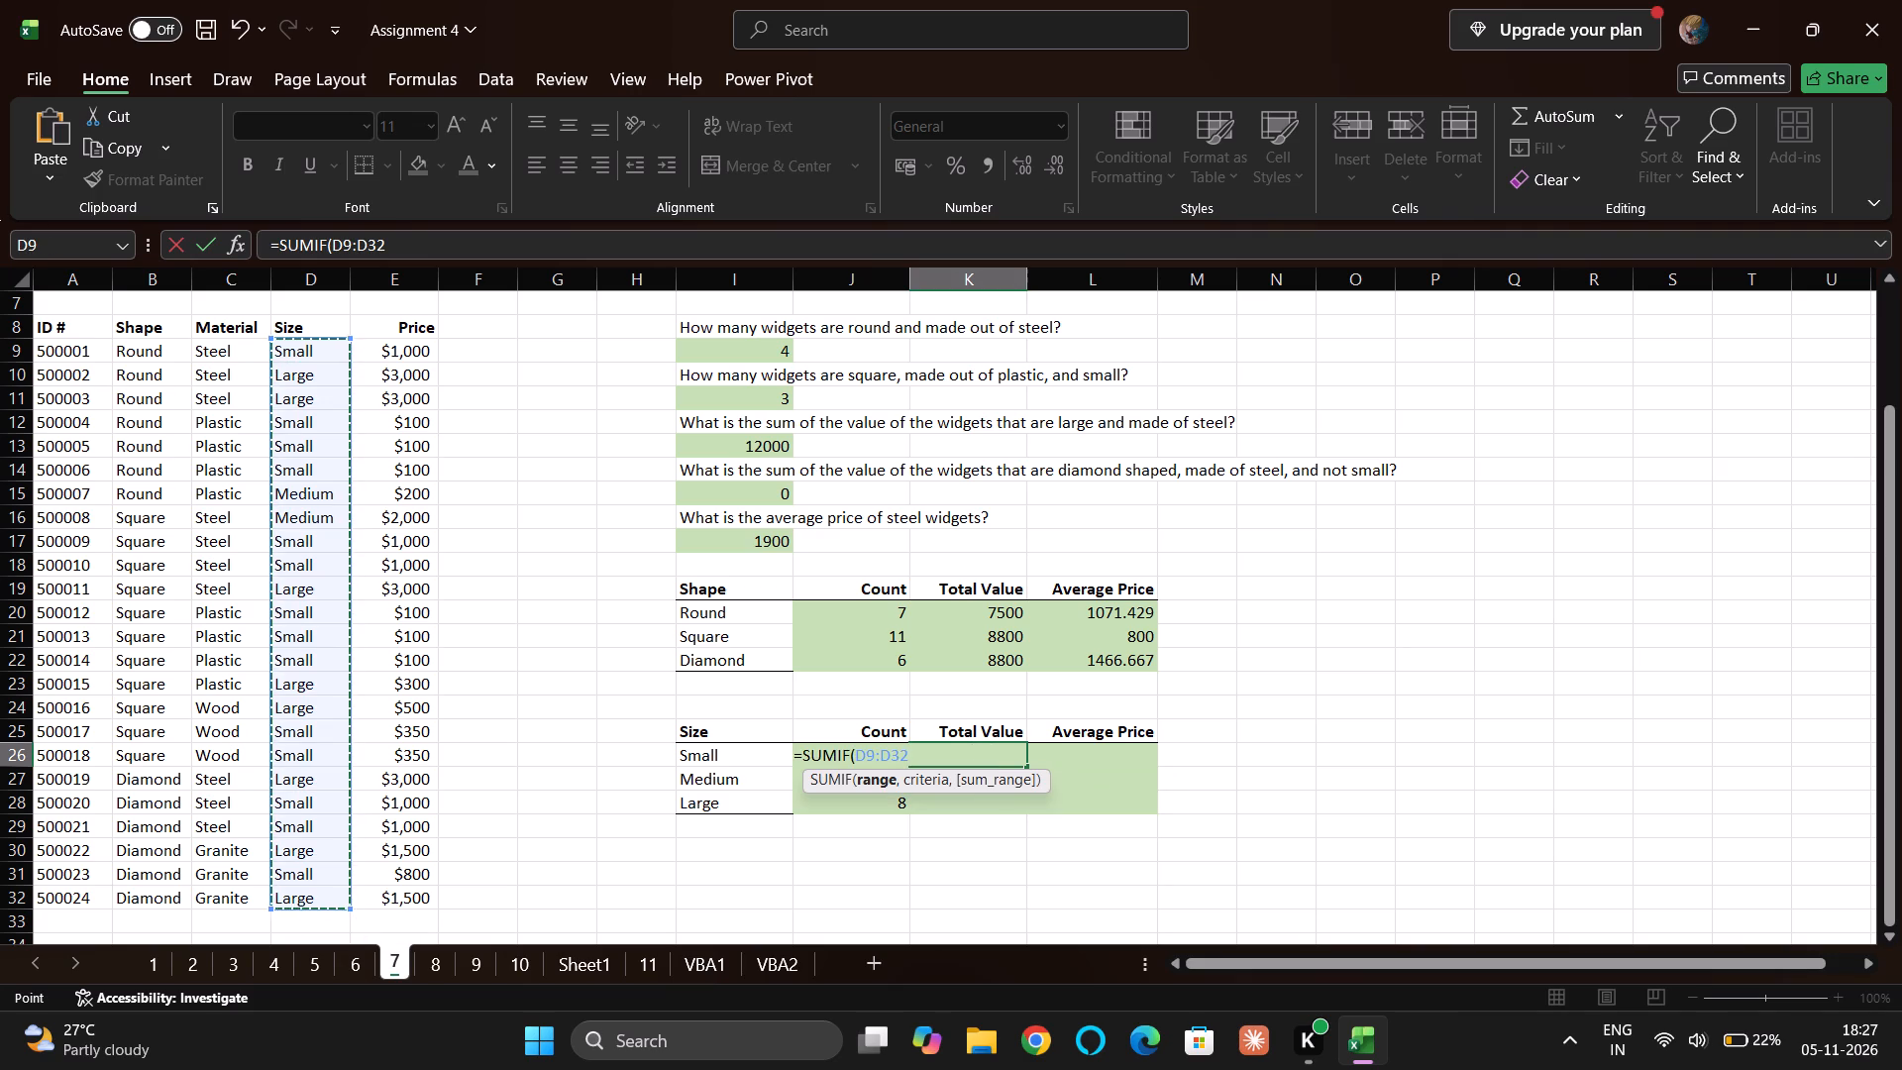
pyautogui.press('F4')
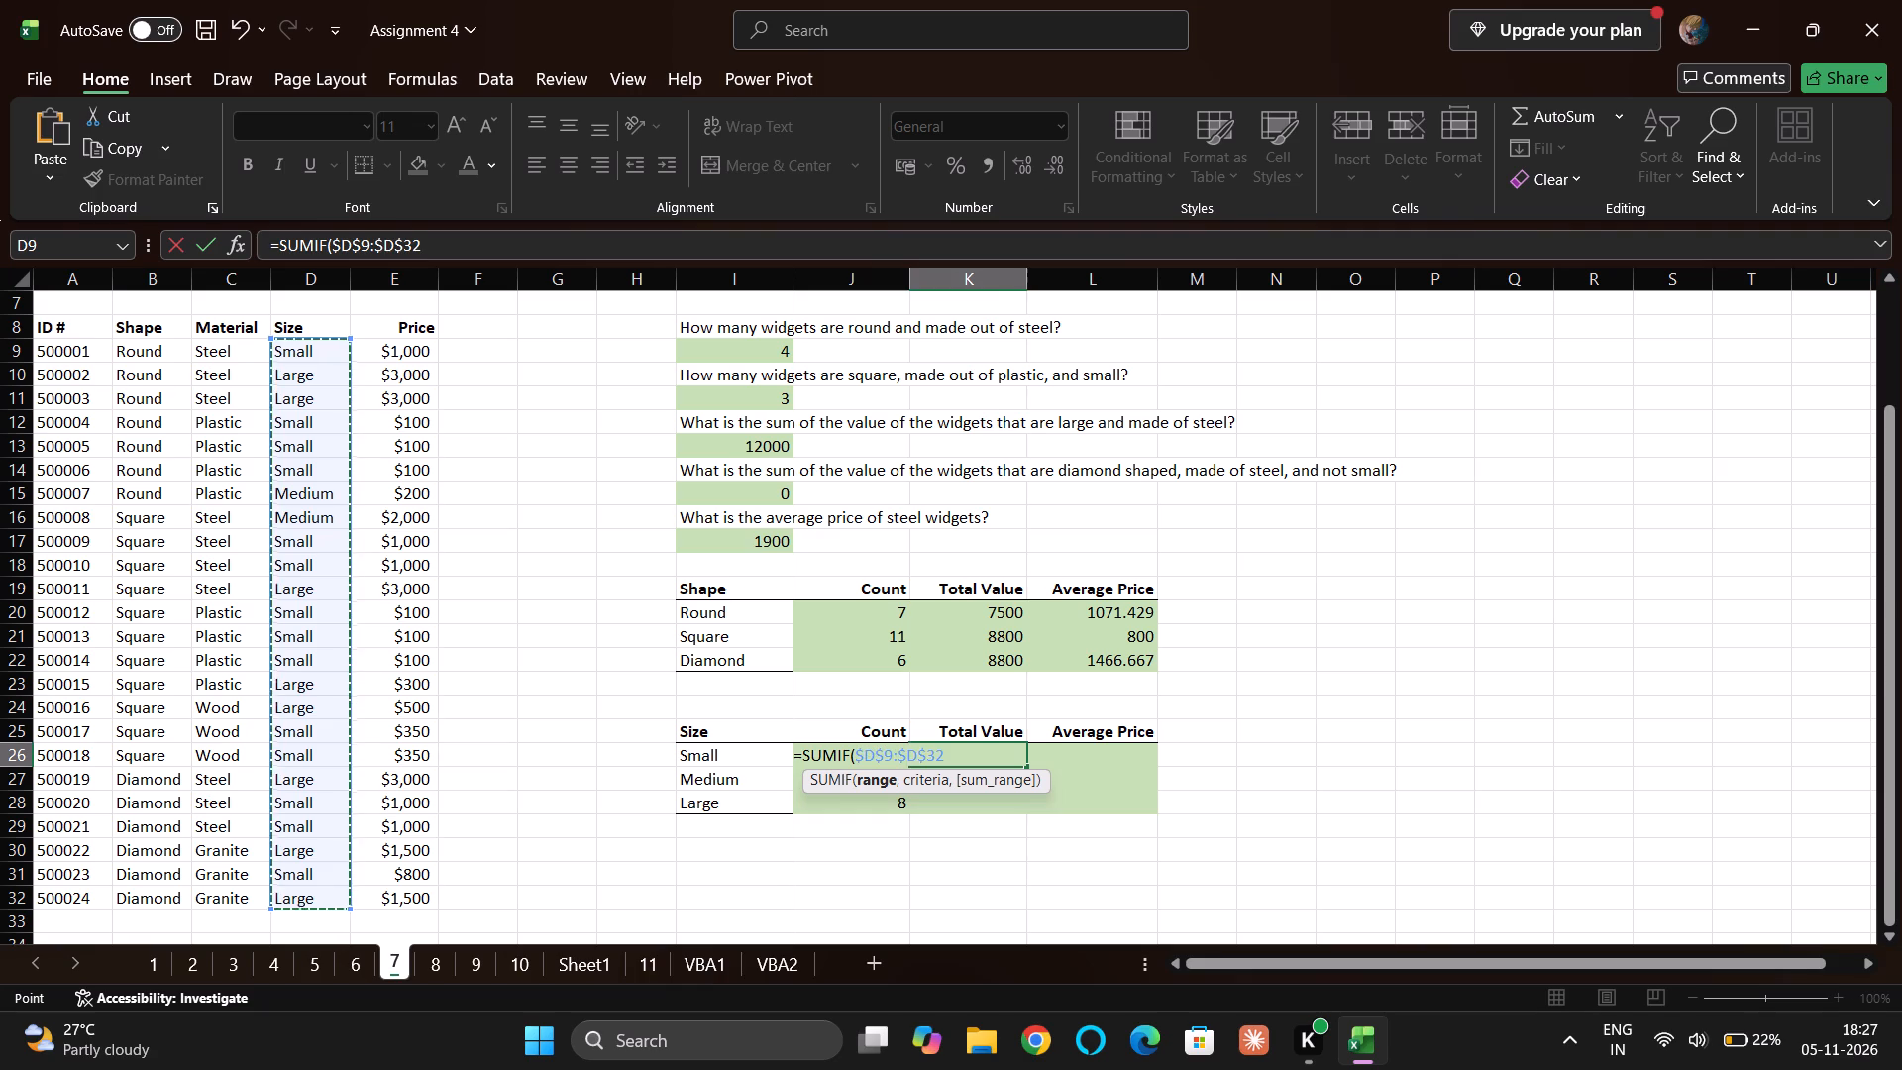
pyautogui.press(',')
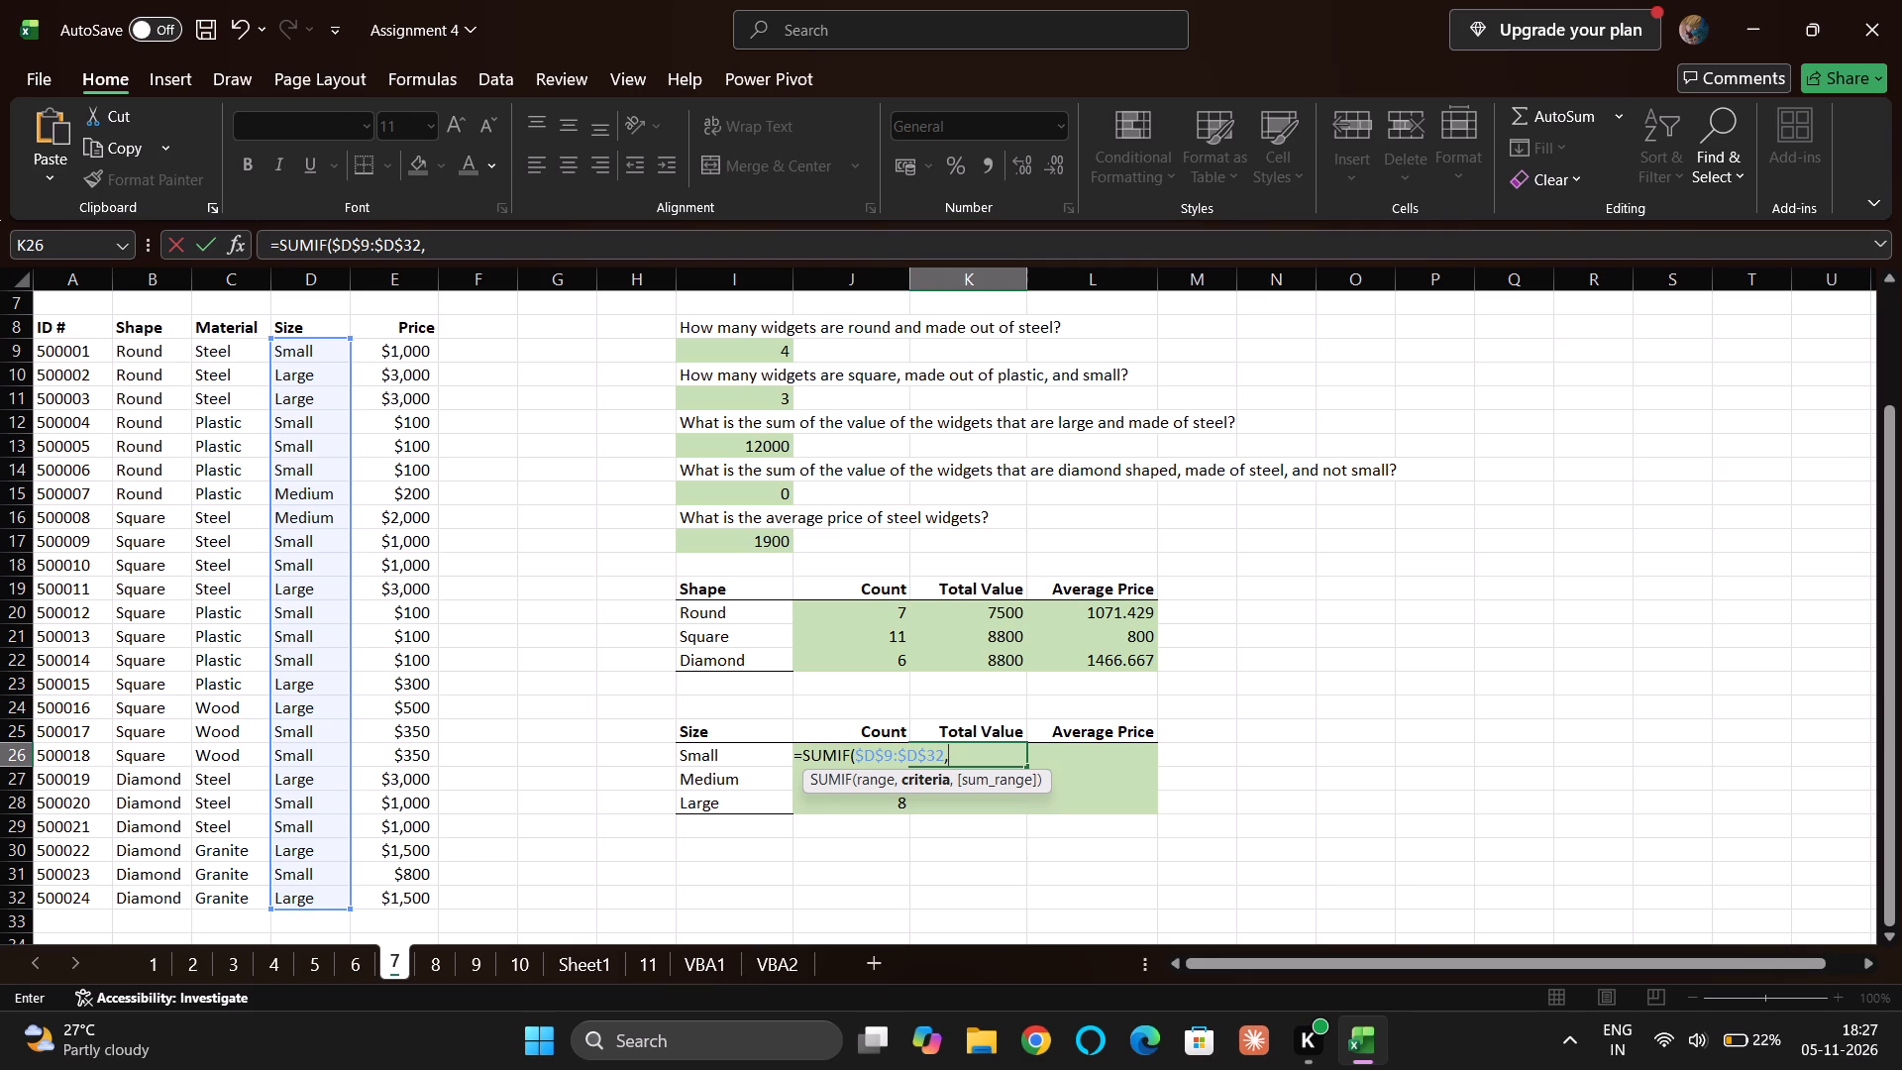
pyautogui.press('Left')
pyautogui.press('Left')
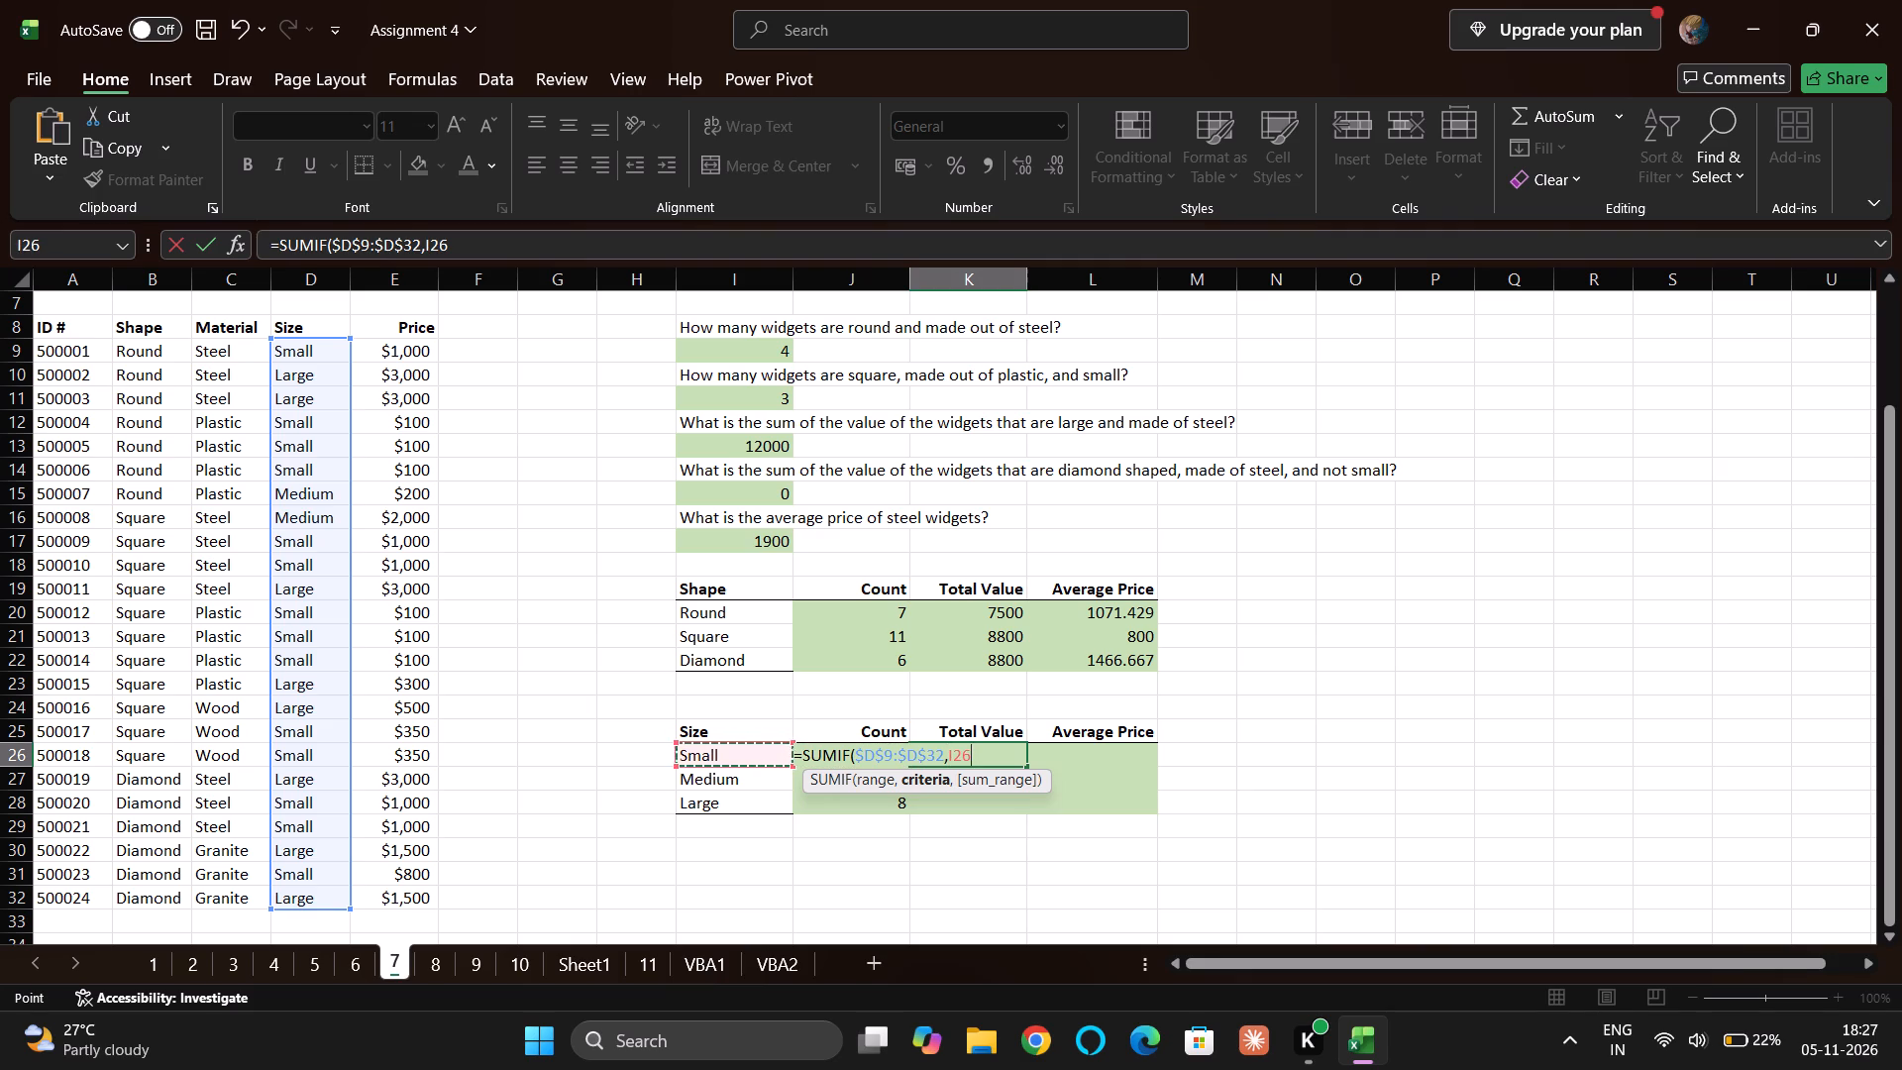
pyautogui.press('F4')
pyautogui.press('F4')
pyautogui.press('F4')
pyautogui.press(',')
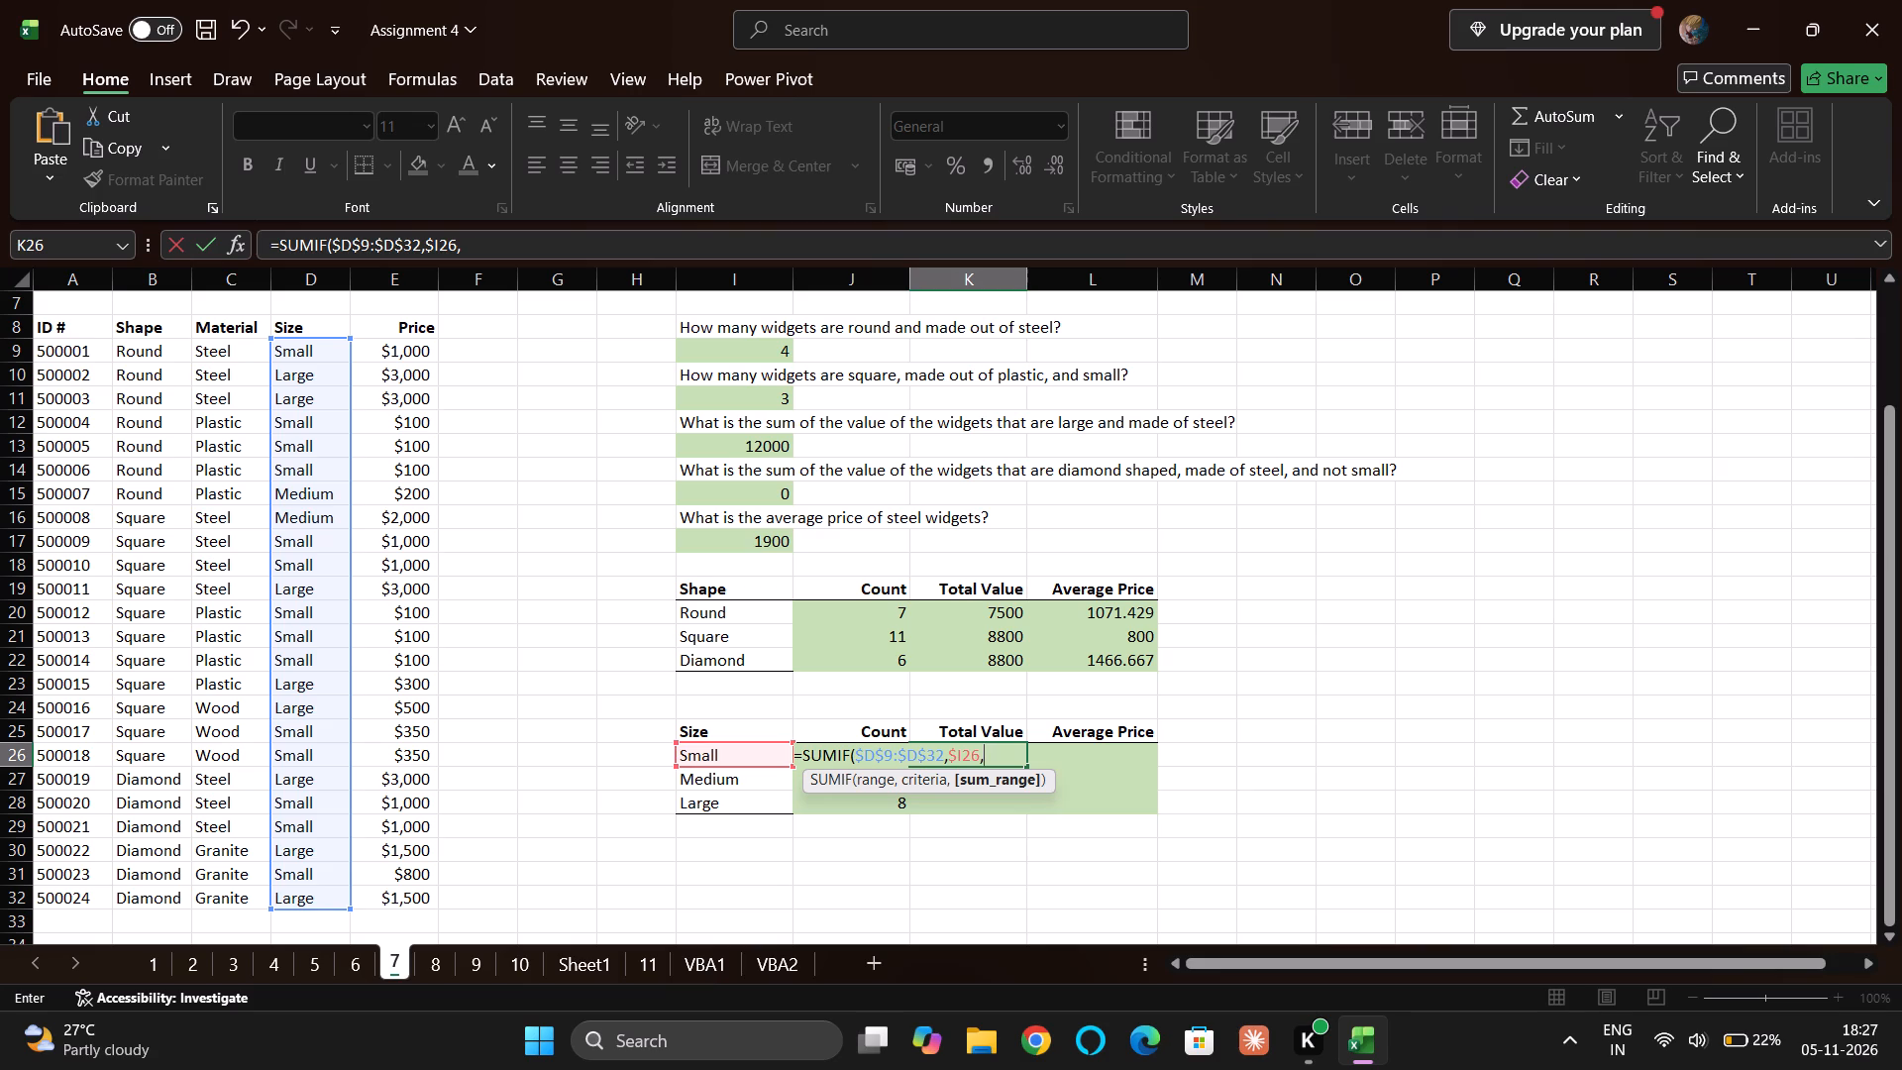
pyautogui.click(416, 354)
pyautogui.hotkey('ctrl', 'shift', 'Down')
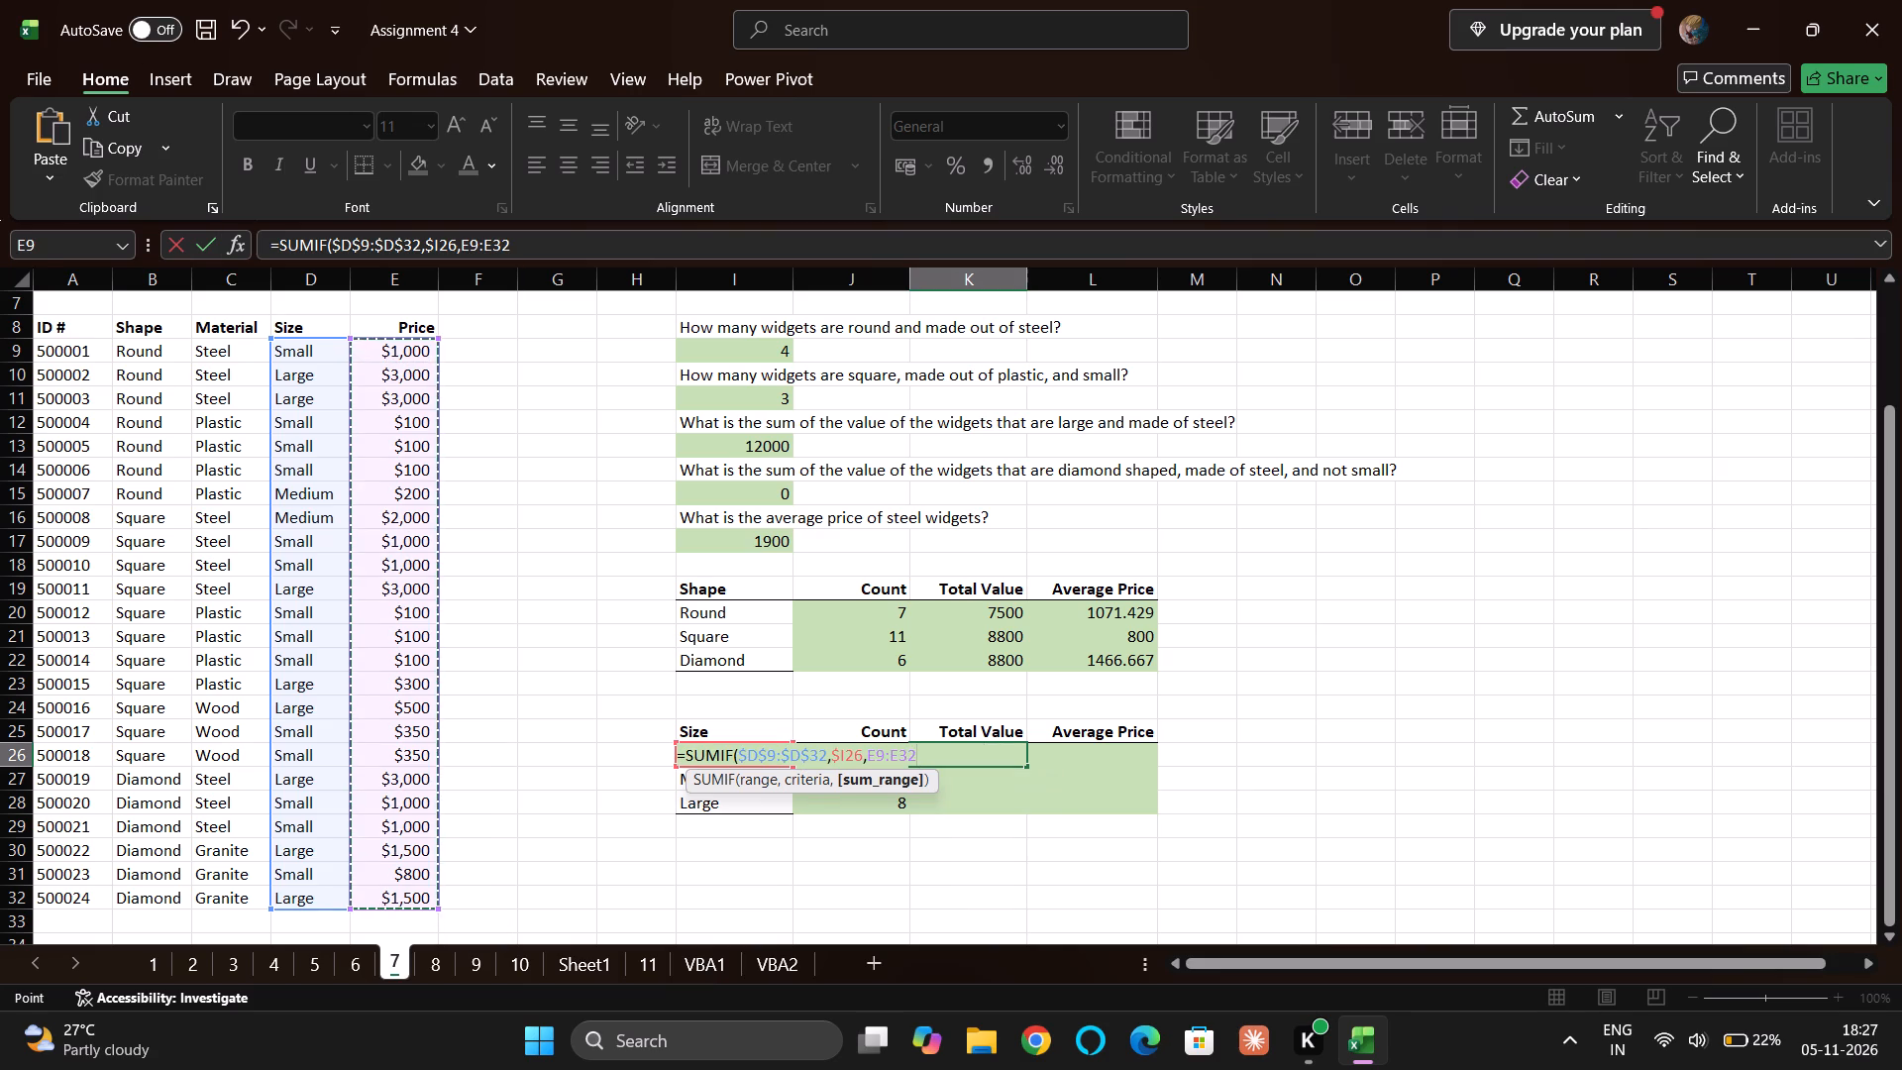
pyautogui.press('F4')
pyautogui.press('Tab')
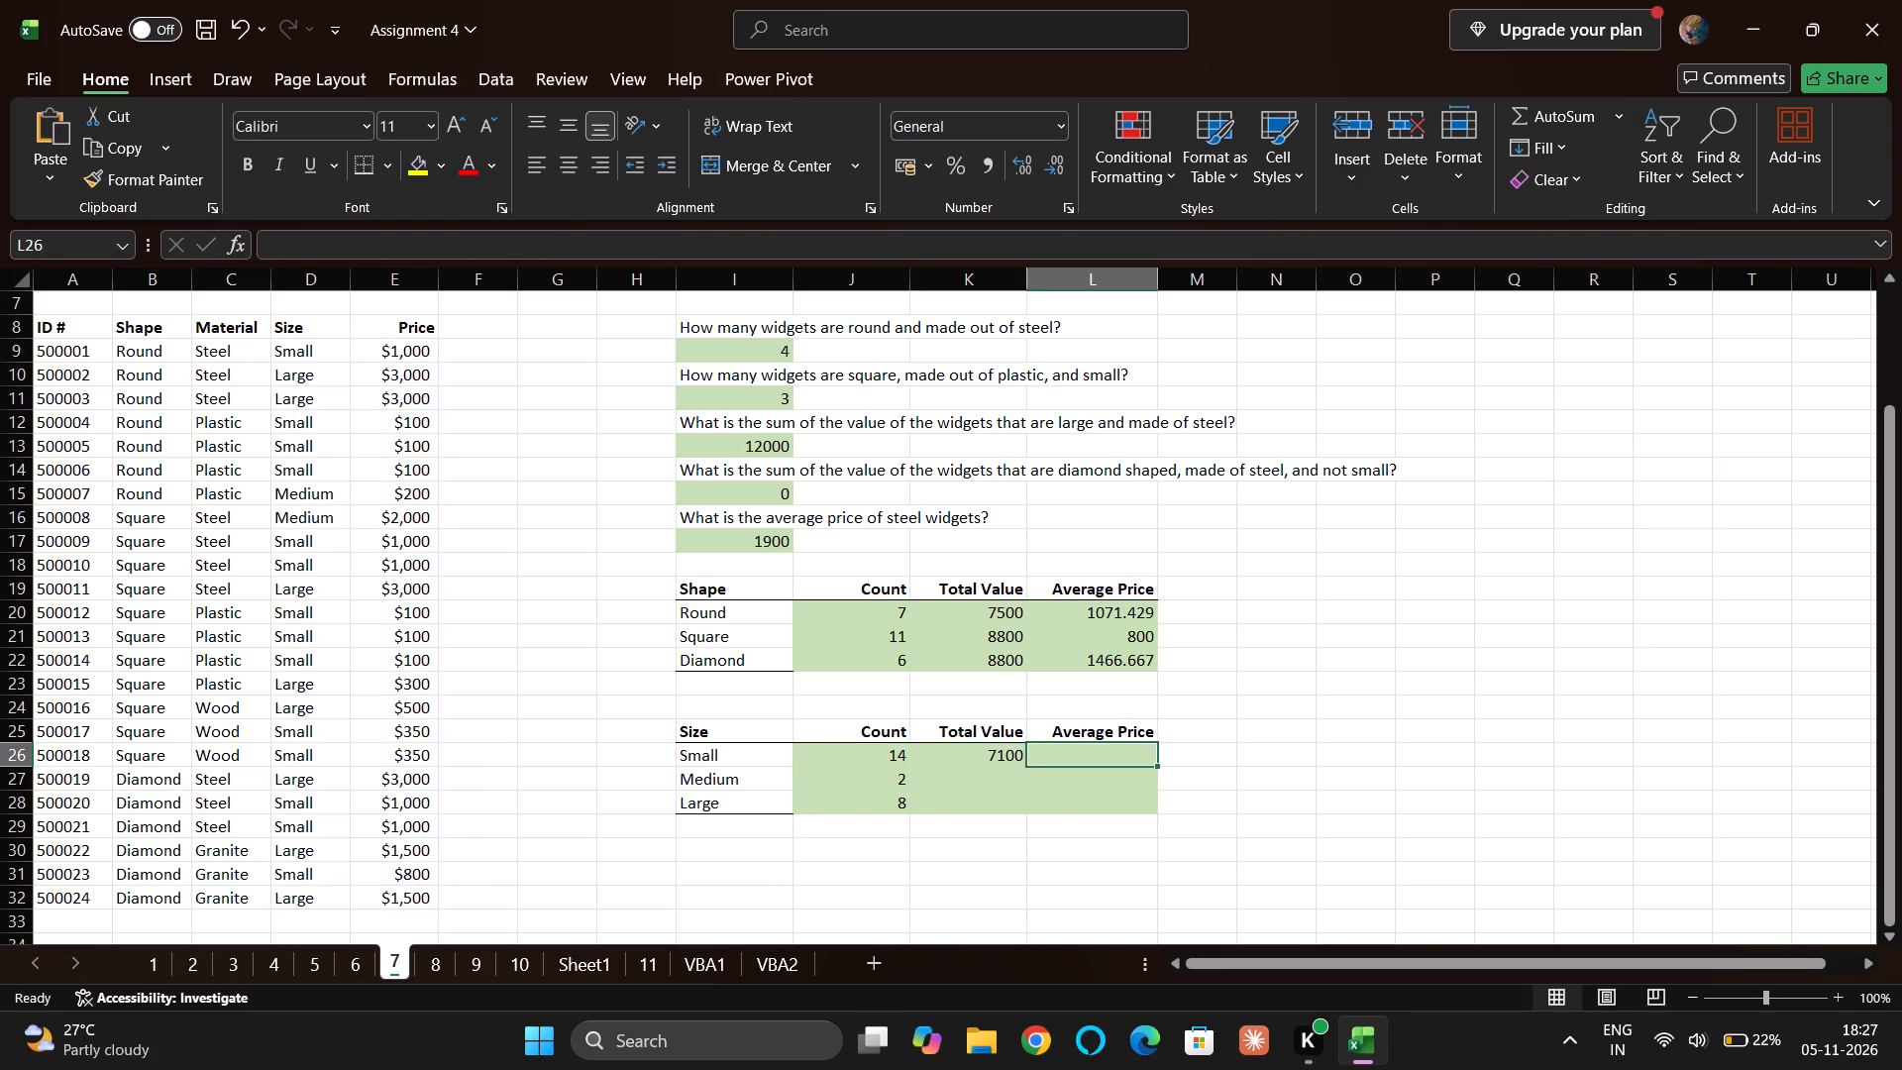
# Fill the Total Value formula from K26 down through K28 for the Medium and Large rows.
pyautogui.press('Left')
pyautogui.hotkey('ctrl', 'Down')
pyautogui.hotkey('ctrl', 'Down')
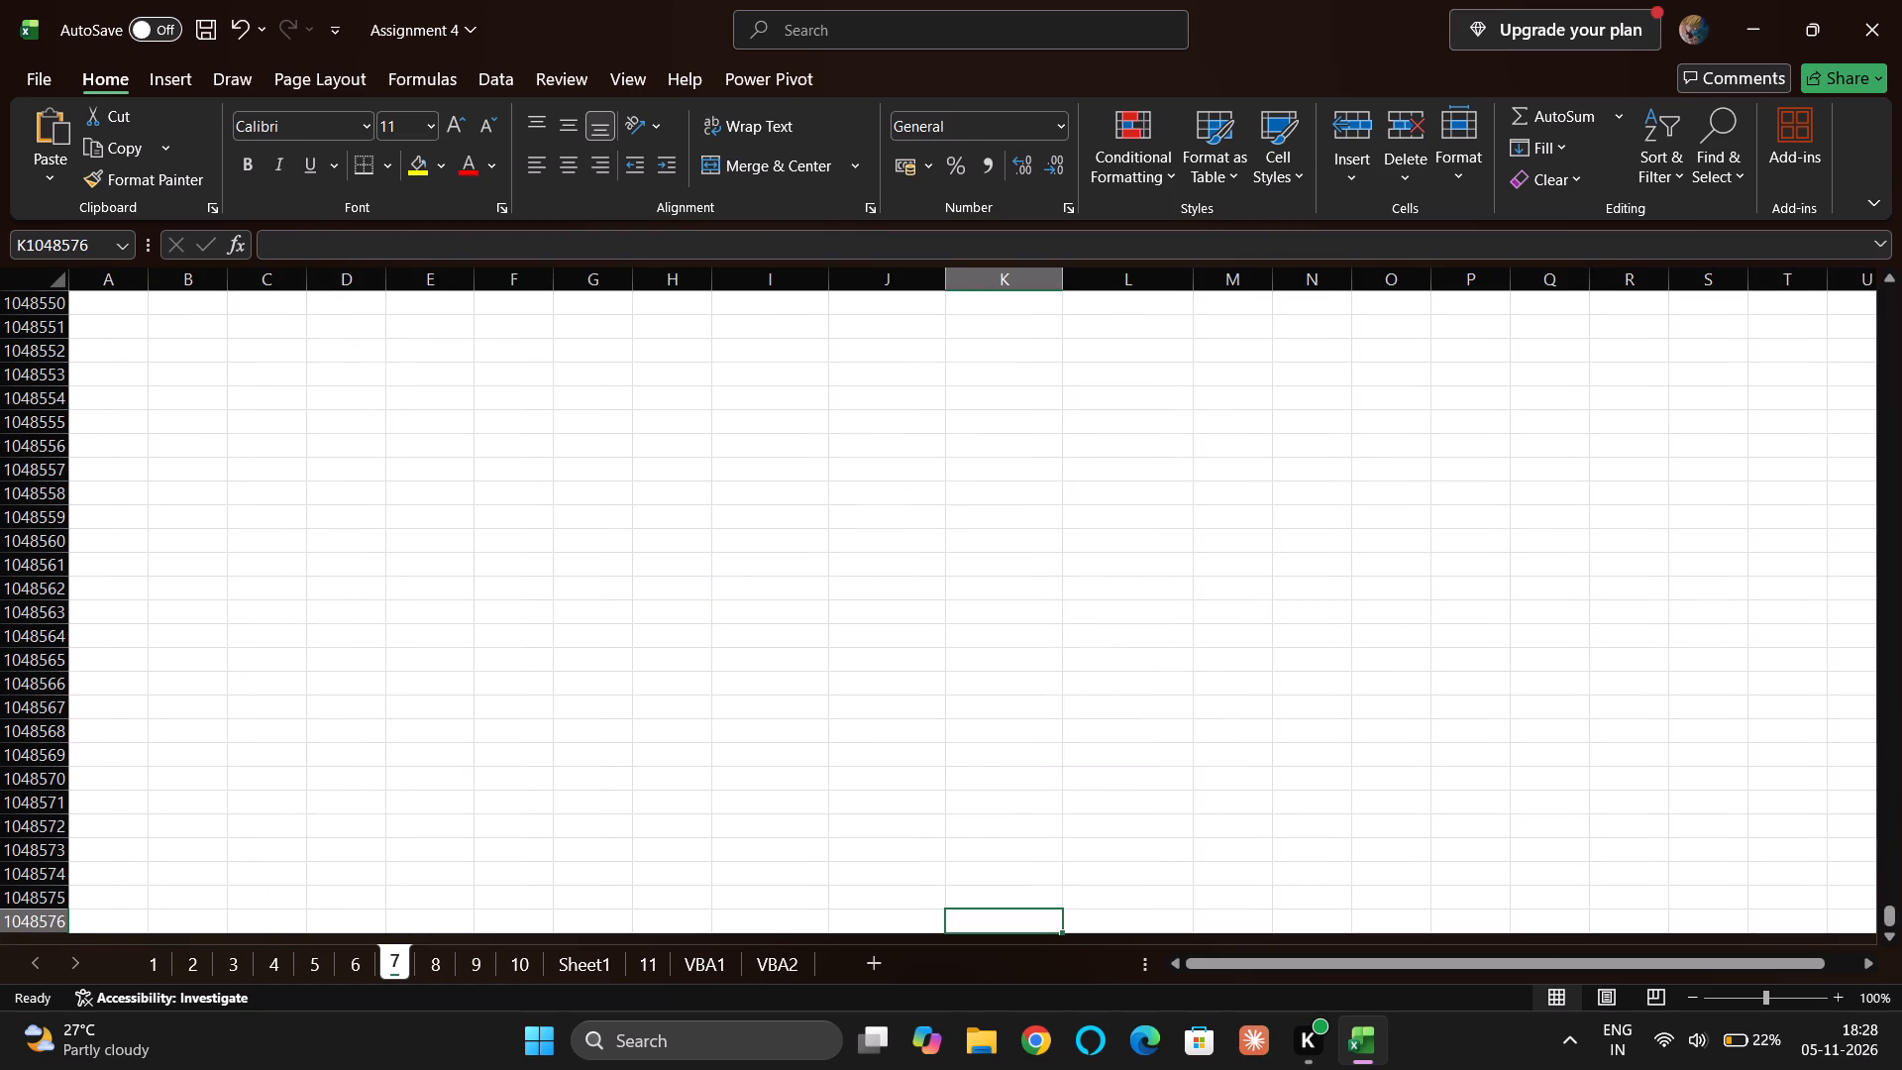
pyautogui.hotkey('ctrl', 'Up')
pyautogui.press('Down')
pyautogui.press('Down')
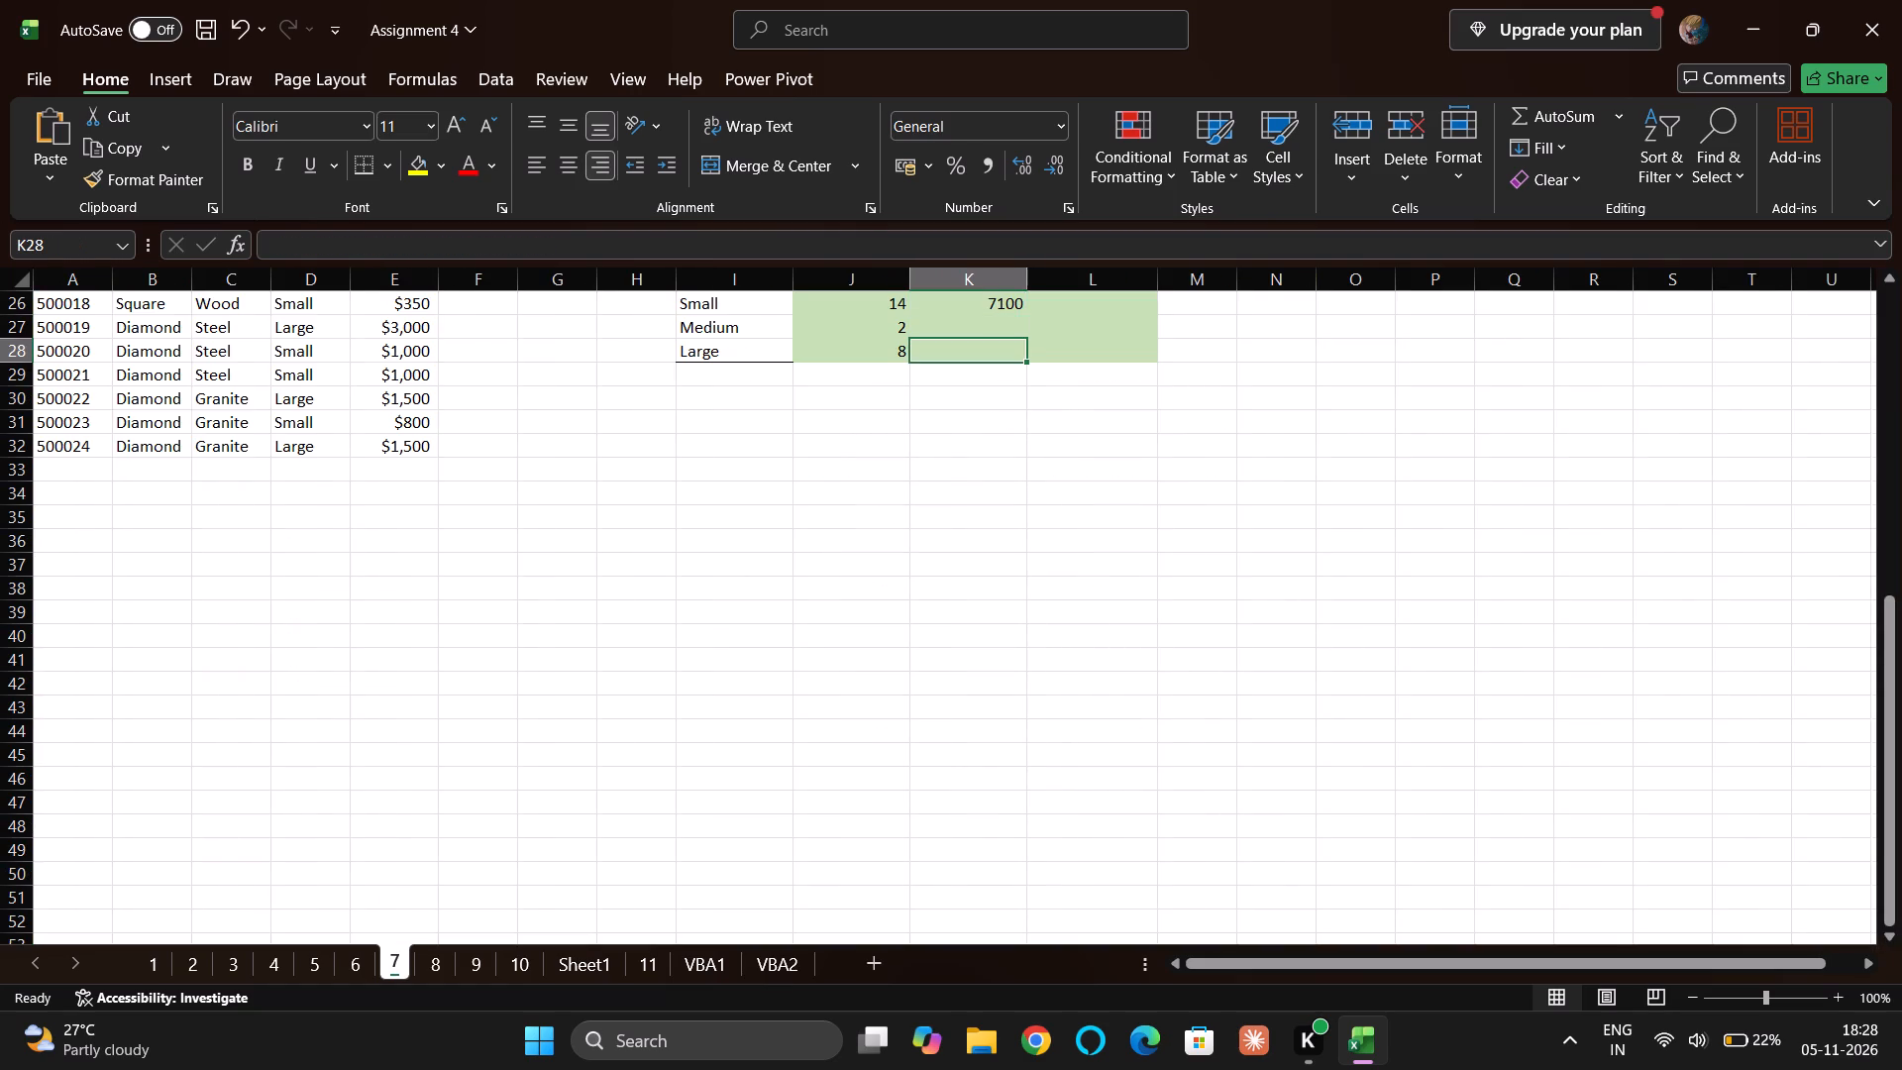
pyautogui.hotkey('ctrl', 'Up')
pyautogui.press('Down')
pyautogui.press('Down')
pyautogui.hotkey('ctrl', 'shift', 'Up')
pyautogui.hotkey('ctrl', 'd')
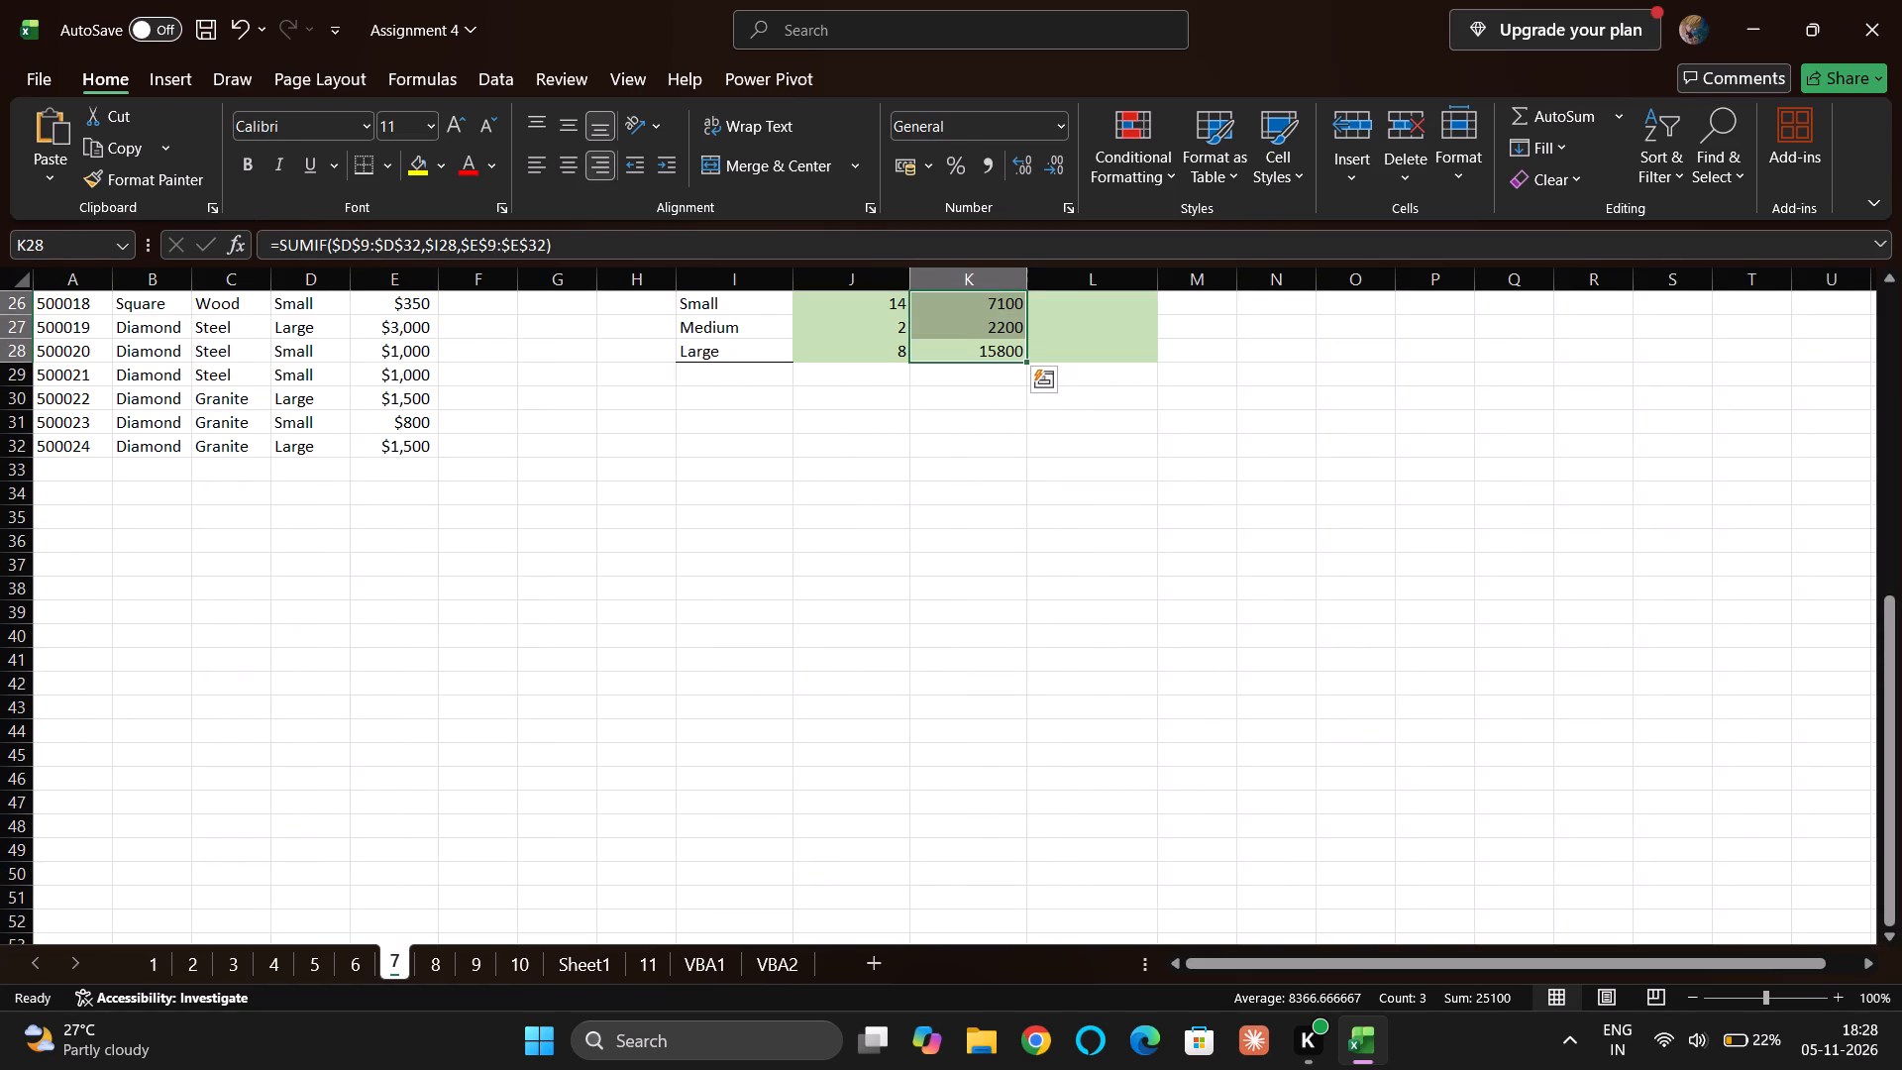
# Enter an AVERAGEIF formula in L26, the Small row's Average Price, with range $D$9:$D$32, criterion $I26 and average range $E$9:$E$32.
pyautogui.press('Right')
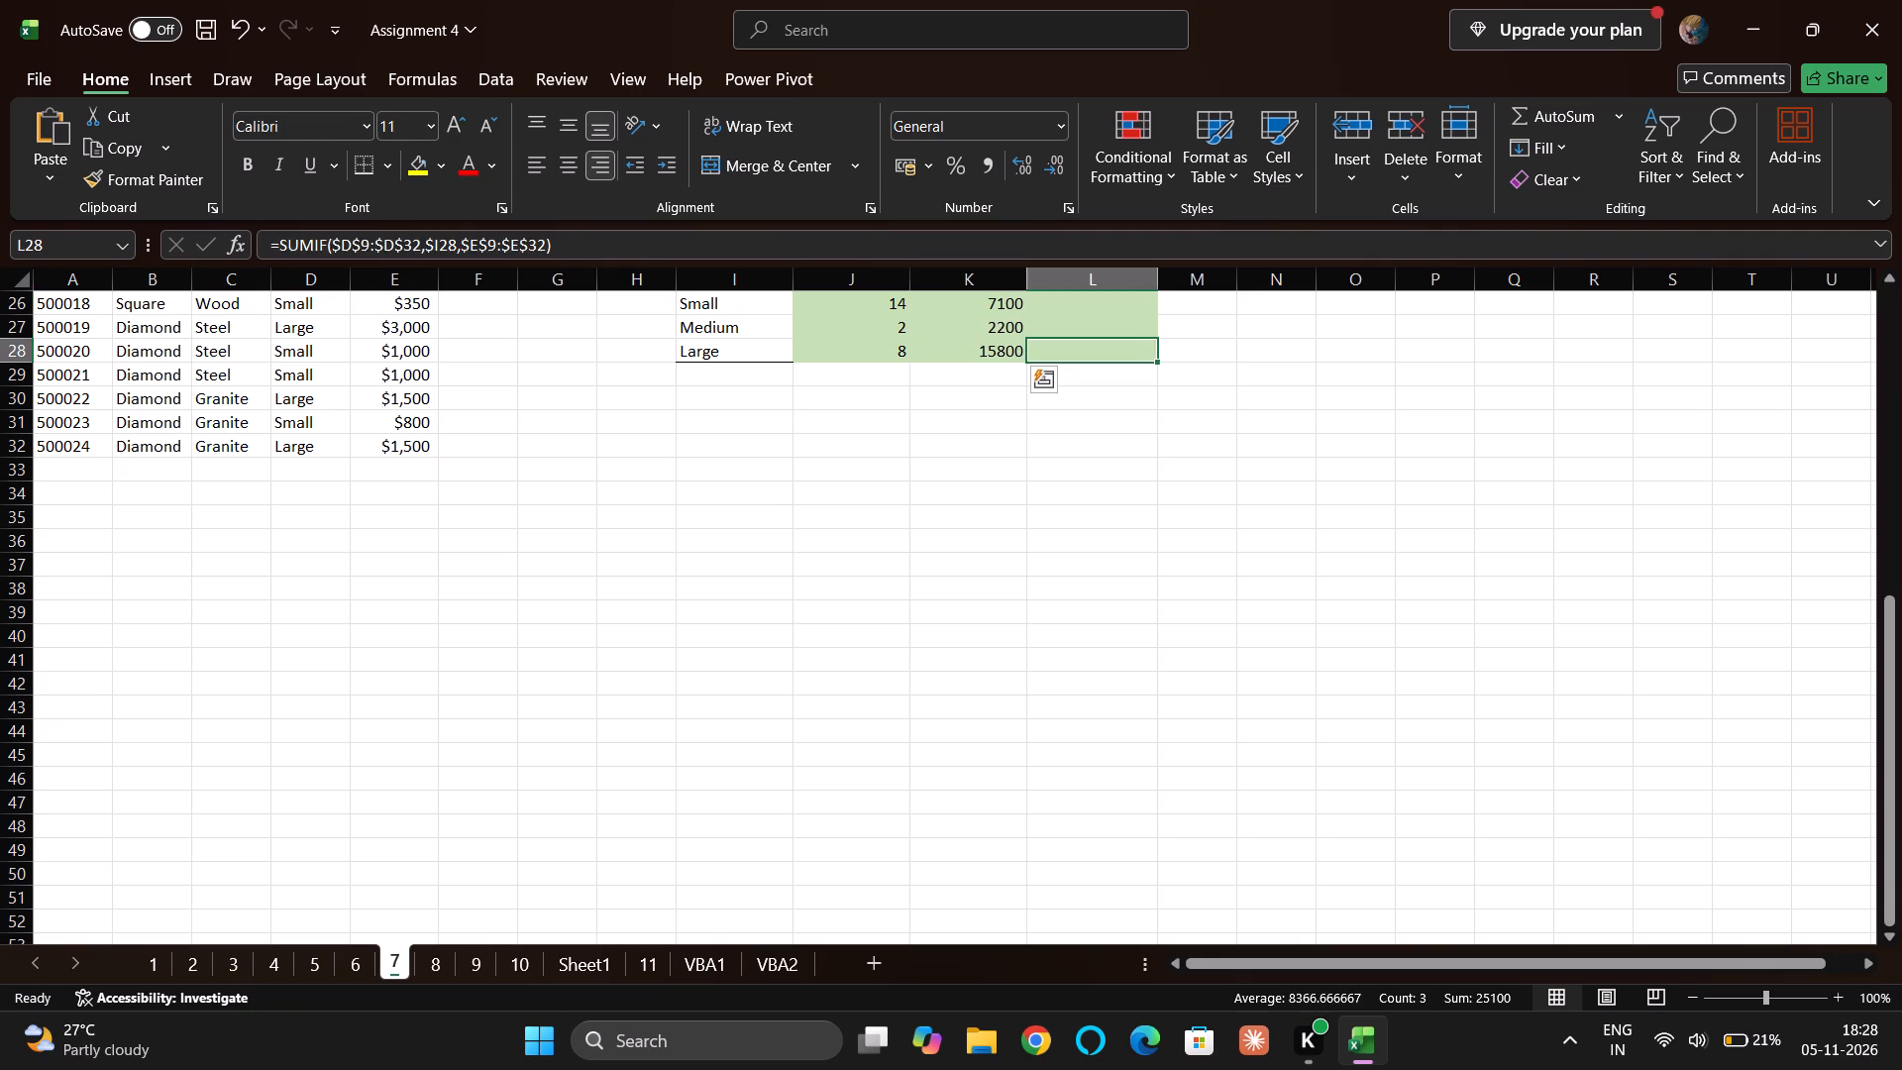
pyautogui.press('Up')
pyautogui.press('Up')
pyautogui.scroll(1, 856, 589)
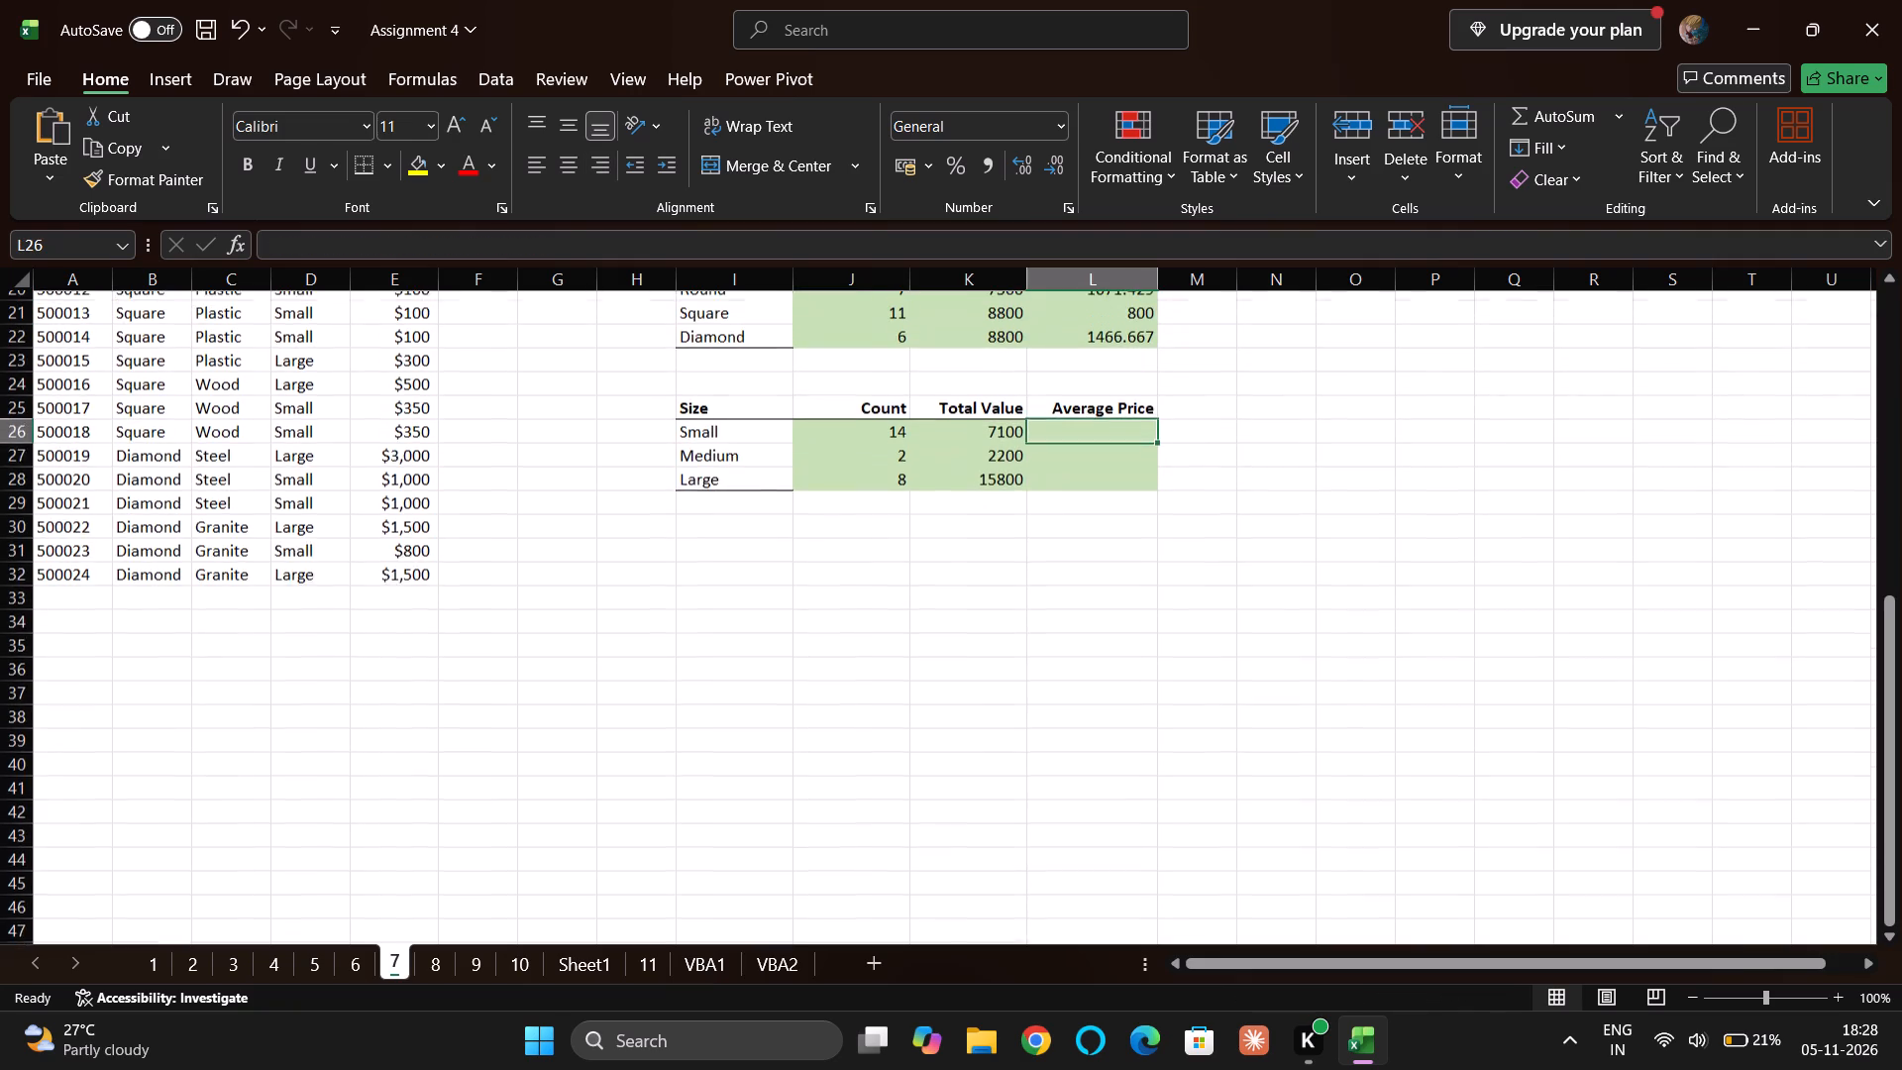
pyautogui.scroll(1, 856, 589)
pyautogui.write('=ave')
pyautogui.press('Down')
pyautogui.press('Down')
pyautogui.press('Down')
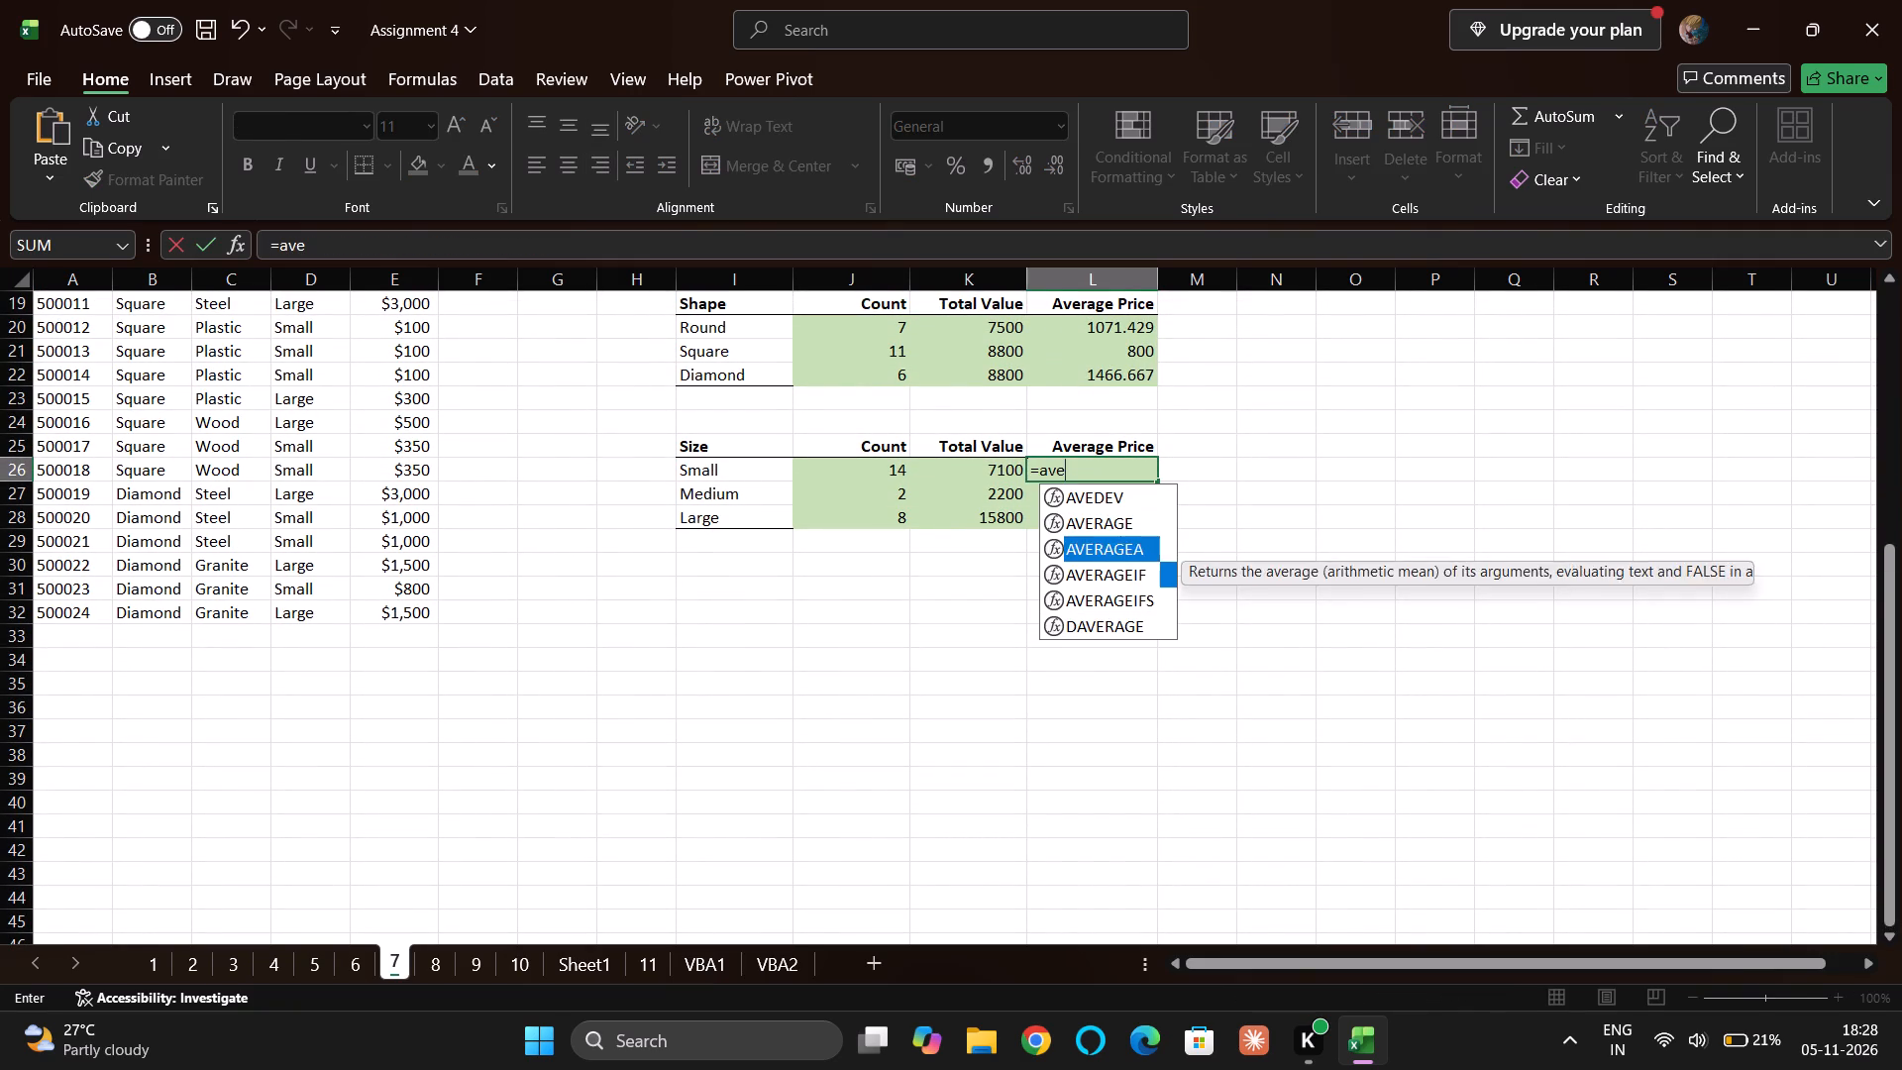
pyautogui.press('Down')
pyautogui.press('Up')
pyautogui.press('Tab')
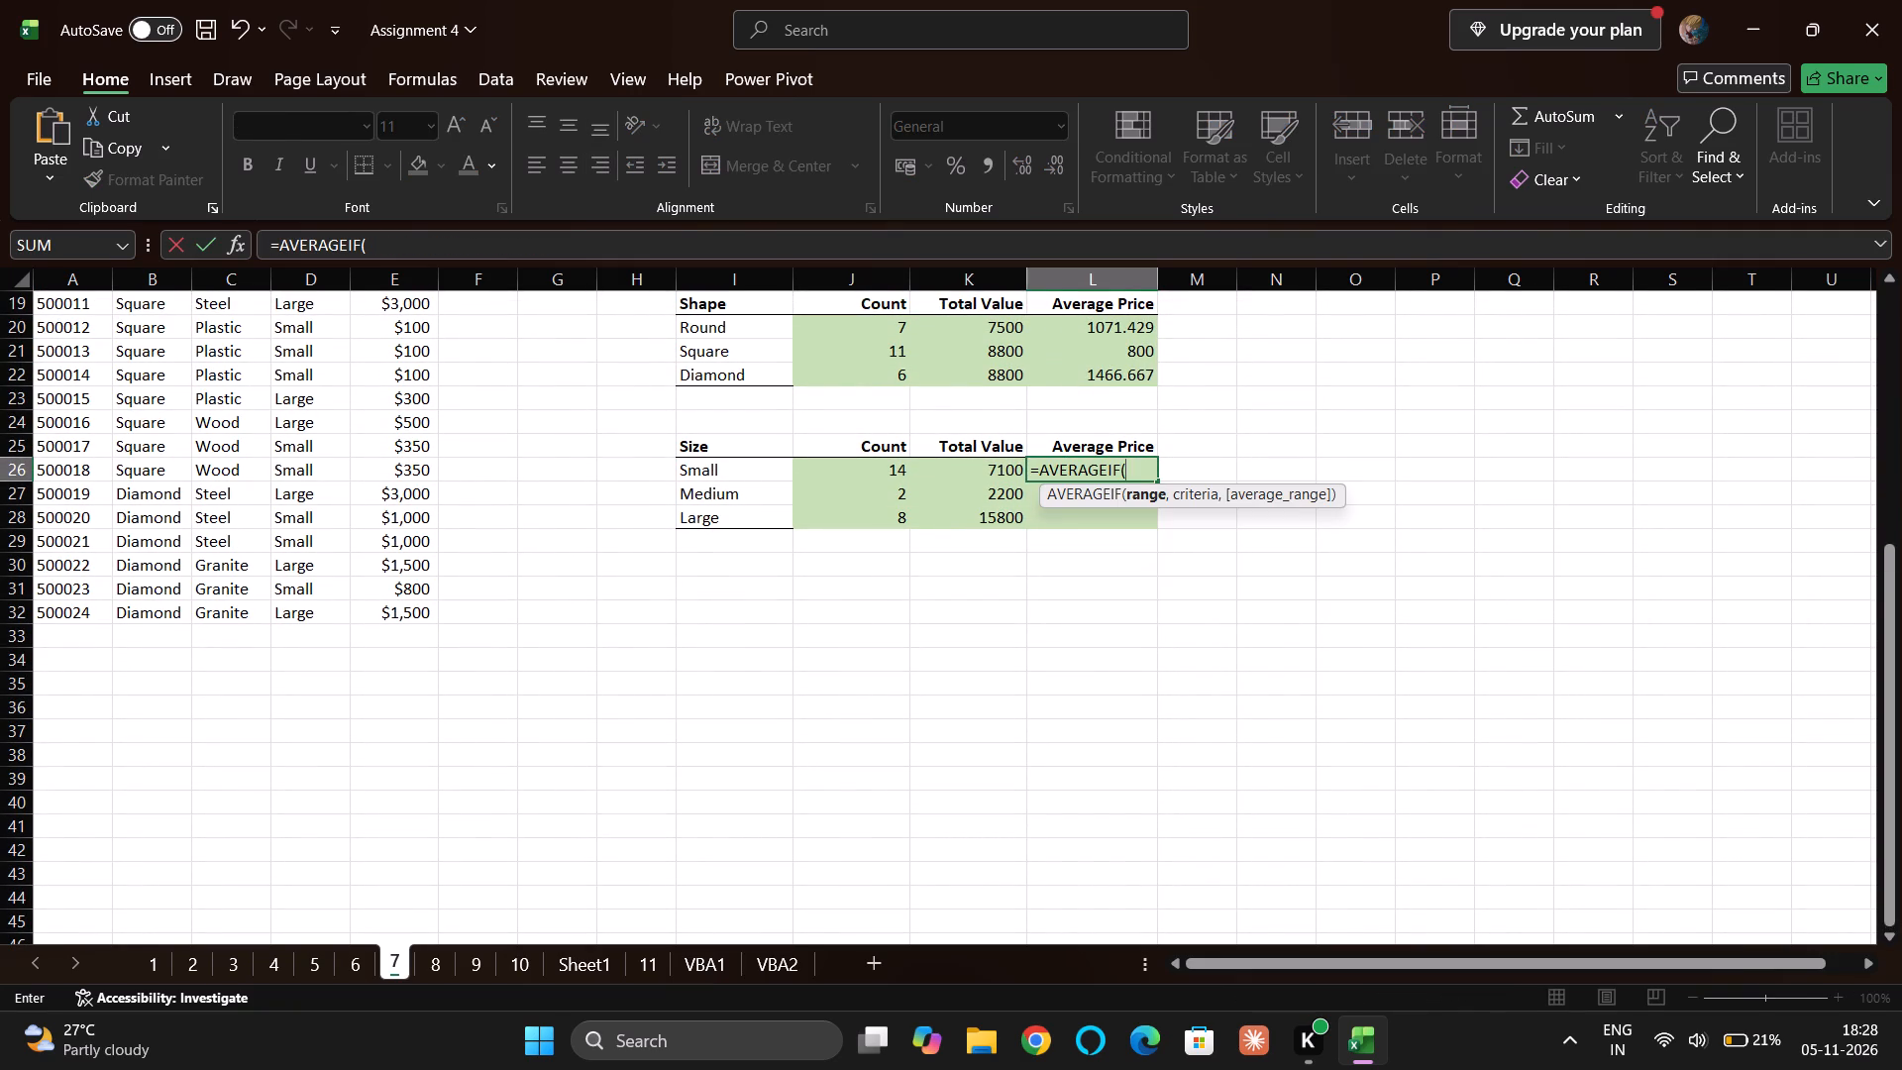
pyautogui.scroll(1, 622, 490)
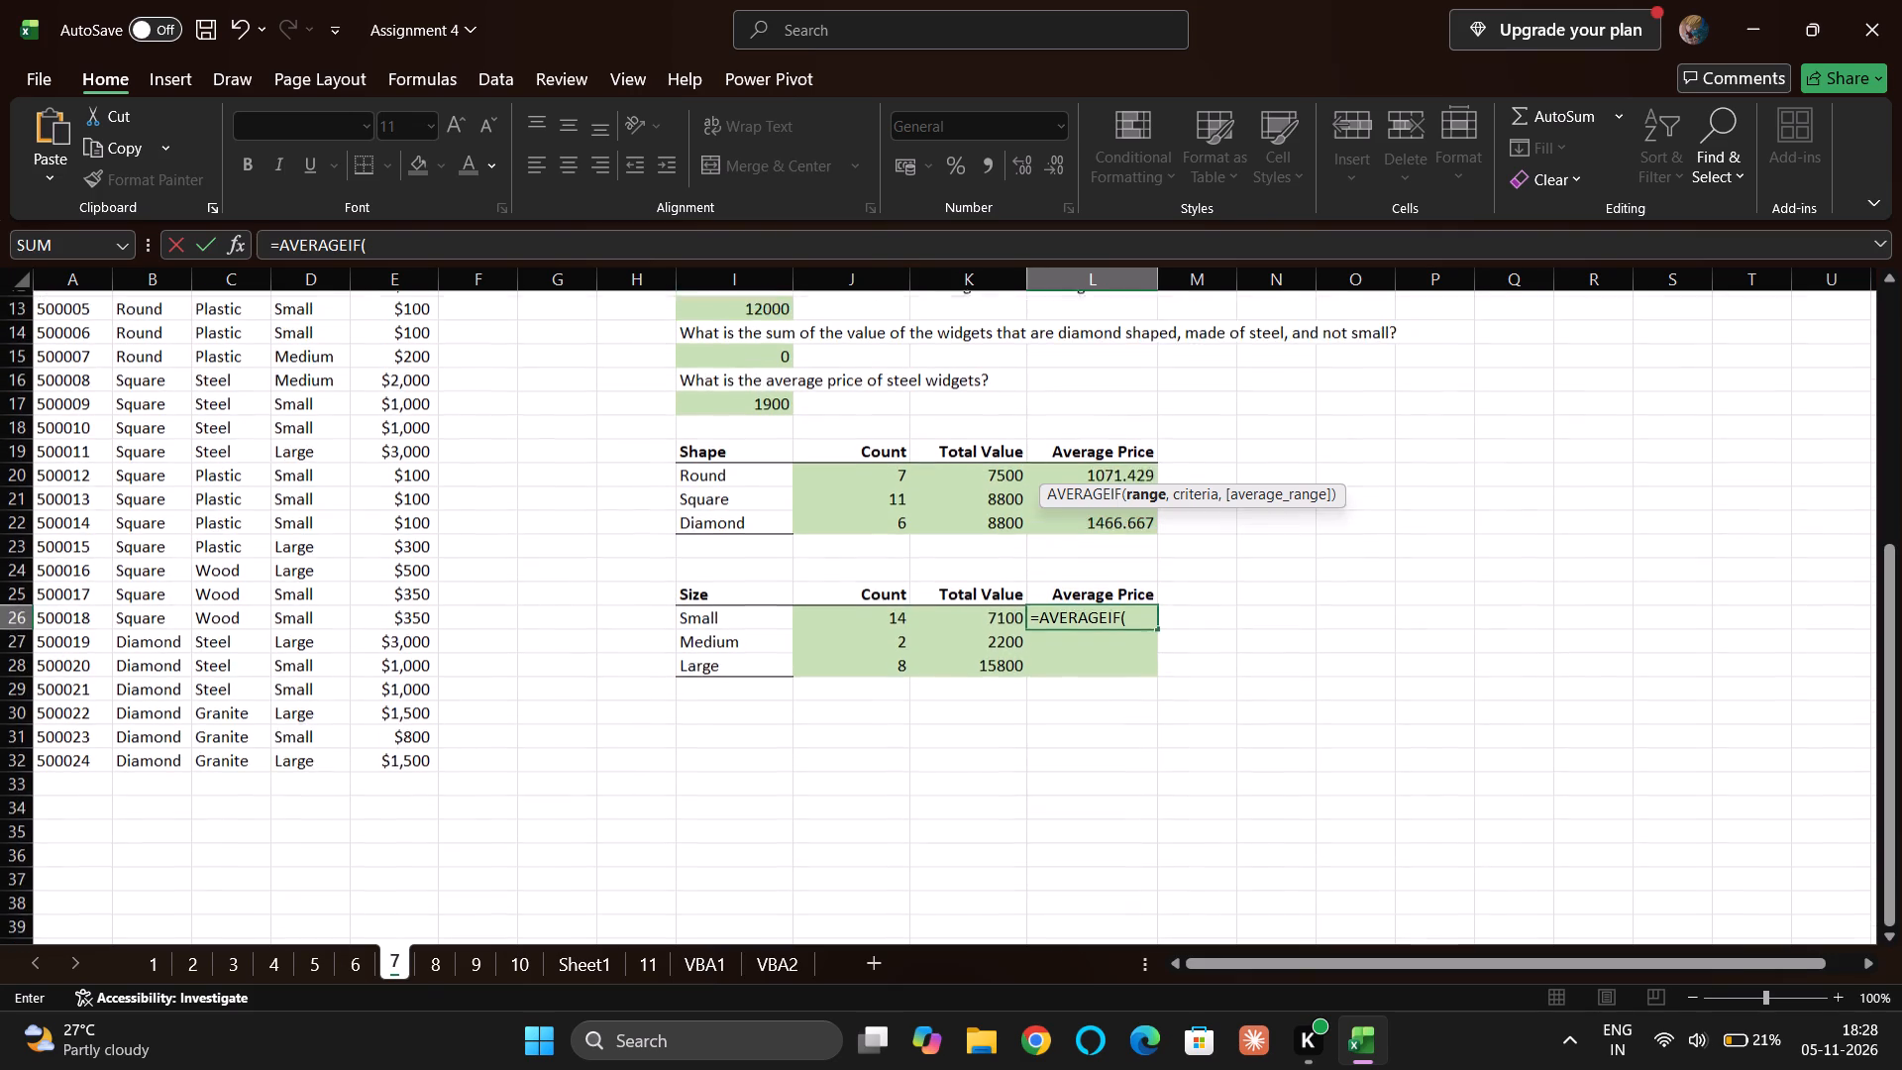
pyautogui.scroll(3, 622, 490)
pyautogui.scroll(-1, 622, 490)
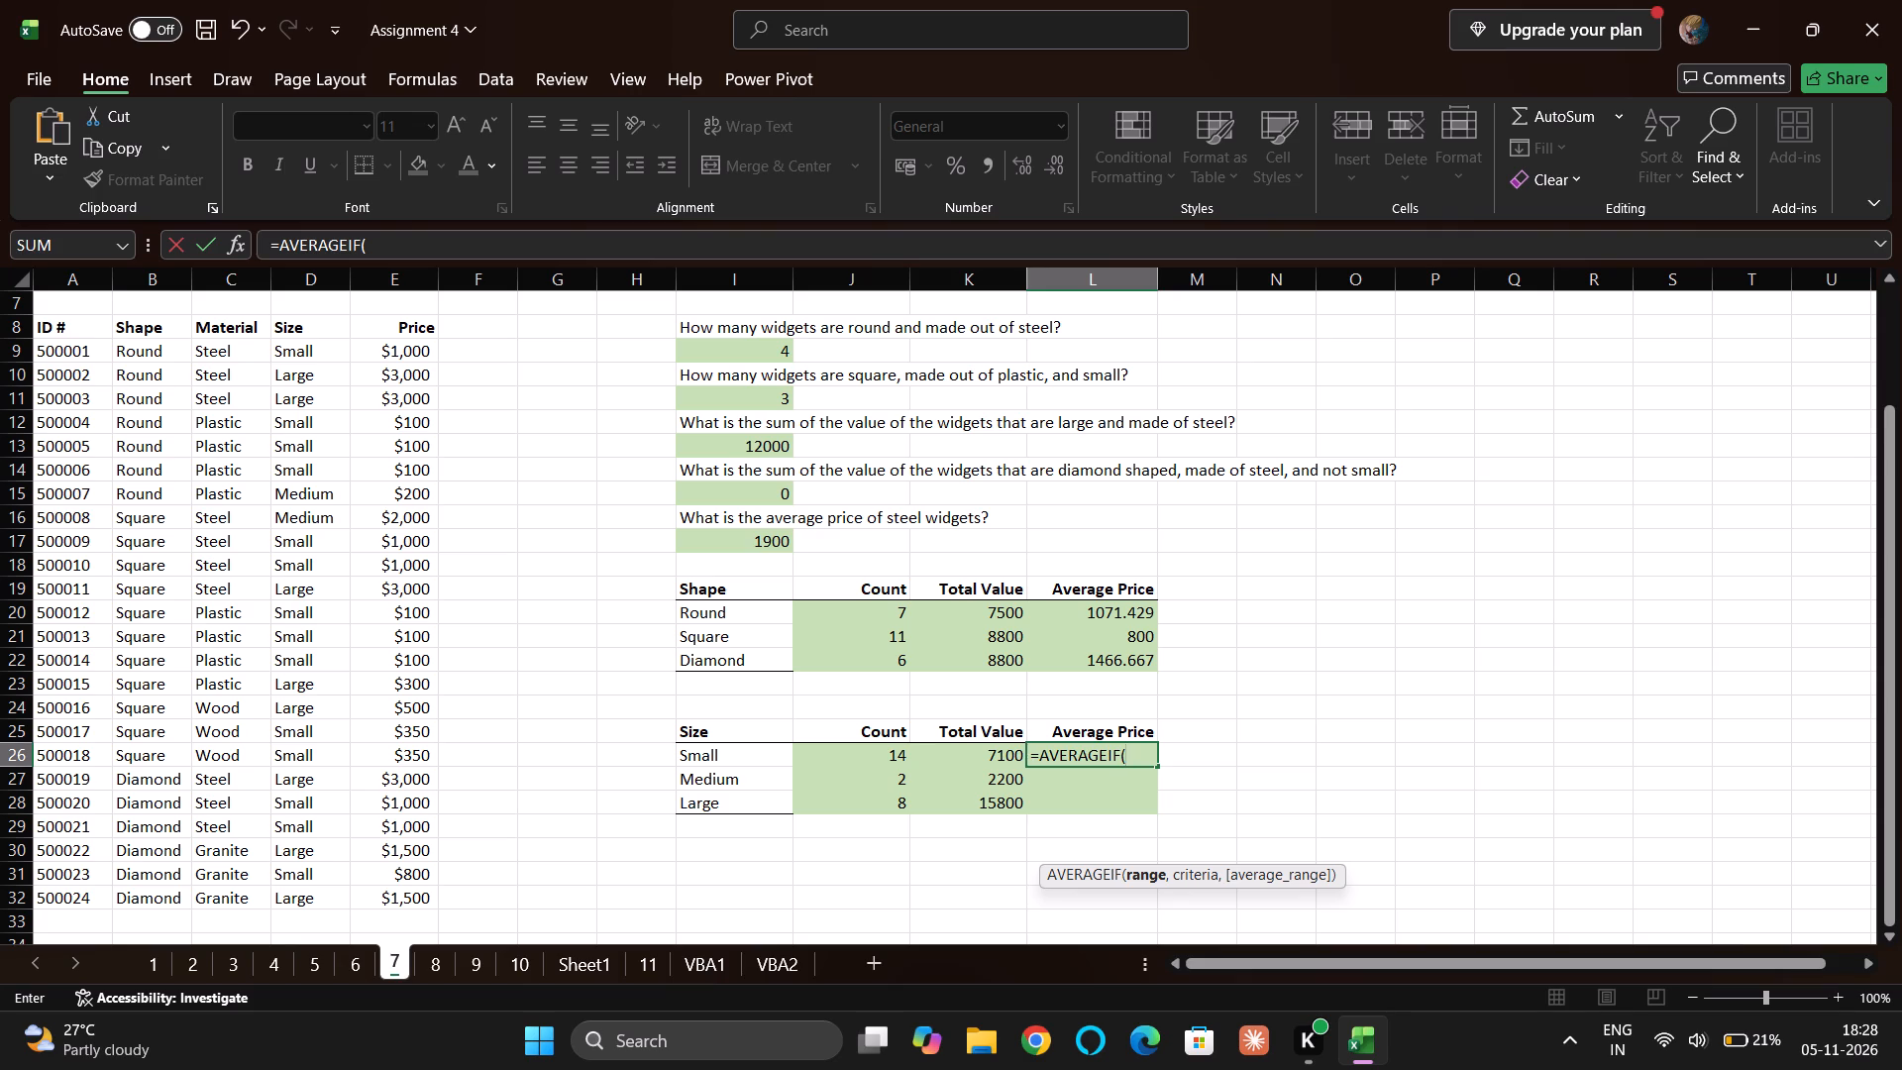
pyautogui.click(296, 349)
pyautogui.hotkey('ctrl', 'shift', 'Down')
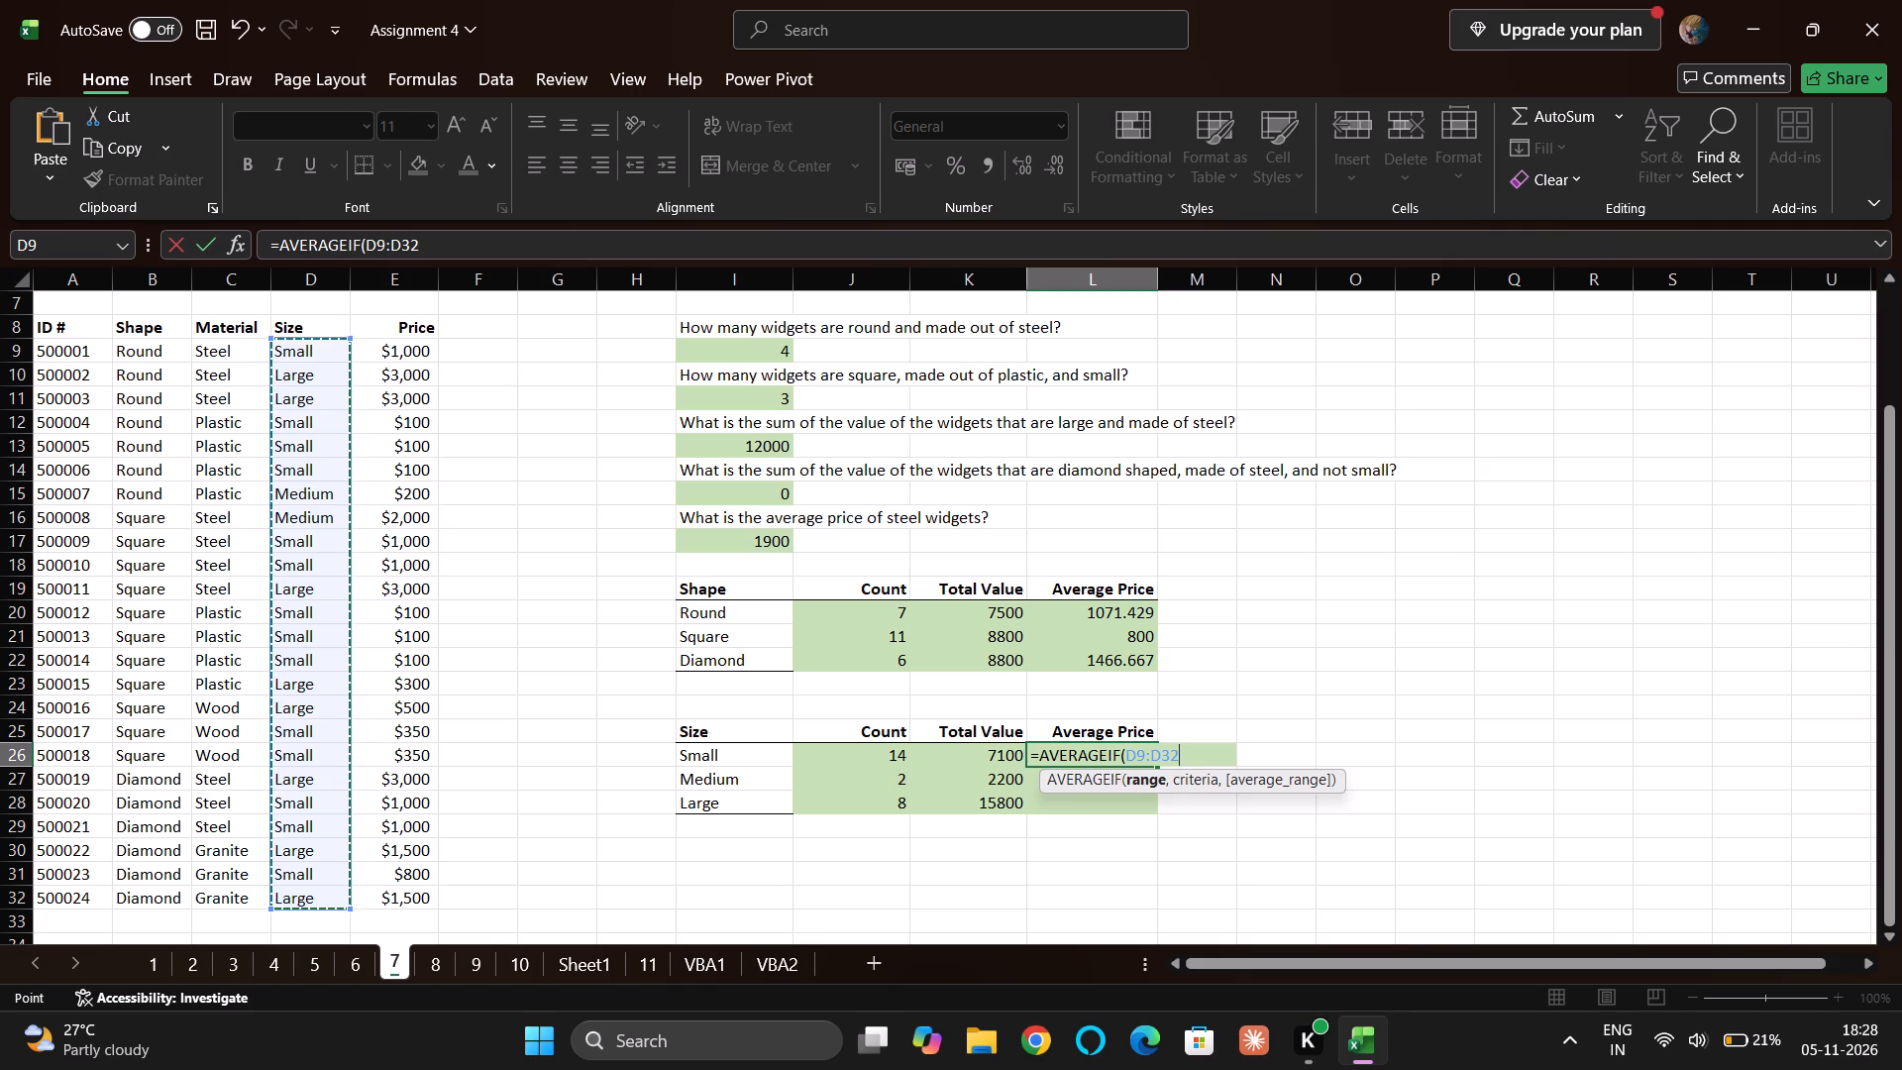
pyautogui.press('F4')
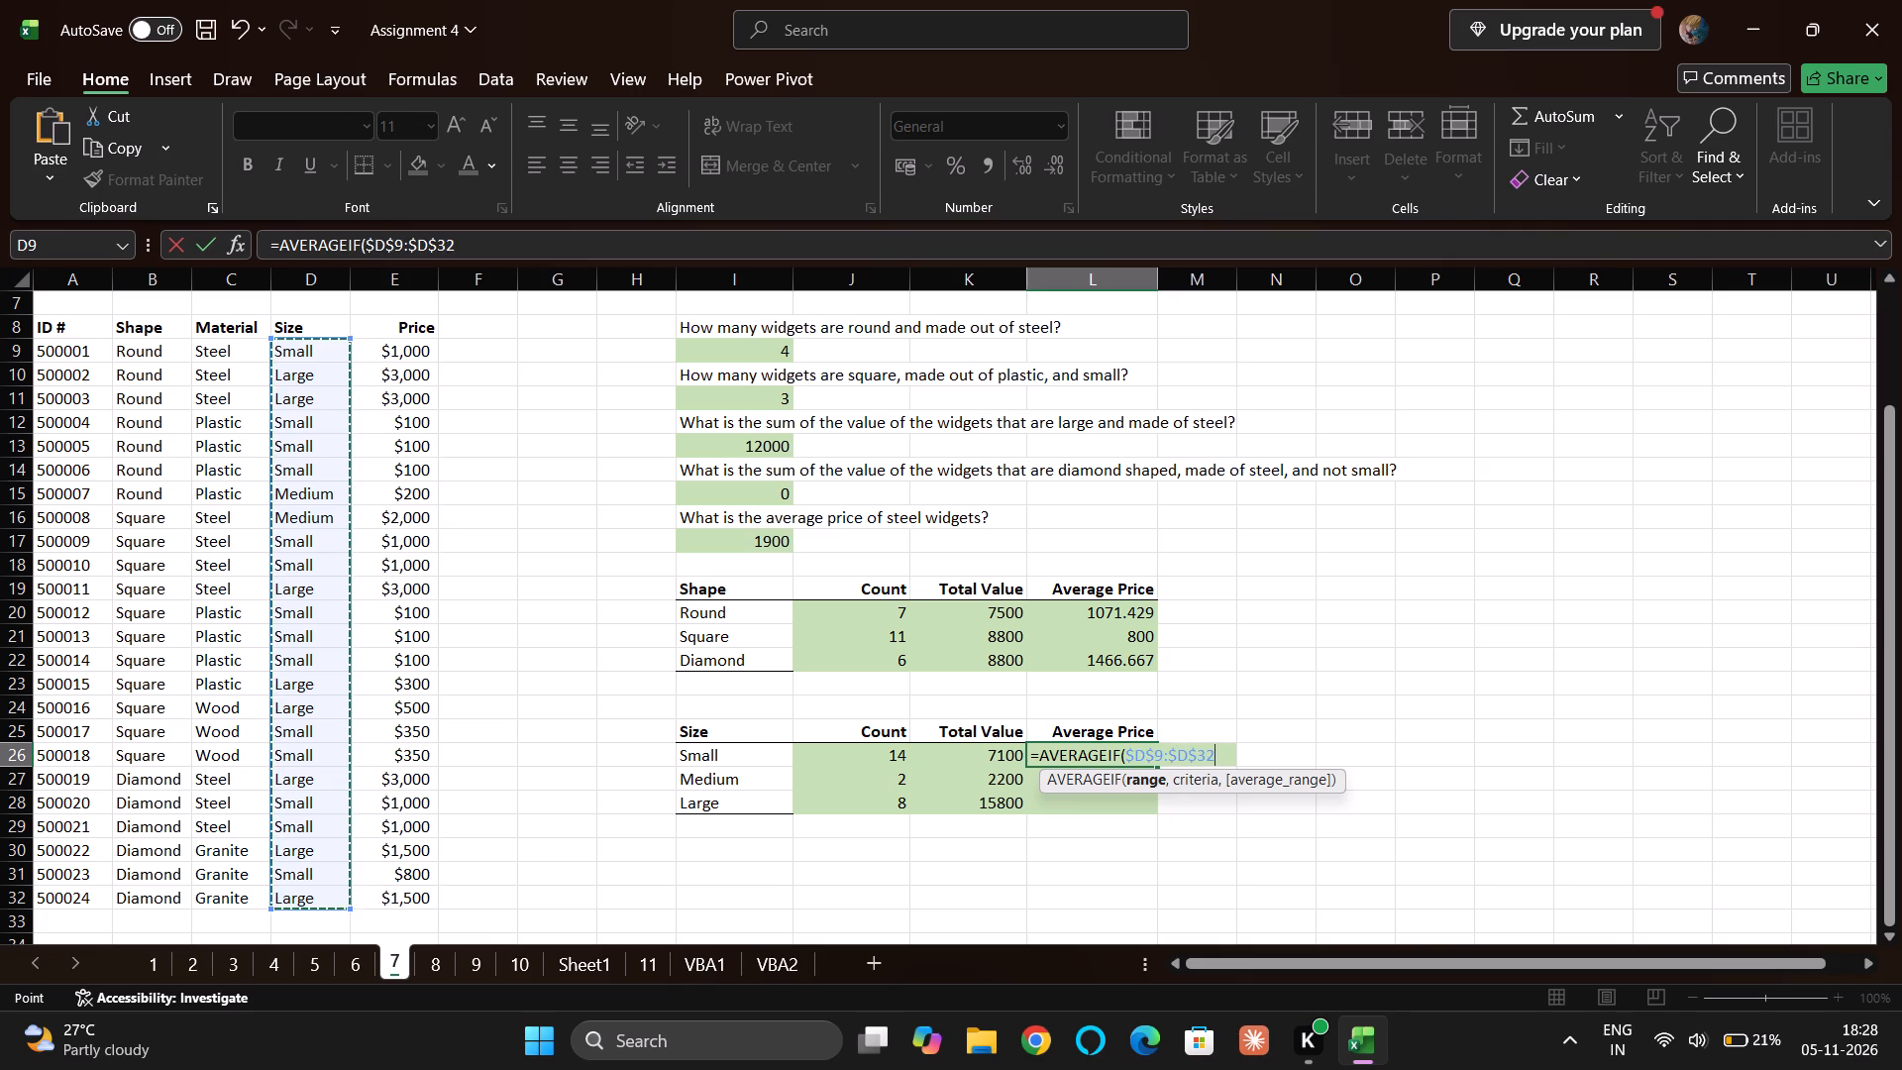
pyautogui.press(',')
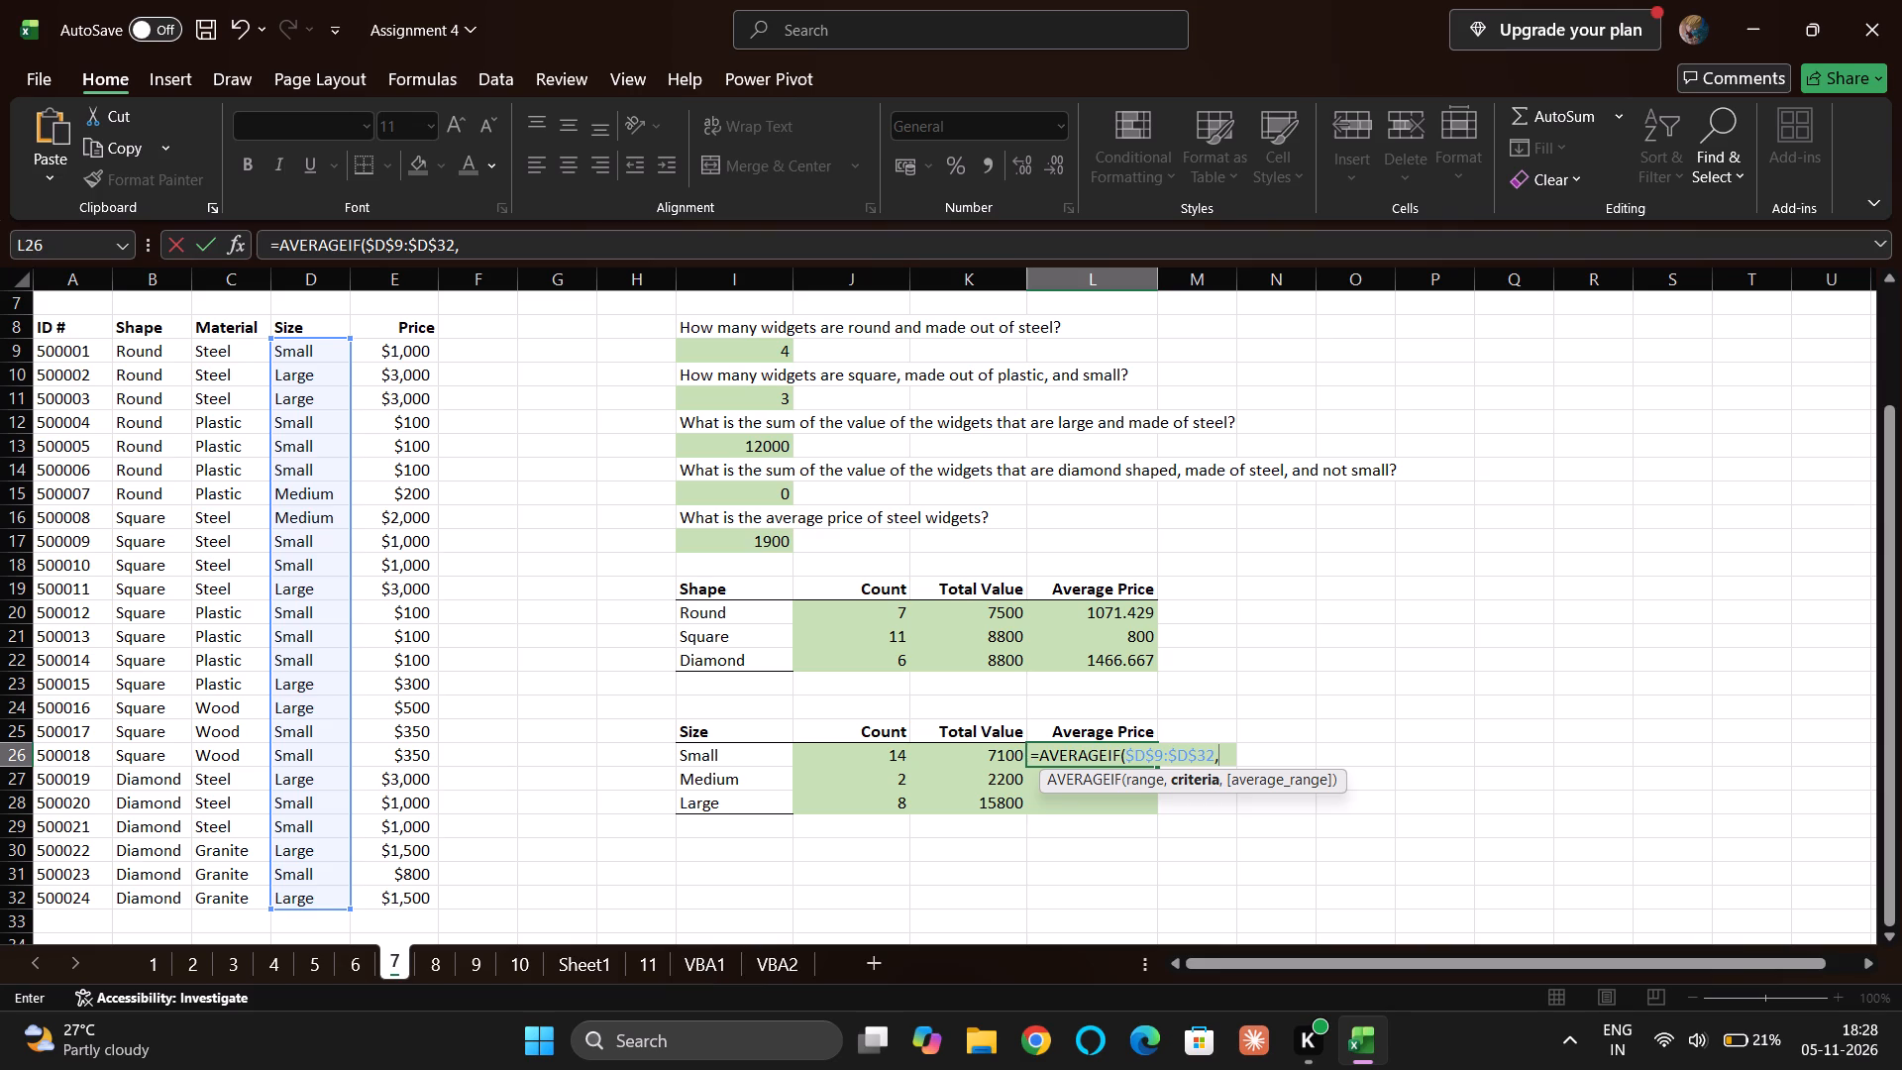
pyautogui.press('Left')
pyautogui.press('Left')
pyautogui.press('Left')
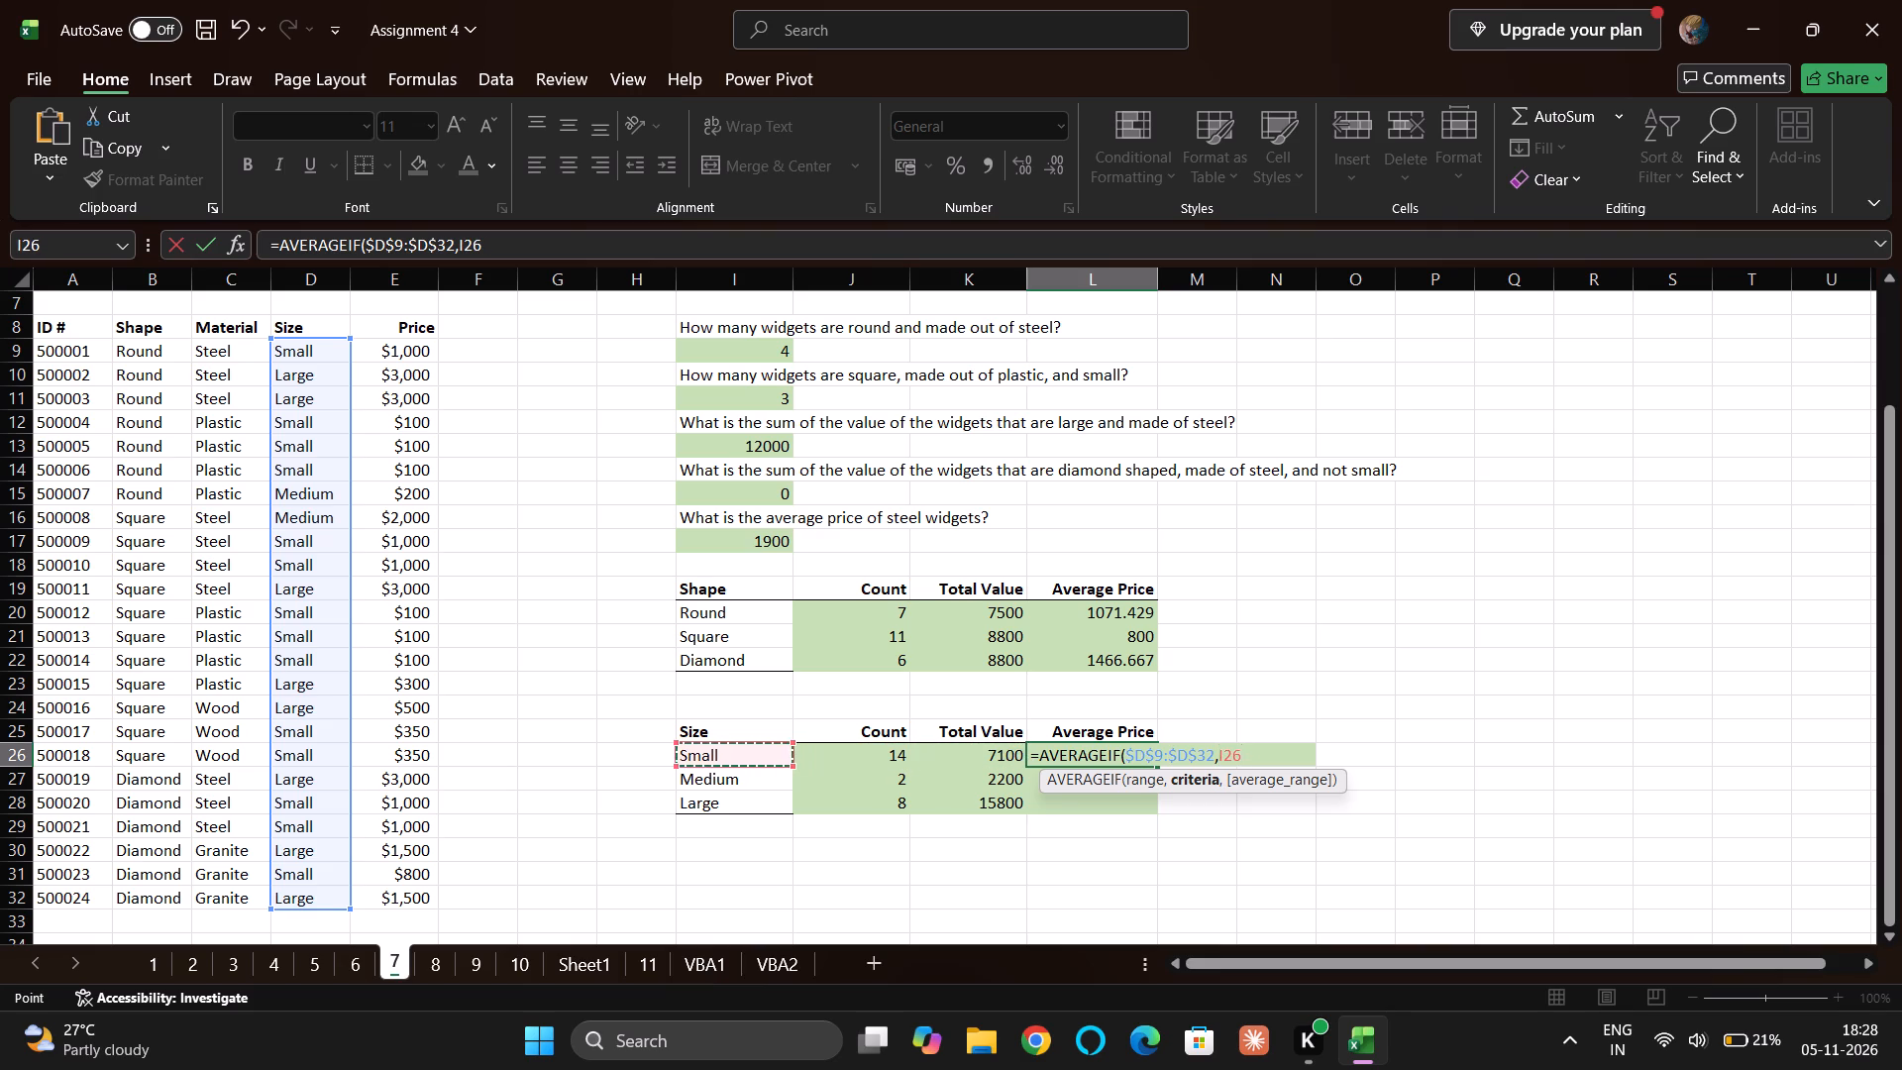
pyautogui.press('F4')
pyautogui.press('F4')
pyautogui.press('F4')
pyautogui.press(',')
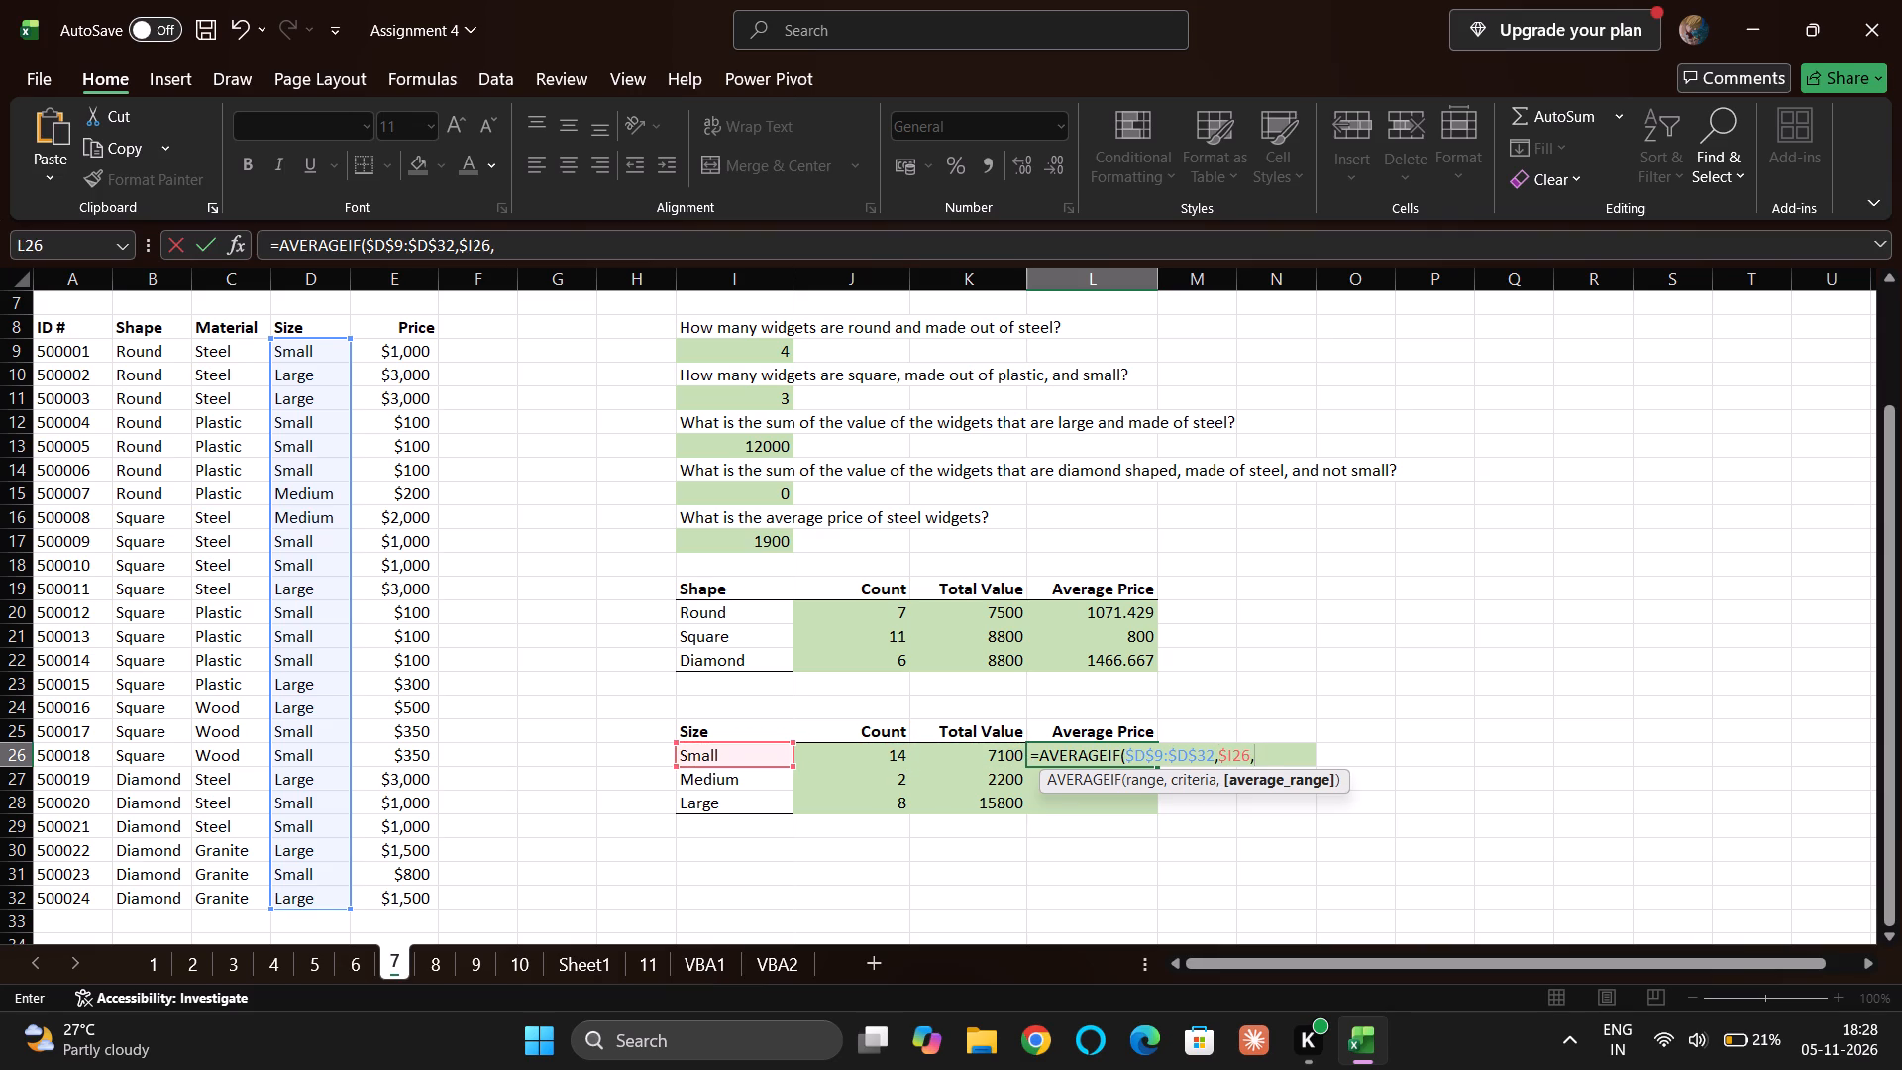
pyautogui.click(423, 348)
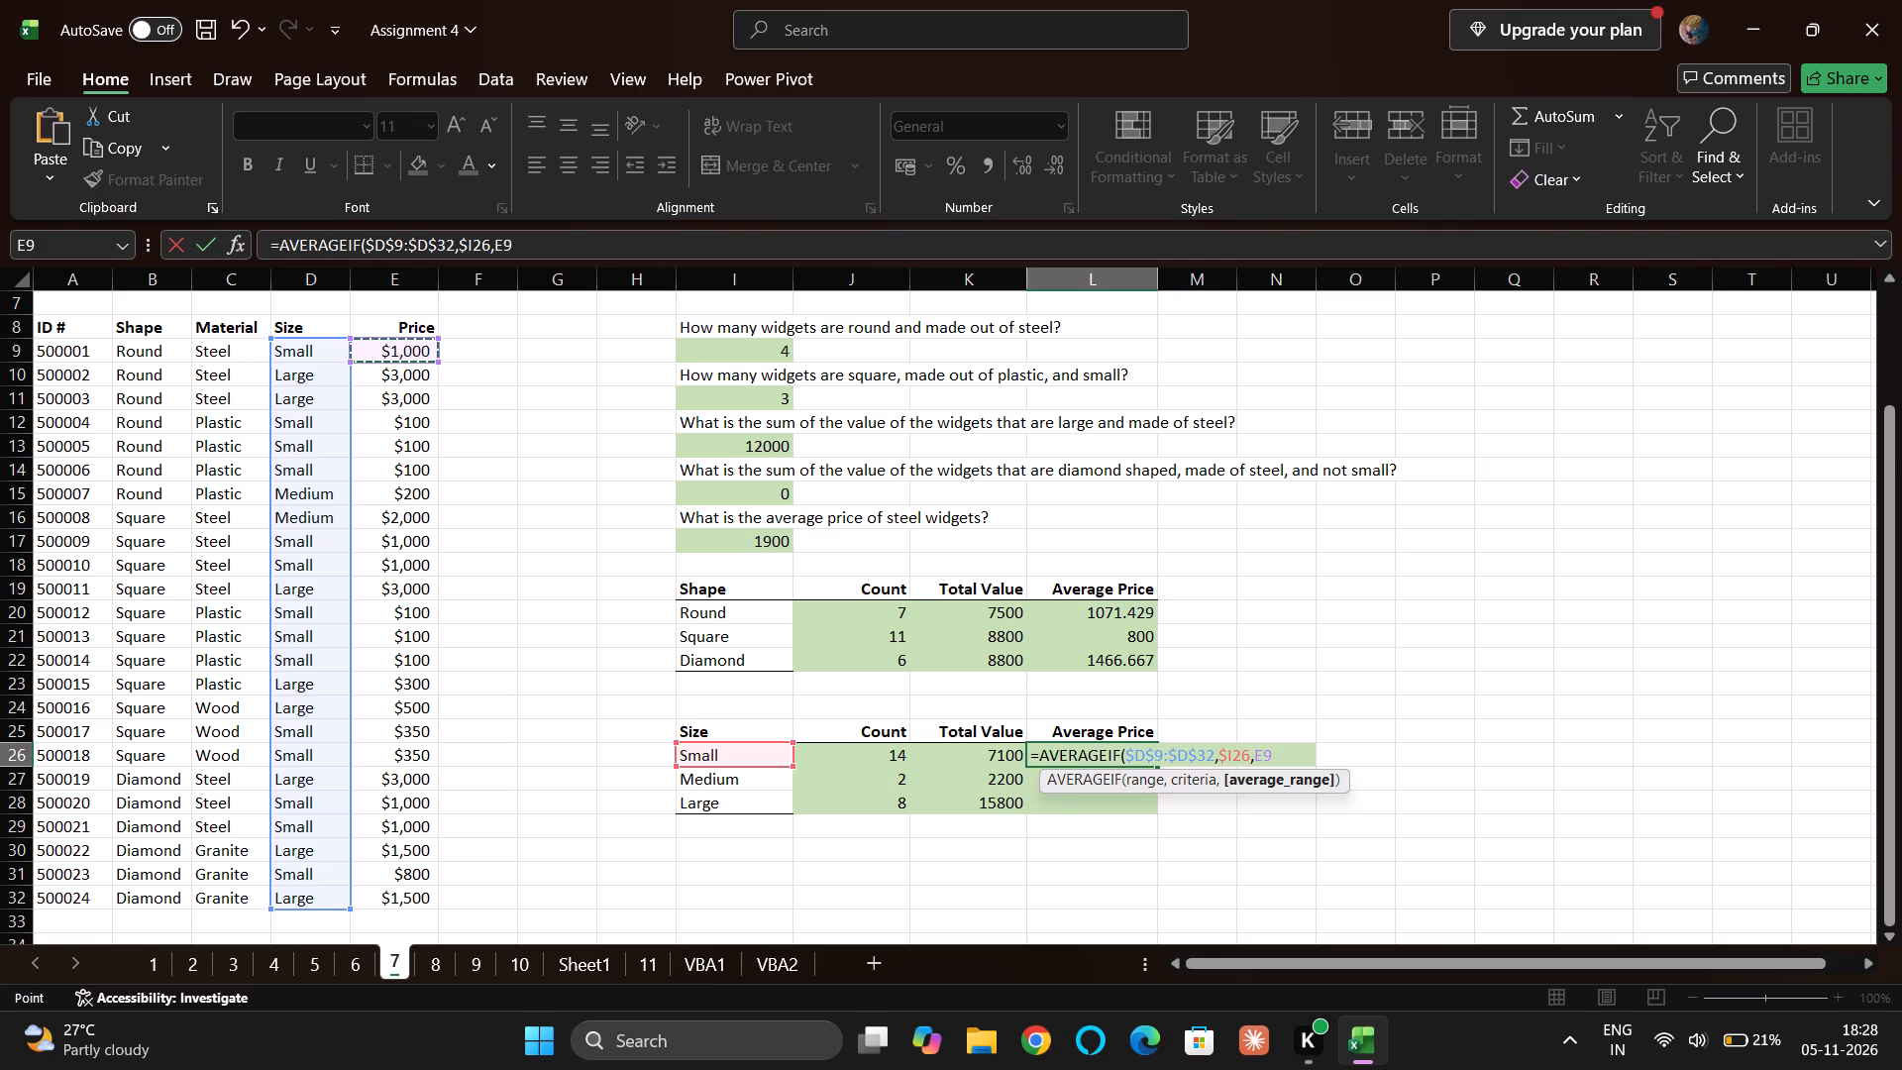
pyautogui.hotkey('ctrl', 'shift', 'Down')
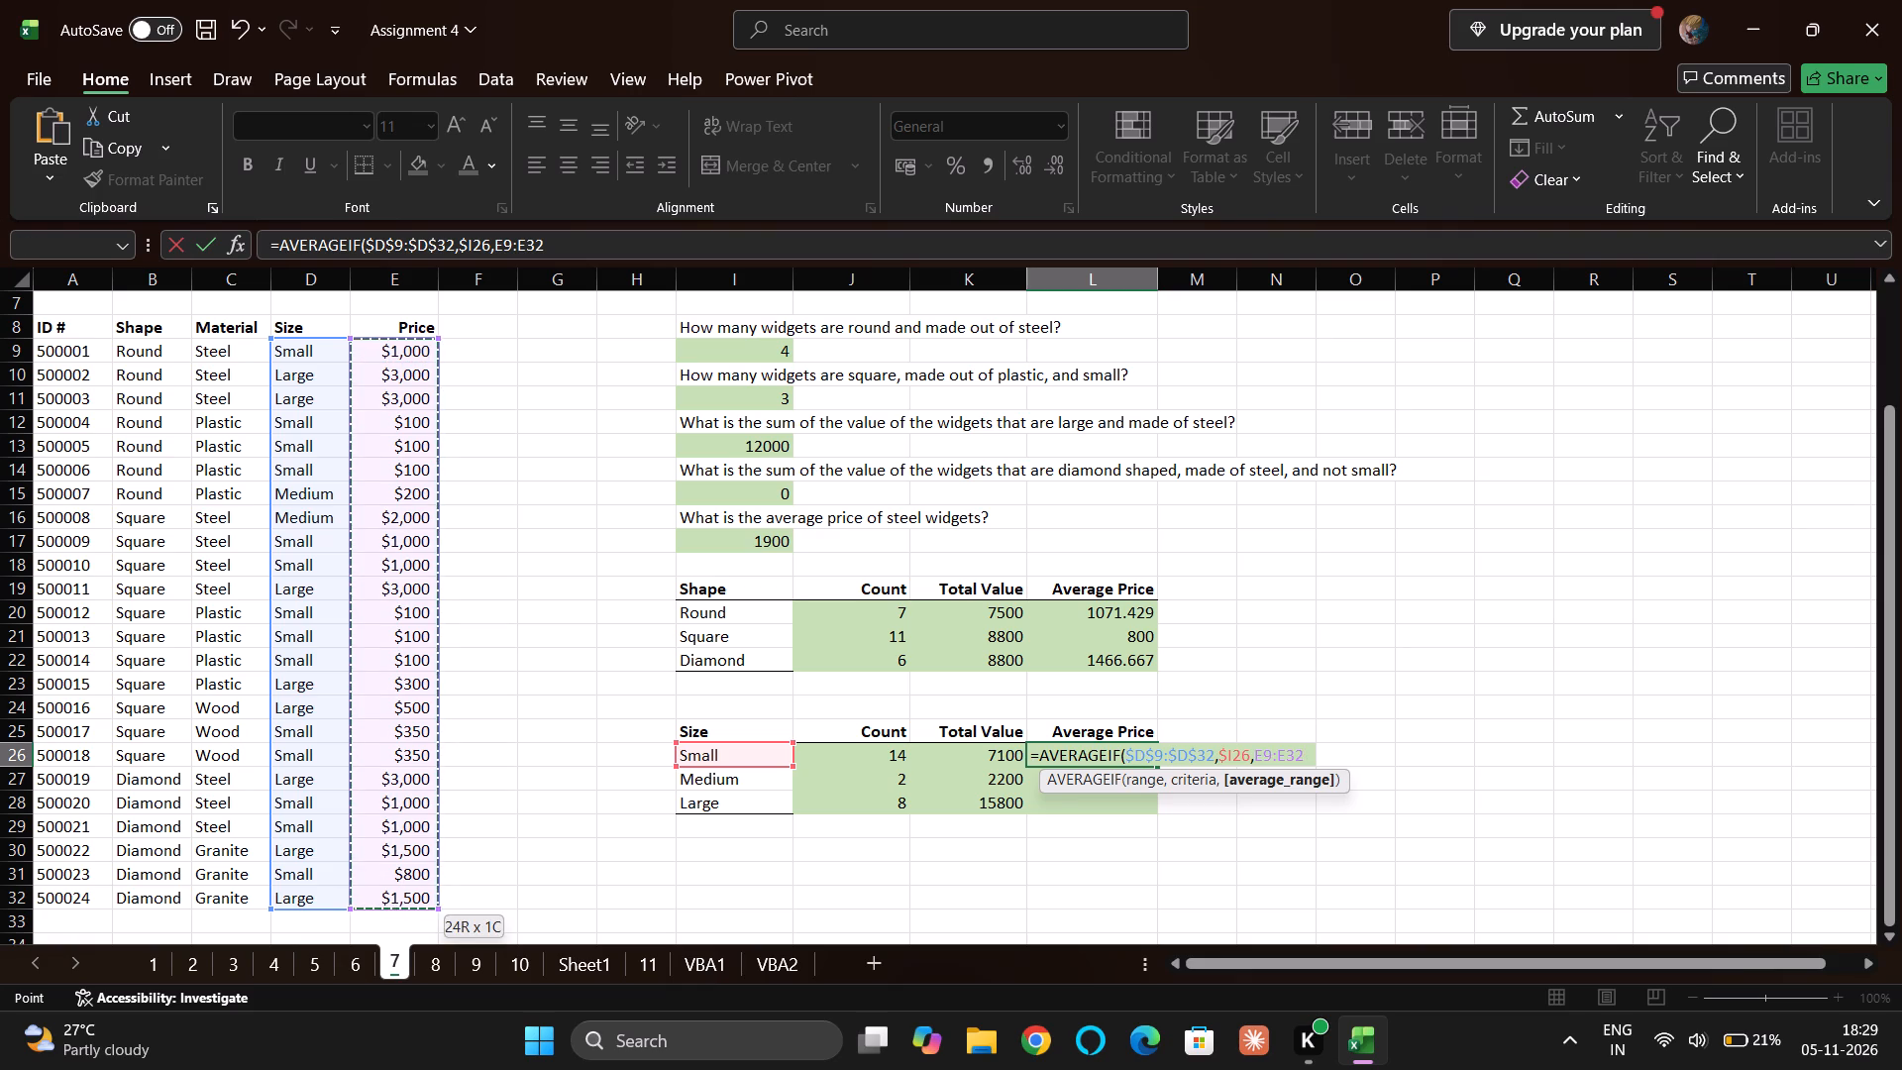
pyautogui.press('F4')
pyautogui.press('Tab')
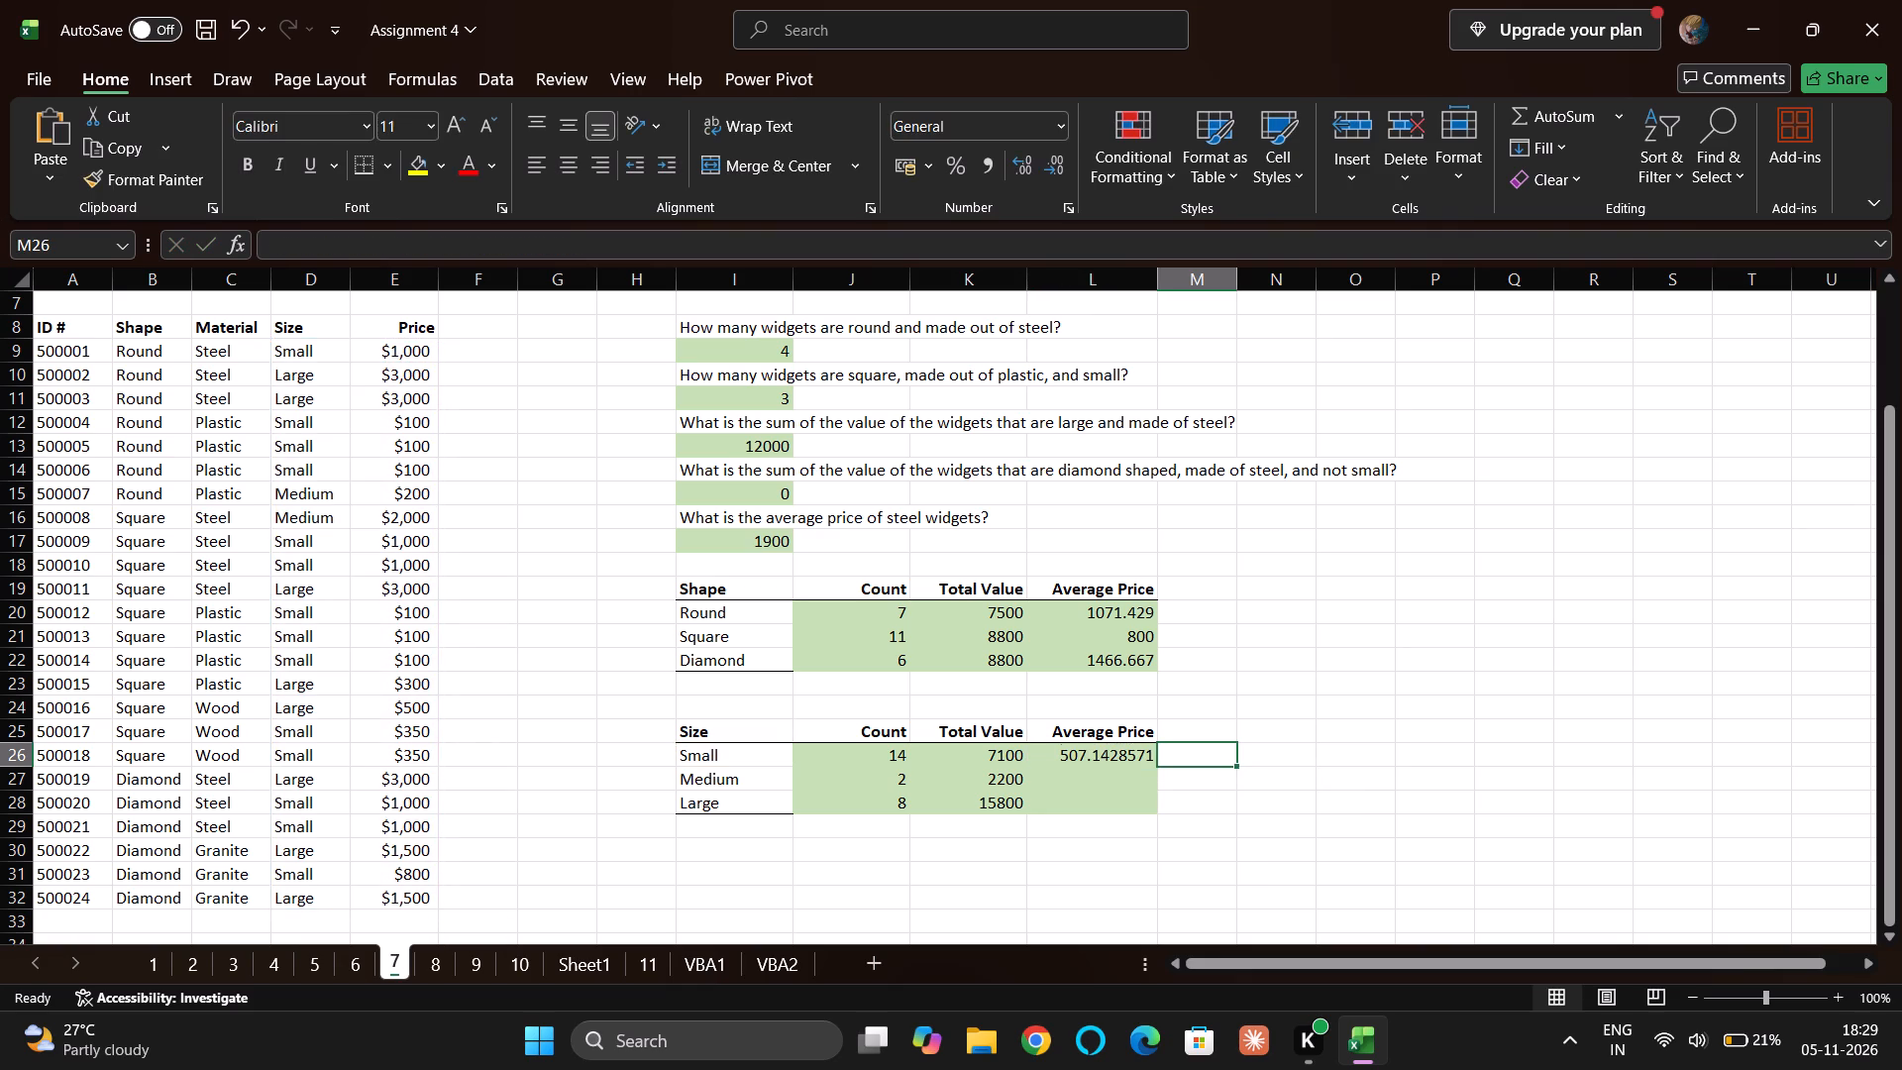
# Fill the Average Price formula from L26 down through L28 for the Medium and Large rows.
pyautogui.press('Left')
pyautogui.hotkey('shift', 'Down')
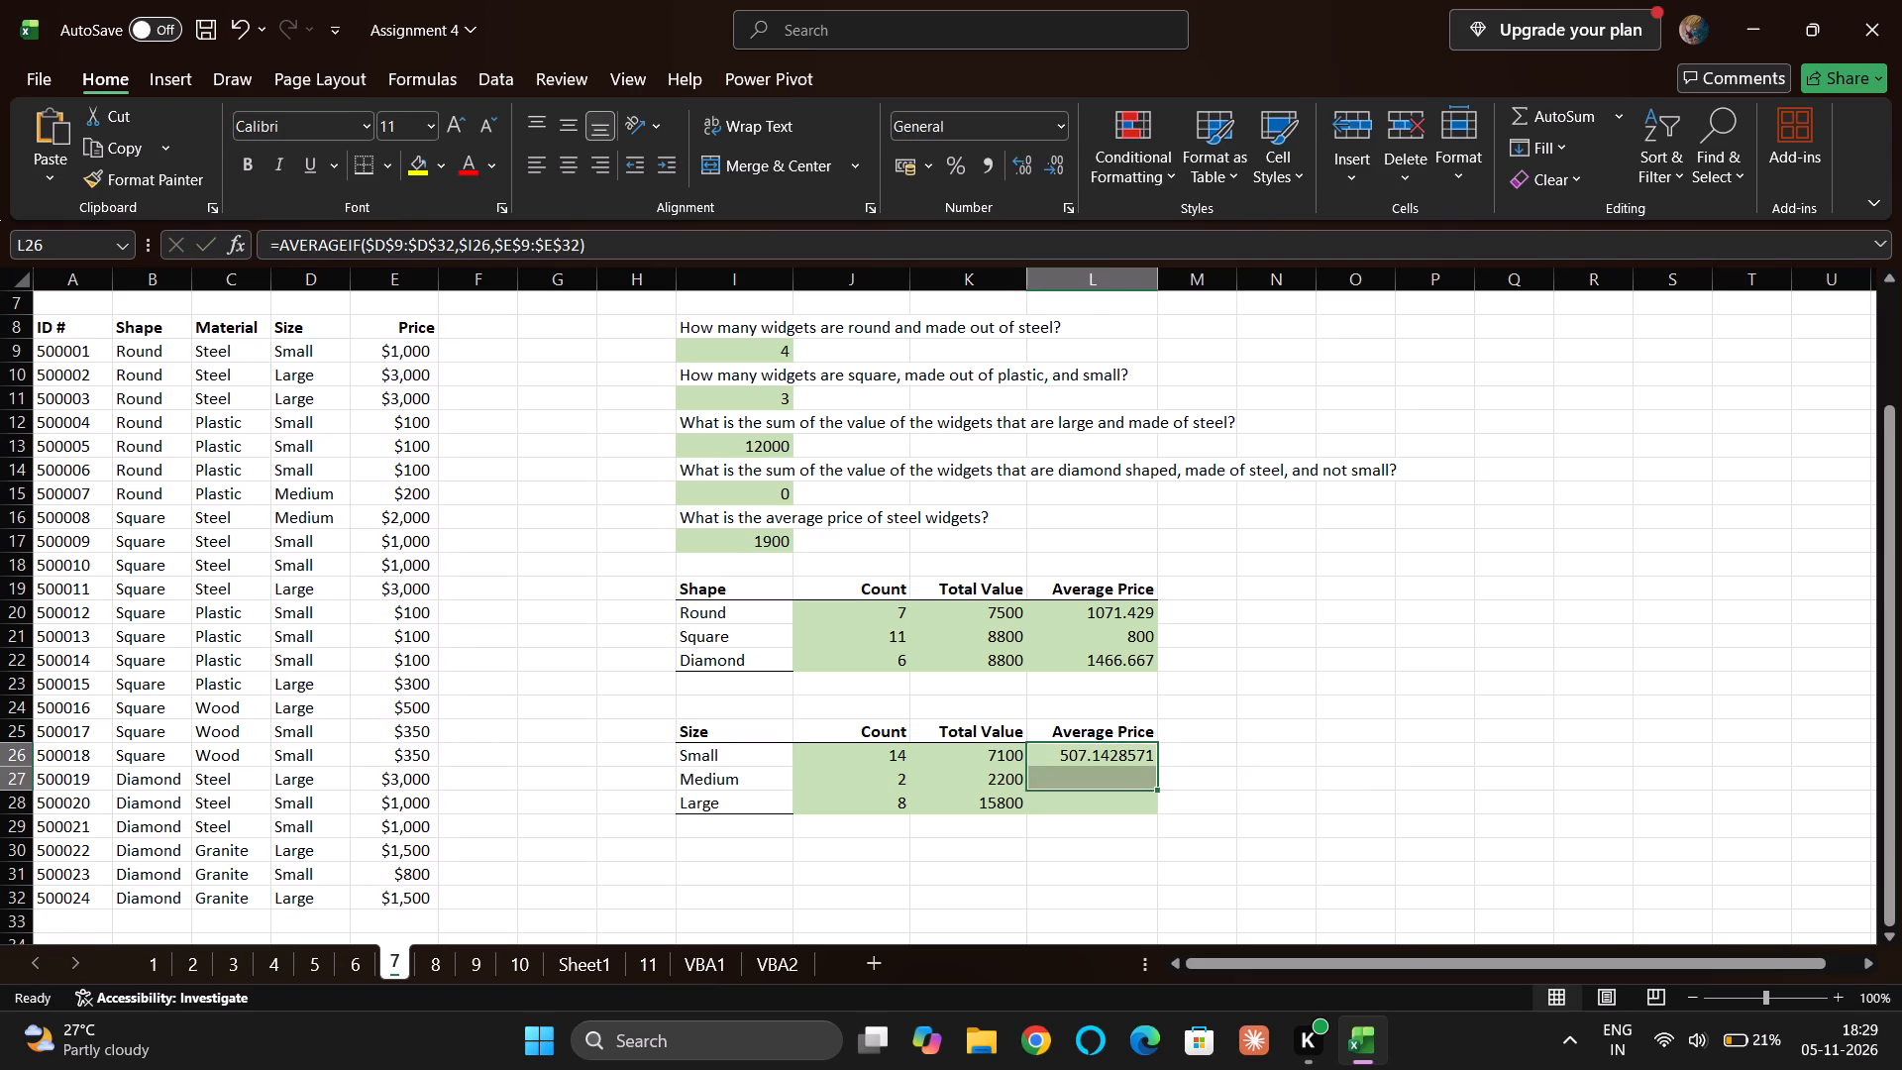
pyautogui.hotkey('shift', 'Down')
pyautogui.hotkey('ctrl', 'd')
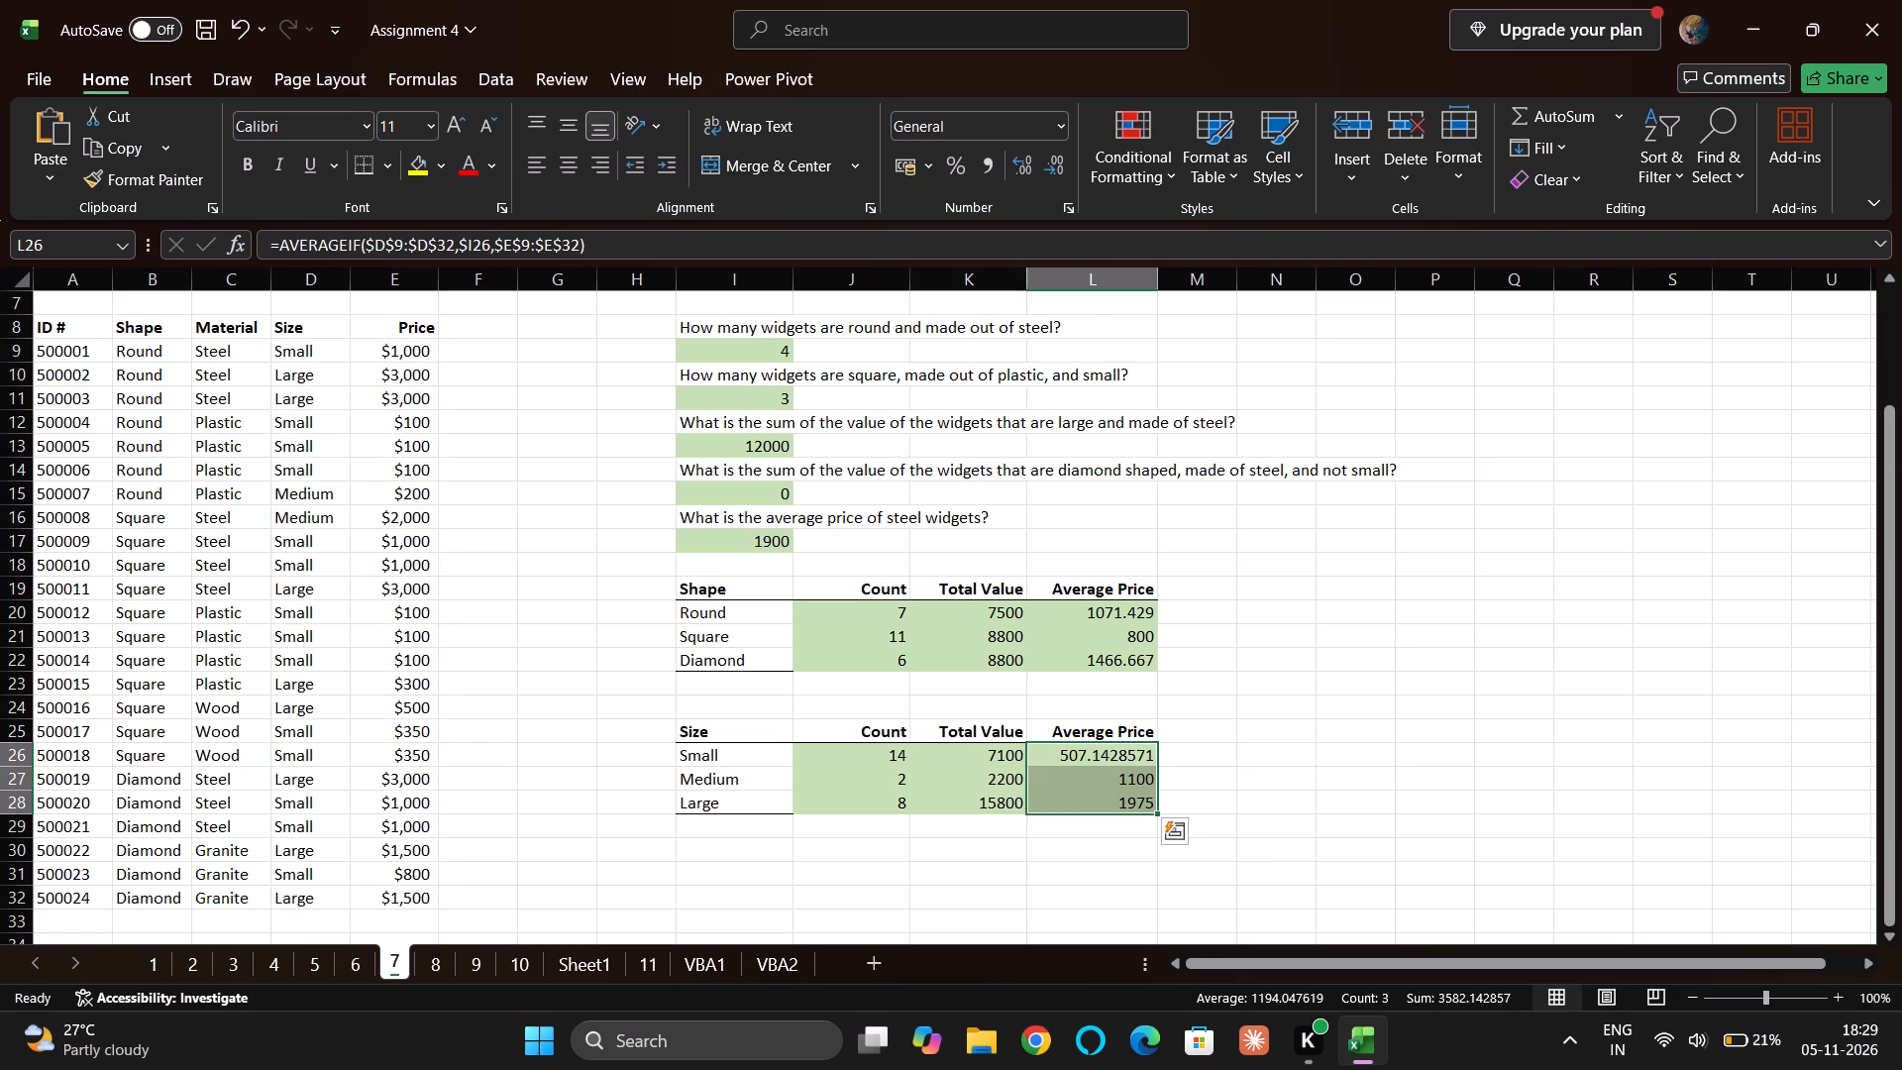
# Wrap the AVERAGEIF formula in L26 in a ROUND function with 3 decimal digits.
pyautogui.press('Up')
pyautogui.press('Down')
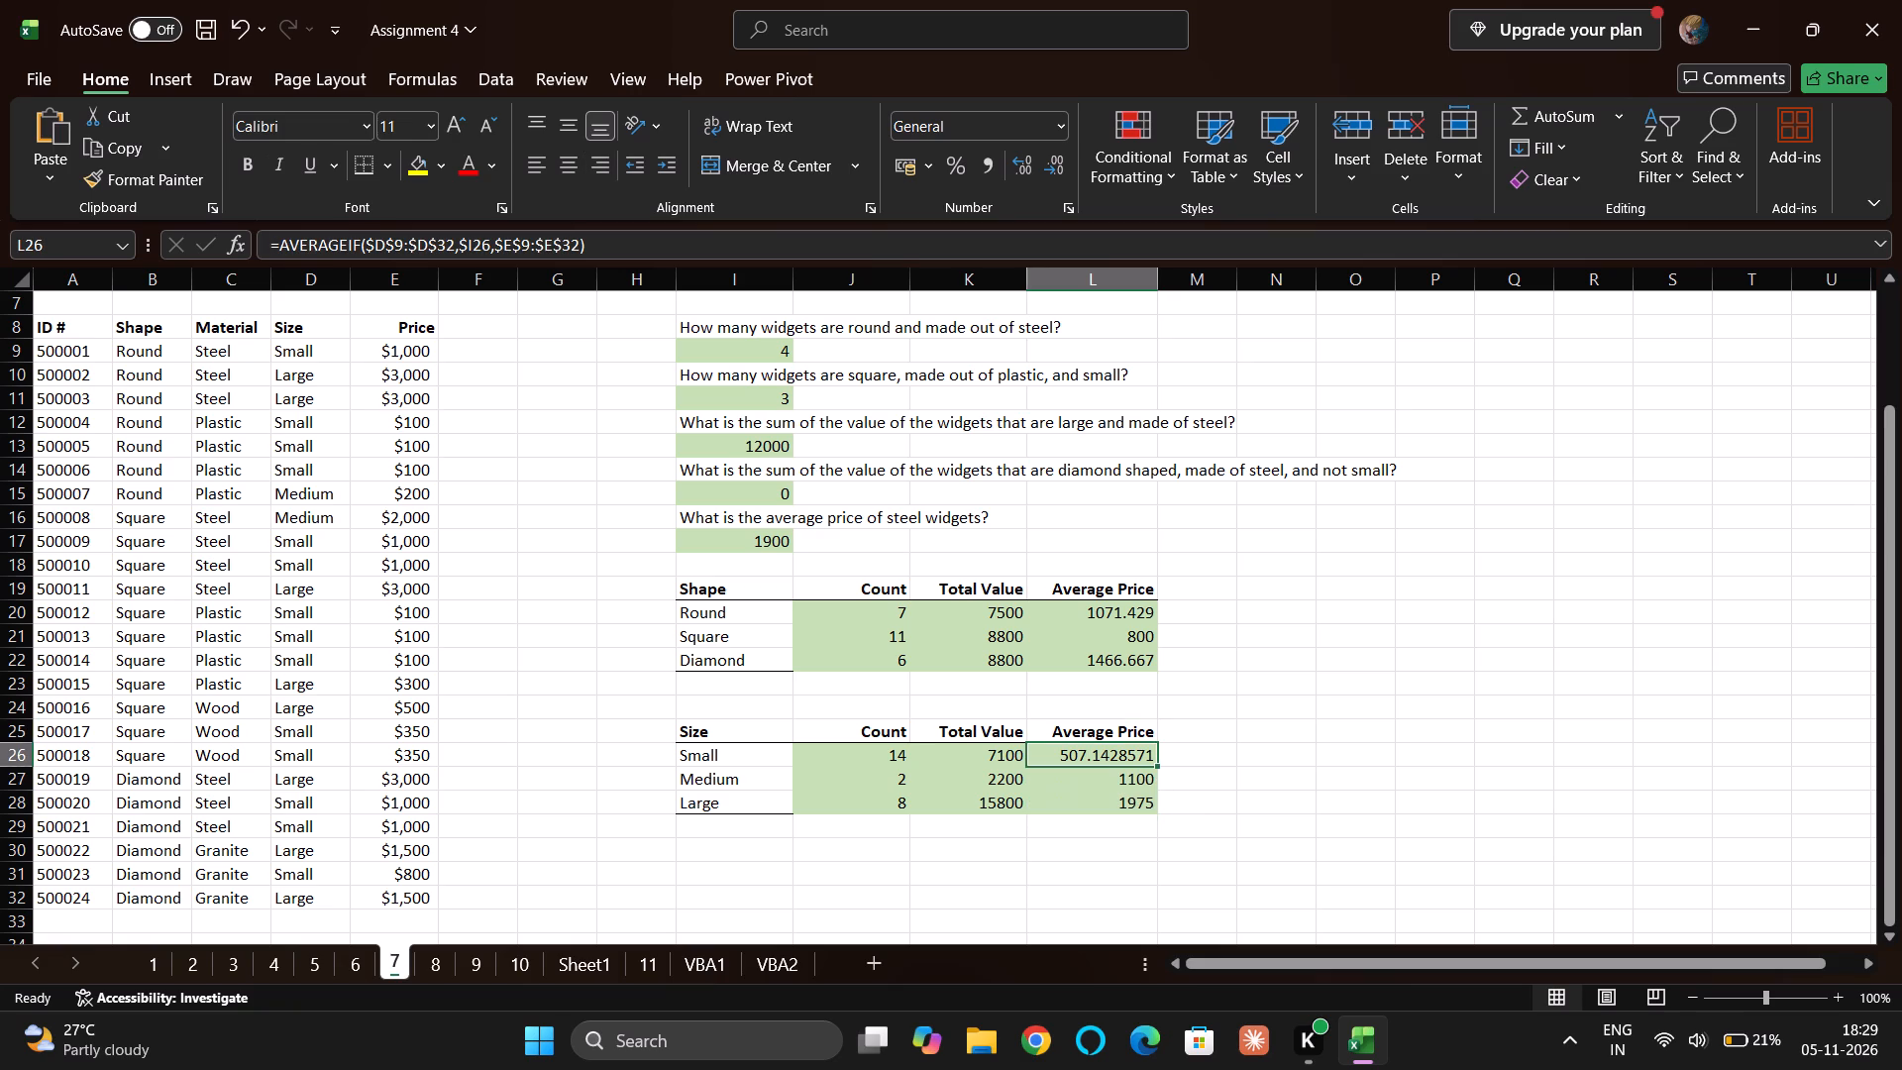
pyautogui.press('Left')
pyautogui.press('Left')
pyautogui.press('Left')
pyautogui.press('Left')
pyautogui.press('Left')
pyautogui.press('Left')
pyautogui.press('Left')
pyautogui.press('Left')
pyautogui.press('Left')
pyautogui.press('Left')
pyautogui.press('Left')
pyautogui.press('Left')
pyautogui.press('Left')
pyautogui.press('Left')
pyautogui.press('Left')
pyautogui.press('Left')
pyautogui.press('Left')
pyautogui.press('Left')
pyautogui.press('Left')
pyautogui.press('Left')
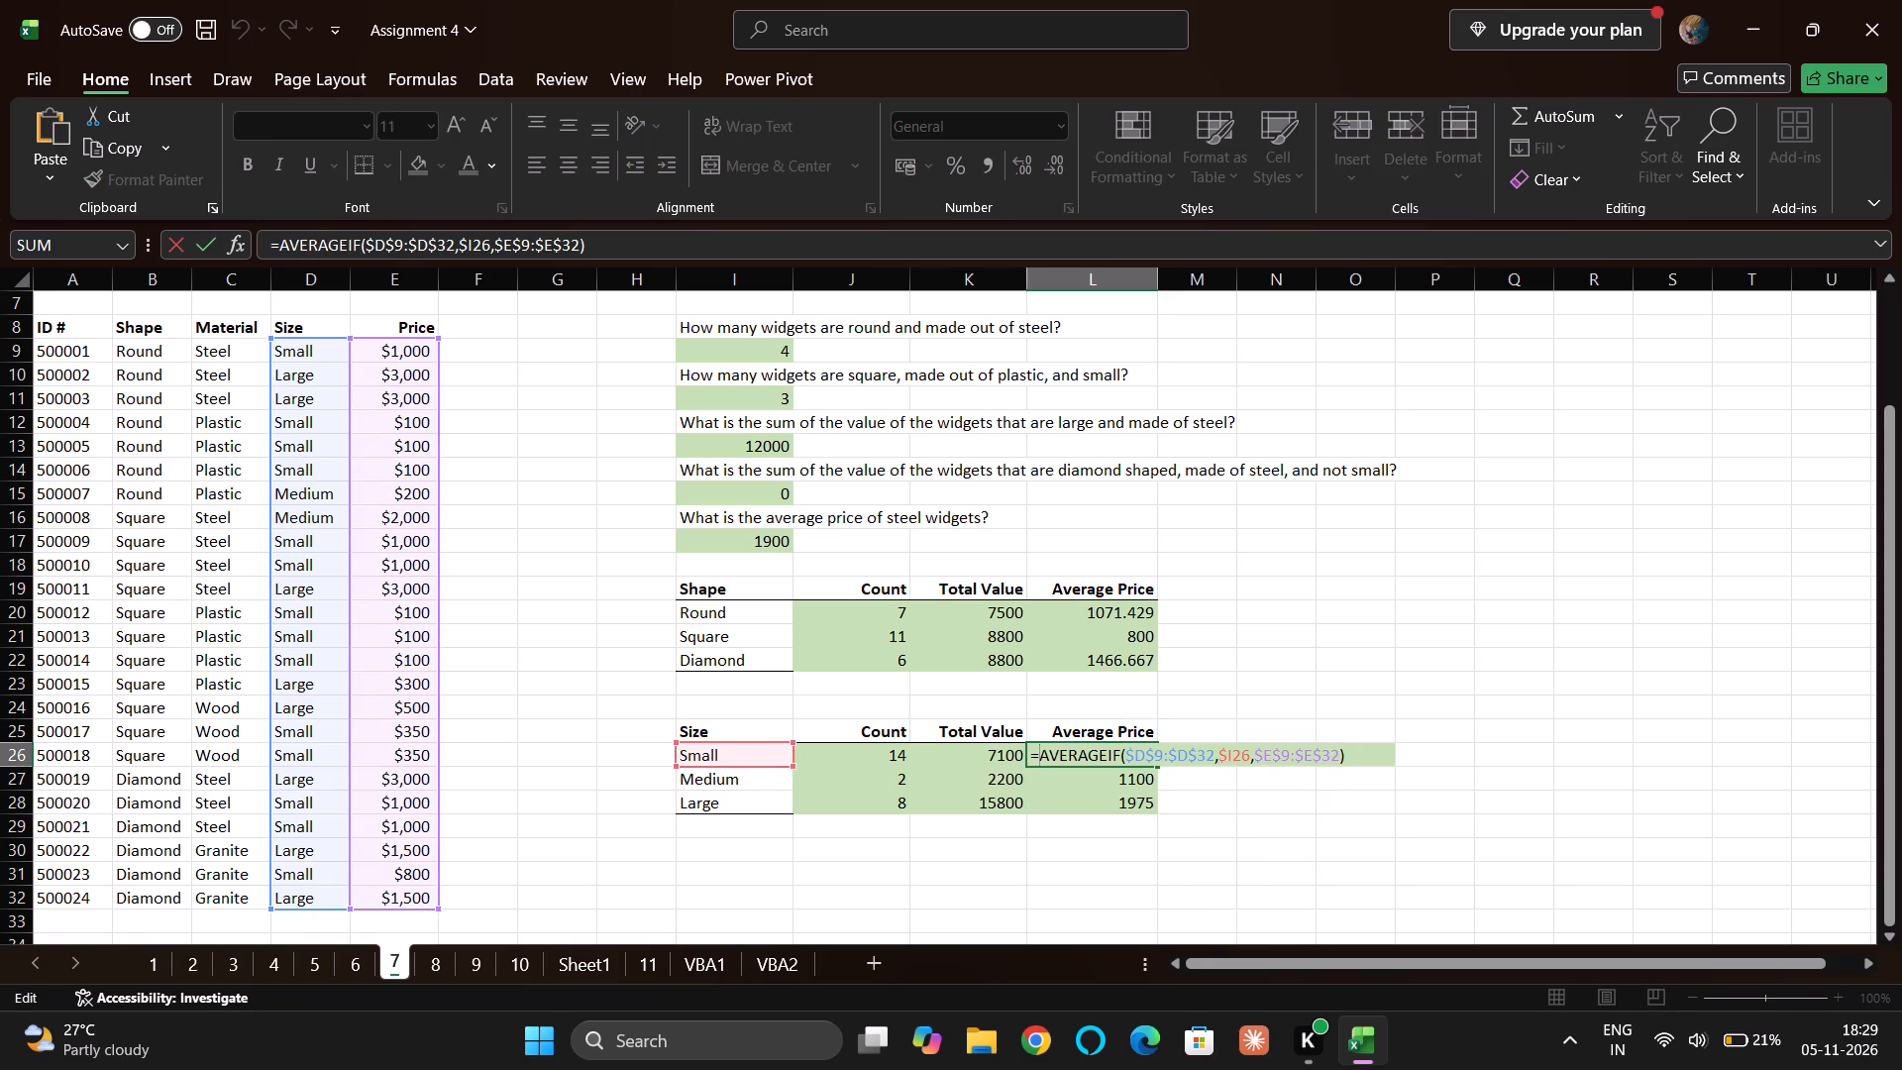
pyautogui.write('rou')
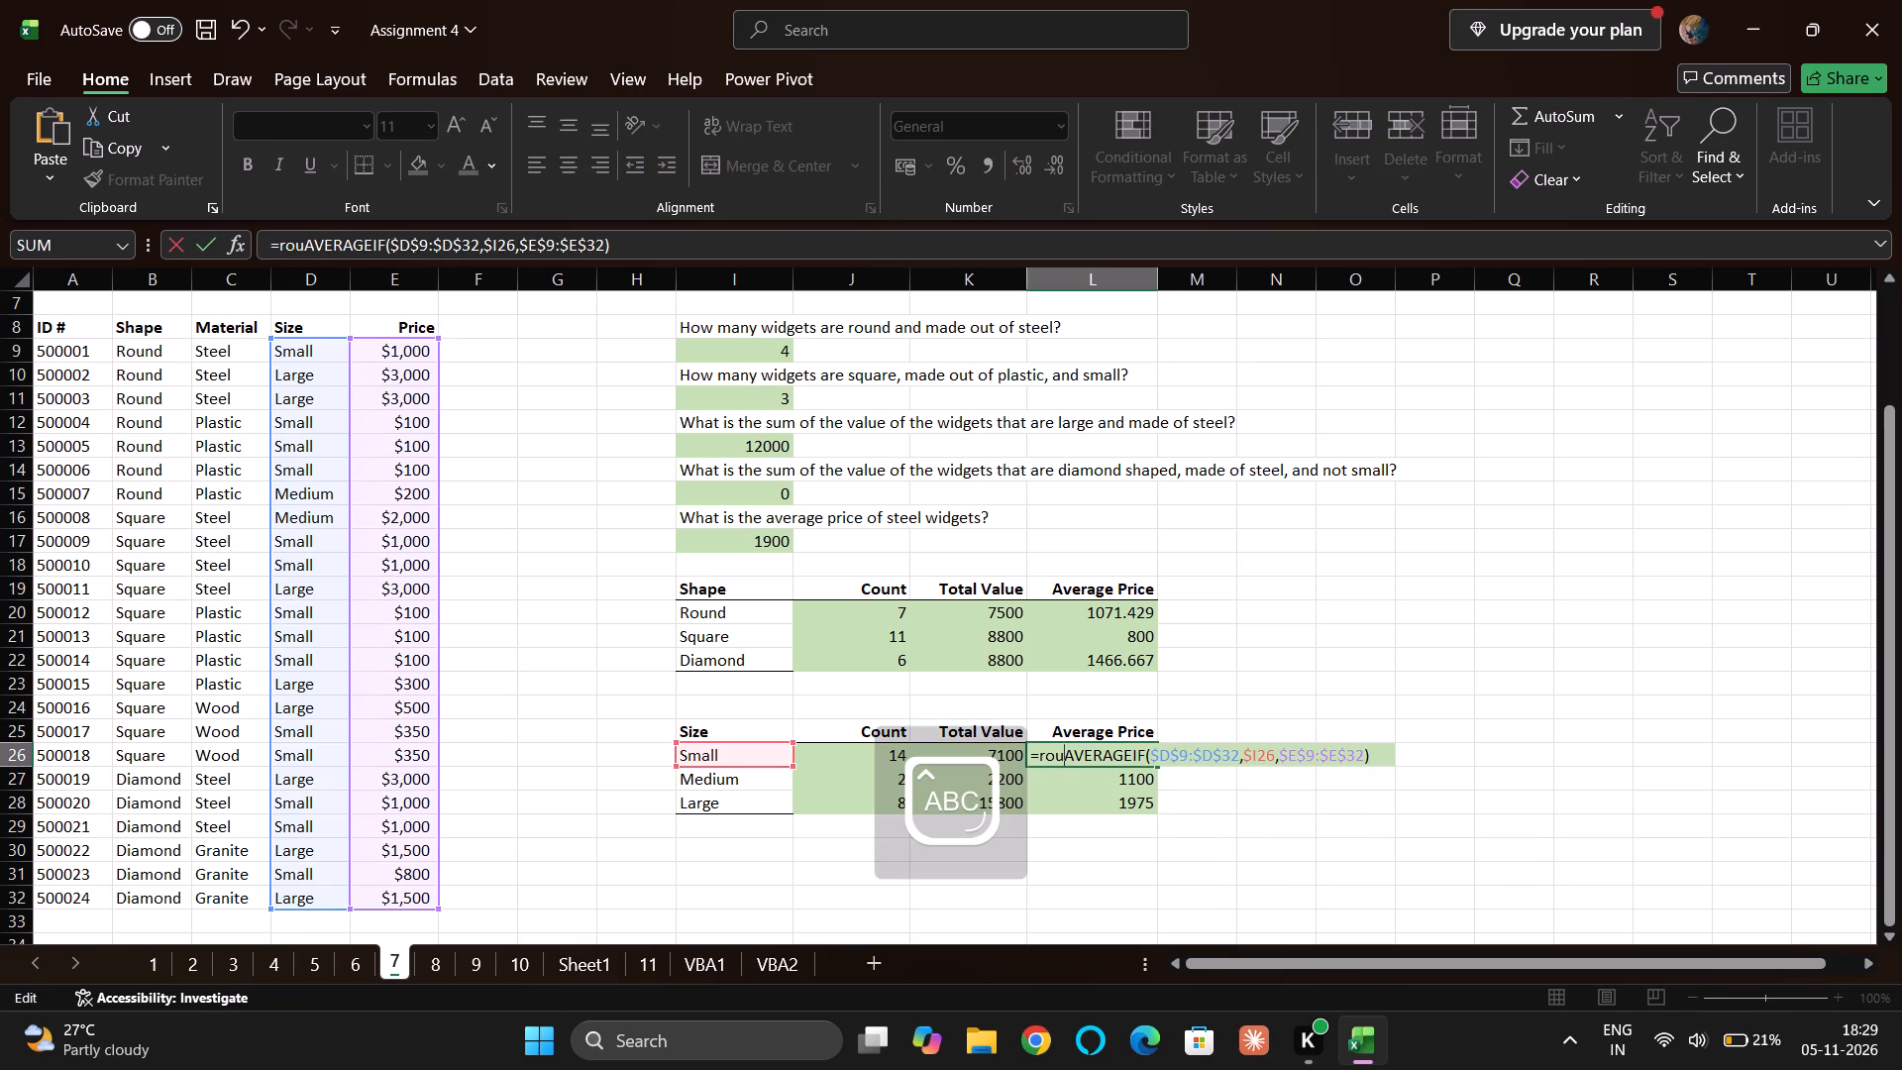
pyautogui.press('BackSpace')
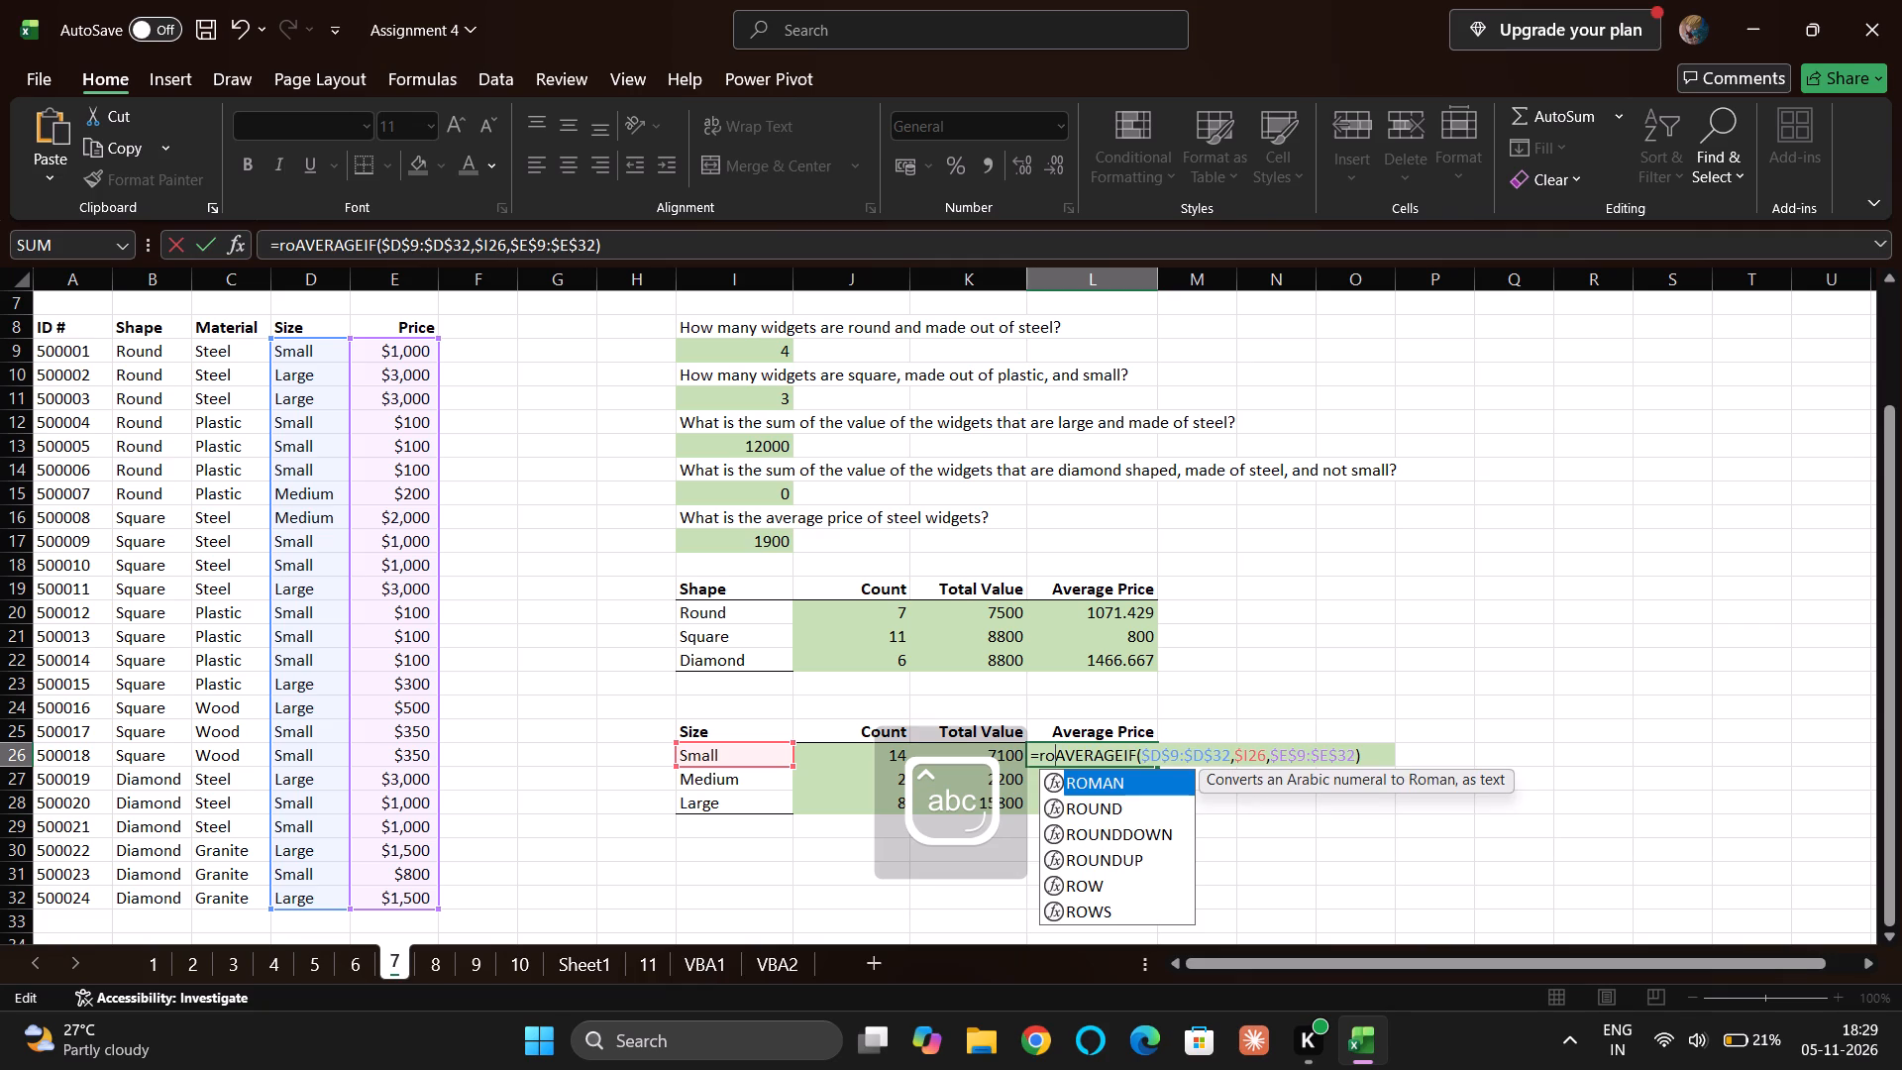
pyautogui.press('Down')
pyautogui.press('Tab')
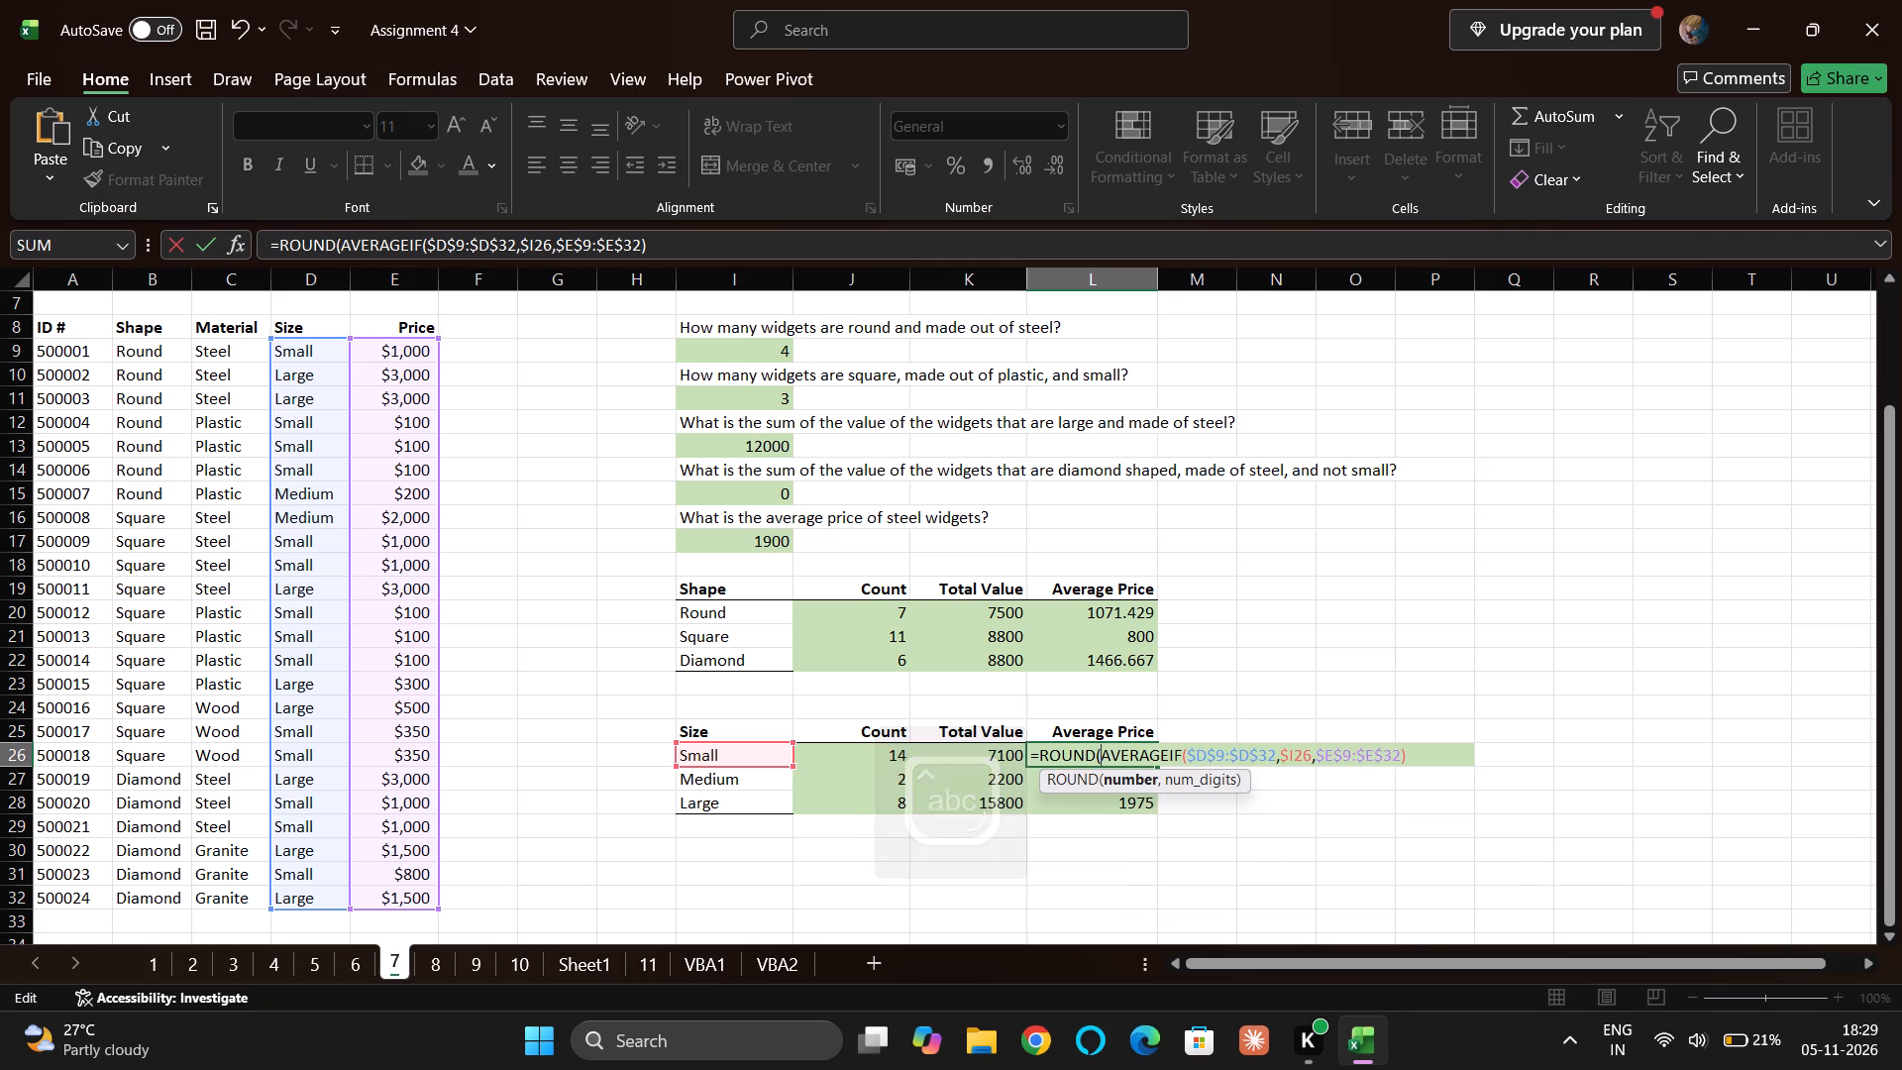
pyautogui.press('Right')
pyautogui.press('Right')
pyautogui.press('Right')
pyautogui.press('Right')
pyautogui.press('Right')
pyautogui.press('Right')
pyautogui.press('Right')
pyautogui.press('Right')
pyautogui.press('Right')
pyautogui.press('Right')
pyautogui.press('Right')
pyautogui.press('Right')
pyautogui.press('Right')
pyautogui.press('Right')
pyautogui.press('Right')
pyautogui.press('Right')
pyautogui.press('Right')
pyautogui.press('Right')
pyautogui.press('Right')
pyautogui.press('Right')
pyautogui.press(',')
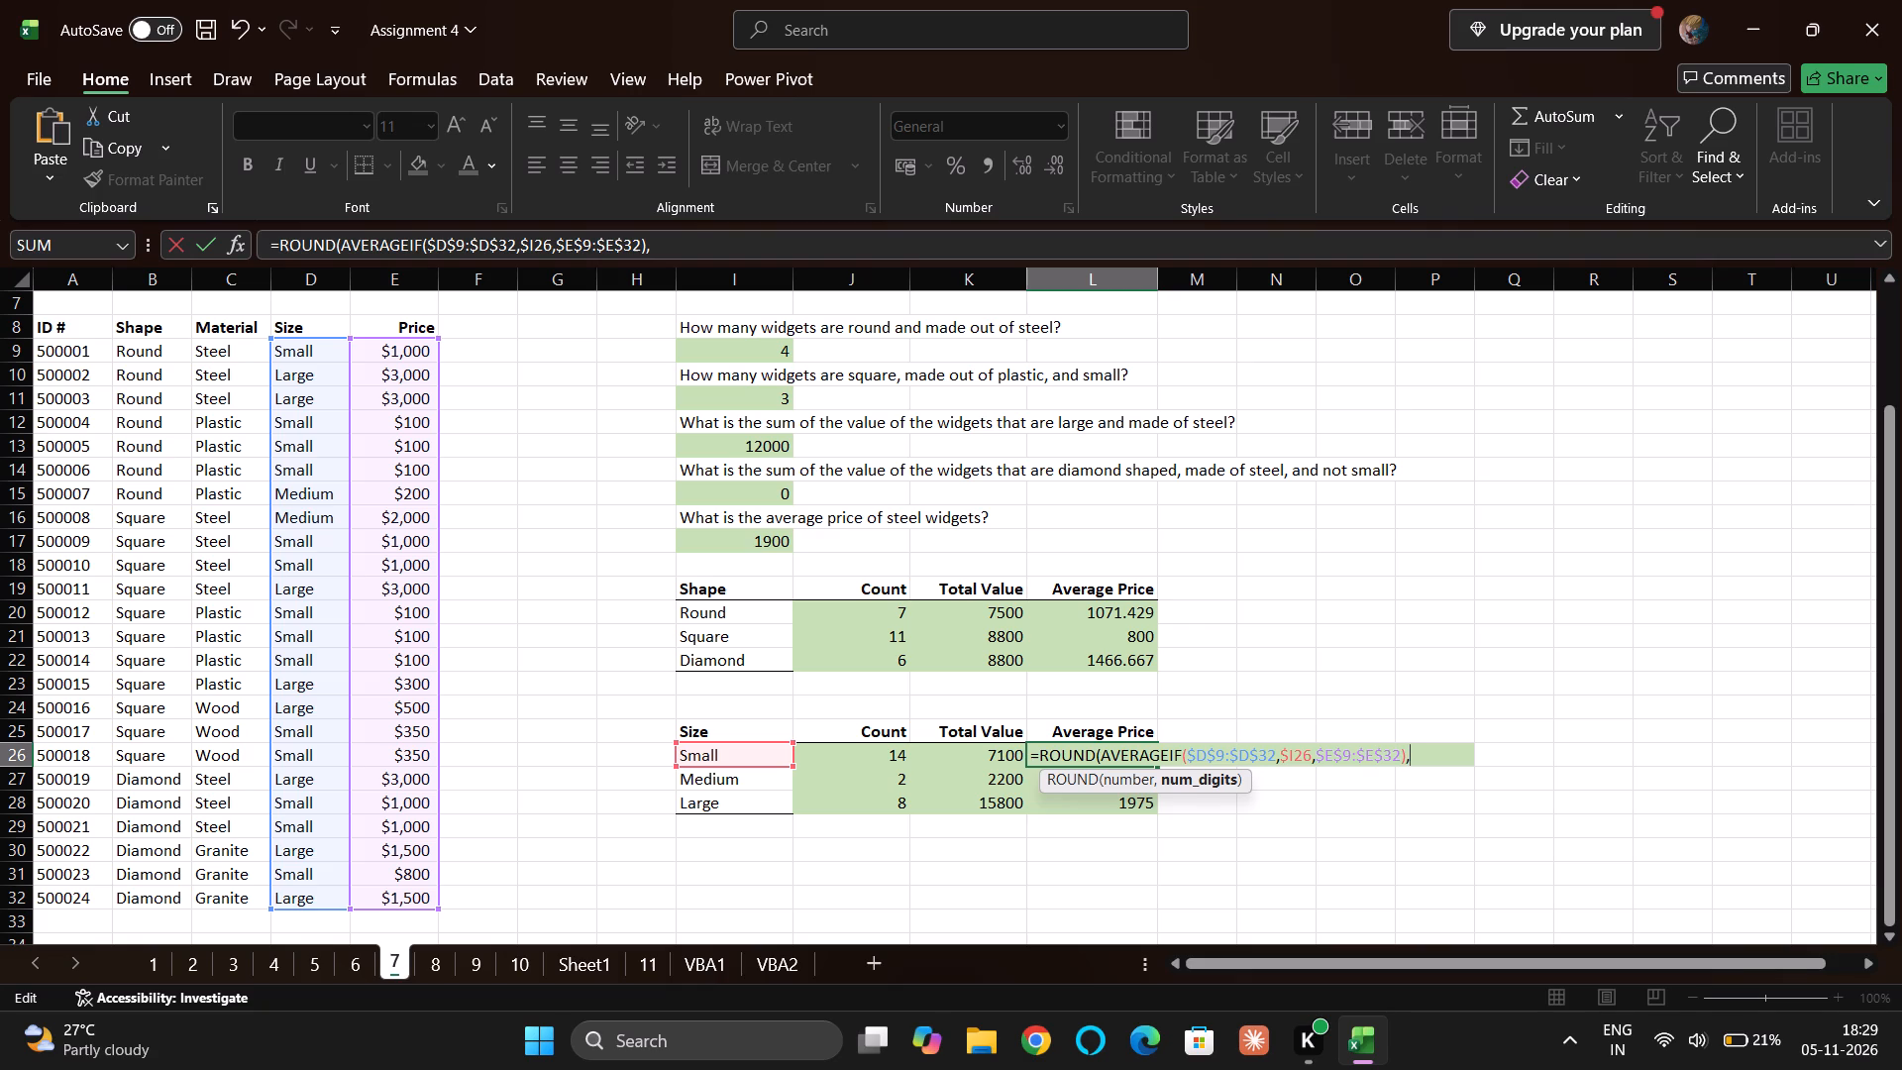
pyautogui.press('3')
pyautogui.hotkey('shift', ')')
pyautogui.press('Return')
# Fill the rounded Average Price formula from L26 down through L28.
pyautogui.press('Up')
pyautogui.hotkey('shift', 'Down')
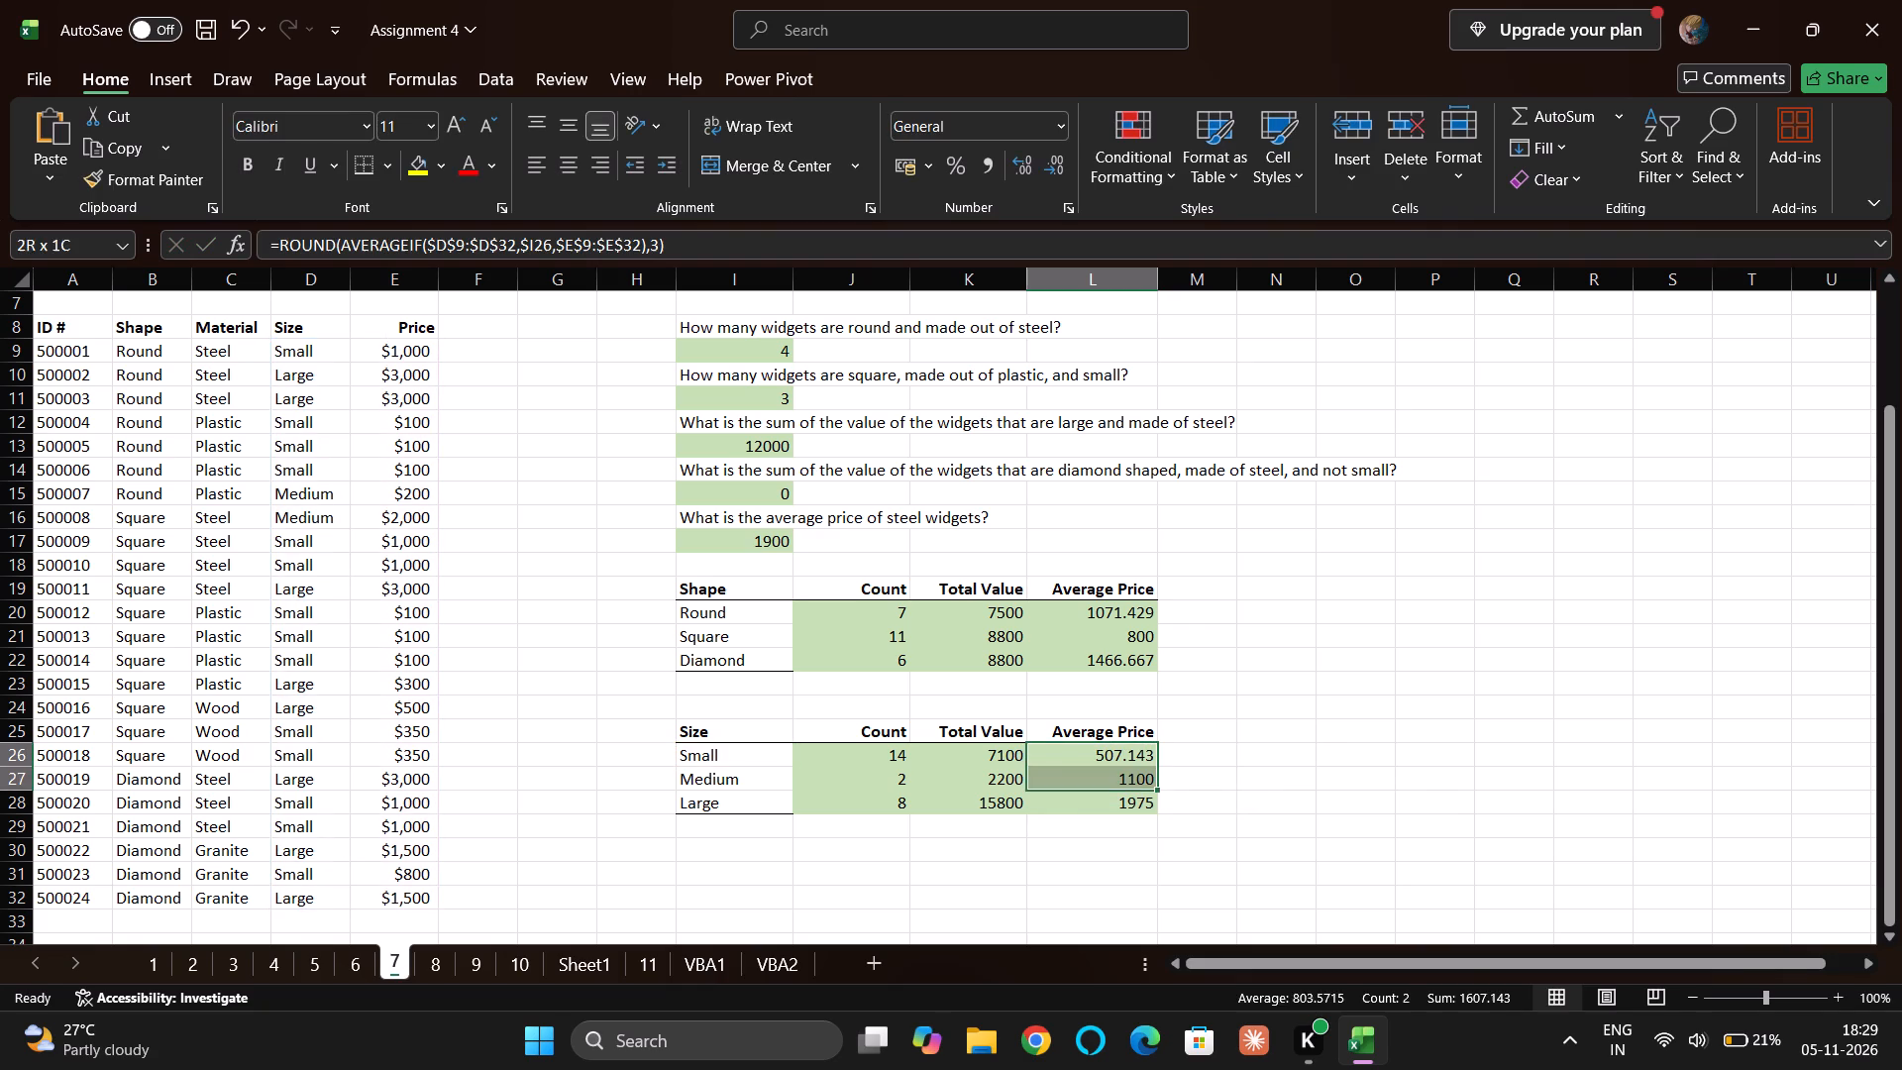
pyautogui.hotkey('shift', 'Down')
pyautogui.hotkey('ctrl', 'd')
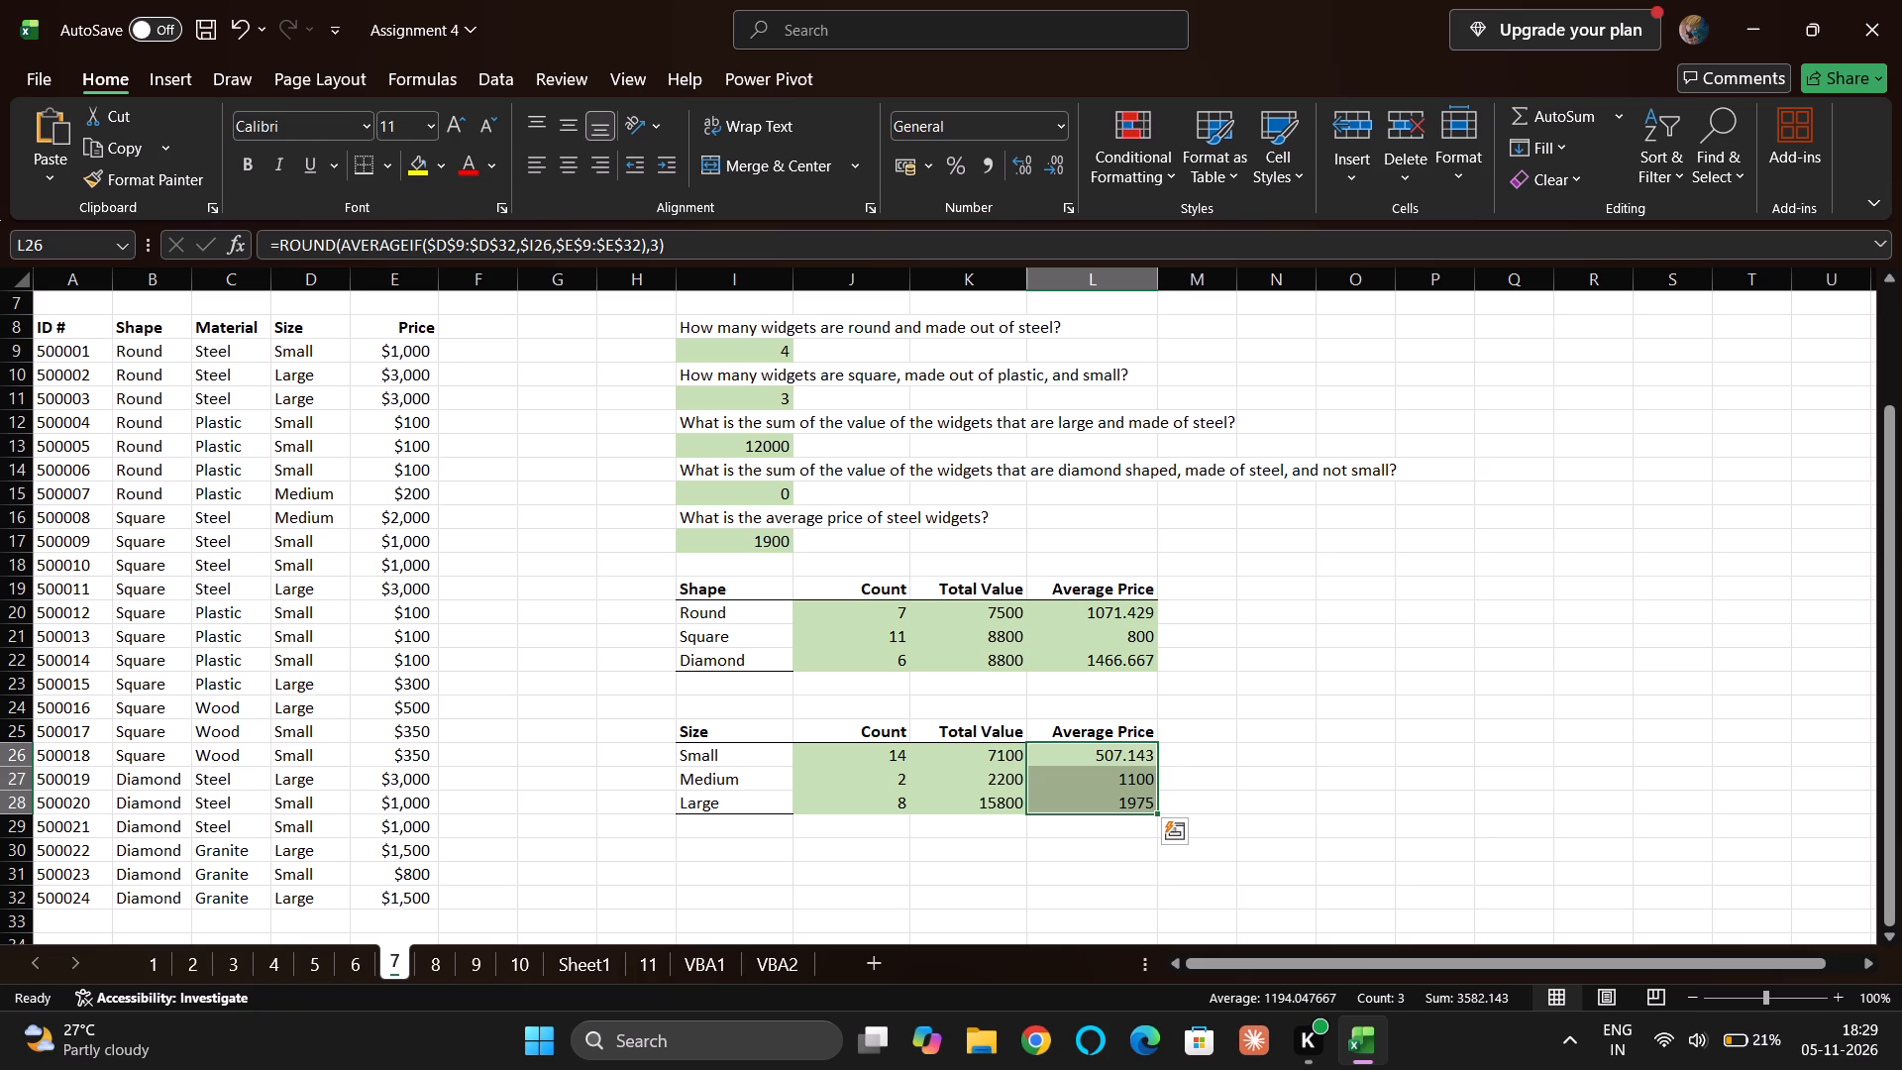
# Examine the Small row's Total Value formula and the Round row's Count, Total Value and Average Price formulas, comparing their ranges and criteria.
pyautogui.click(975, 757)
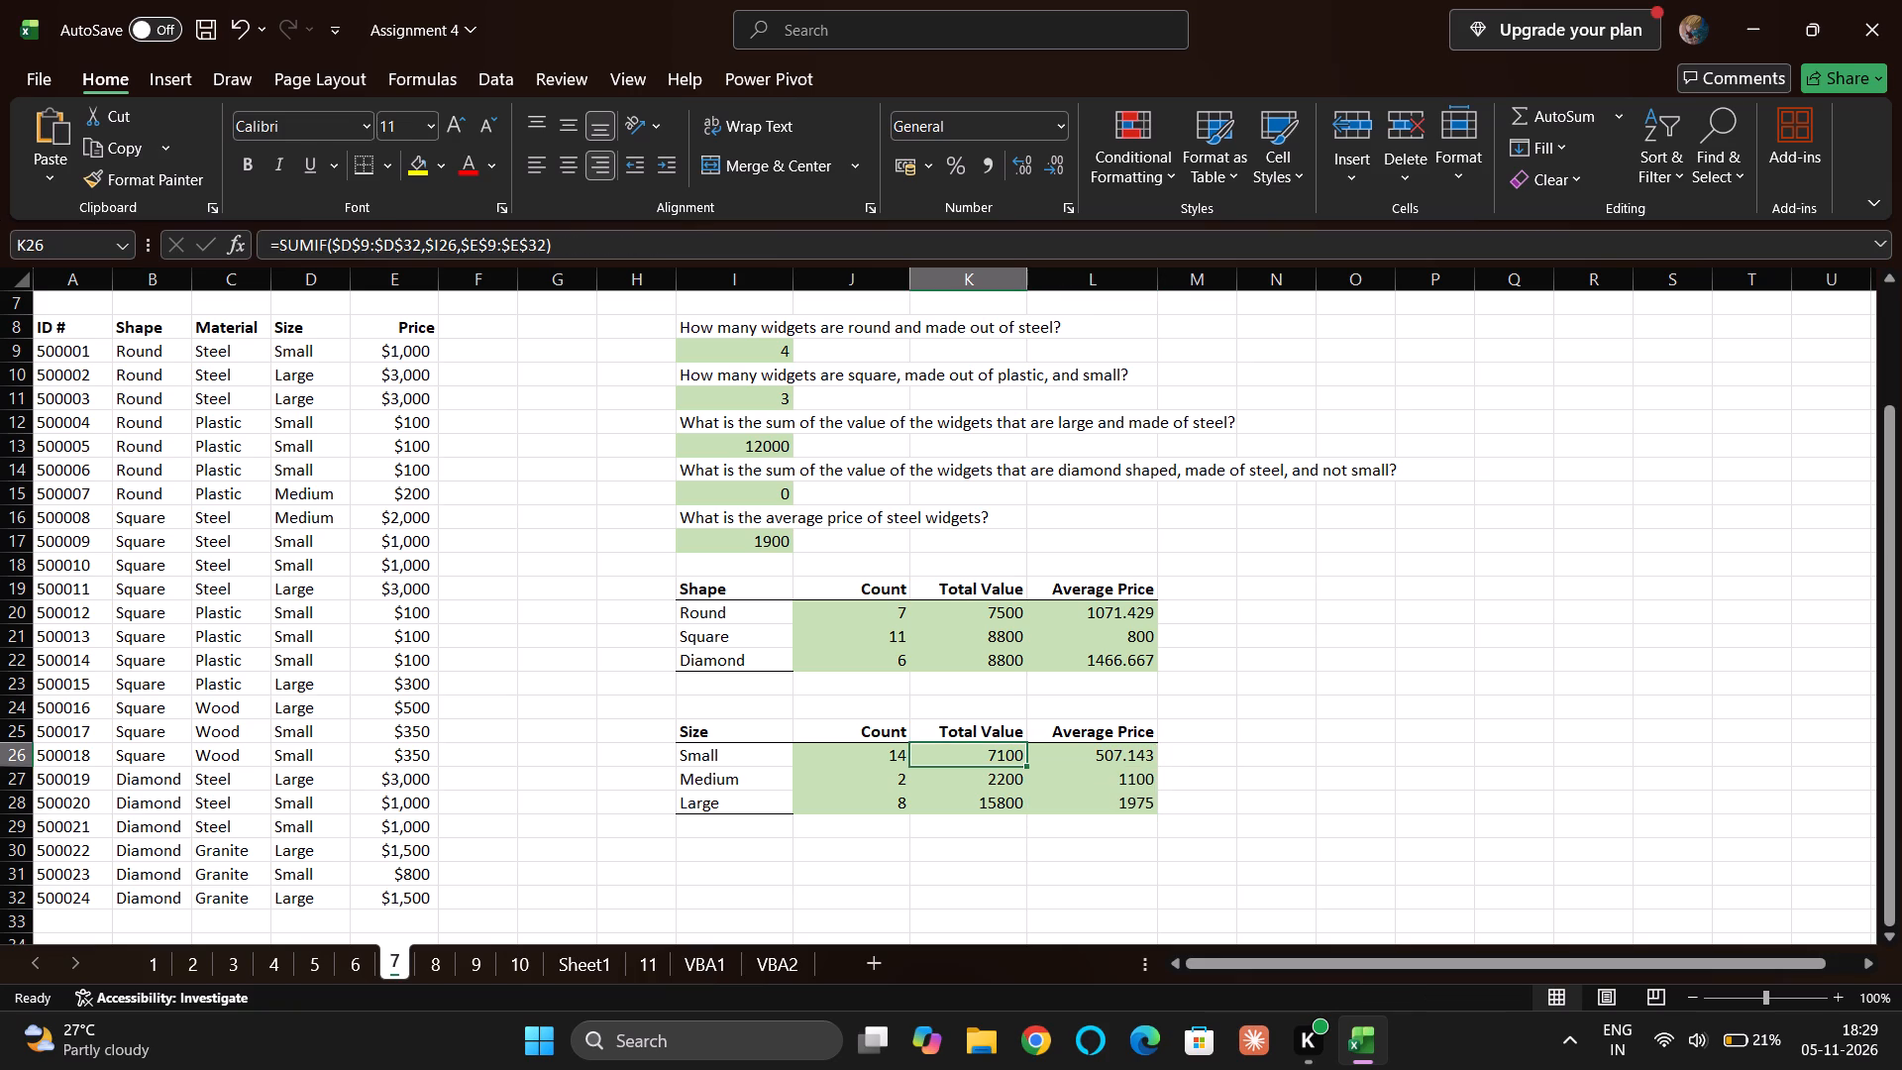
pyautogui.click(1012, 609)
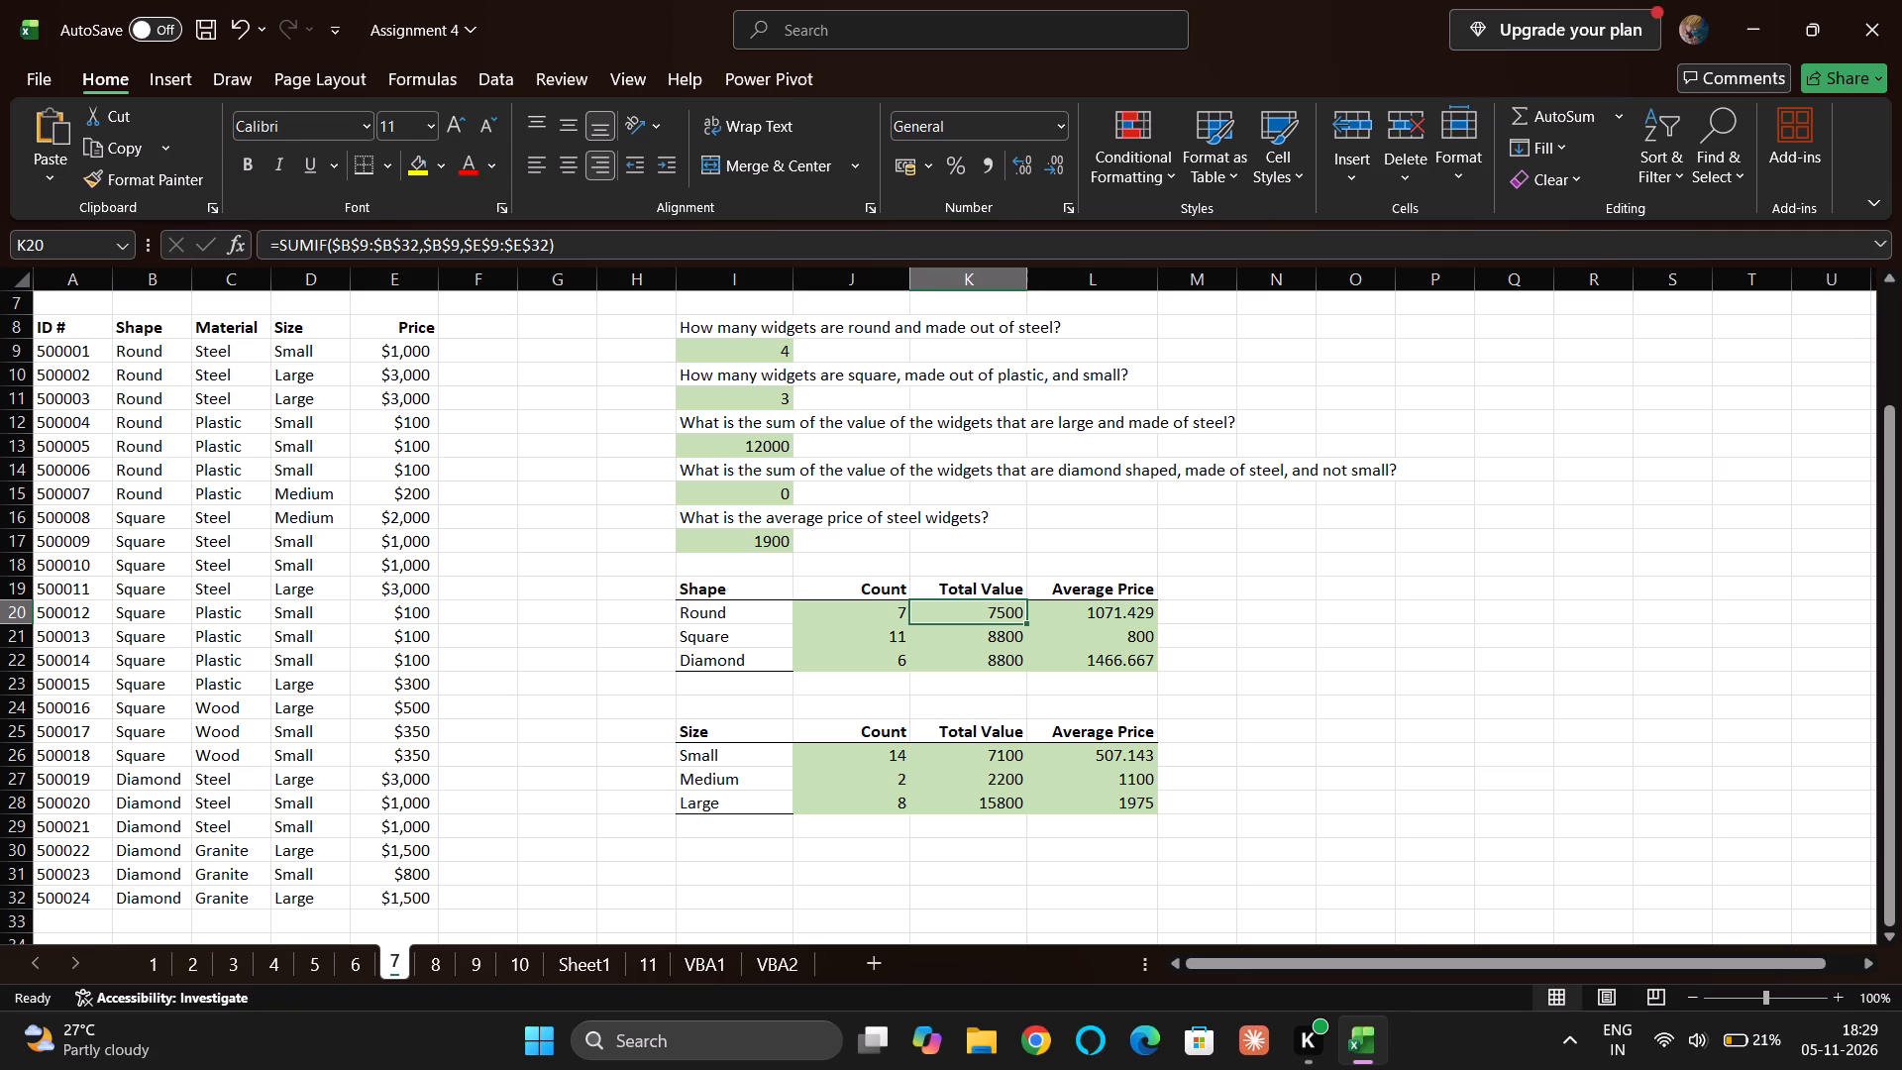
pyautogui.click(878, 619)
pyautogui.doubleClick(878, 619)
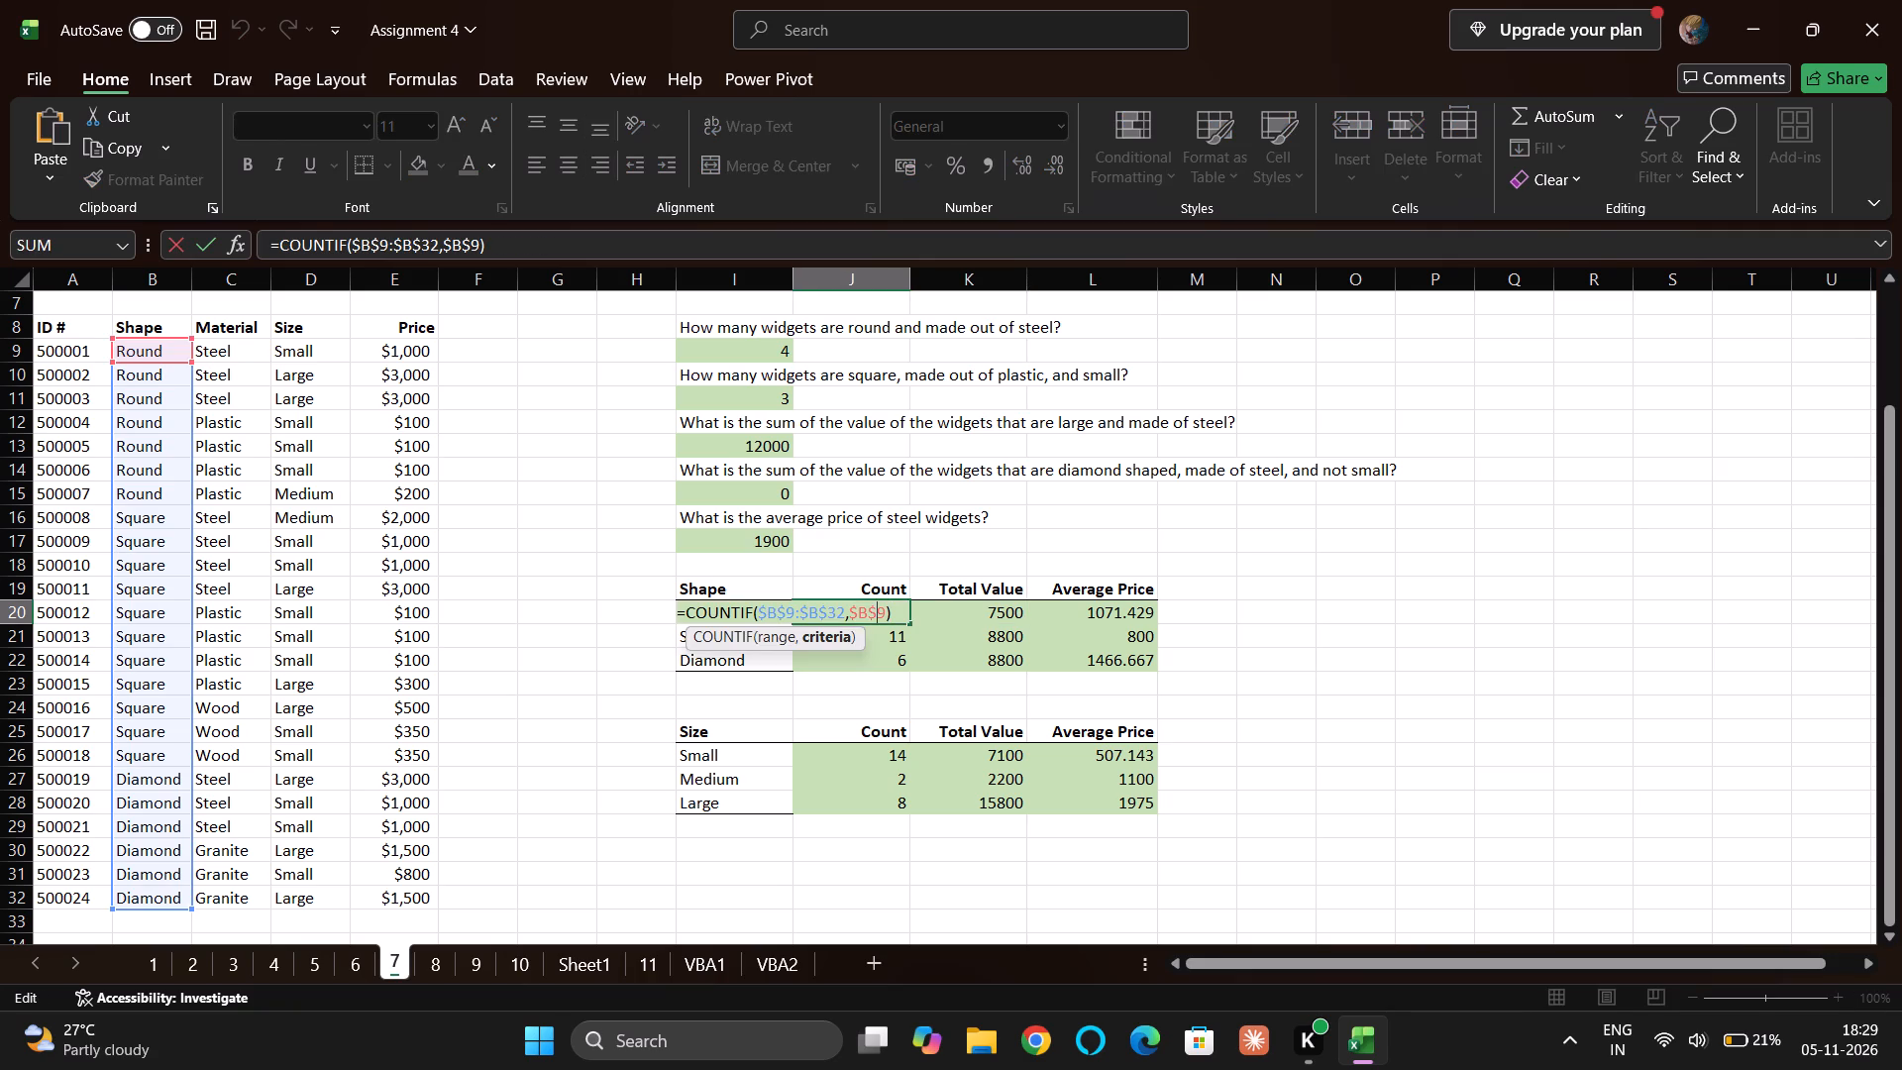
pyautogui.press('Return')
pyautogui.doubleClick(956, 608)
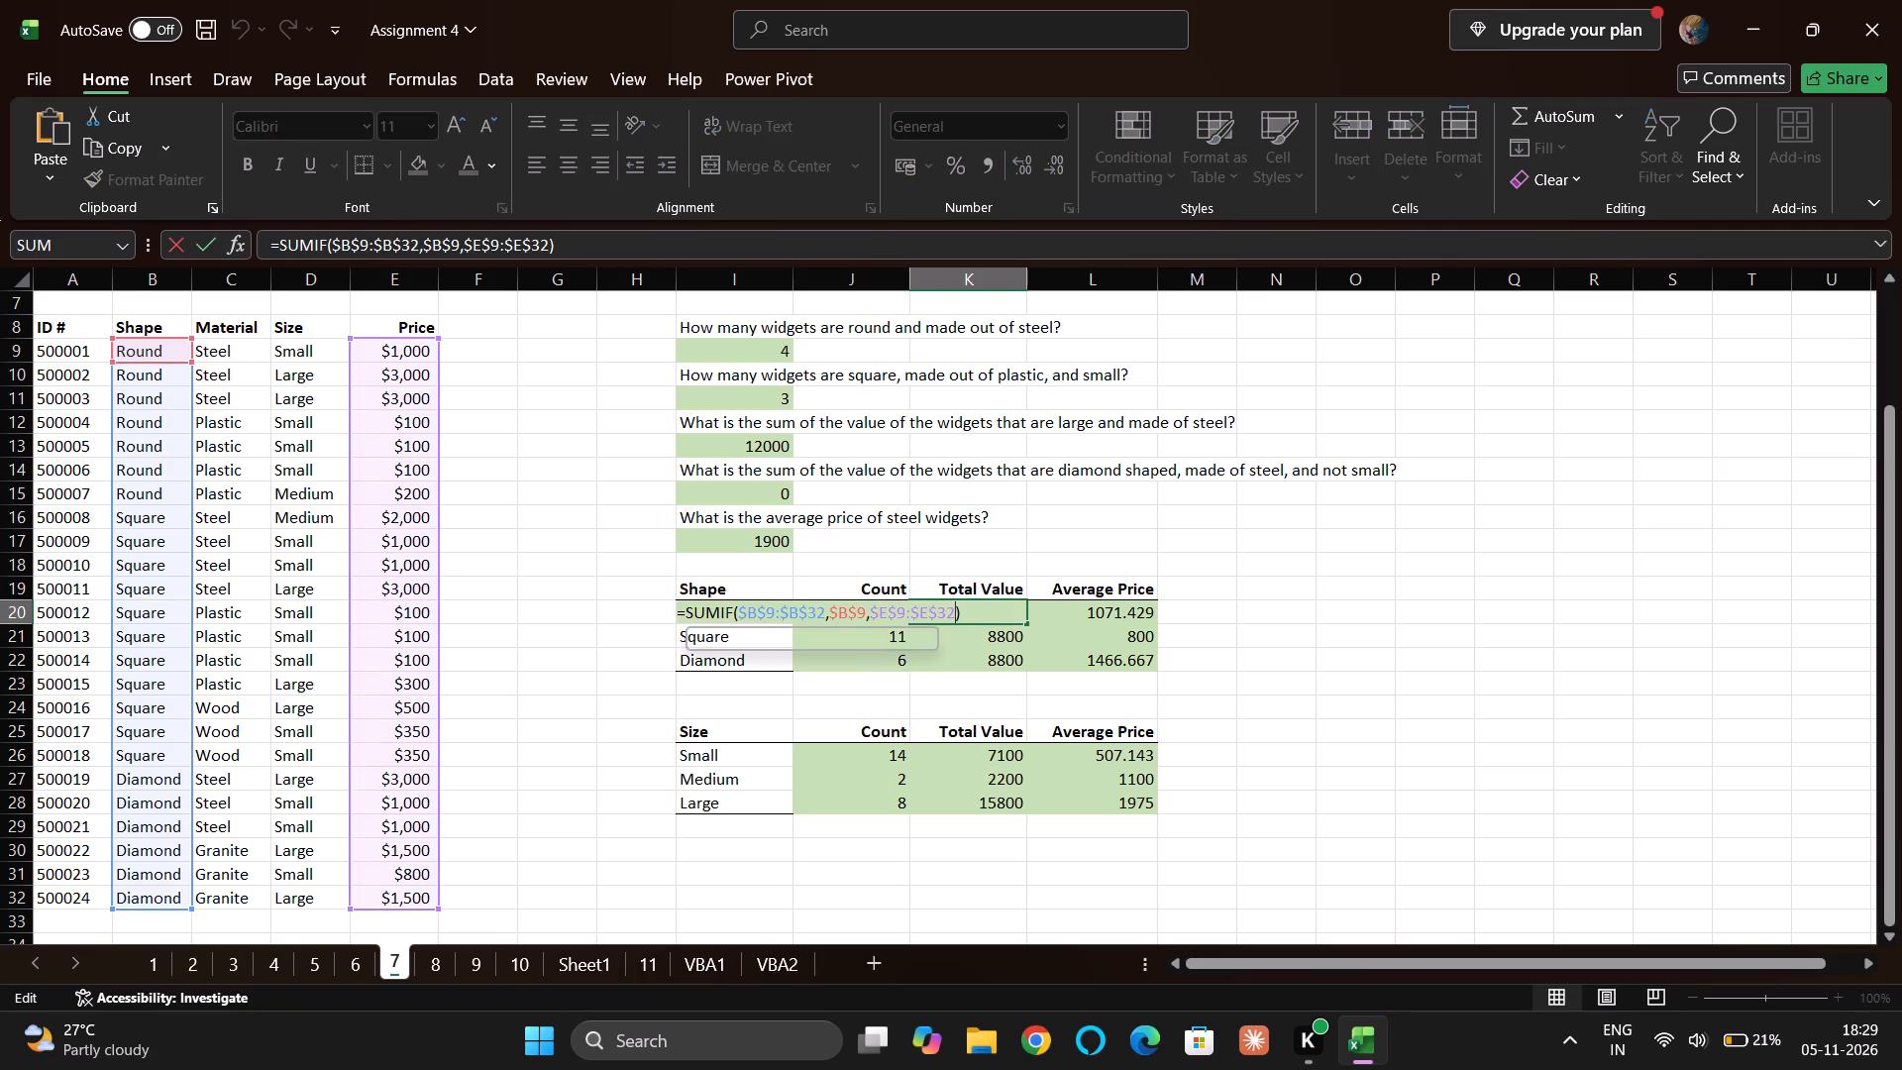
pyautogui.press('Return')
pyautogui.doubleClick(1111, 602)
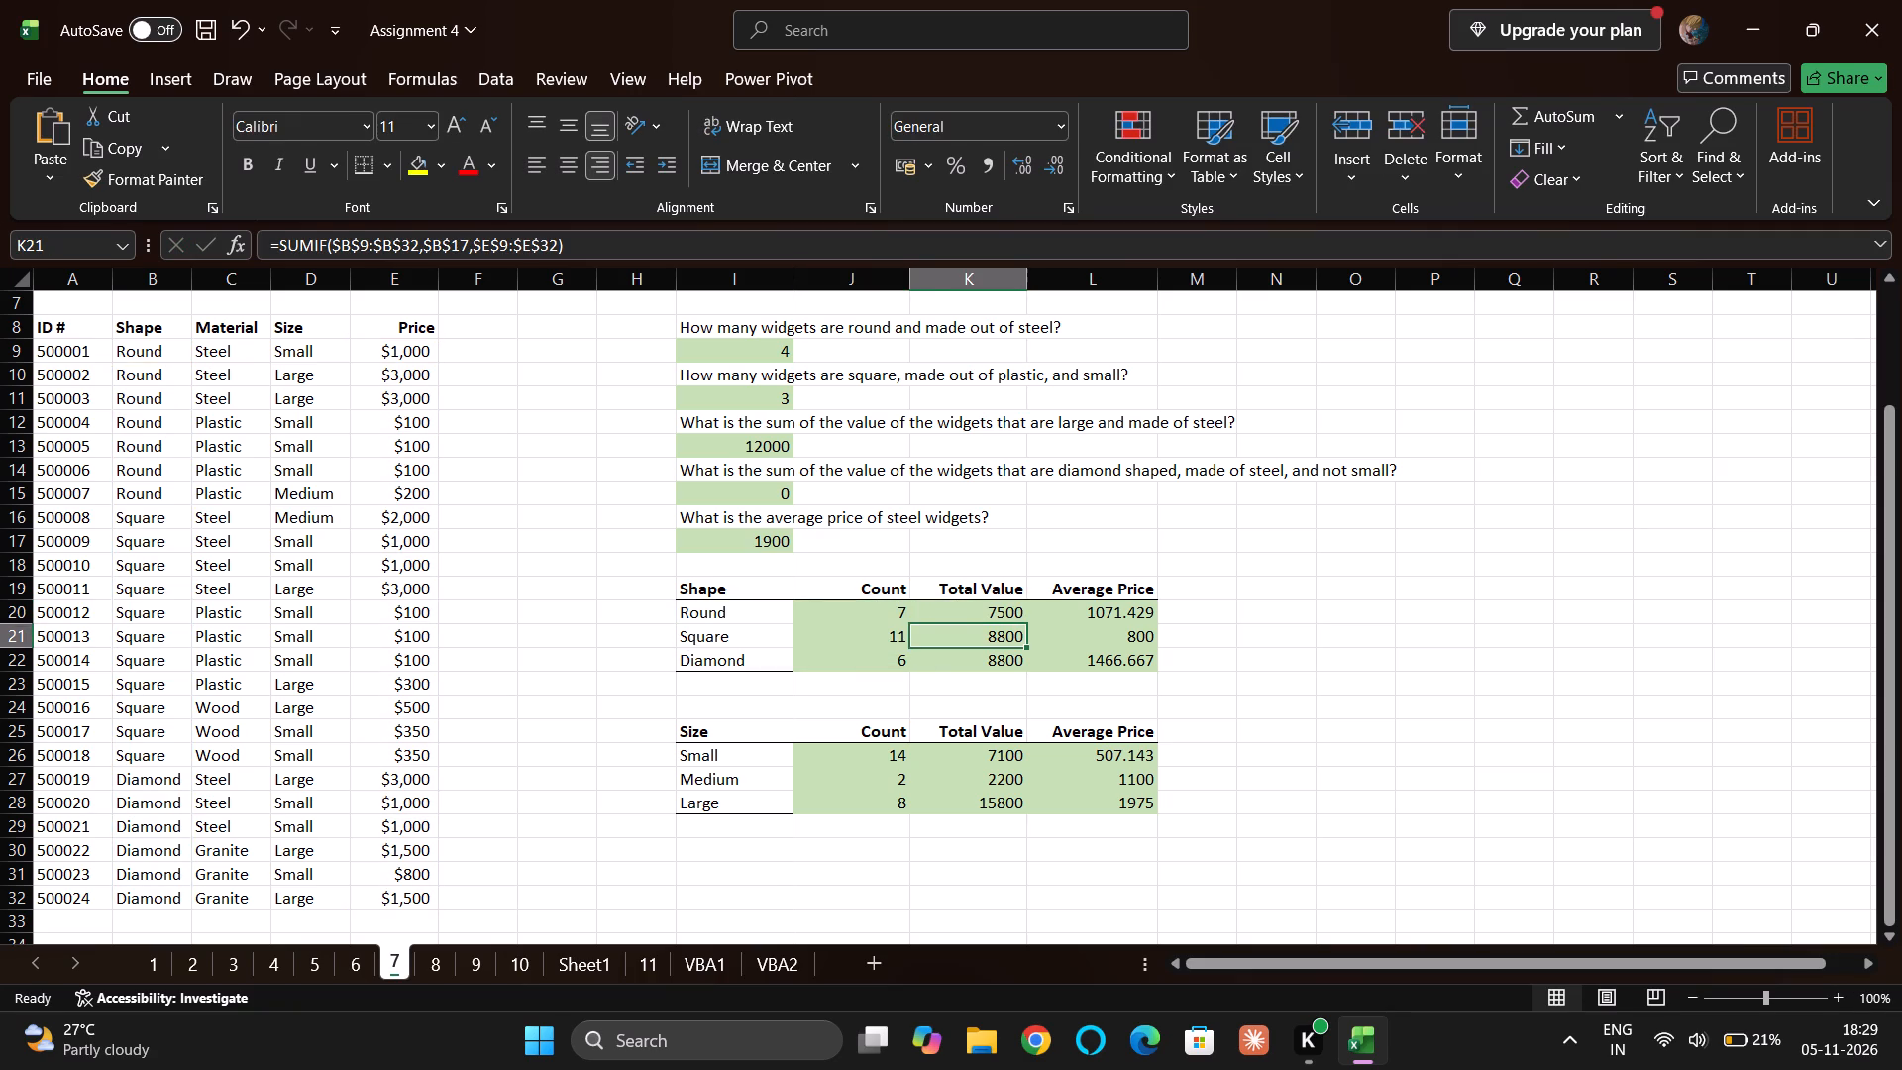
pyautogui.doubleClick(1107, 611)
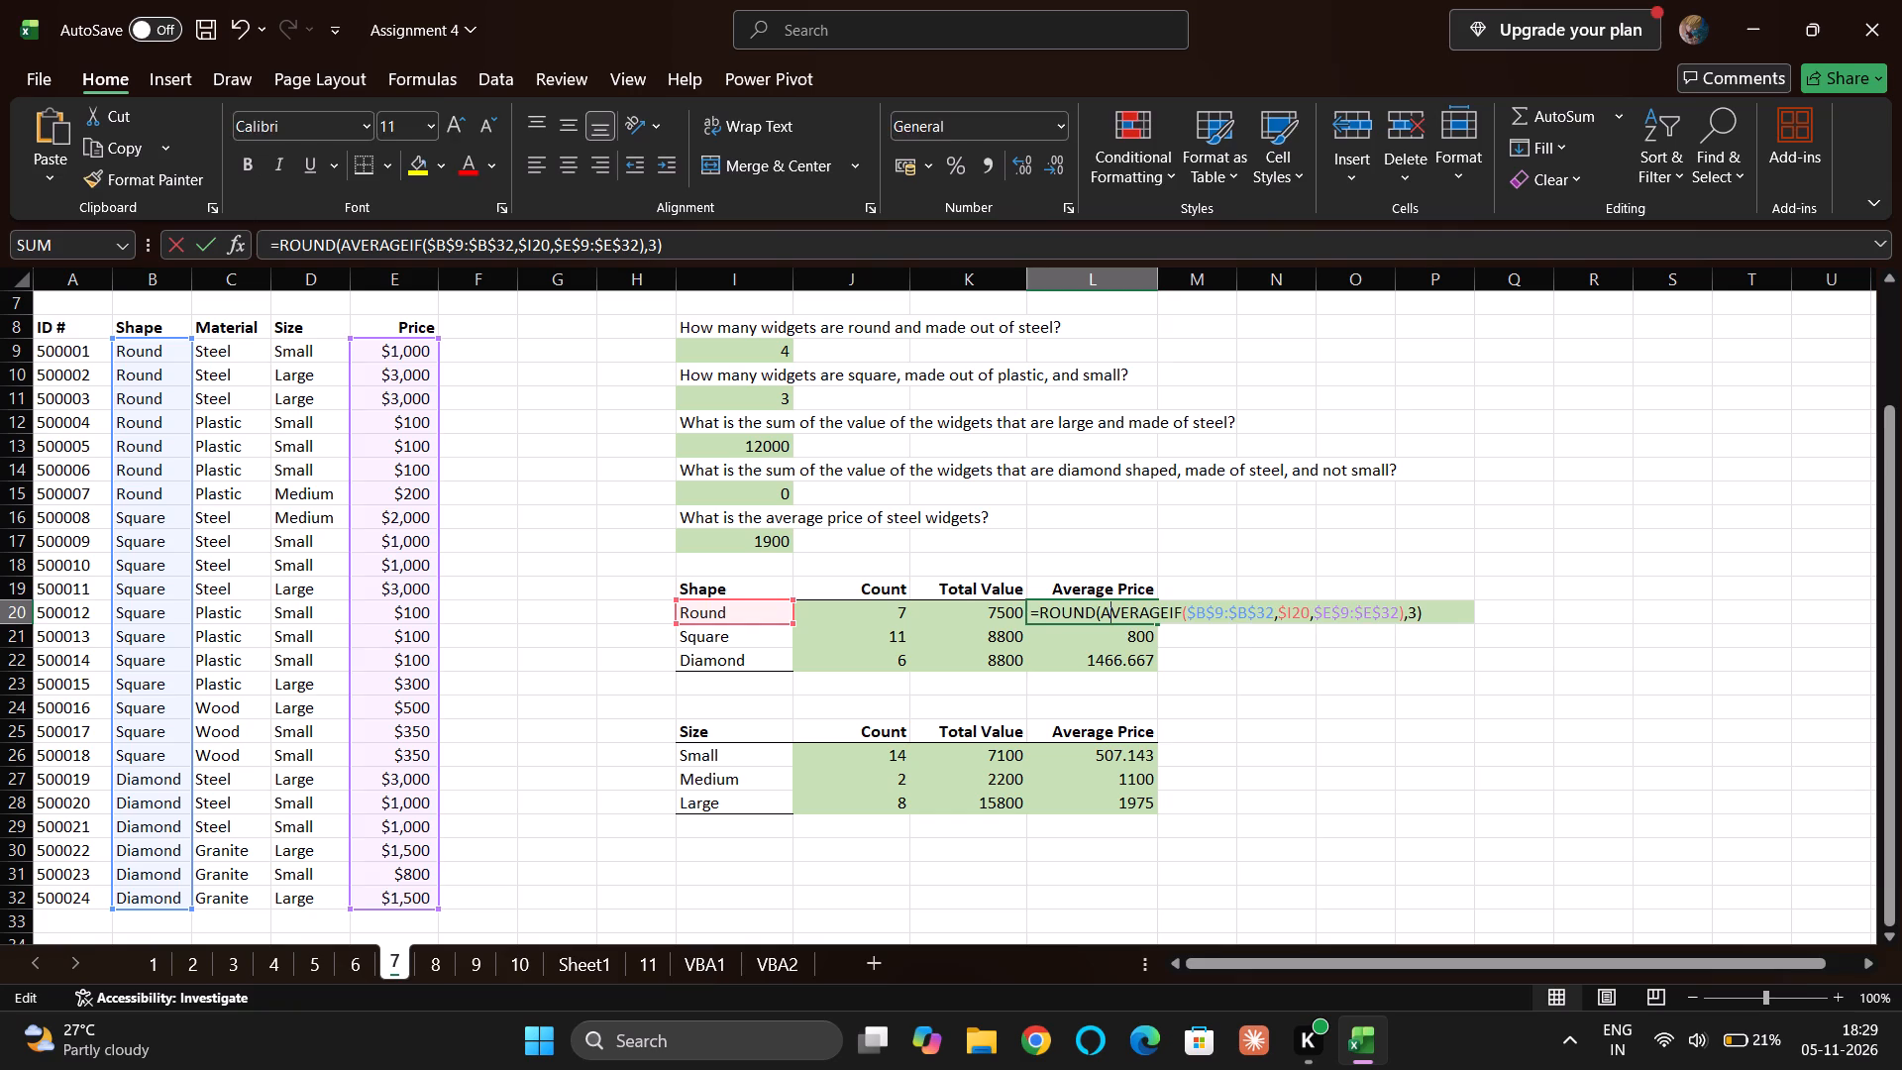
pyautogui.press('Return')
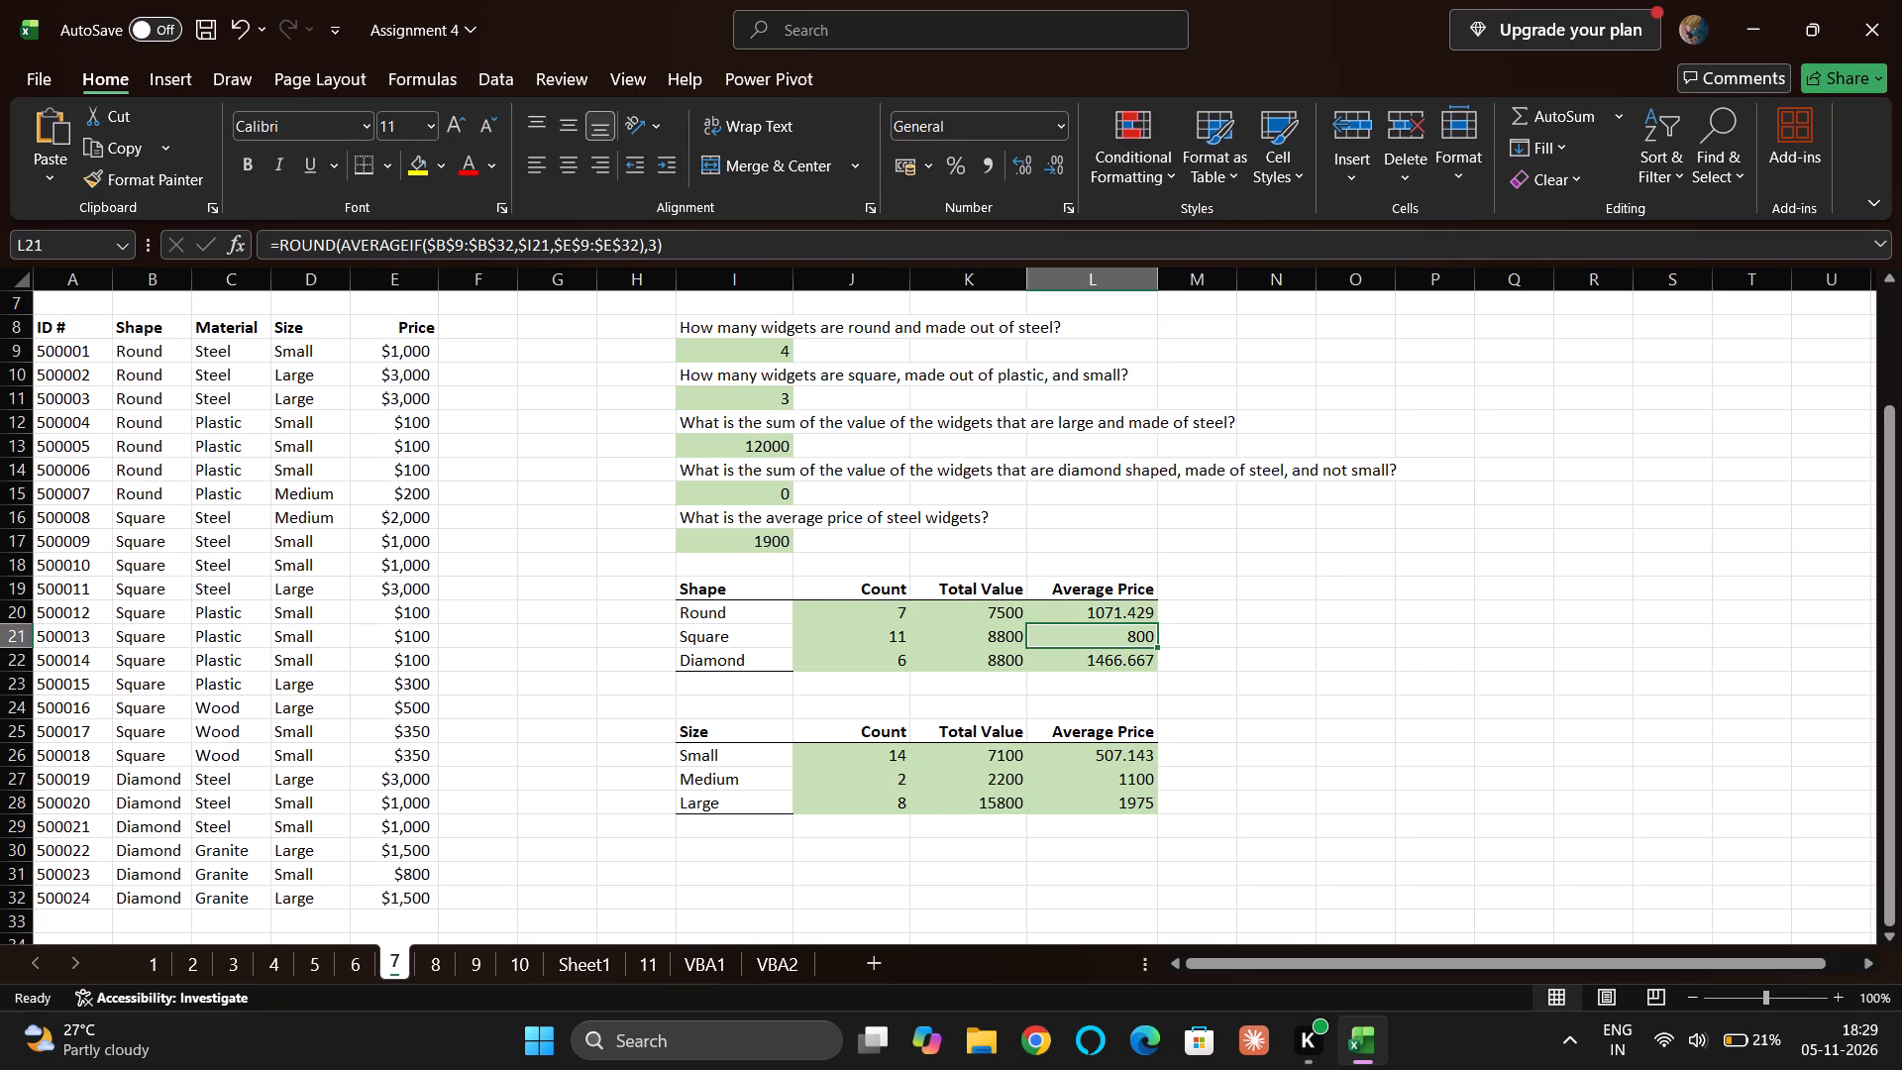
pyautogui.click(879, 612)
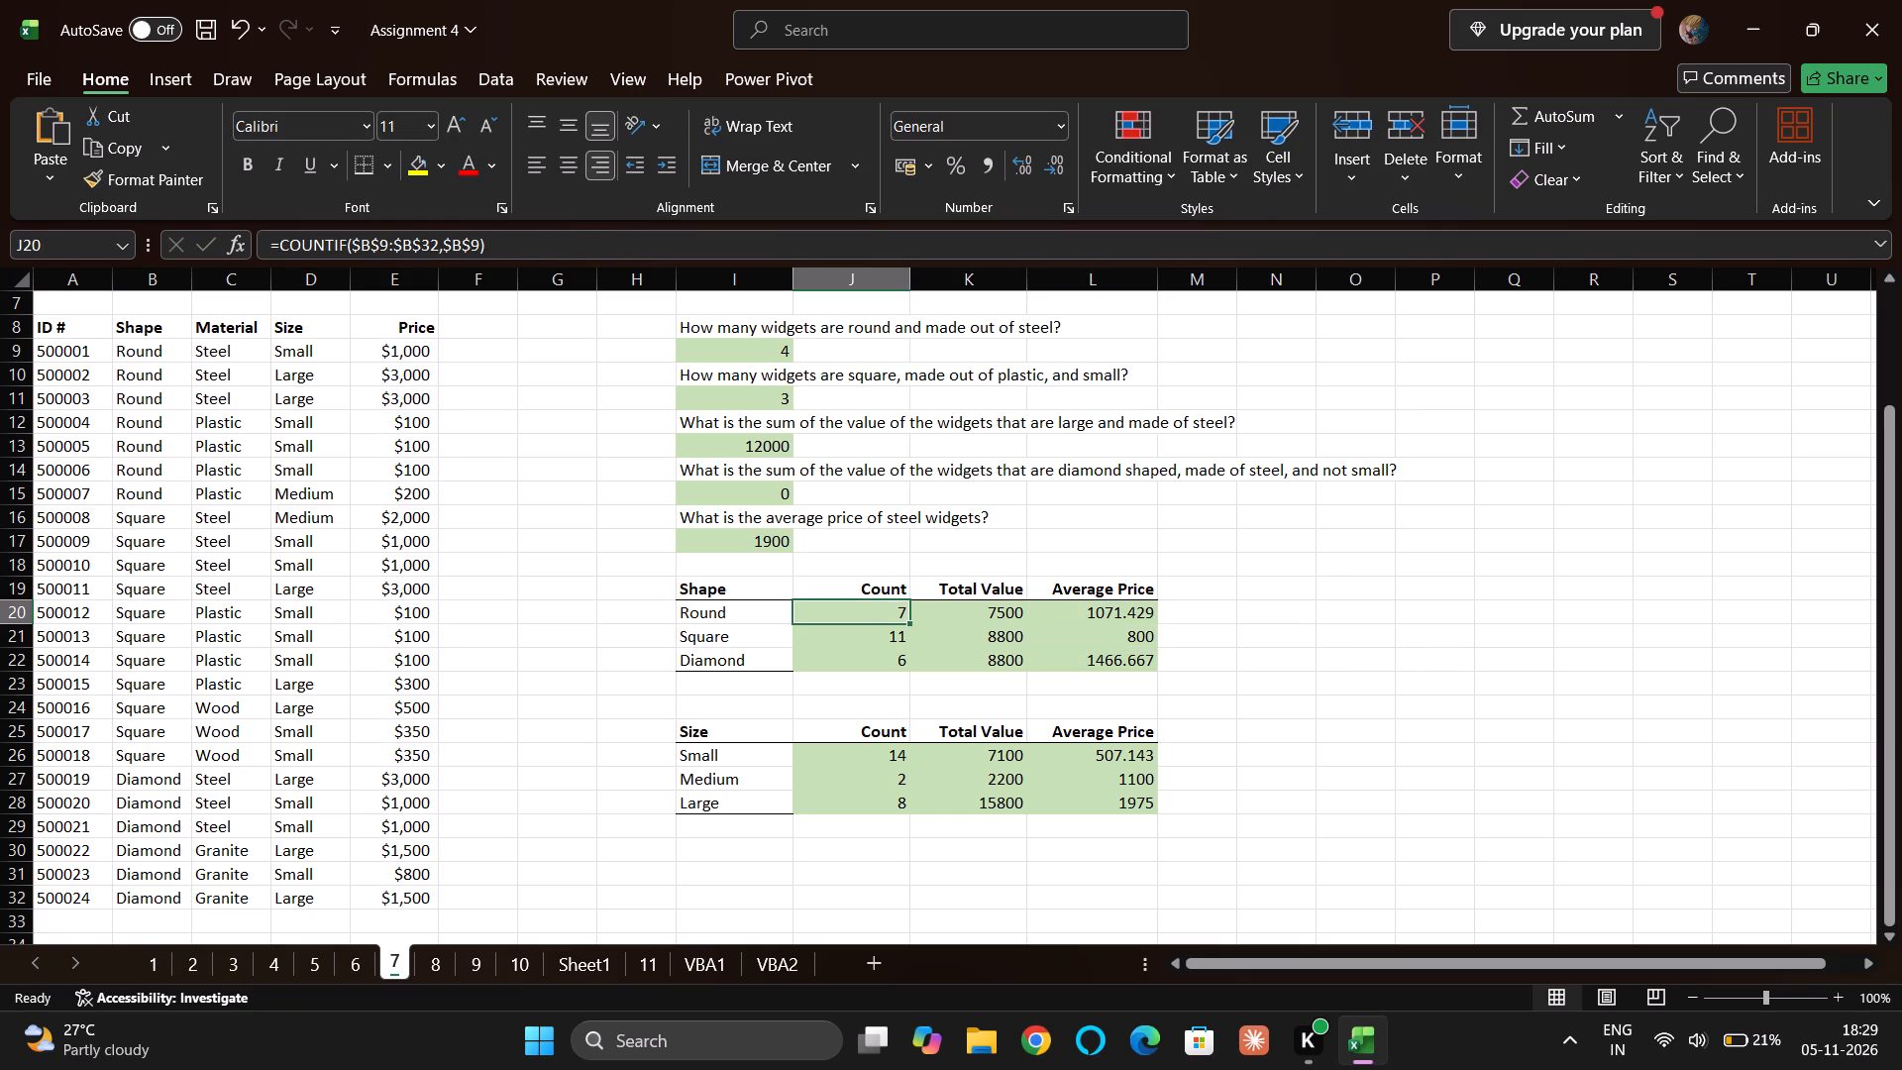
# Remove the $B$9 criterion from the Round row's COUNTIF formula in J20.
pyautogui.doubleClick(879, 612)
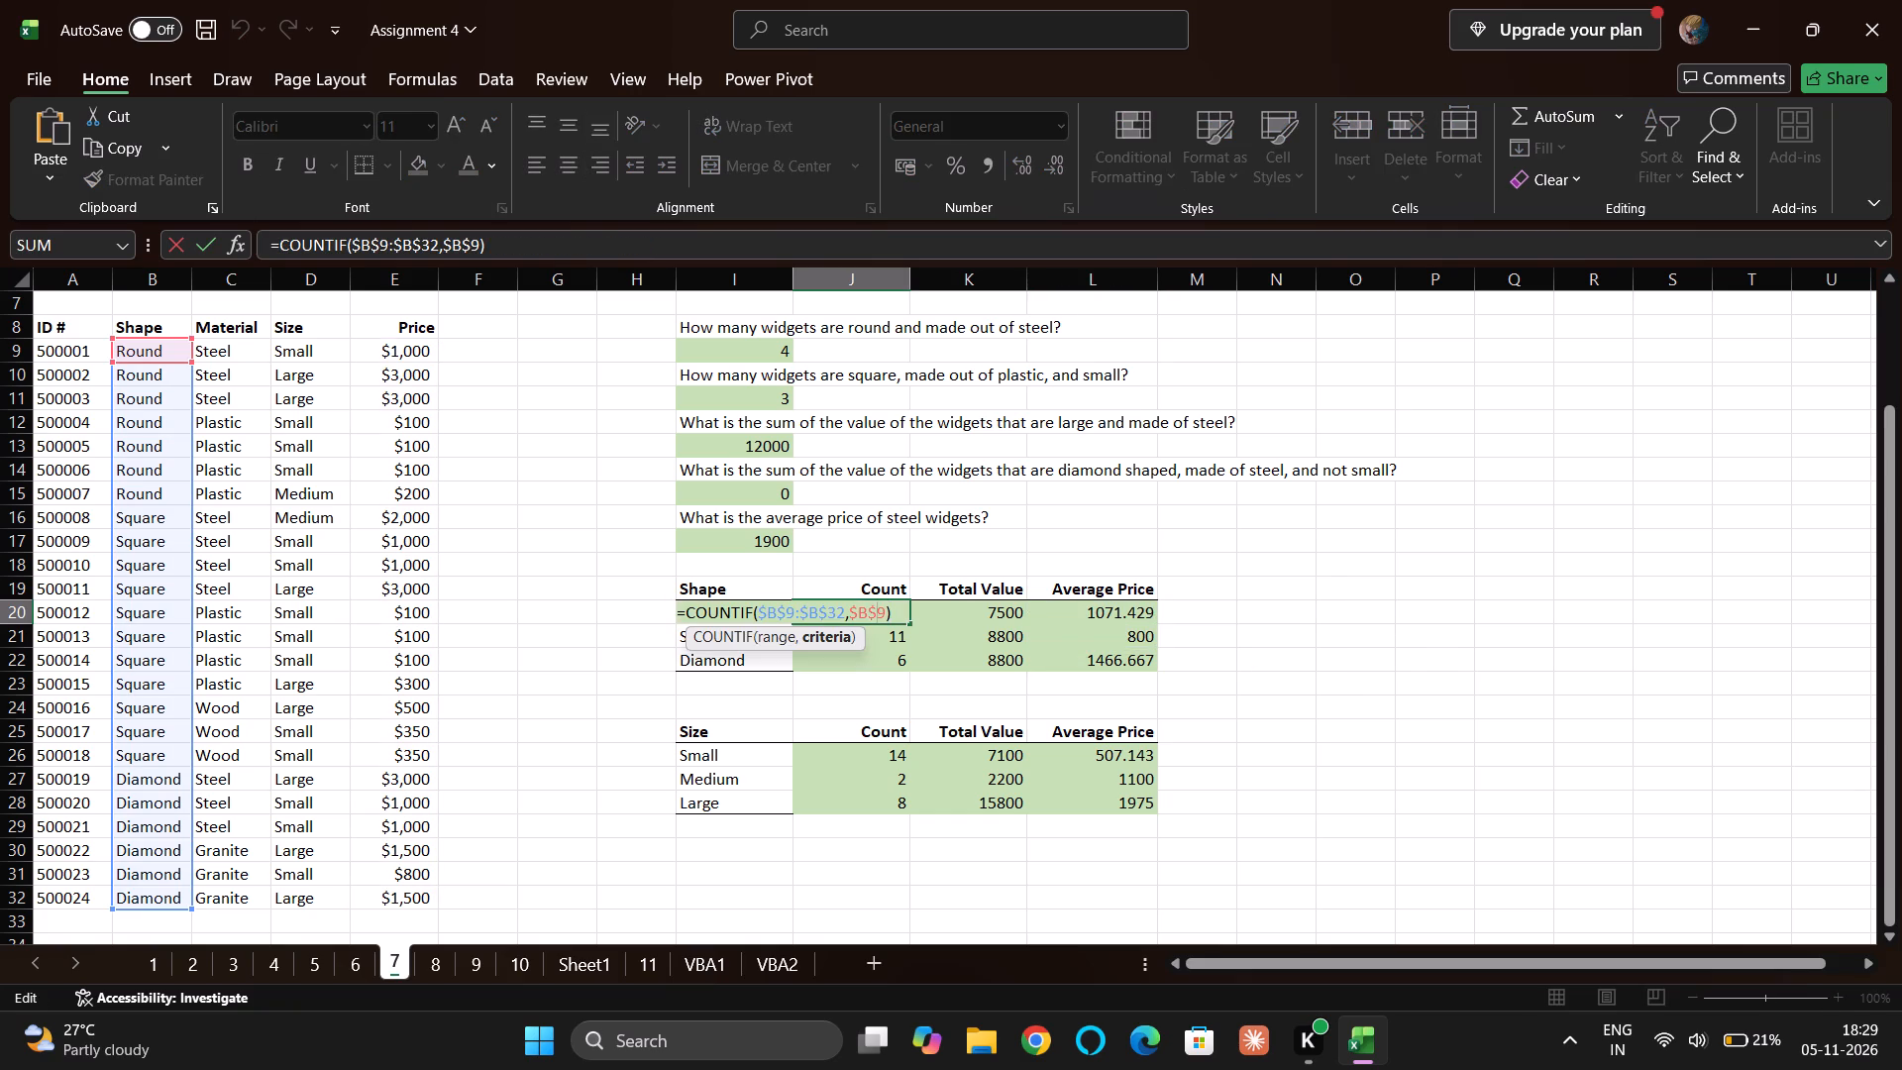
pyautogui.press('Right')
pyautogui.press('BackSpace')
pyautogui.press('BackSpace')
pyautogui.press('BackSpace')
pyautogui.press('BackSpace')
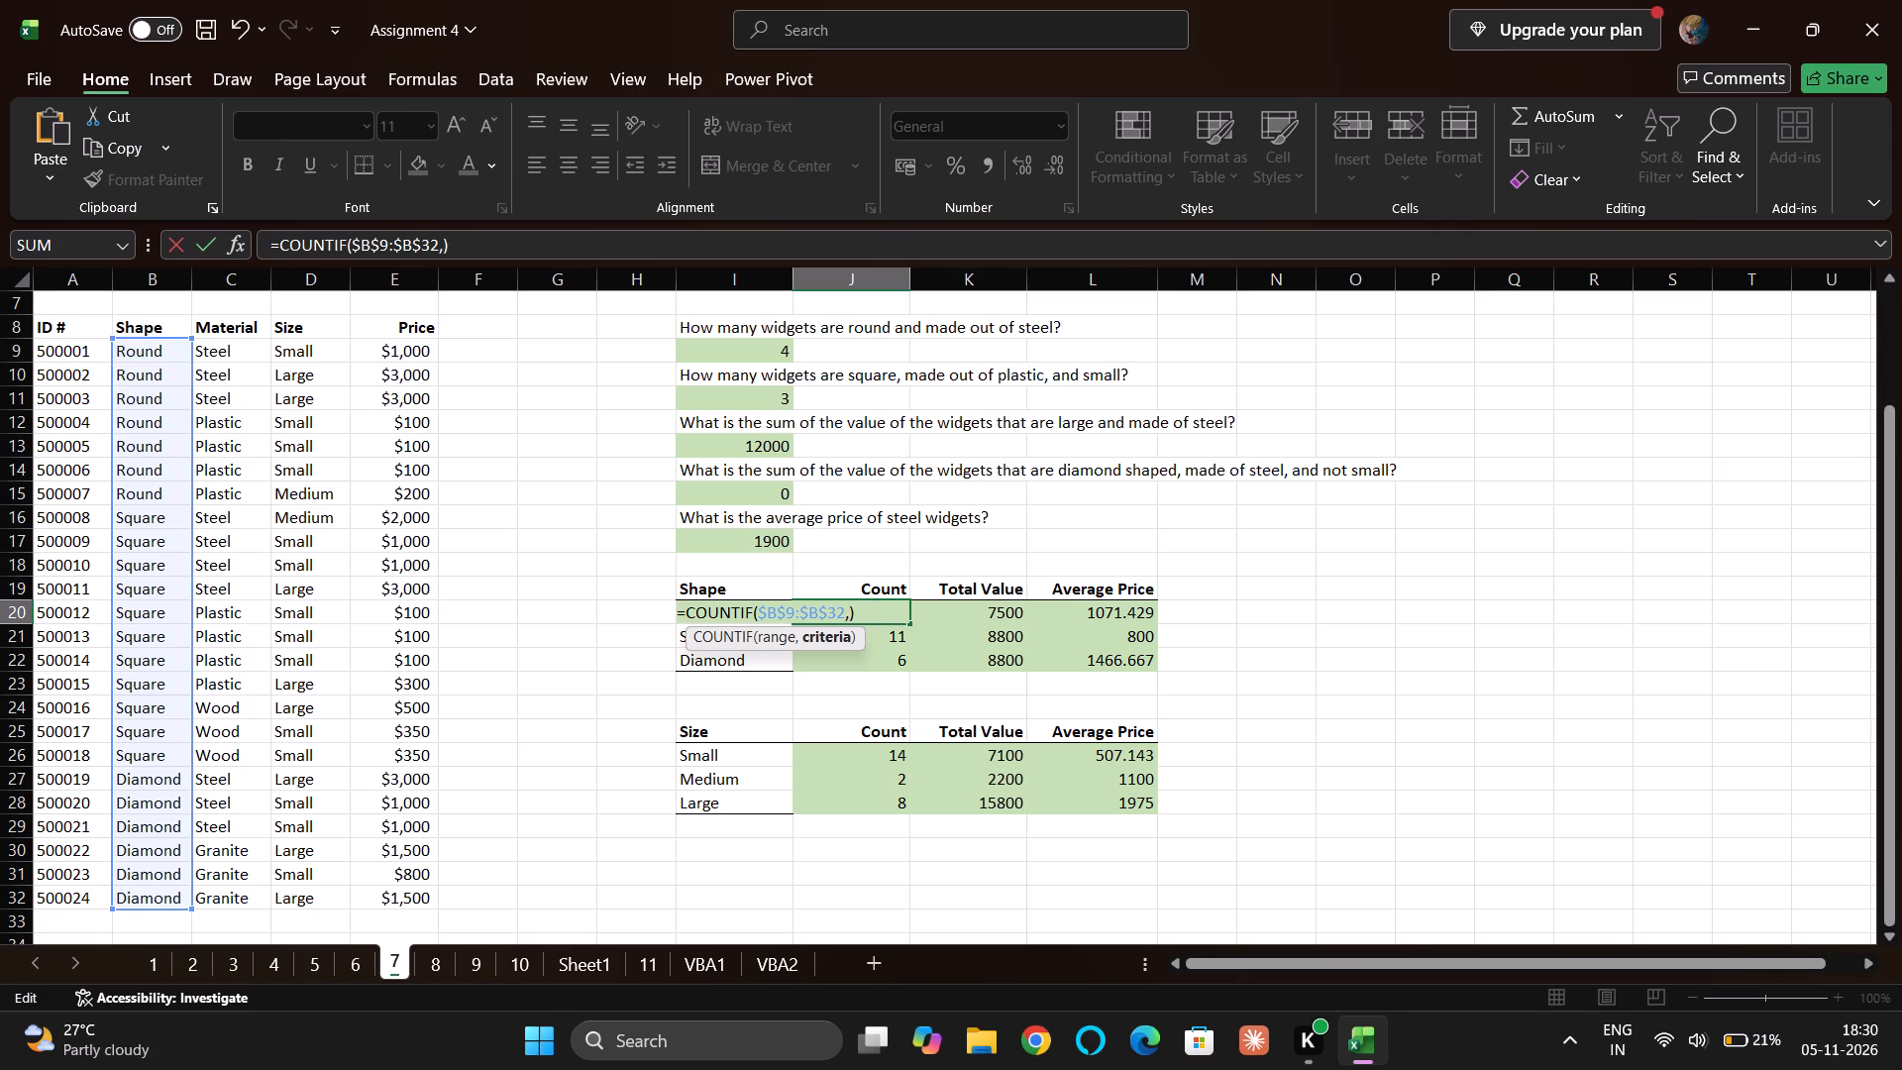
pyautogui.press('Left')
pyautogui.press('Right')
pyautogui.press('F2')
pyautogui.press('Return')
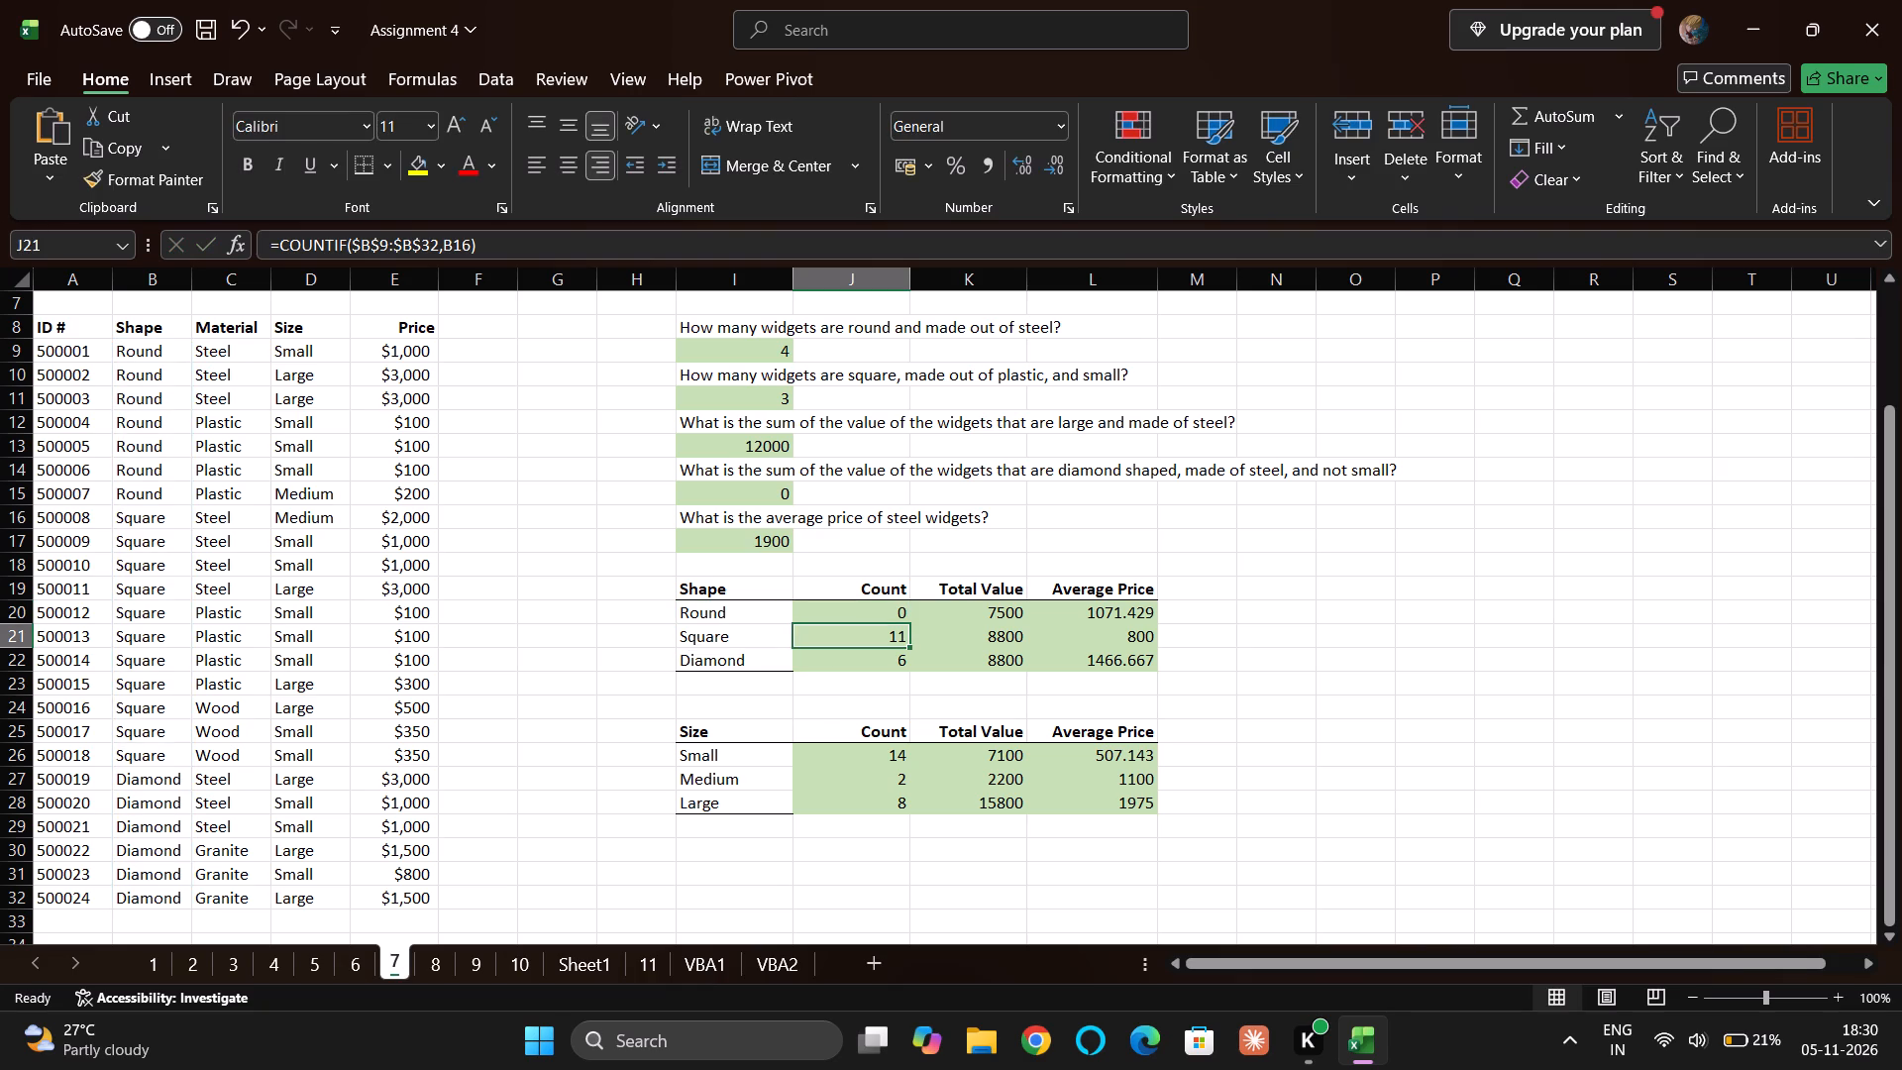
# Clear the remaining COUNTIF formula from the Round row's Count cell J20.
pyautogui.click(882, 615)
pyautogui.press('F2')
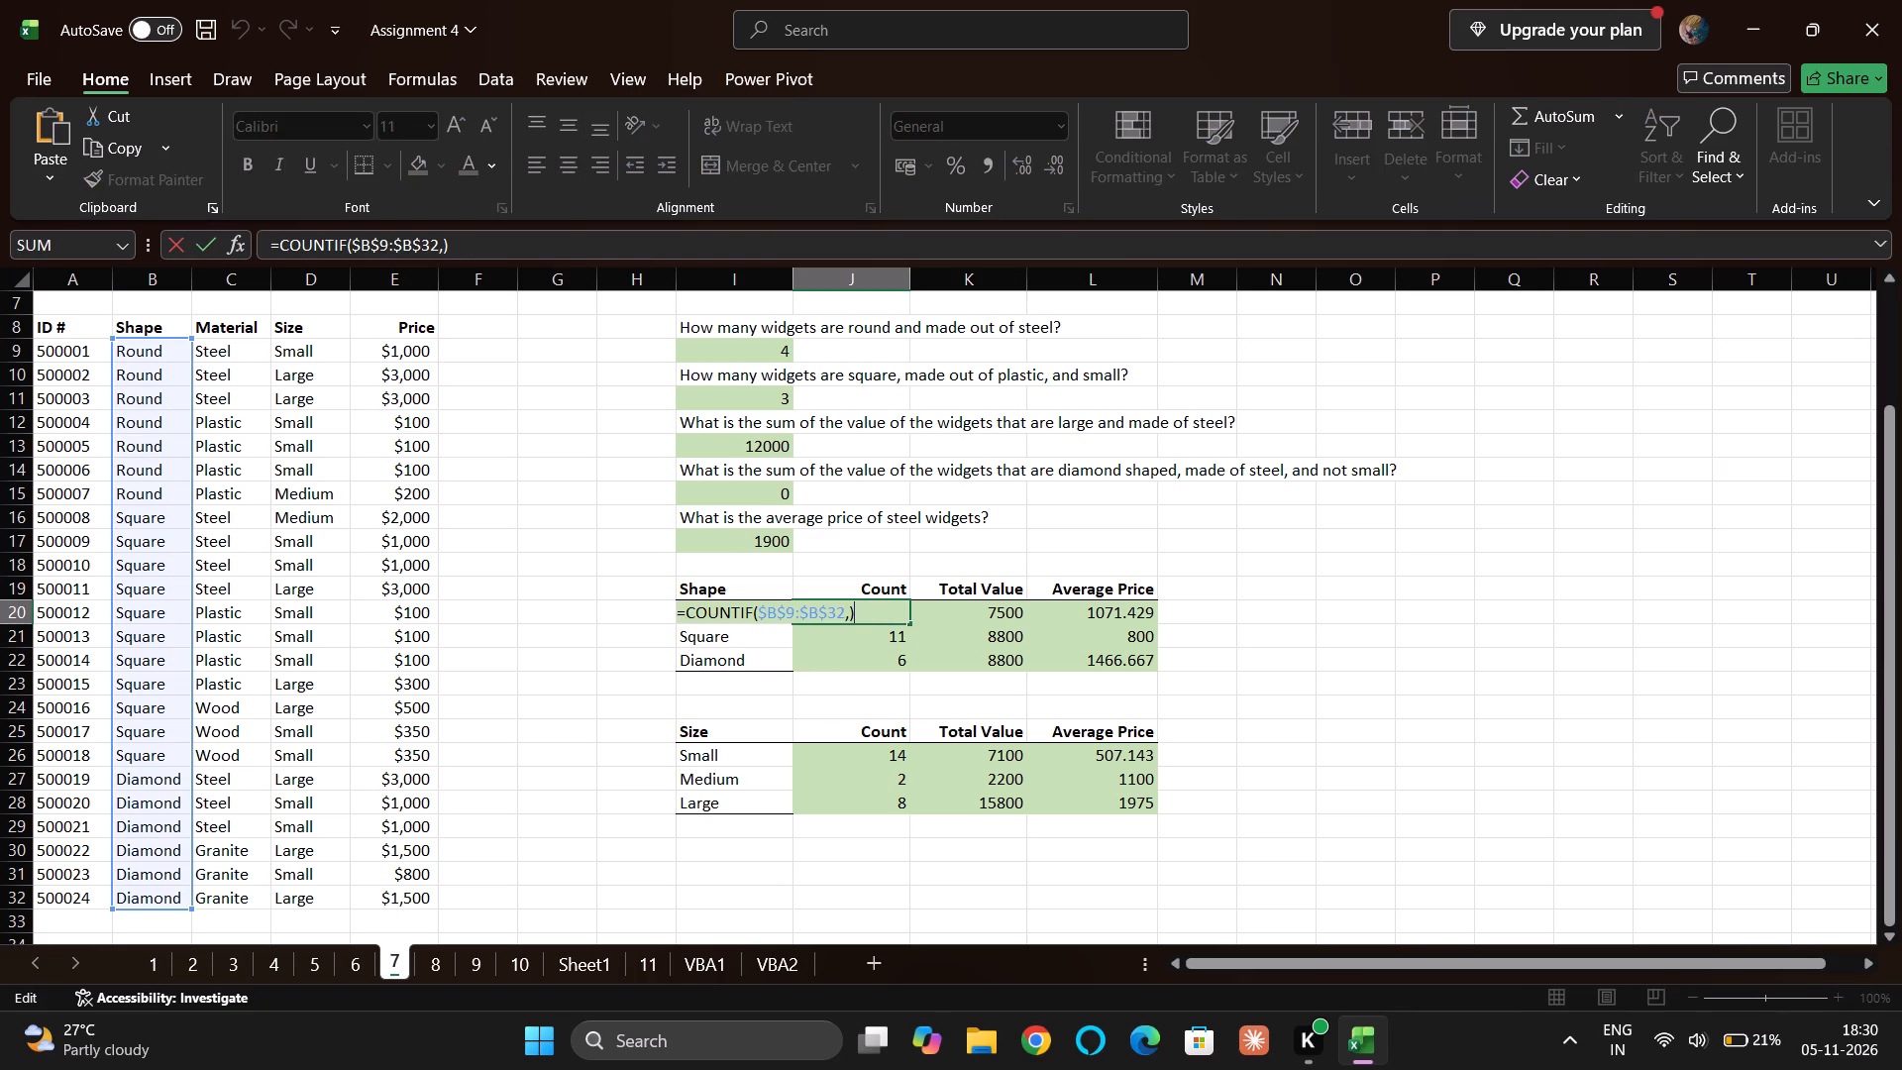
pyautogui.press('Left')
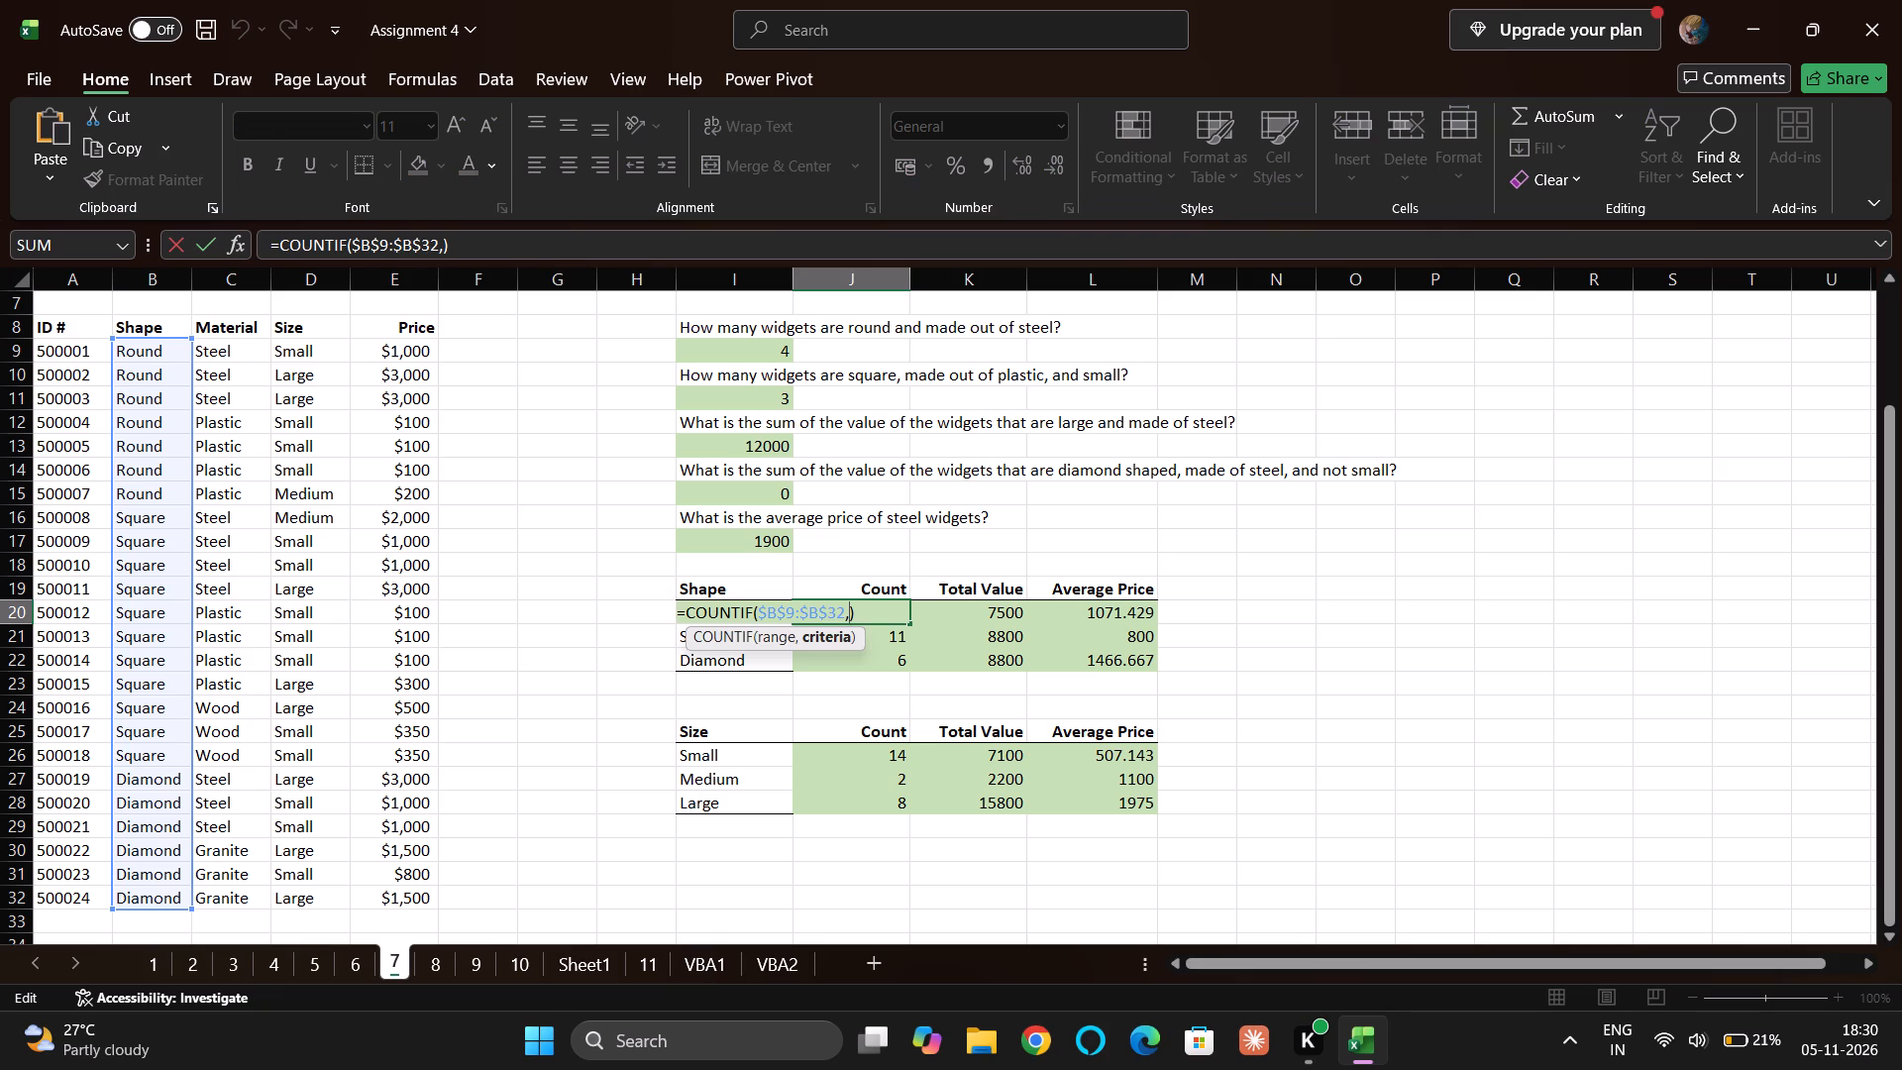
pyautogui.press('BackSpace')
pyautogui.press(',')
pyautogui.press('BackSpace')
pyautogui.press('BackSpace')
pyautogui.press('BackSpace')
pyautogui.press('BackSpace')
pyautogui.press('BackSpace')
pyautogui.press('BackSpace')
pyautogui.press('BackSpace')
pyautogui.press('BackSpace')
pyautogui.press('BackSpace')
pyautogui.press('BackSpace')
pyautogui.press('BackSpace')
pyautogui.press('BackSpace')
pyautogui.press('BackSpace')
pyautogui.press('BackSpace')
pyautogui.press('BackSpace')
pyautogui.press('BackSpace')
pyautogui.press('Right')
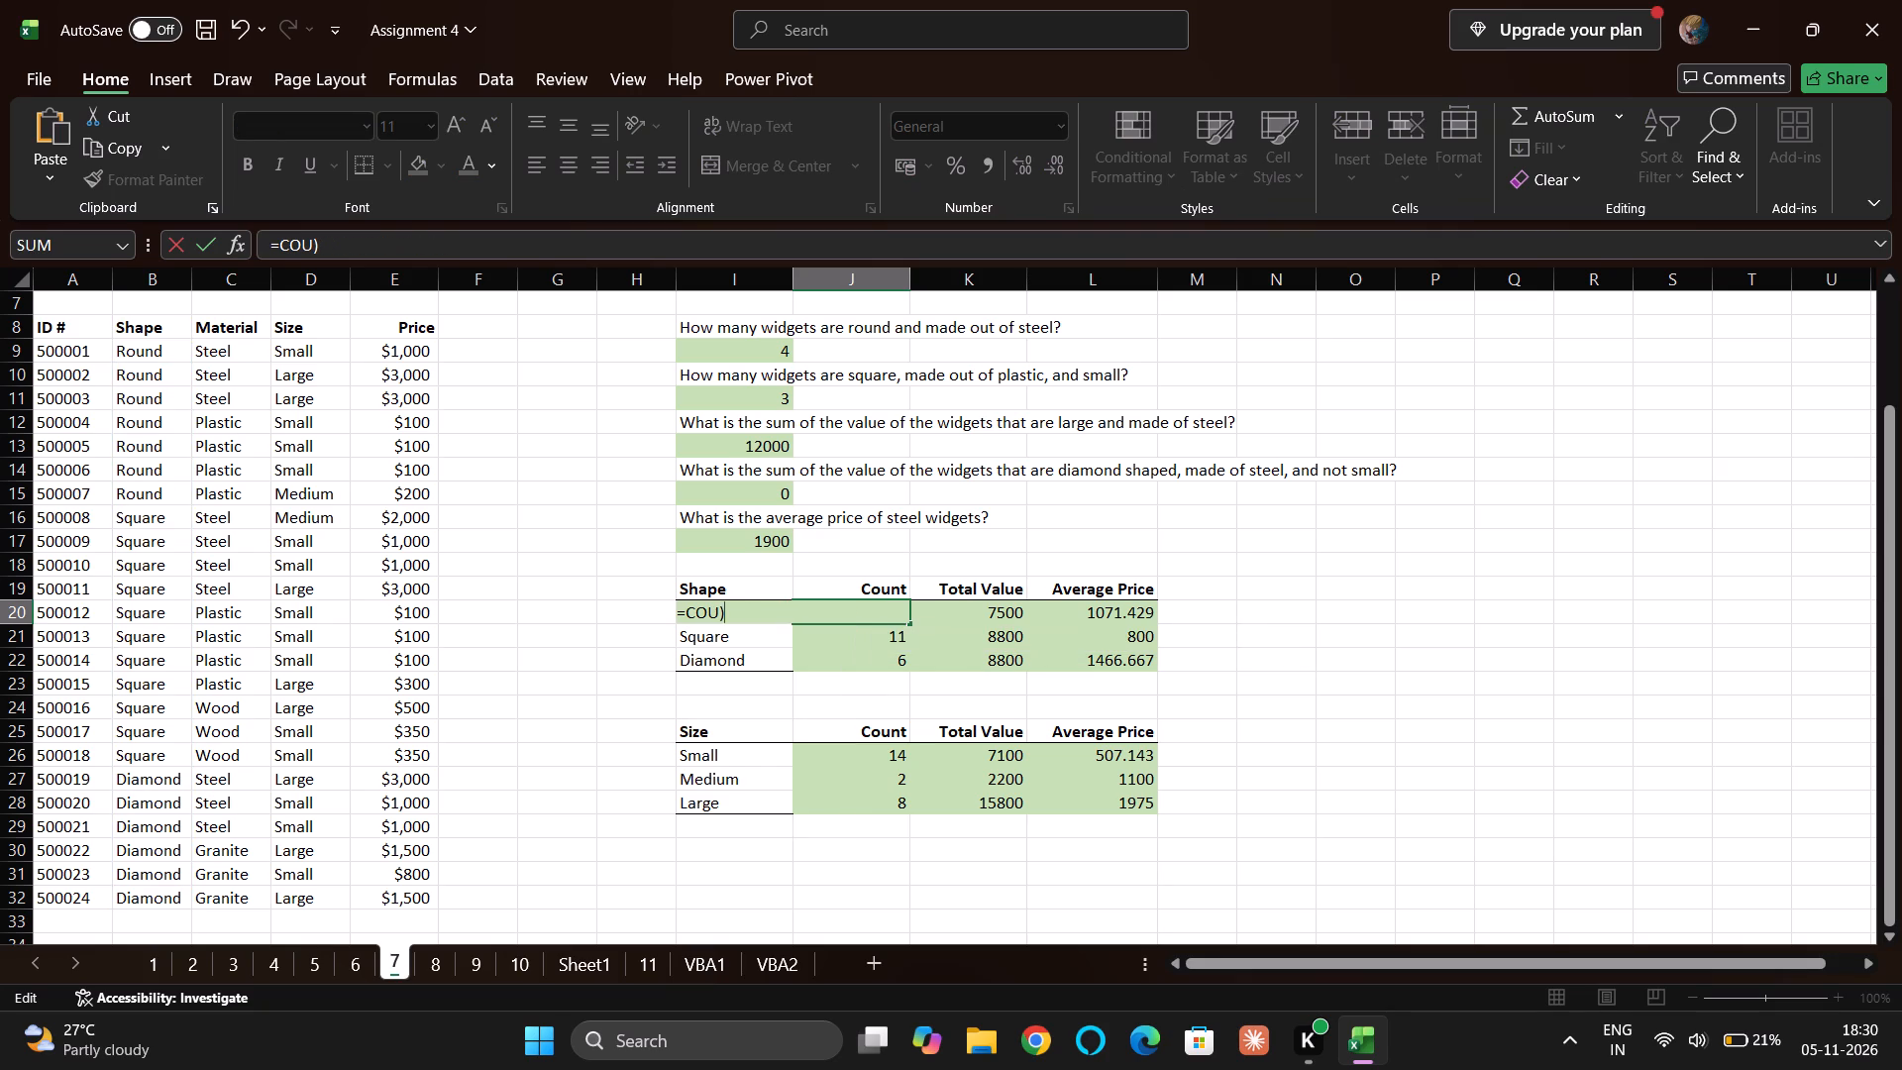
pyautogui.press('BackSpace')
pyautogui.press('BackSpace')
pyautogui.press('BackSpace')
pyautogui.press('BackSpace')
pyautogui.press('BackSpace')
pyautogui.press('BackSpace')
pyautogui.press('BackSpace')
pyautogui.press('BackSpace')
pyautogui.press('BackSpace')
pyautogui.press('BackSpace')
pyautogui.press('Return')
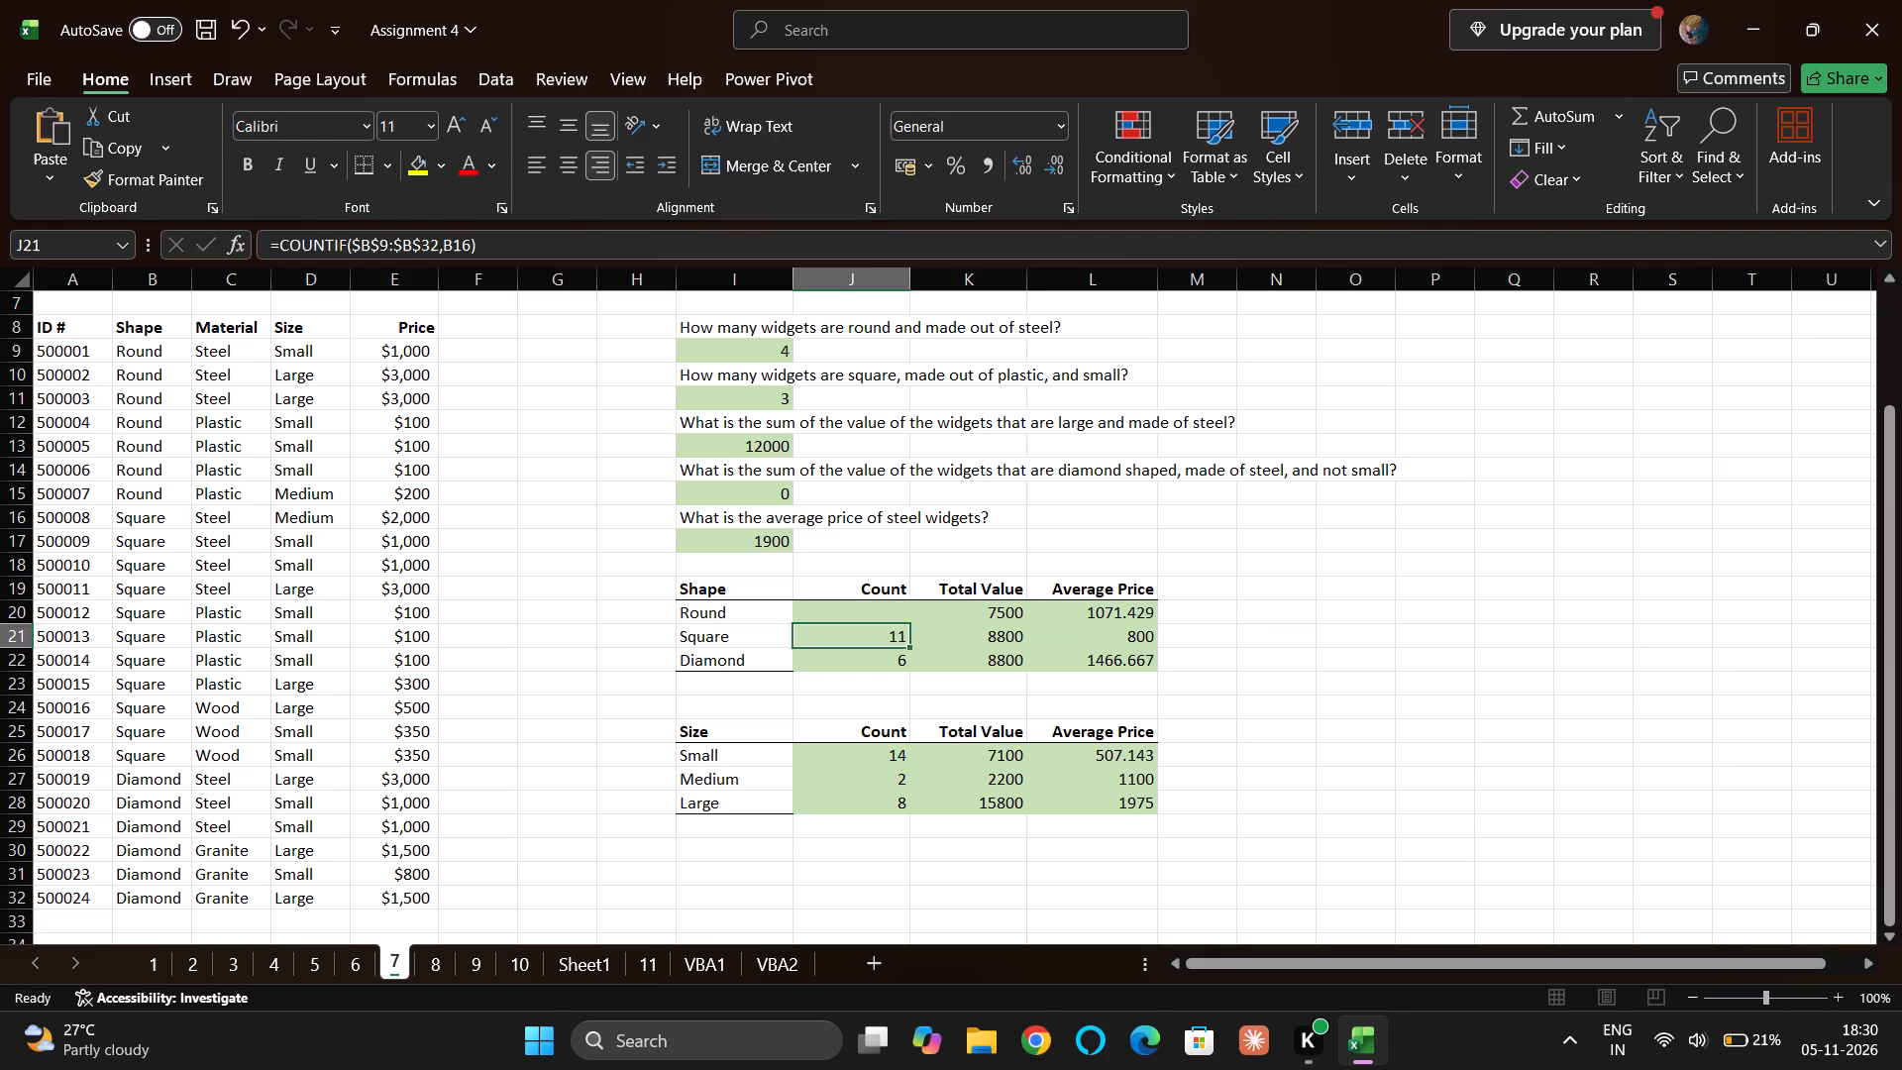
# Enter a COUNTIF formula in J20 over the absolute range $B$9:$B$32 with $I20 as the criterion.
pyautogui.click(882, 615)
pyautogui.press('=')
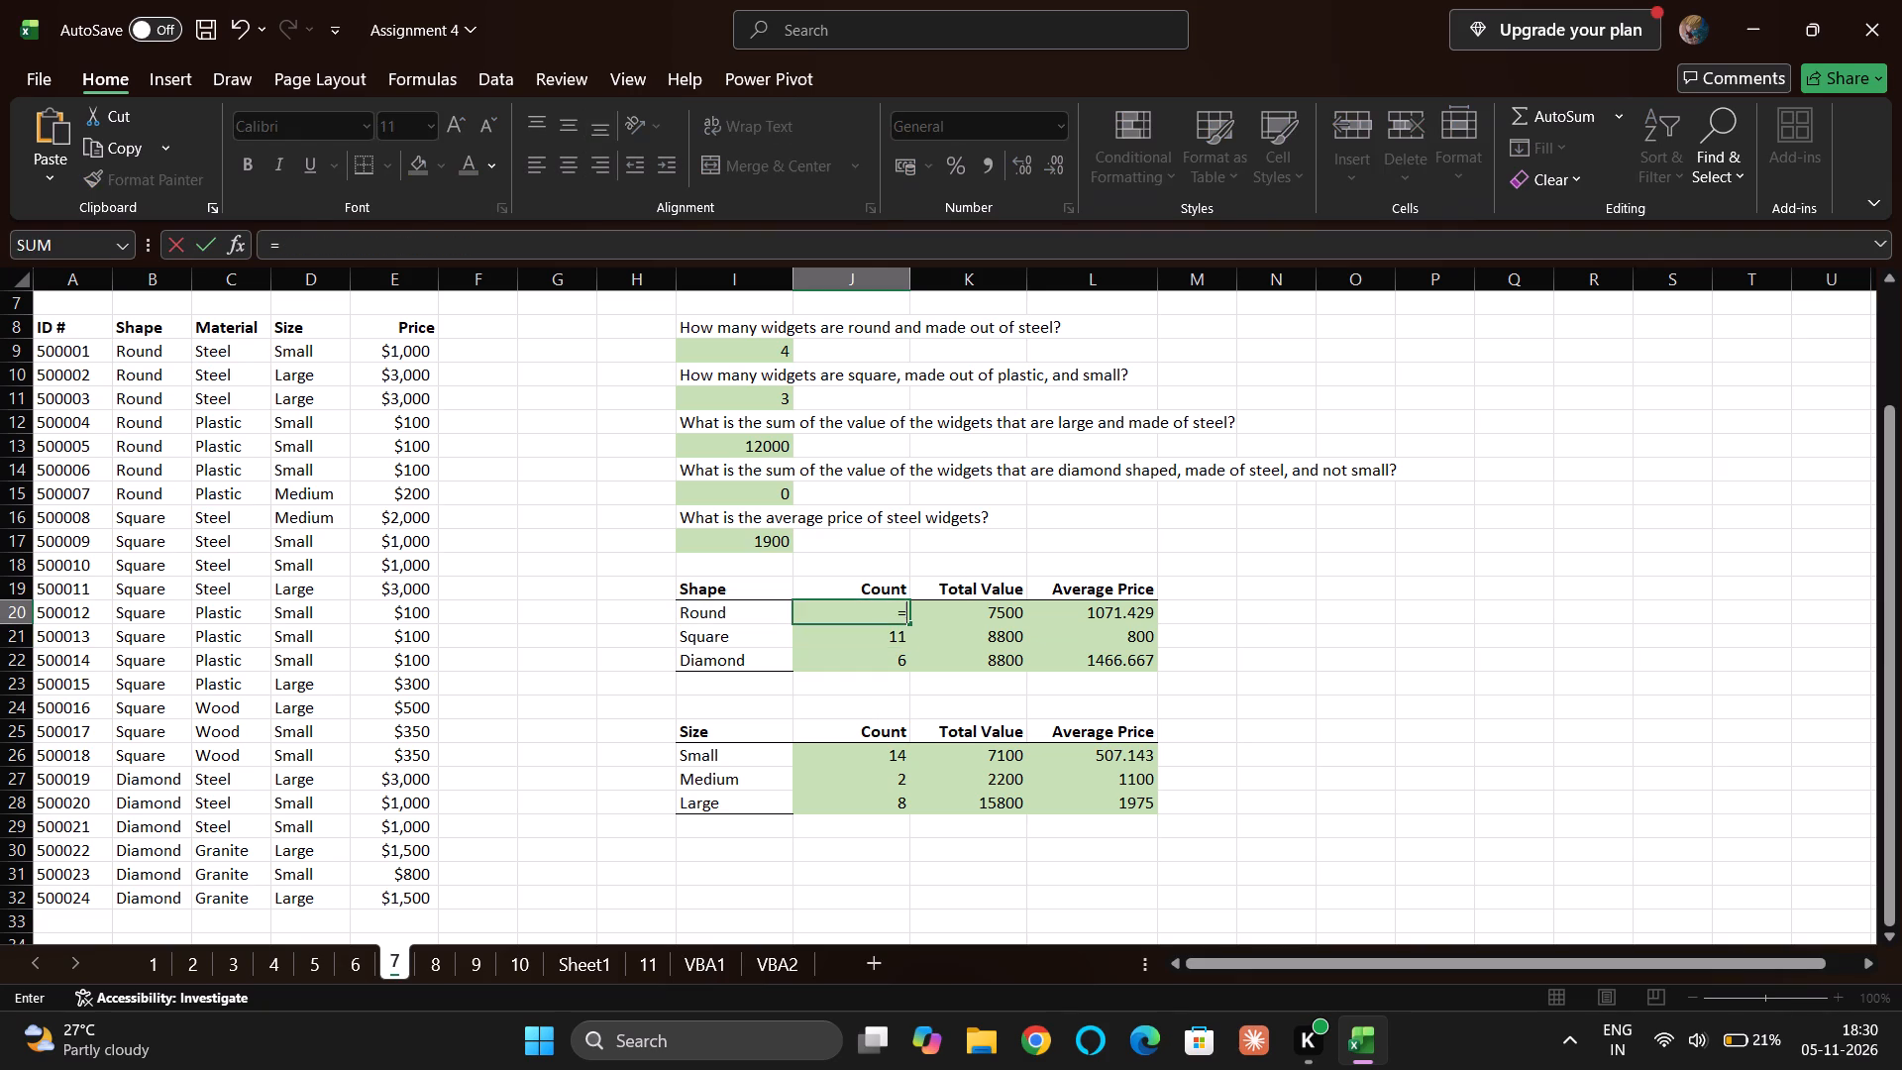
pyautogui.write('count')
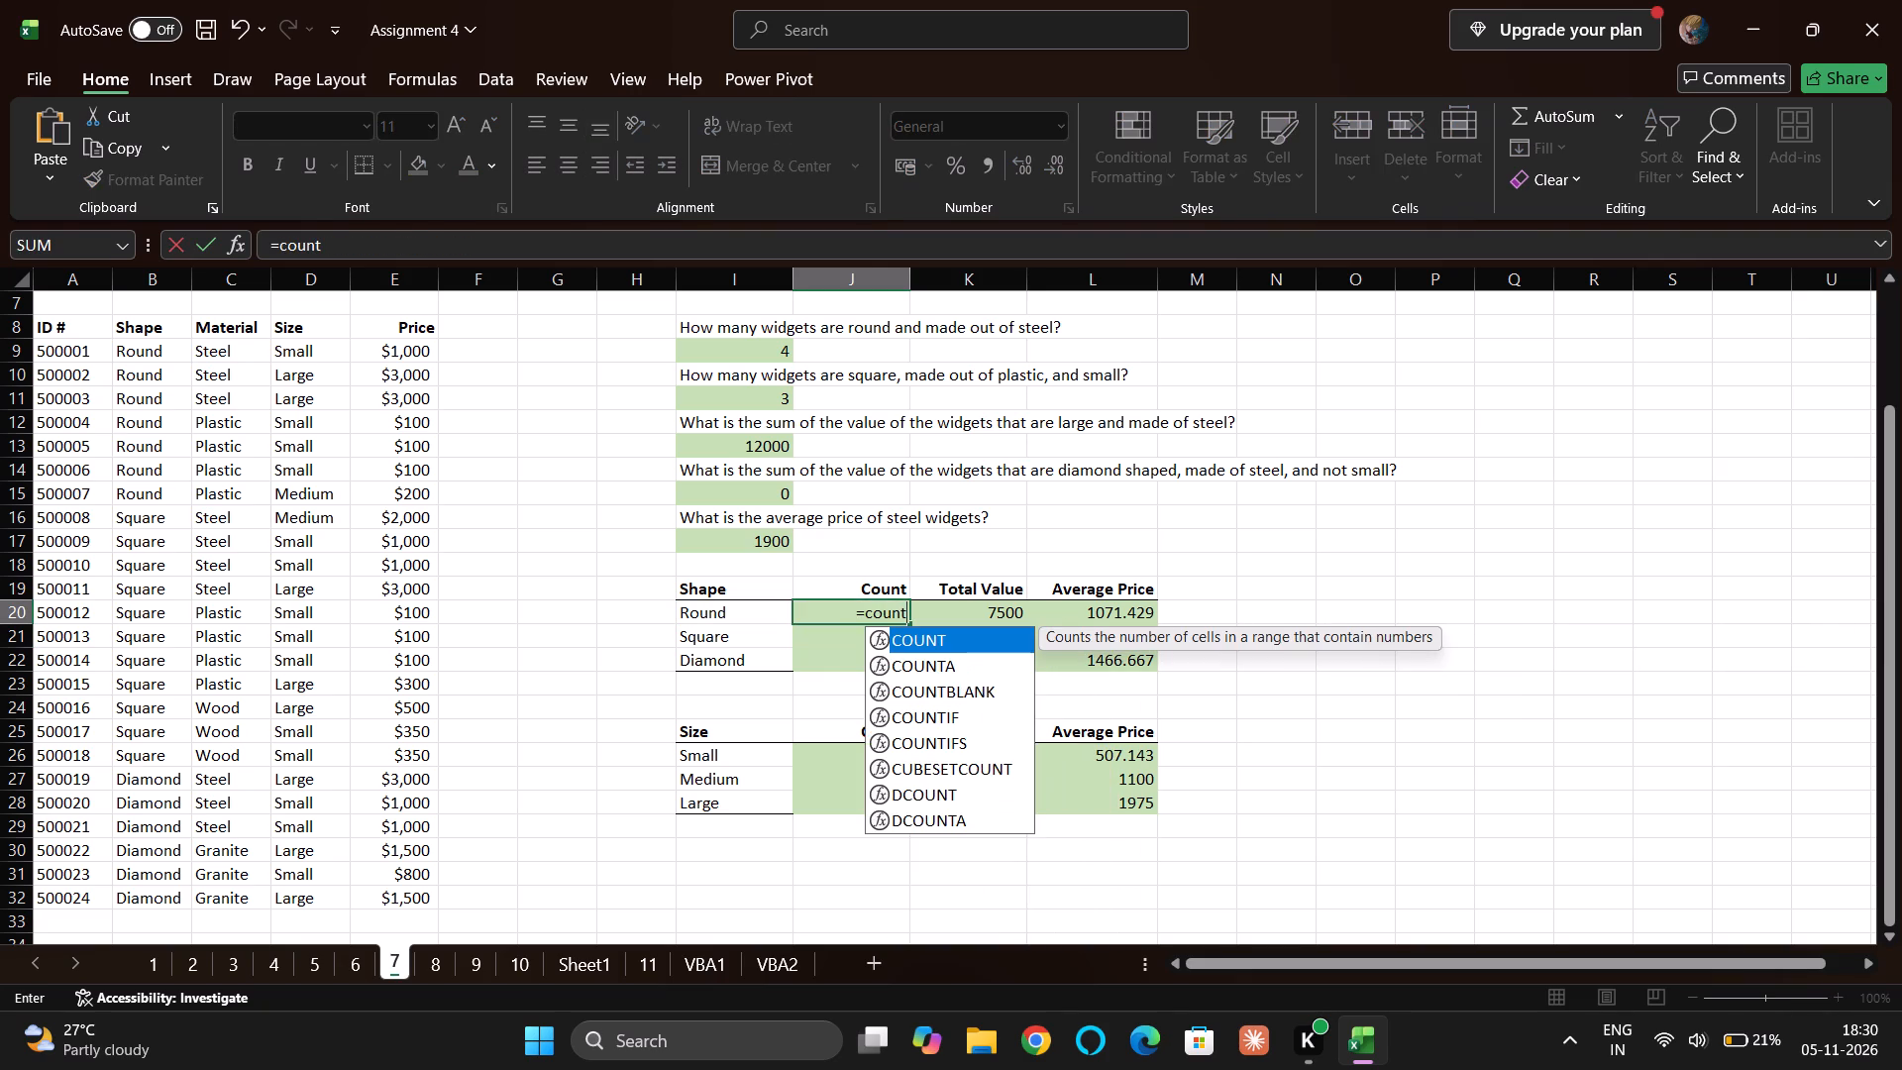
pyautogui.press('Down')
pyautogui.press('Down')
pyautogui.press('Down')
pyautogui.press('Tab')
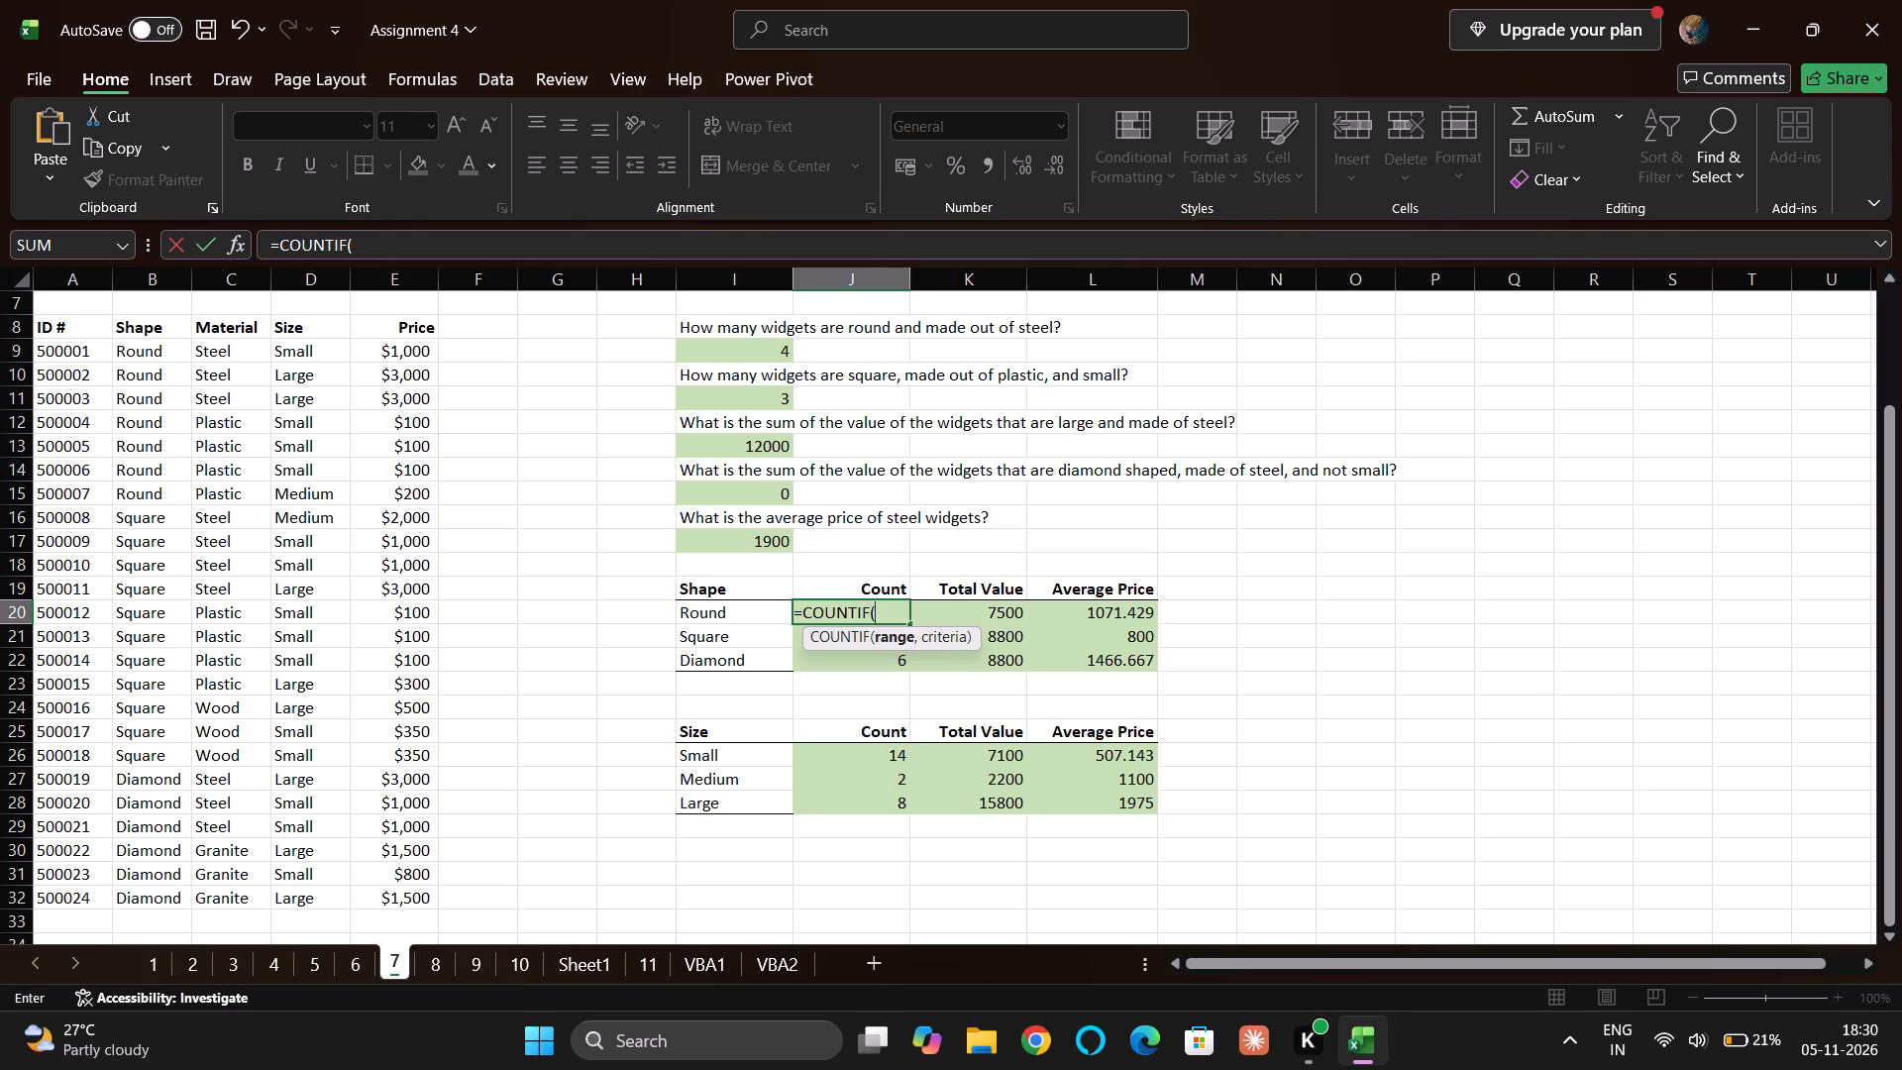
pyautogui.click(148, 348)
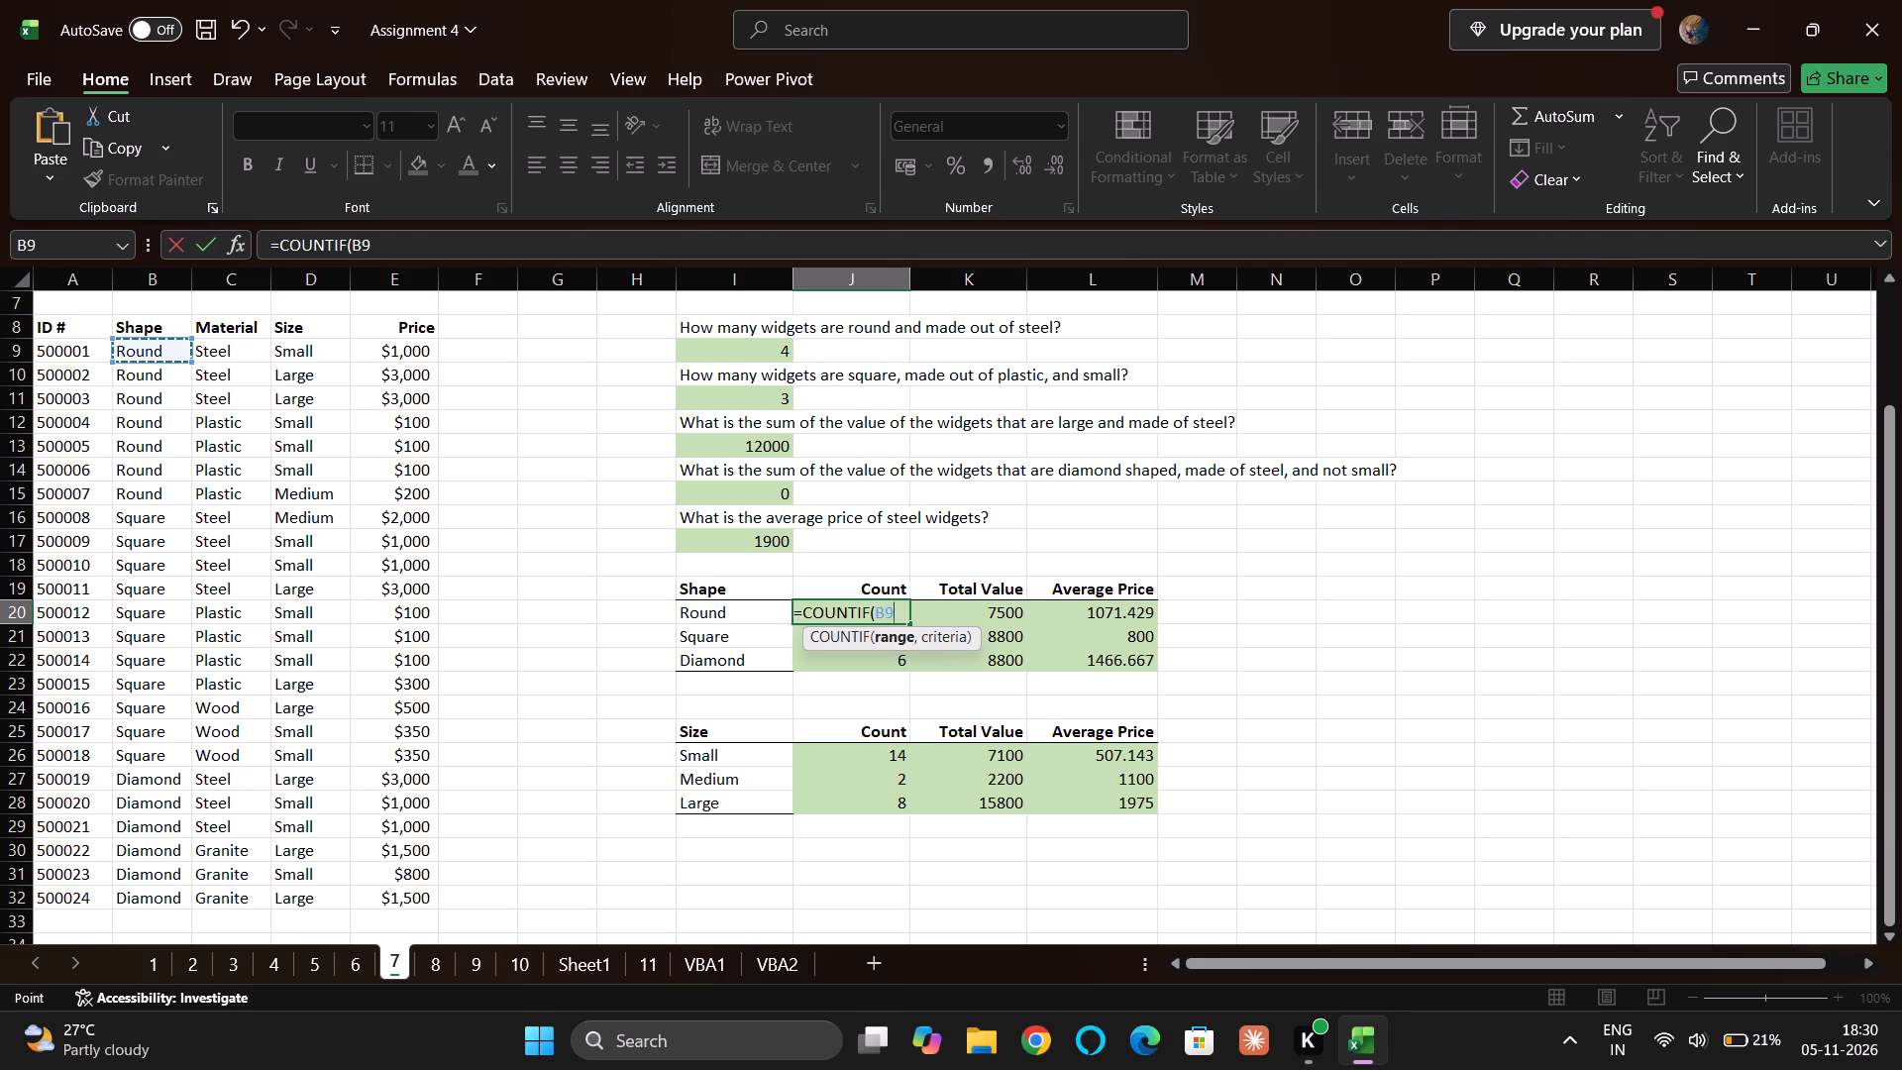
pyautogui.hotkey('ctrl', 'shift', 'Down')
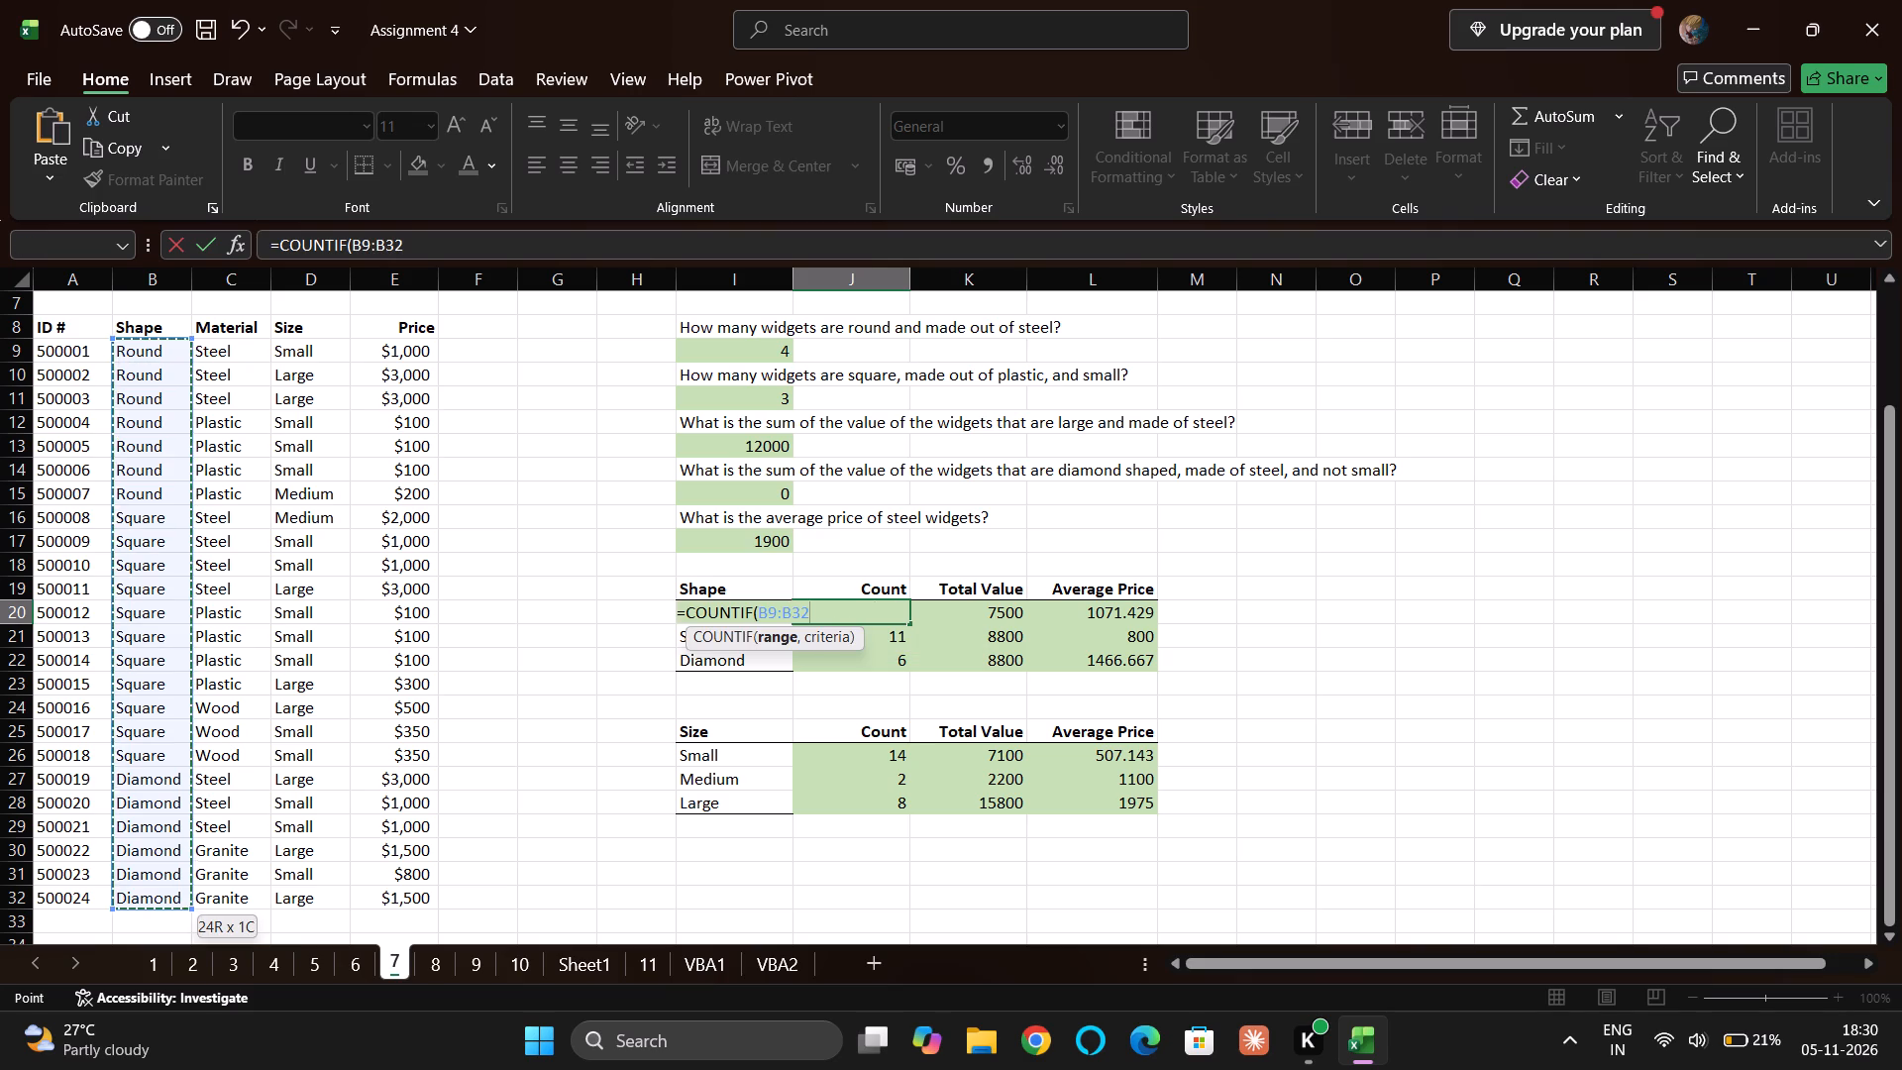
pyautogui.press('F4')
pyautogui.press(',')
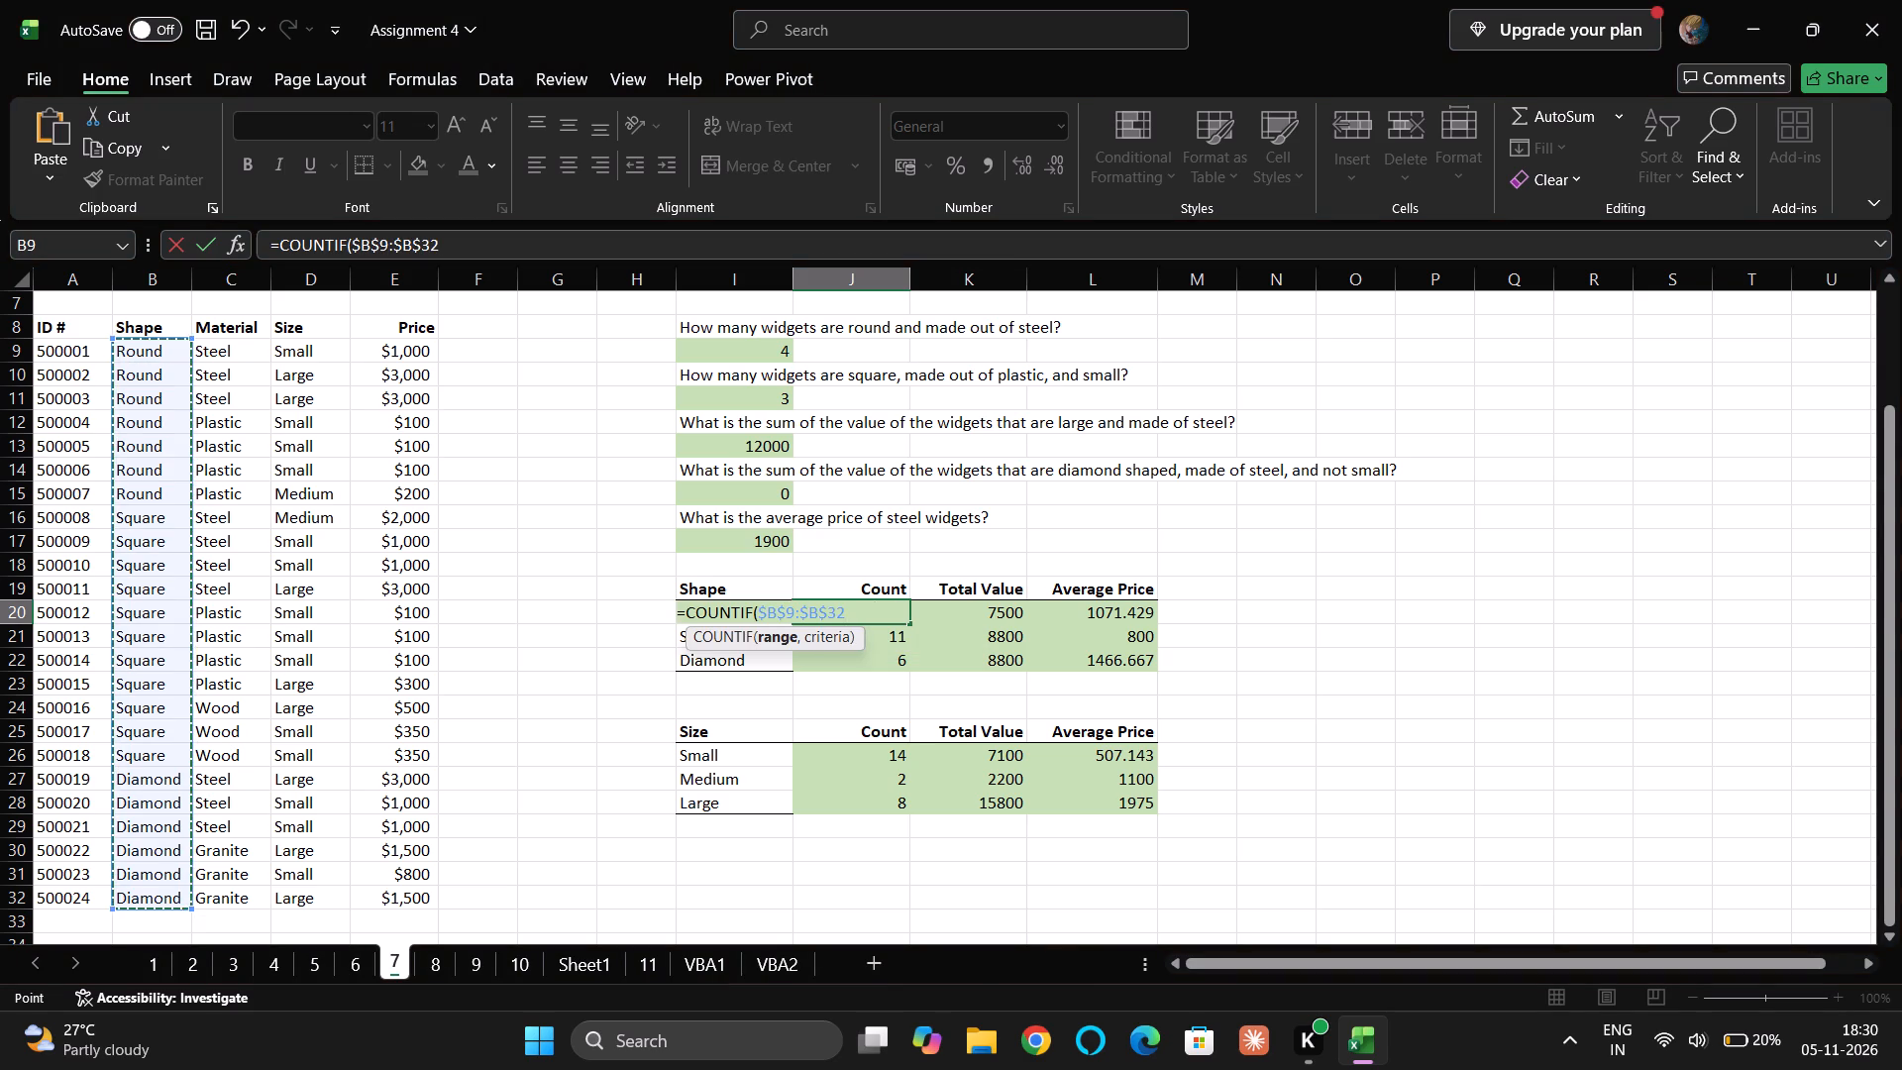
pyautogui.press('Left')
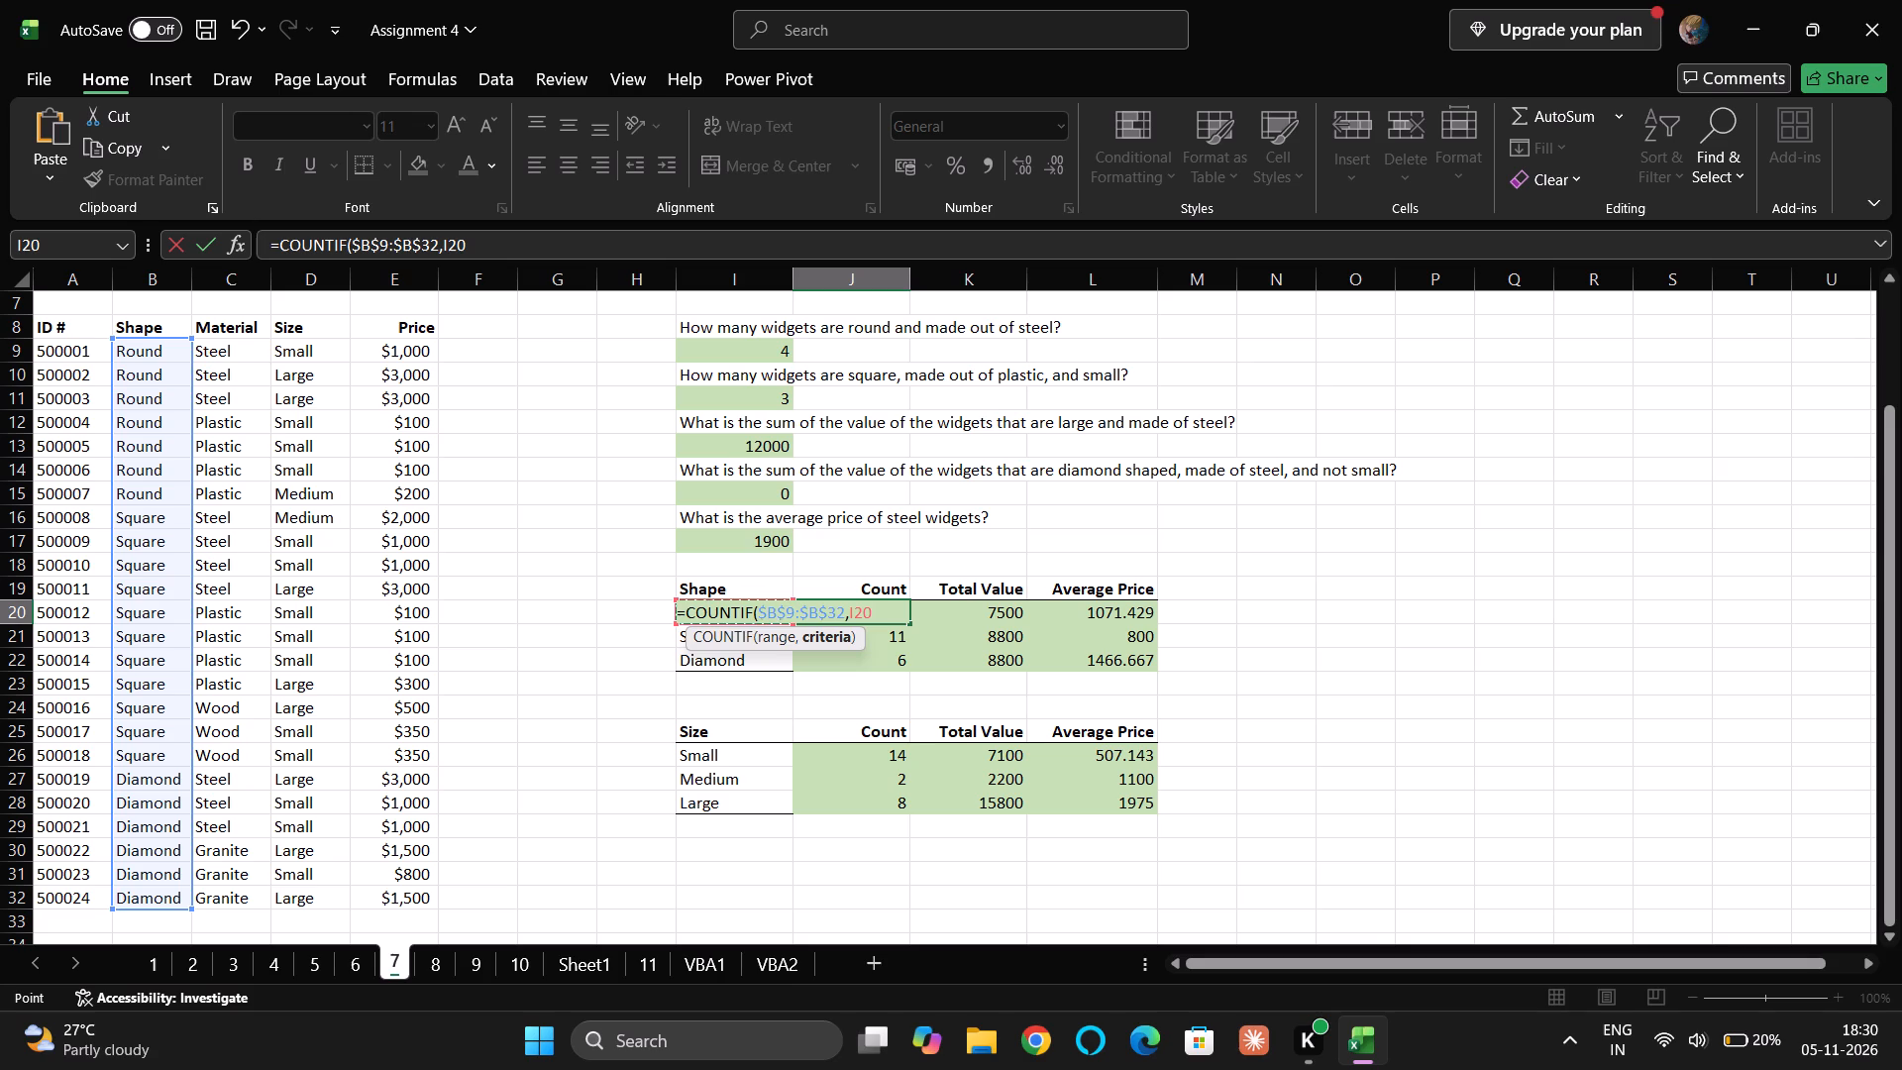
pyautogui.press('F4')
pyautogui.press('F4')
pyautogui.press('F4')
pyautogui.hotkey('shift', ')')
pyautogui.press('Return')
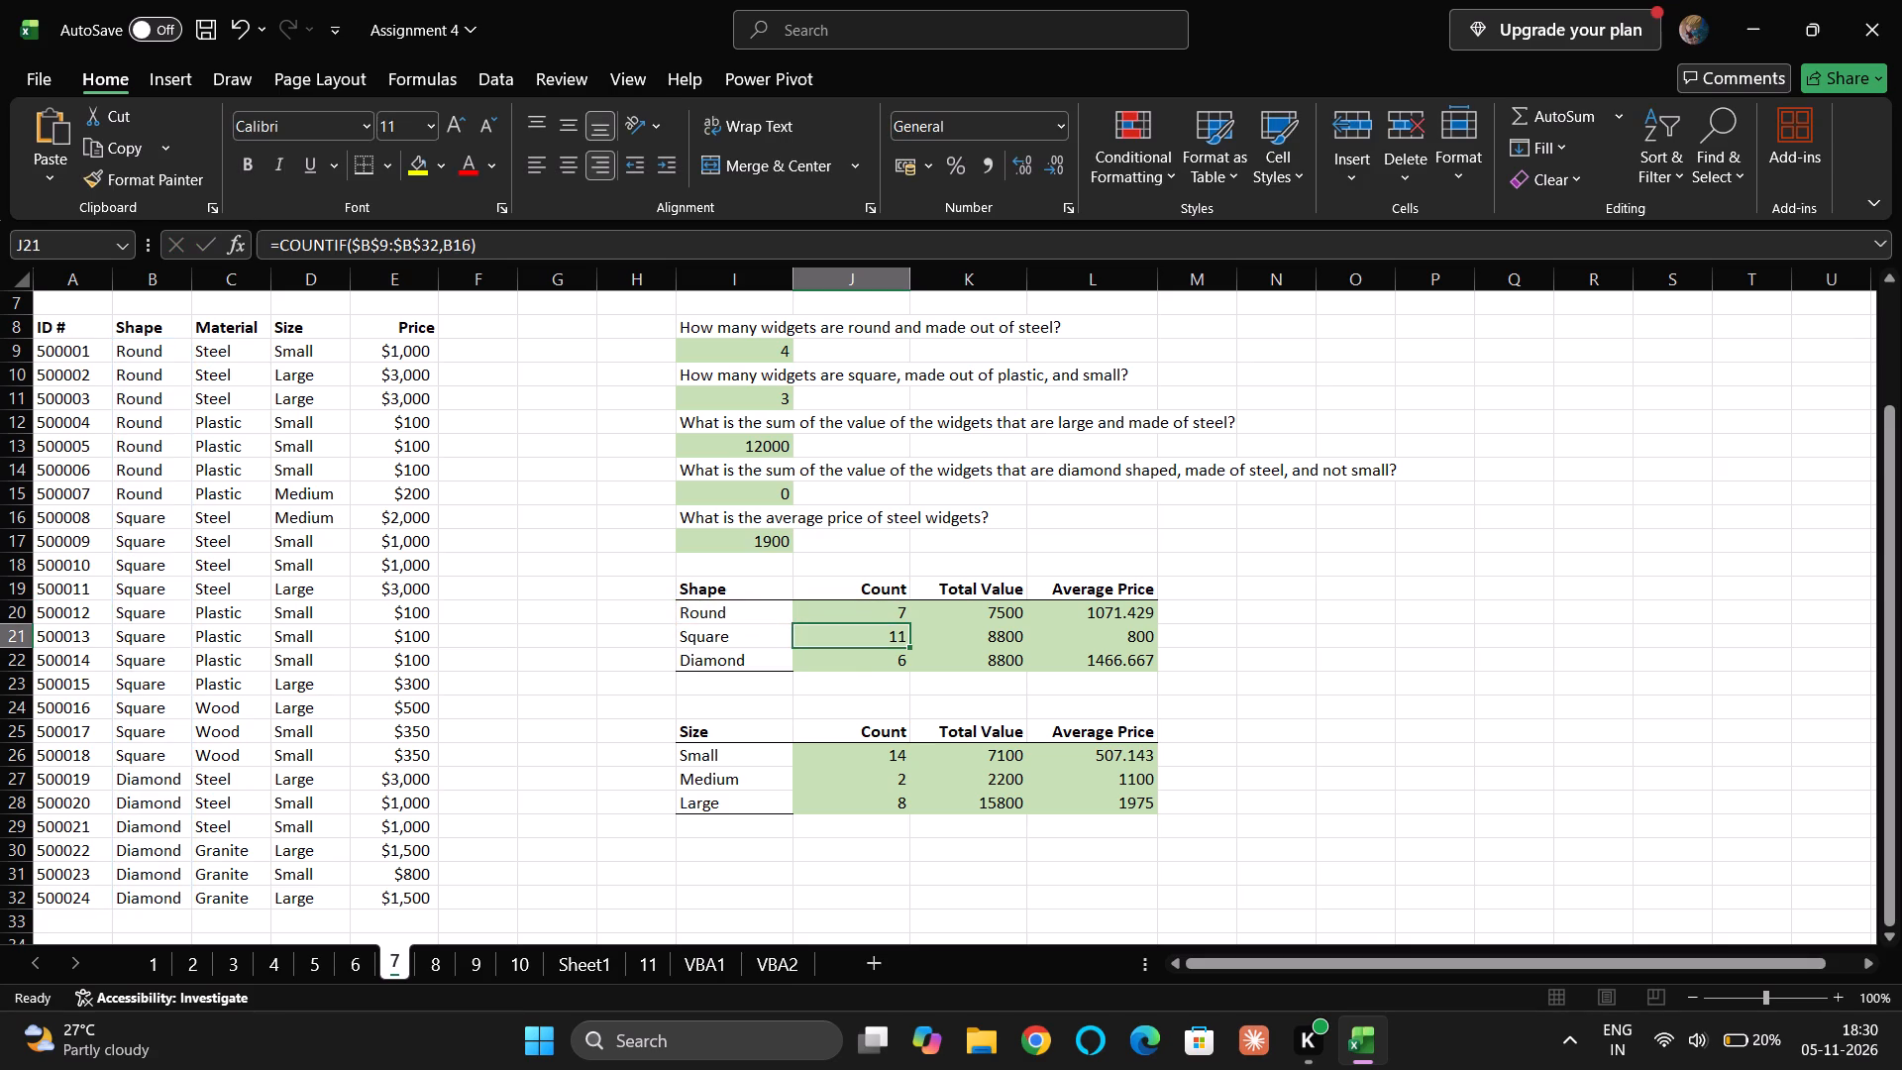
# Fill the Count formula from J20 down through J22 for the Square and Diamond rows and check the Square row's formula.
pyautogui.press('Up')
pyautogui.hotkey('shift', 'Down')
pyautogui.hotkey('shift', 'Down')
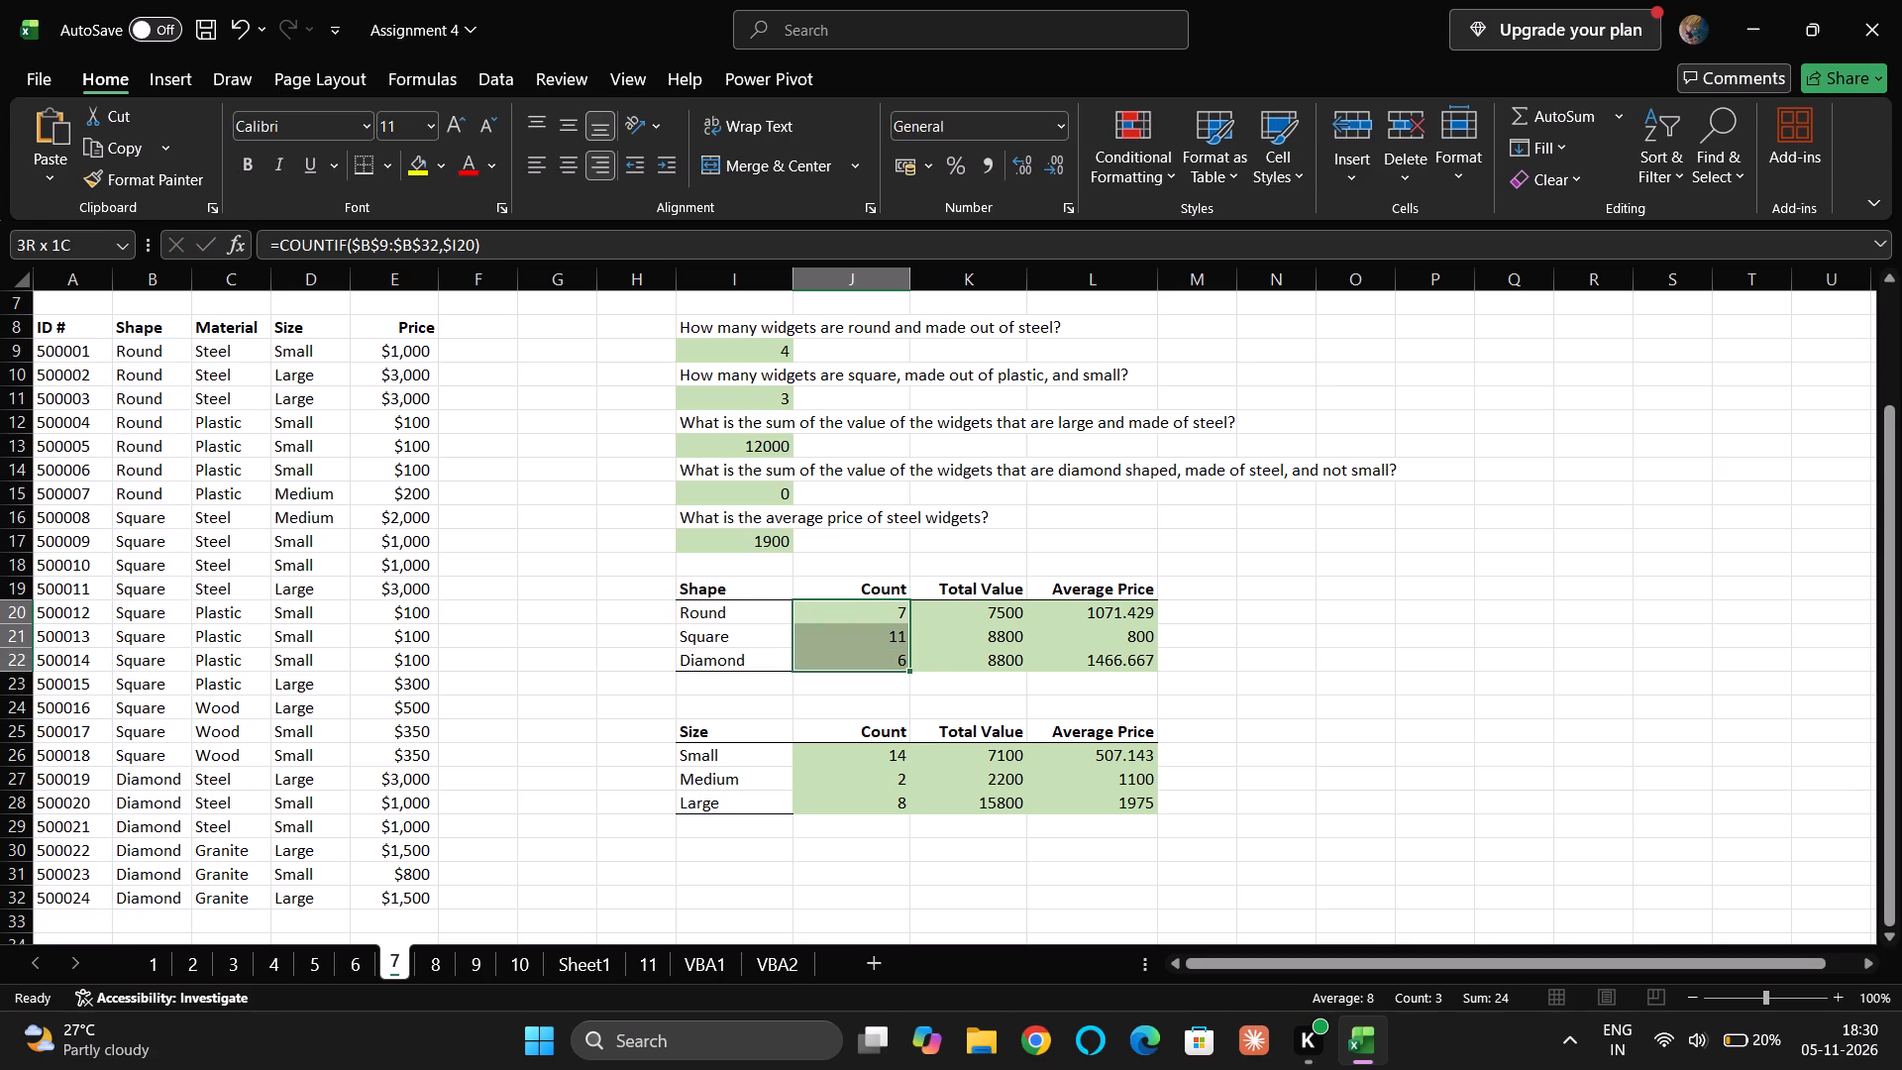
pyautogui.hotkey('ctrl', 'd')
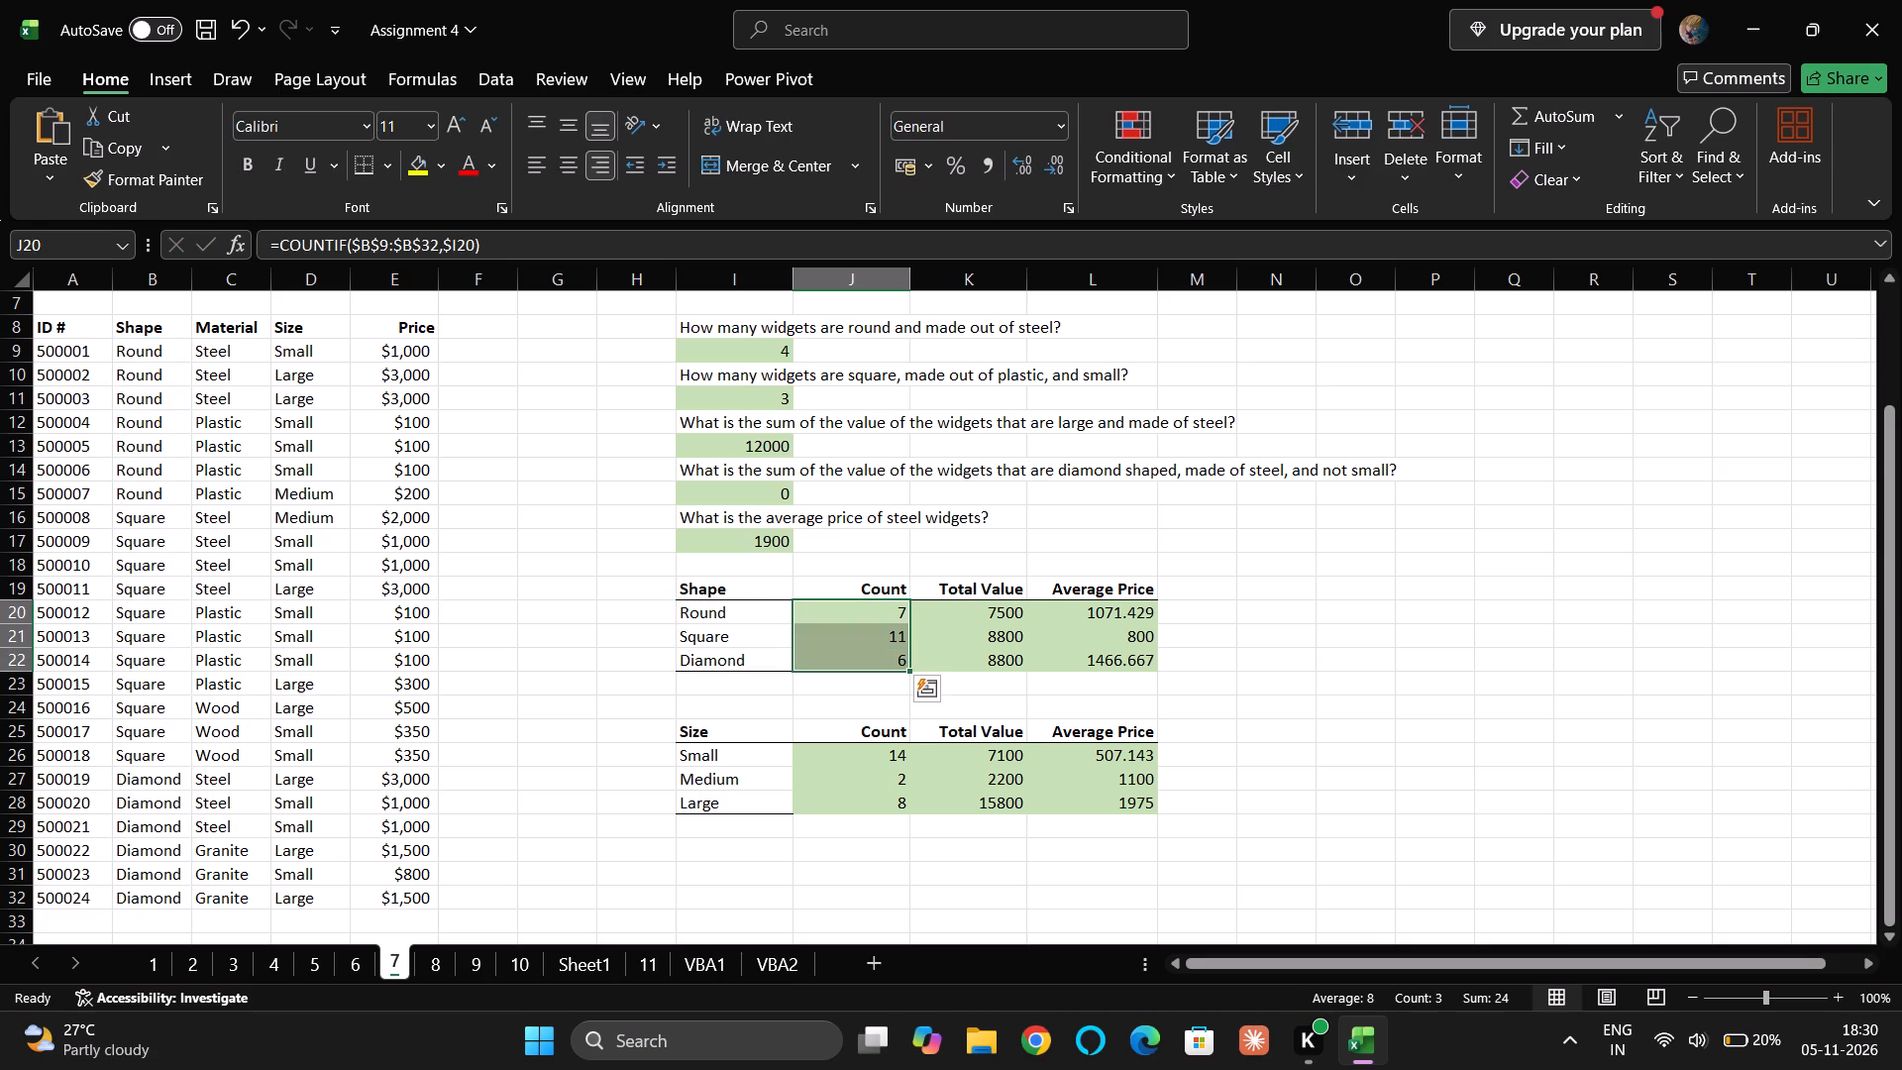
pyautogui.click(964, 650)
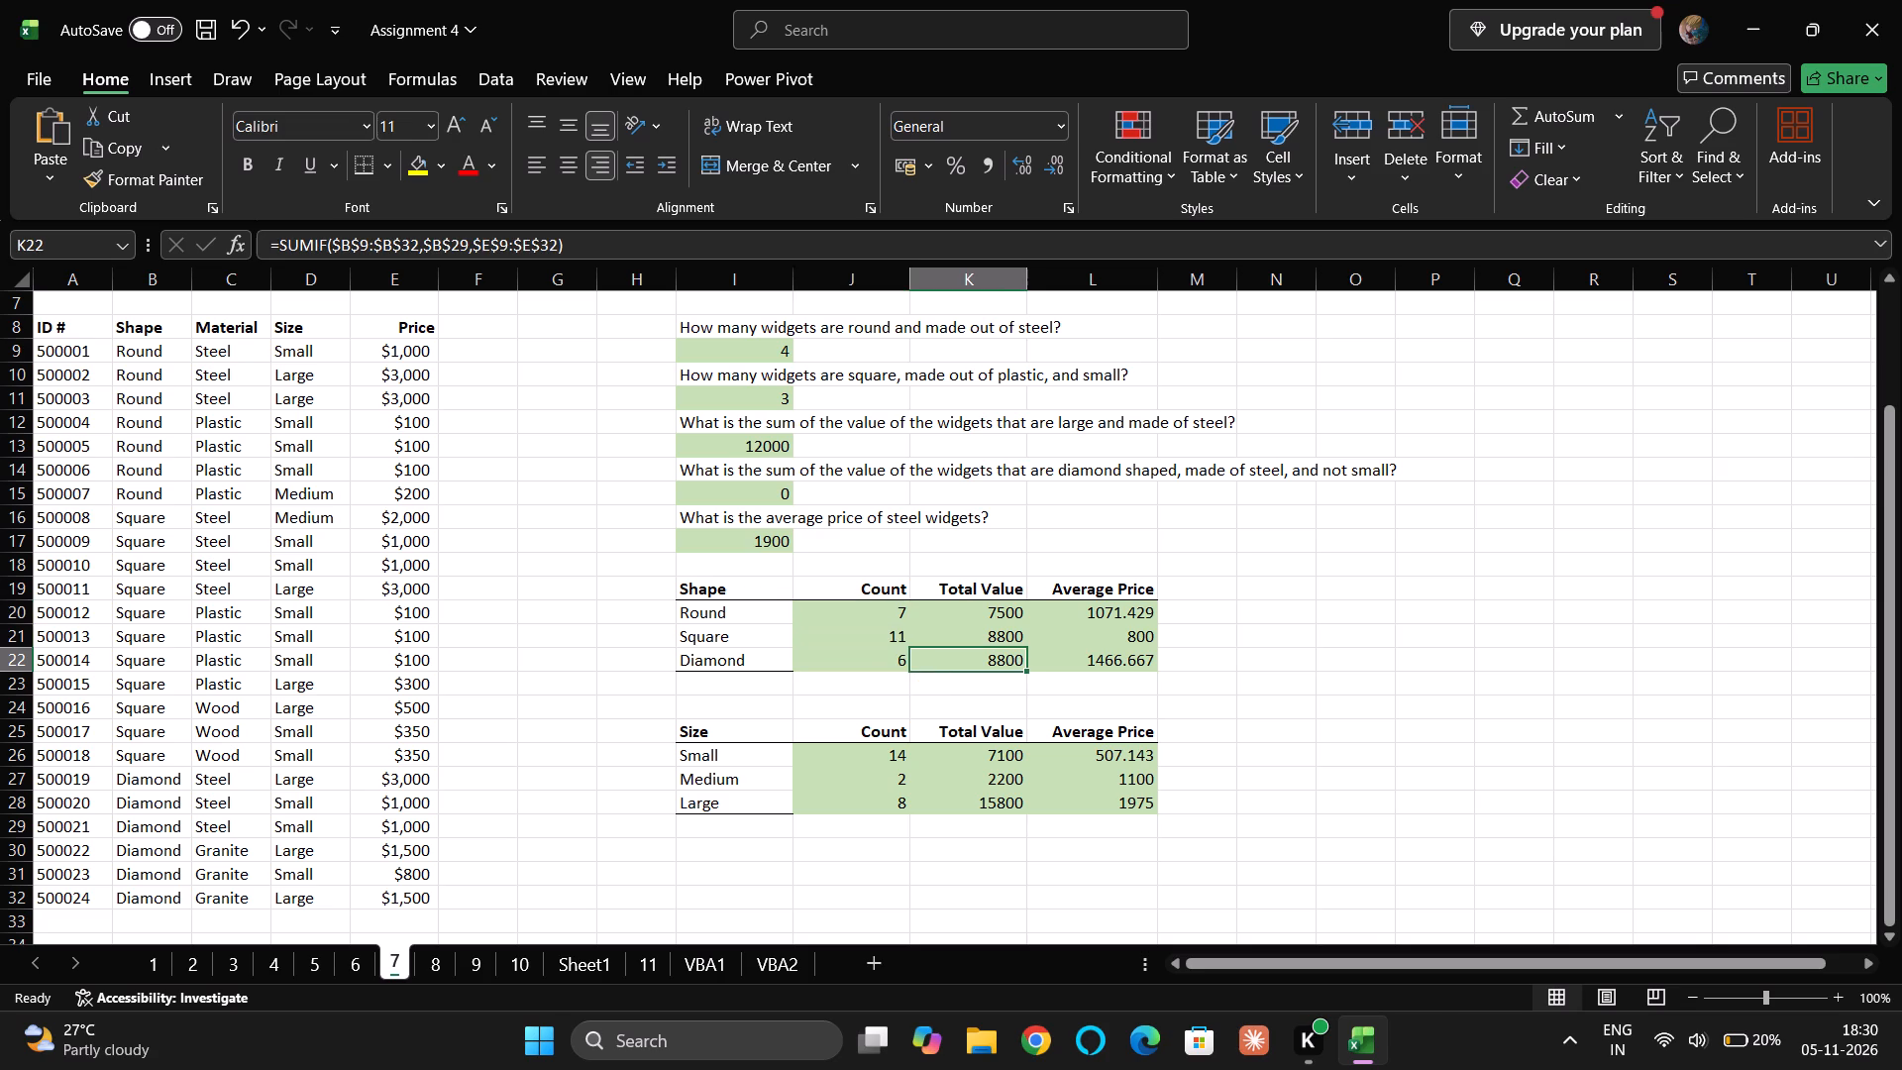
pyautogui.doubleClick(890, 637)
pyautogui.press('Return')
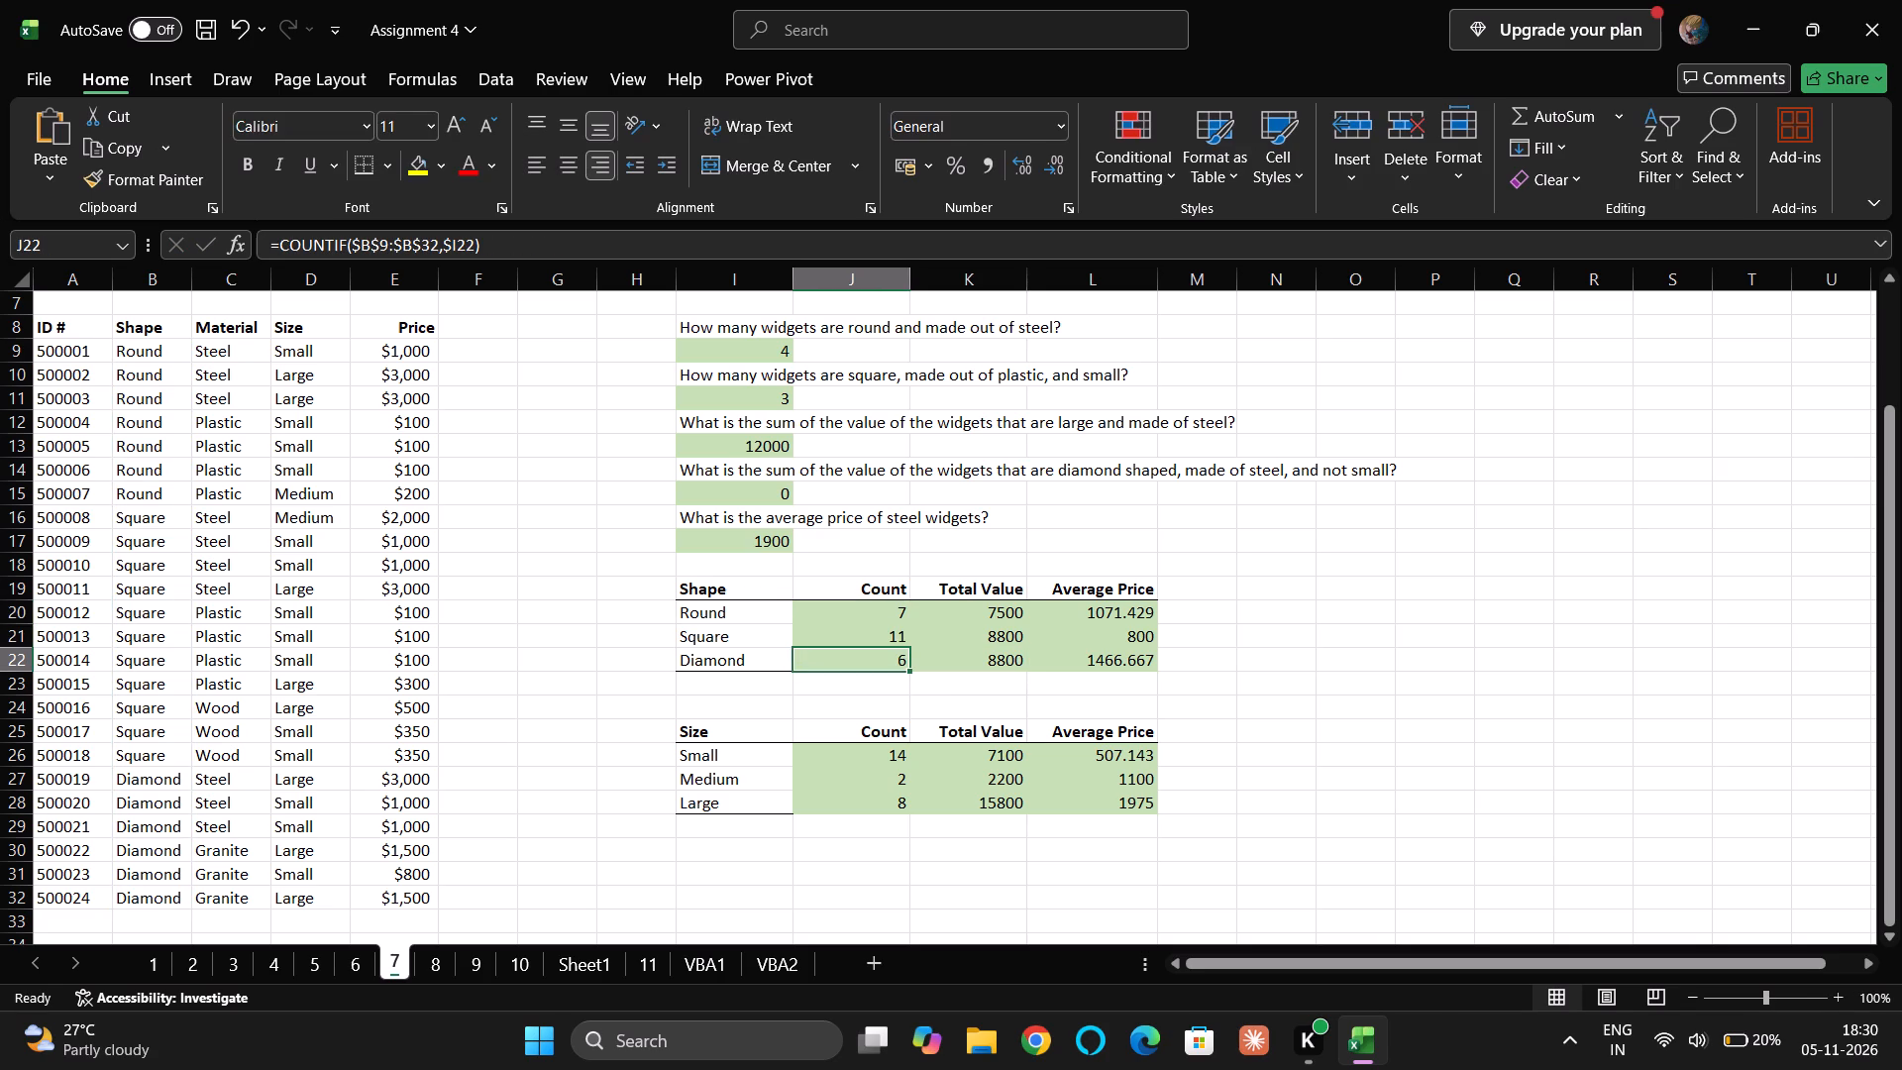
# Clear the SUMIF formula from the Round row's Total Value cell K20.
pyautogui.doubleClick(996, 613)
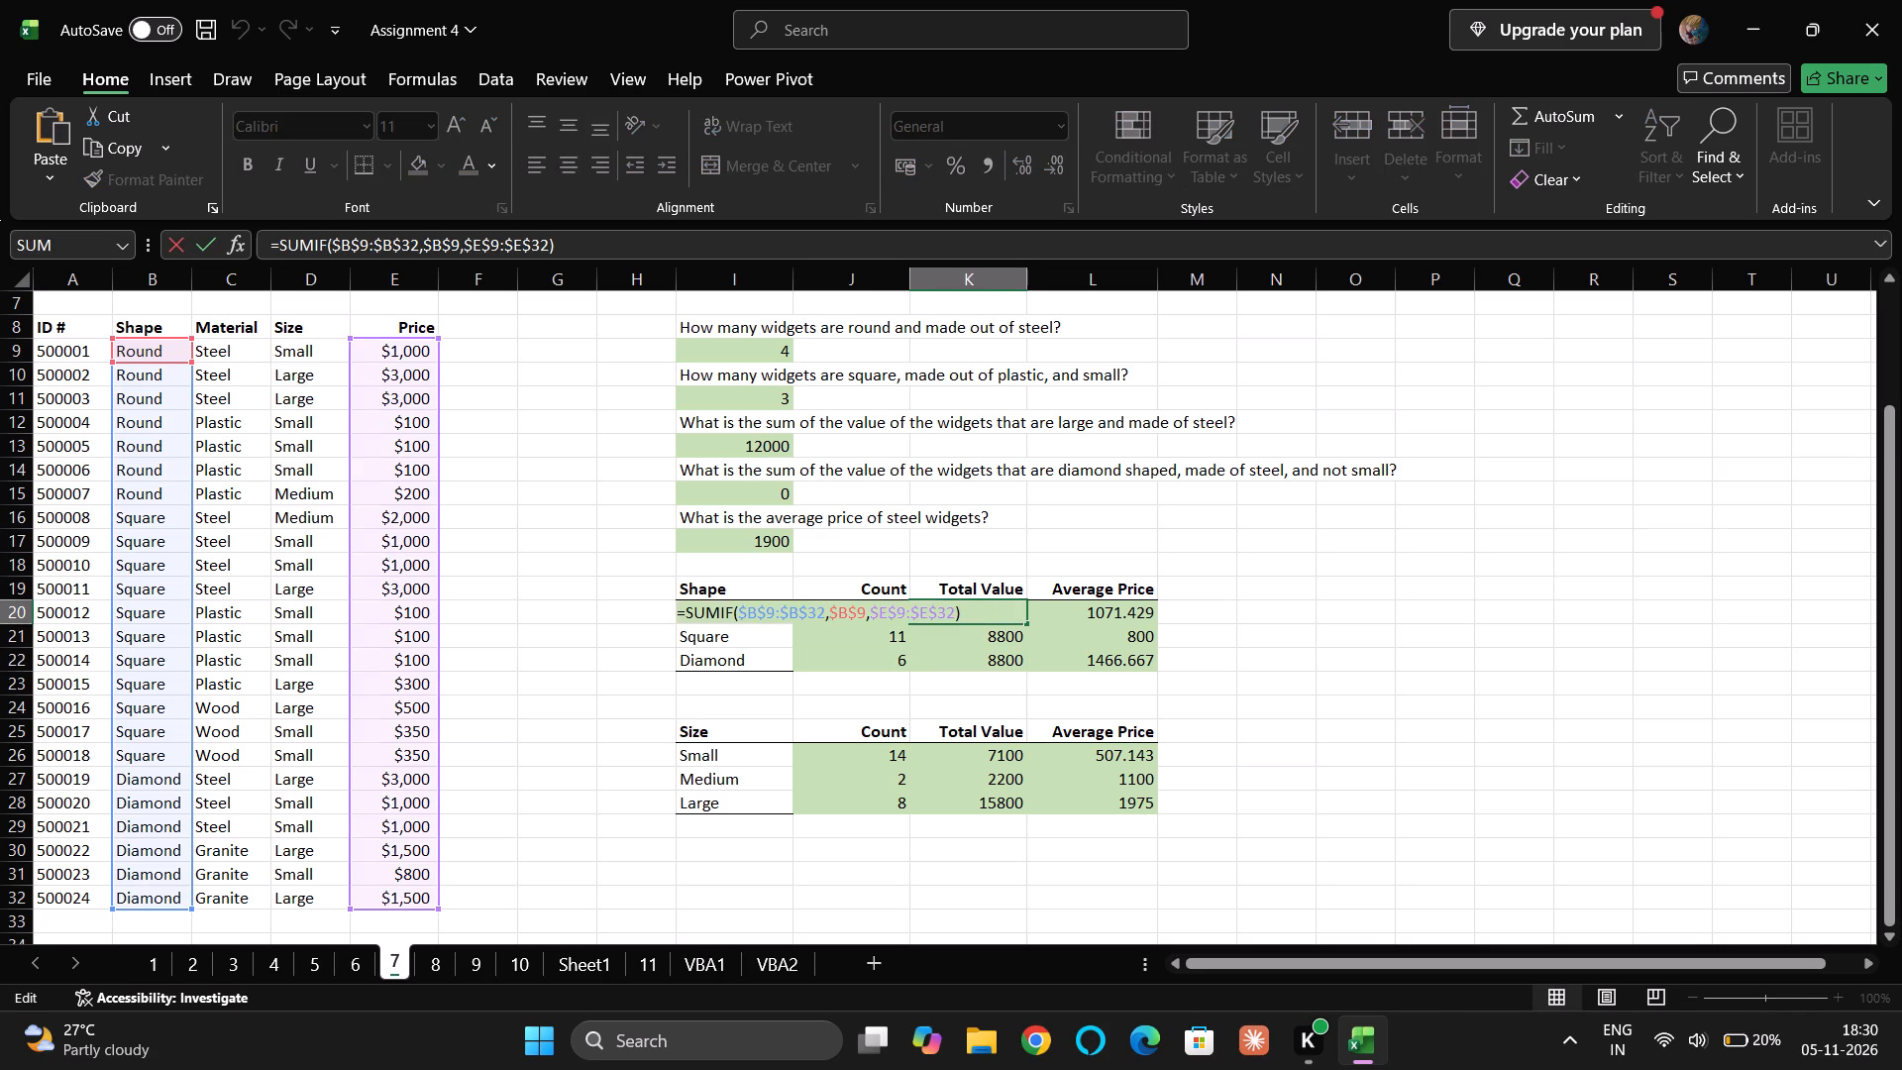
pyautogui.press('BackSpace')
pyautogui.press('BackSpace')
pyautogui.press('BackSpace')
pyautogui.press('BackSpace')
pyautogui.press('BackSpace')
pyautogui.press('BackSpace')
pyautogui.press('BackSpace')
pyautogui.press('BackSpace')
pyautogui.press('BackSpace')
pyautogui.press('BackSpace')
pyautogui.press('BackSpace')
pyautogui.press('BackSpace')
pyautogui.press('BackSpace')
pyautogui.press('BackSpace')
pyautogui.press('BackSpace')
pyautogui.press('BackSpace')
pyautogui.press('BackSpace')
pyautogui.press('BackSpace')
pyautogui.press('BackSpace')
pyautogui.press('BackSpace')
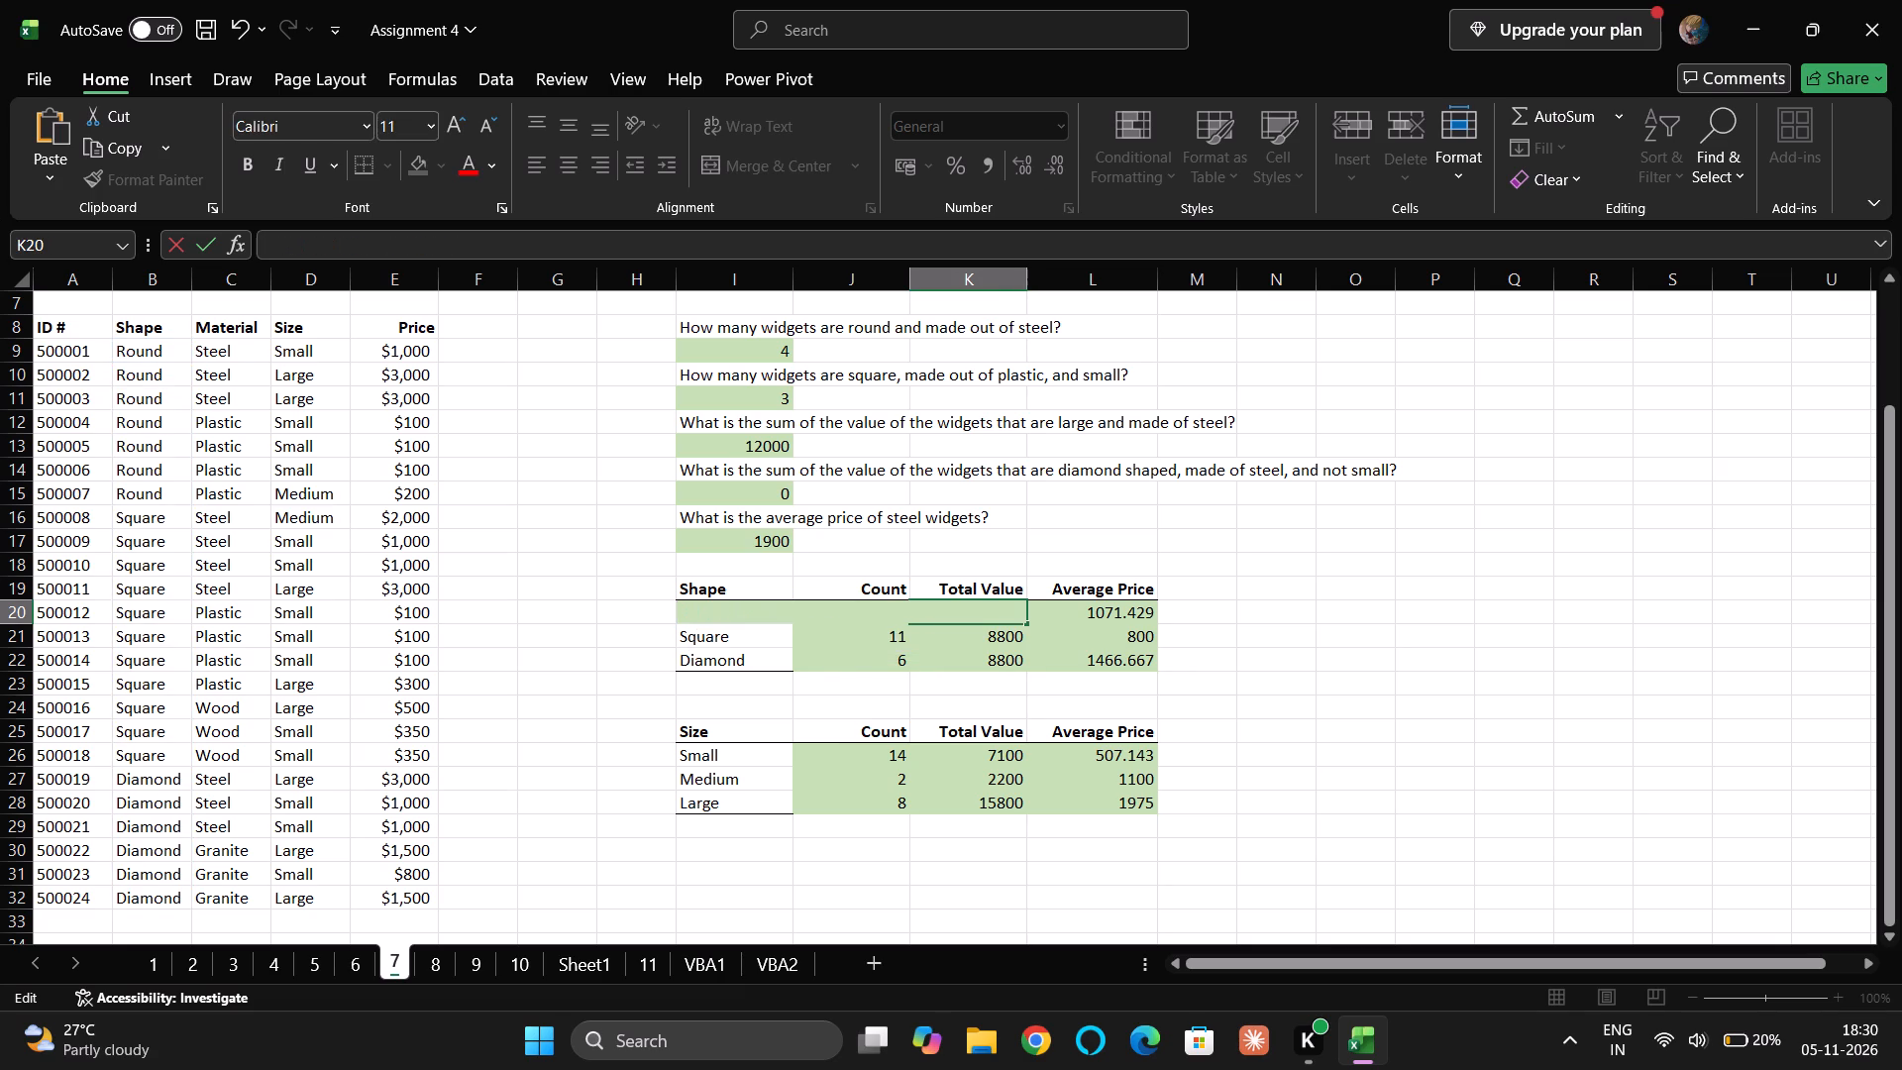
pyautogui.press('Return')
# Enter a SUMIF formula in K20 with absolute range $B$9:$B$32, criterion $I20 and absolute sum range $E$9:$E$32.
pyautogui.click(996, 613)
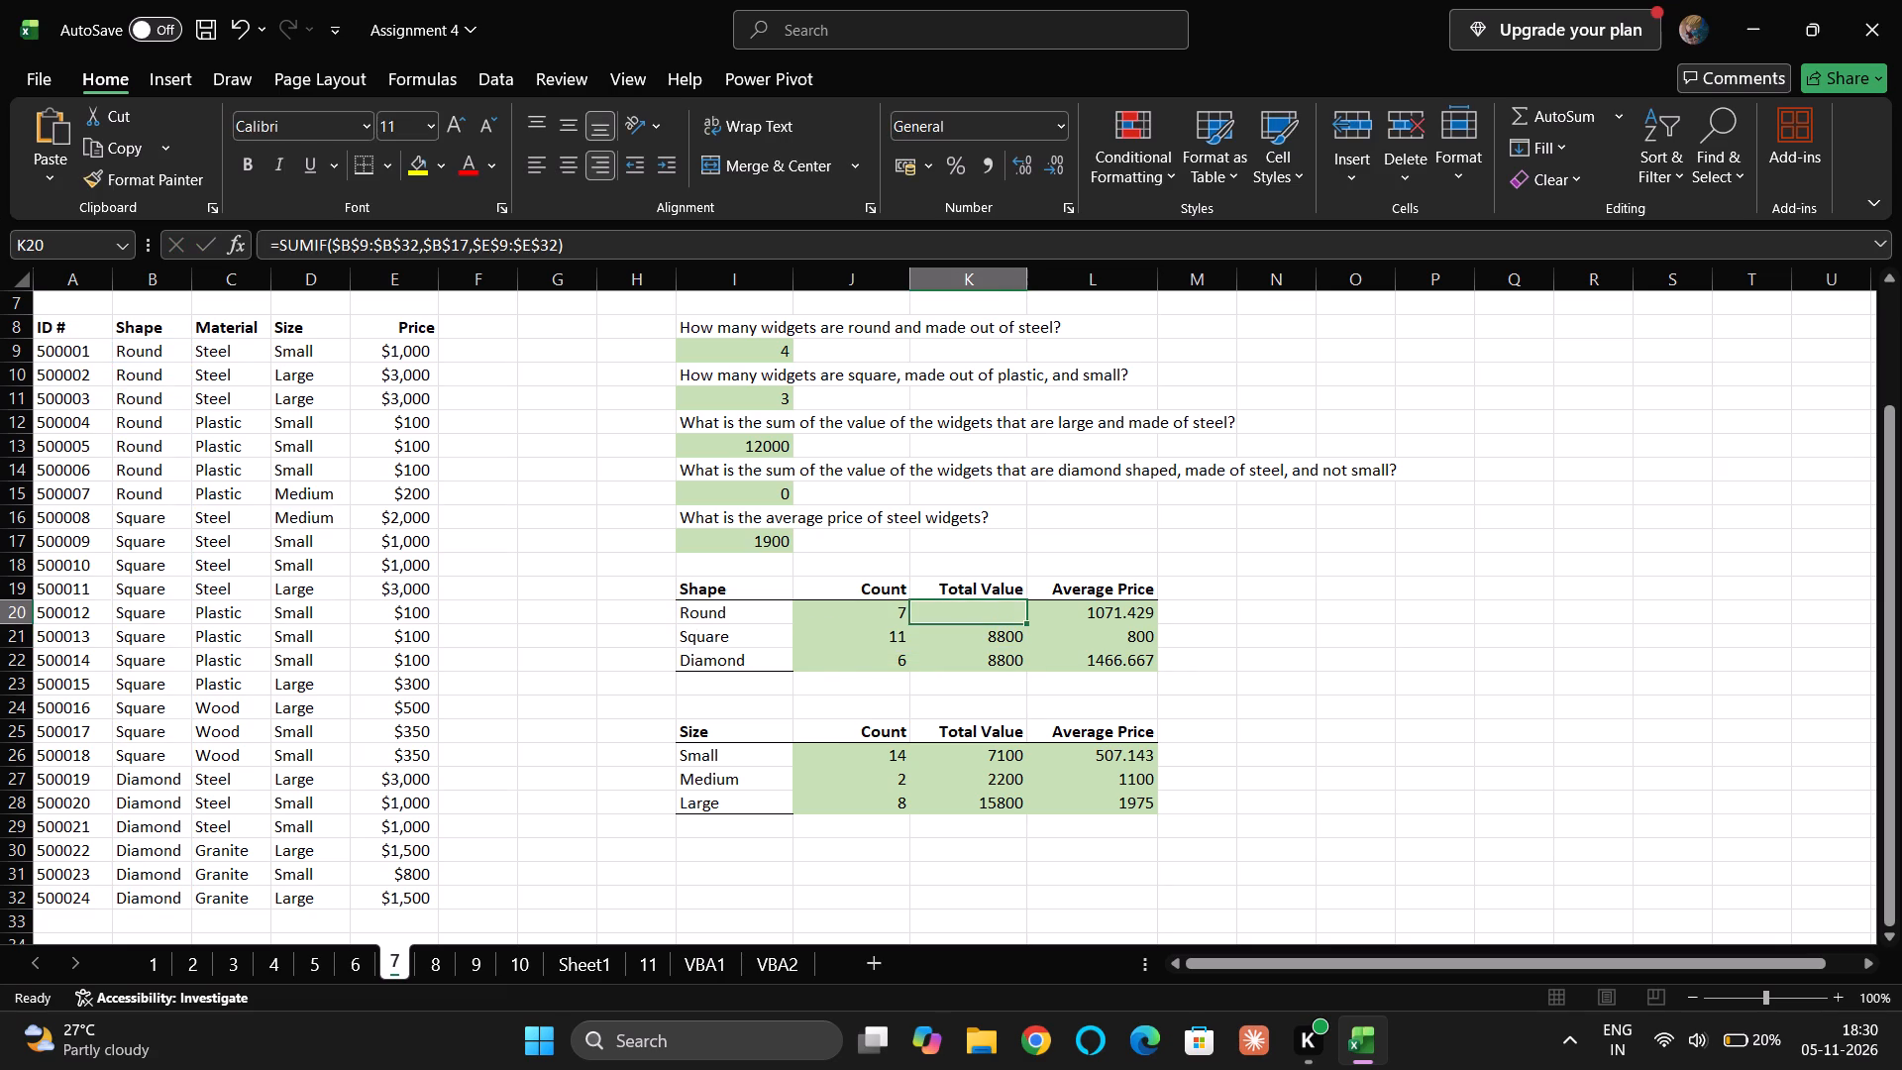
pyautogui.write('=sumif')
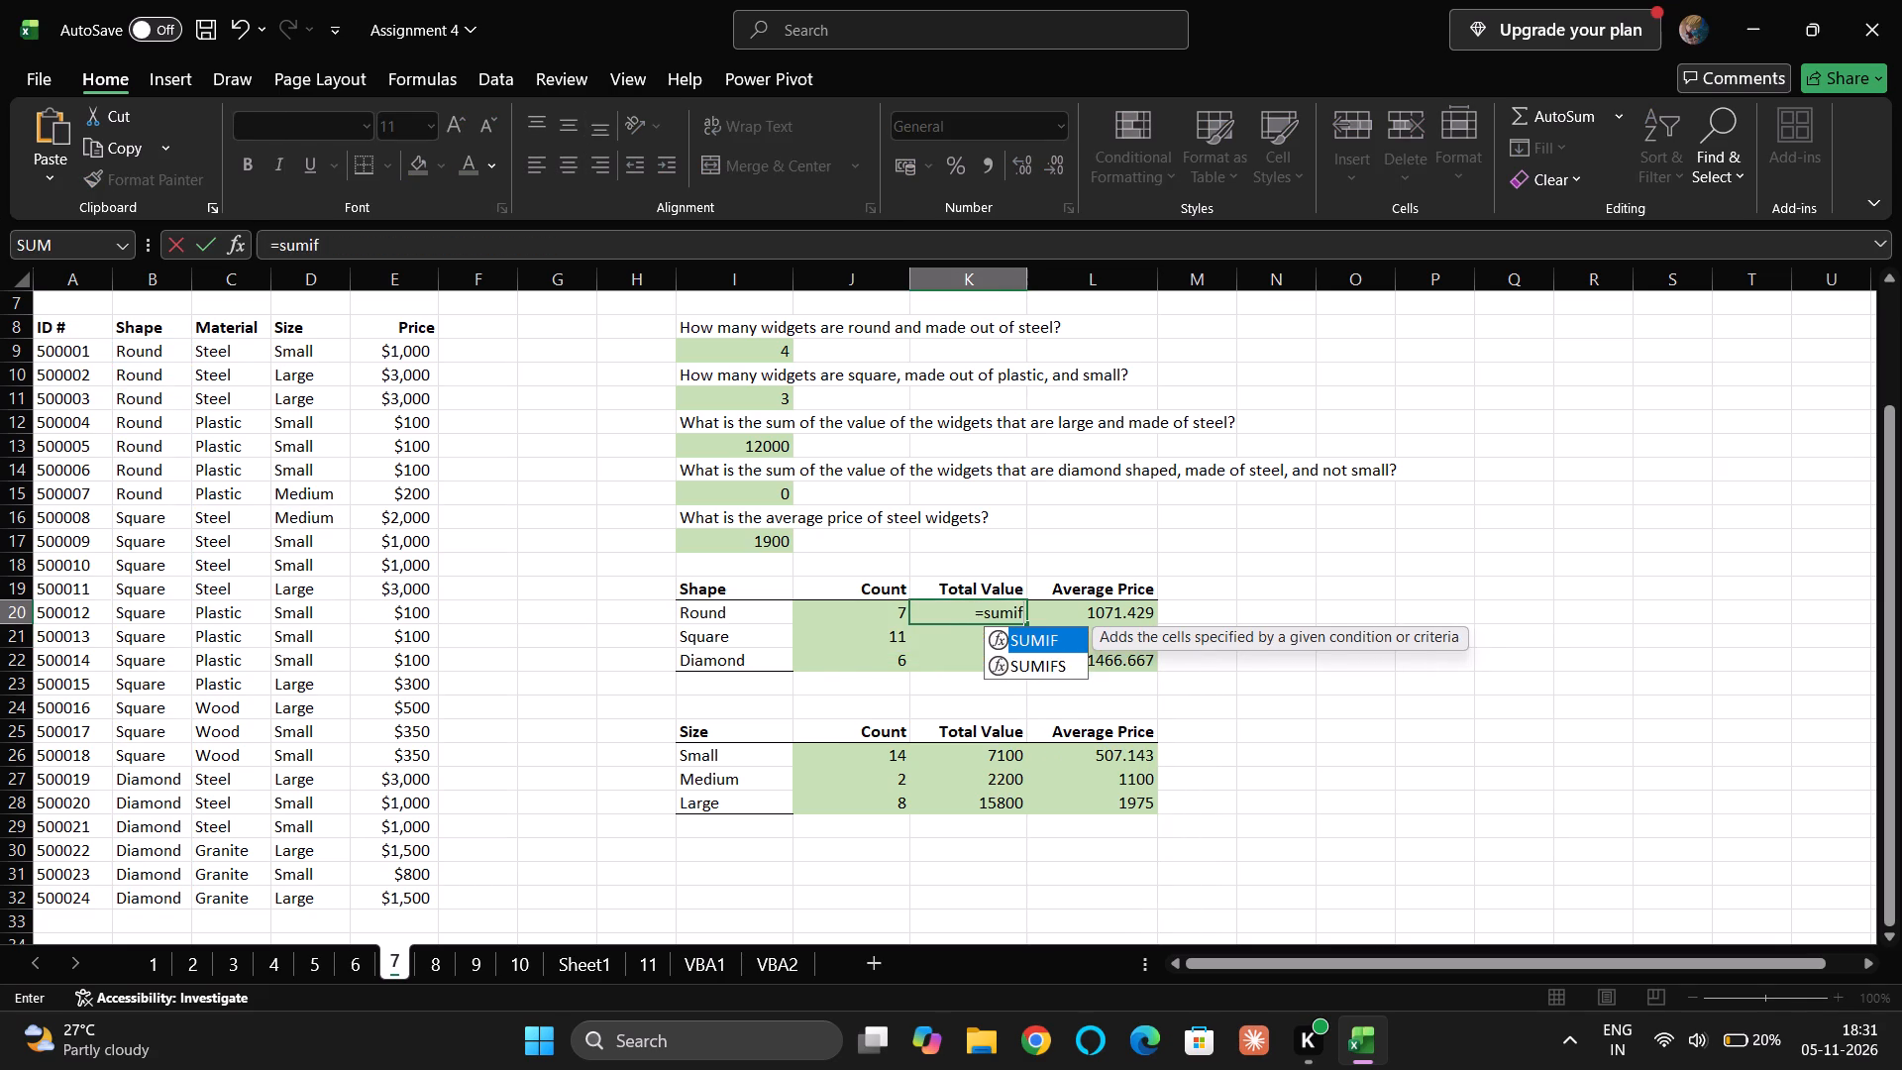
pyautogui.press('Tab')
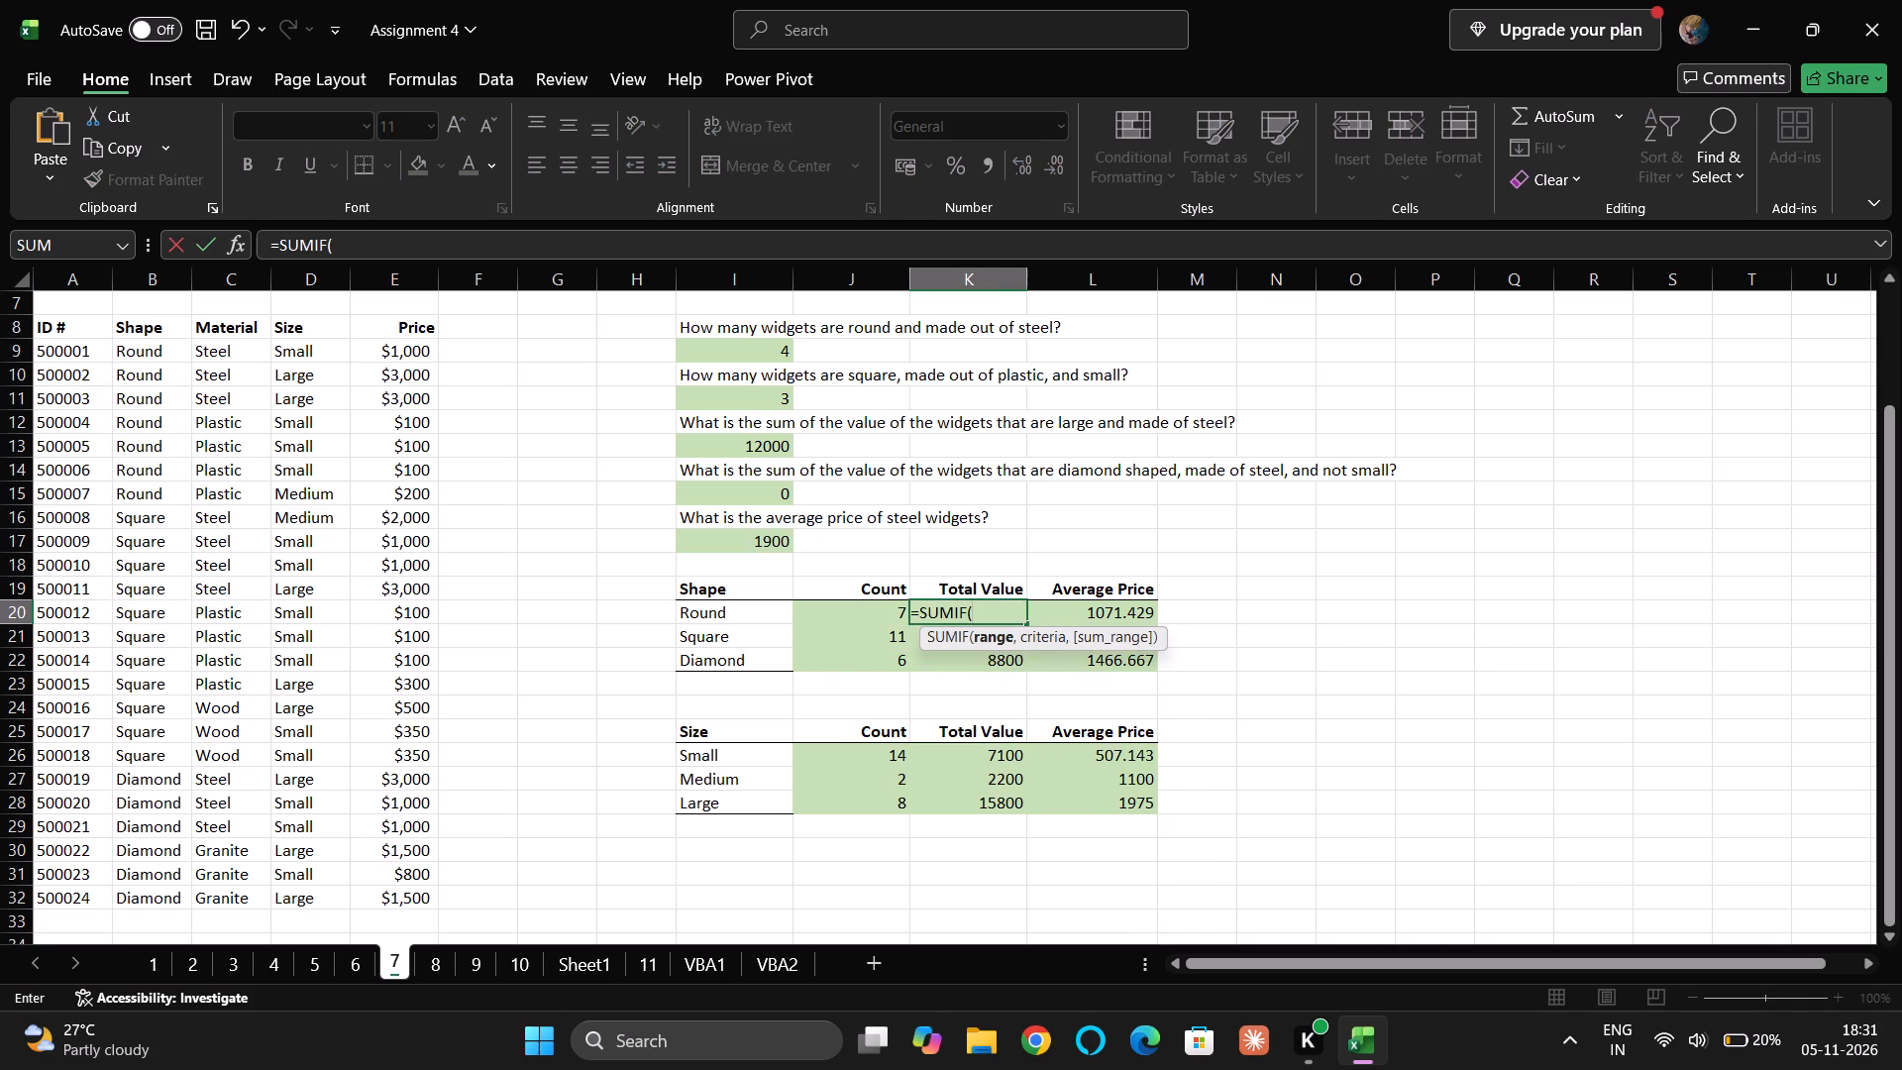
pyautogui.click(158, 352)
pyautogui.hotkey('ctrl', 'shift', 'Down')
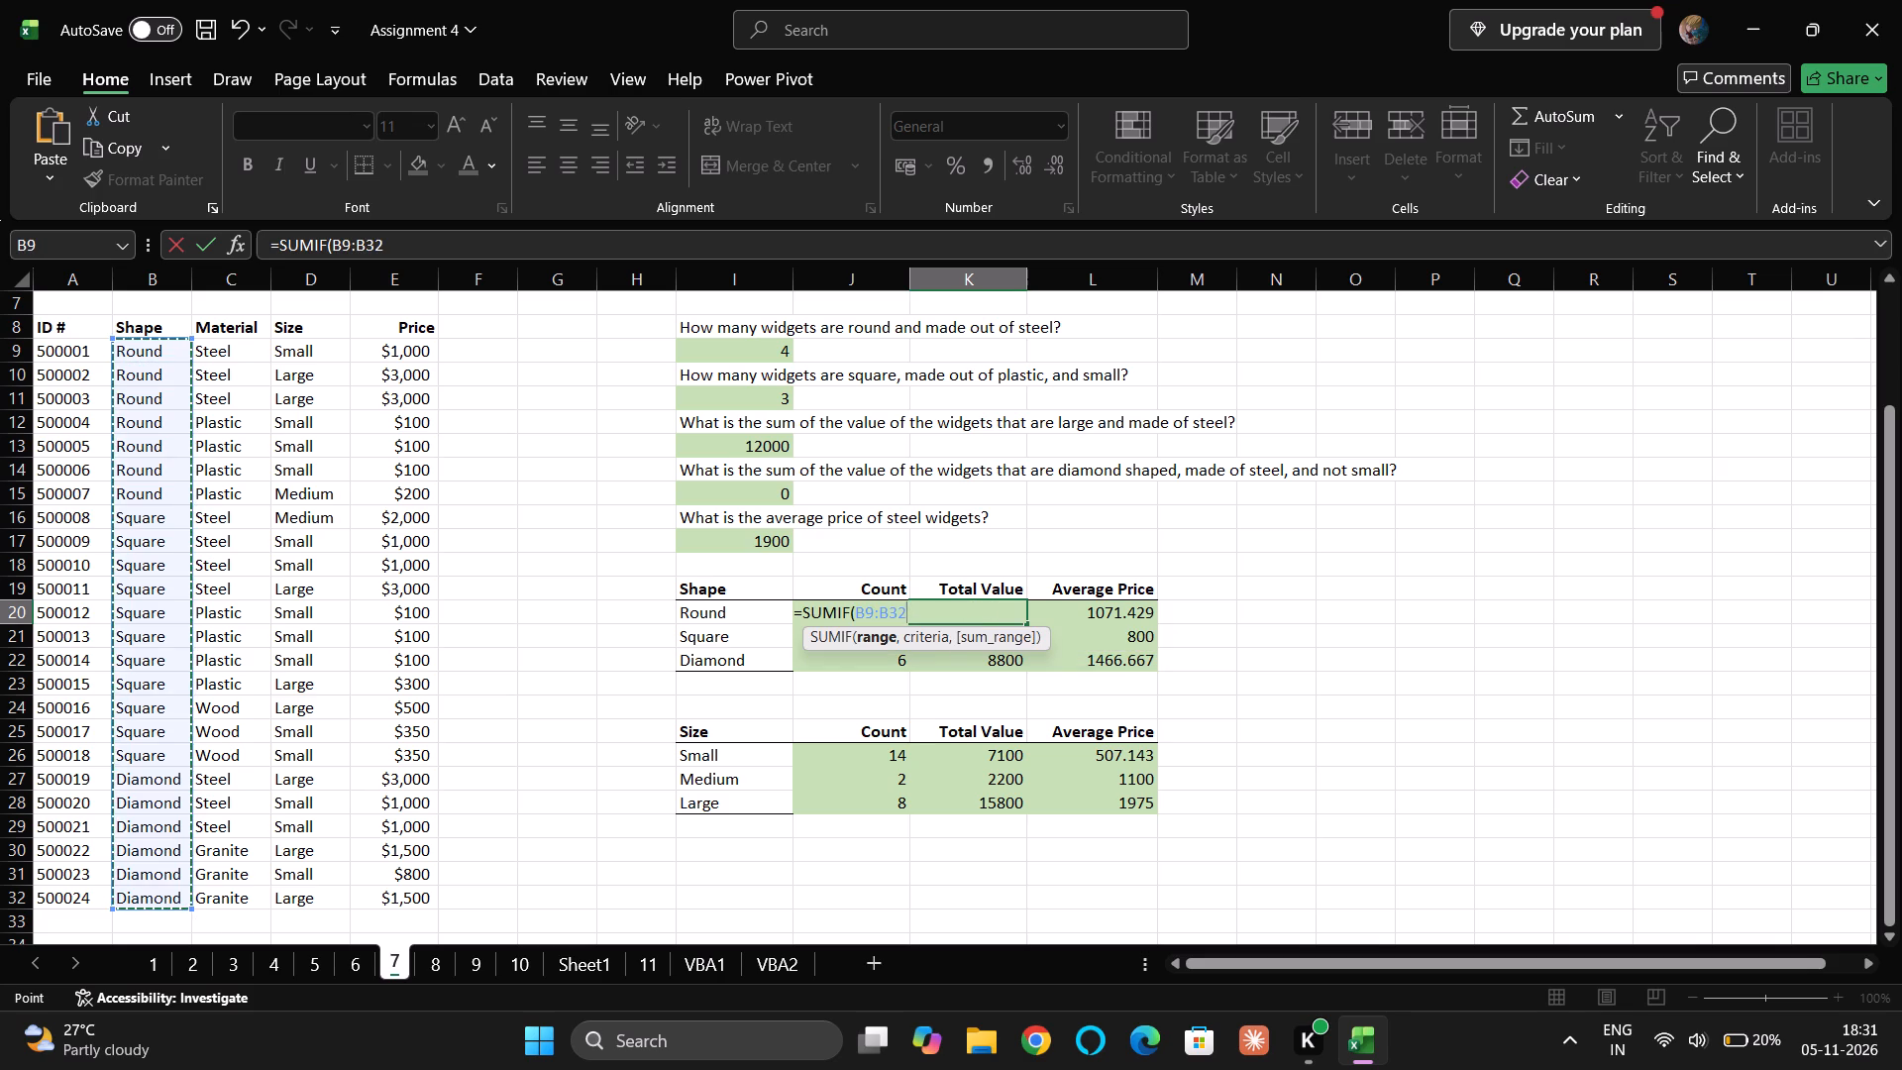
pyautogui.press('F4')
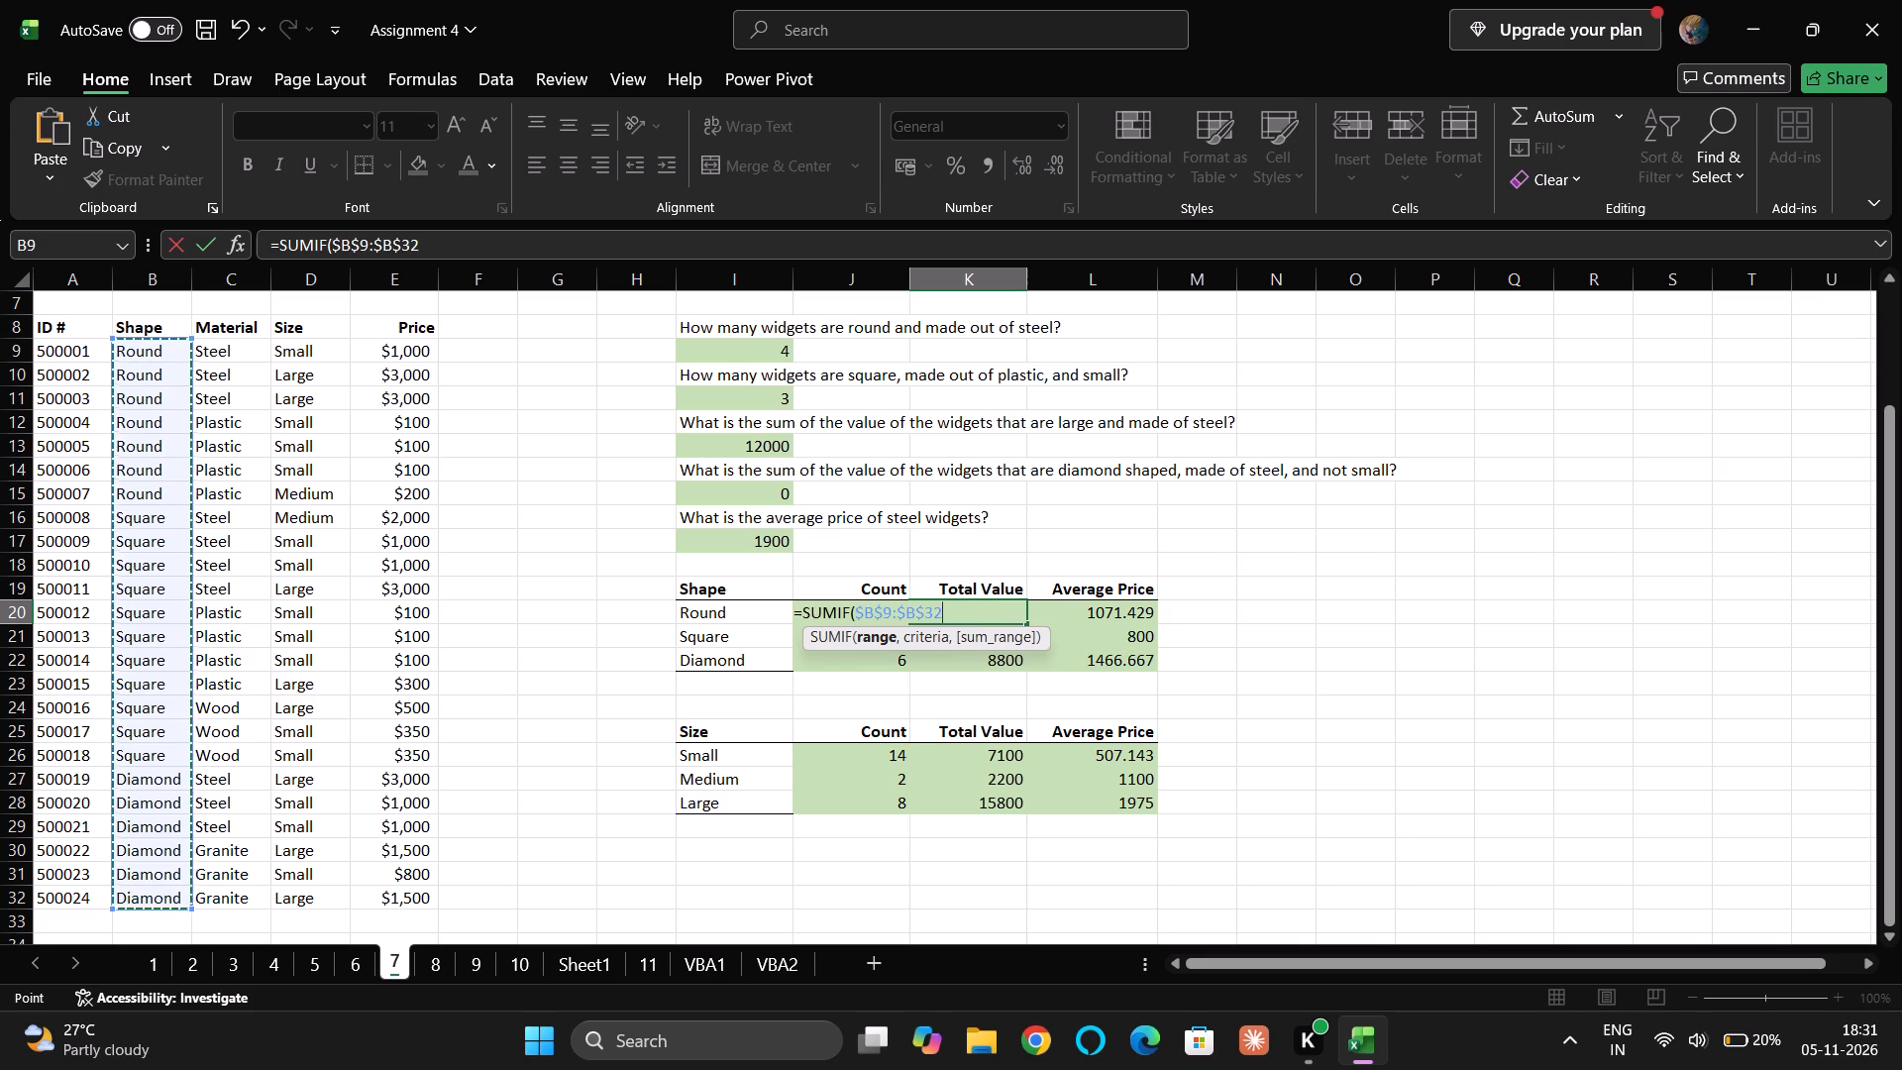
pyautogui.press(',')
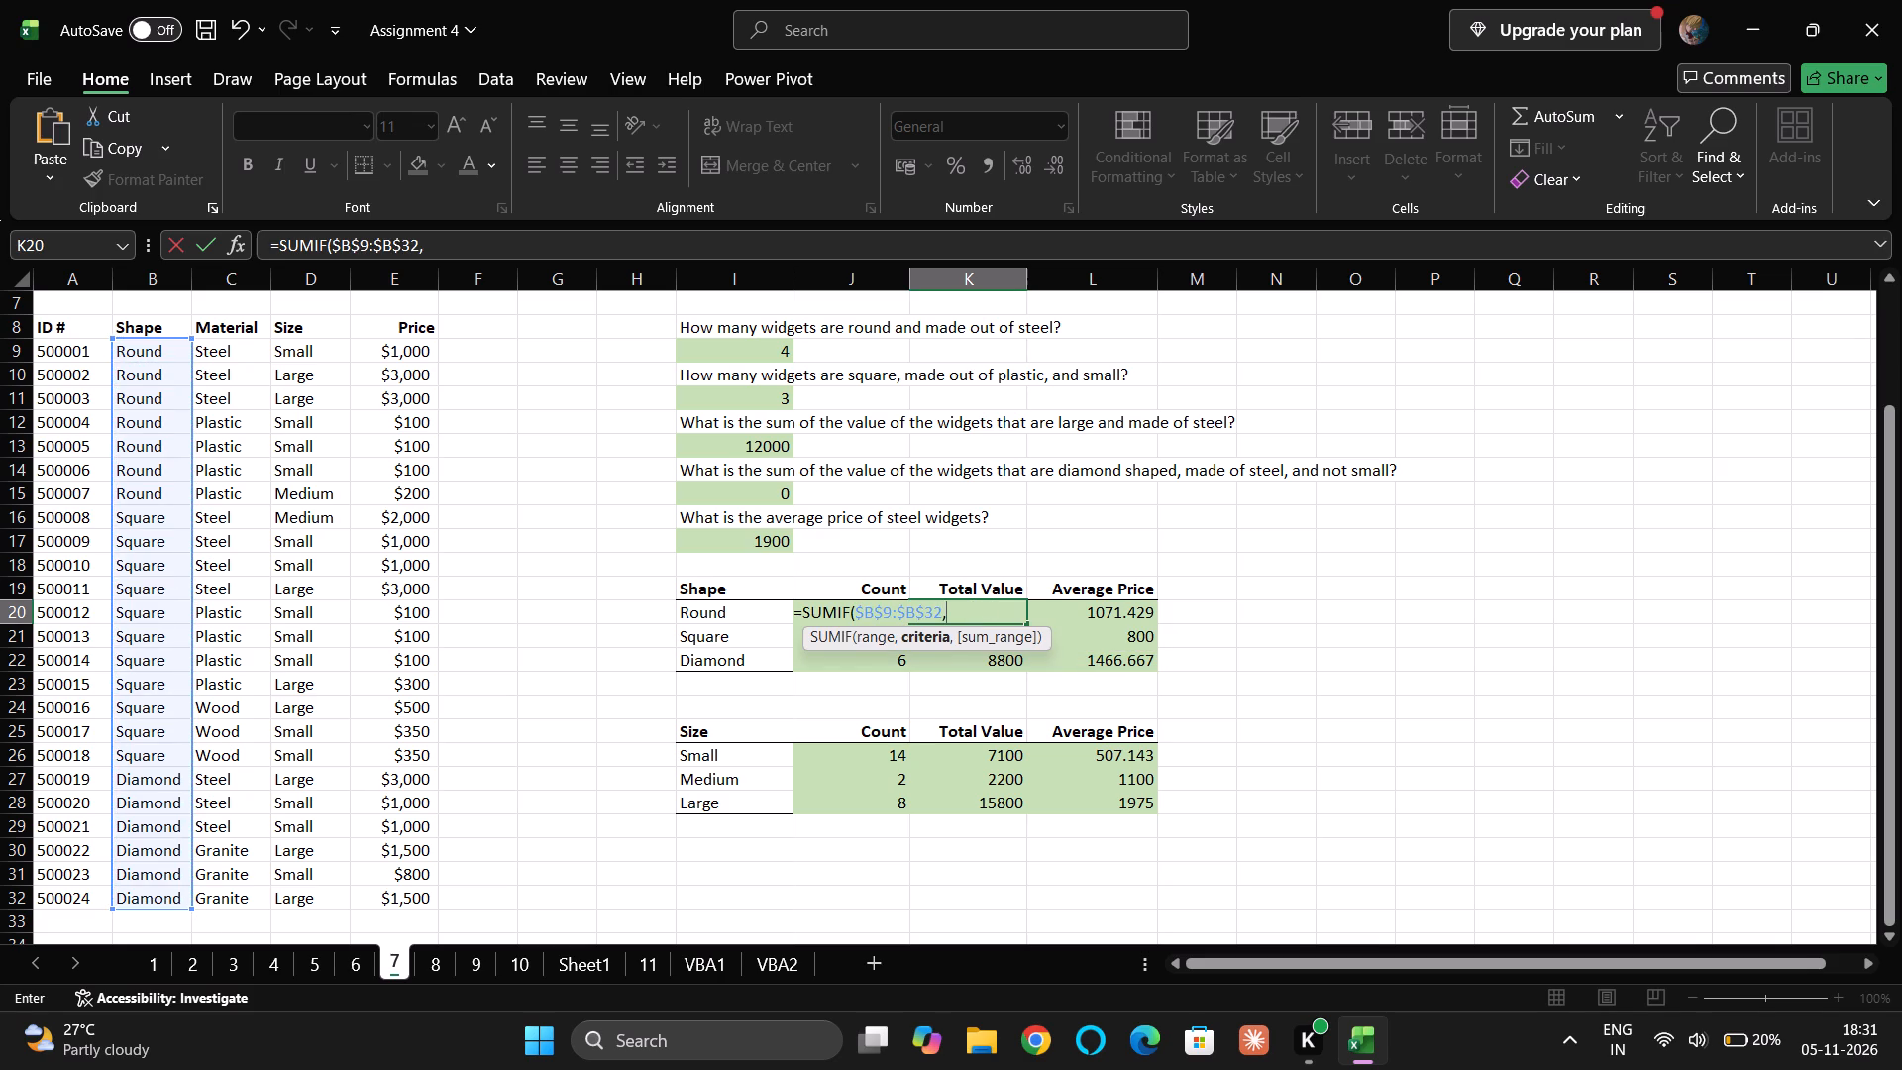
pyautogui.press('Left')
pyautogui.press('Left')
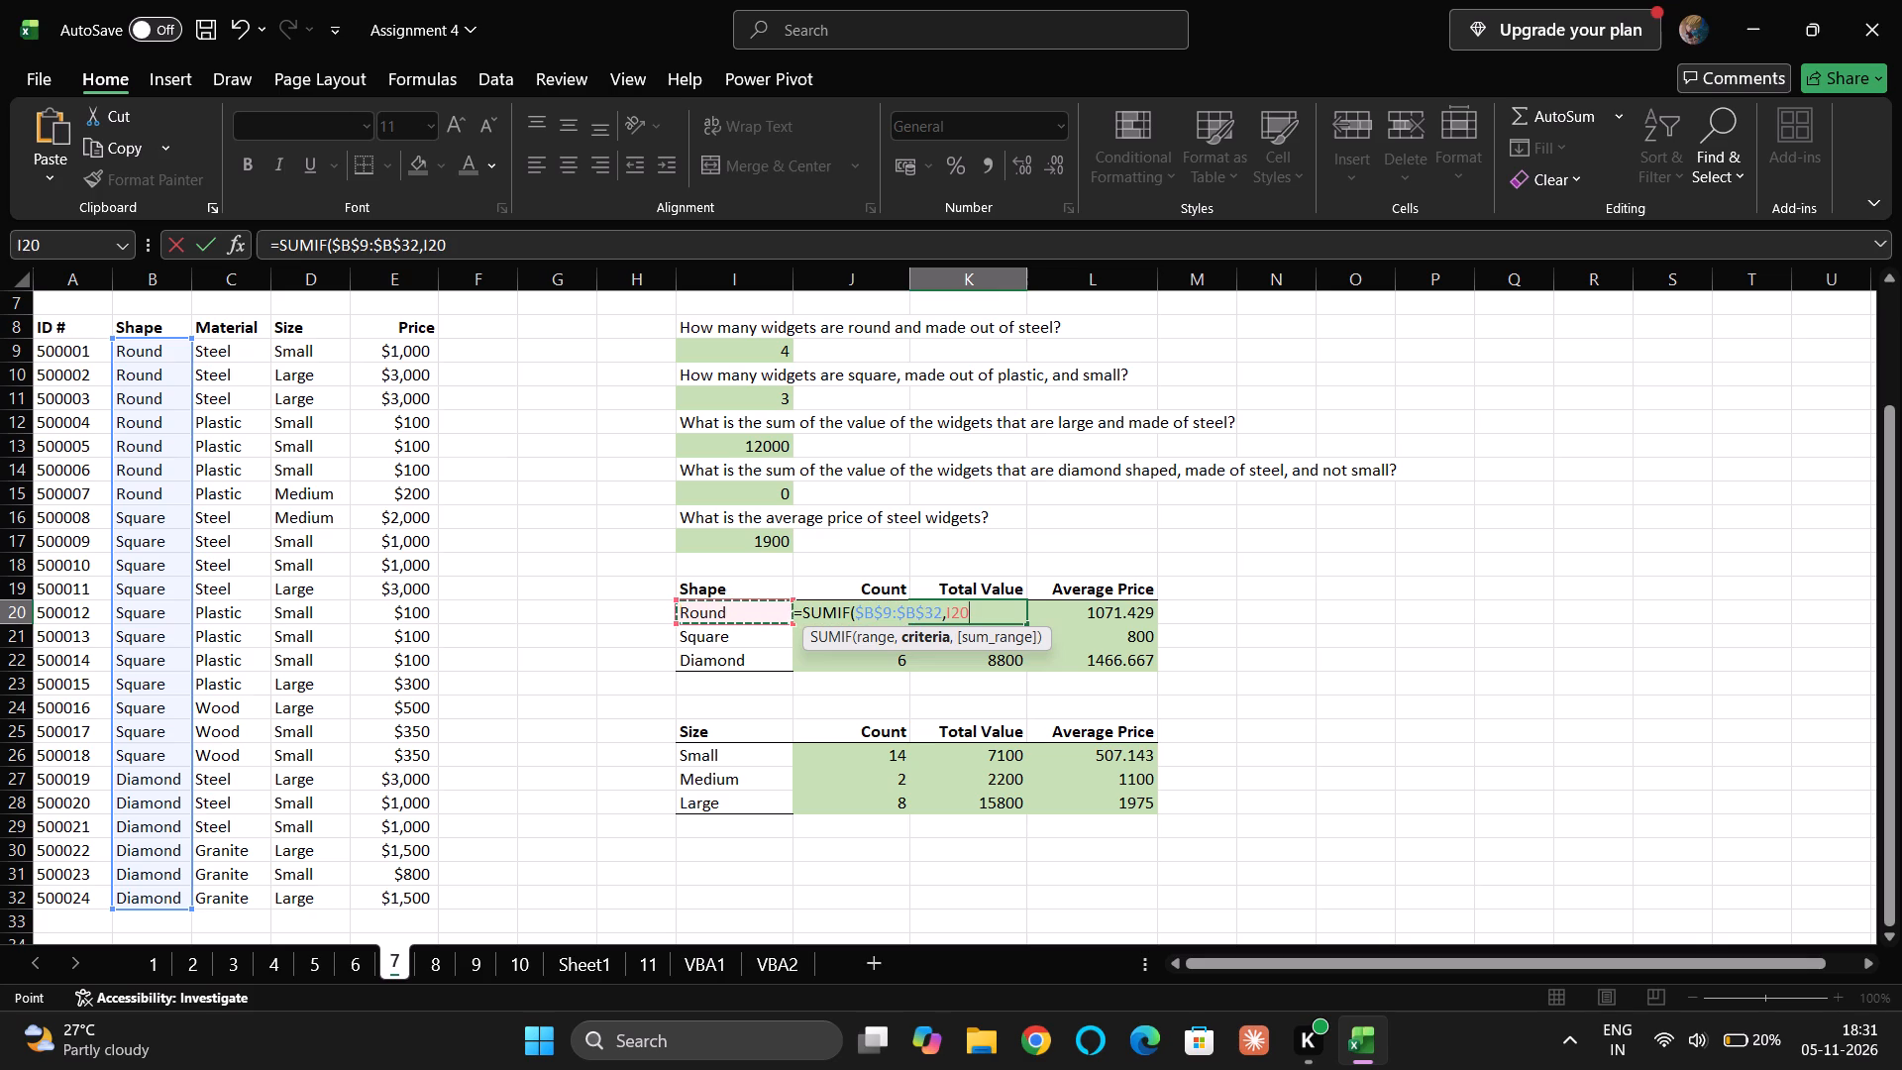
pyautogui.press('F4')
pyautogui.press('F4')
pyautogui.press('F4')
pyautogui.press('F4')
pyautogui.press(',')
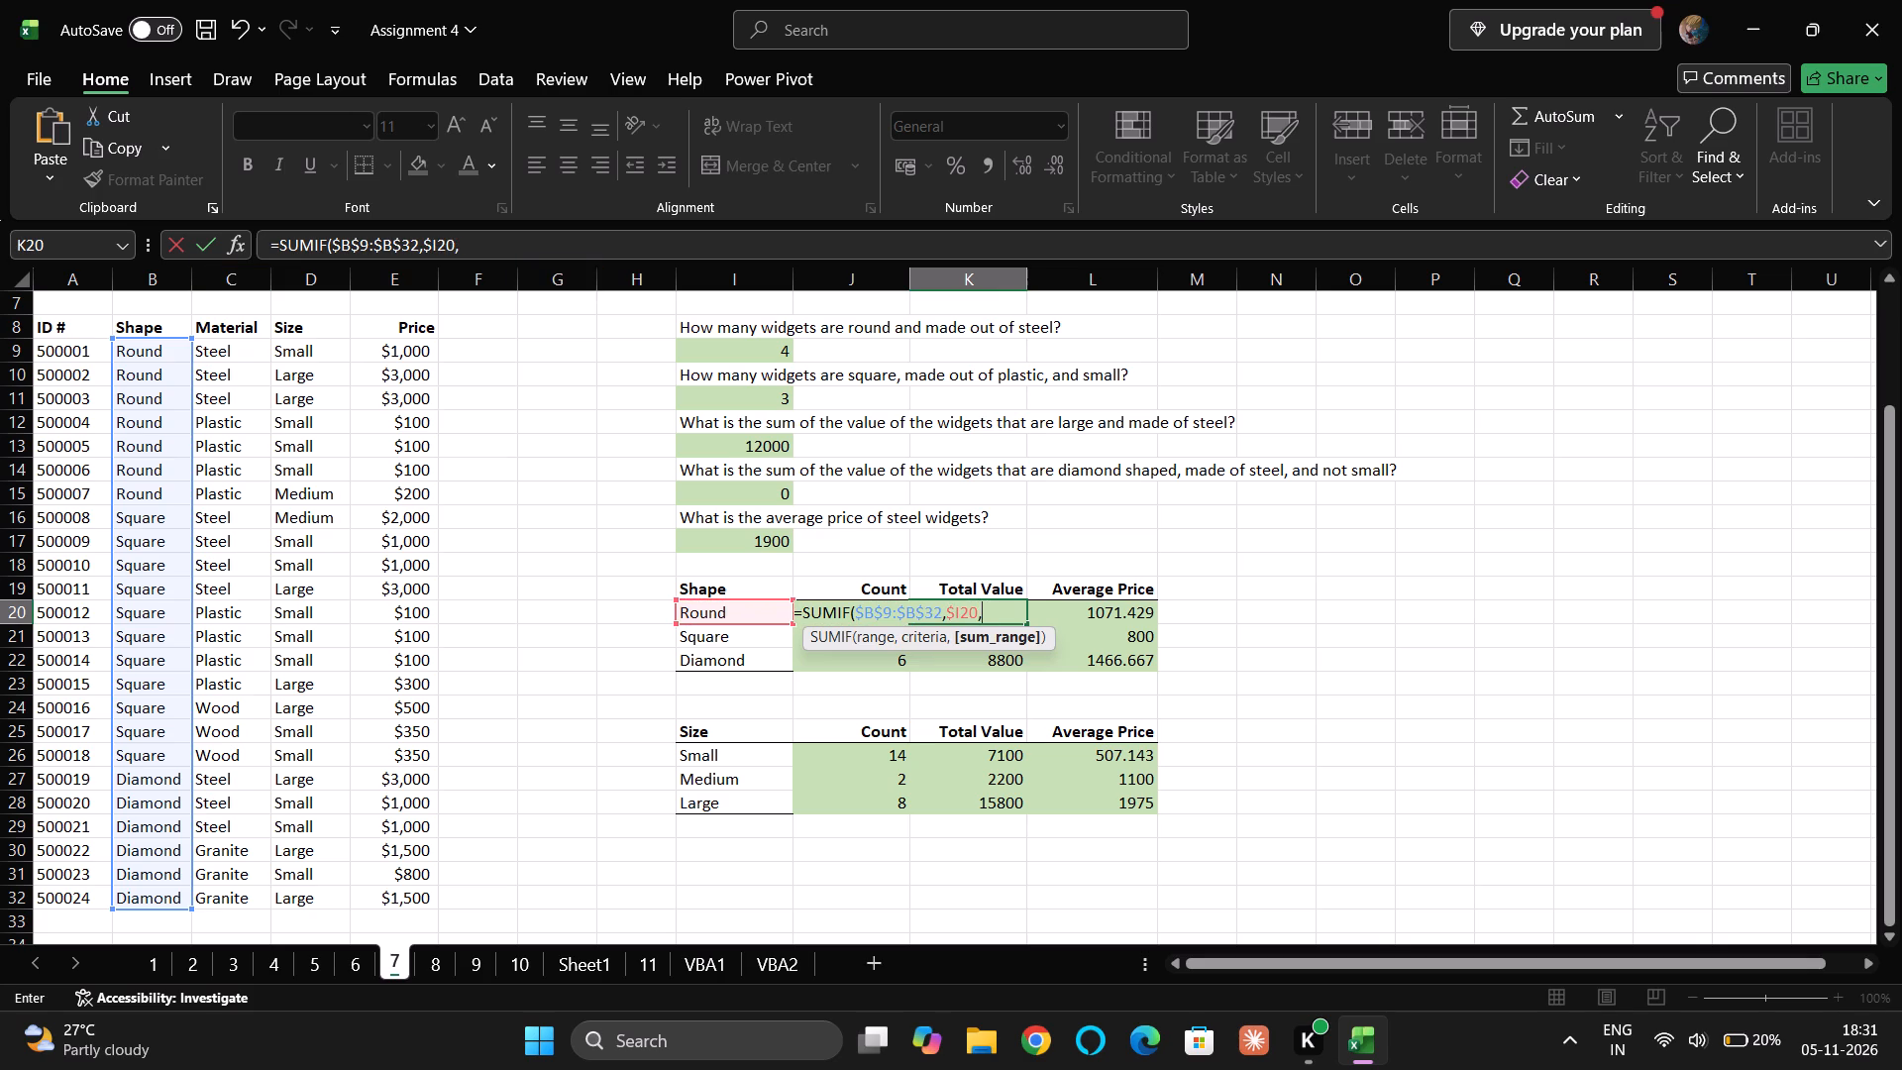
pyautogui.click(419, 353)
pyautogui.hotkey('ctrl', 'shift', 'Down')
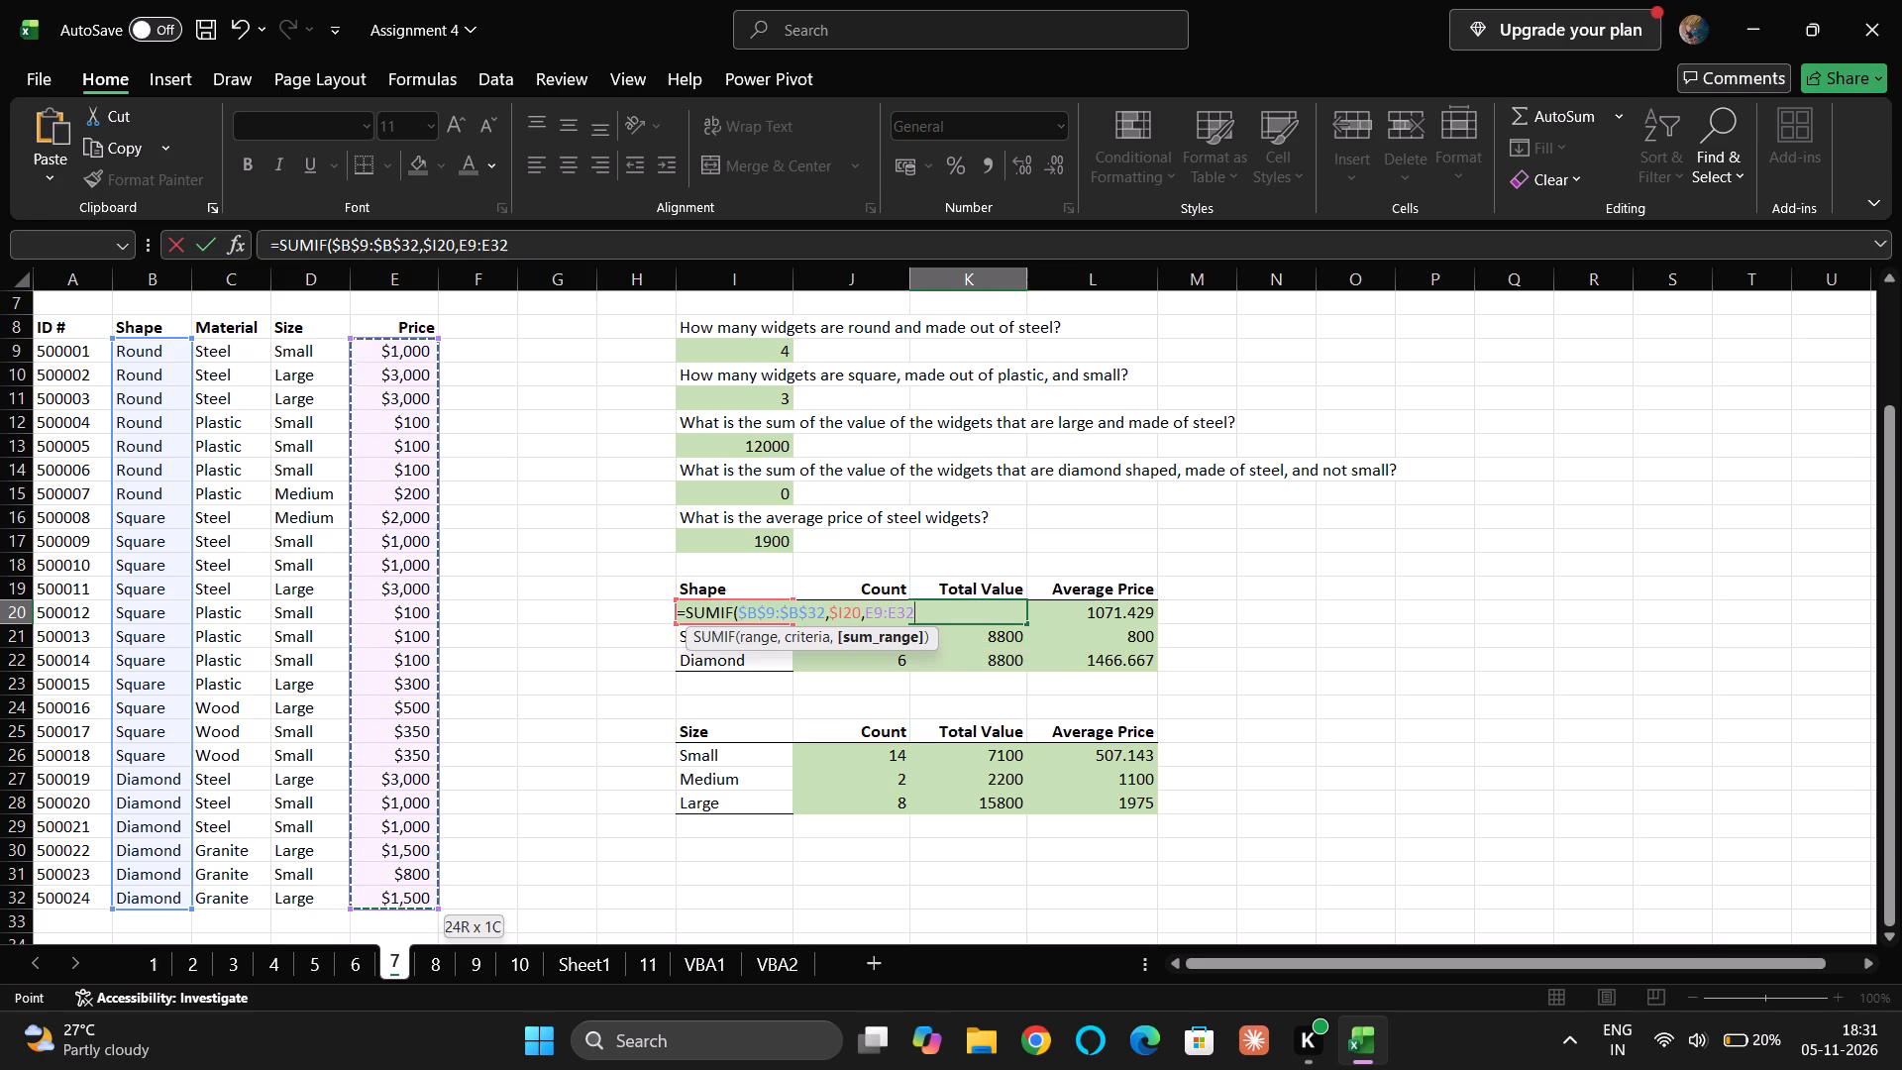
pyautogui.press('Tab')
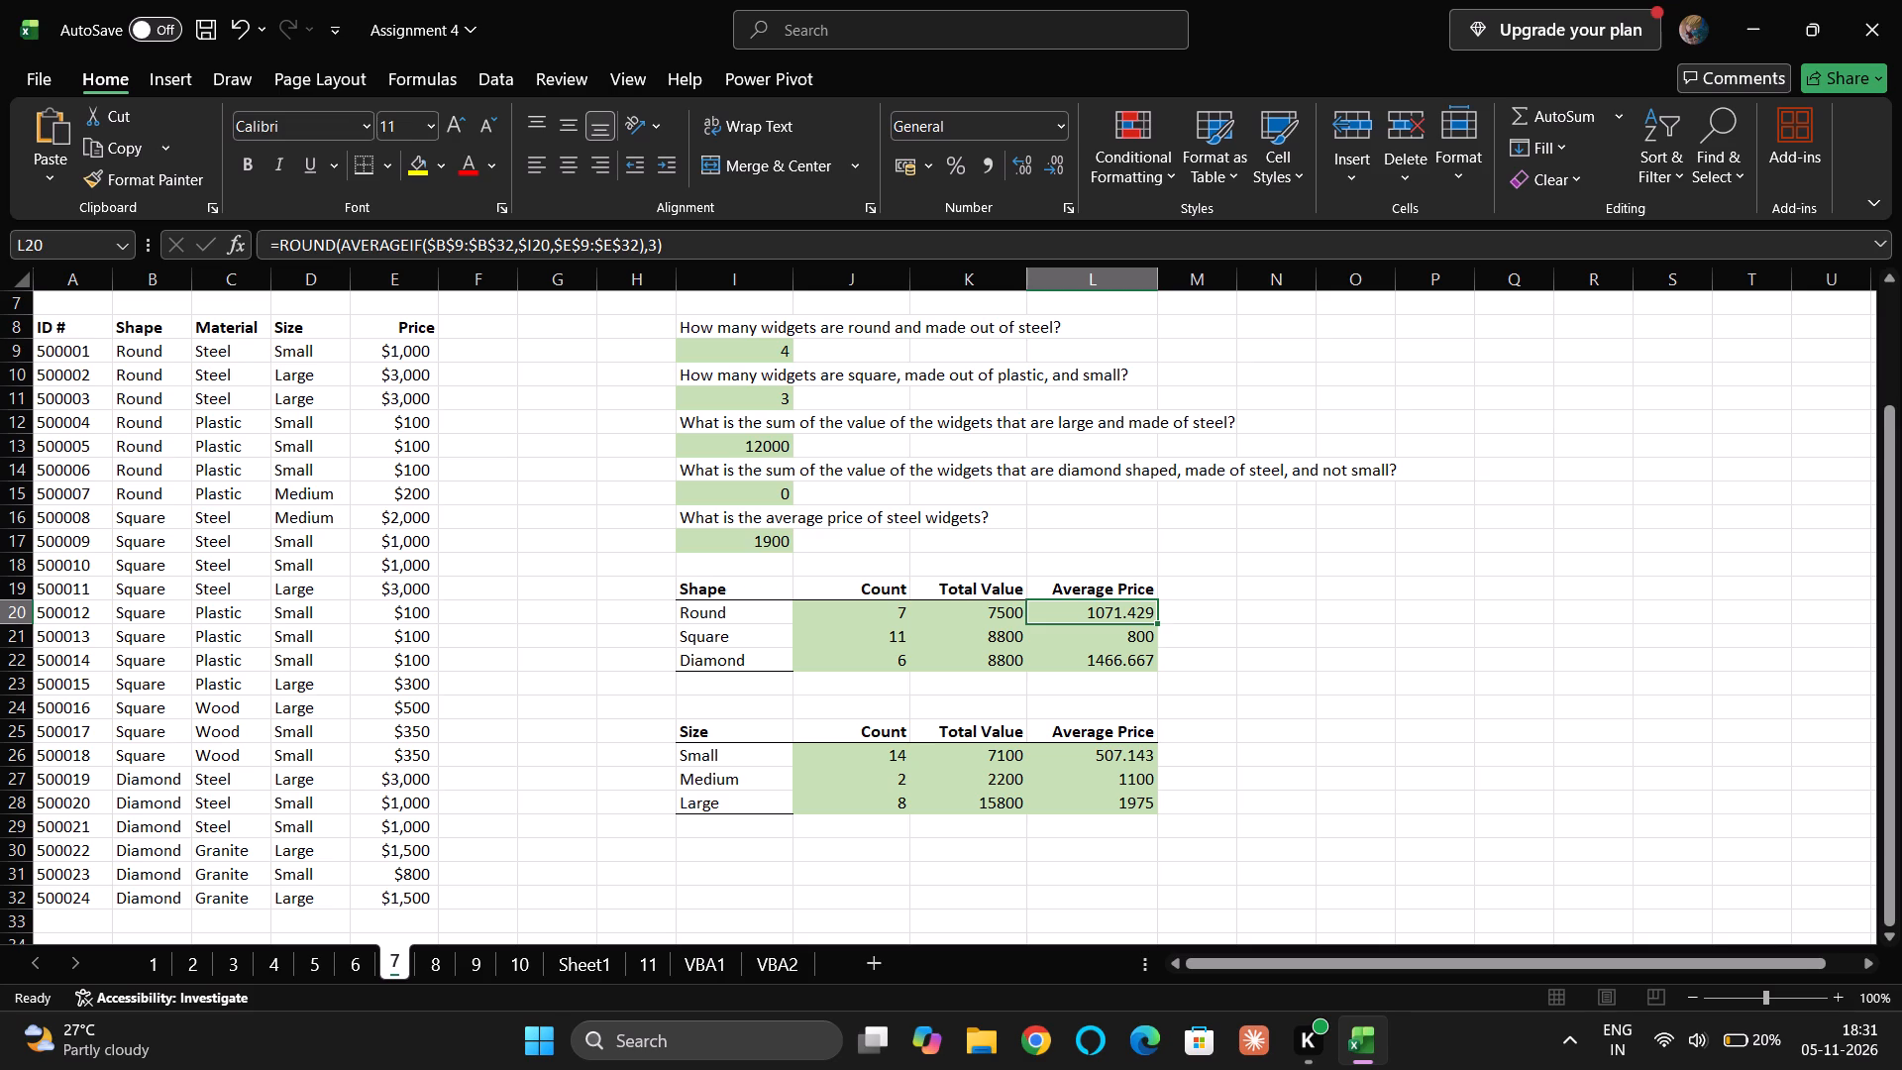
# Fill the Total Value formula from K20 down through K22 and check the Diamond row's formula.
pyautogui.press('Left')
pyautogui.hotkey('shift', 'Down')
pyautogui.hotkey('shift', 'Down')
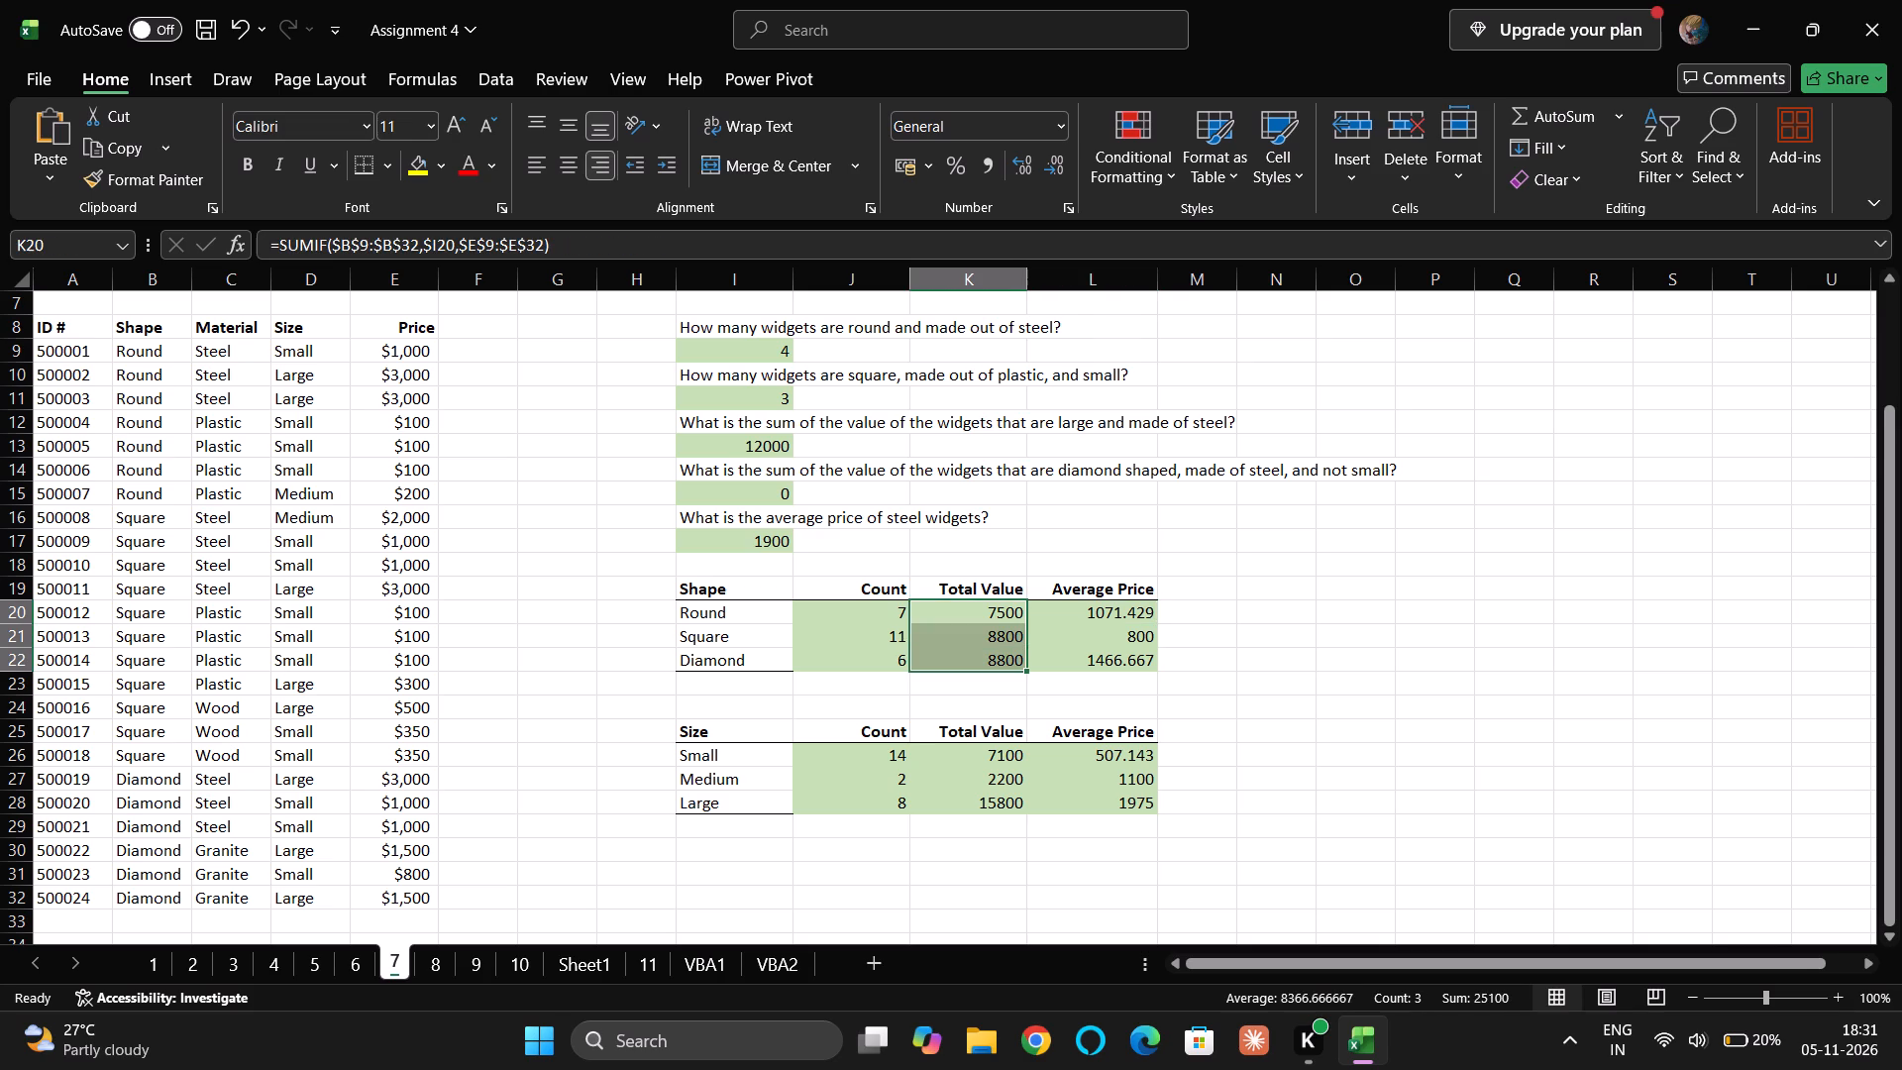
pyautogui.hotkey('ctrl', 'd')
pyautogui.click(961, 659)
pyautogui.doubleClick(961, 659)
pyautogui.press('Return')
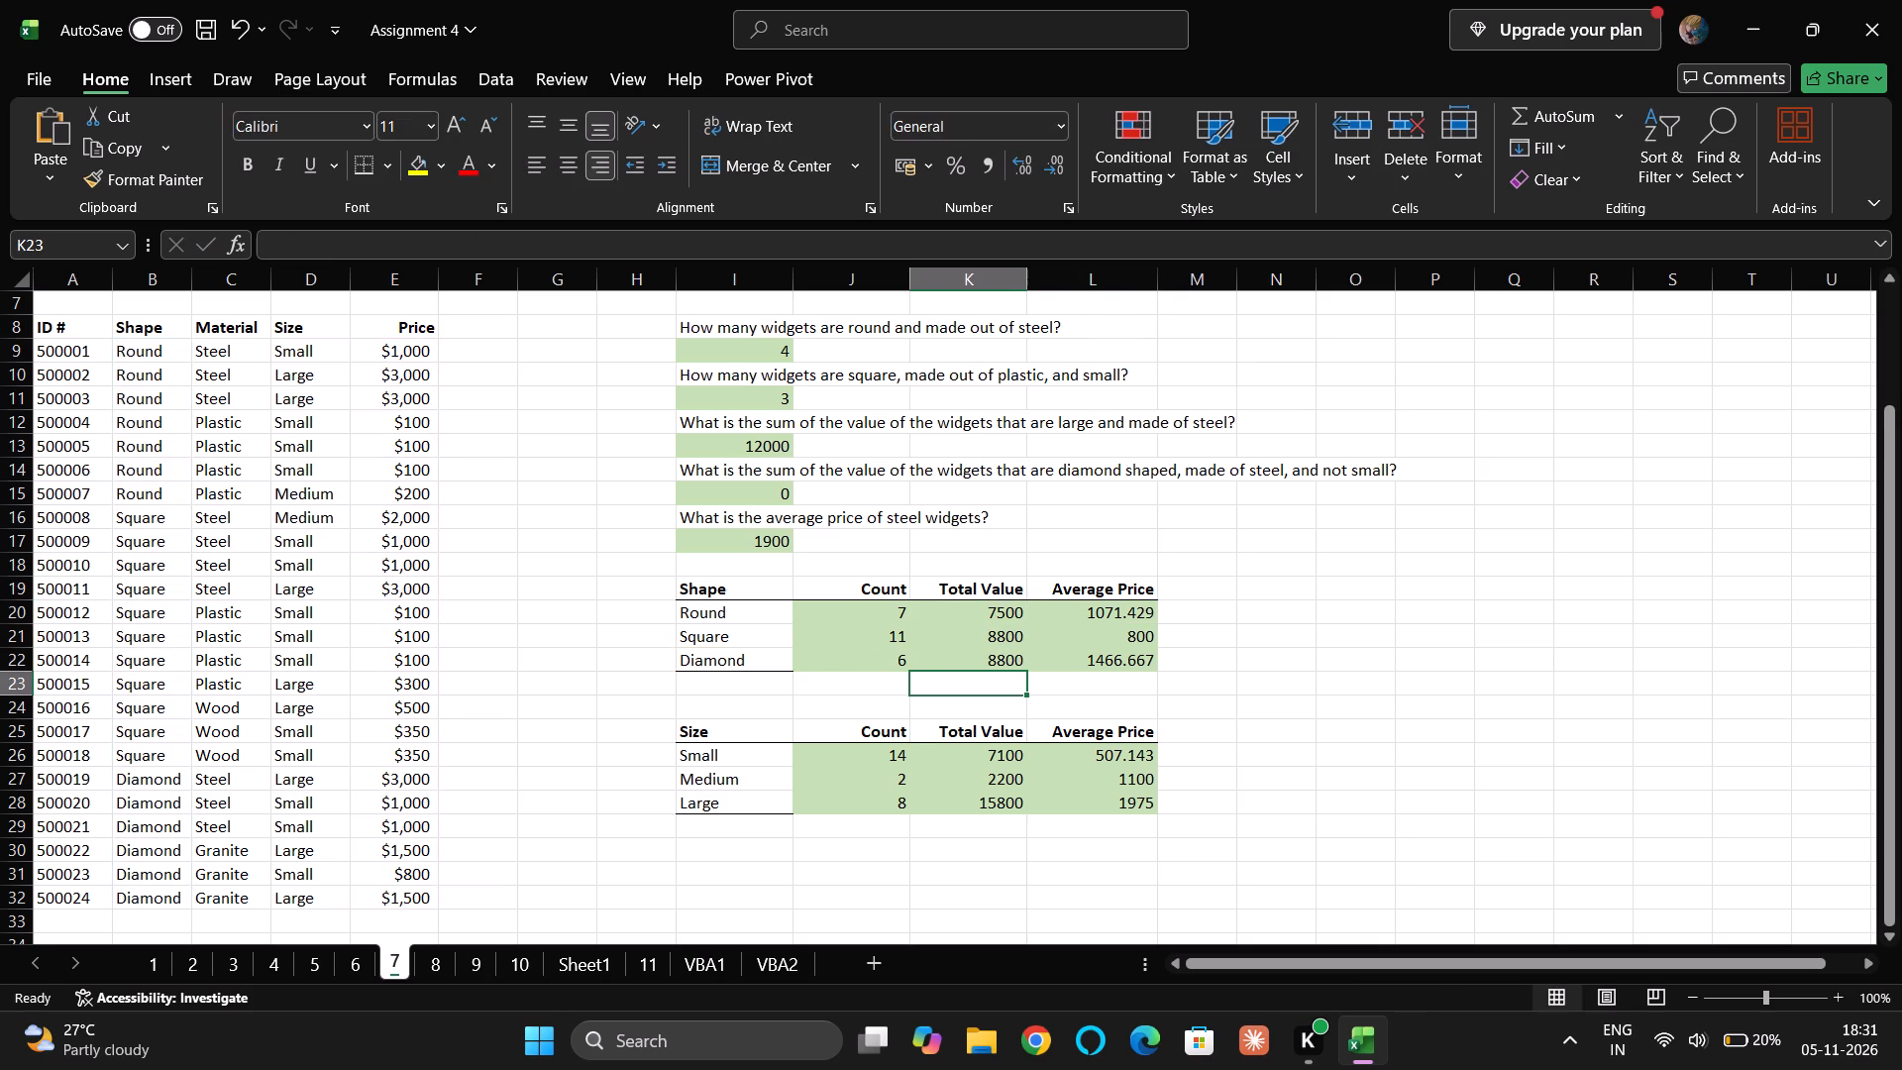
# Save the Assignment 4 workbook.
pyautogui.click(198, 24)
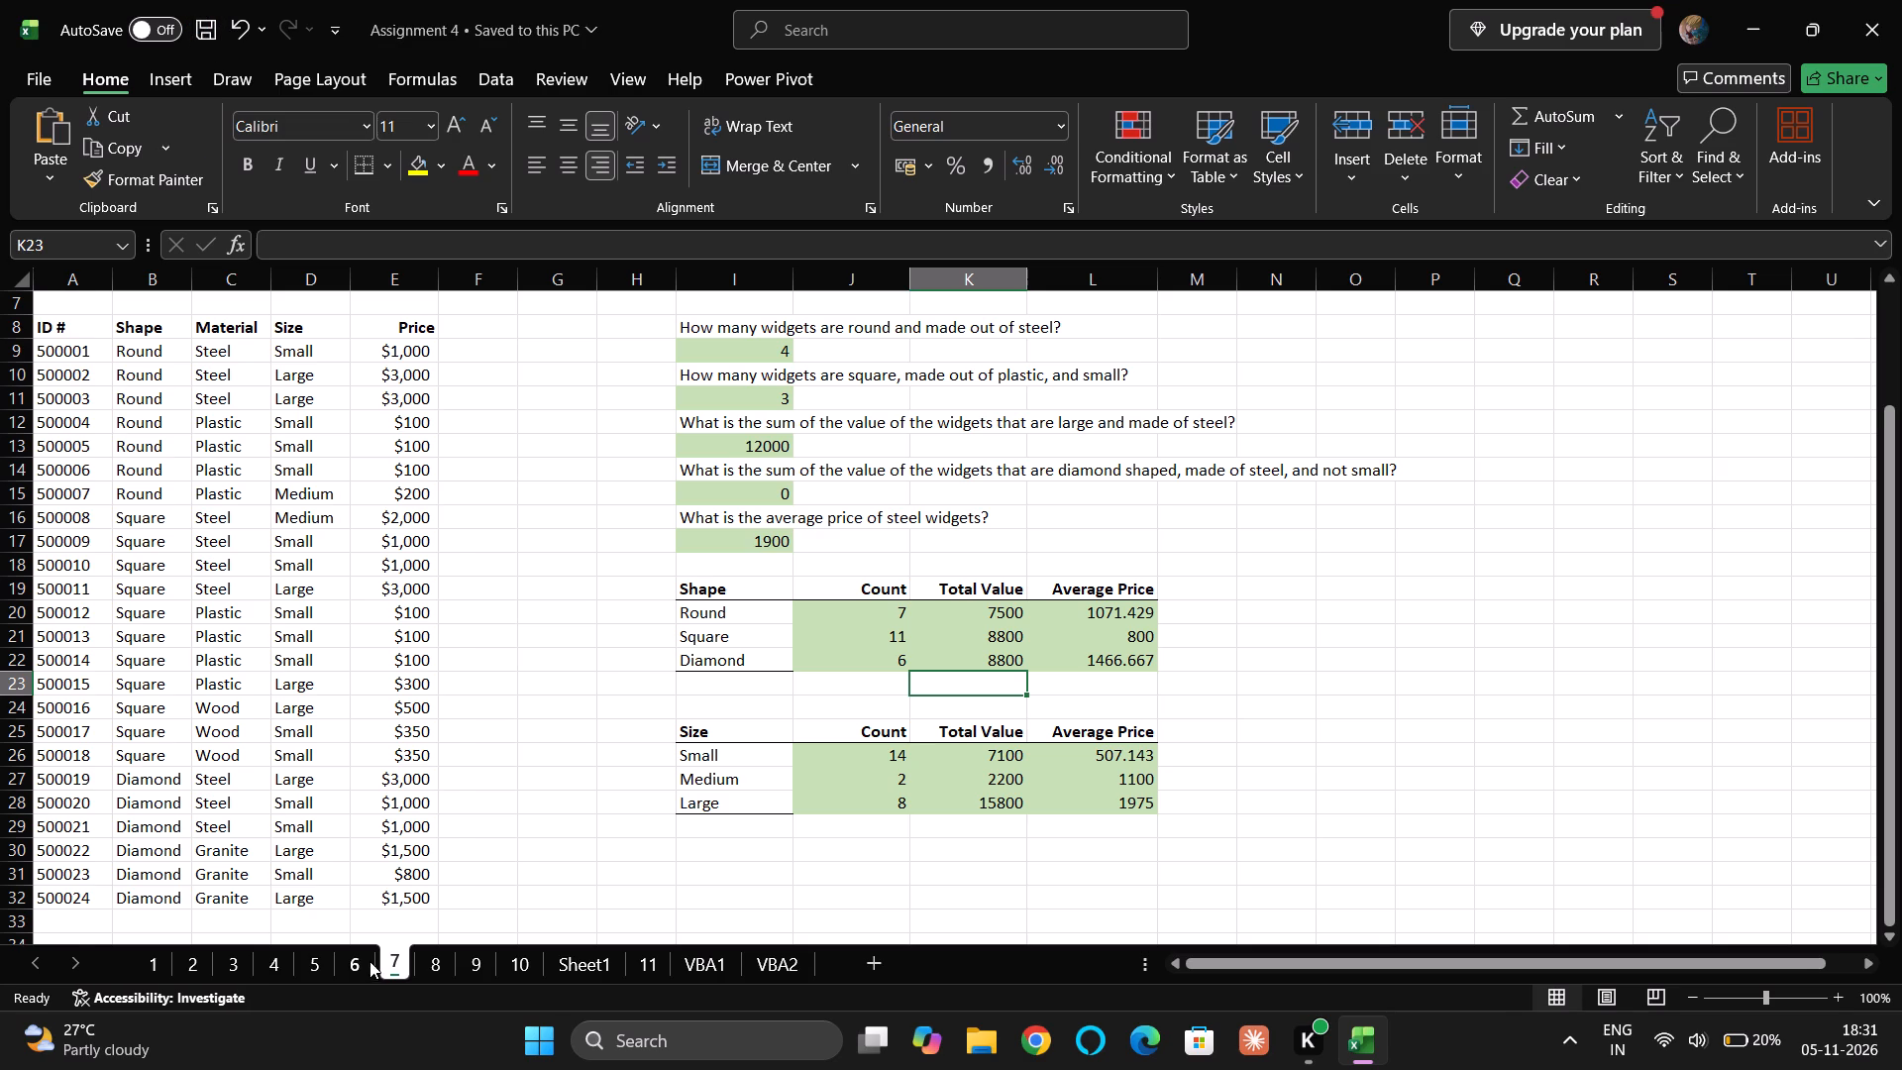
# Switch to sheet 6 with the unfilled Sector exhibit.
pyautogui.click(366, 975)
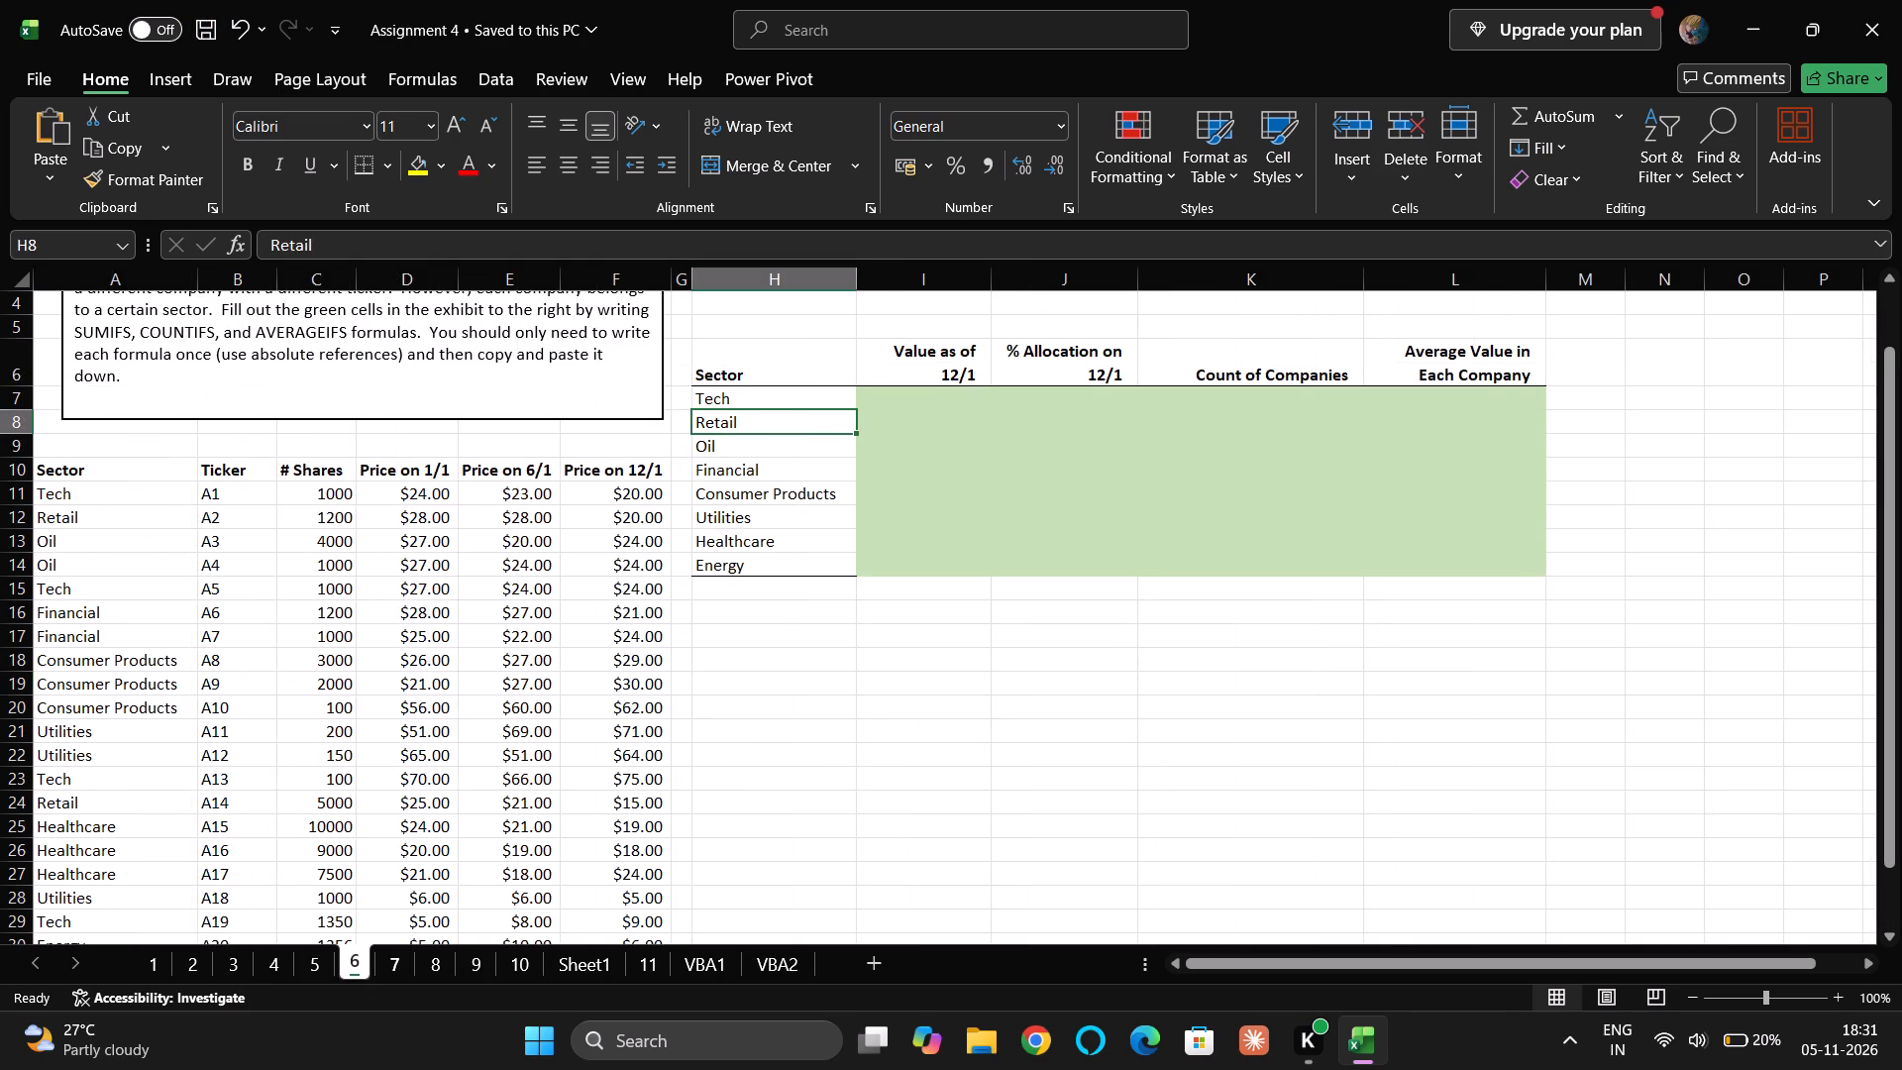